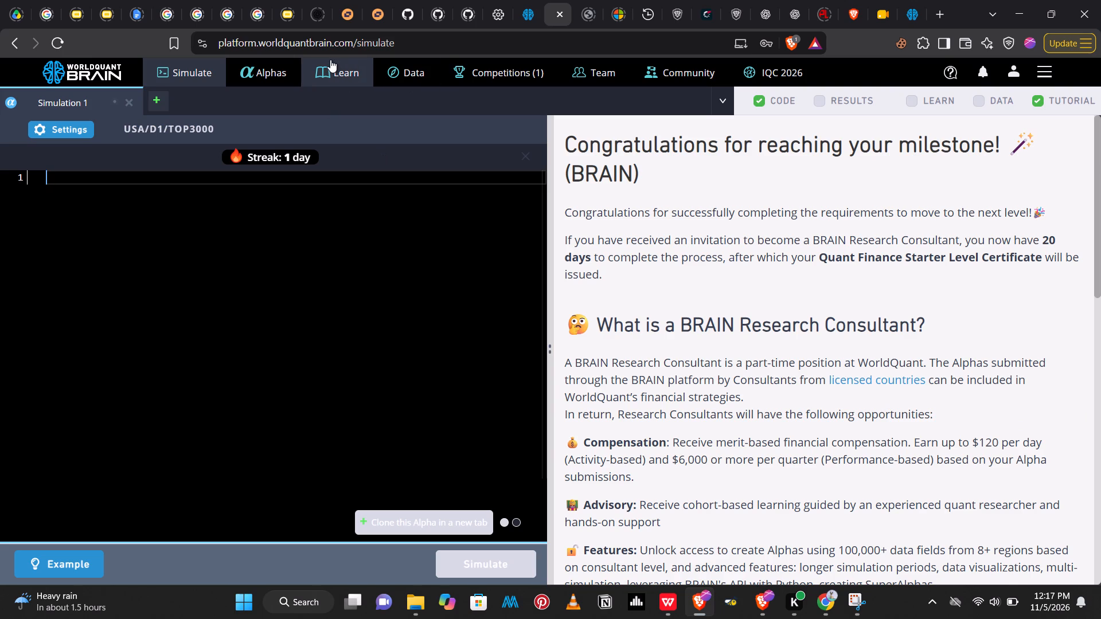
Open the list of submitted alphas and set its page size to 100.
left_click(271, 67)
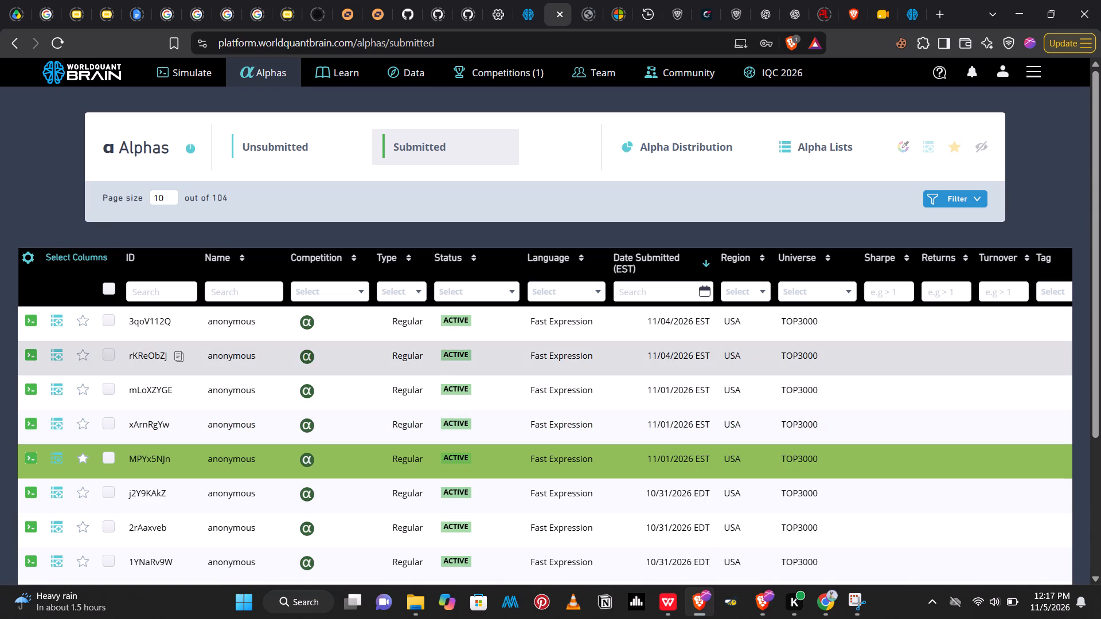
left_click_drag(1095, 195, 1100, 319)
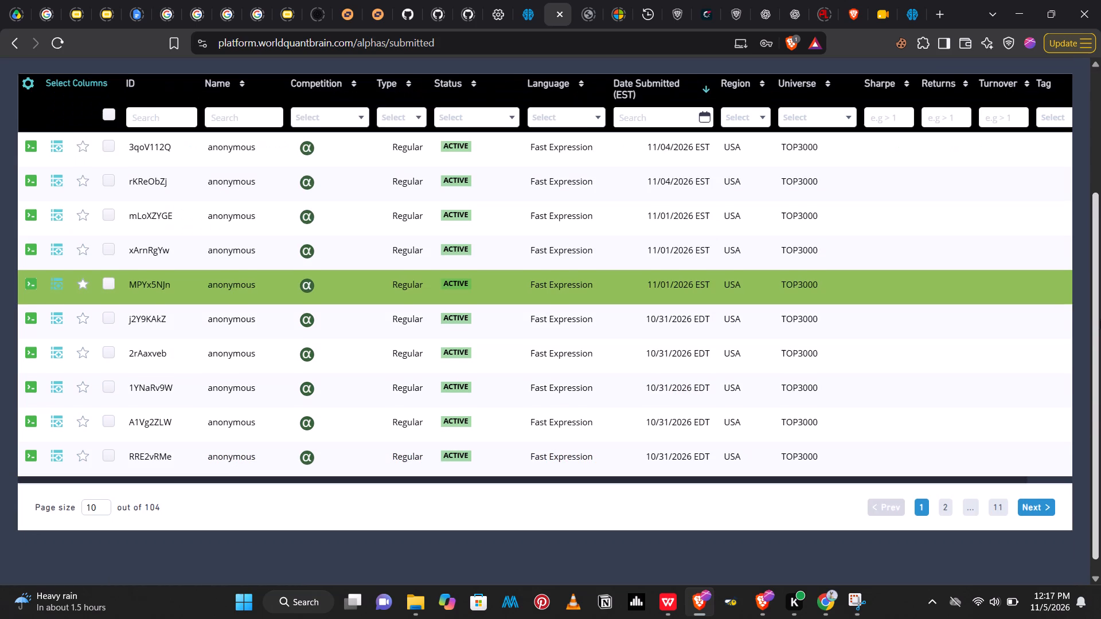
left_click_drag(1100, 319, 1100, 404)
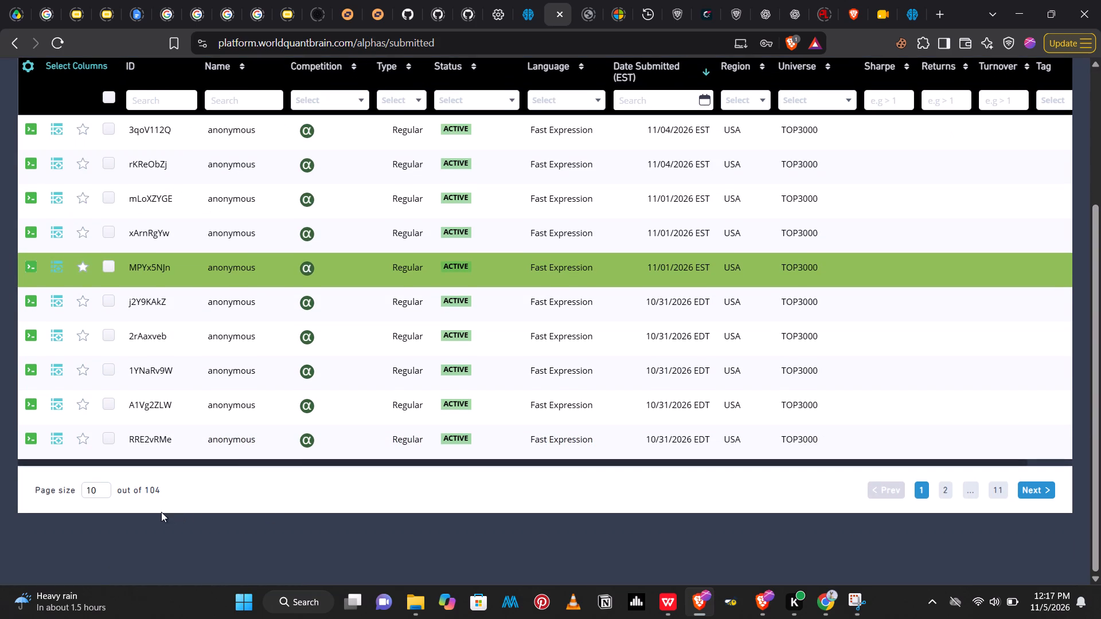
left_click(109, 487)
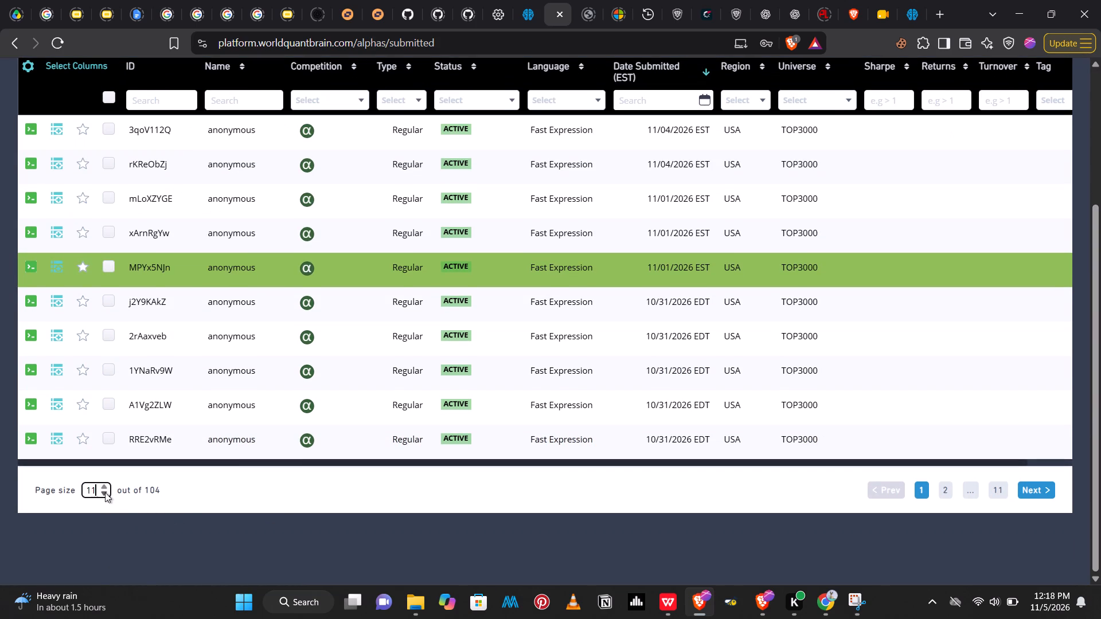
left_click(105, 492)
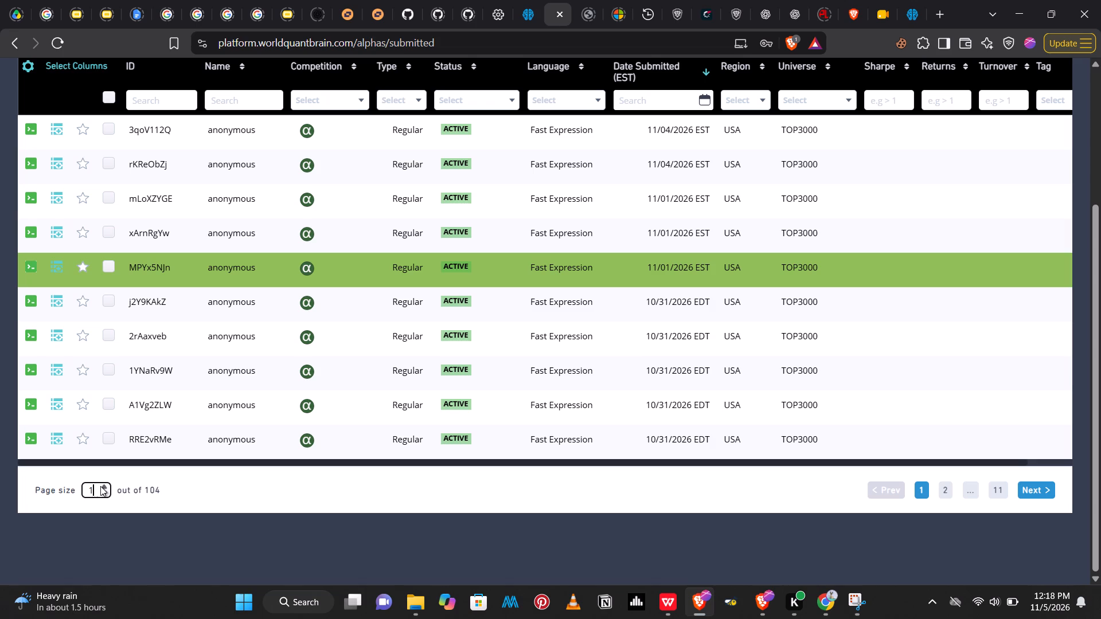
left_click(101, 486)
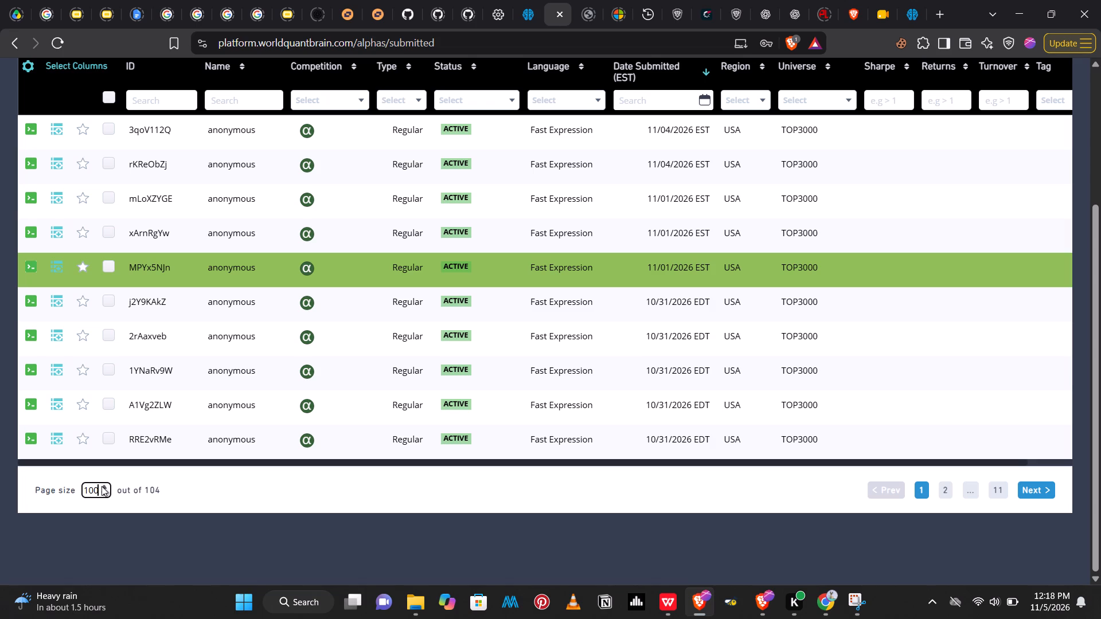
double_click(101, 486)
left_click(104, 486)
key("Return")
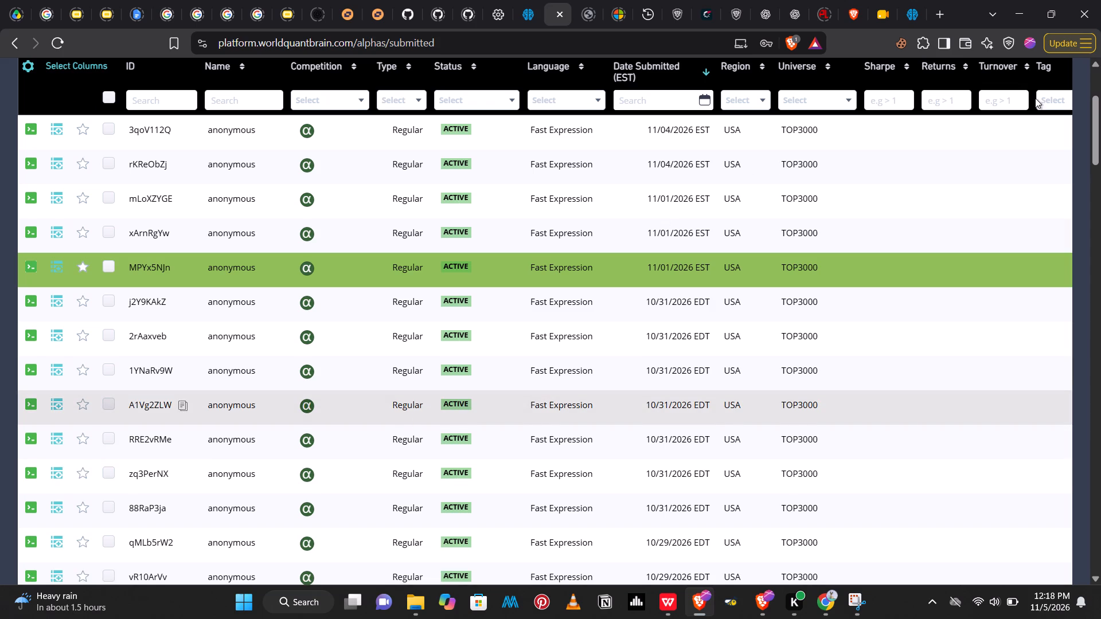
Examine the code and simulation settings of the oldest submitted alphas, from GrO3oN30 back to pw56AV2j.
left_click_drag(1095, 124, 1100, 357)
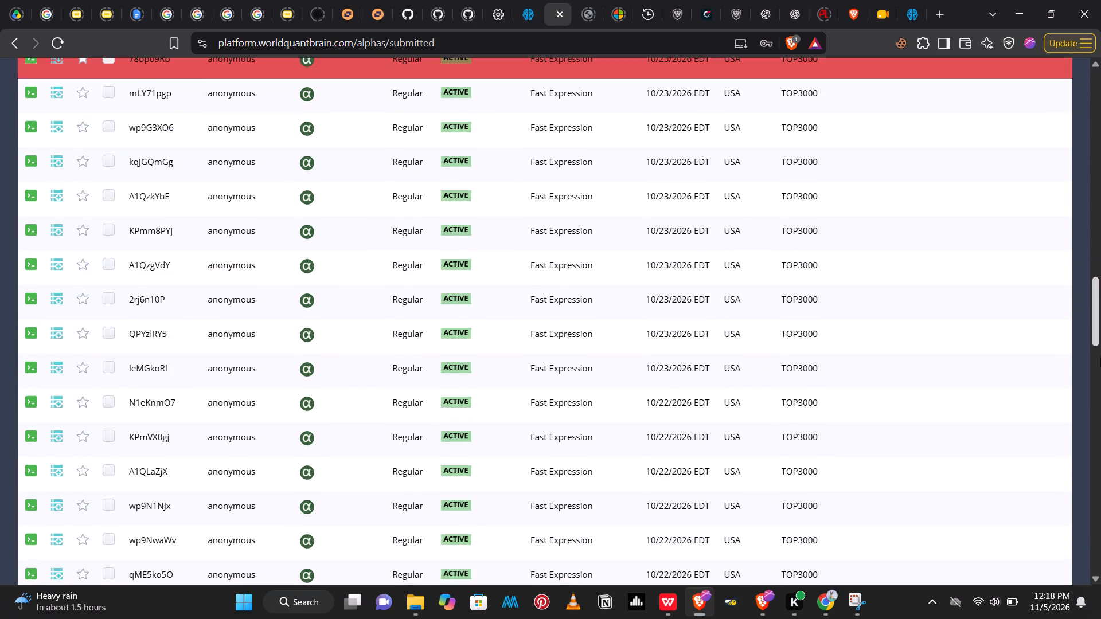
left_click_drag(1100, 357, 1100, 528)
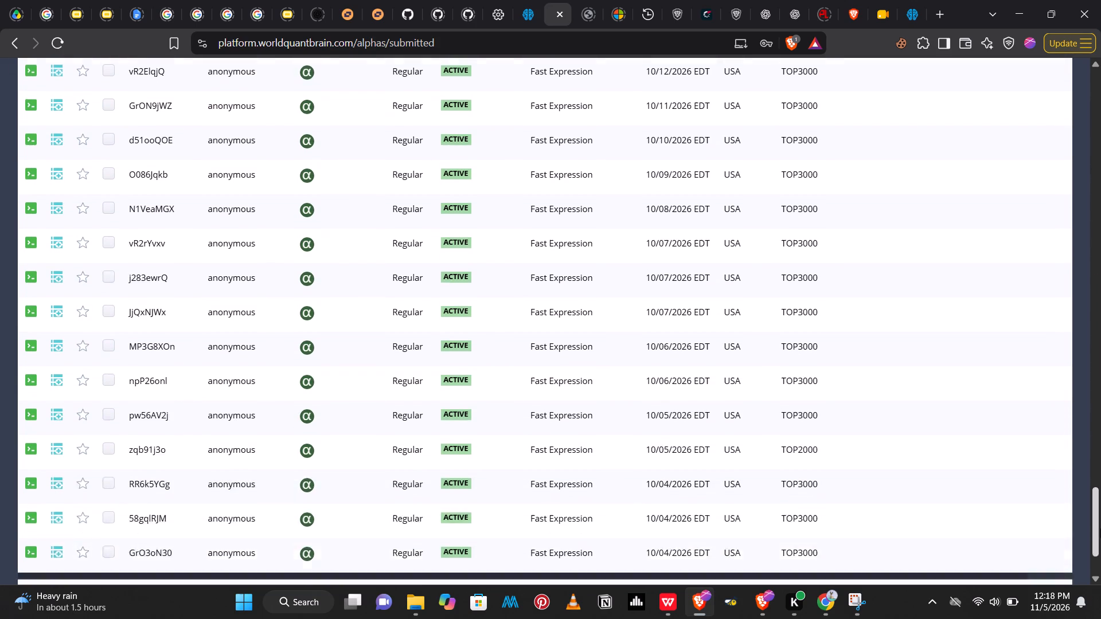
left_click_drag(1100, 528, 1100, 530)
left_click(614, 445)
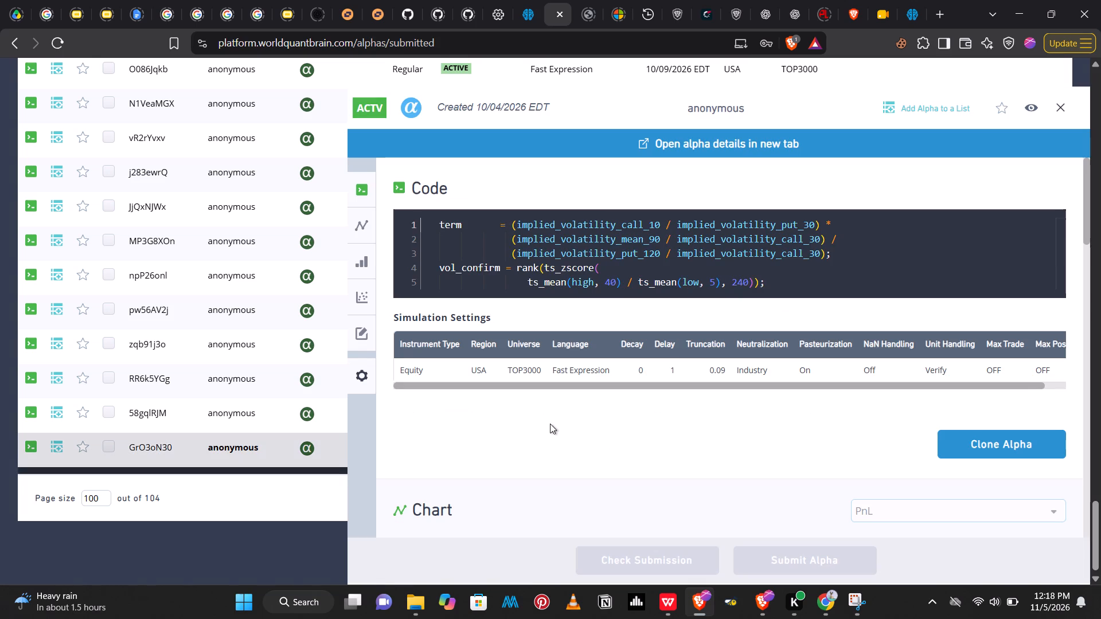
left_click(206, 413)
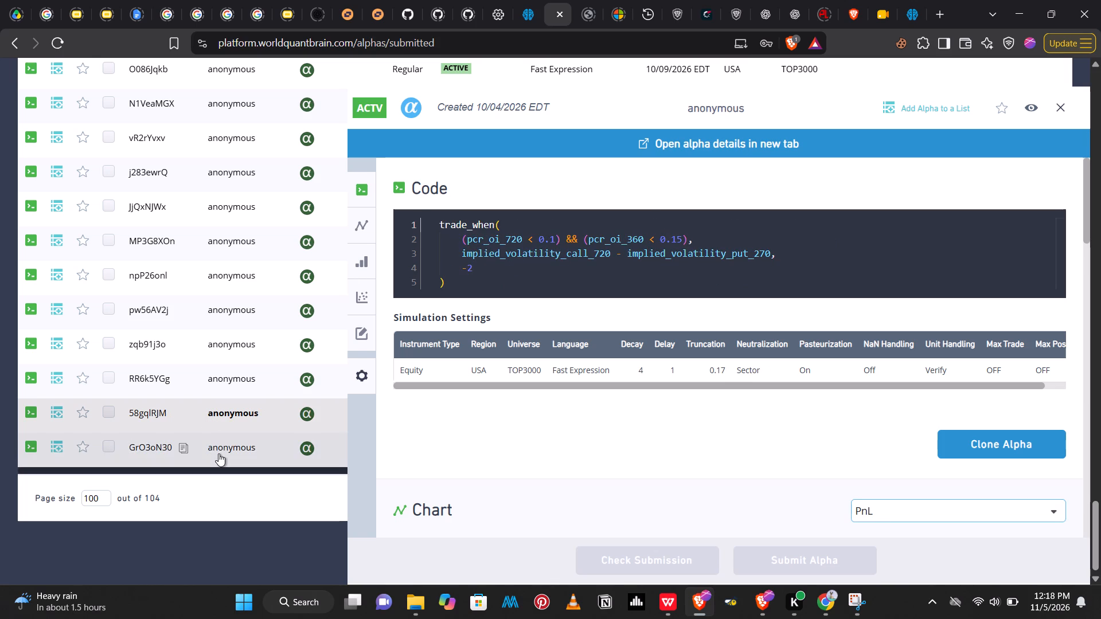
left_click(221, 387)
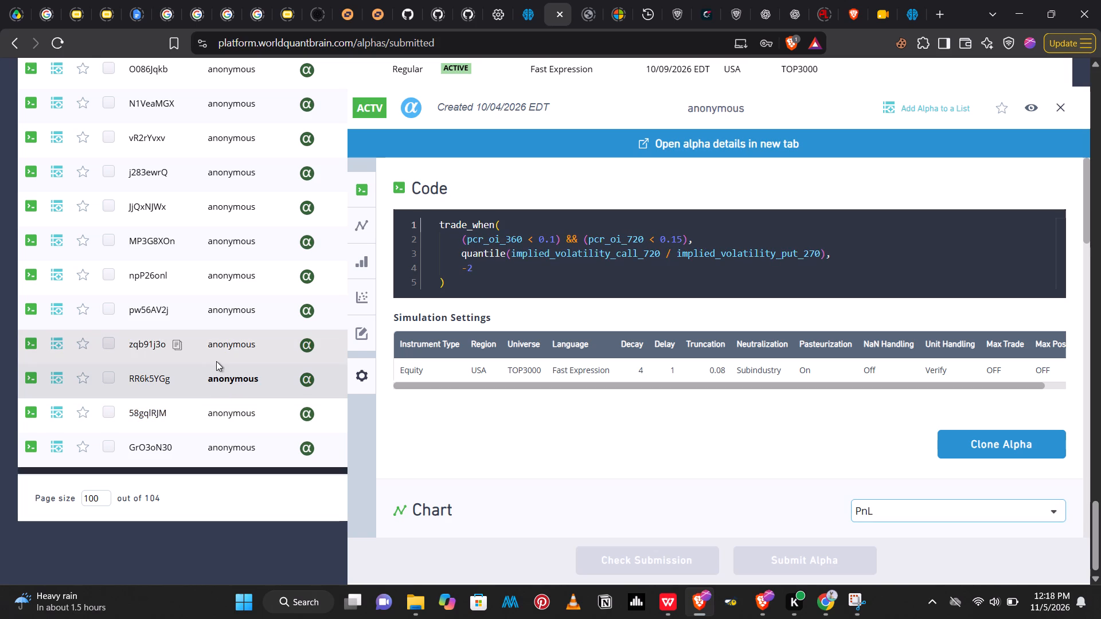
left_click(216, 360)
left_click(235, 340)
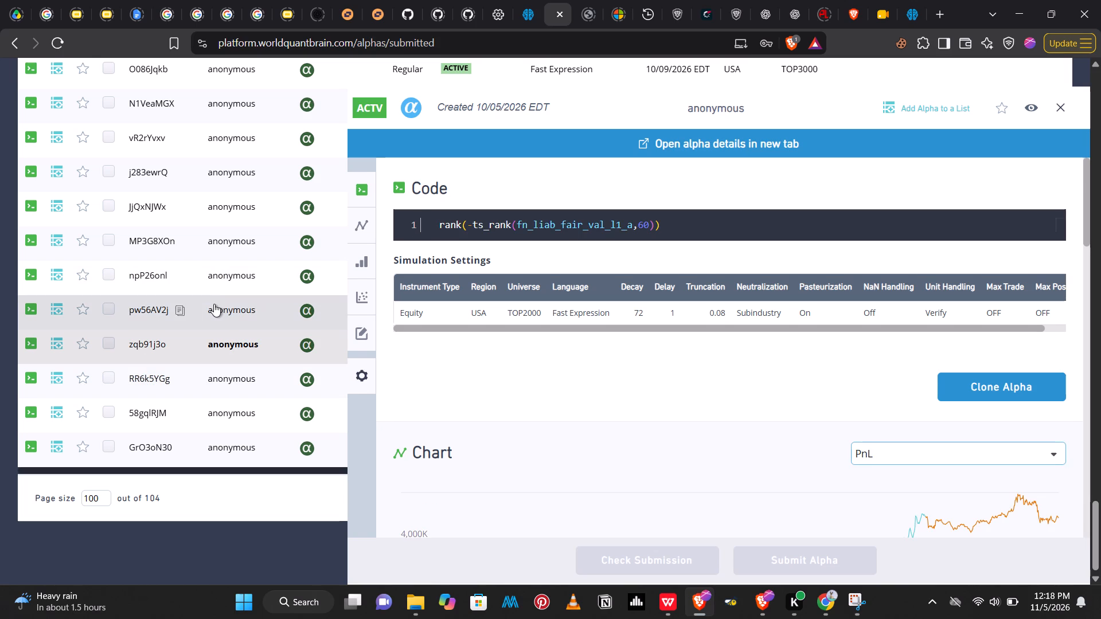
left_click(214, 304)
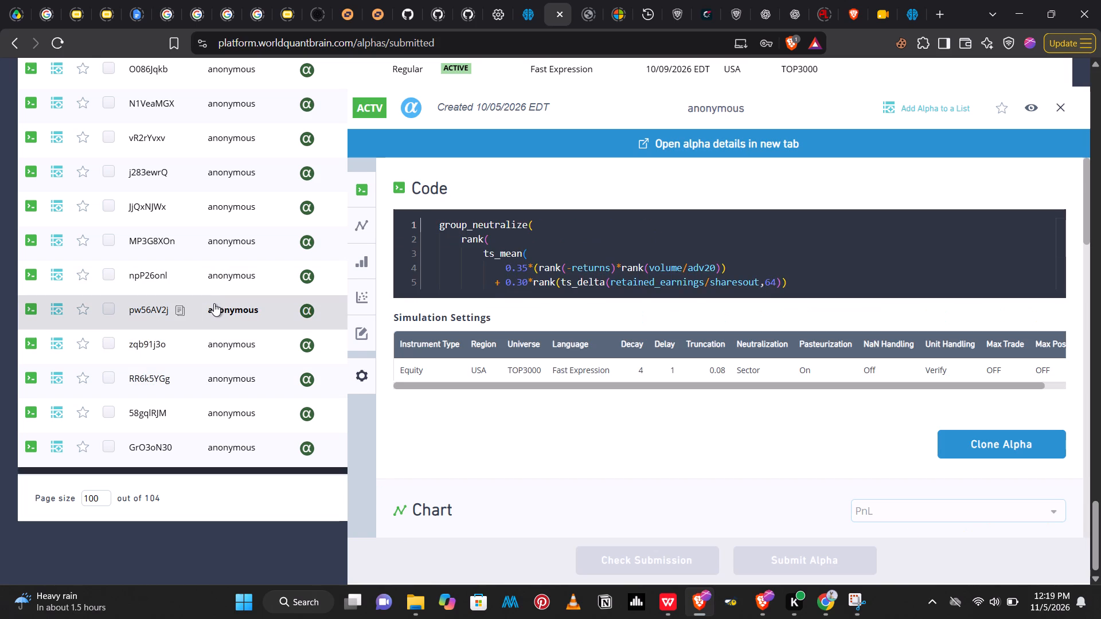
Clone the submitted alpha zqb91j3o and simulate the copy with its expression as is.
left_click(218, 348)
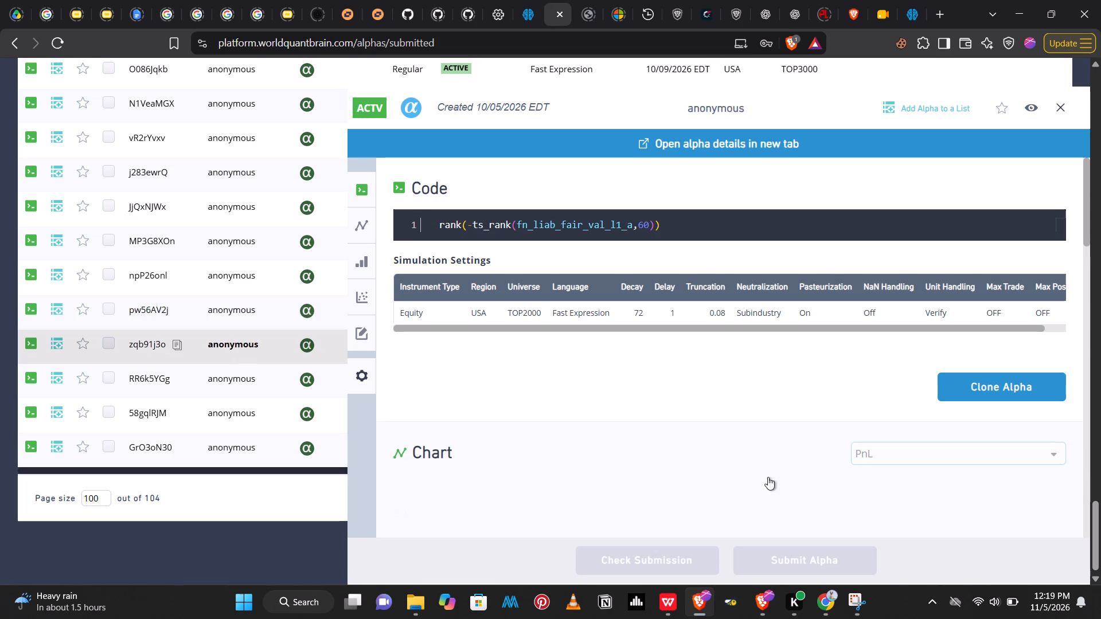
left_click(1010, 390)
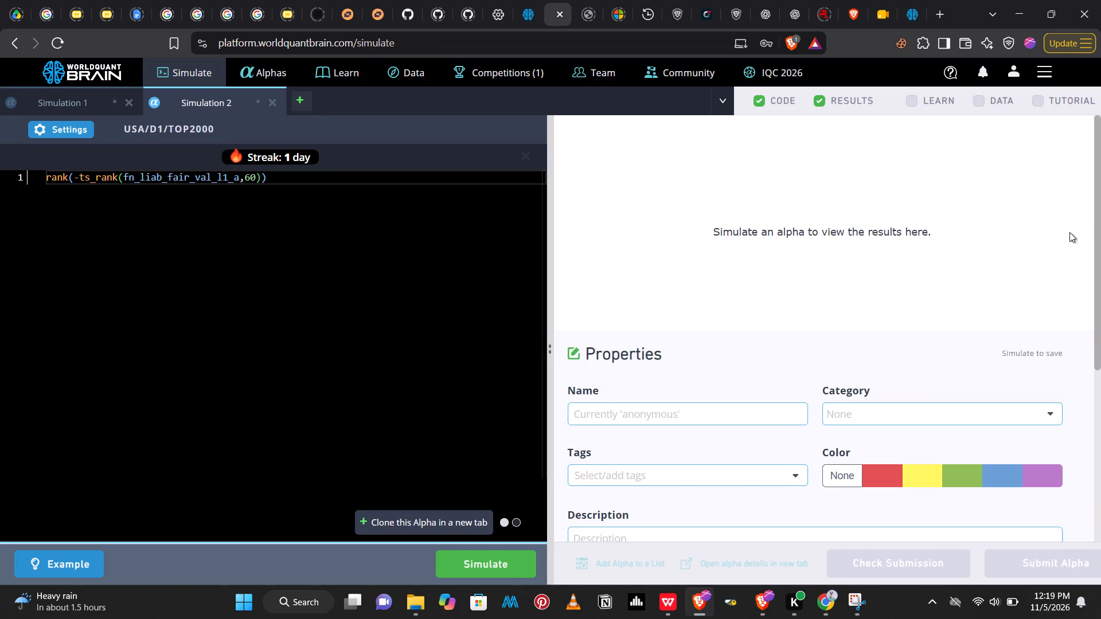
left_click_drag(1097, 220, 1100, 381)
left_click(485, 556)
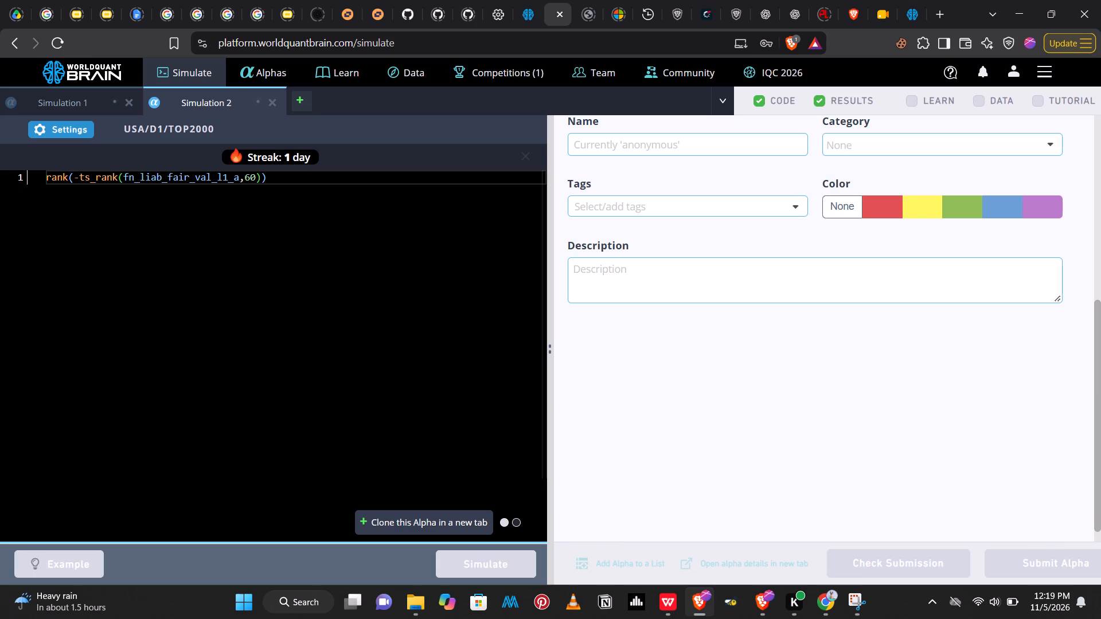
Close the empty Simulation 1.
left_click(78, 105)
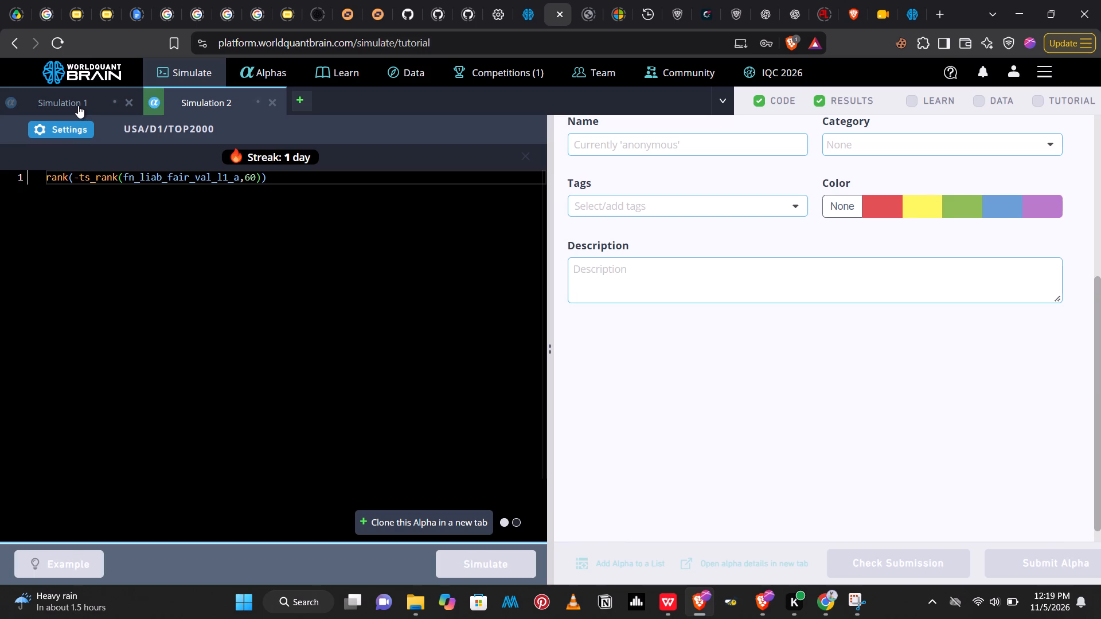
left_click(132, 104)
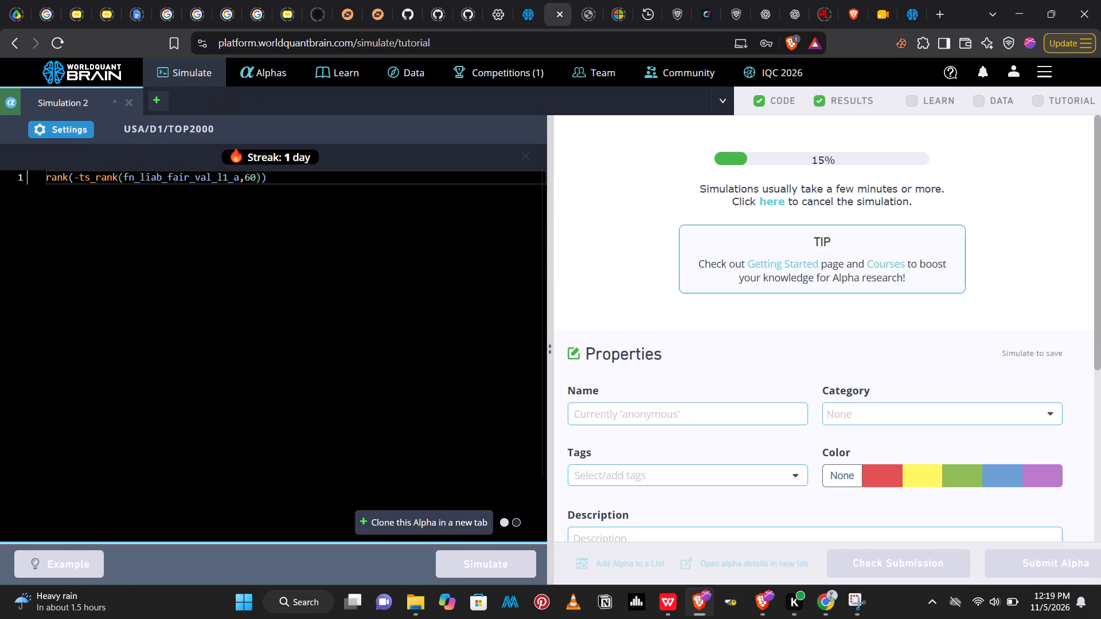
Simulate a new clone of the alpha with ts_rank replaced by ts_sum: rank(-ts_sum(fn_liab_fair_val_l1_a,60)).
left_click(405, 519)
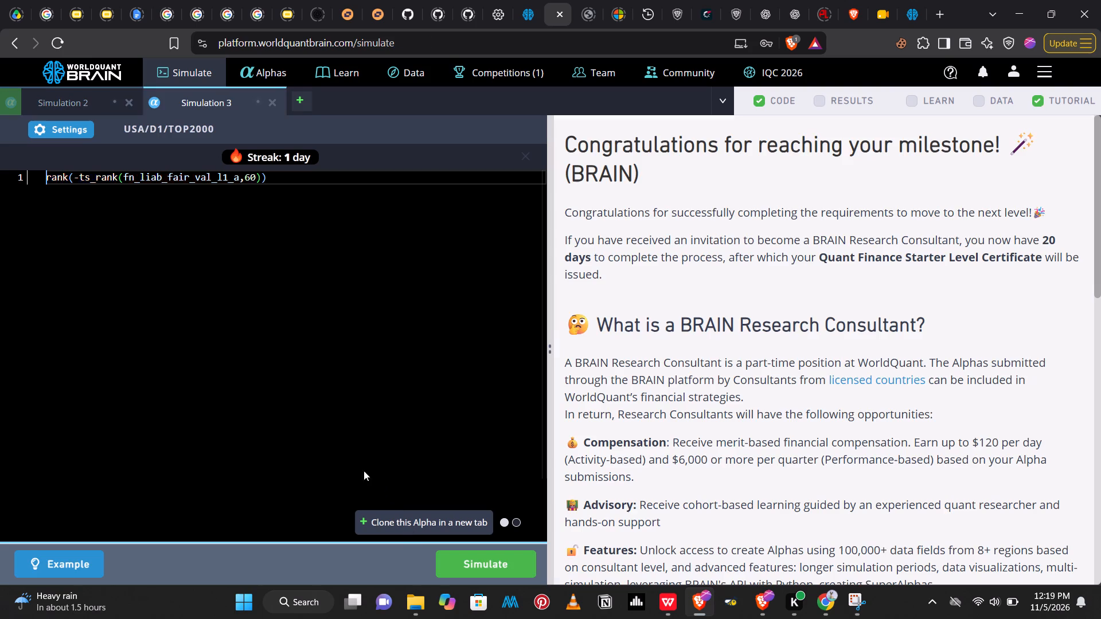
left_click(116, 182)
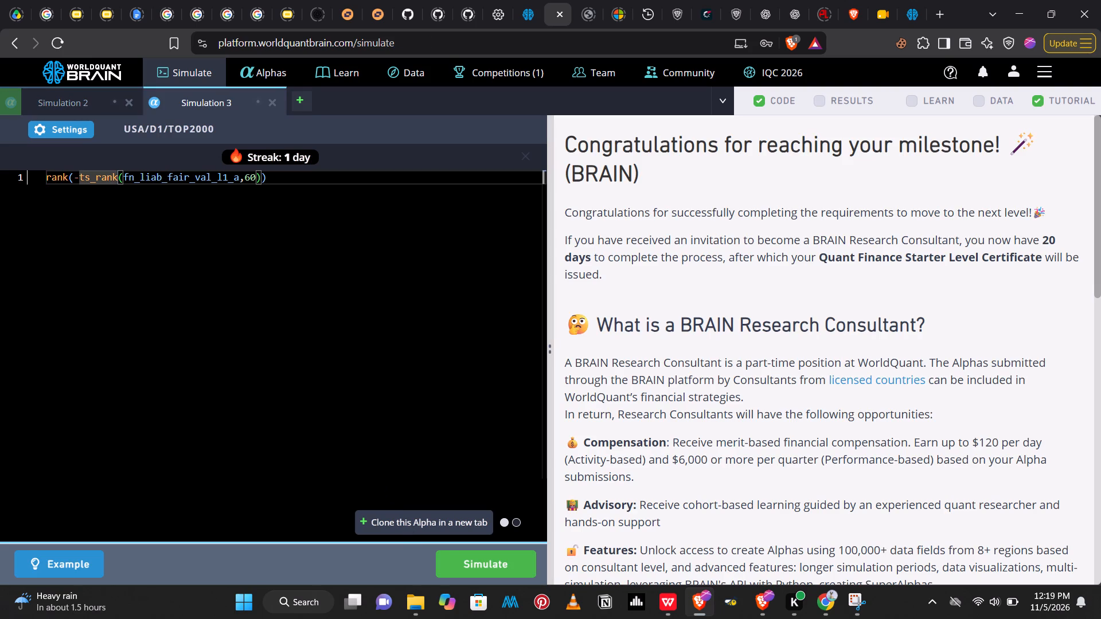
key("BackSpace")
key("BackSpace")
key("BackSpace")
key("BackSpace")
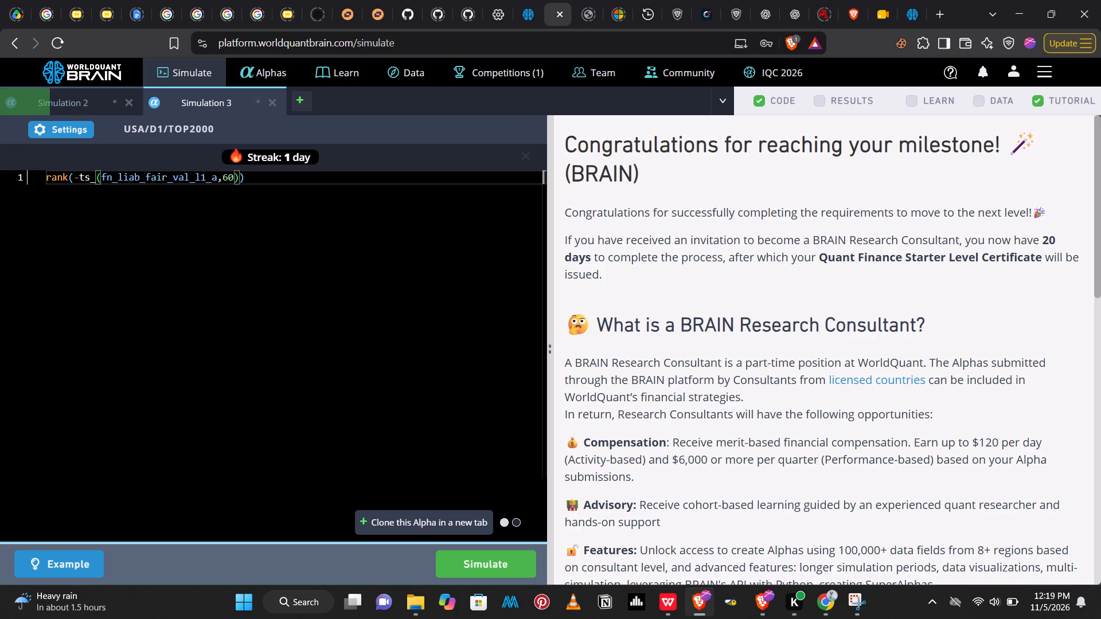
type("su")
key("m")
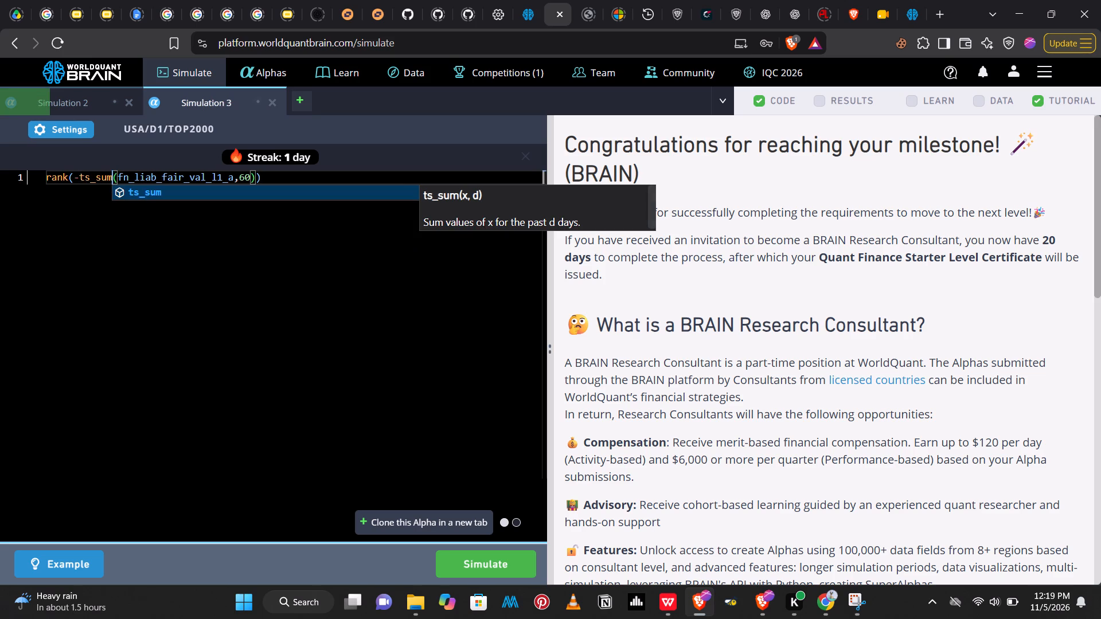
key("Return")
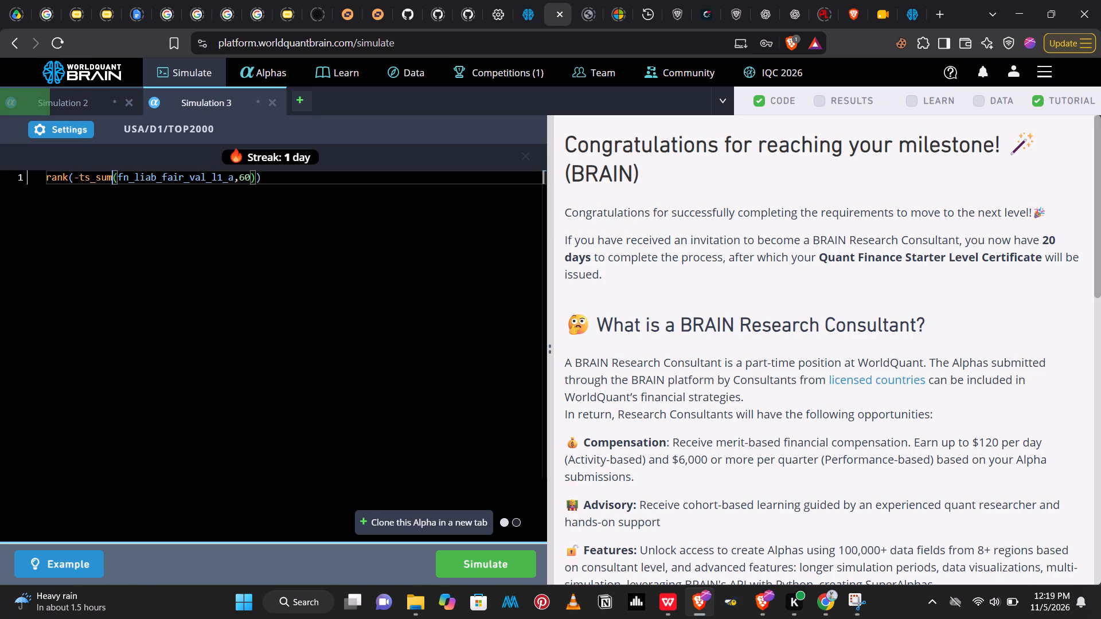
key("Return")
key("BackSpace")
key("Return")
key("BackSpace")
left_click(469, 571)
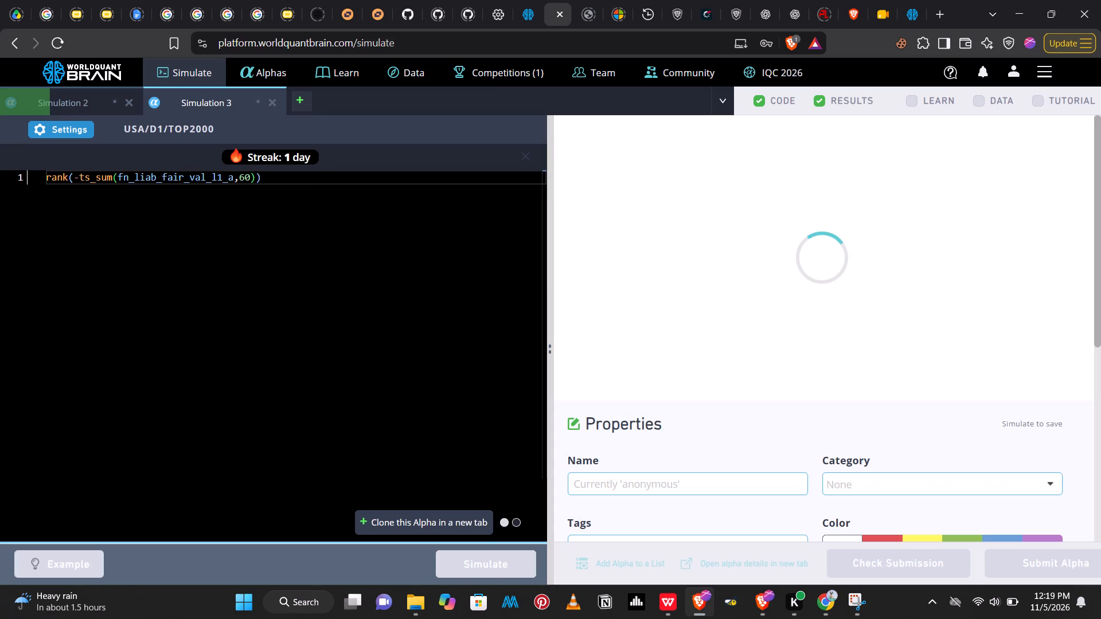
Simulate another clone of the alpha with ts_sum replaced by ts_arg_min: rank(-ts_arg_min(fn_liab_fair_val_l1_a,60)).
left_click(421, 523)
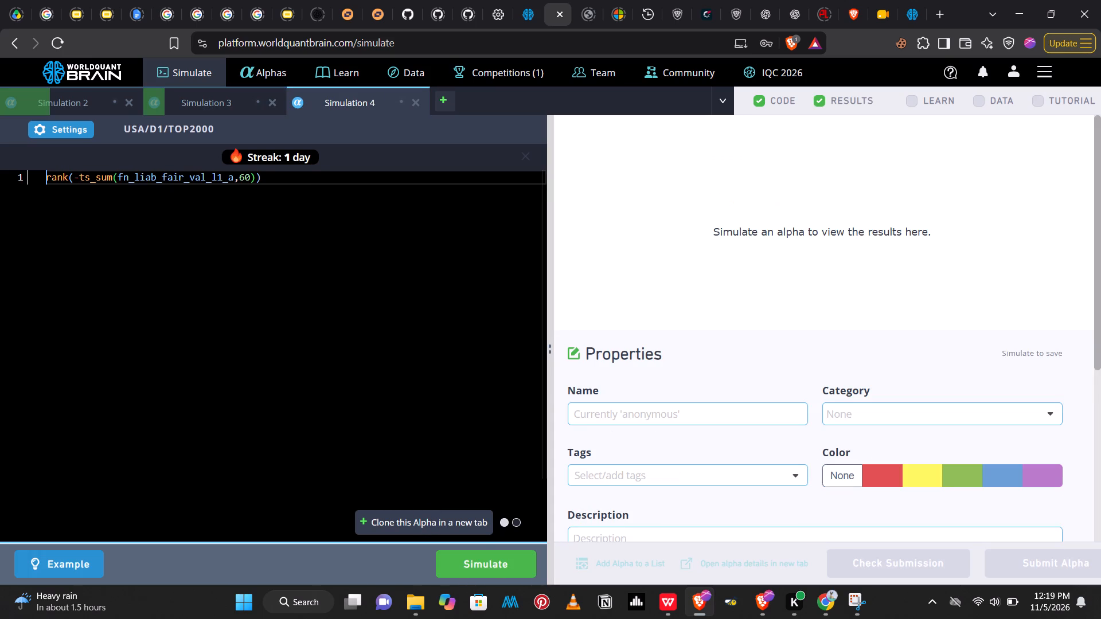
left_click(109, 180)
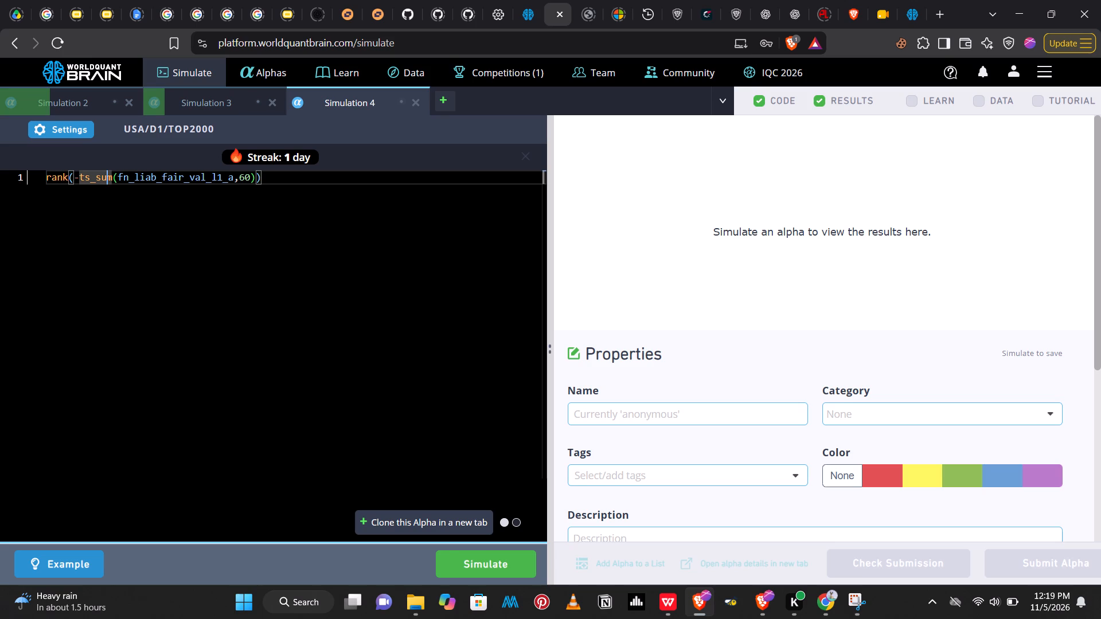
key("Right")
key("BackSpace")
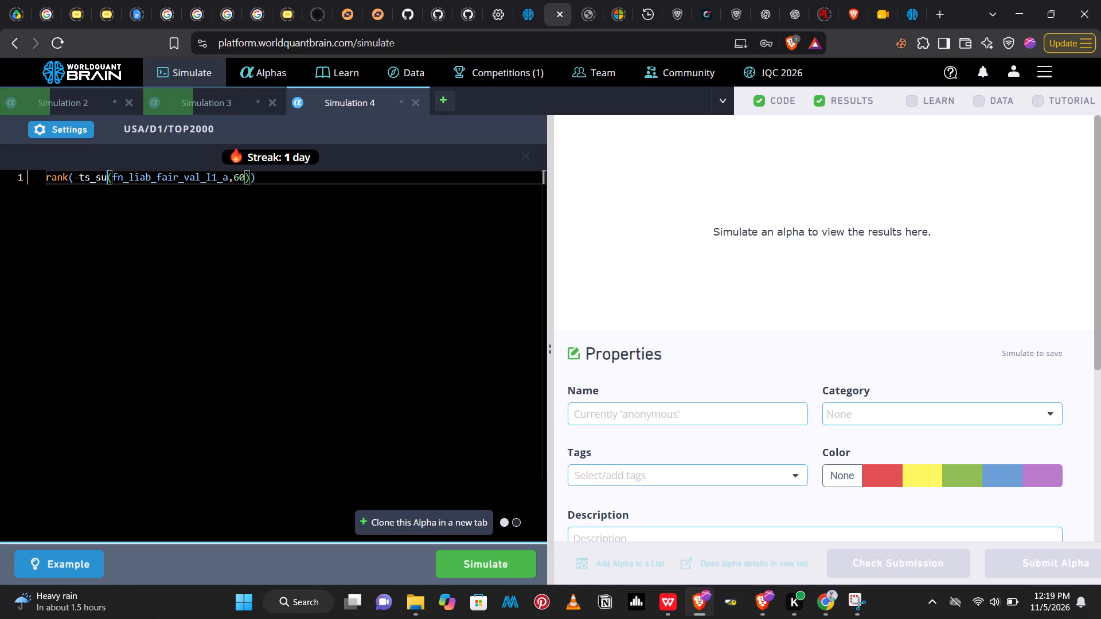
key("BackSpace")
key("BackSpace")
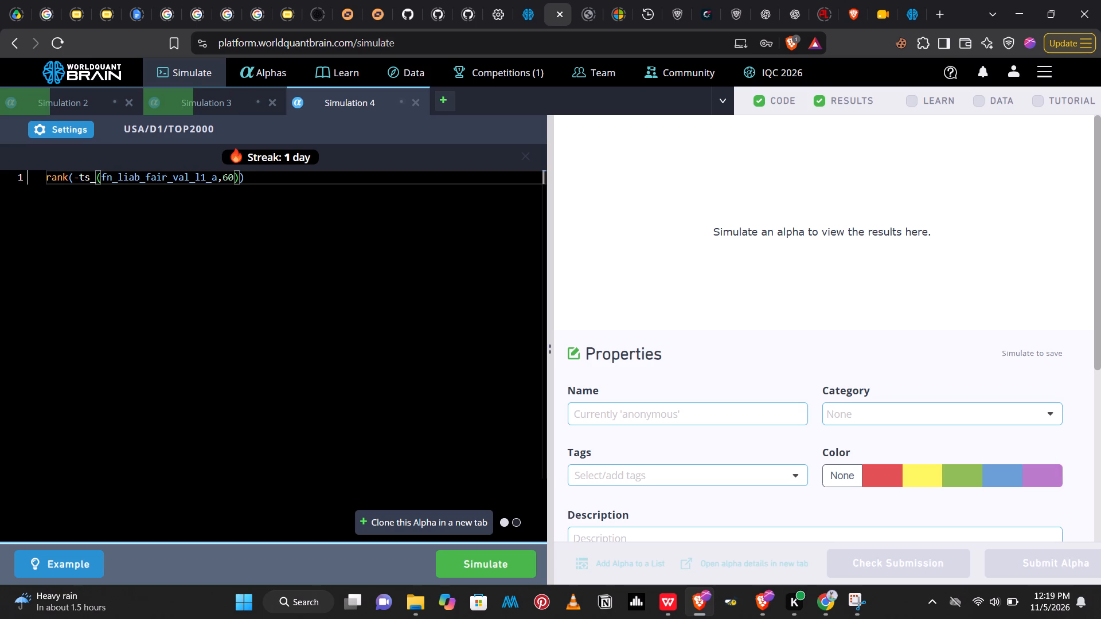
type("min")
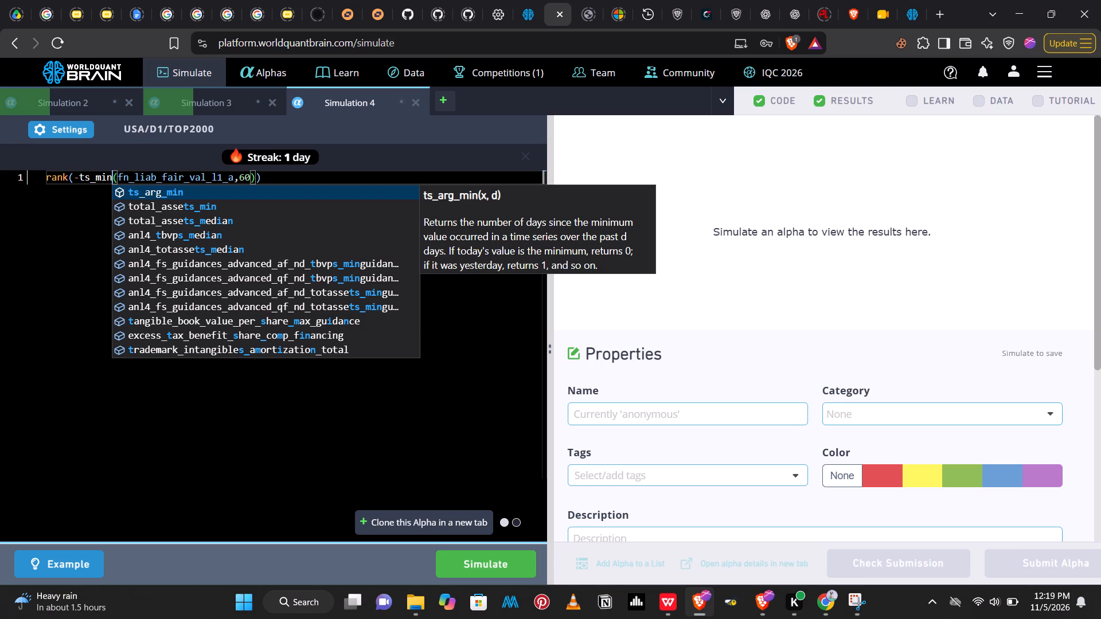
key("Return")
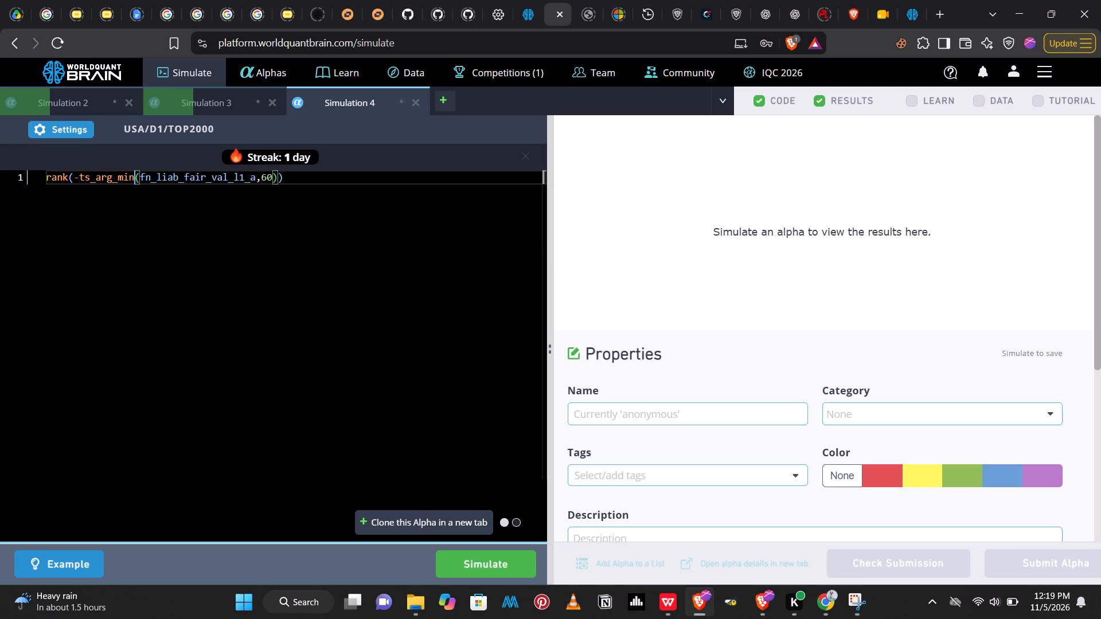
left_click(476, 564)
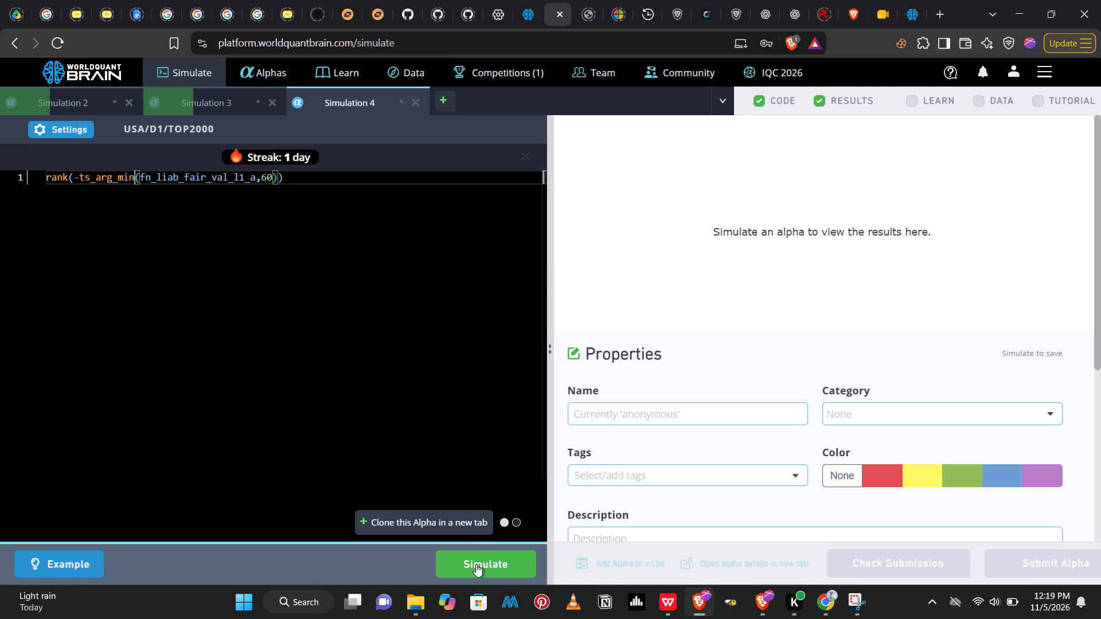
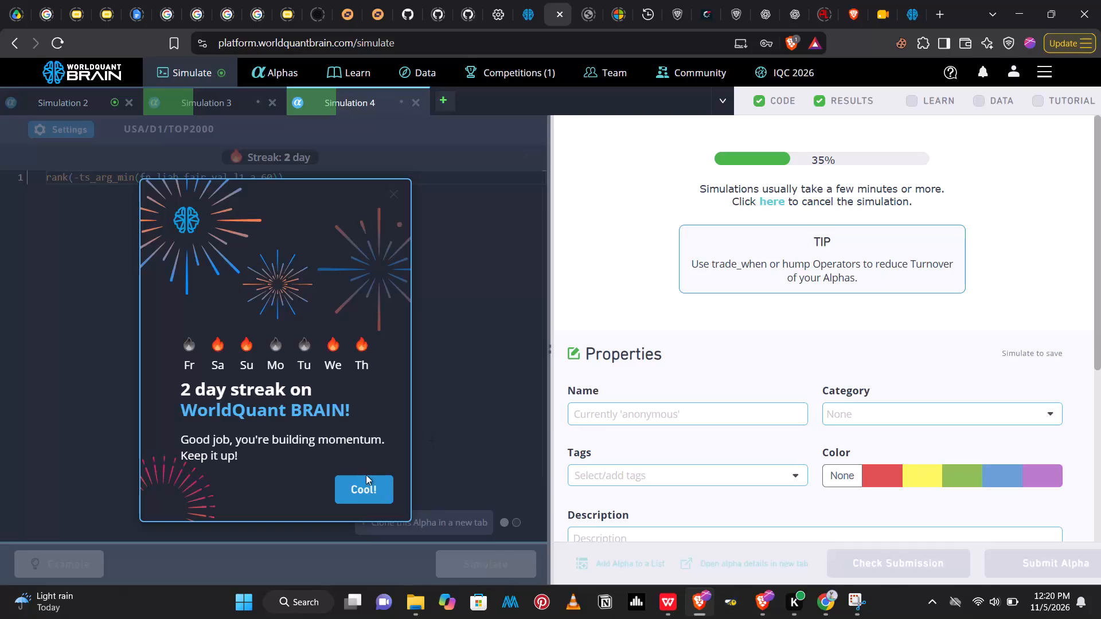
Dismiss the streak popup, then review Simulation 2's results and Simulation 3's test period and failed IS tests.
left_click(366, 481)
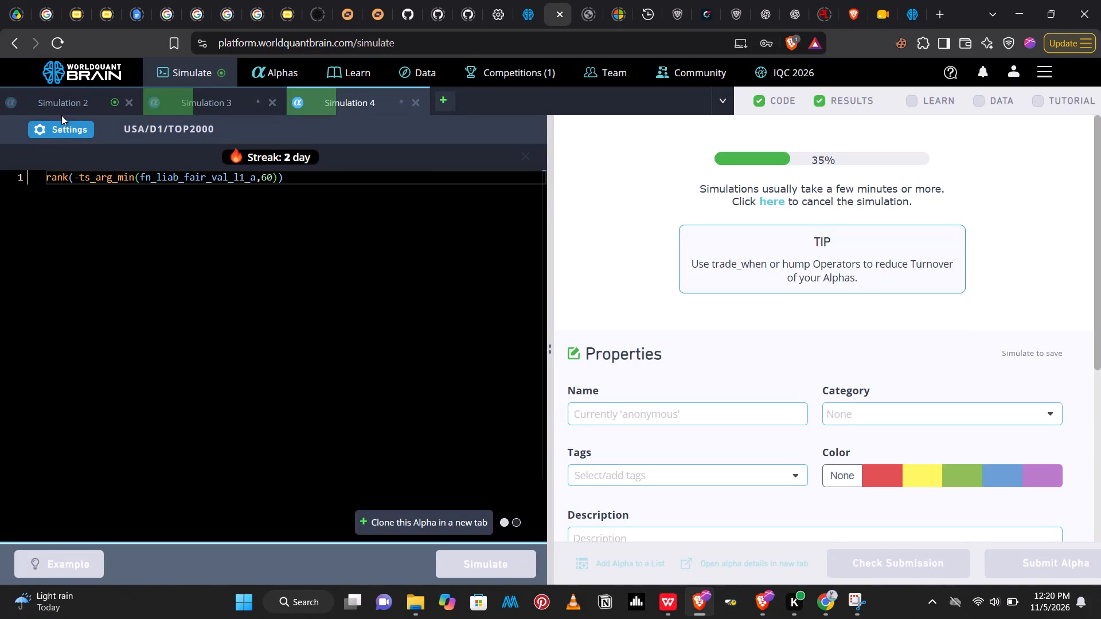
left_click(65, 107)
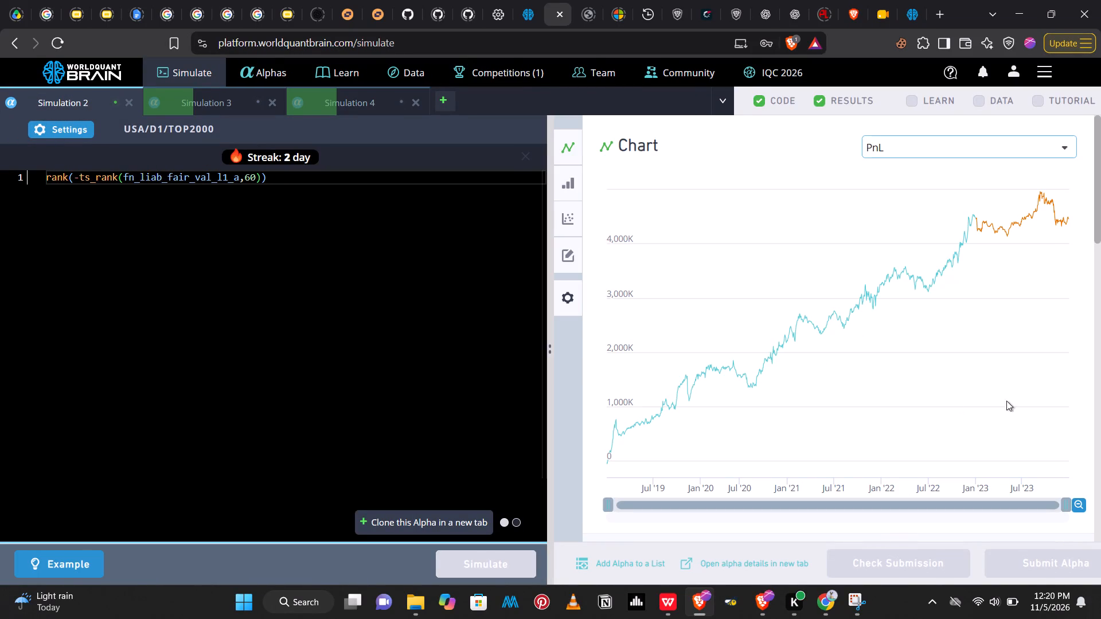
left_click_drag(1094, 202, 1100, 291)
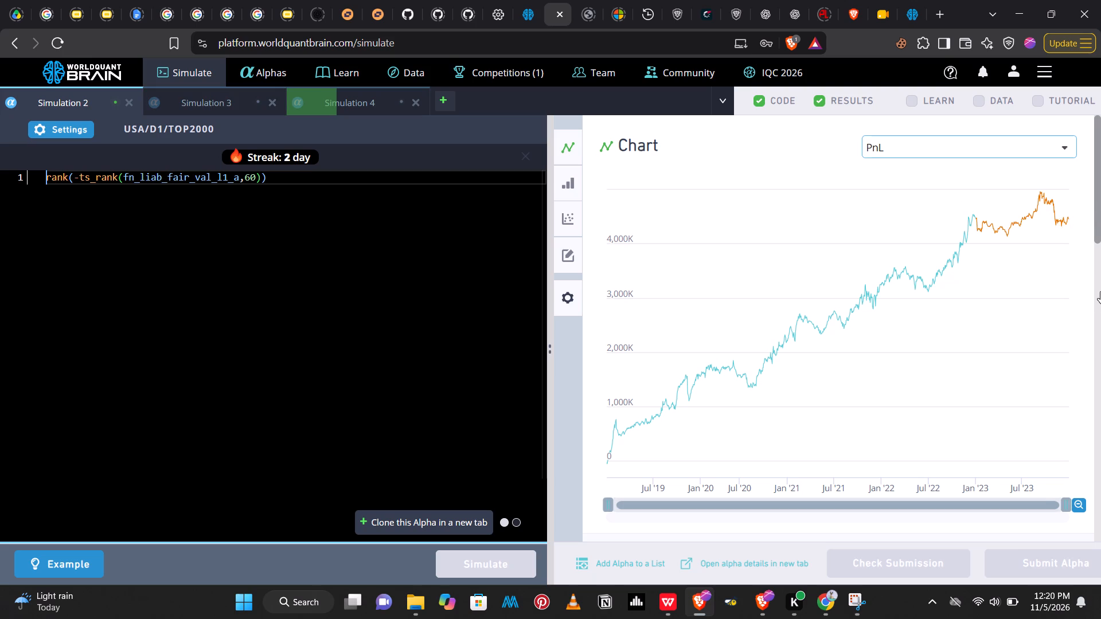
left_click_drag(1100, 291, 1100, 319)
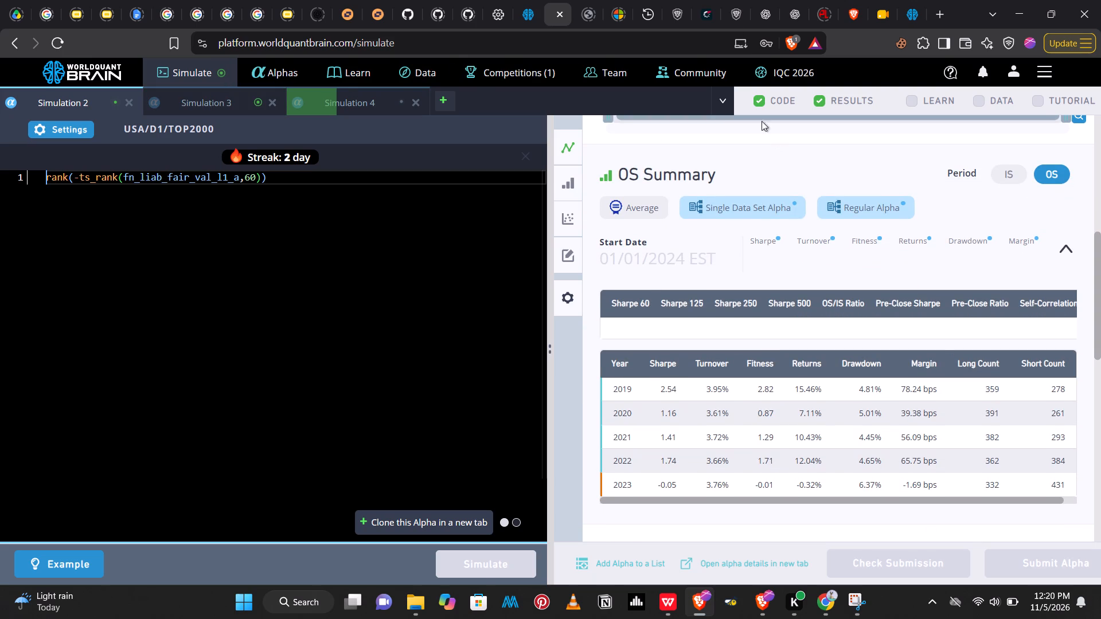
left_click(210, 106)
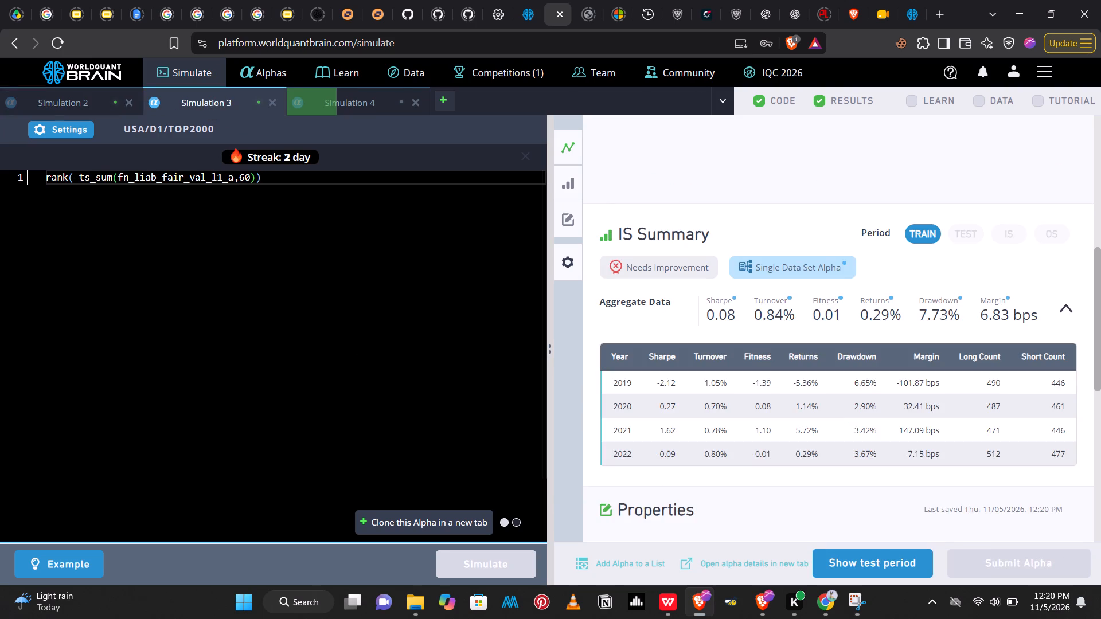
left_click(873, 558)
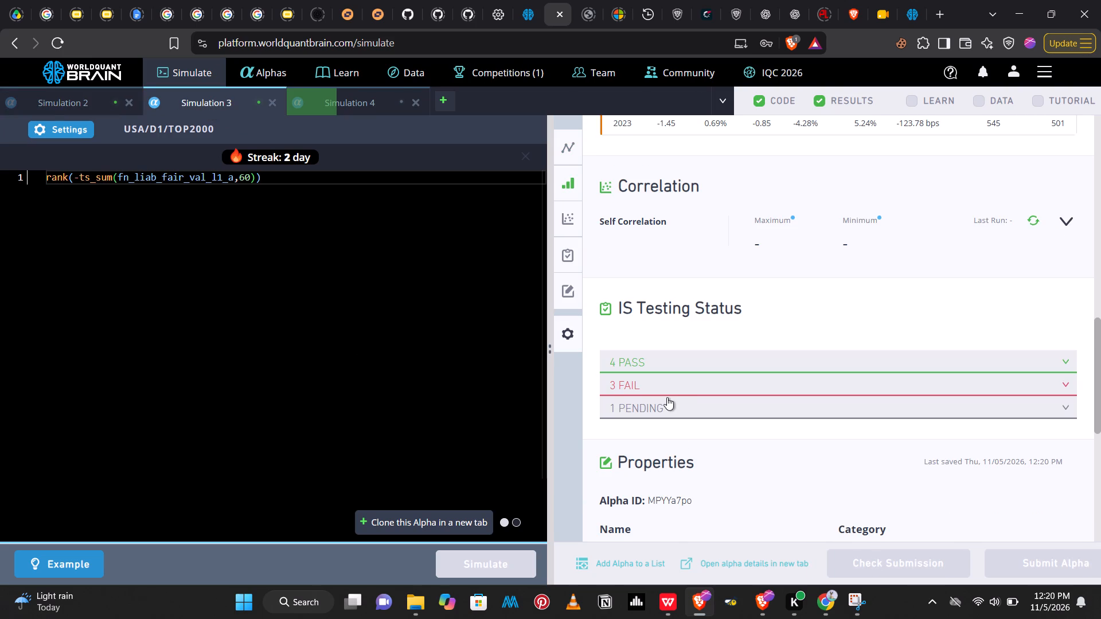
left_click(667, 386)
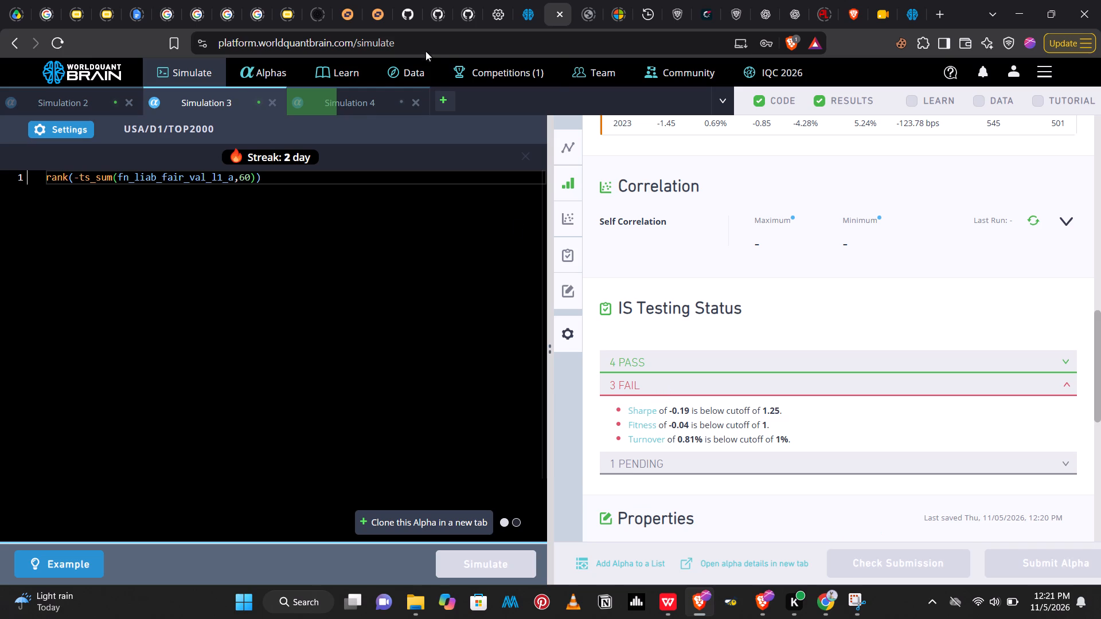
left_click(361, 103)
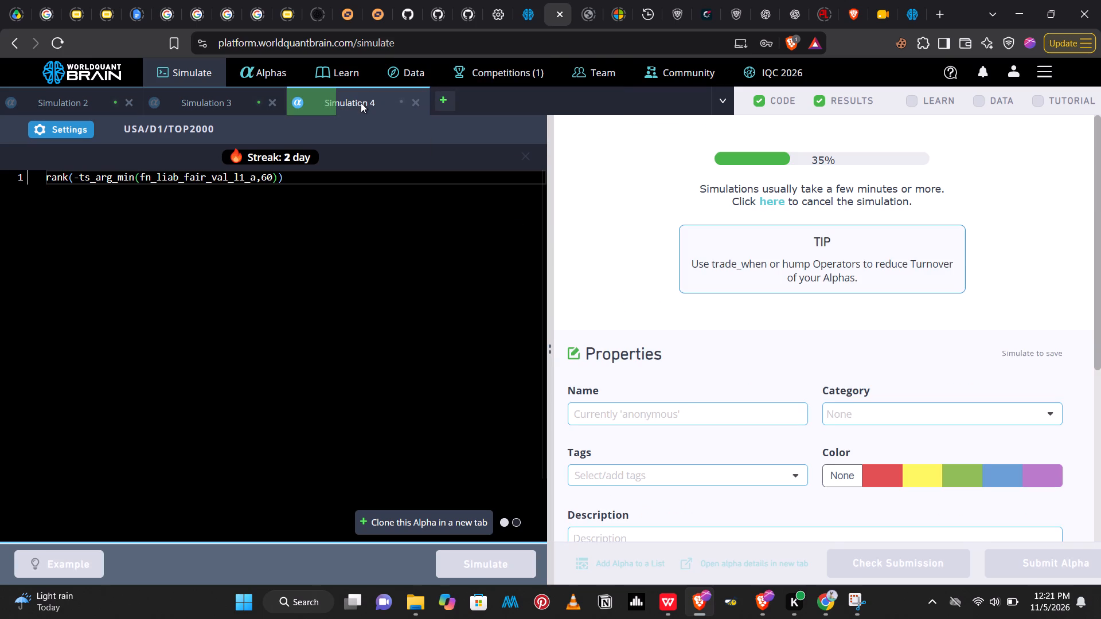
In Simulation 3, replace ts_sum with ts_arg_max and simulate rank(-ts_arg_max(fn_liab_fair_val_l1_a,60)).
left_click(218, 102)
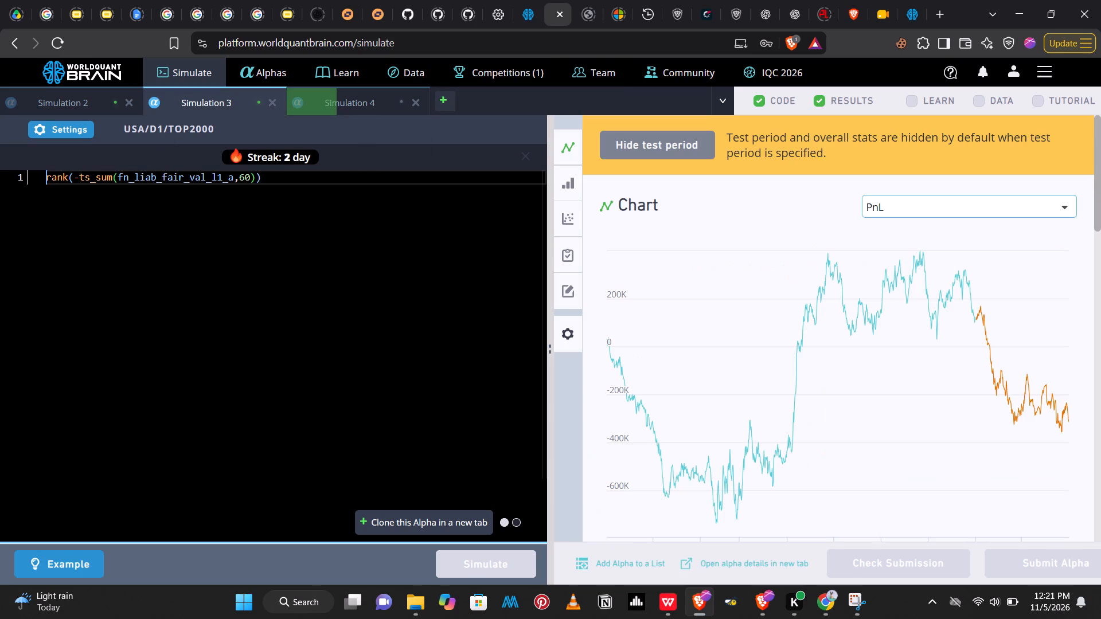
left_click(110, 181)
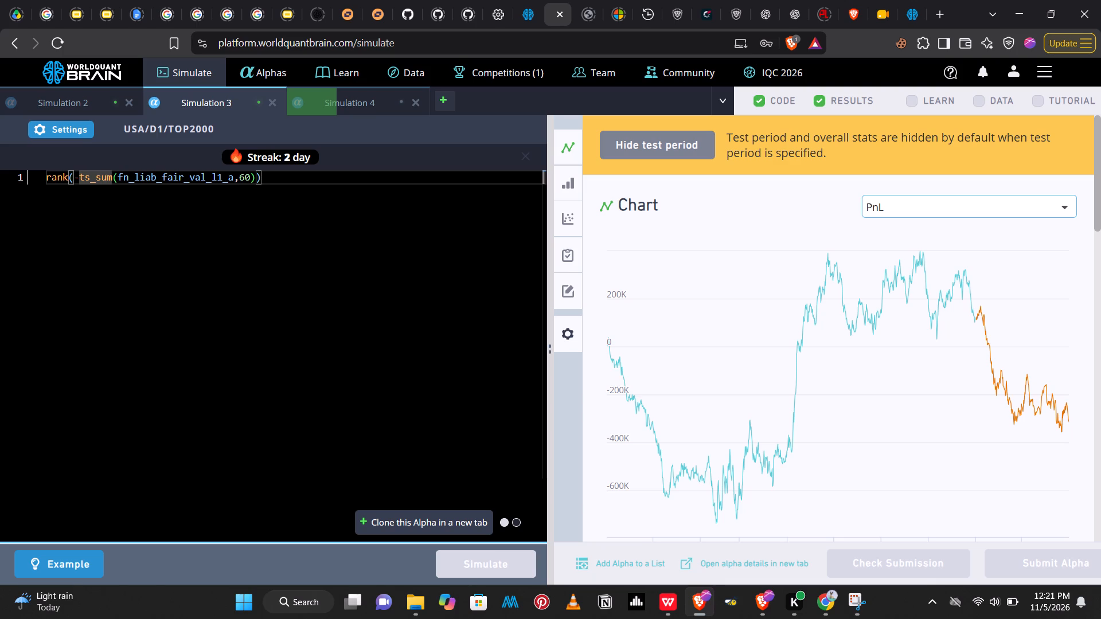
key("Right")
key("BackSpace")
key("BackSpace")
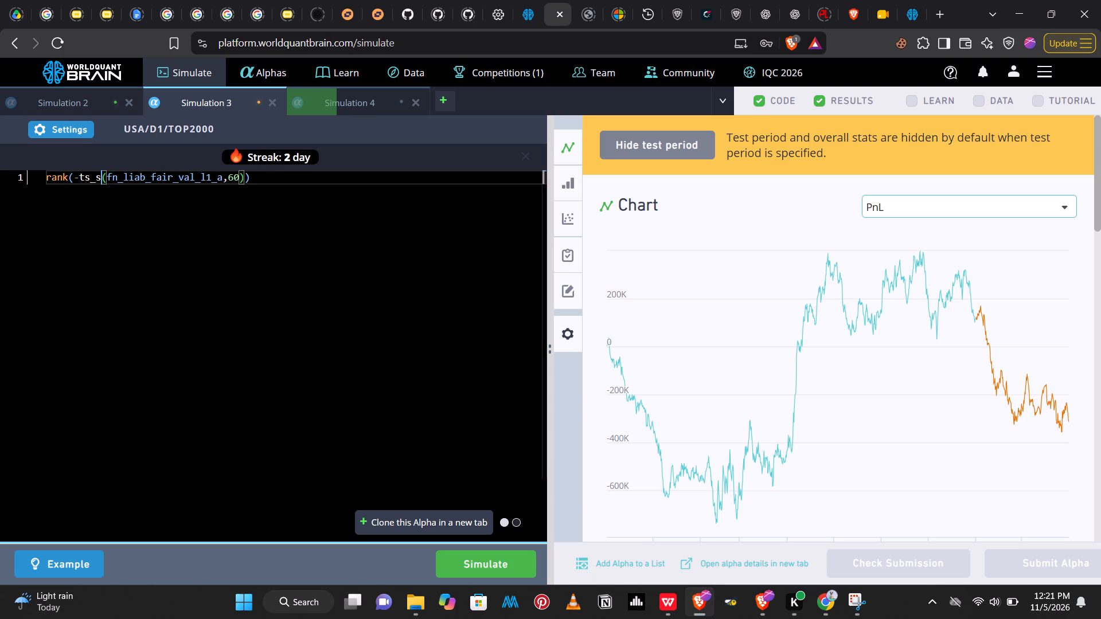
key("BackSpace")
type("ar")
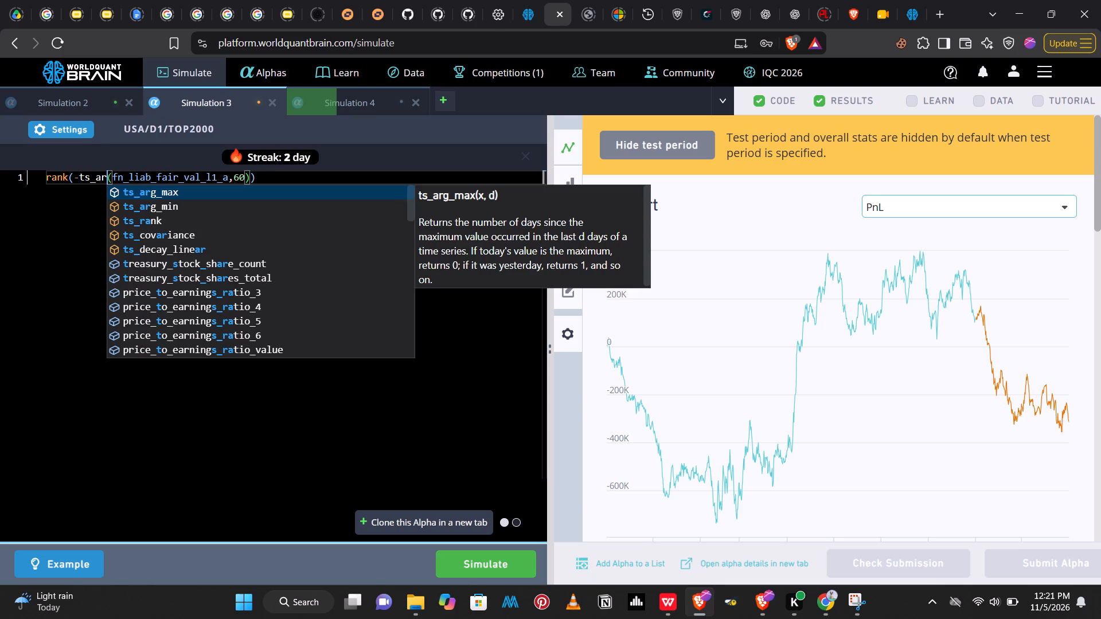
key("Return")
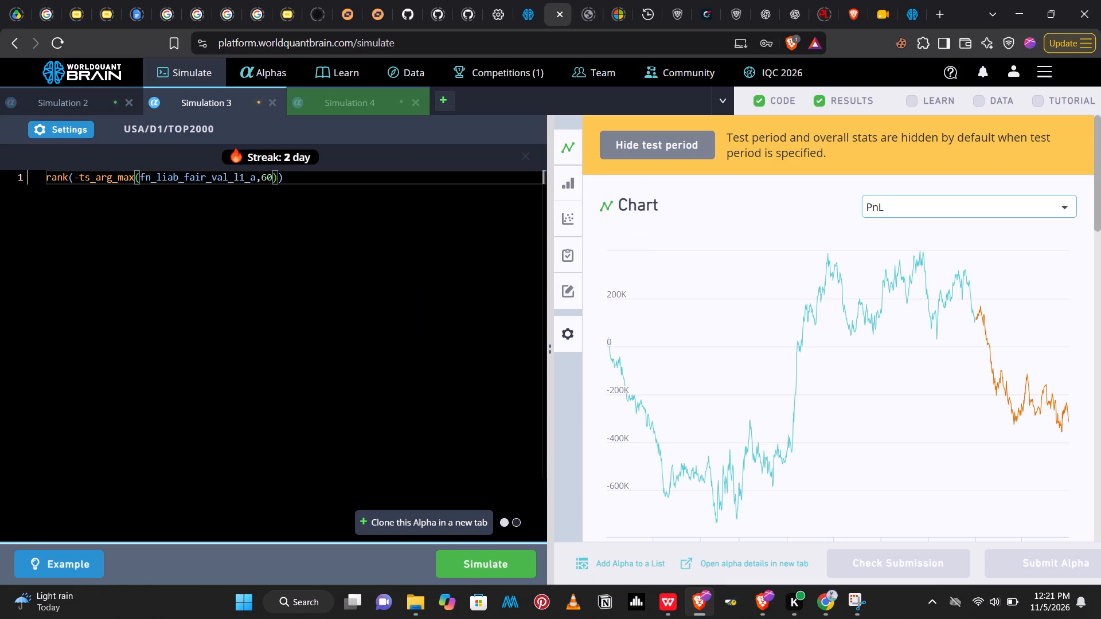
key("Return")
key("BackSpace")
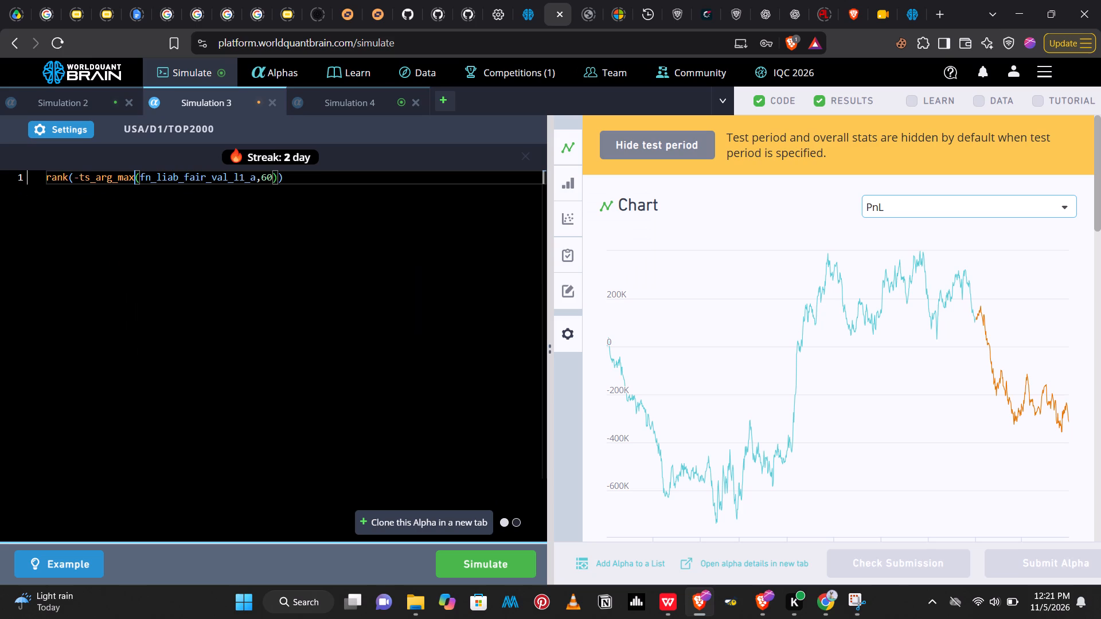
left_click(473, 564)
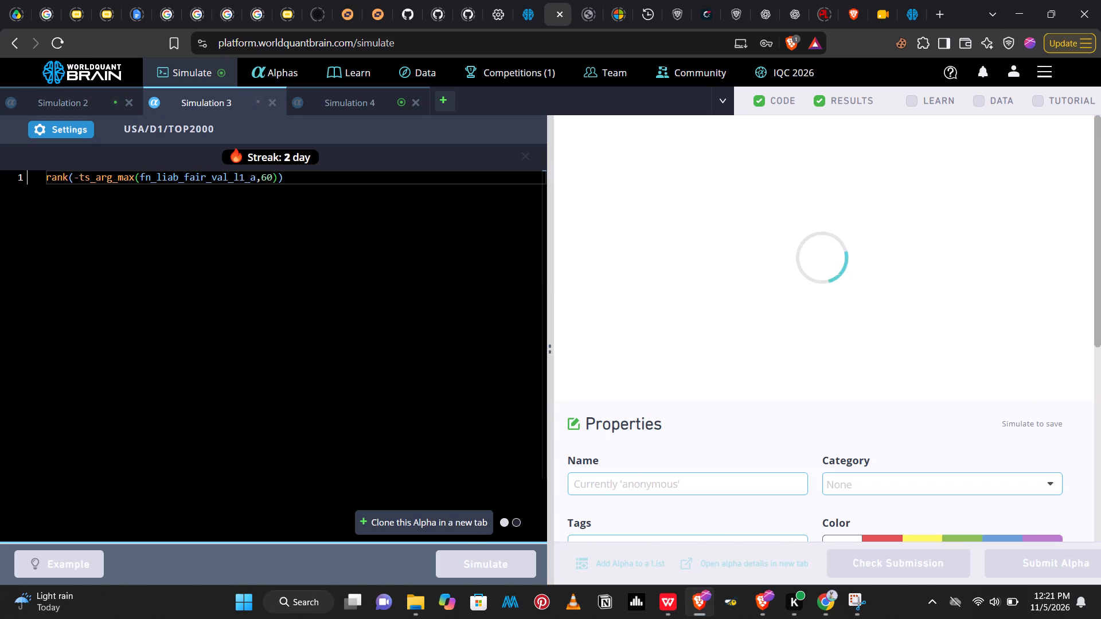
Show the test period for Simulation 4 and examine its PnL chart and IS Testing Status.
left_click(338, 101)
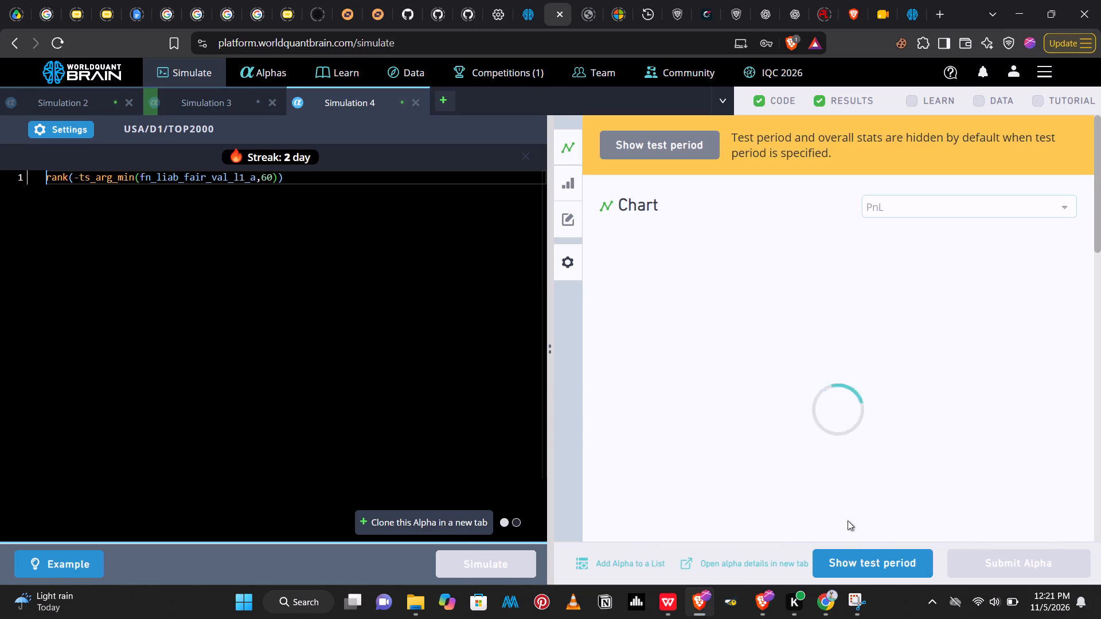
left_click(866, 555)
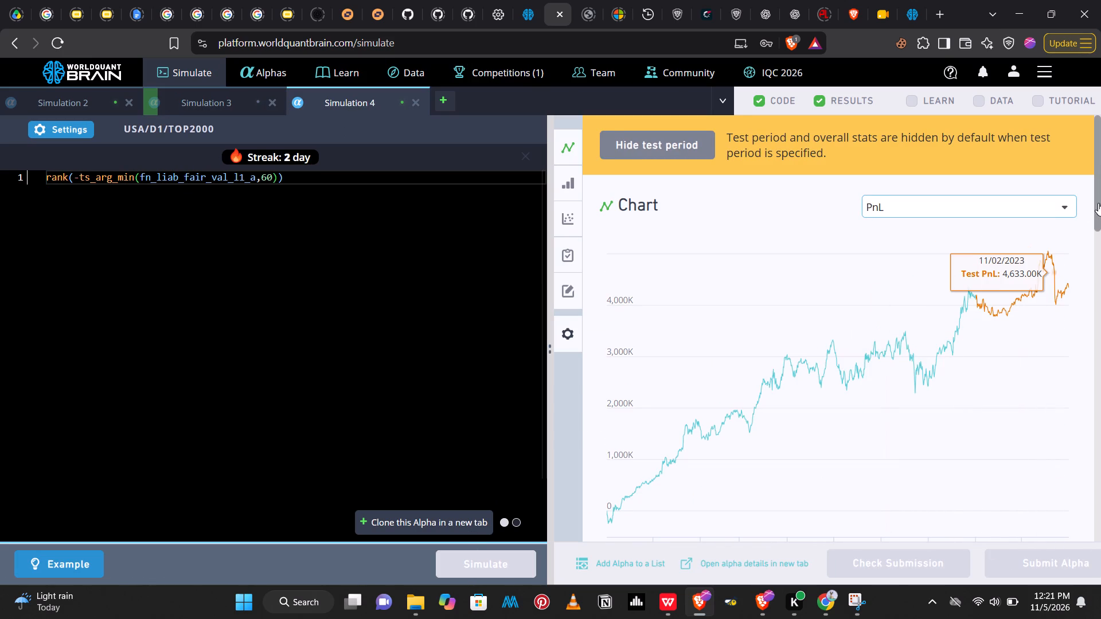
left_click_drag(1098, 203, 1098, 430)
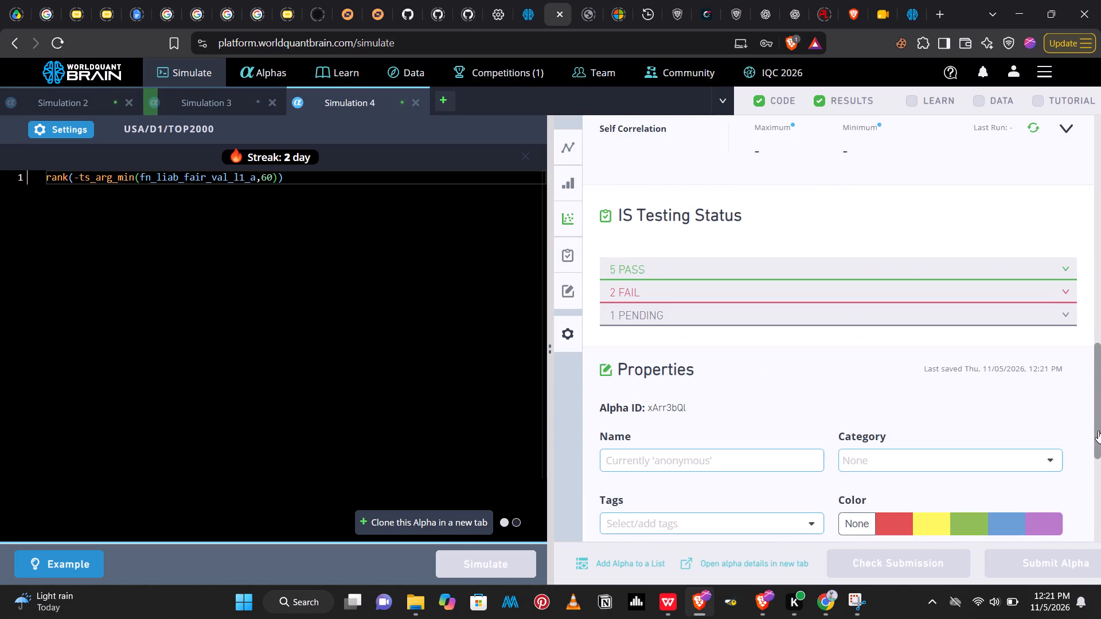
left_click_drag(1098, 430, 1100, 448)
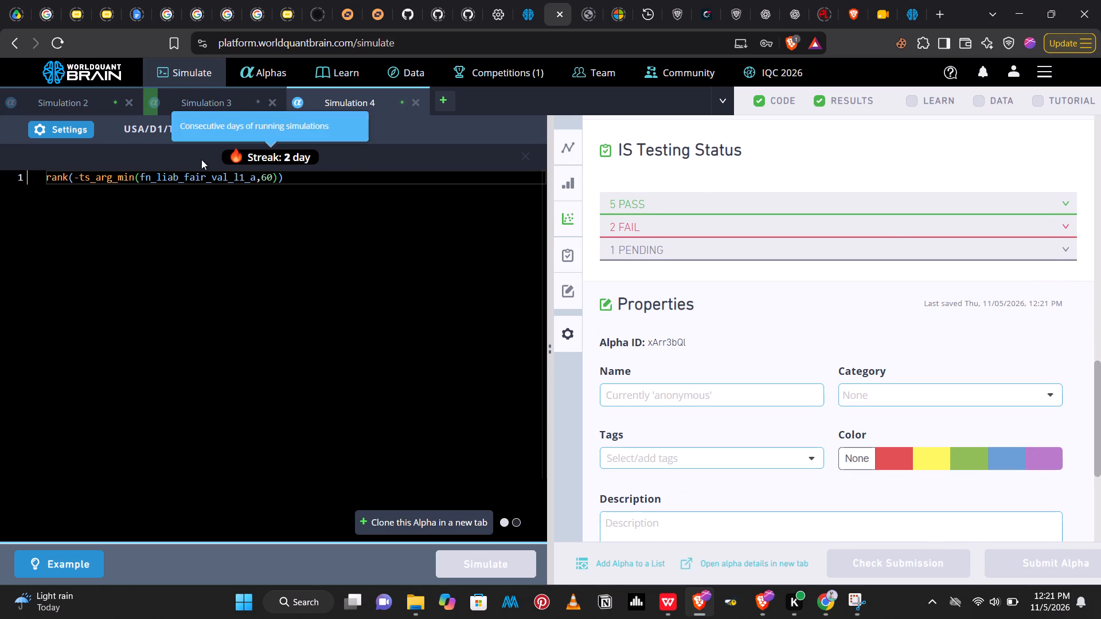
In Simulation 4, replace ts_arg_min with ts_decay_linear and simulate rank(-ts_decay_linear(fn_liab_fair_val_l1_a,60)).
left_click(133, 181)
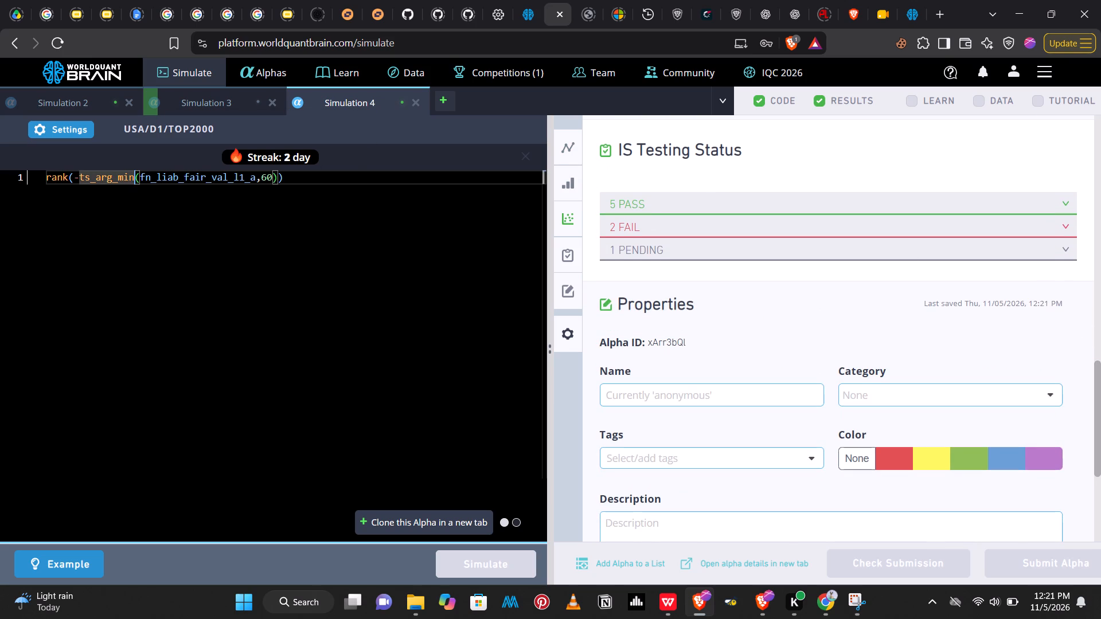
key("BackSpace")
key("BackSpace")
key("BackSpace")
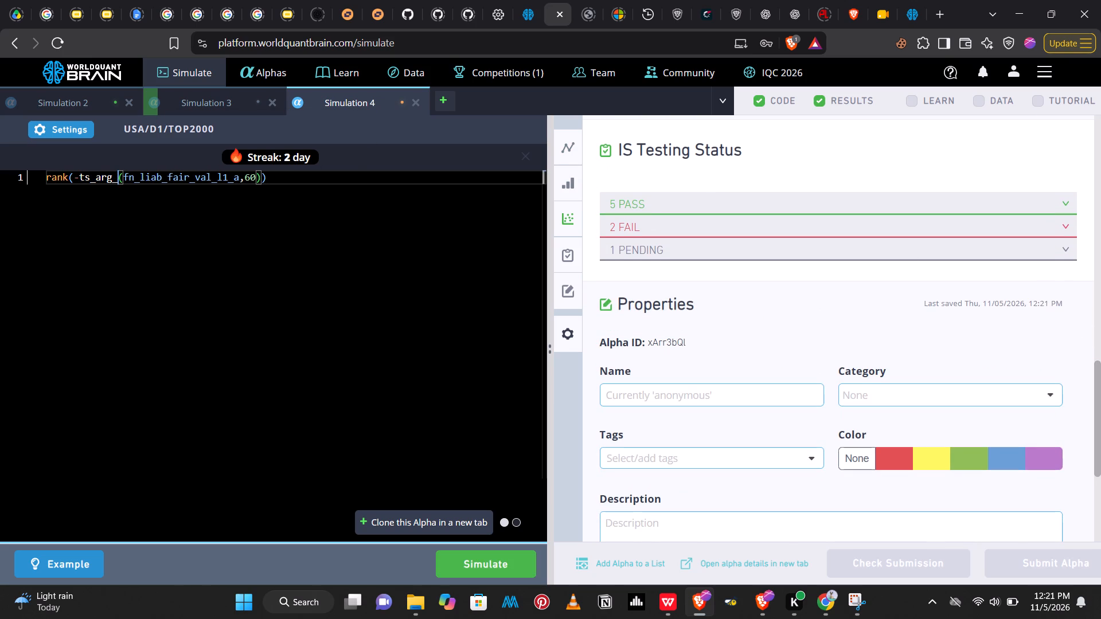
key("BackSpace")
key("BackSpace")
key("BackSpace")
key("BackSpace")
type("de")
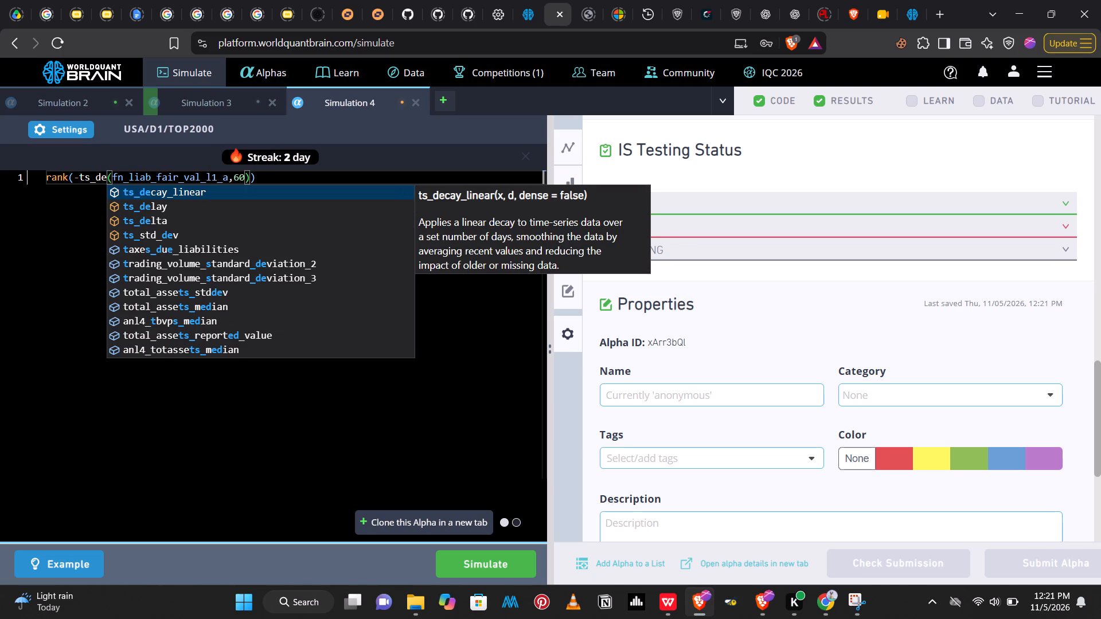
key("Return")
left_click(474, 560)
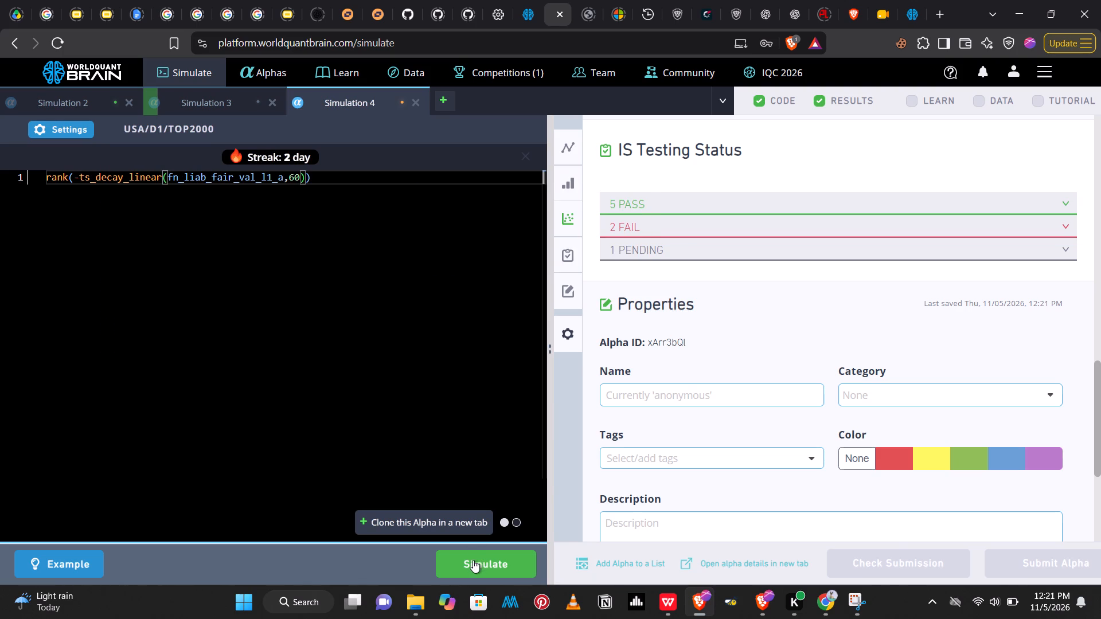
Clone the ts_decay_linear alpha, replace its operator with ts_delay, and simulate rank(-ts_delay(fn_liab_fair_val_l1_a,60)).
left_click(425, 526)
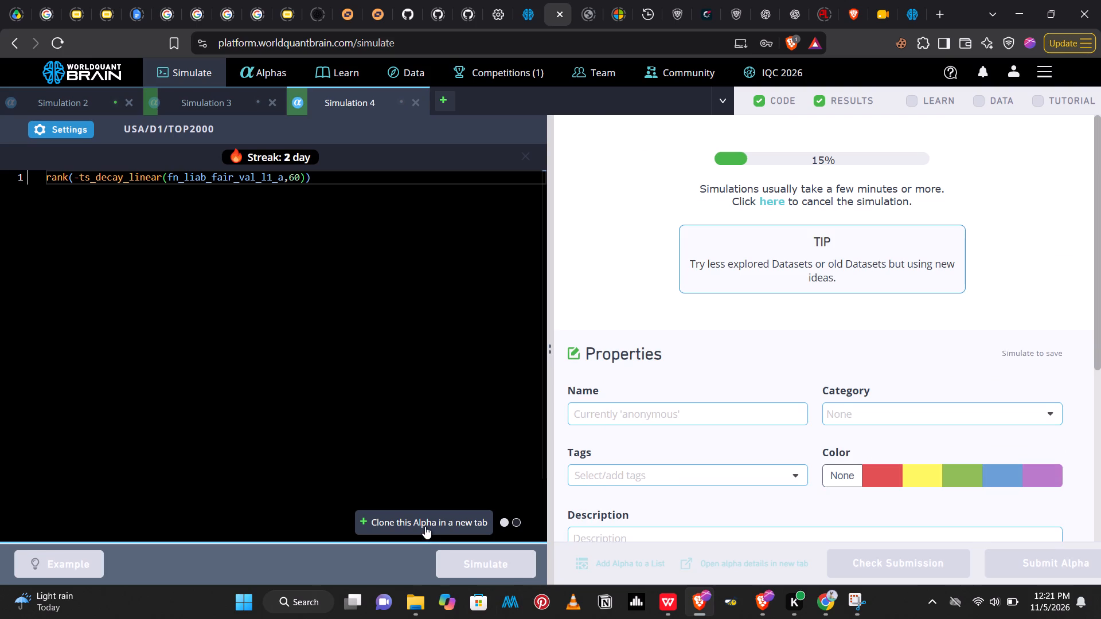
left_click(158, 179)
key("Right")
key("BackSpace")
key("BackSpace")
key("BackSpace")
key("BackSpace")
key("BackSpace")
key("BackSpace")
key("BackSpace")
key("BackSpace")
key("BackSpace")
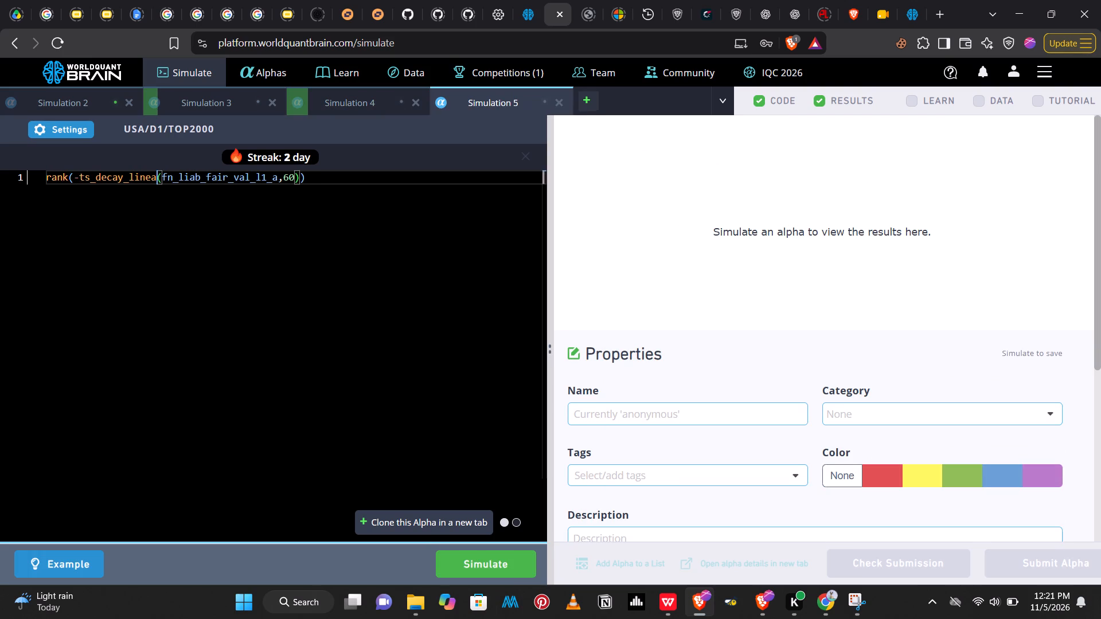
key("BackSpace")
key("l")
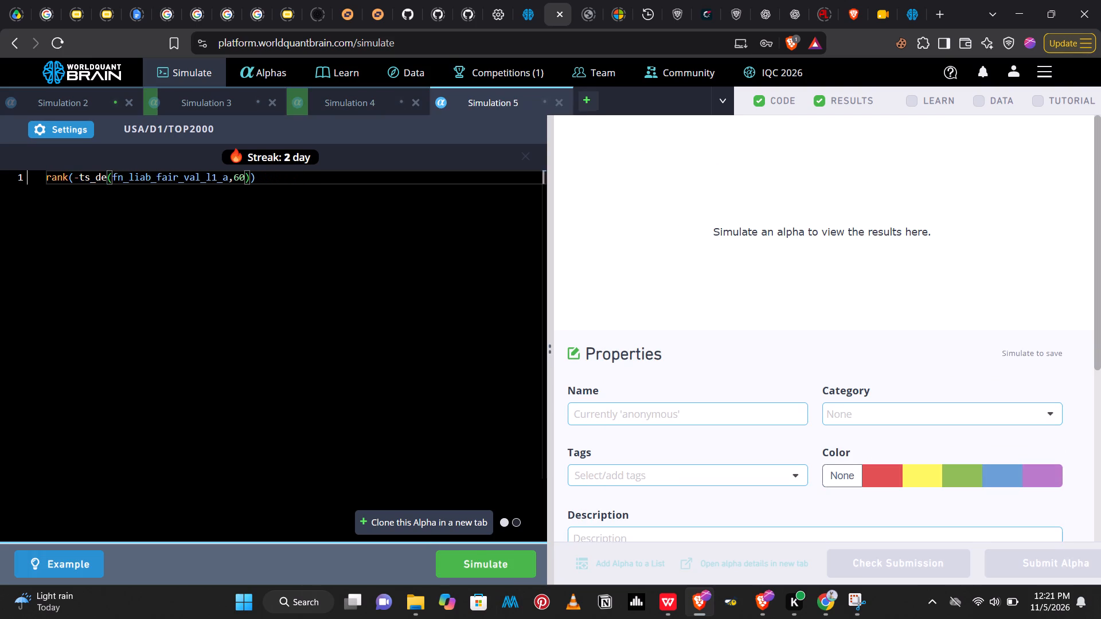
key("Return")
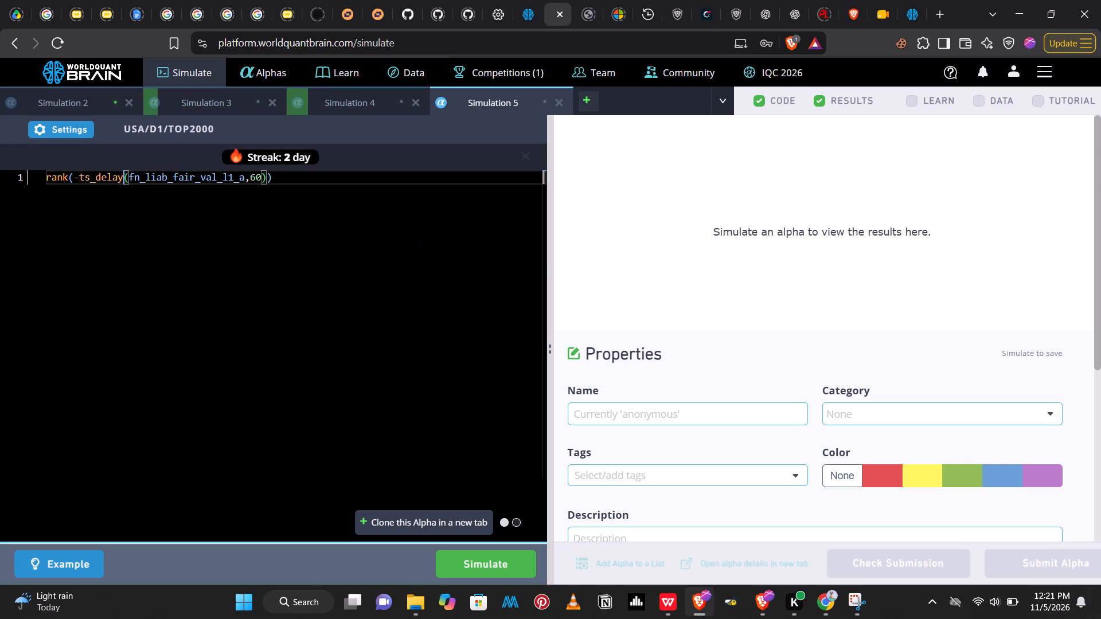
left_click(491, 565)
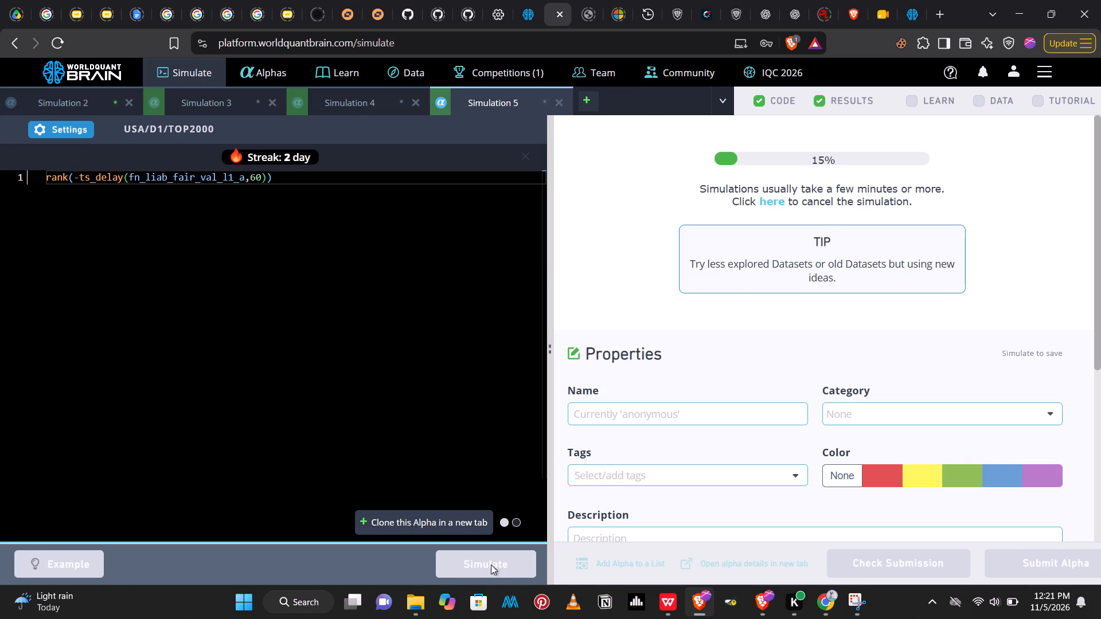
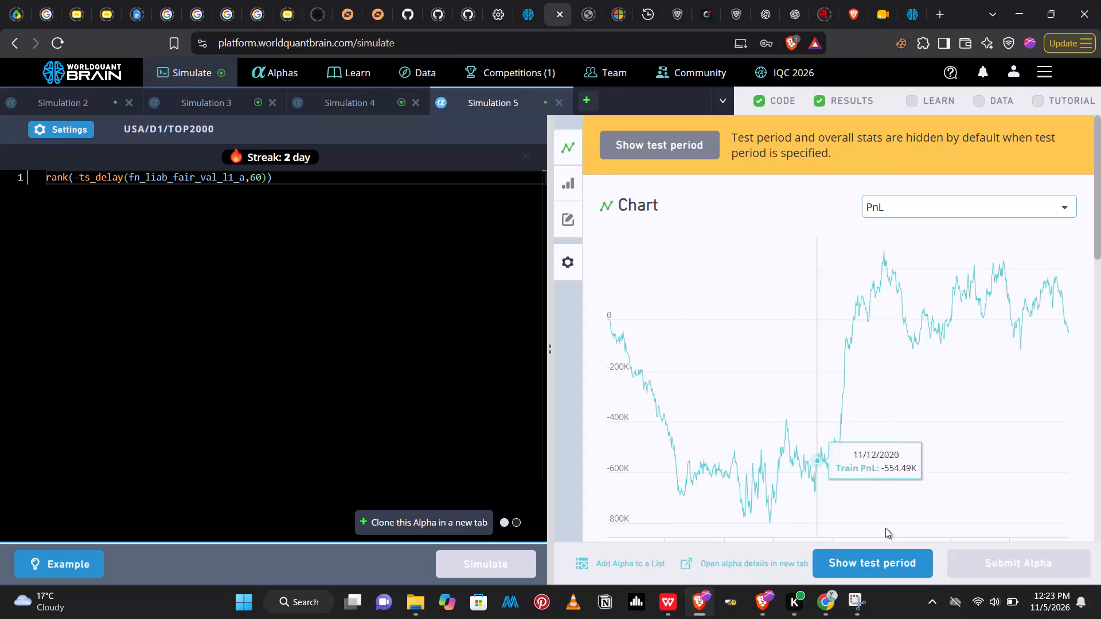
Show the test period for Simulation 5, Simulation 4 and Simulation 3 and examine each PnL chart.
left_click(863, 569)
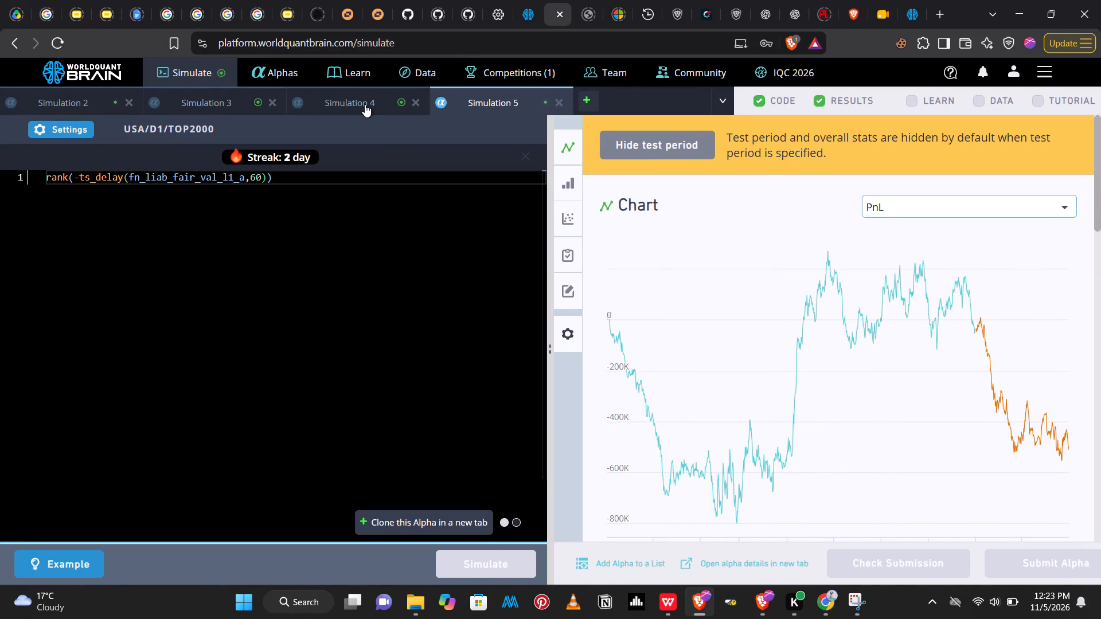
left_click(365, 104)
left_click(858, 565)
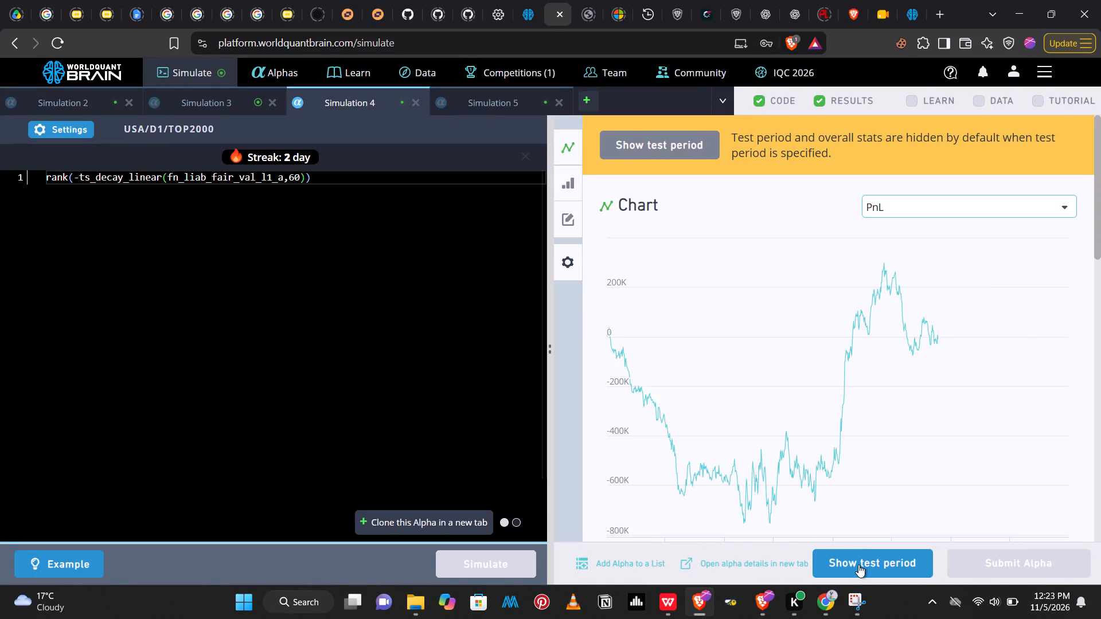
left_click(216, 95)
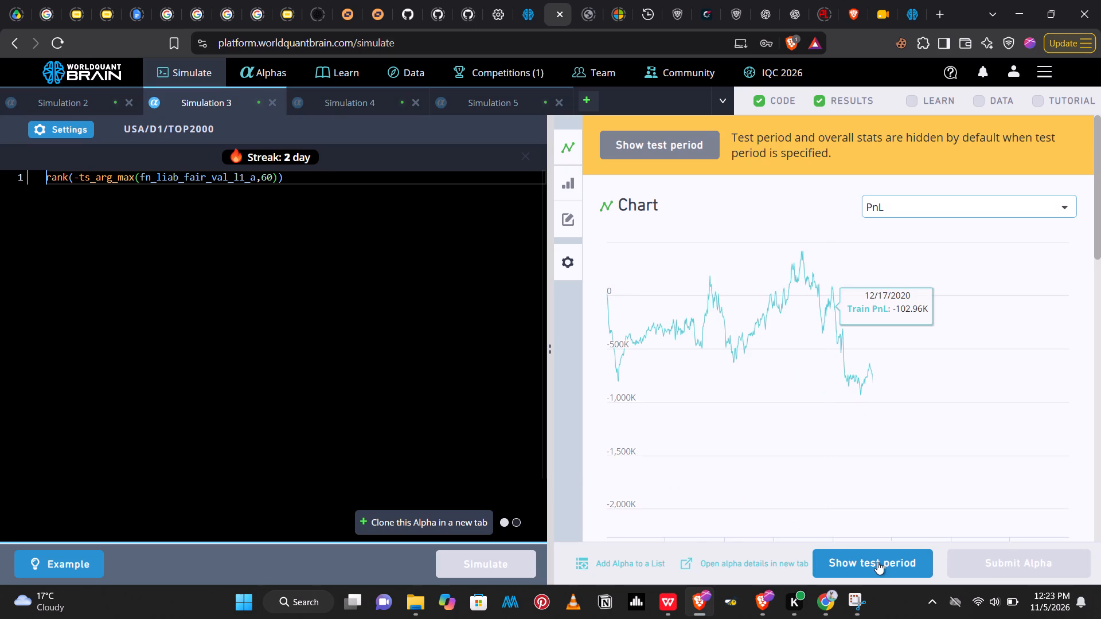
left_click(877, 563)
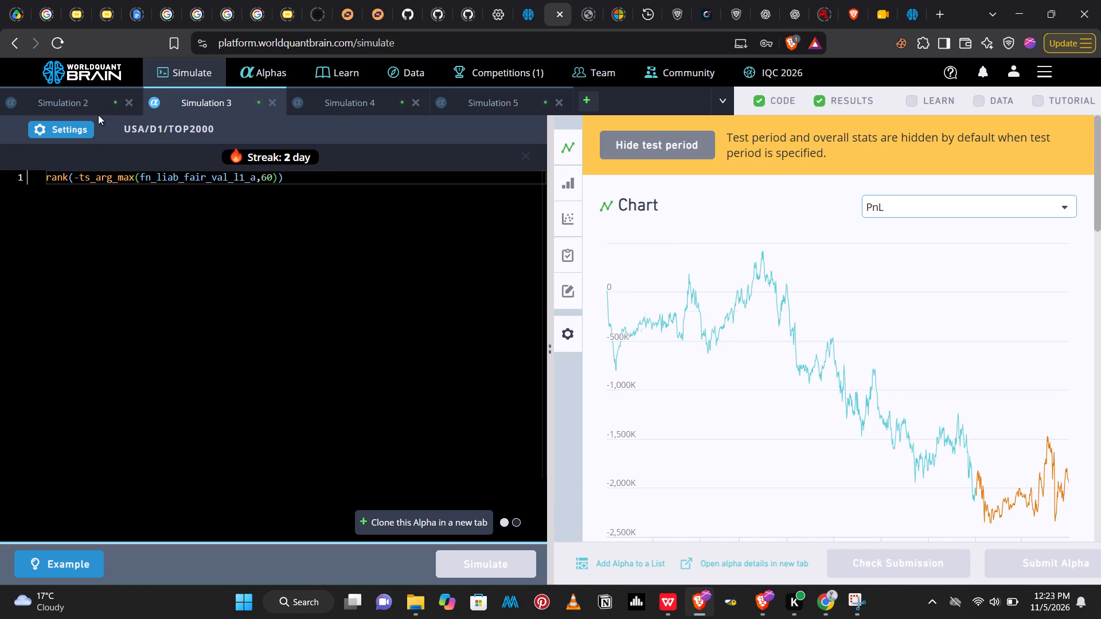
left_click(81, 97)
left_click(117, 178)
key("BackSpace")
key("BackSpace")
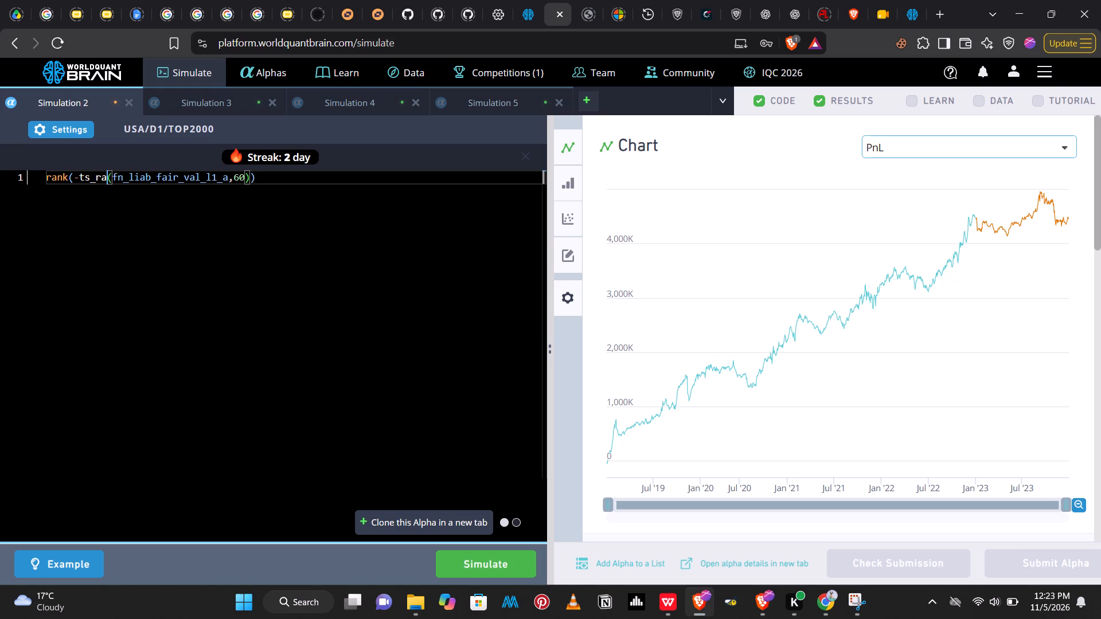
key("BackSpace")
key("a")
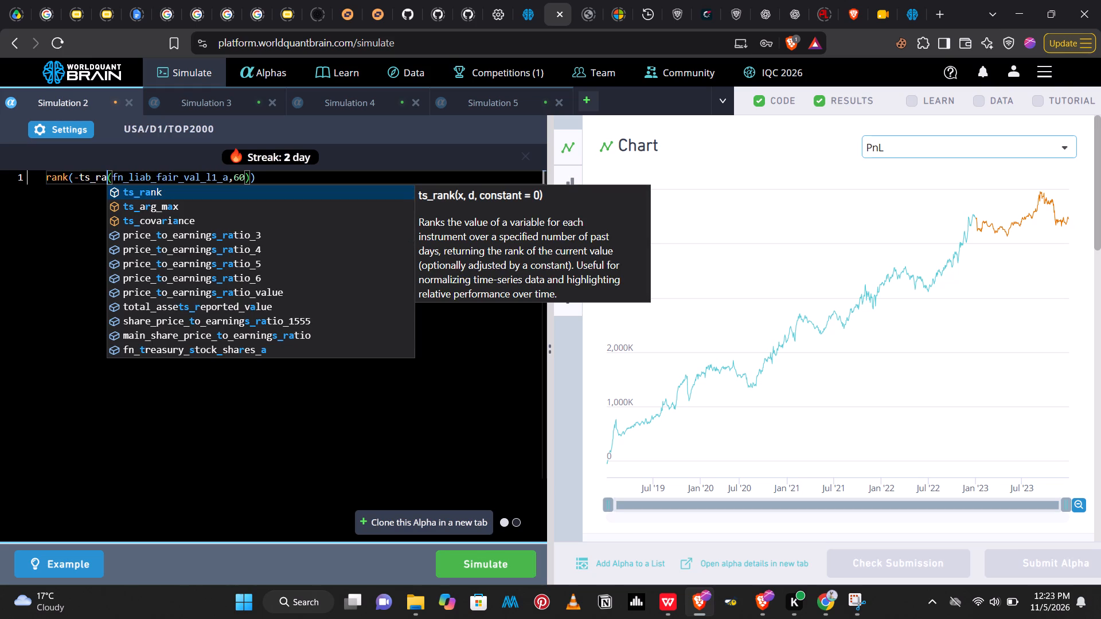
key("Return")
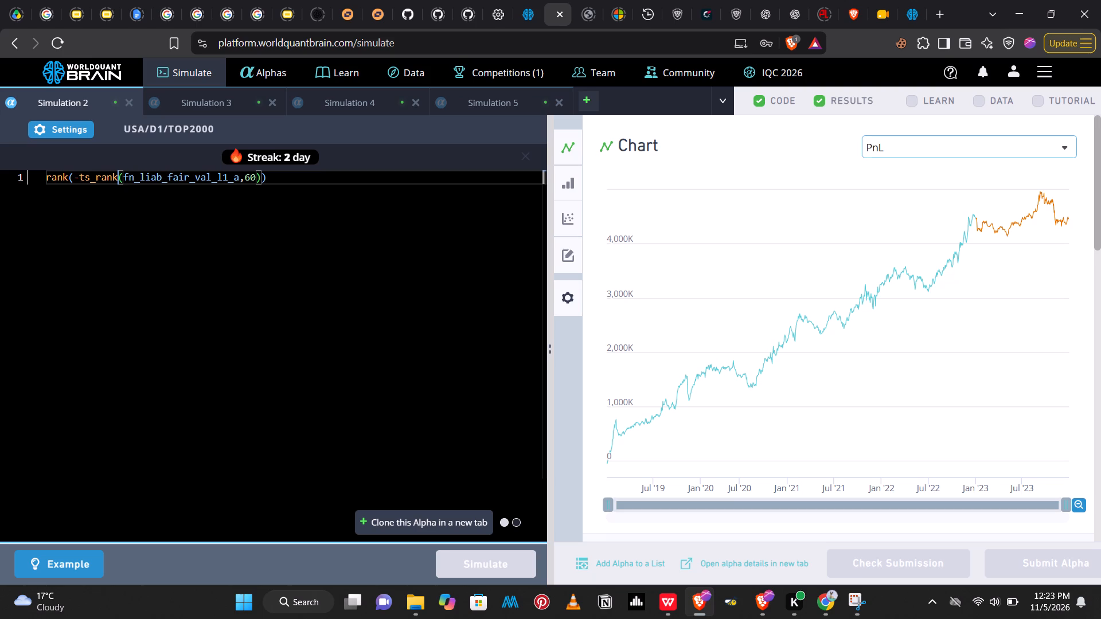
Copy the field name fn_liab_fair_val_l1_a from Simulation 2's expression and search the Data catalogue for it.
left_click_drag(239, 179, 131, 175)
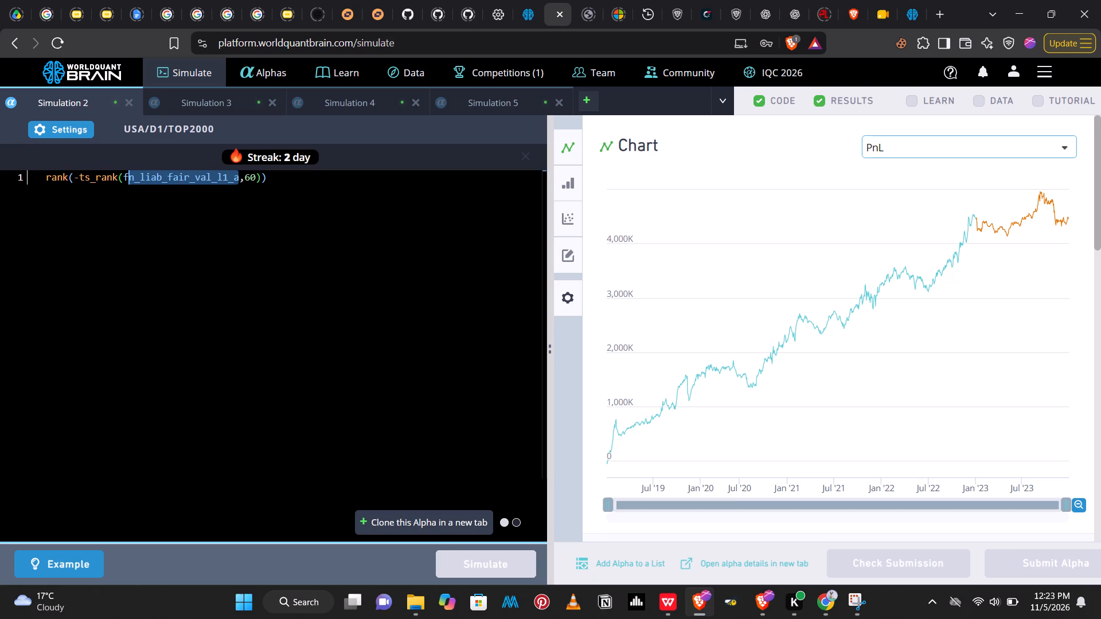
left_click_drag(131, 175, 125, 176)
key("ctrl+c")
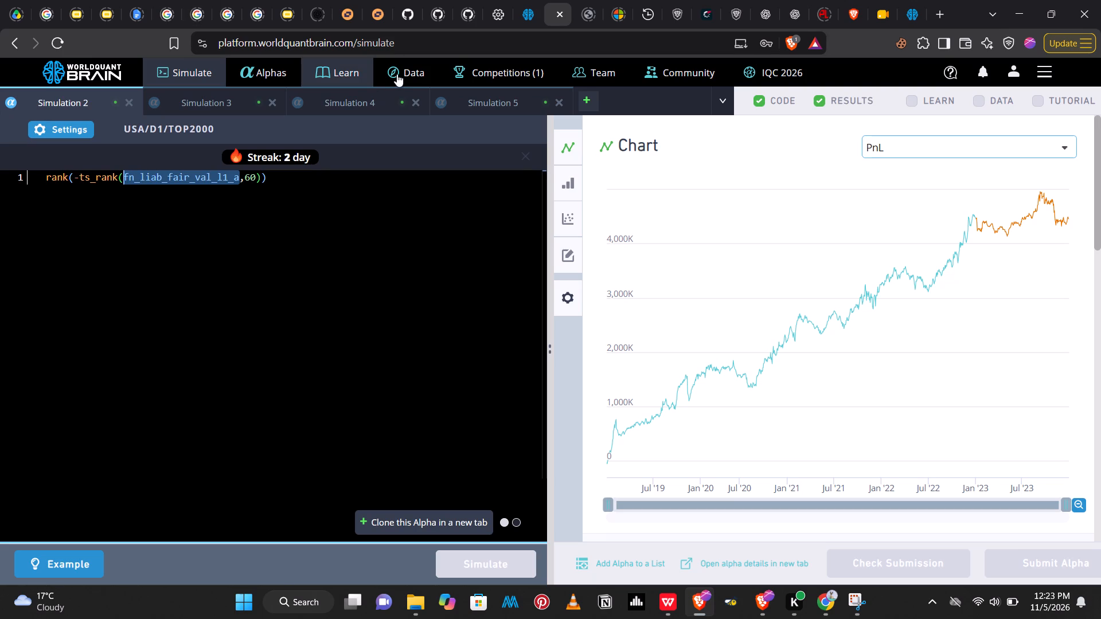
left_click(396, 73)
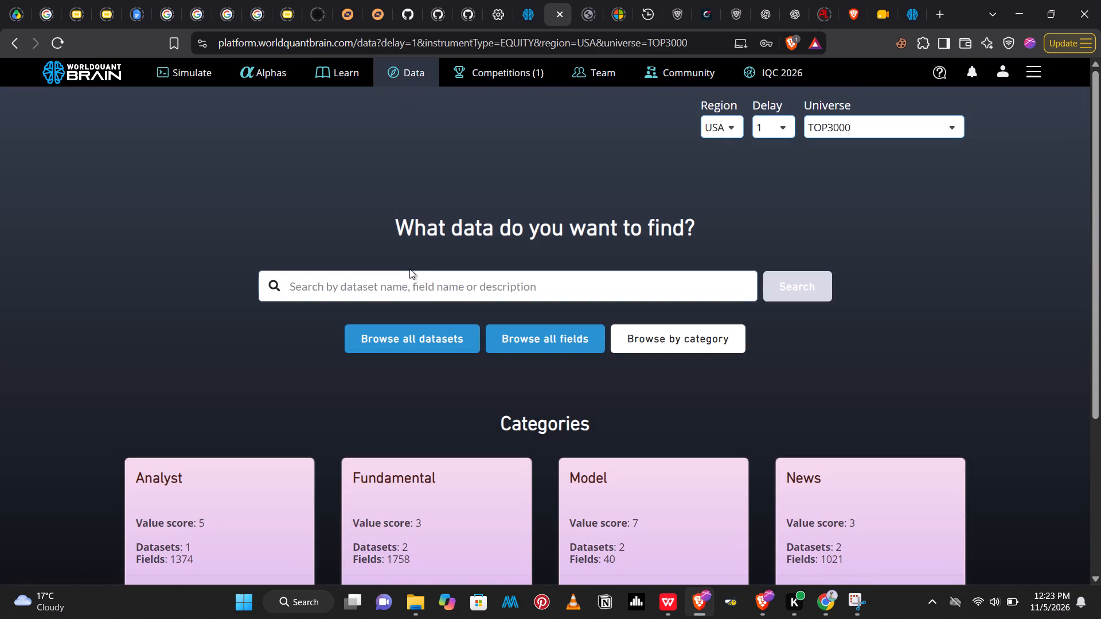
key("ctrl+v")
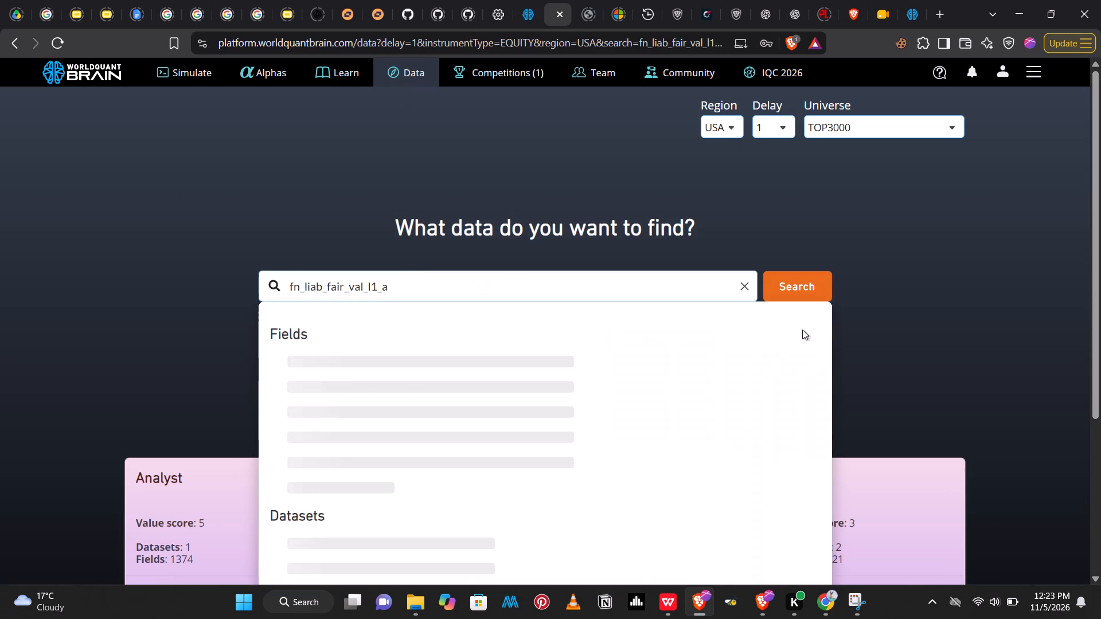
left_click(804, 284)
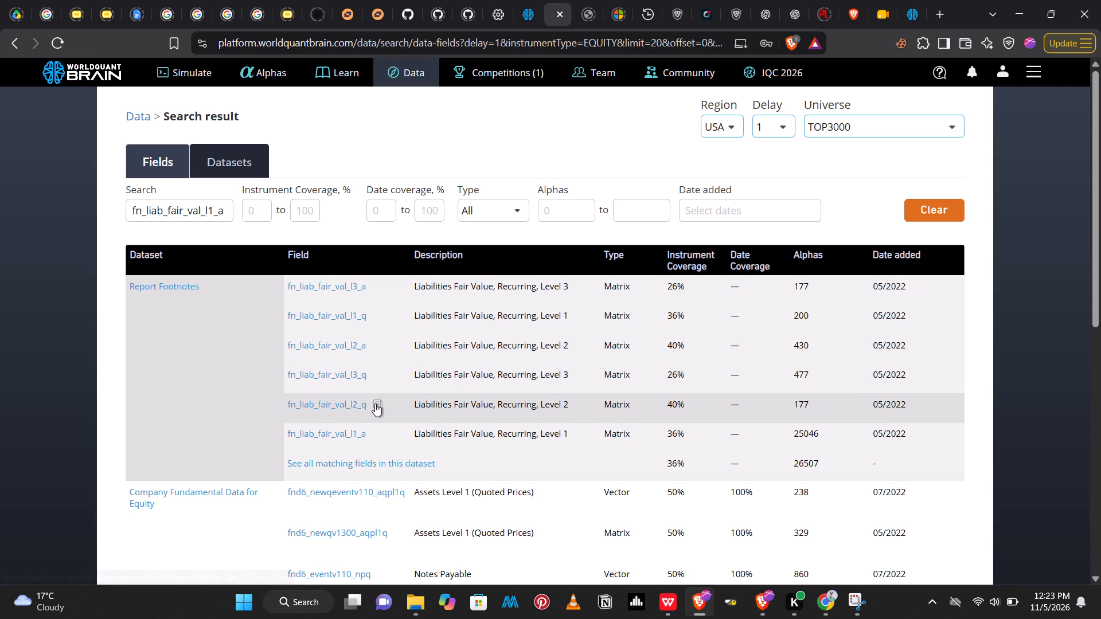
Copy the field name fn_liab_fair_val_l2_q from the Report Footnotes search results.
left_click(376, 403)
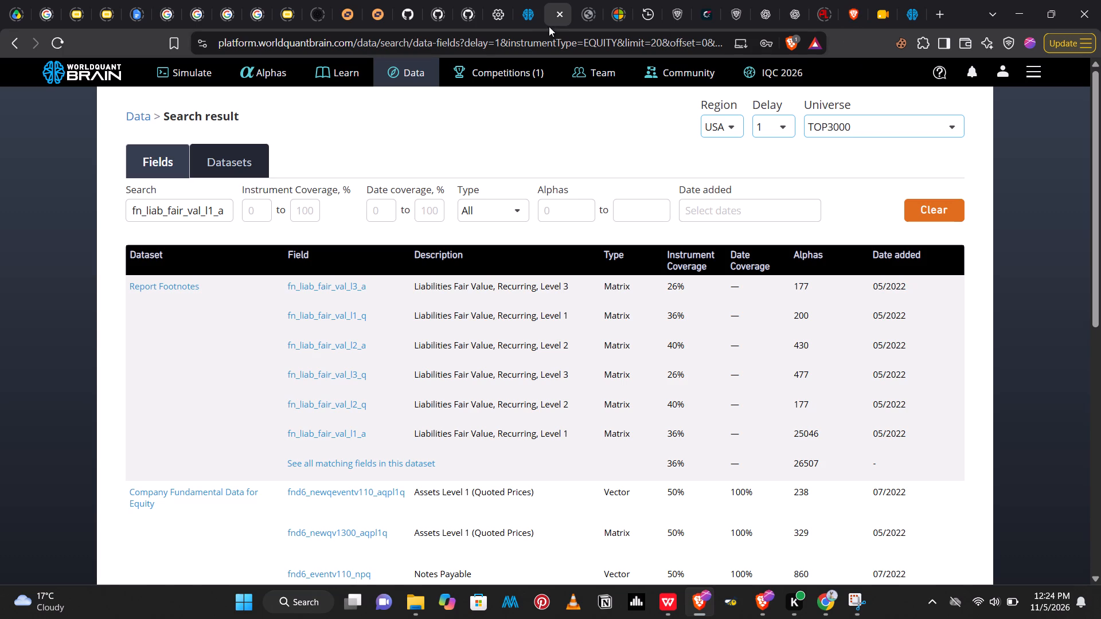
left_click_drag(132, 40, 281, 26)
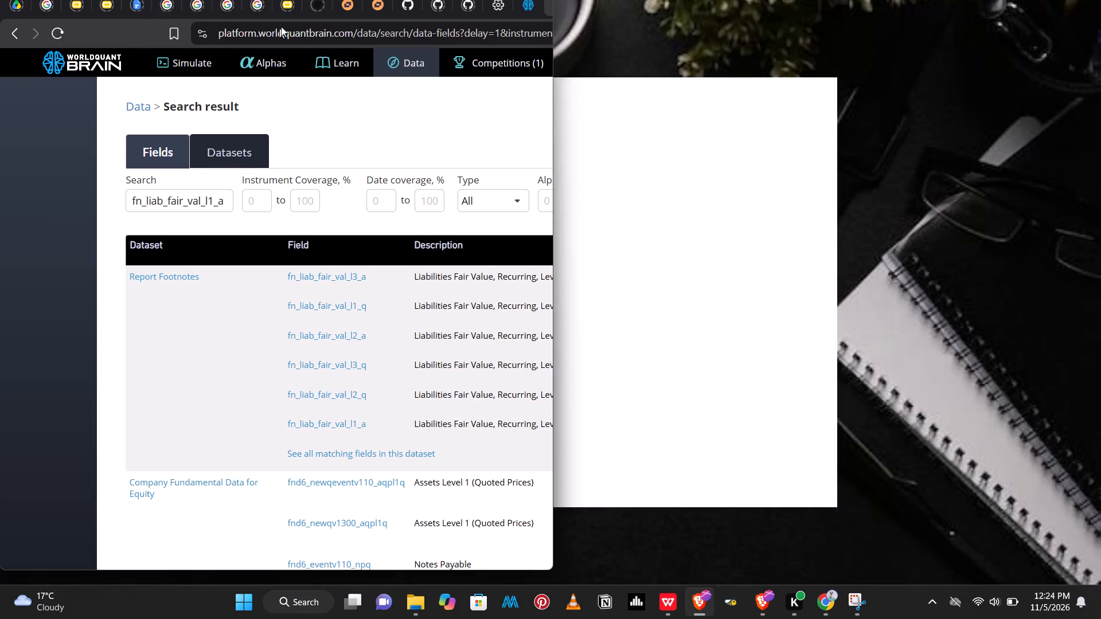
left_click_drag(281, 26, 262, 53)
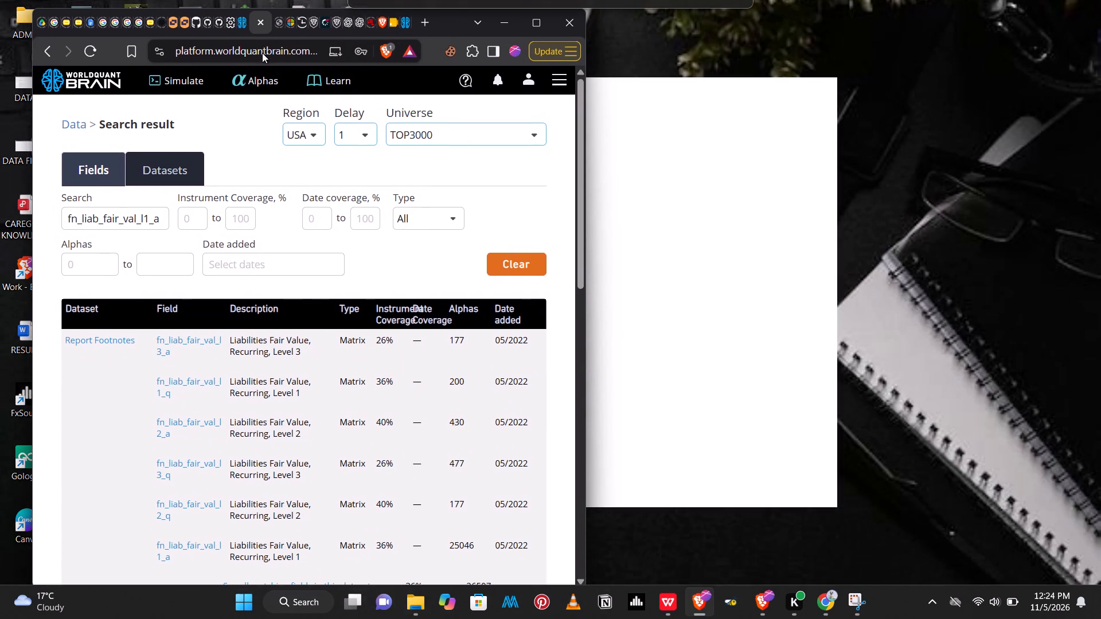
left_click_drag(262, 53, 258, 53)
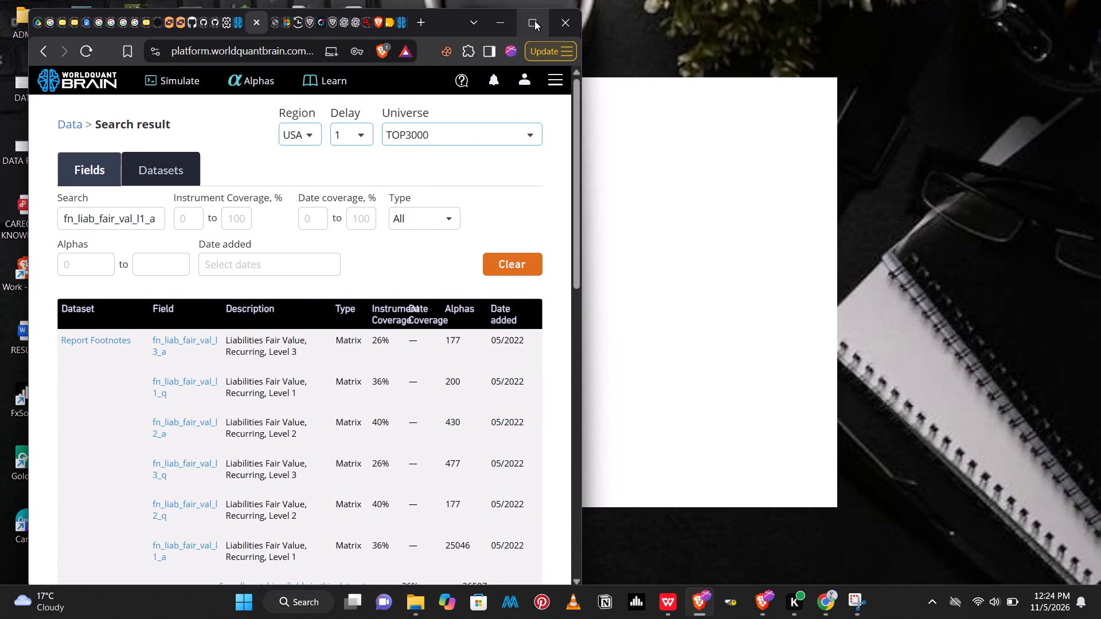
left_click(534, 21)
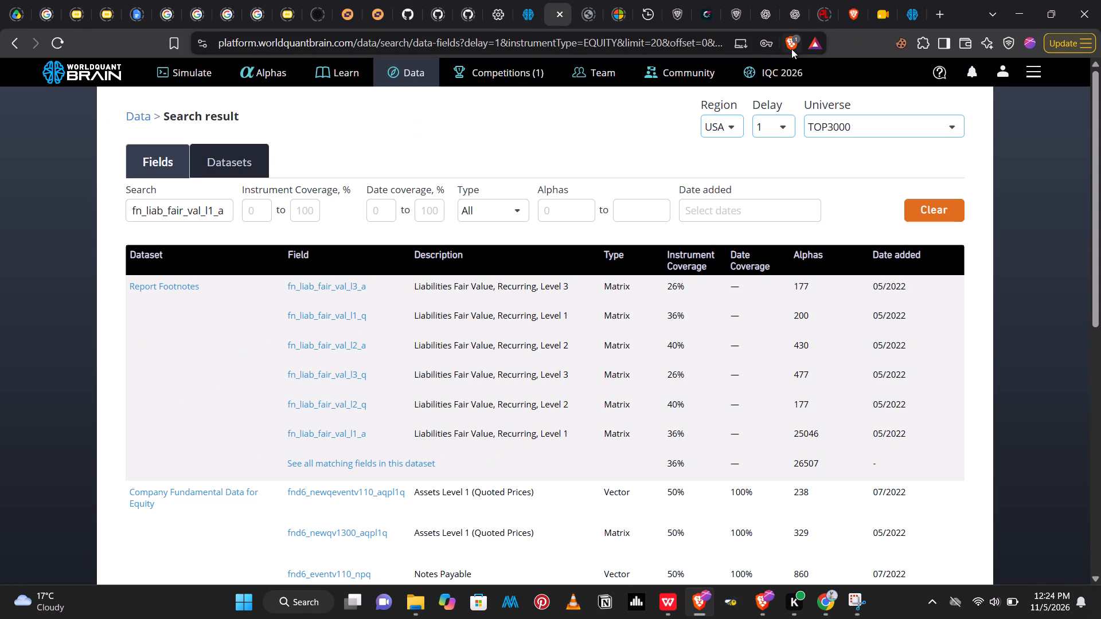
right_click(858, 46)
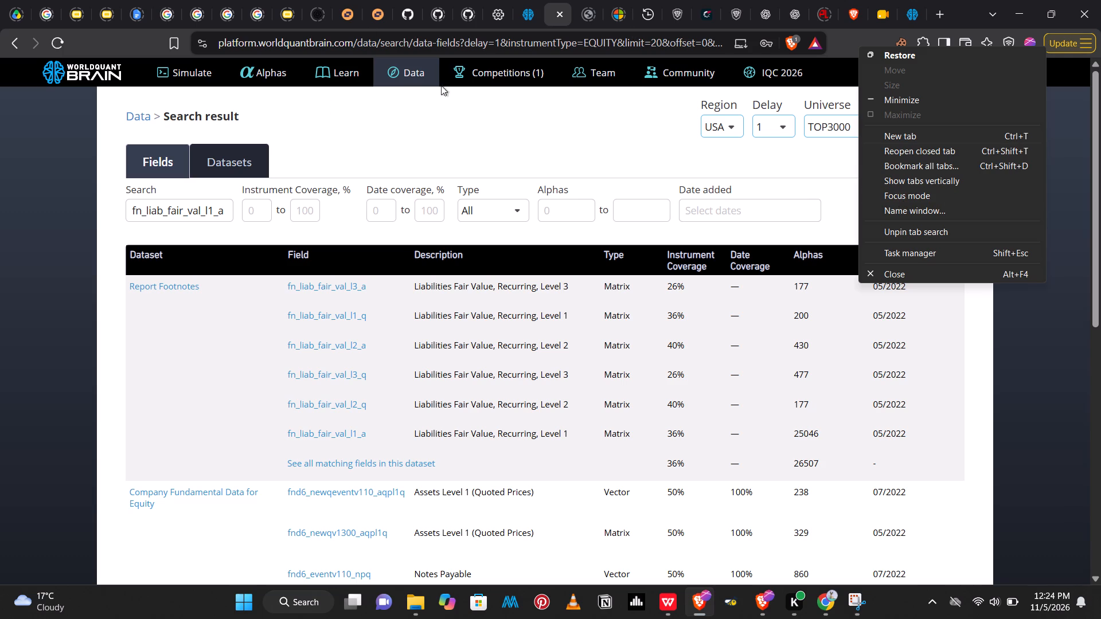
Open the same data field search results page in a new browser tab by reusing its address.
left_click(576, 44)
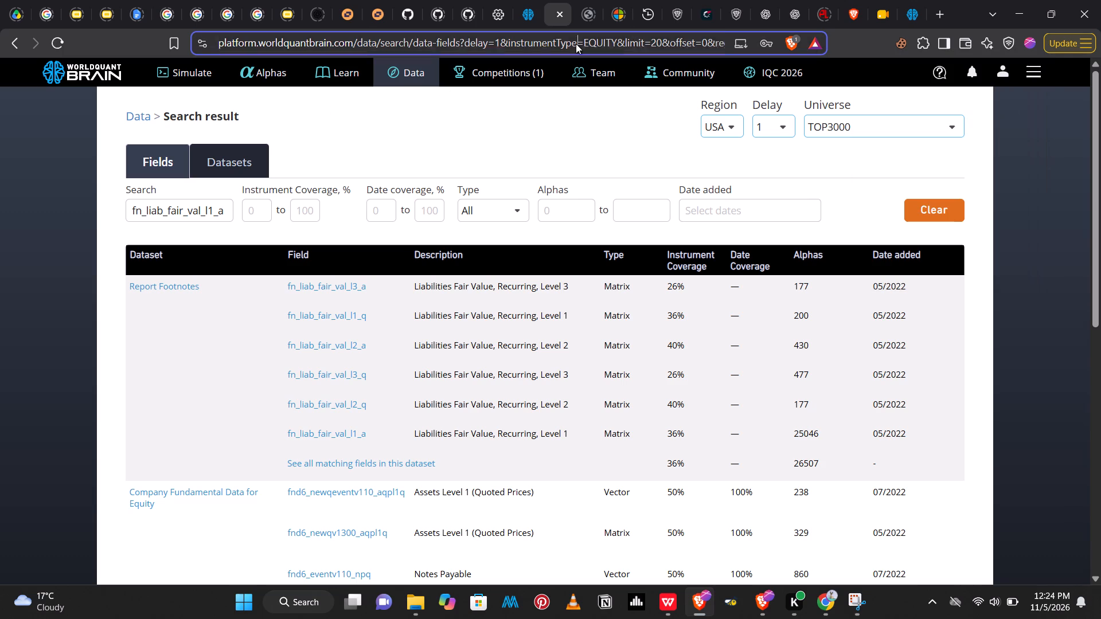
key("ctrl+c")
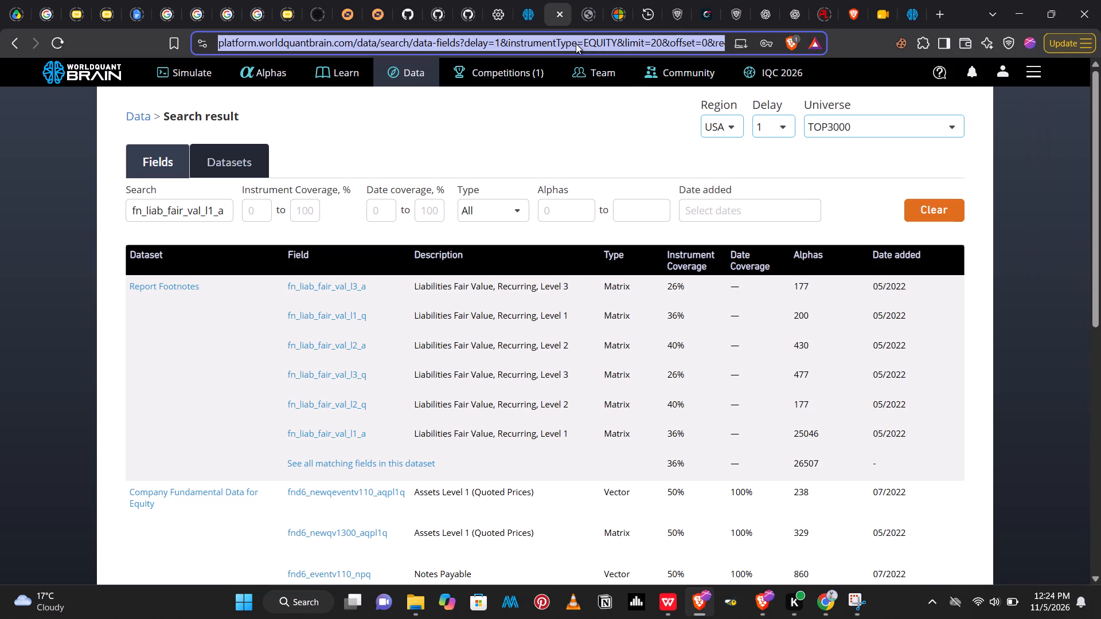
left_click(939, 15)
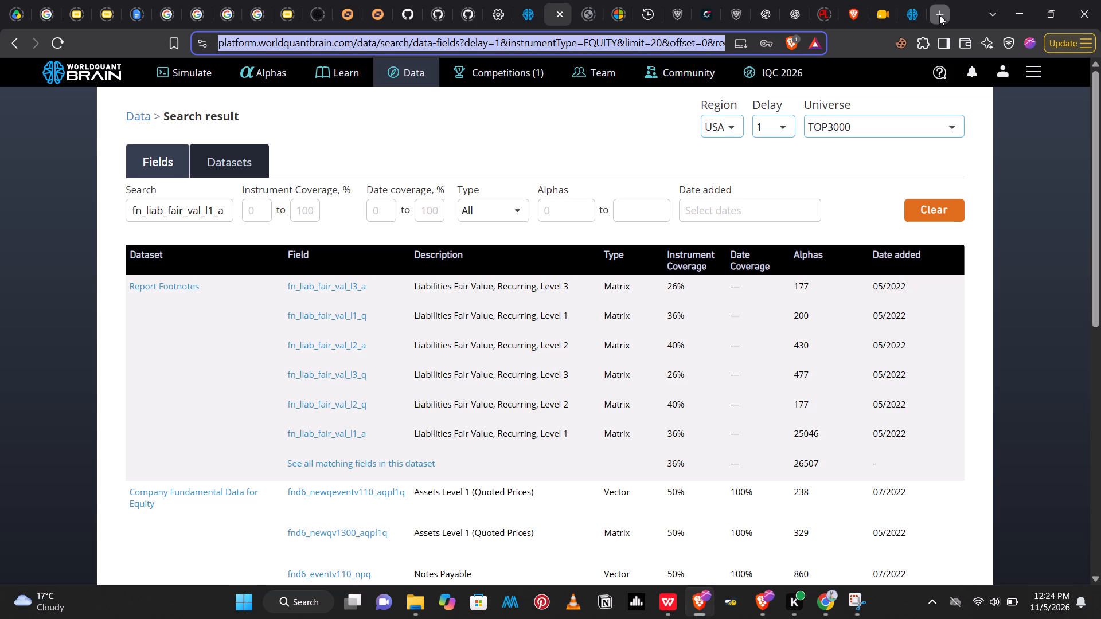
key("ctrl+v")
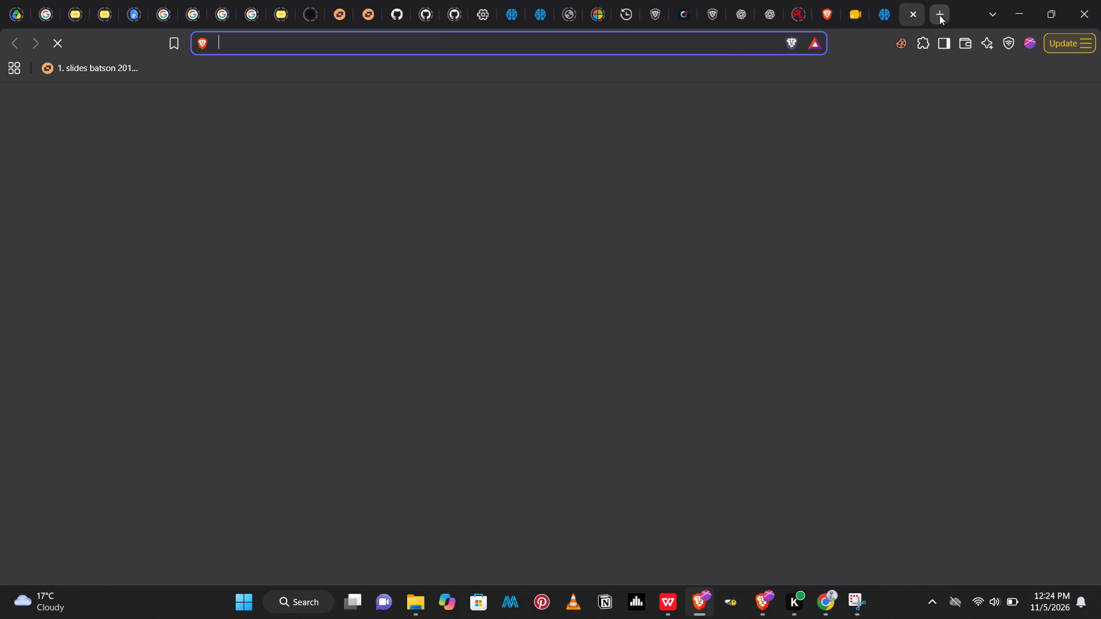
key("Return")
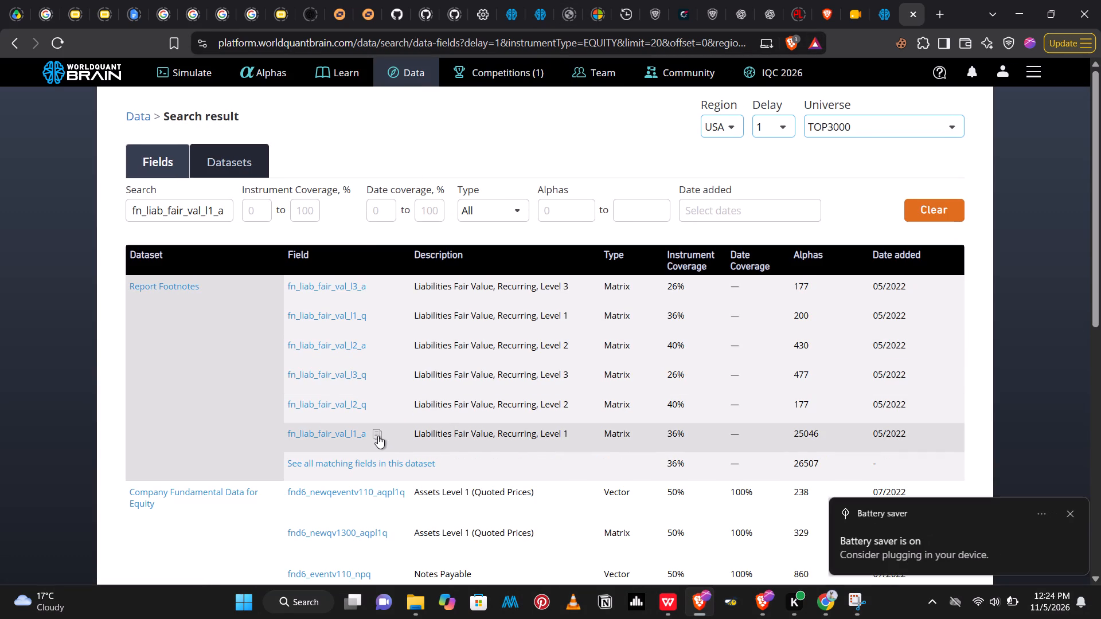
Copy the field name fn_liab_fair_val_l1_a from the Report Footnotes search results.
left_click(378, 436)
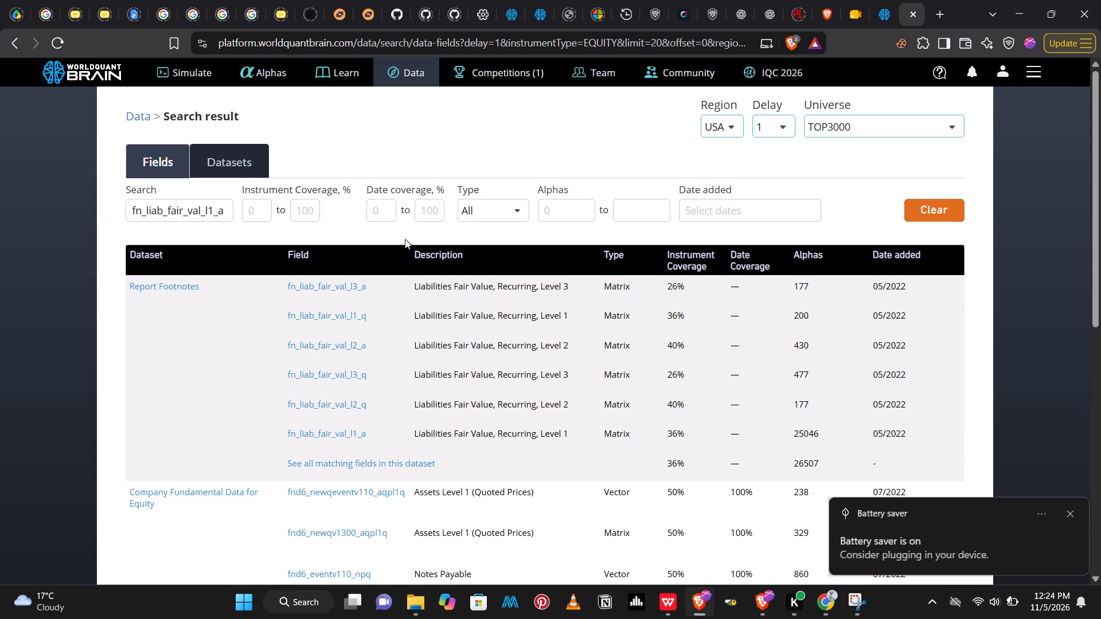
Return the original browser tab from the field search results to the Simulate page holding Simulation 2.
left_click(543, 17)
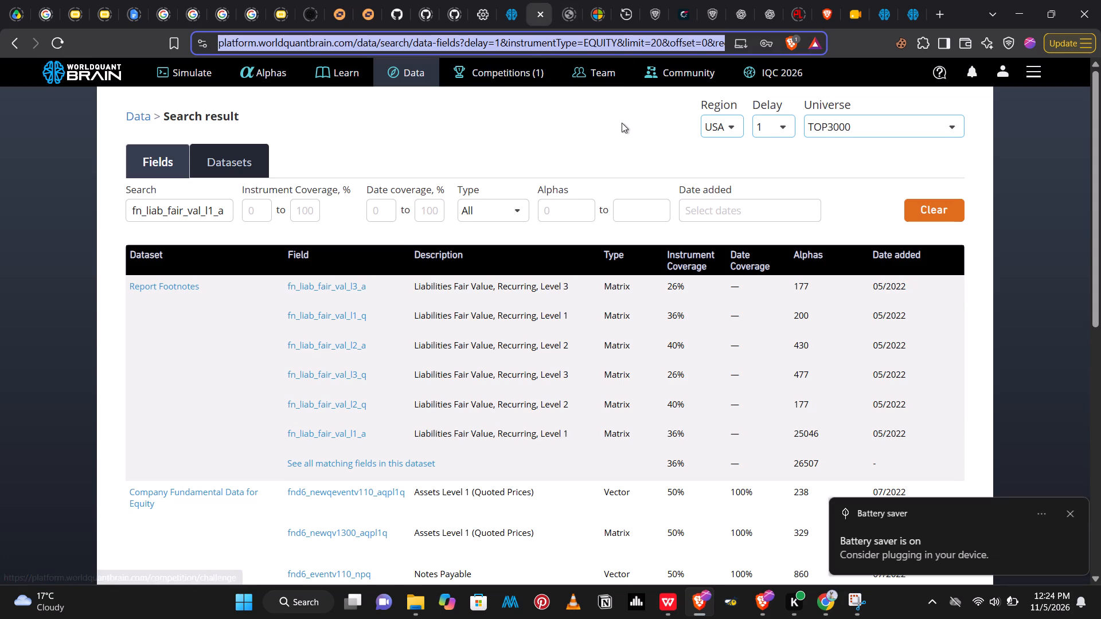
left_click(259, 75)
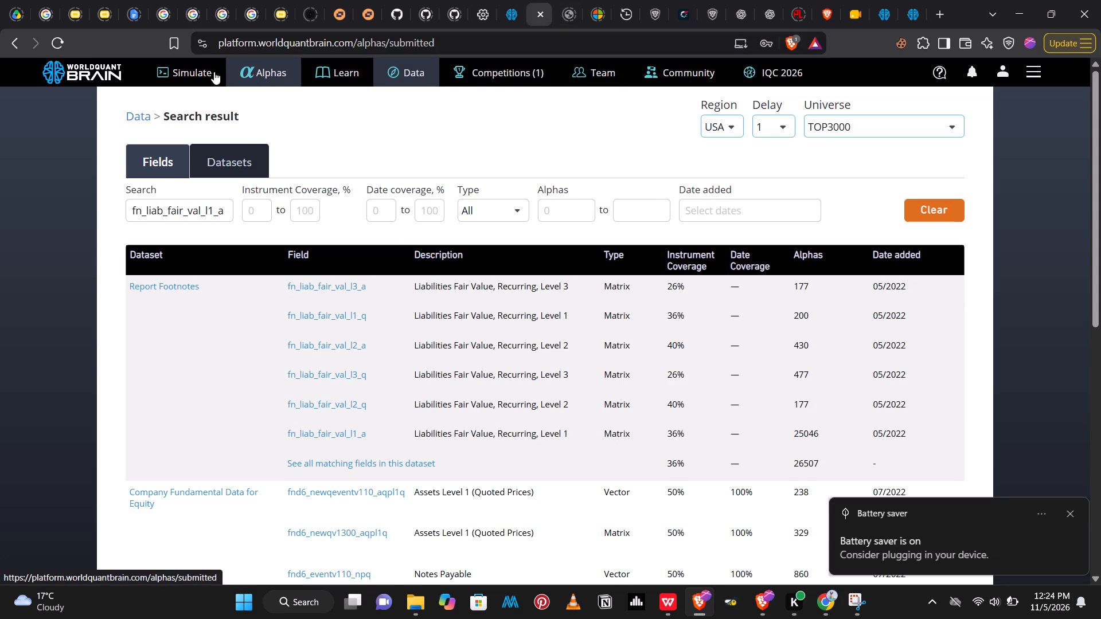
left_click(206, 70)
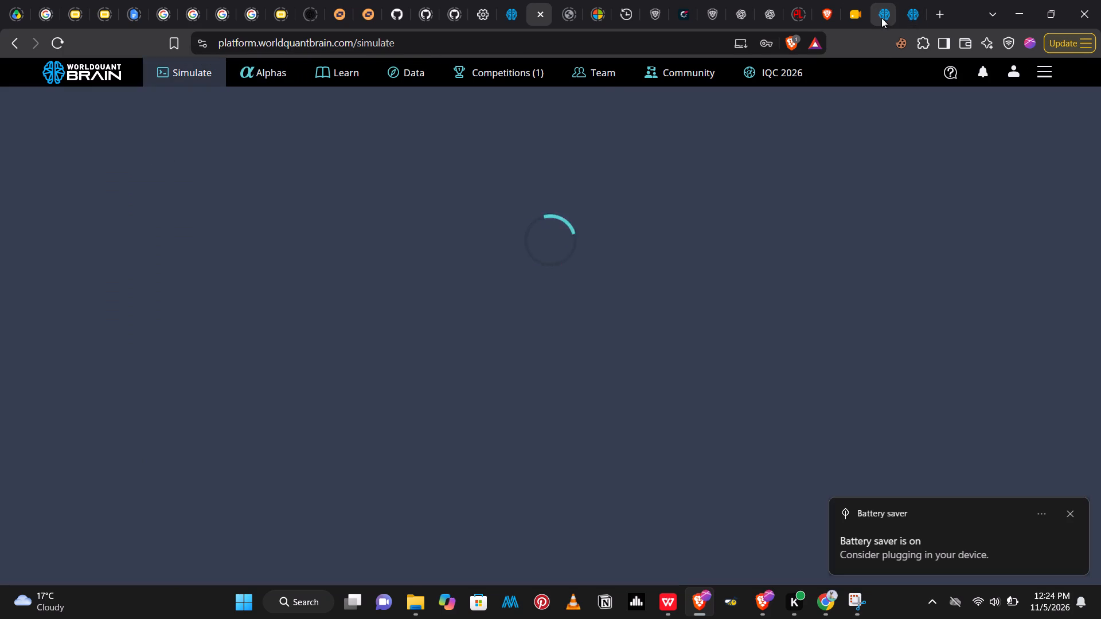
left_click(887, 16)
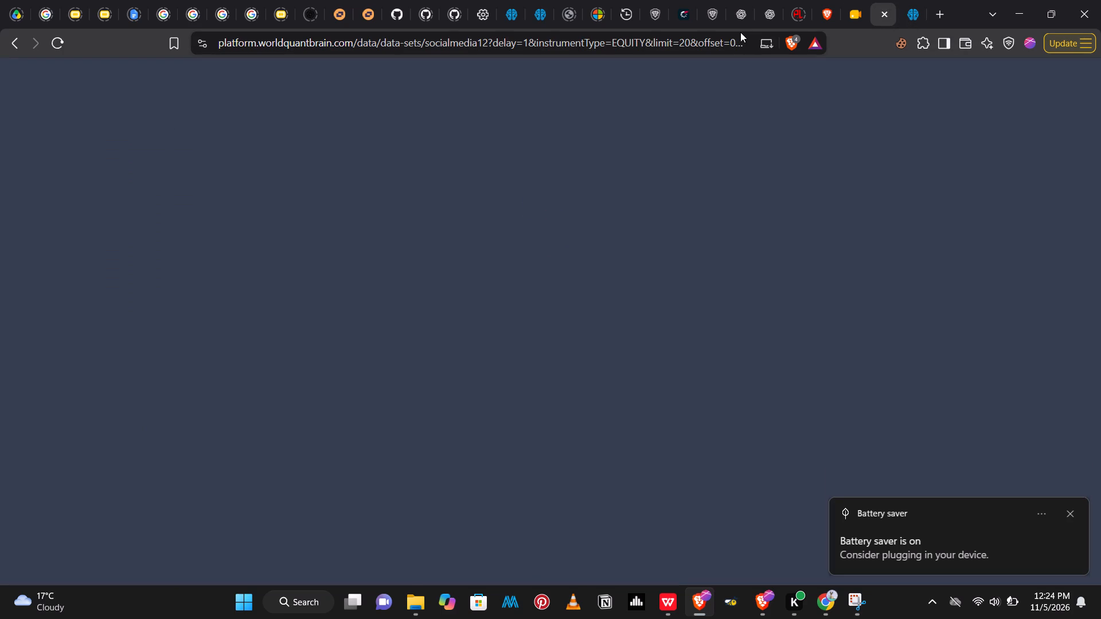
left_click(539, 19)
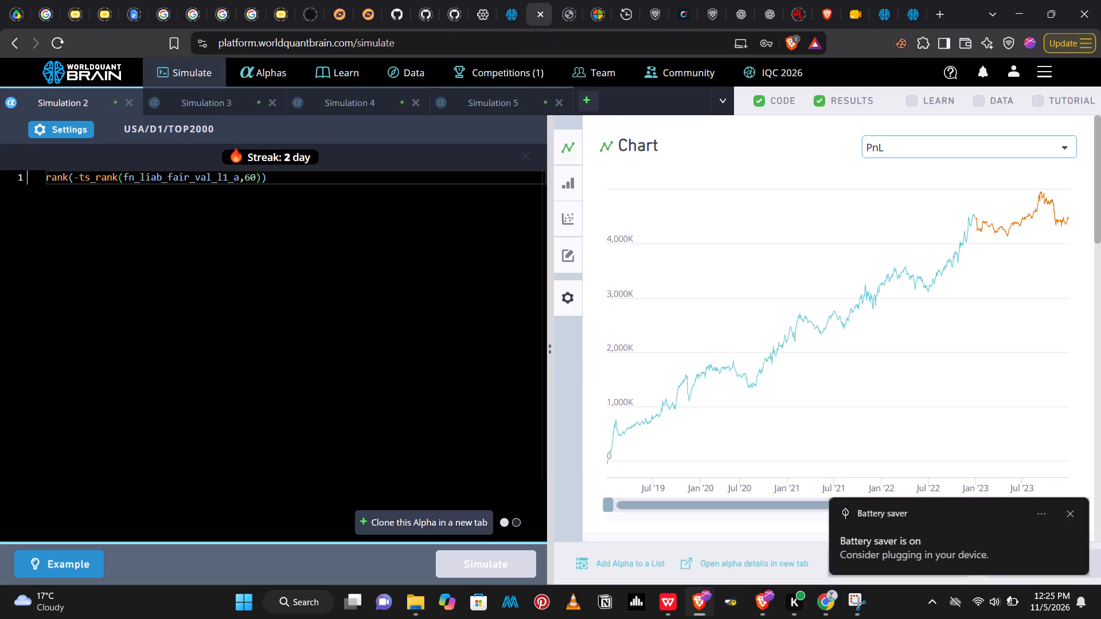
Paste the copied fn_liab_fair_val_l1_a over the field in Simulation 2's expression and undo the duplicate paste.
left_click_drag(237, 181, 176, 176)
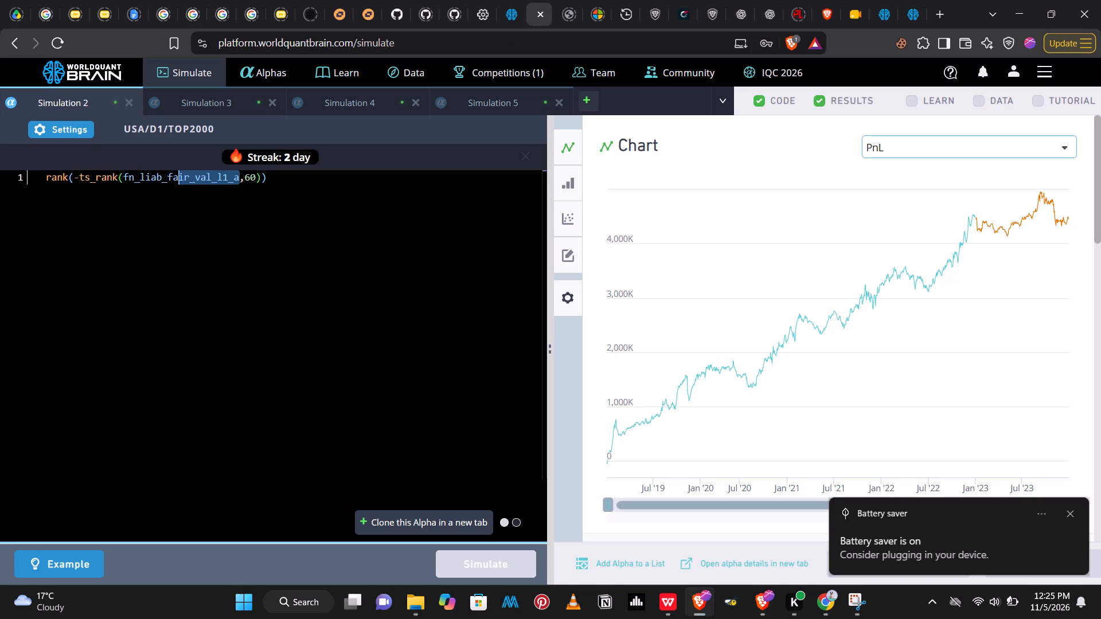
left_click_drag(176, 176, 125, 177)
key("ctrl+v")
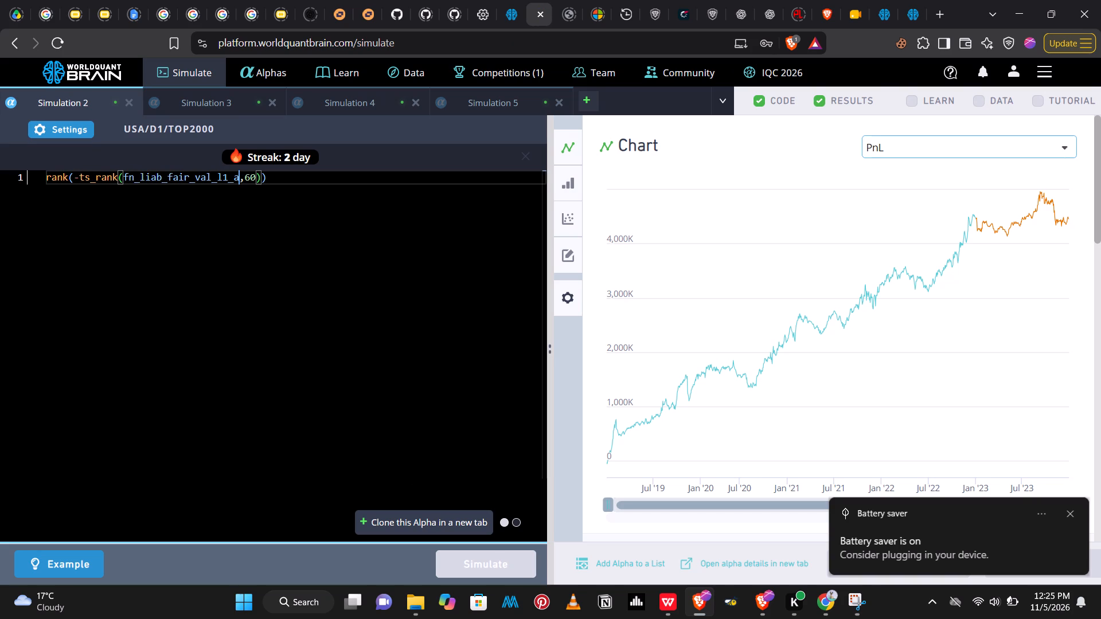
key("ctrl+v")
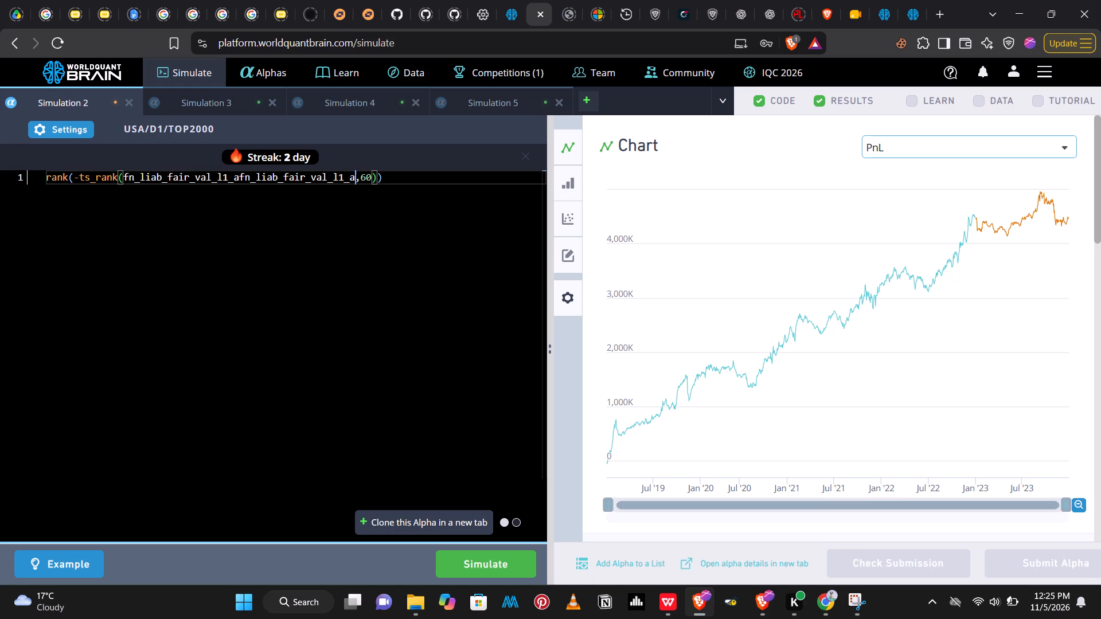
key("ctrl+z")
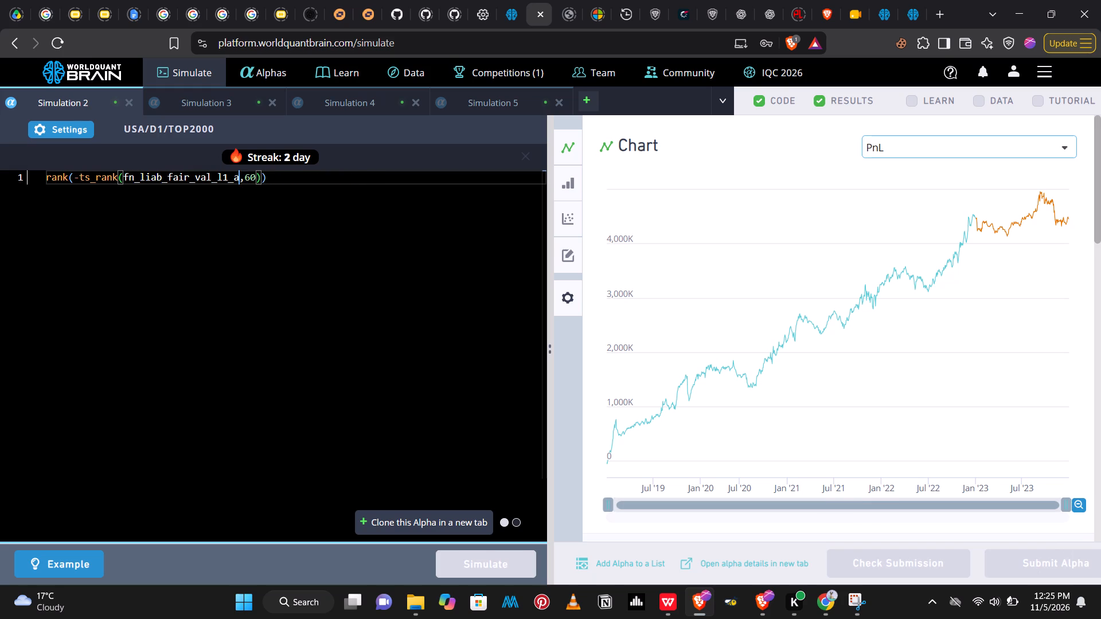
Copy the field name fn_liab_fair_val_l2_q from the data field search results and open its parent Report Footnotes dataset.
left_click(912, 20)
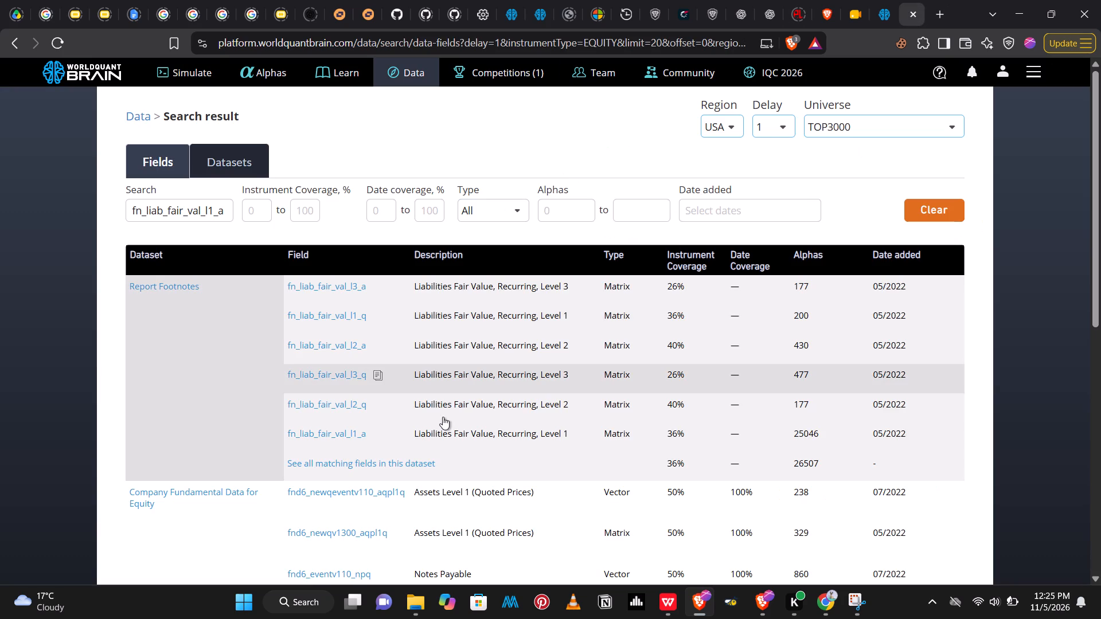
double_click(377, 405)
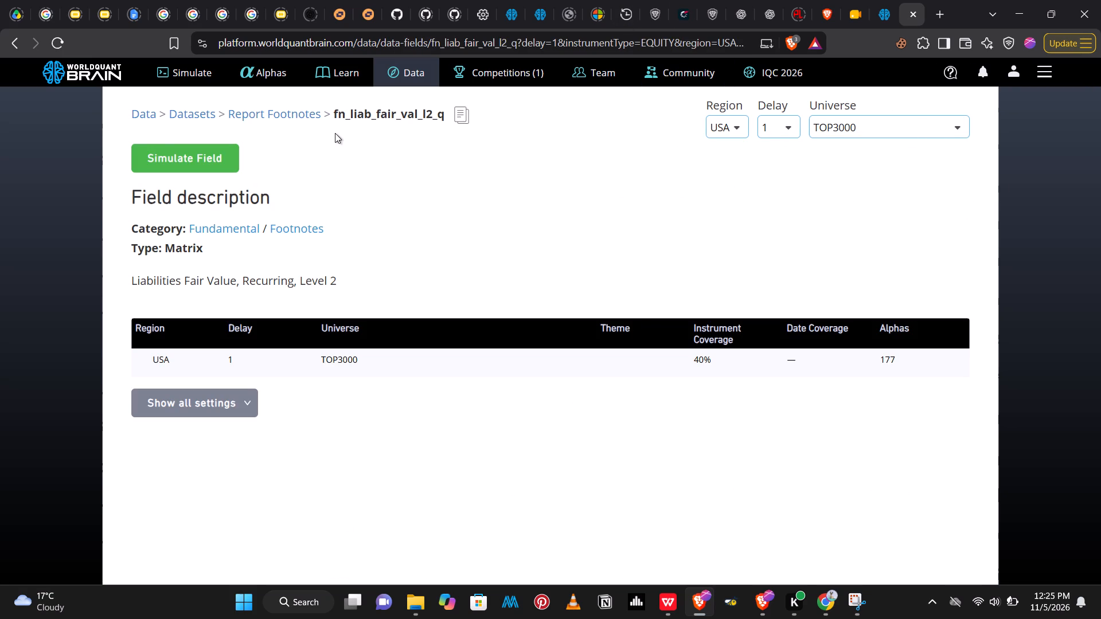
left_click(256, 115)
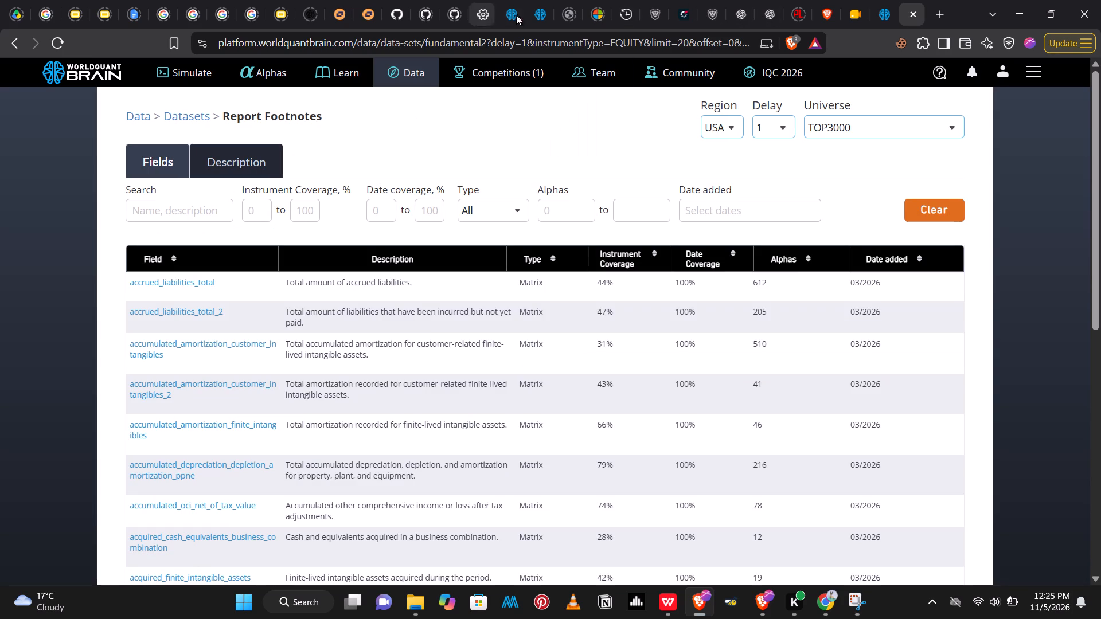
Replace the data field in Simulation 2's expression with fn_liab_fair_val_l2_q and run the simulation.
left_click(539, 15)
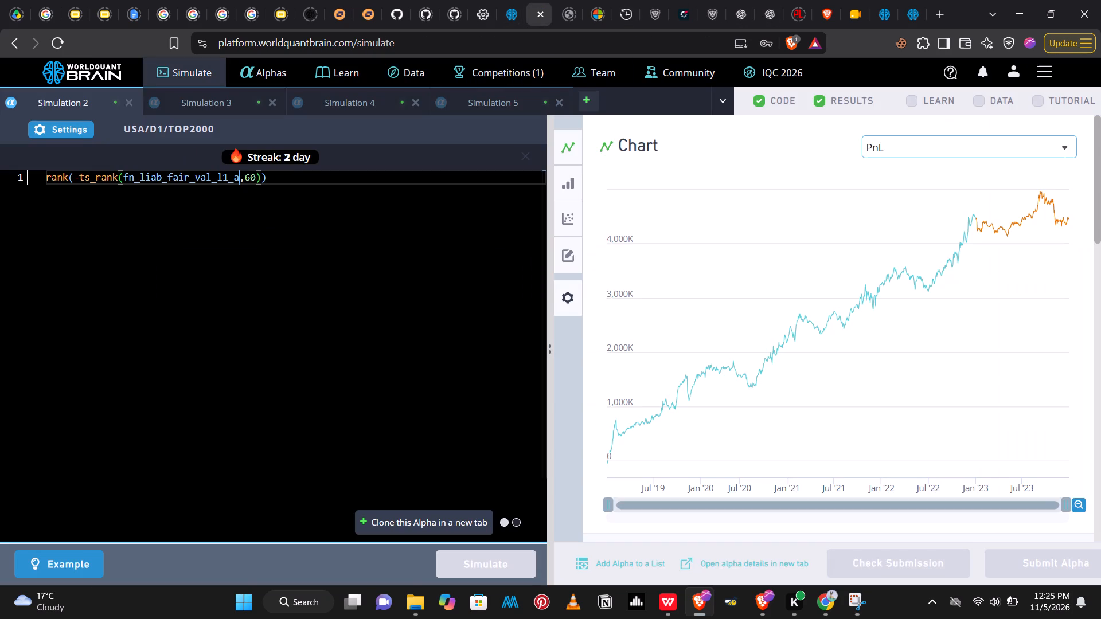
left_click_drag(239, 181, 145, 170)
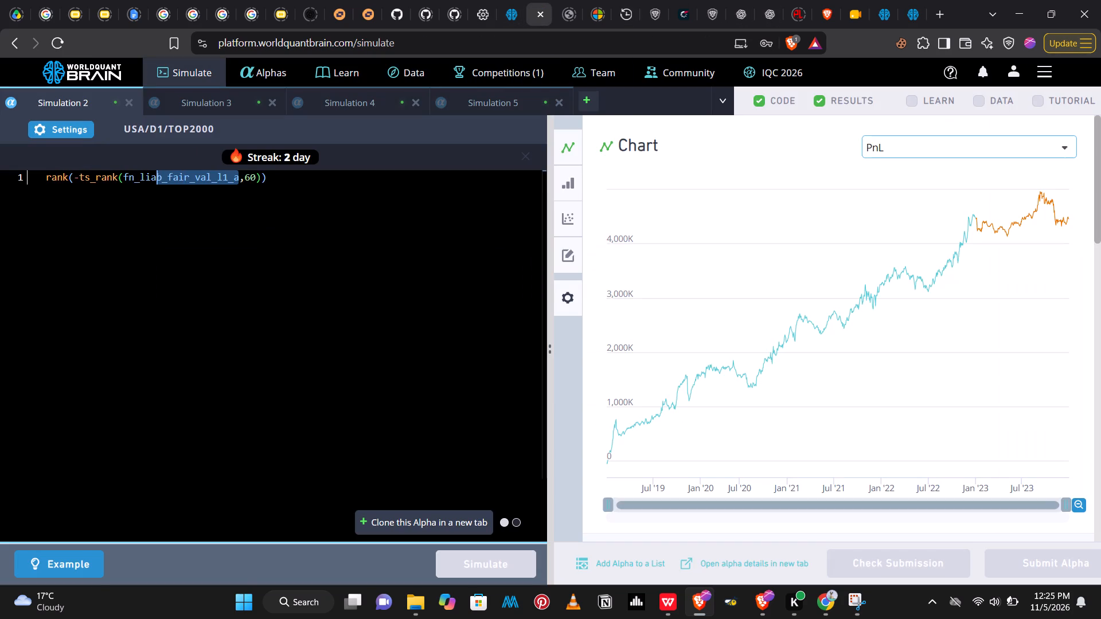
left_click_drag(145, 170, 122, 176)
key("ctrl+v")
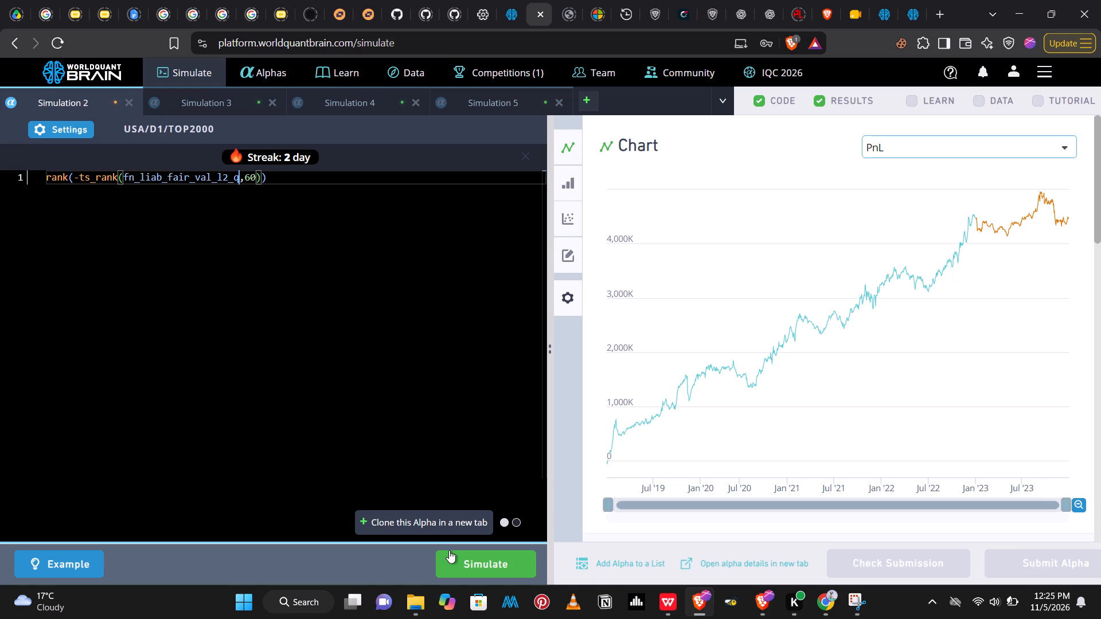
left_click(475, 563)
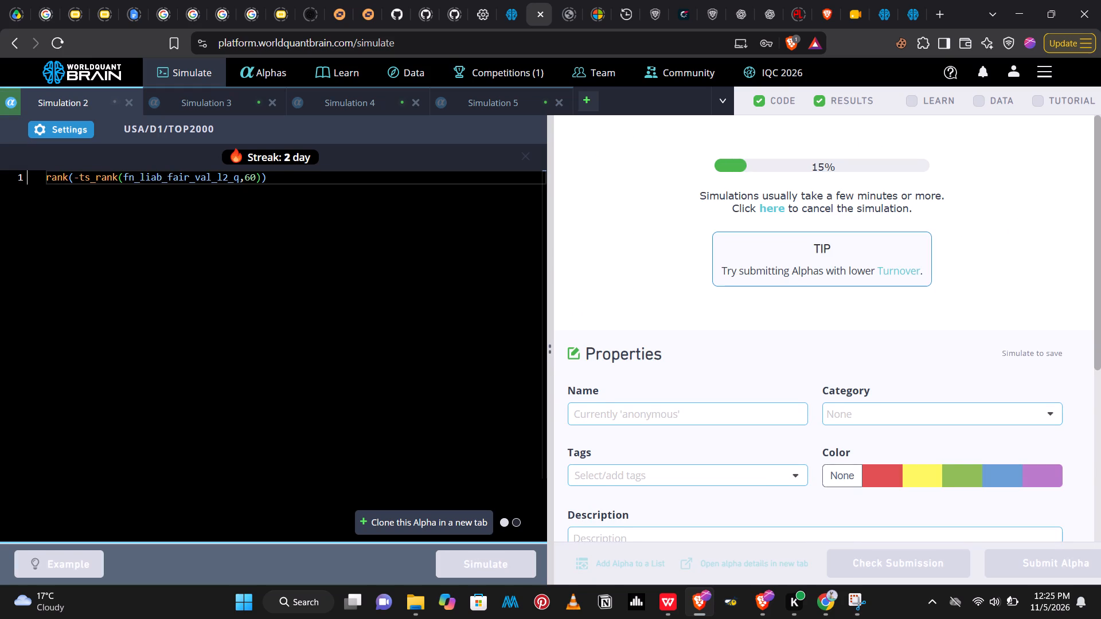
Clone Simulation 2's alpha into a new simulation.
left_click(450, 522)
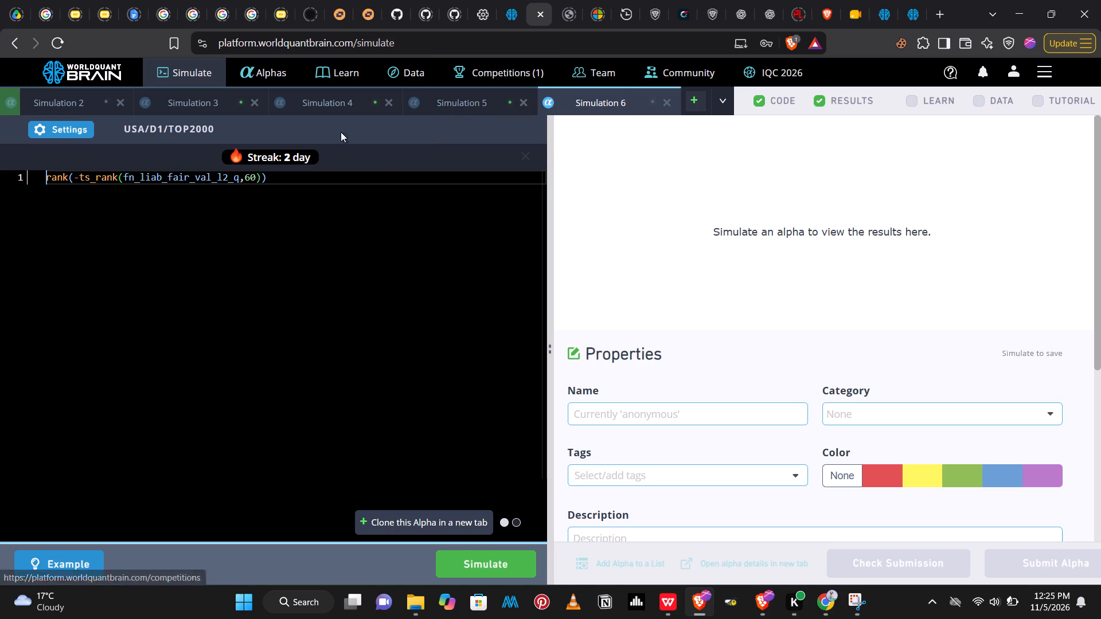
Close Simulation 3, Simulation 4 and Simulation 5.
left_click(252, 101)
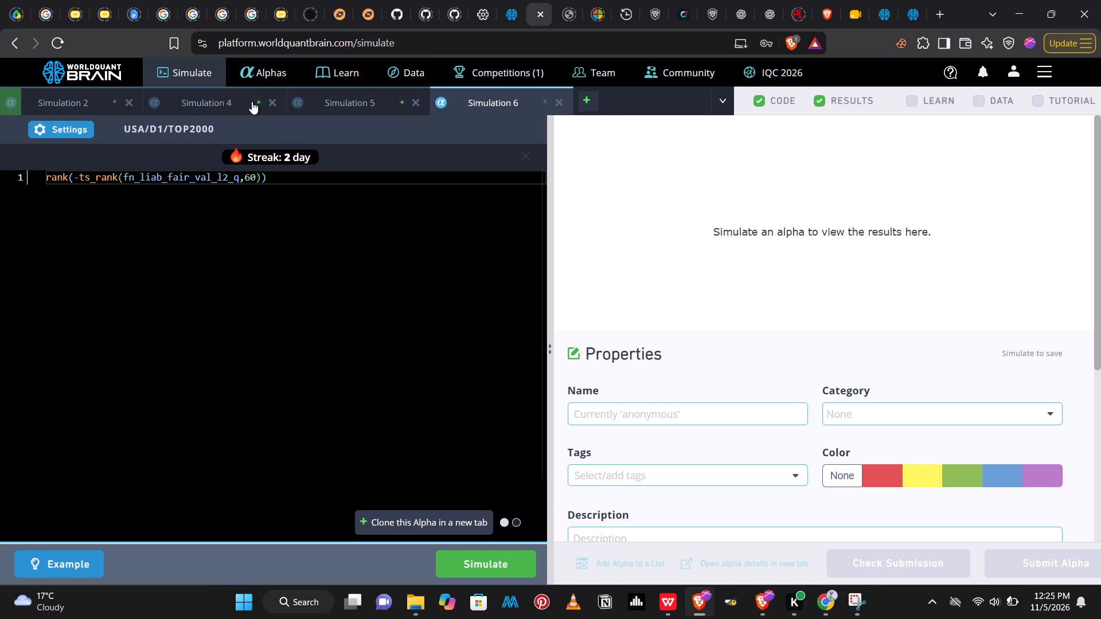
left_click(271, 104)
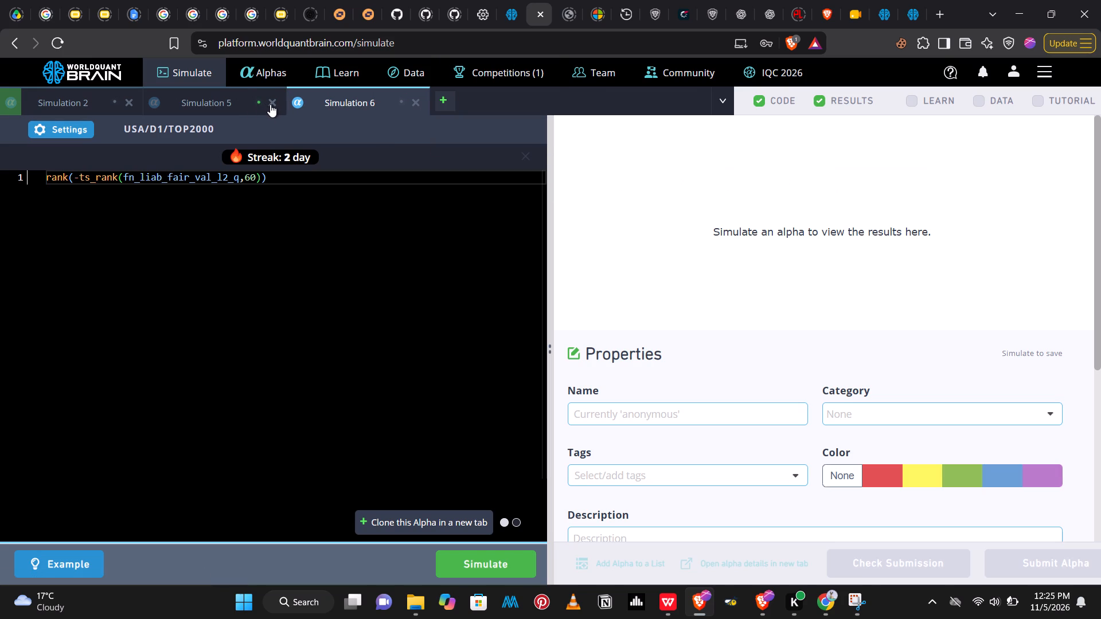
left_click(270, 104)
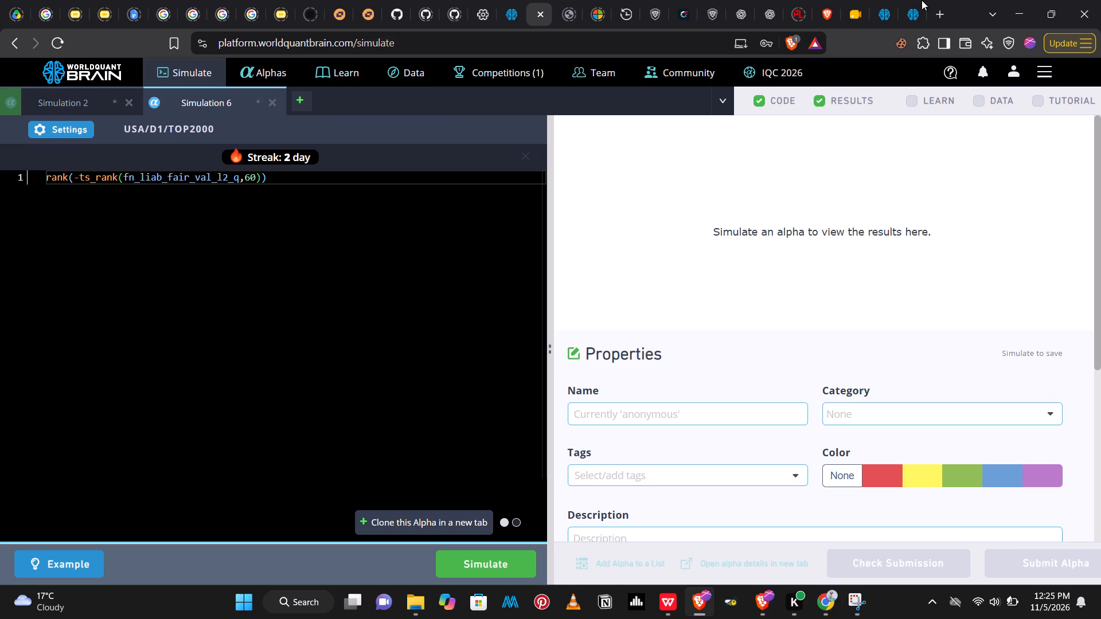
Go back to the fn_liab_fair_val_l1_a search results and copy the field name fnd6_lifr from Company Fundamental Data for Equity.
left_click(910, 14)
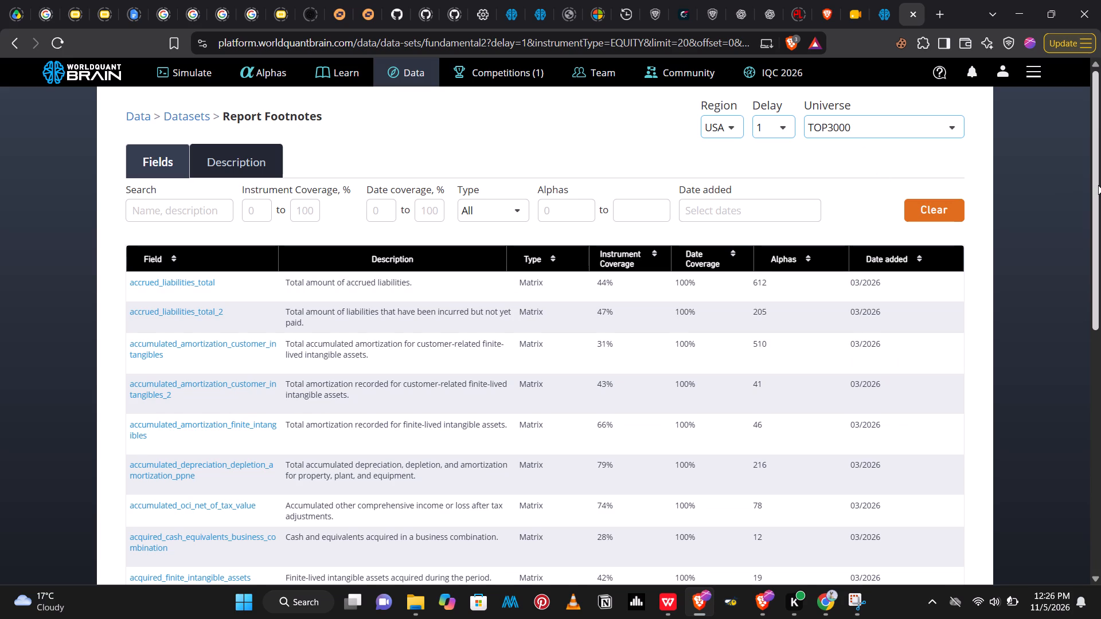
left_click_drag(1098, 185, 1073, 209)
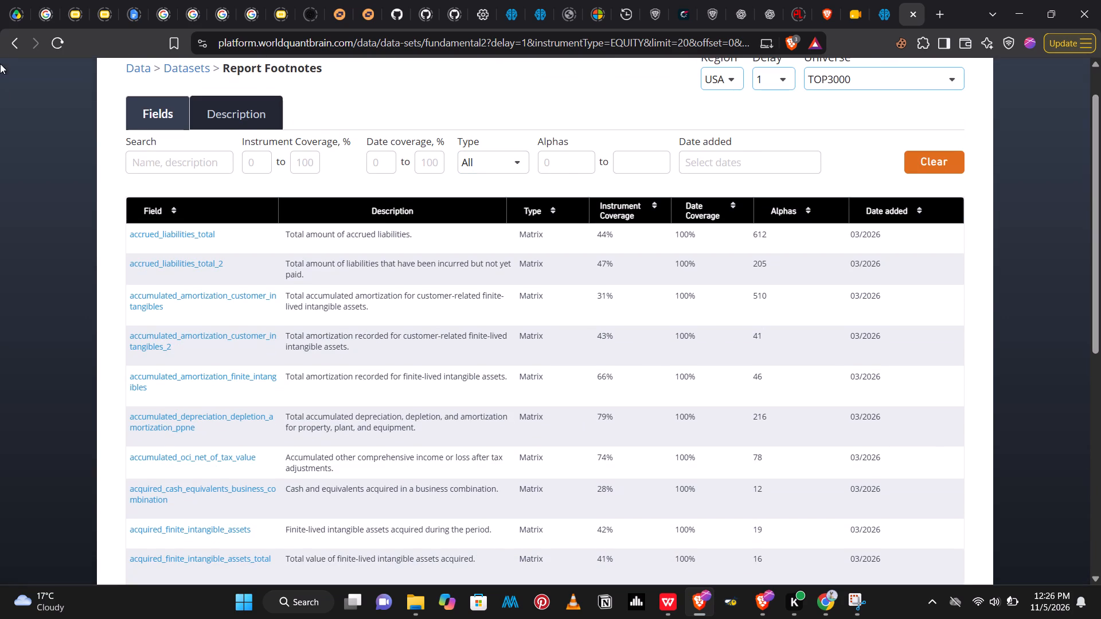
left_click(16, 42)
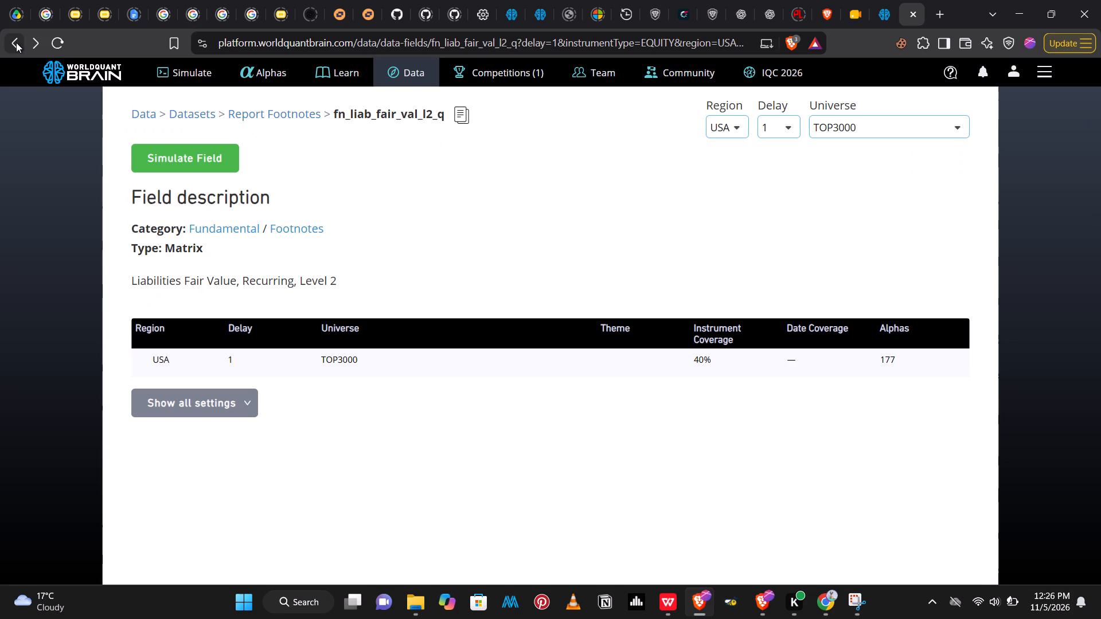
left_click(16, 42)
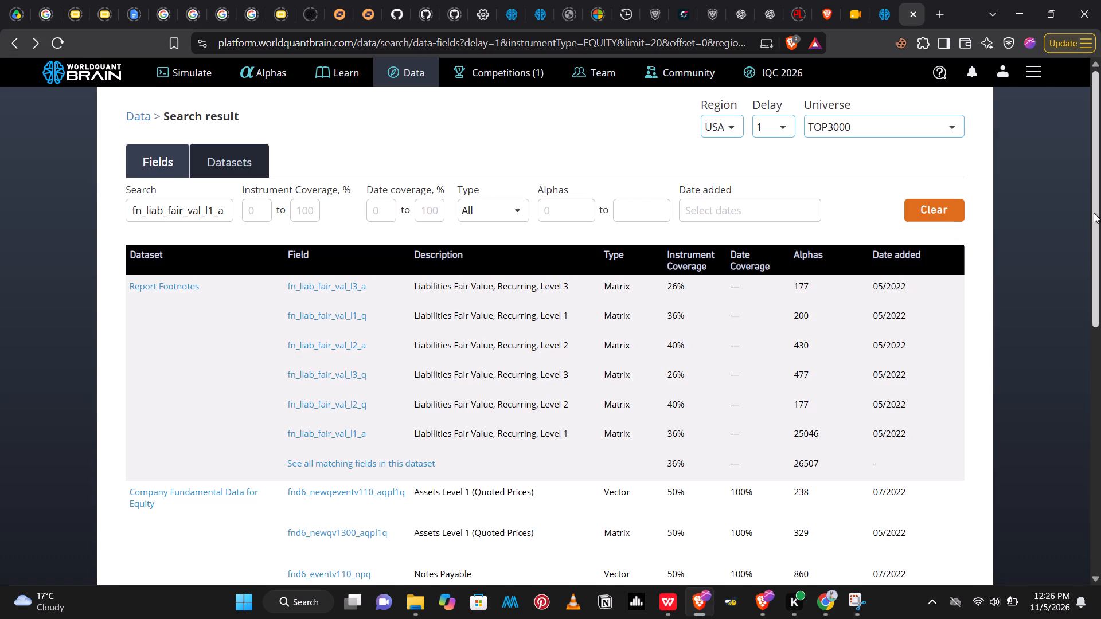
left_click_drag(1094, 213, 1100, 316)
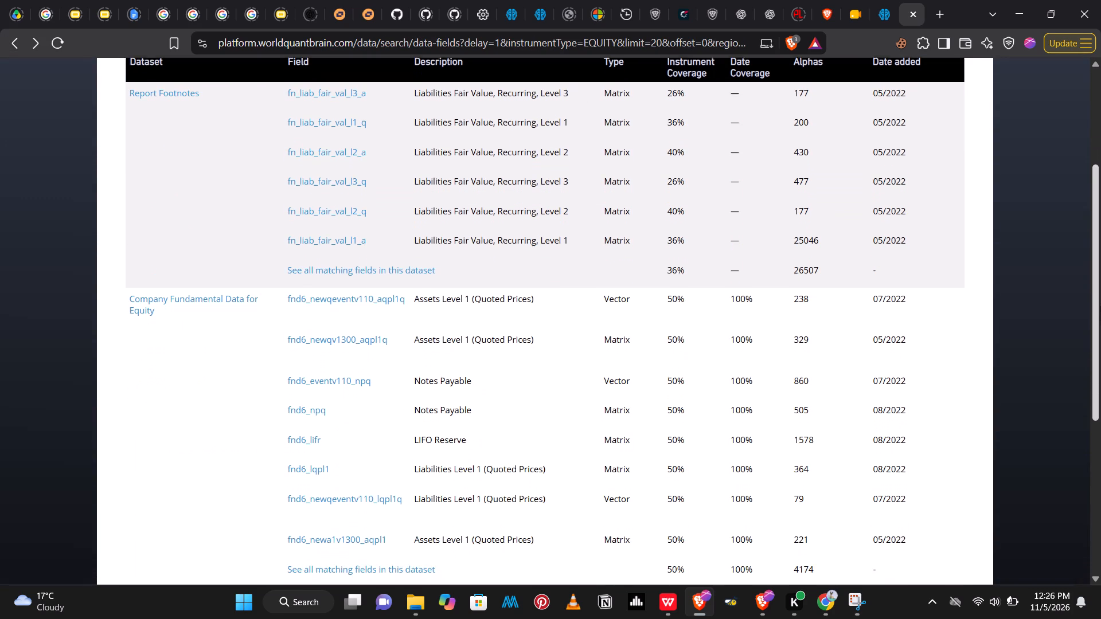
left_click_drag(1100, 316, 1100, 323)
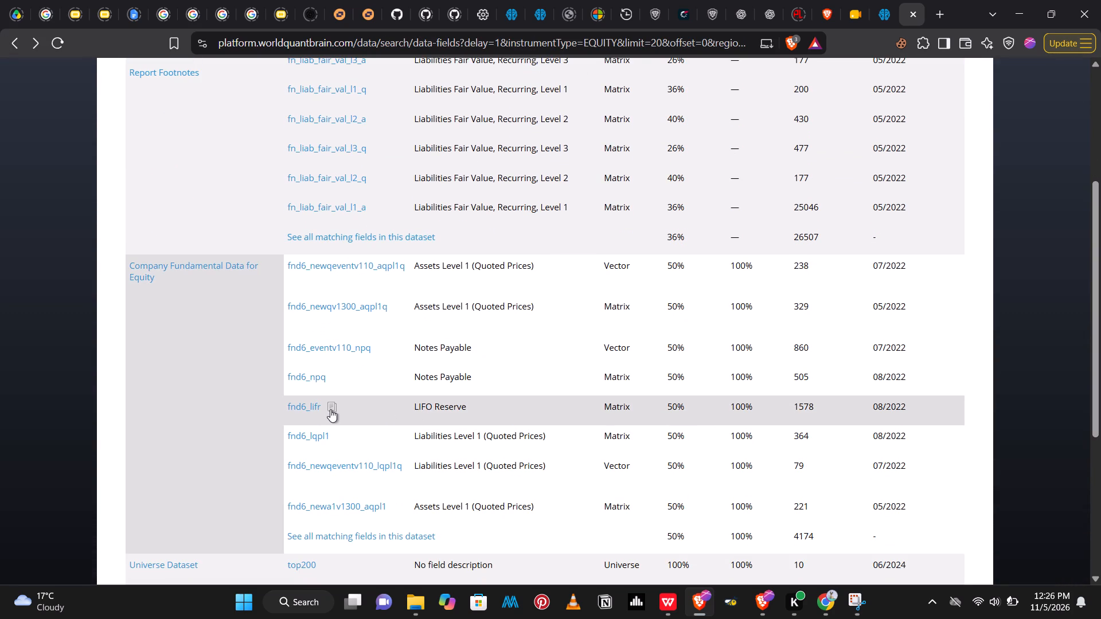
left_click(328, 408)
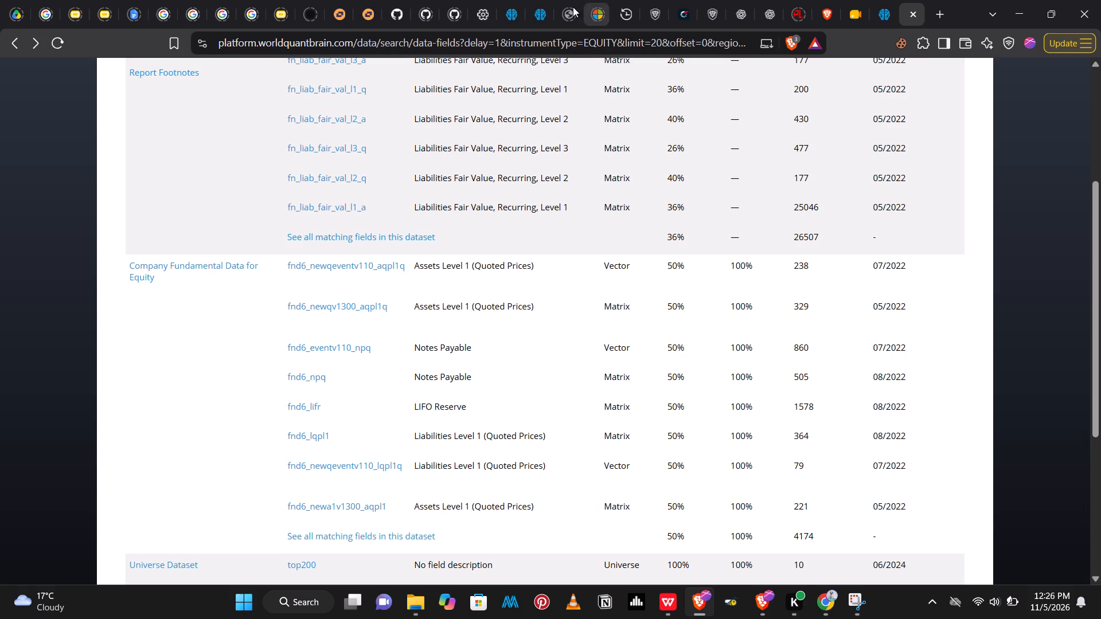
Replace the data field in Simulation 6's expression with fnd6_lifr.
left_click(537, 14)
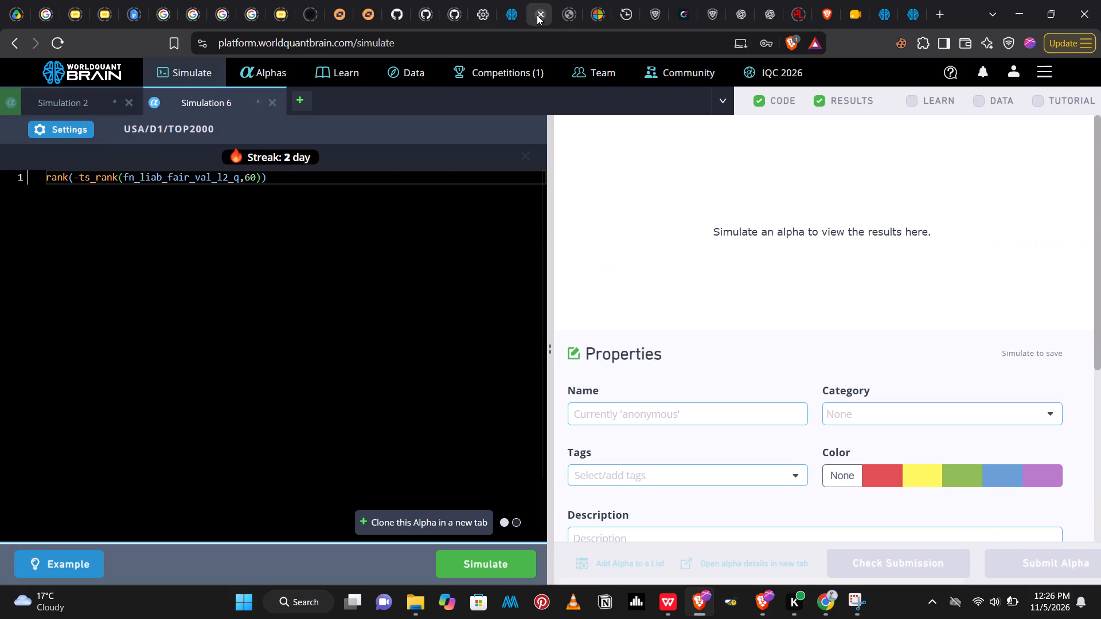
left_click_drag(238, 178, 130, 179)
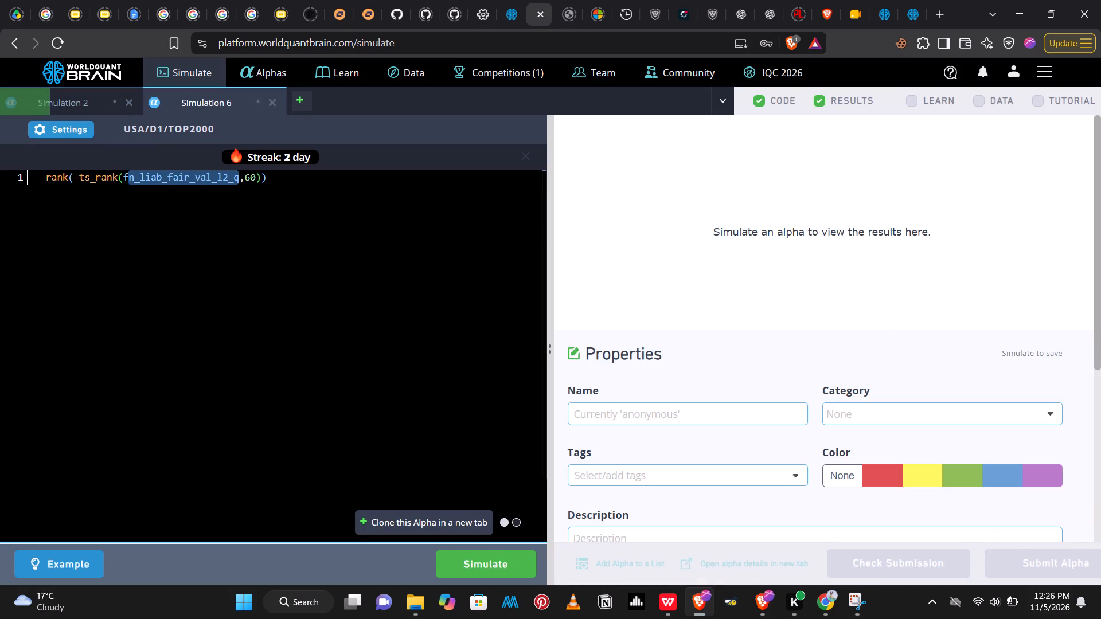
left_click_drag(130, 179, 125, 178)
key("ctrl+v")
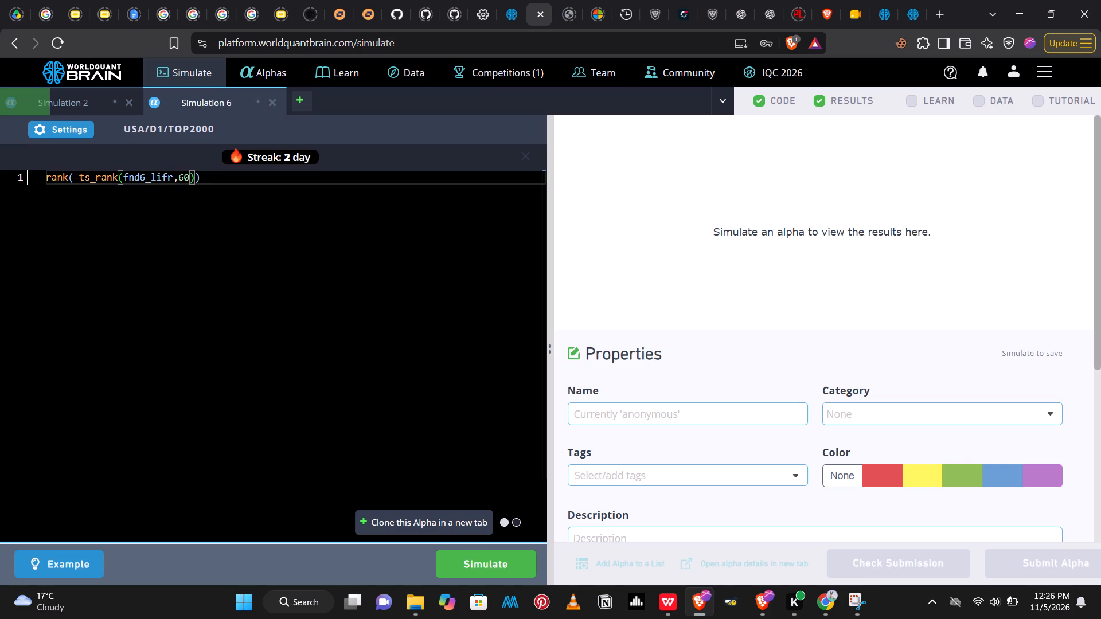
Set the ts_rank window in Simulation 6's expression to 70 and simulate the alpha.
left_click(183, 182)
key("BackSpace")
key("7")
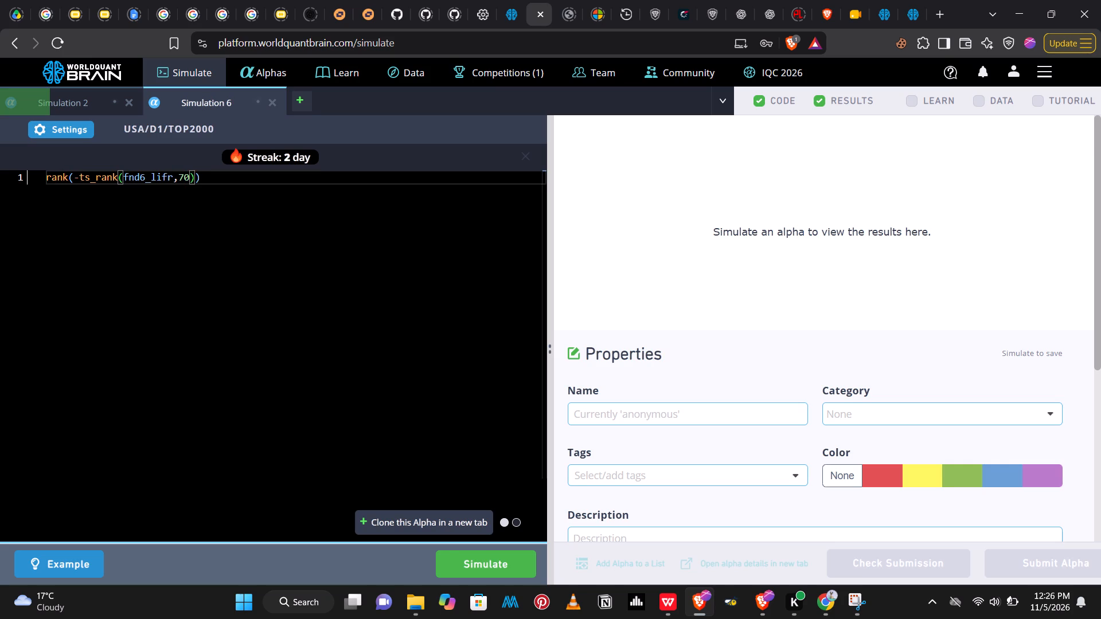
left_click(468, 565)
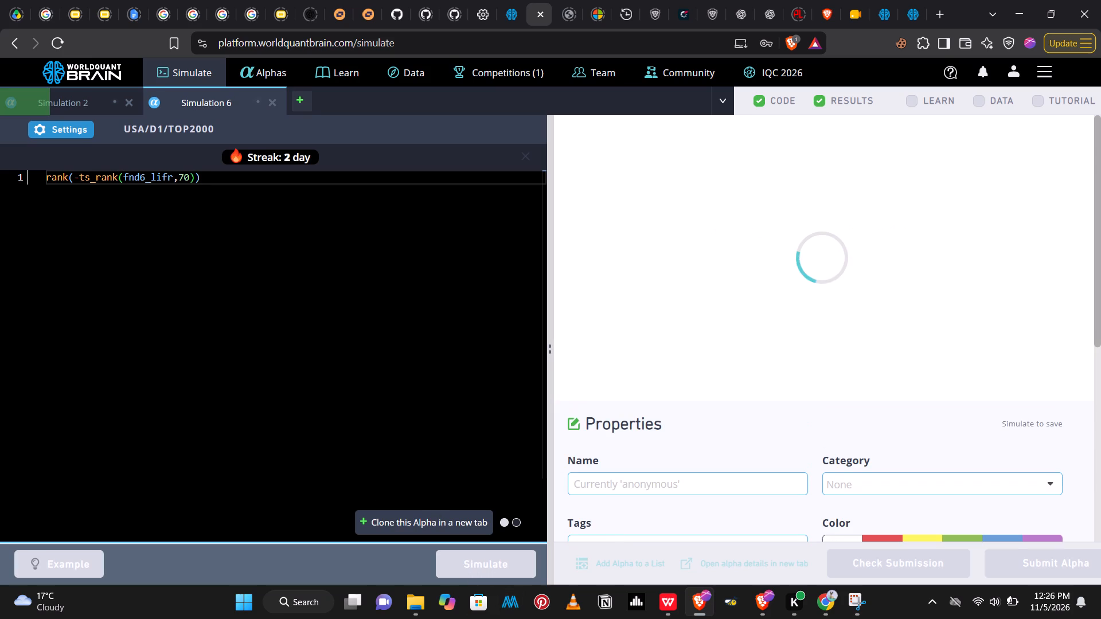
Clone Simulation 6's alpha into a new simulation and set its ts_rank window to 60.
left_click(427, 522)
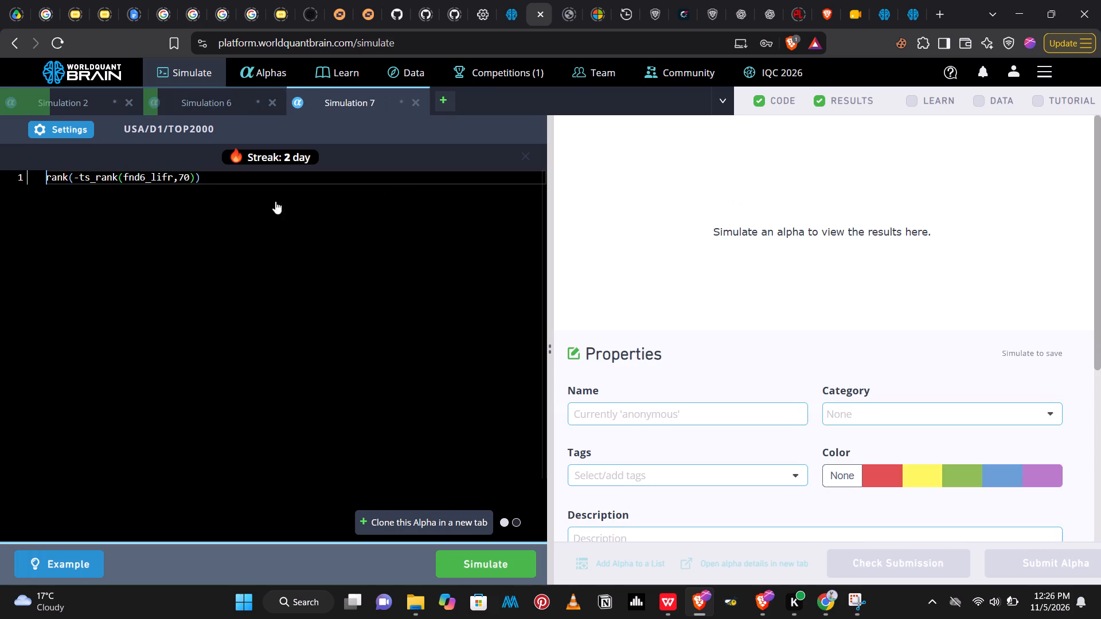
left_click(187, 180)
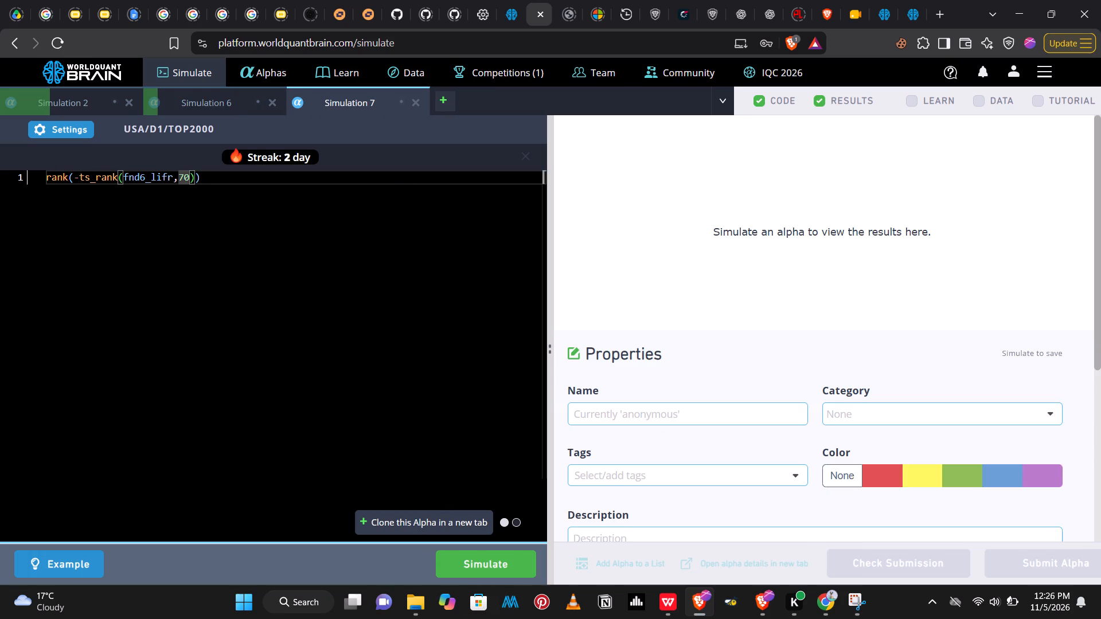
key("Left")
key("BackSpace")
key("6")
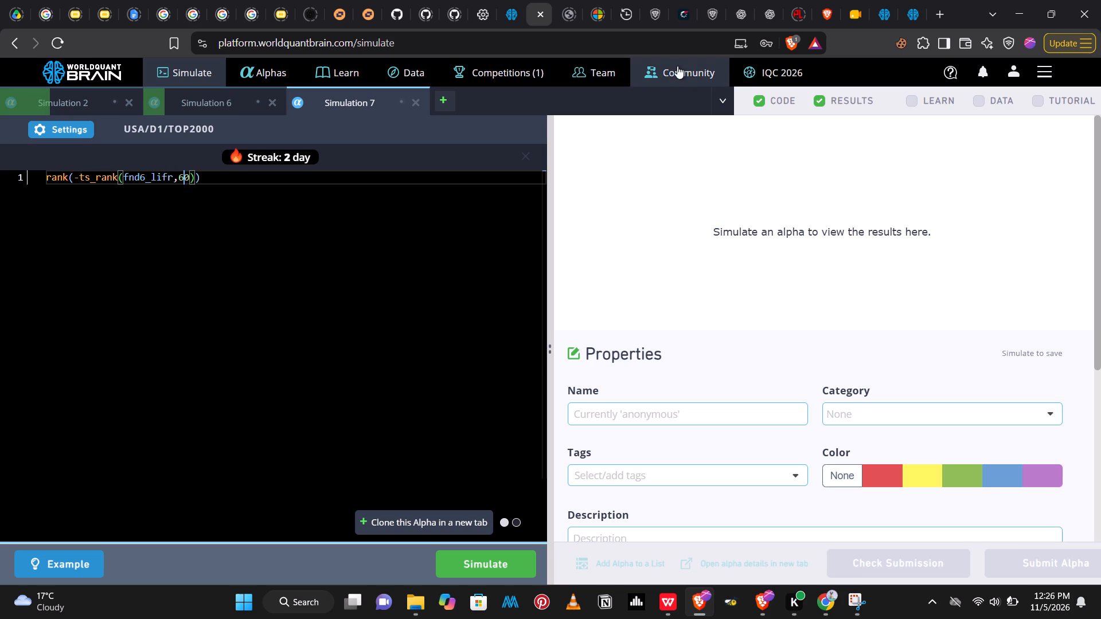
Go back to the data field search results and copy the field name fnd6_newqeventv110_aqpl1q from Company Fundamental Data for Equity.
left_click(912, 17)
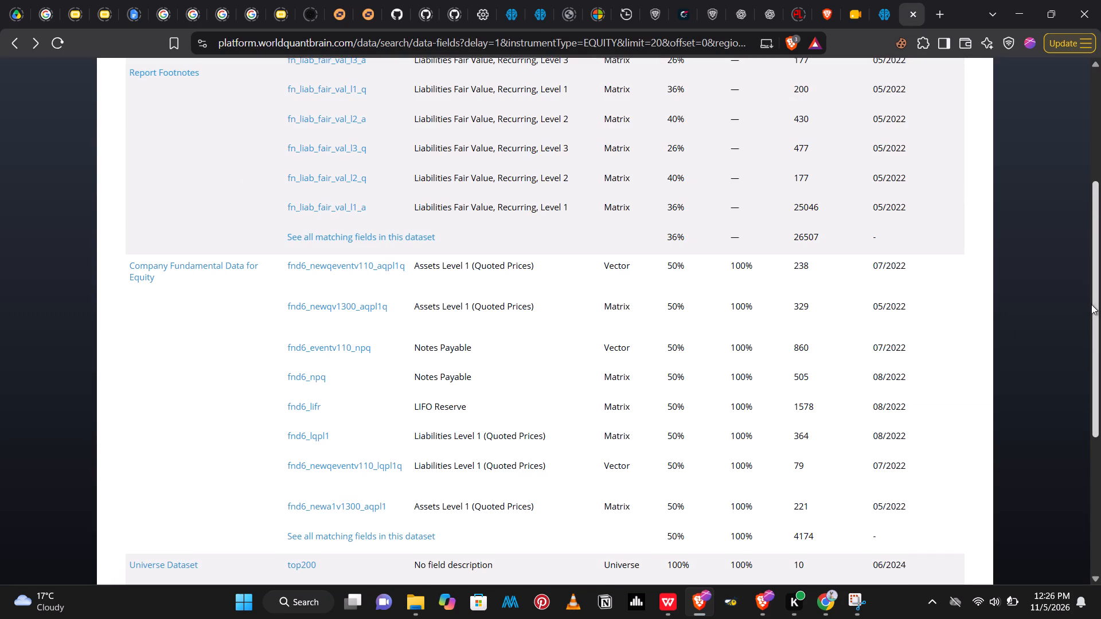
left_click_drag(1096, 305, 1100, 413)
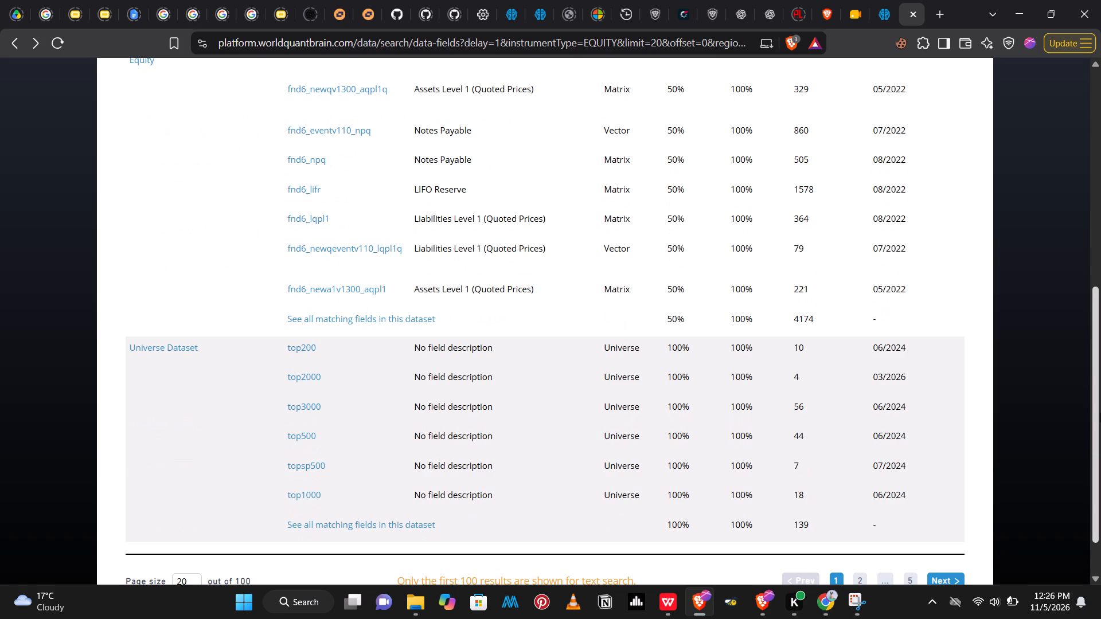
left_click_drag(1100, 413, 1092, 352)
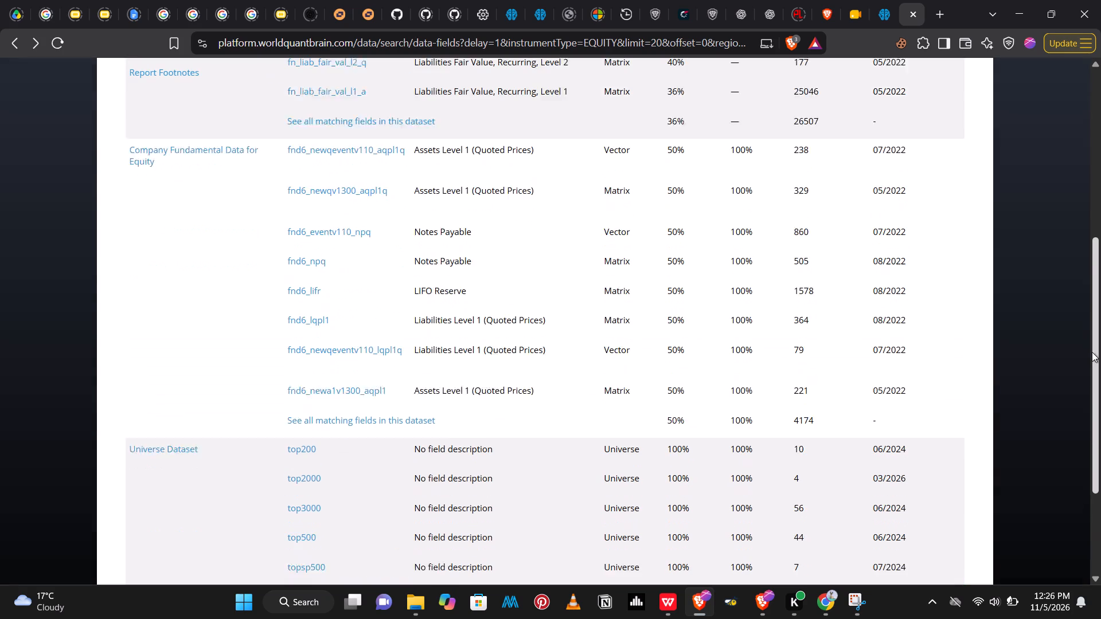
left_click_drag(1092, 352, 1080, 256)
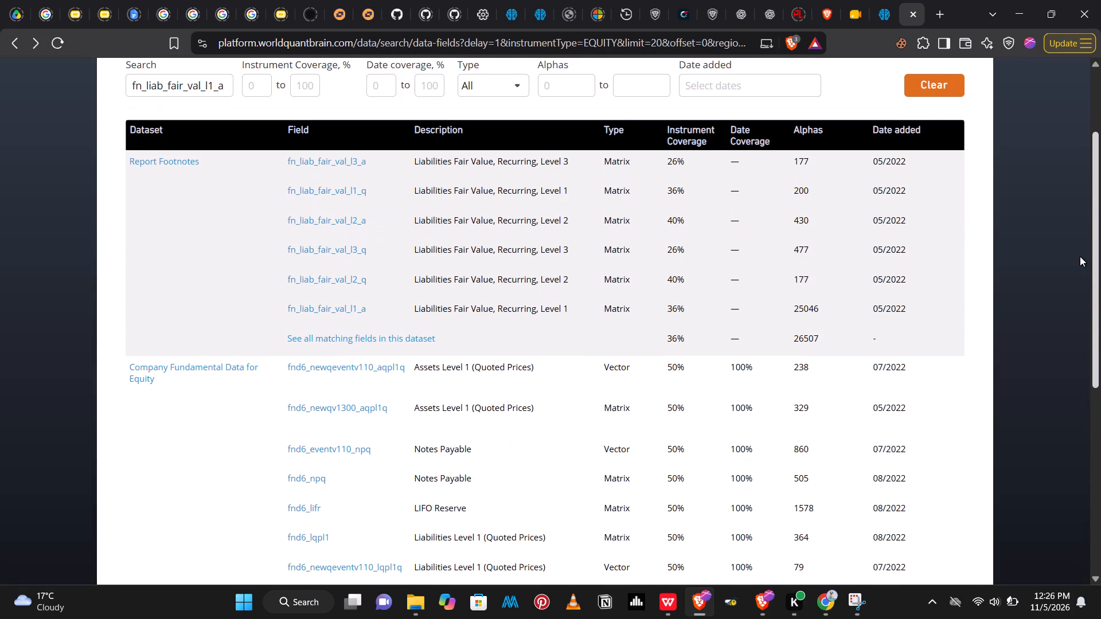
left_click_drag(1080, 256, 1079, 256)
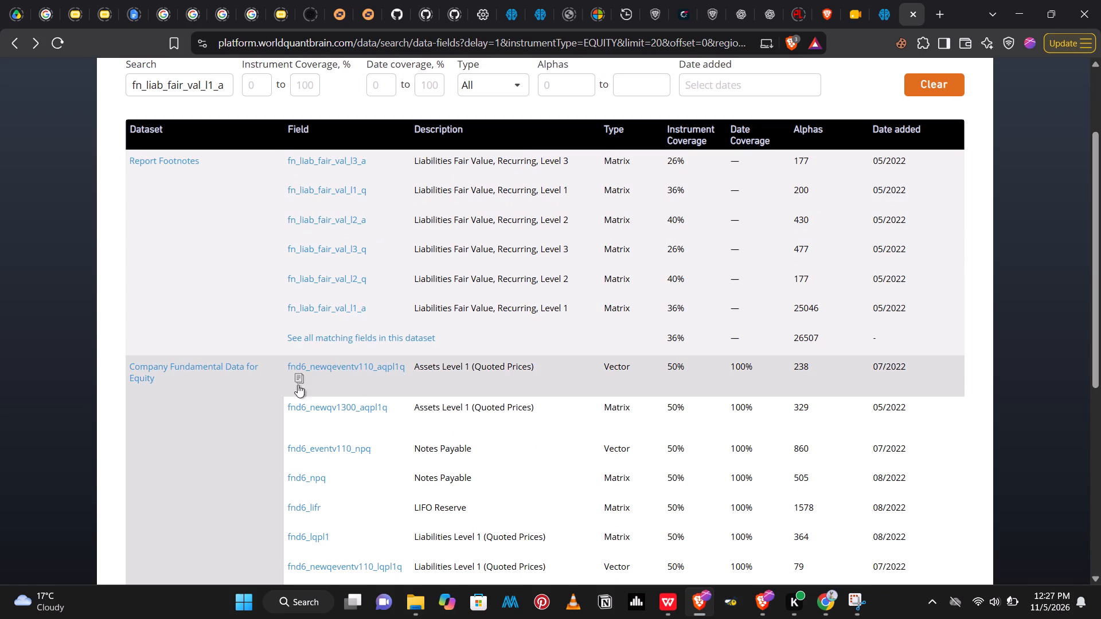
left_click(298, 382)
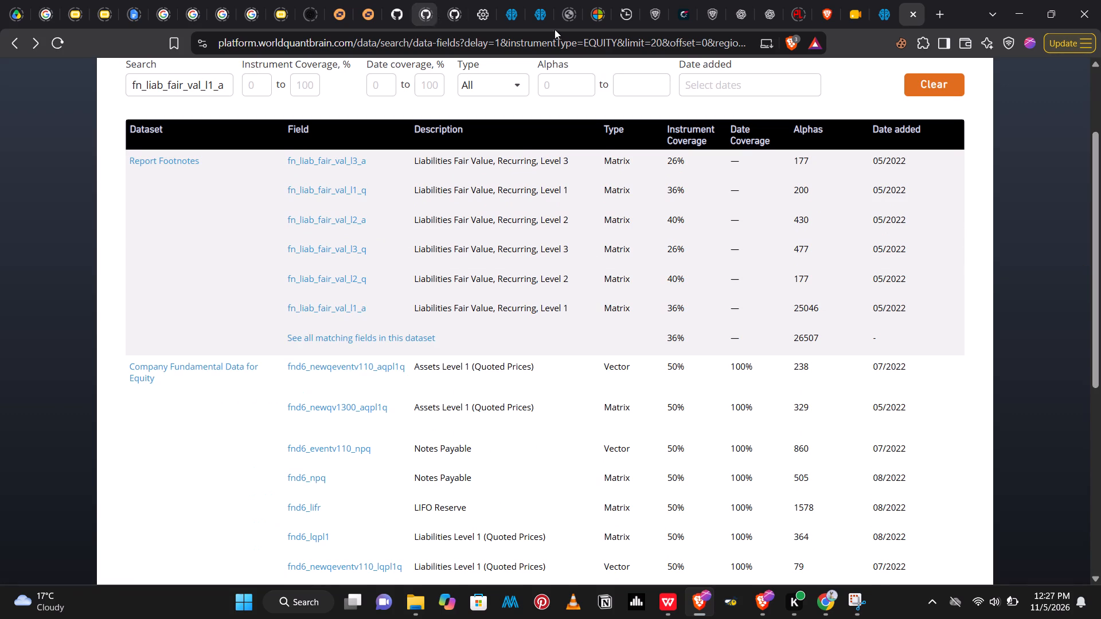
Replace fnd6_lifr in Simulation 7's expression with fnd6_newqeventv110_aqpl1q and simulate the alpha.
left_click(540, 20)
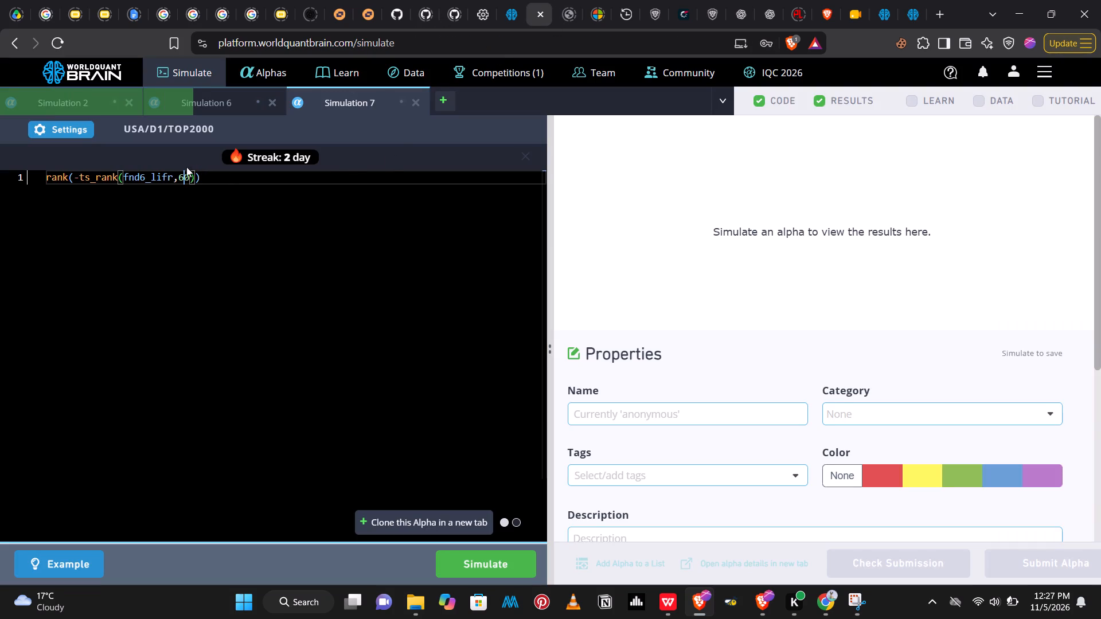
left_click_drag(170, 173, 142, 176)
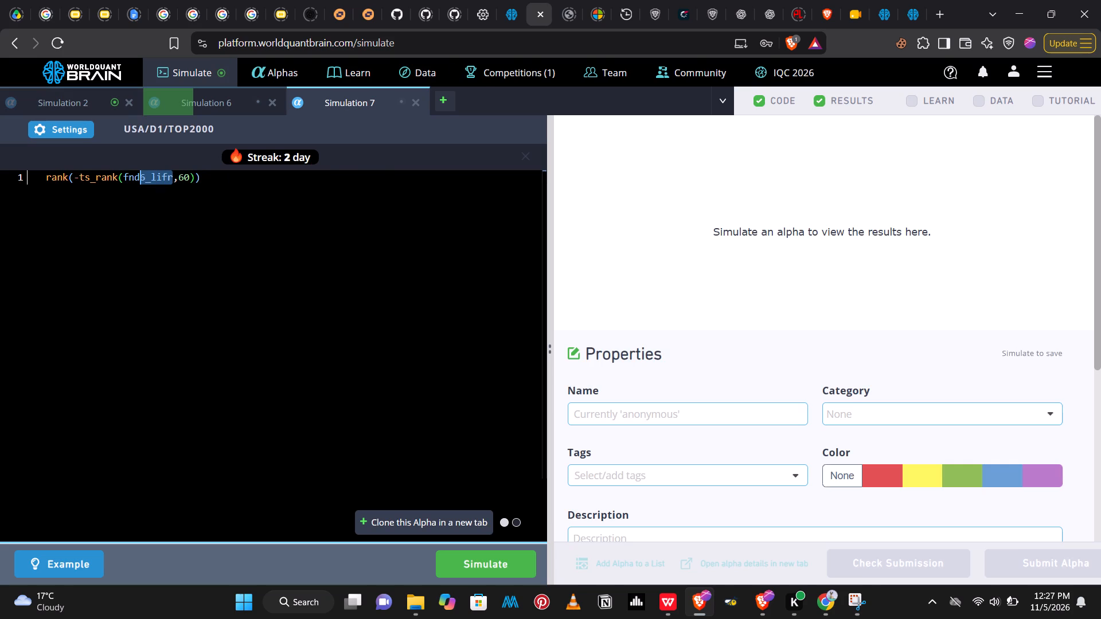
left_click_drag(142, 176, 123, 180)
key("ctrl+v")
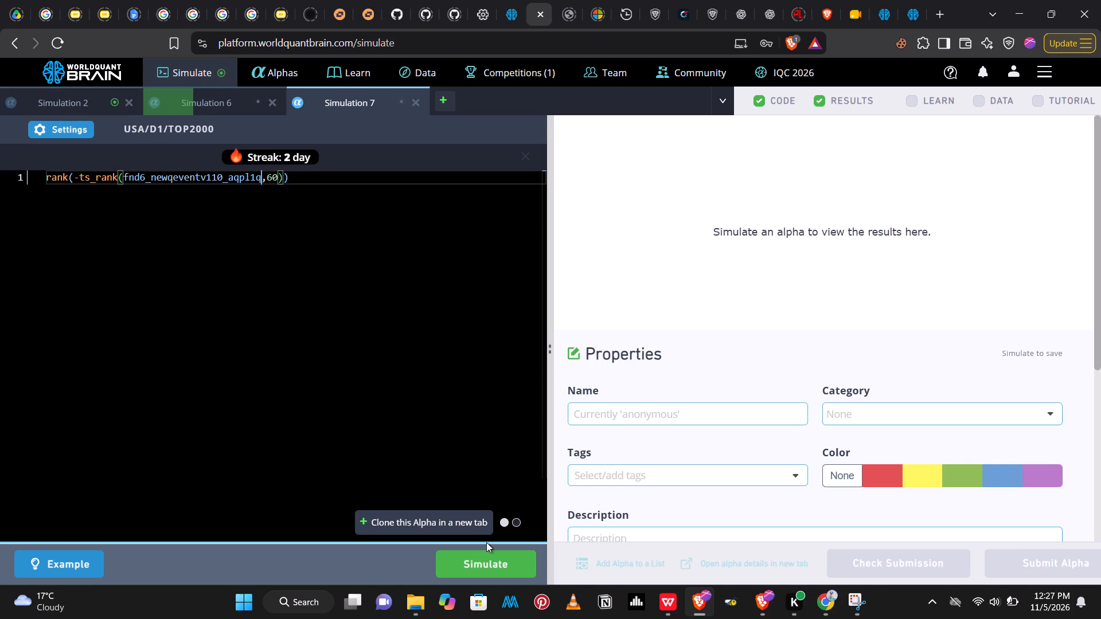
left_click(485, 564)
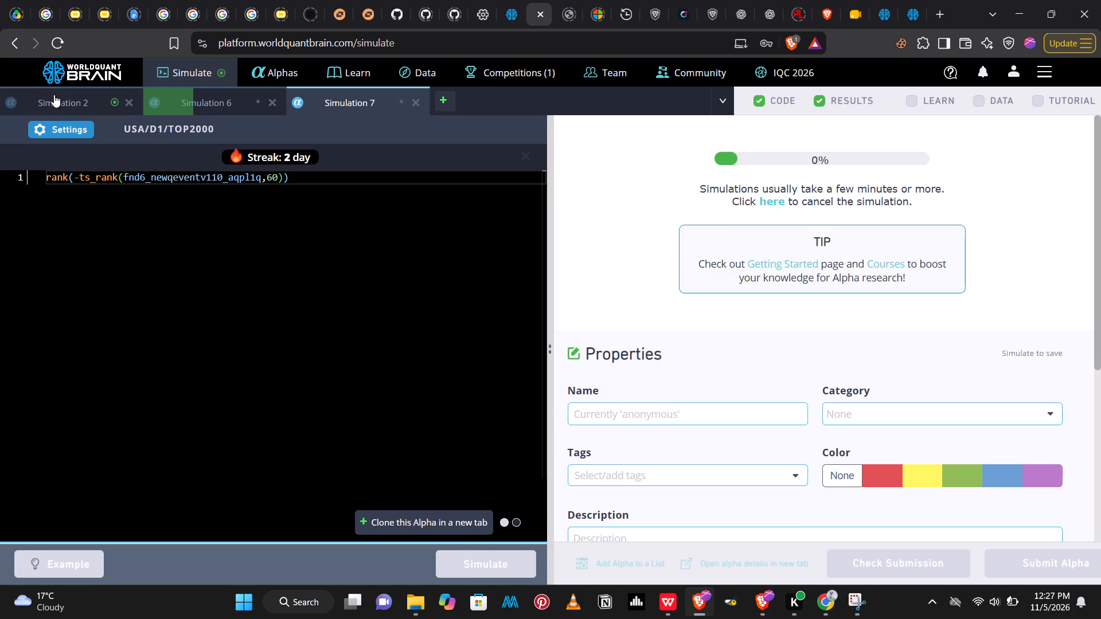
Show the test period results for Simulation 2 and review its PnL chart.
left_click(54, 95)
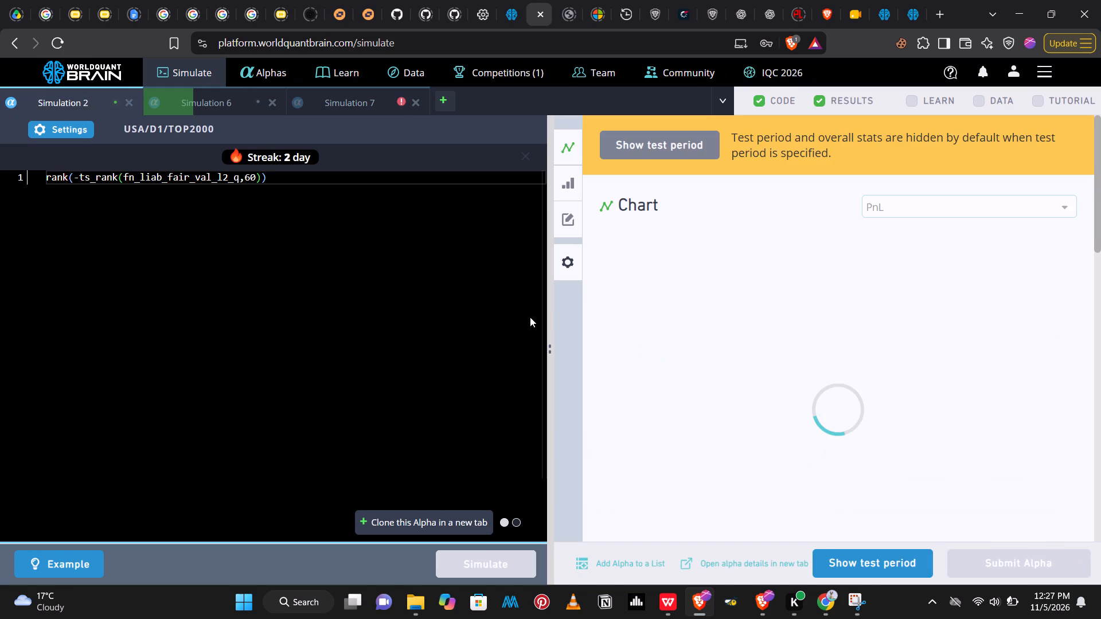
left_click(888, 563)
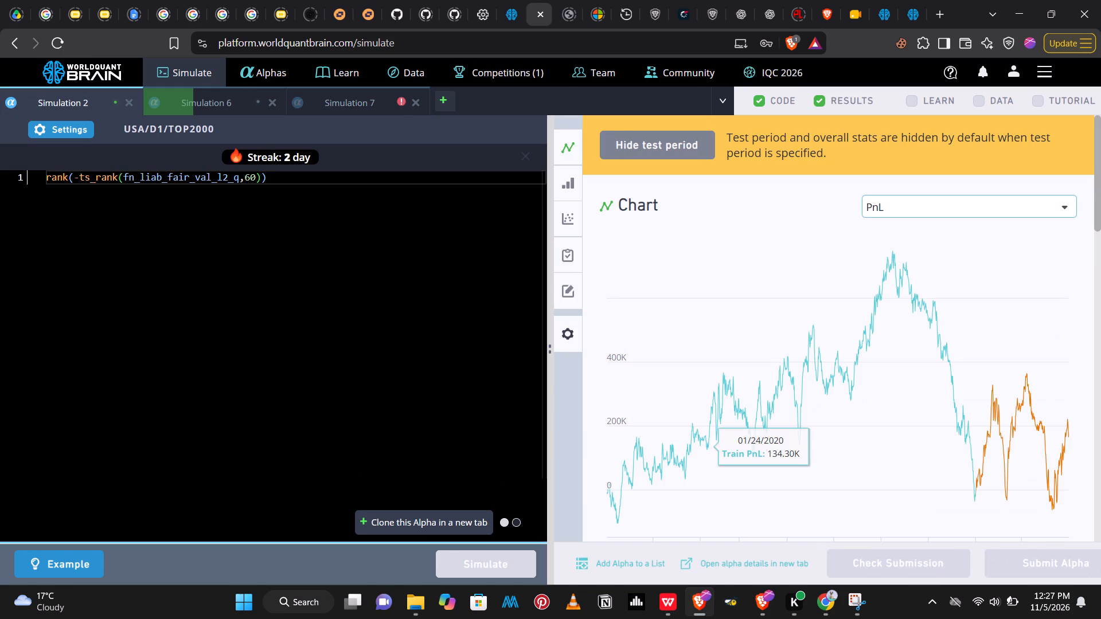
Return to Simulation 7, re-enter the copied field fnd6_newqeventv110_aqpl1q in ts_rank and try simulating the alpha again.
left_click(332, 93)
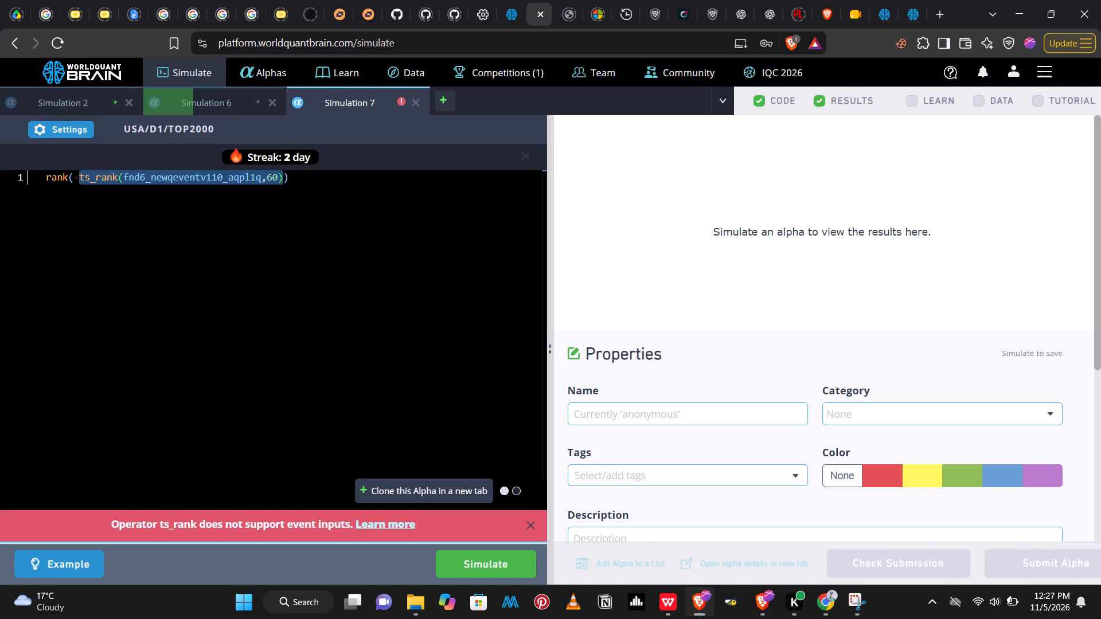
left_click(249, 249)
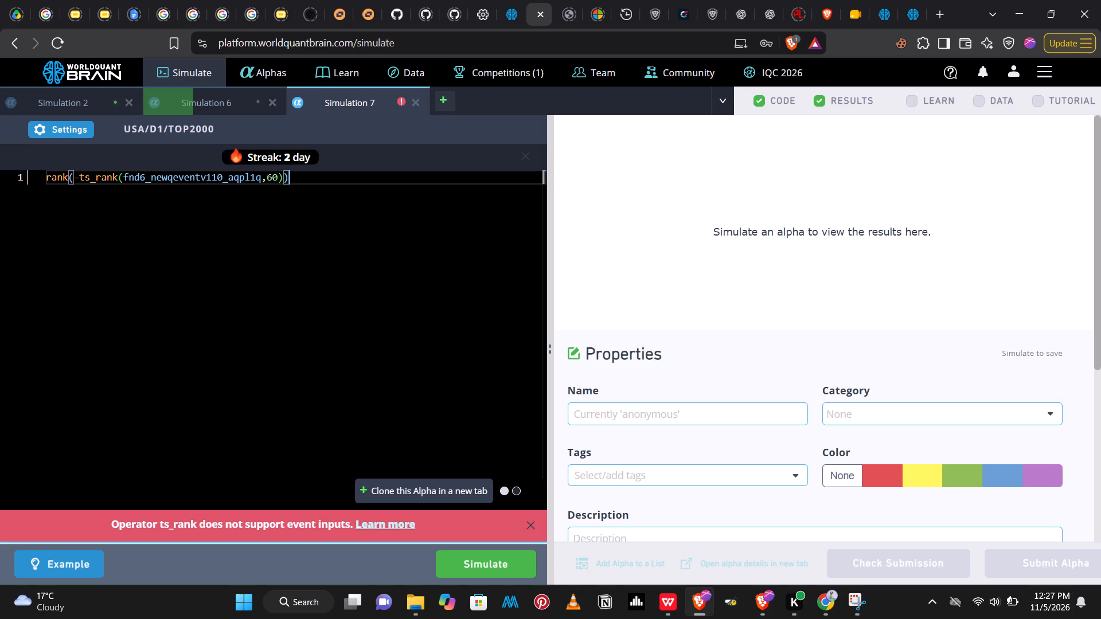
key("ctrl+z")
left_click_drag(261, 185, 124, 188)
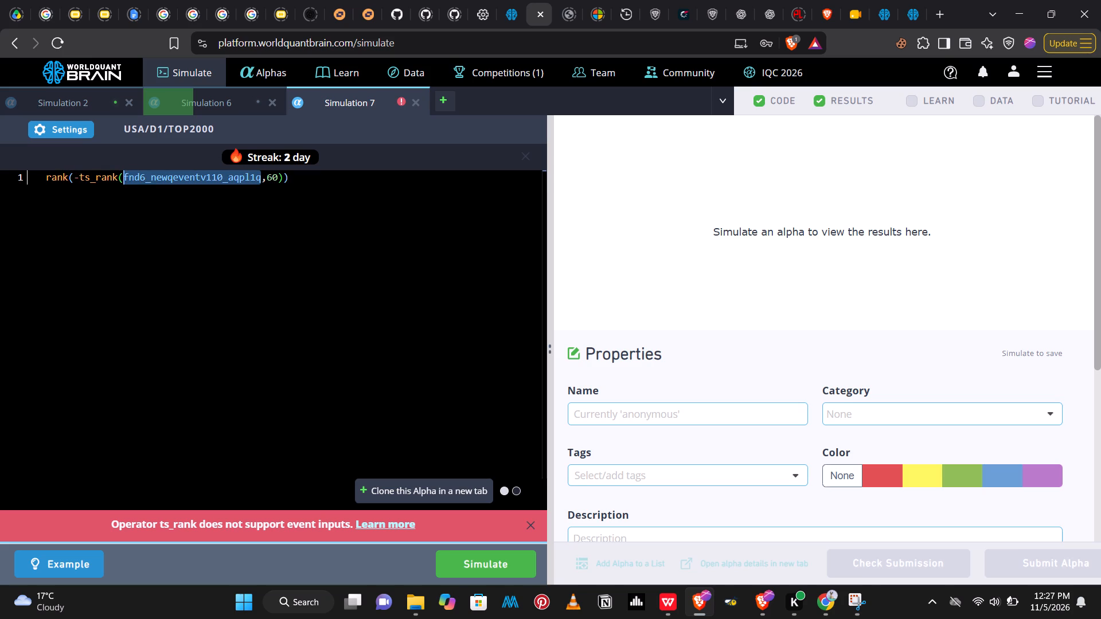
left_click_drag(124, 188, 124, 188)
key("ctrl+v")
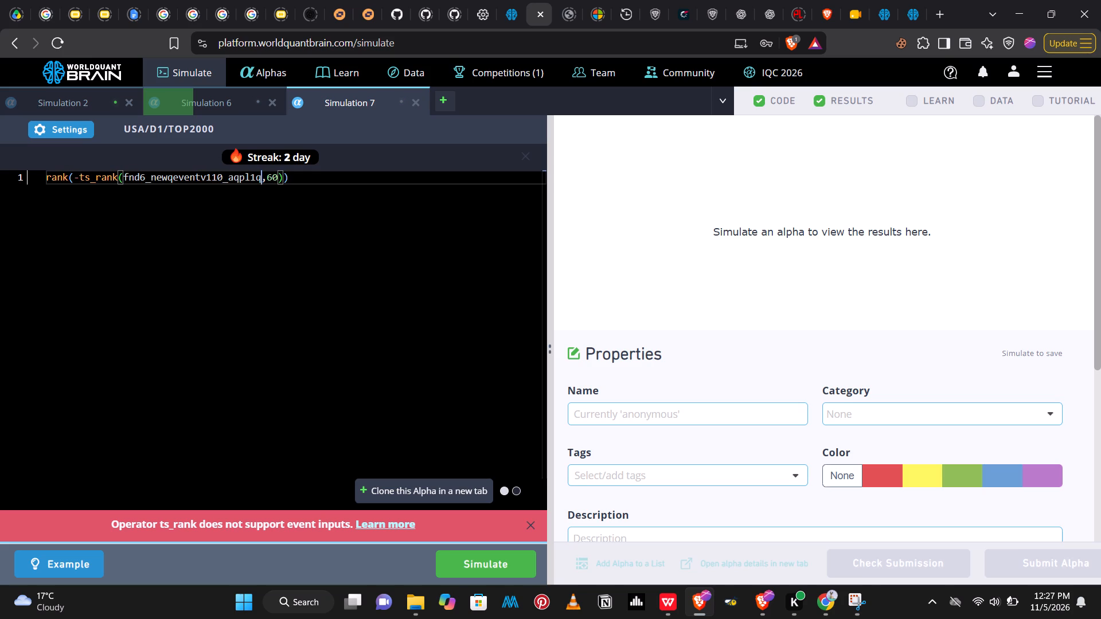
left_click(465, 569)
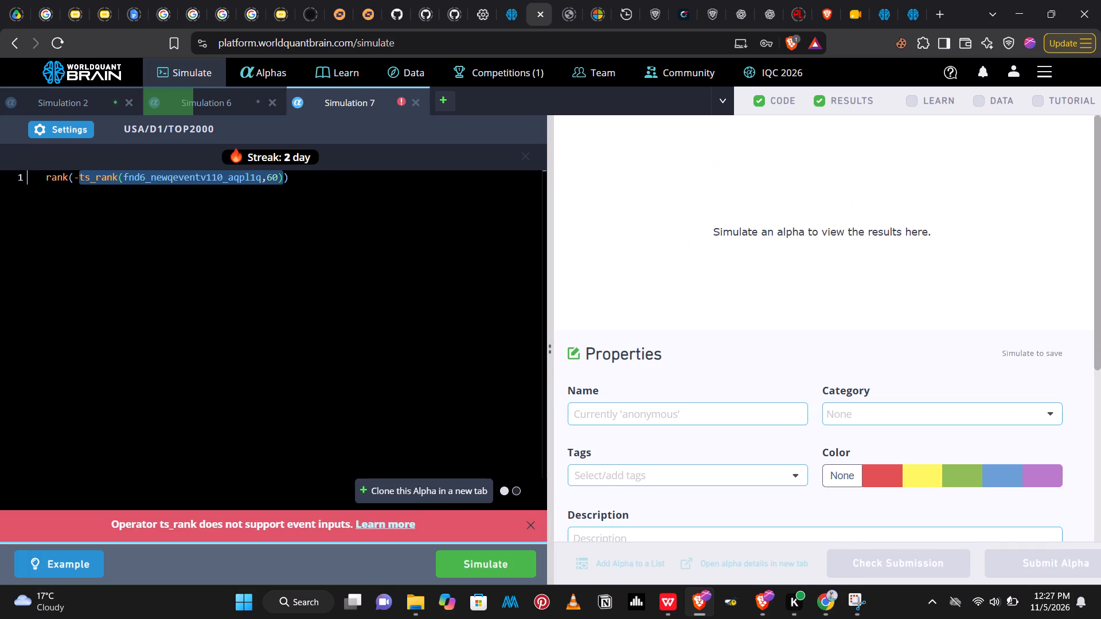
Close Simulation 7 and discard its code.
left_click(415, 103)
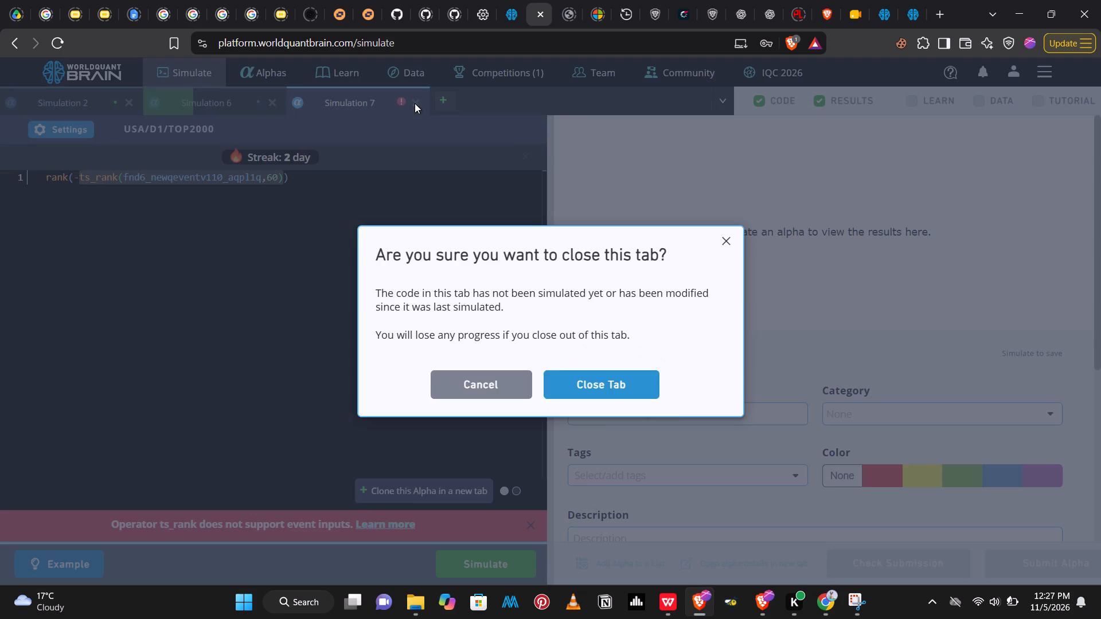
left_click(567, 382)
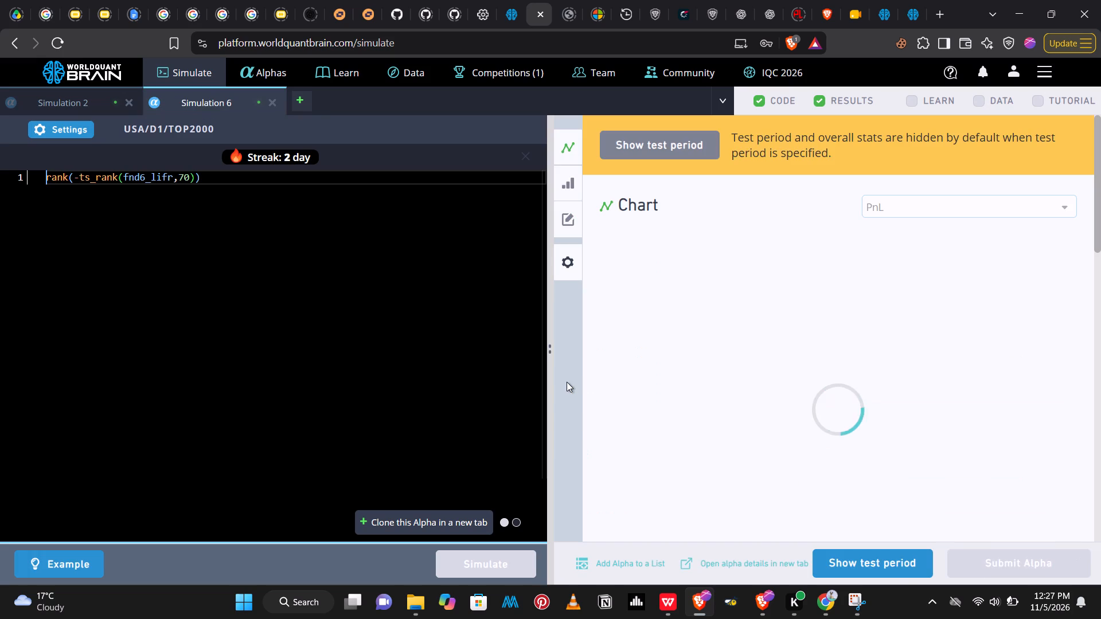
Show the test period results for Simulation 6 and review its PnL chart.
left_click(865, 564)
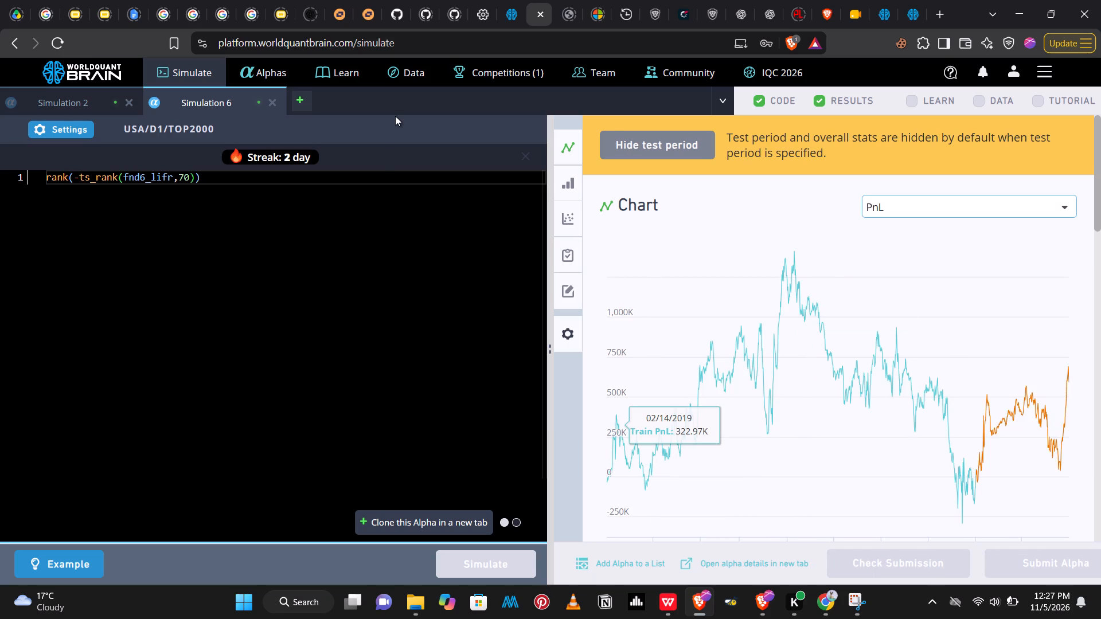
Look through the submitted alphas from 10/07/2026 and clone alpha JjQxNJWx into a new simulation.
left_click(270, 83)
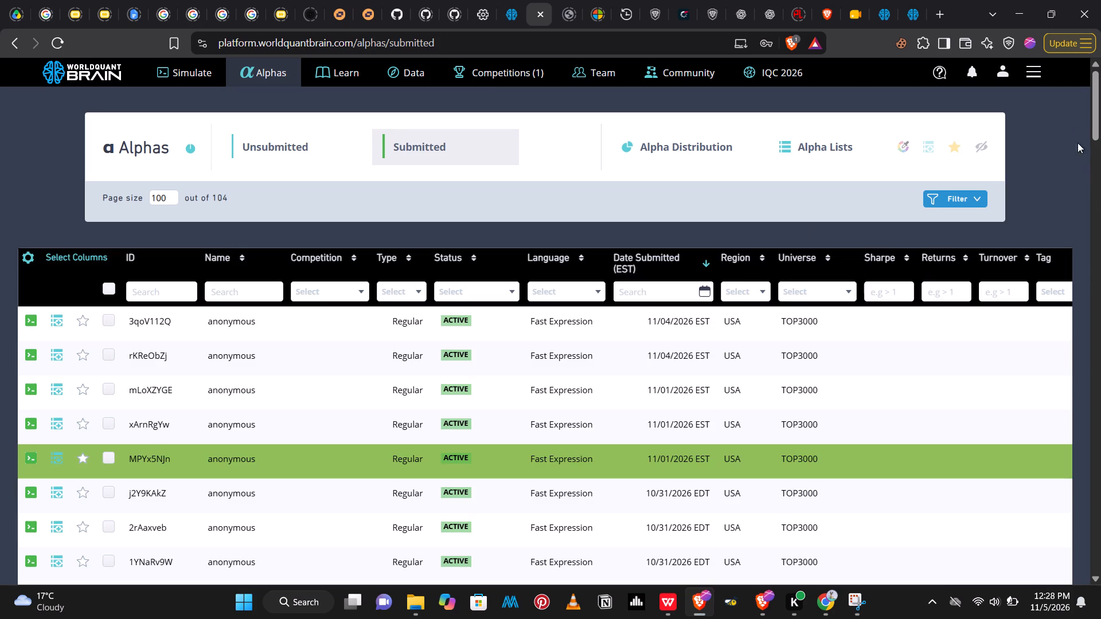
left_click_drag(1098, 102, 1100, 348)
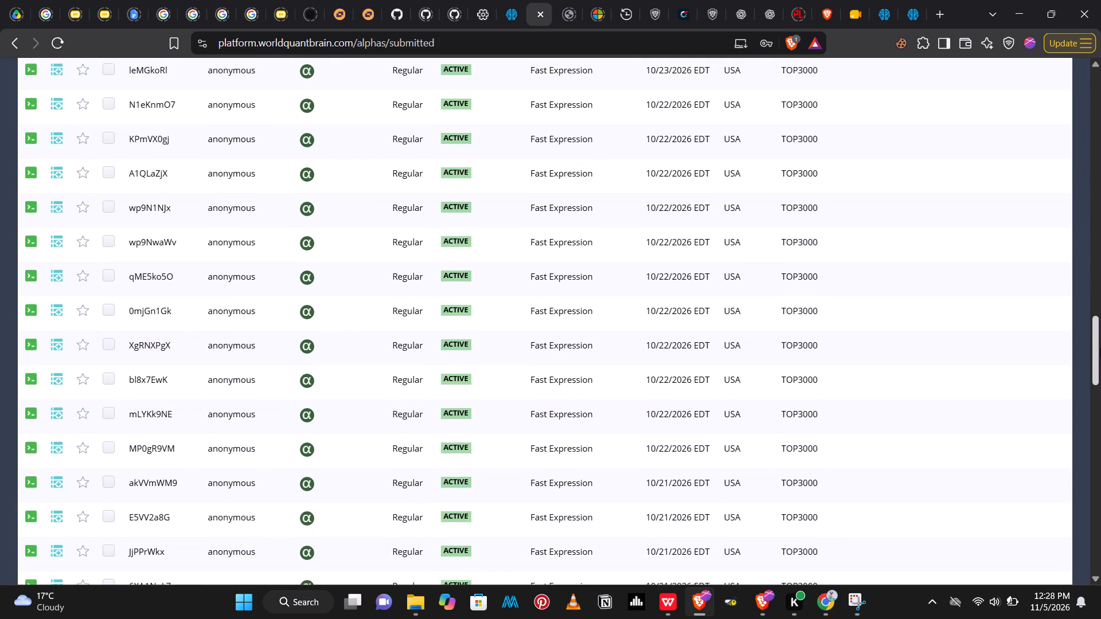
left_click_drag(1100, 348, 1100, 494)
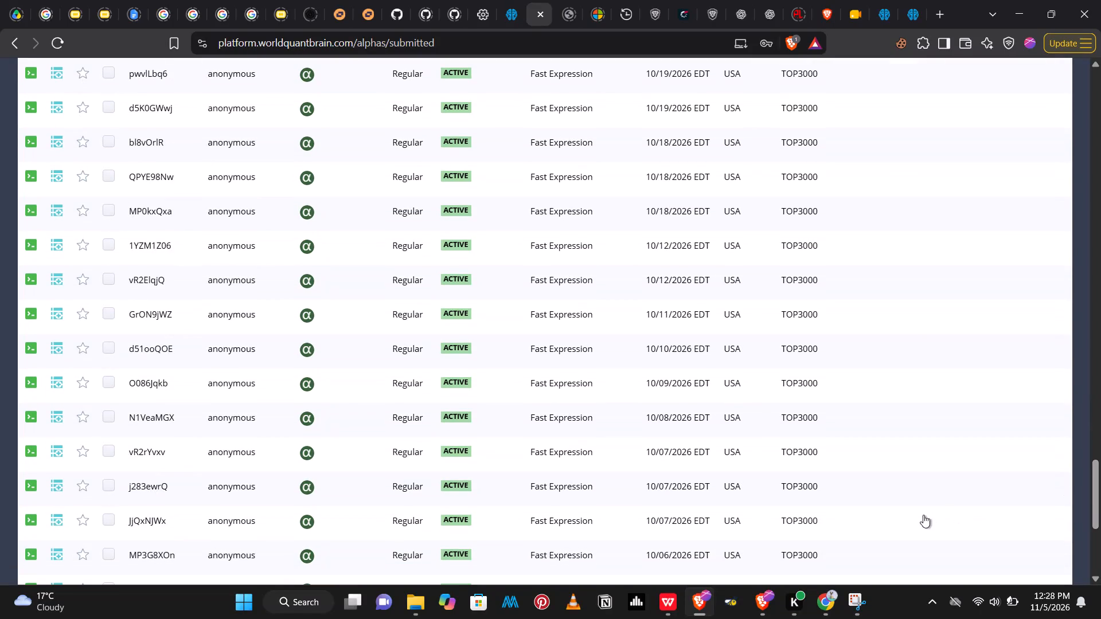
left_click(902, 521)
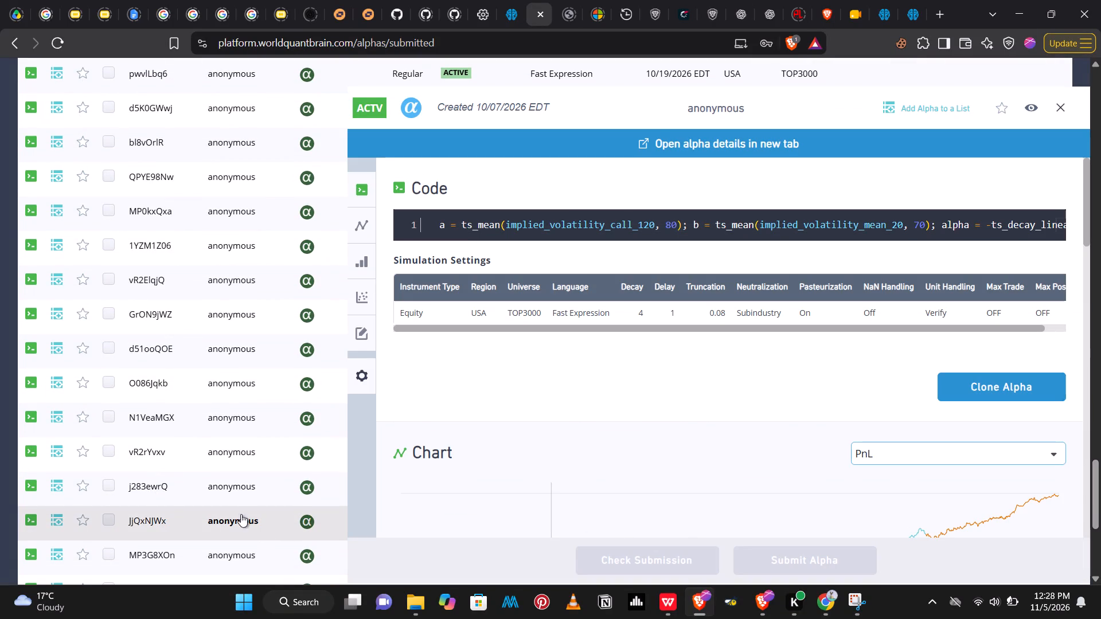
left_click(235, 491)
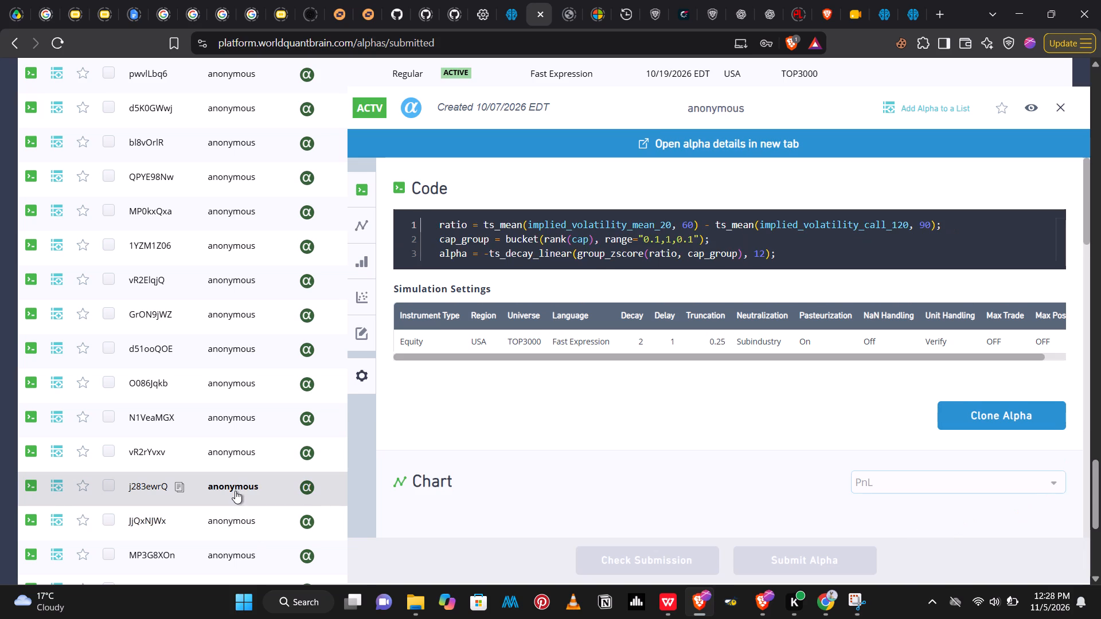
left_click(225, 525)
left_click(221, 553)
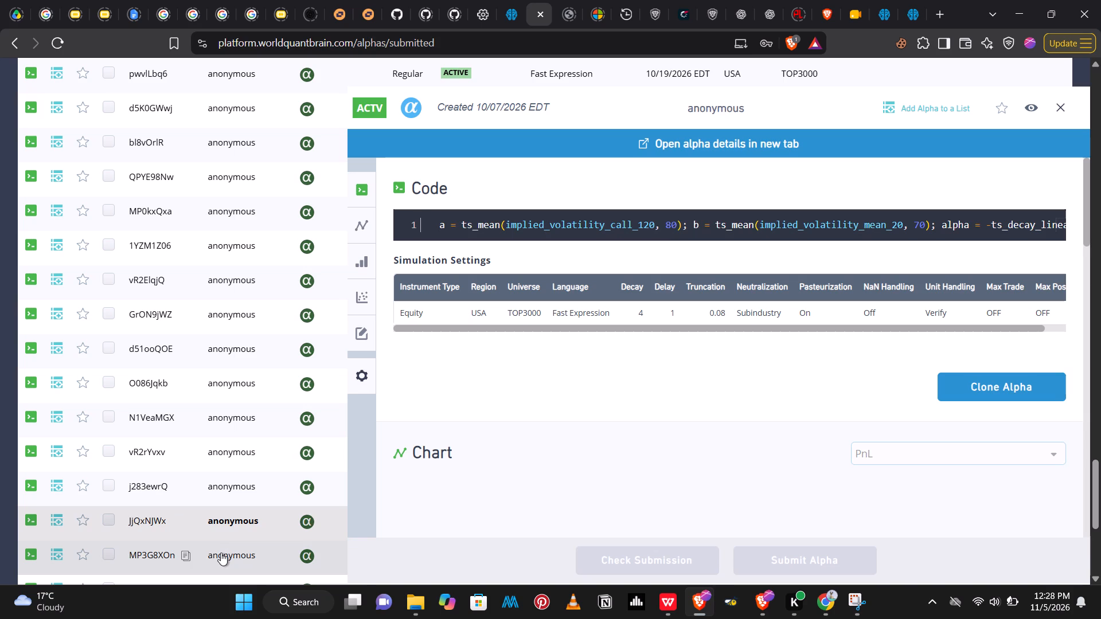
left_click(215, 523)
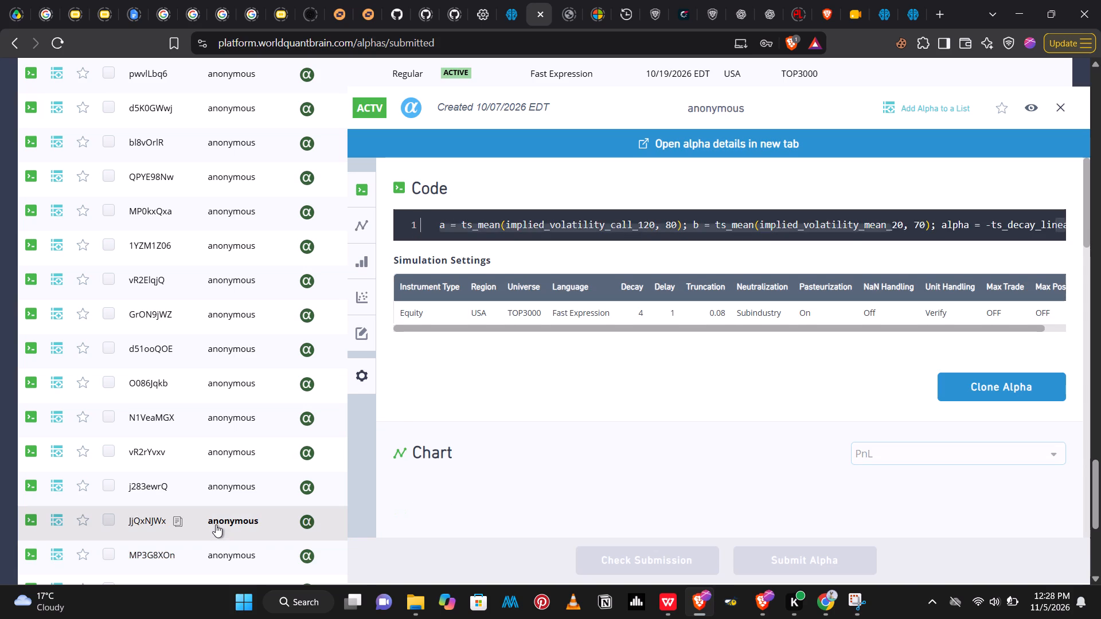
left_click(1038, 386)
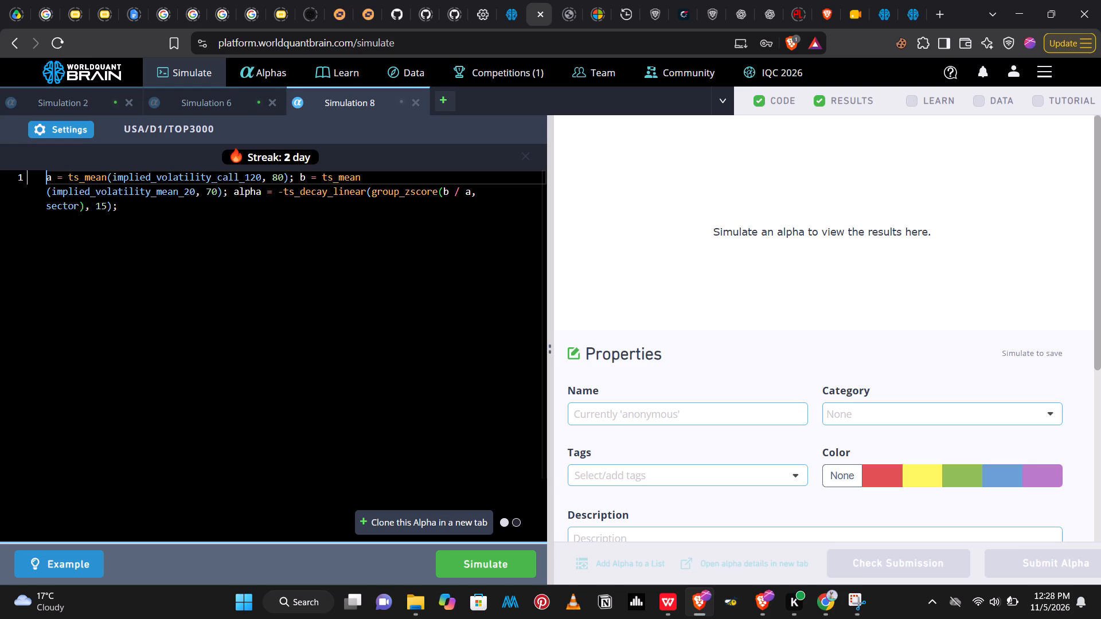
Replace the ts_mean operator with ts_sum in both the a and b expressions of the cloned alpha.
left_click_drag(106, 181, 87, 179)
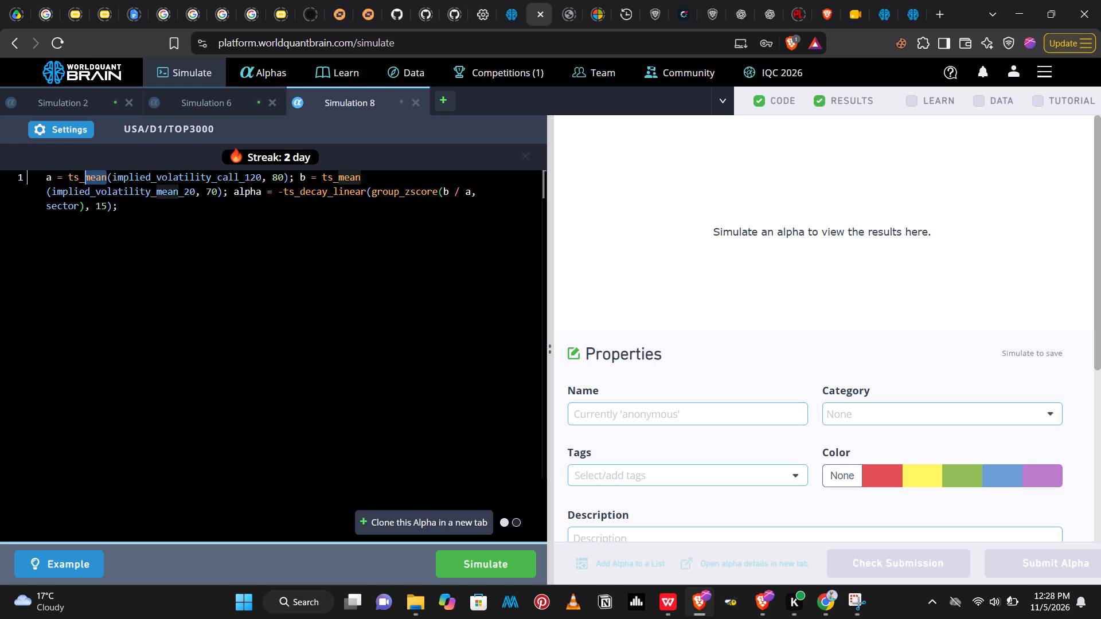
left_click_drag(87, 179, 84, 179)
key("BackSpace")
key("z")
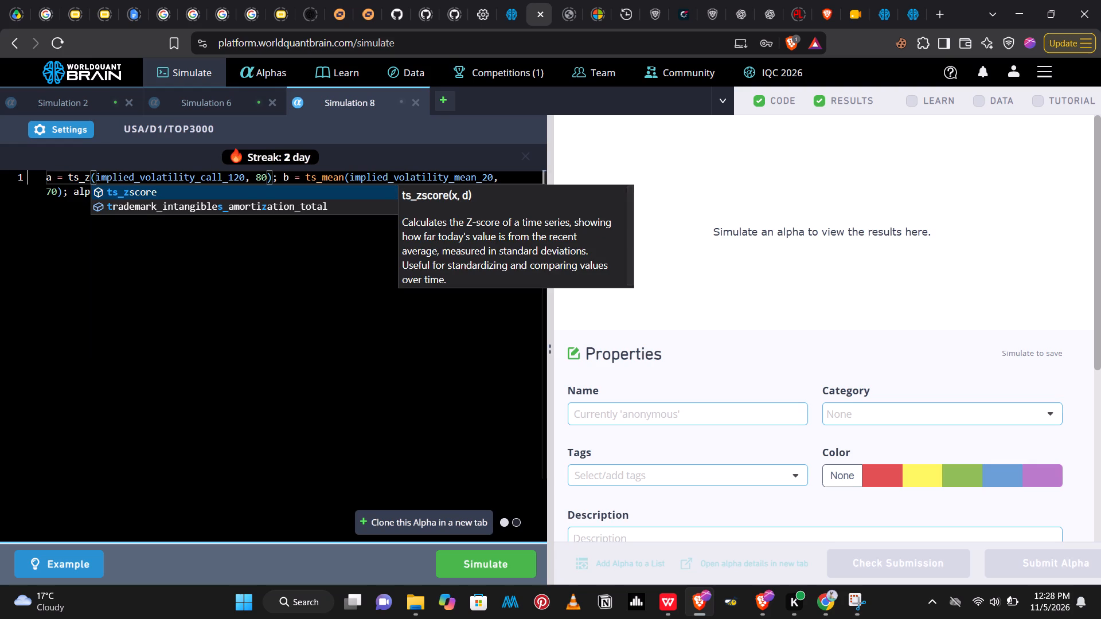
key("BackSpace")
type("sum")
key("Return")
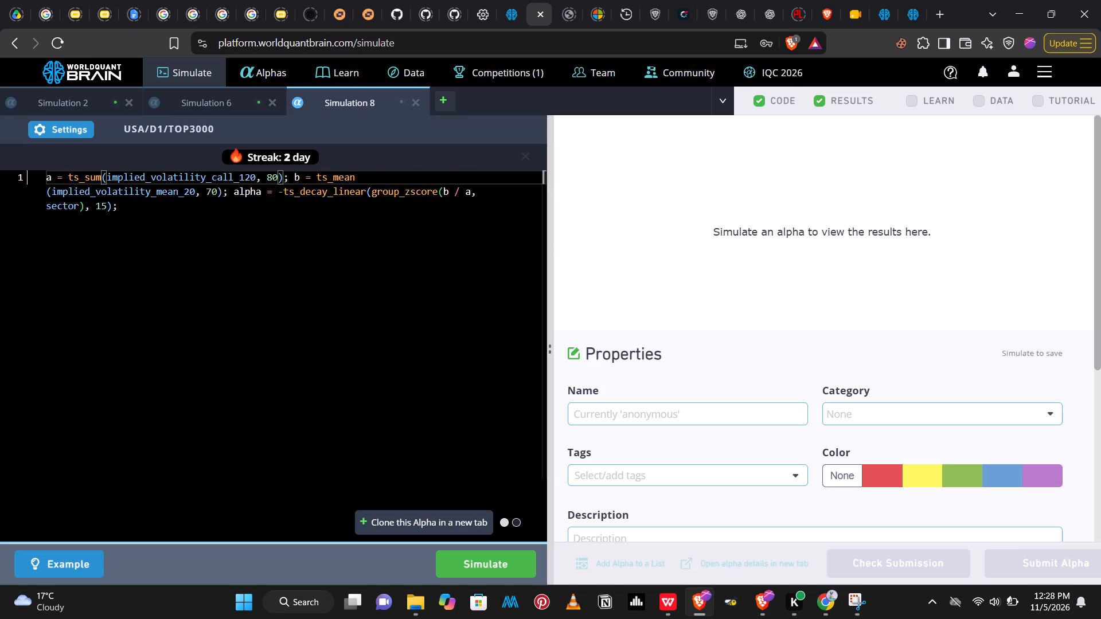
left_click_drag(356, 180, 331, 180)
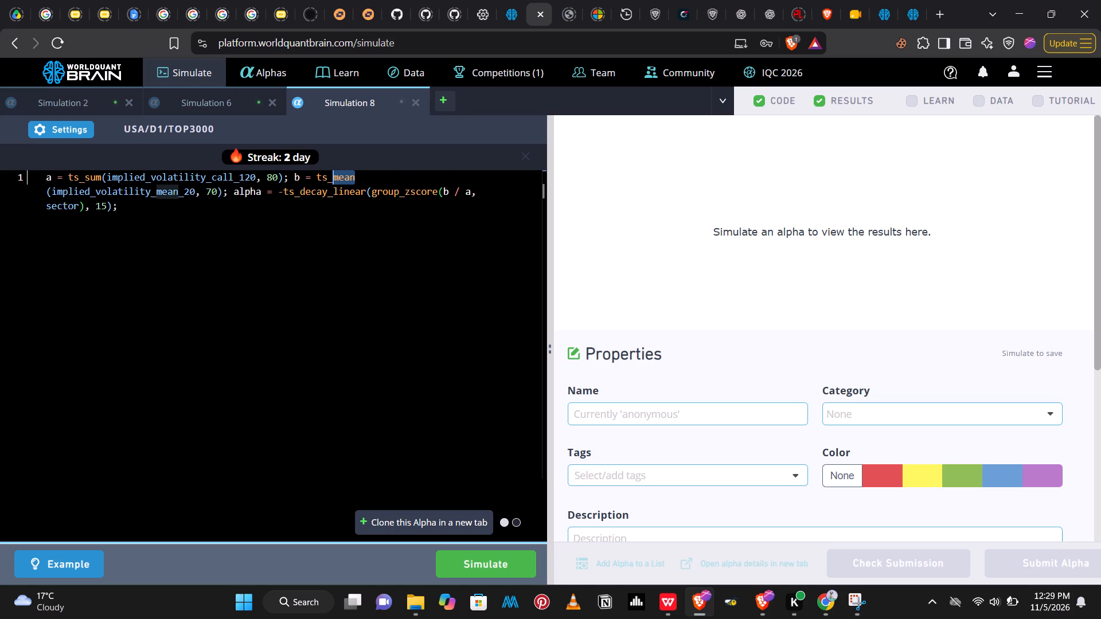
type("sum")
key("Return")
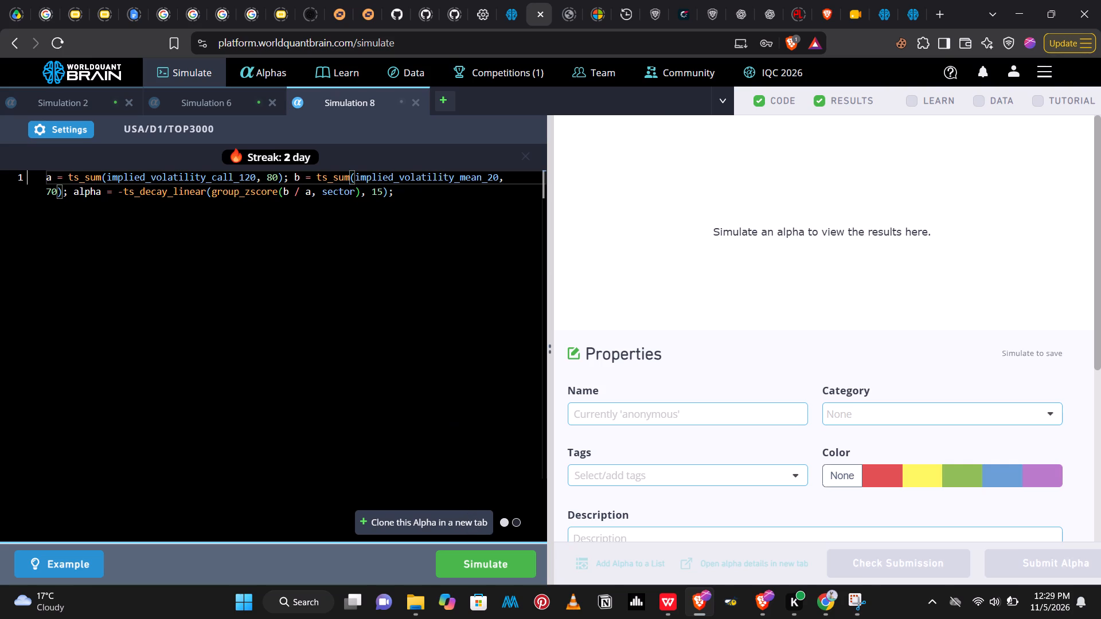
Change the fields to implied_volatility_call_150 in a and implied_volatility_mean_30 in b, and simulate the alpha.
left_click(249, 178)
key("BackSpace")
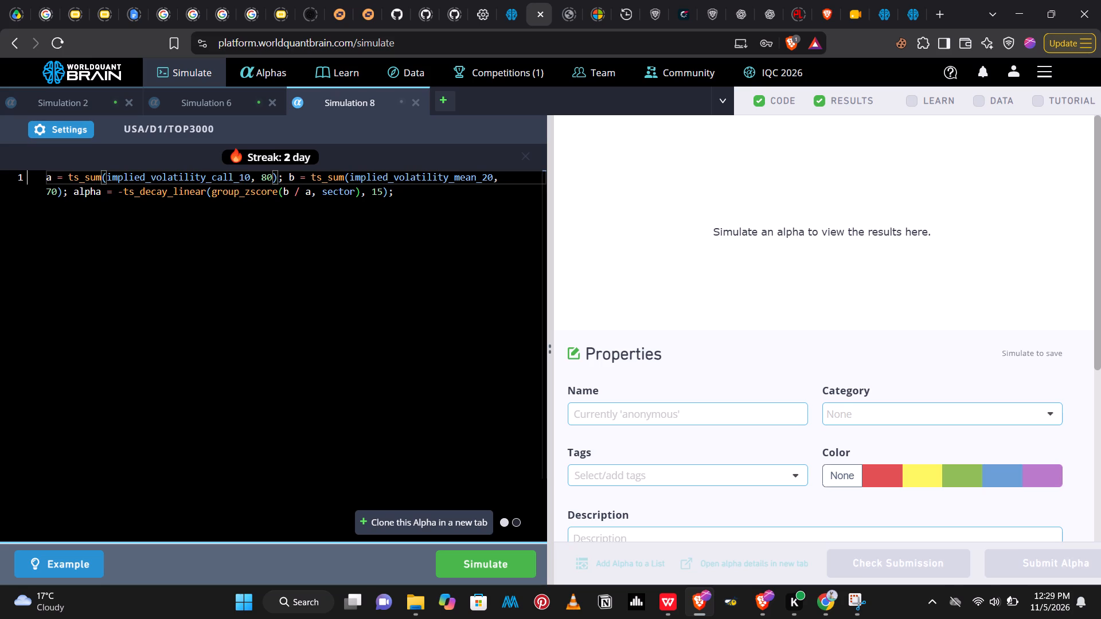
key("6")
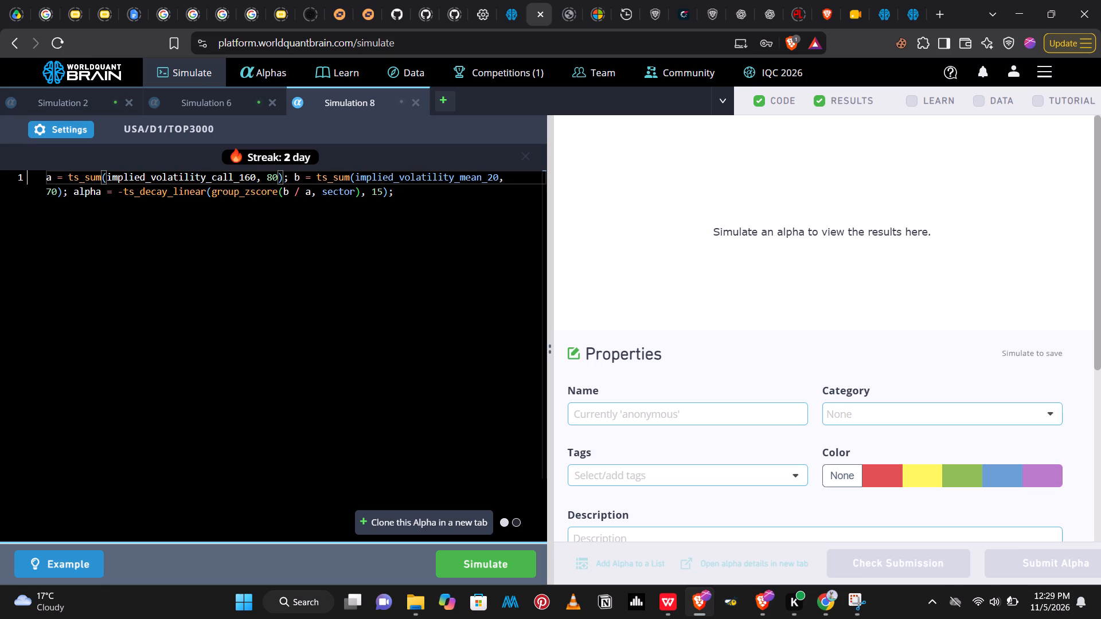
key("BackSpace")
key("5")
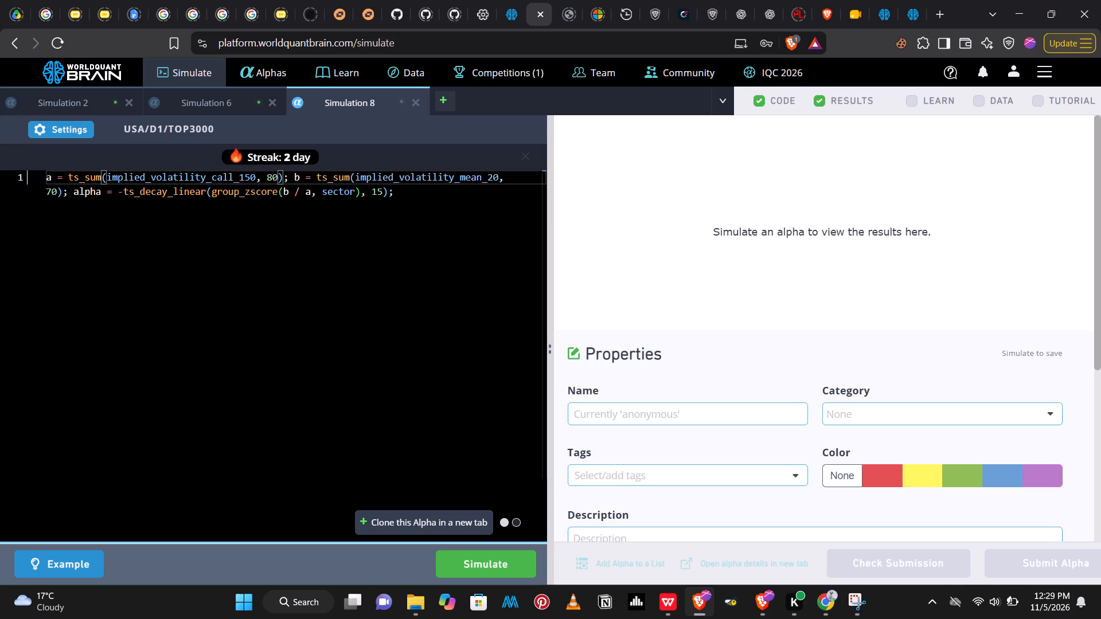
left_click(493, 181)
key("BackSpace")
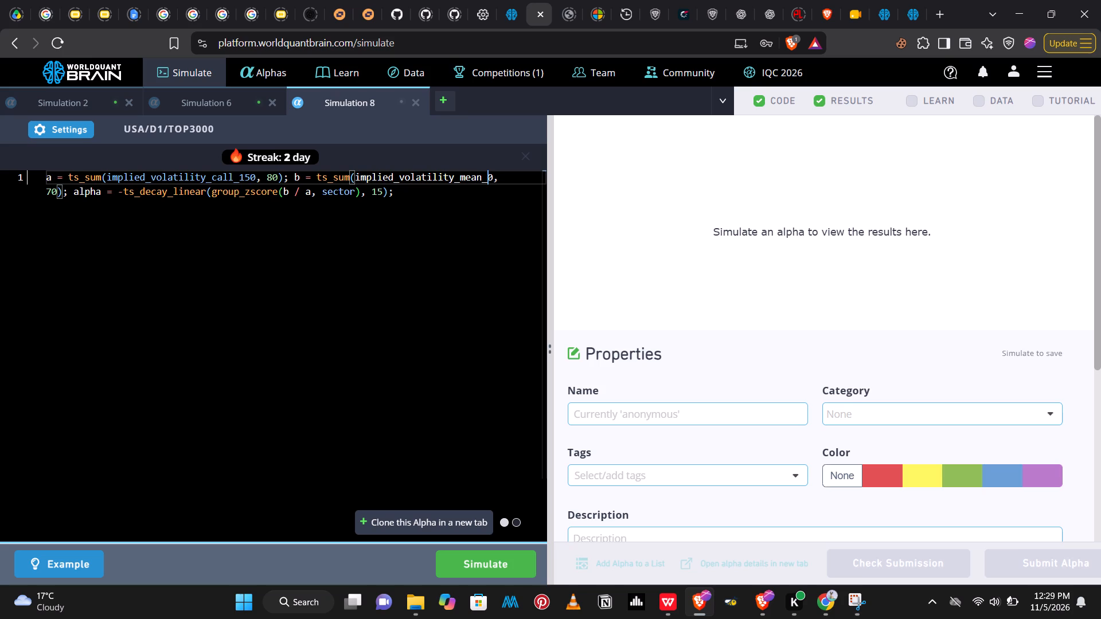
key("3")
scroll(641, 508, "up", 1)
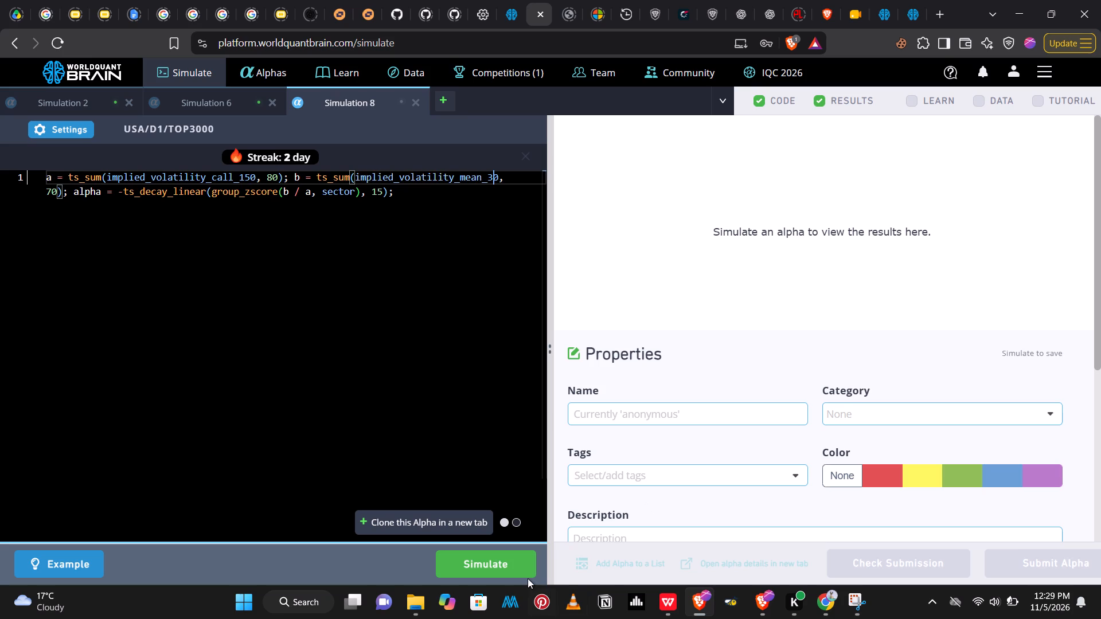
left_click(503, 562)
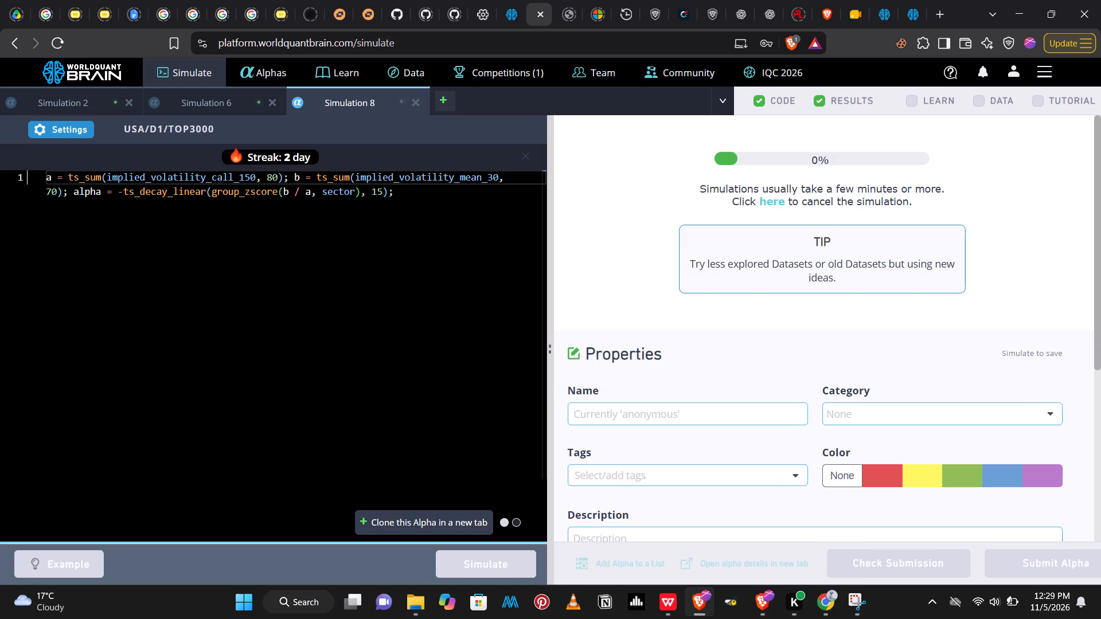
Clone this alpha into a new simulation and set its fields to implied_volatility_call_120 and implied_volatility_mean_20.
left_click(425, 514)
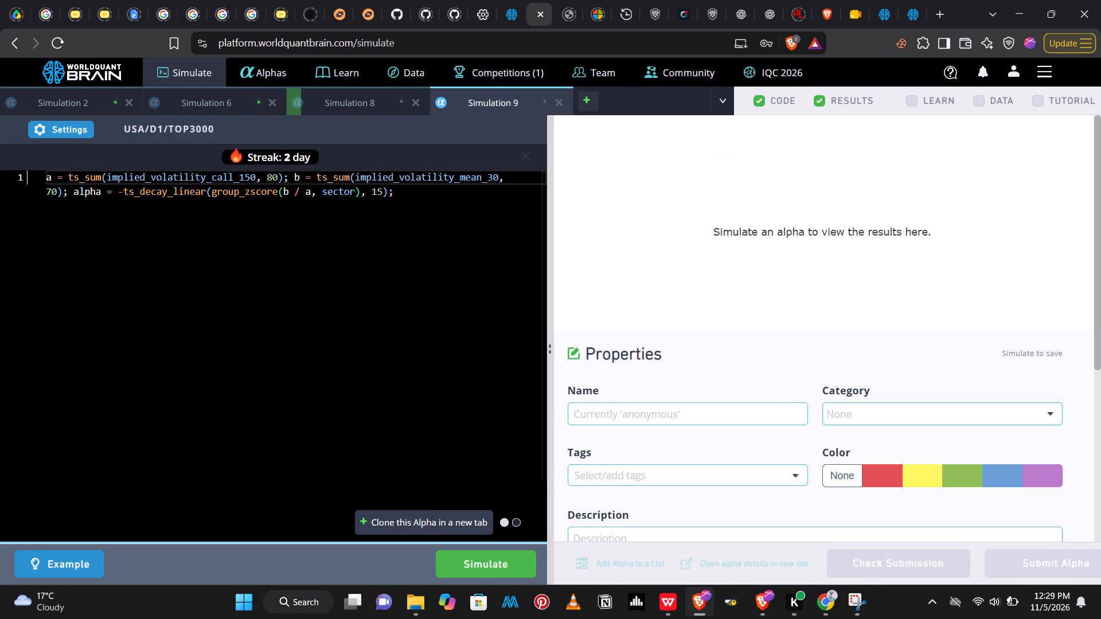
left_click(247, 178)
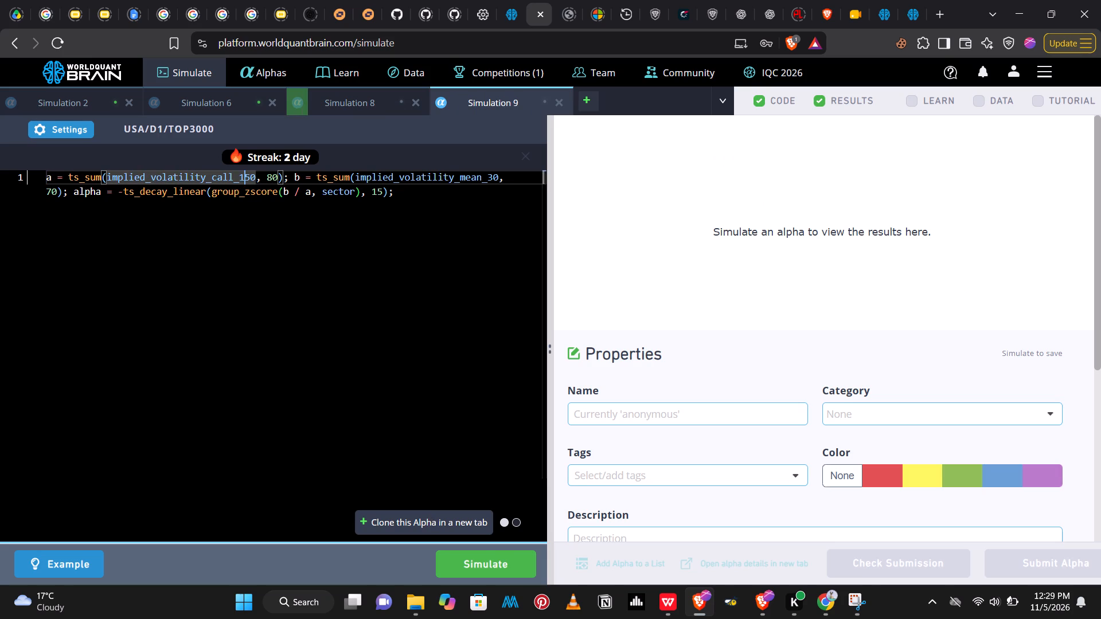
key("Right")
key("Delete")
key("BackSpace")
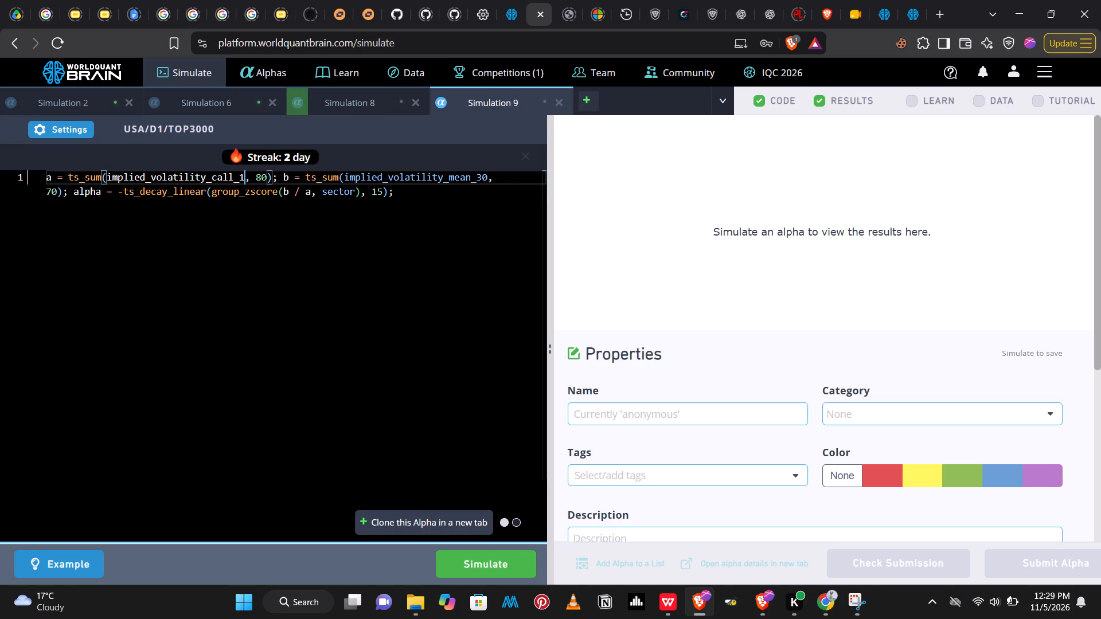
key("2")
key("minus")
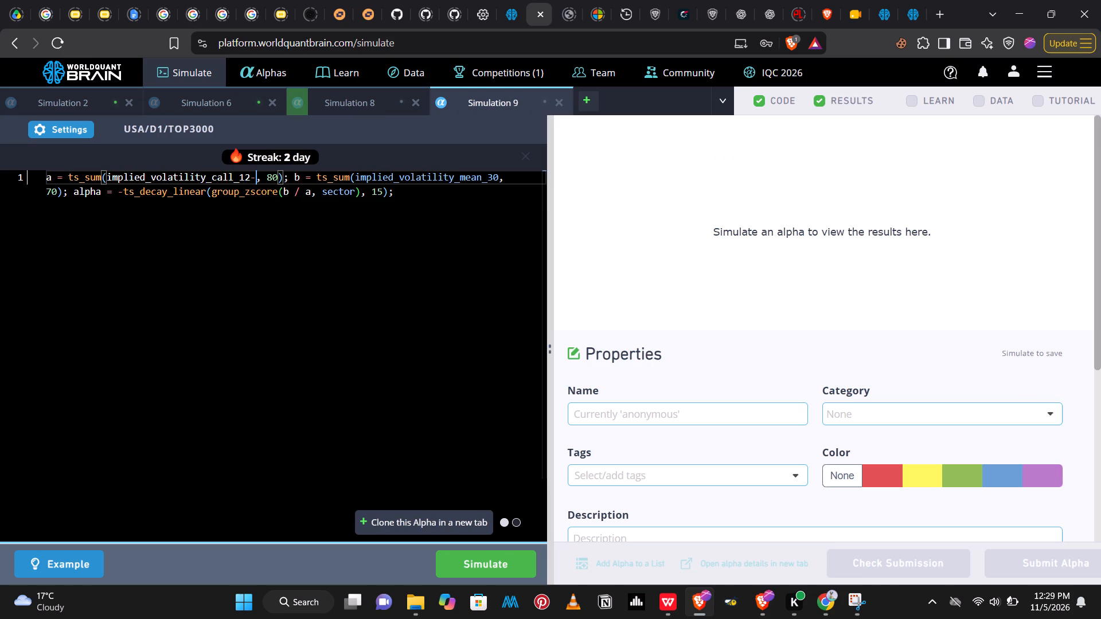
key("BackSpace")
key("0")
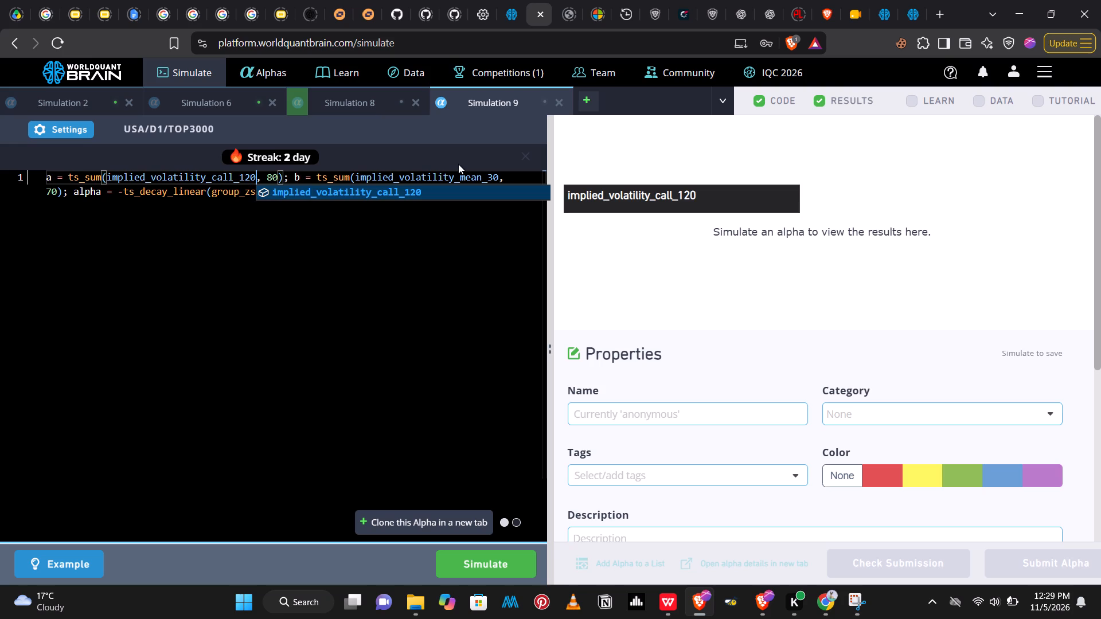
left_click(411, 193)
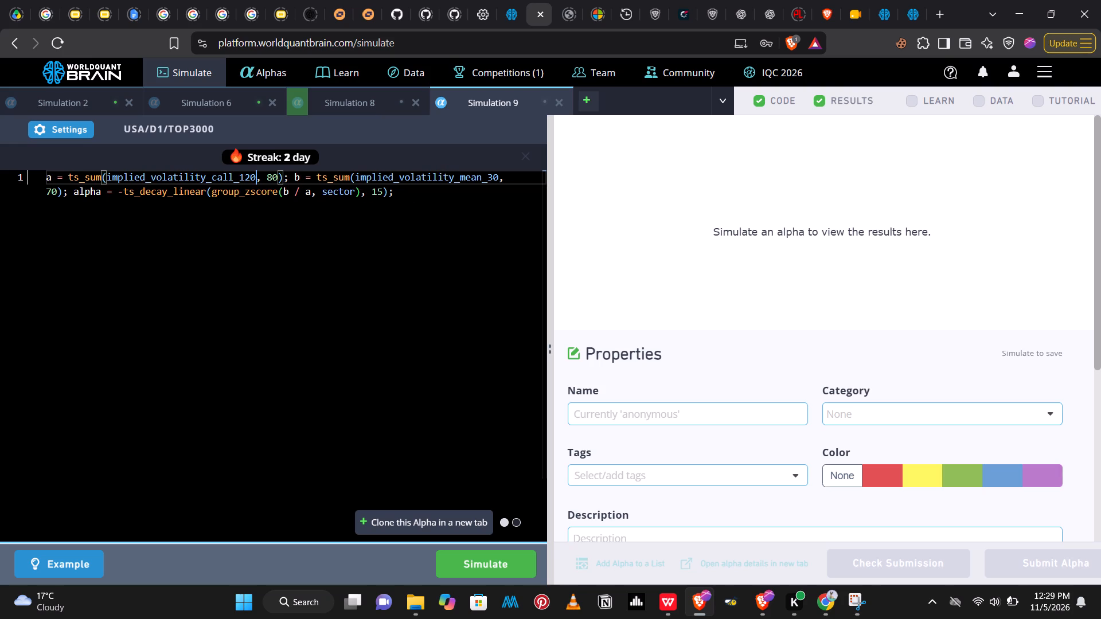
left_click(493, 181)
key("BackSpace")
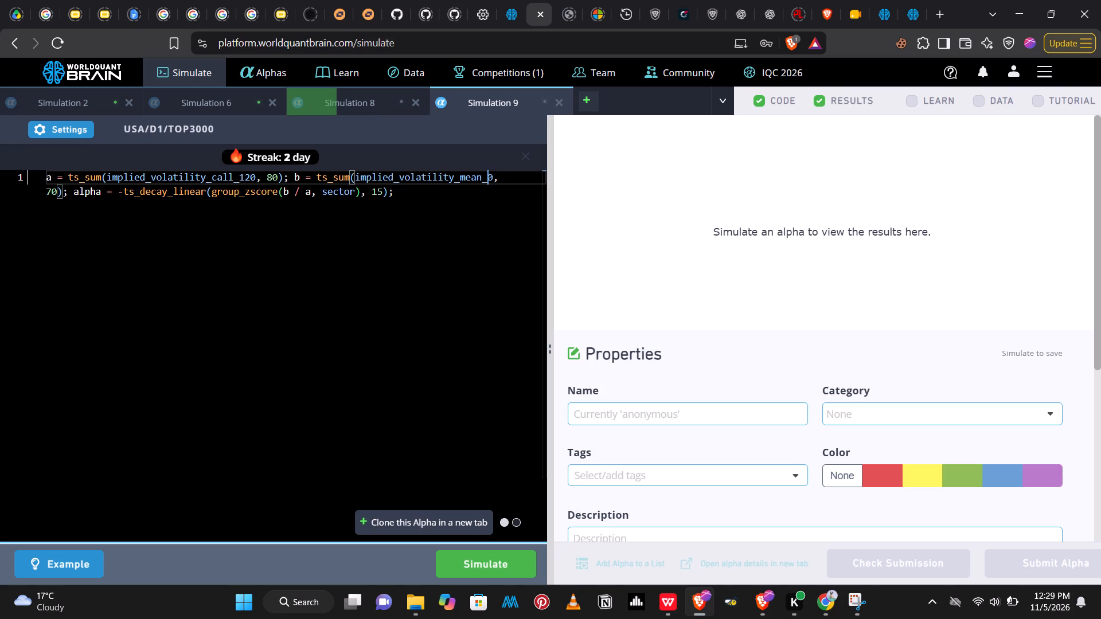
key("2")
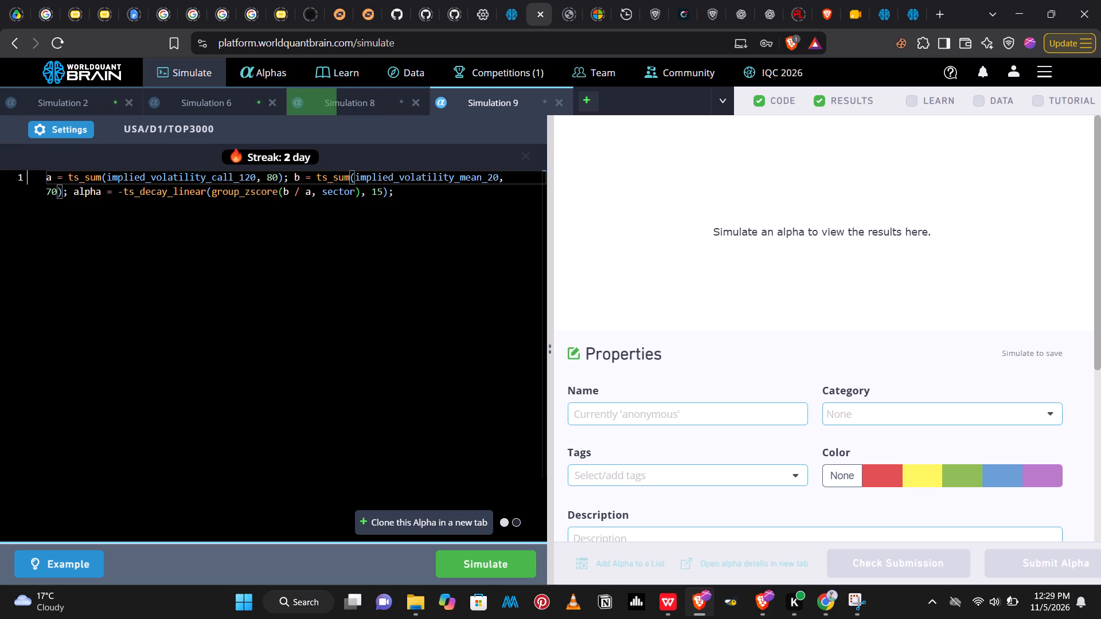
Replace ts_sum with ts_decay_linear in the a expression of Simulation 9.
left_click(99, 180)
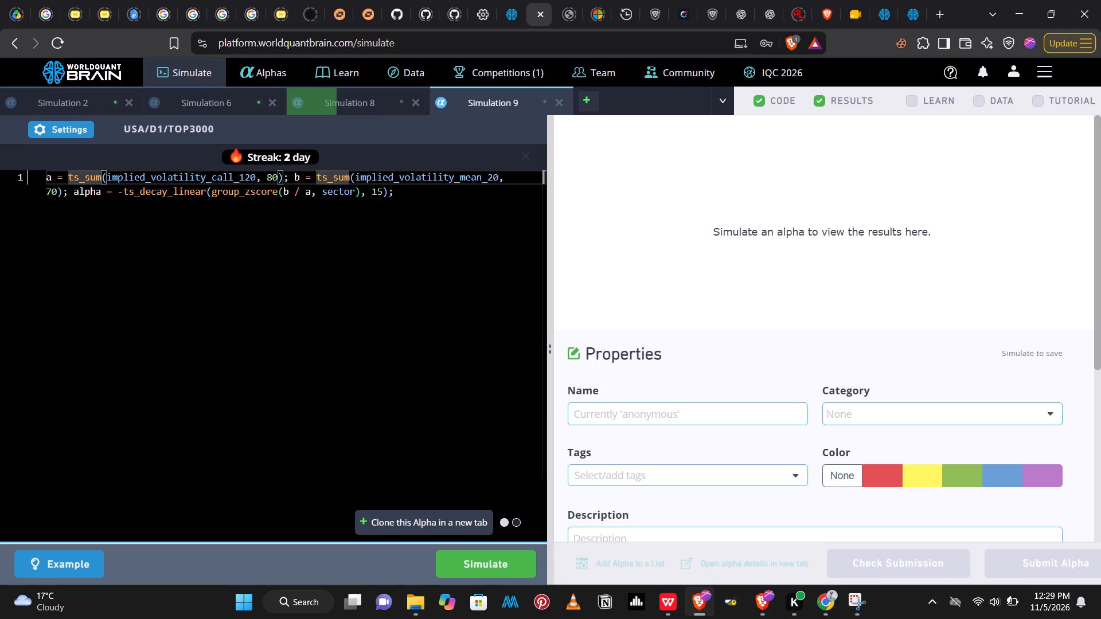
key("BackSpace")
key("BackSpace")
key("BackSpace")
type("de")
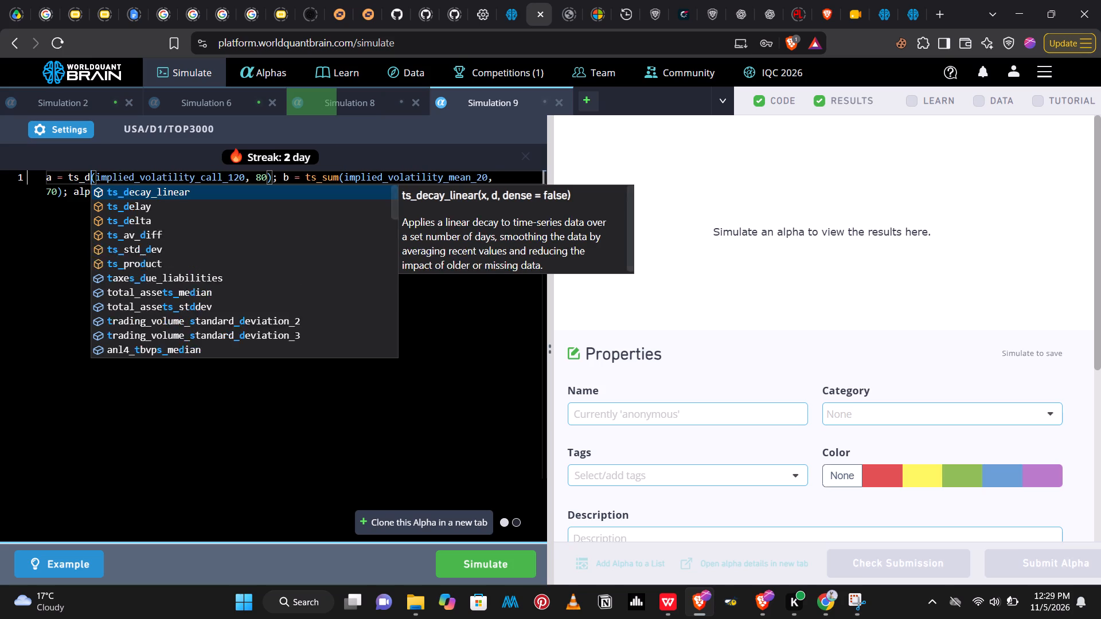
key("Return")
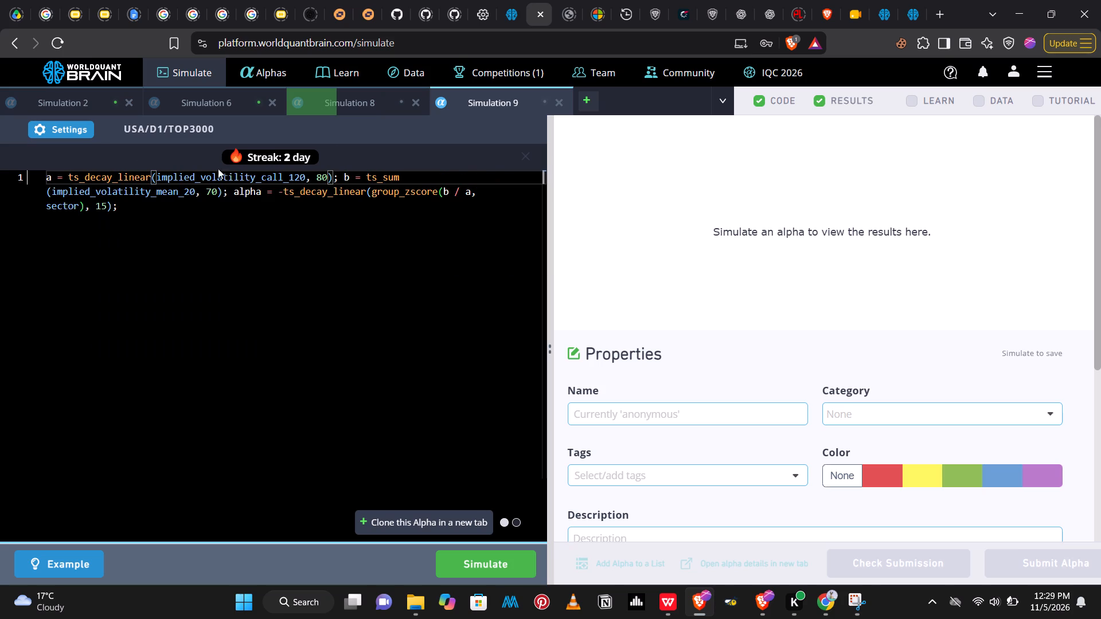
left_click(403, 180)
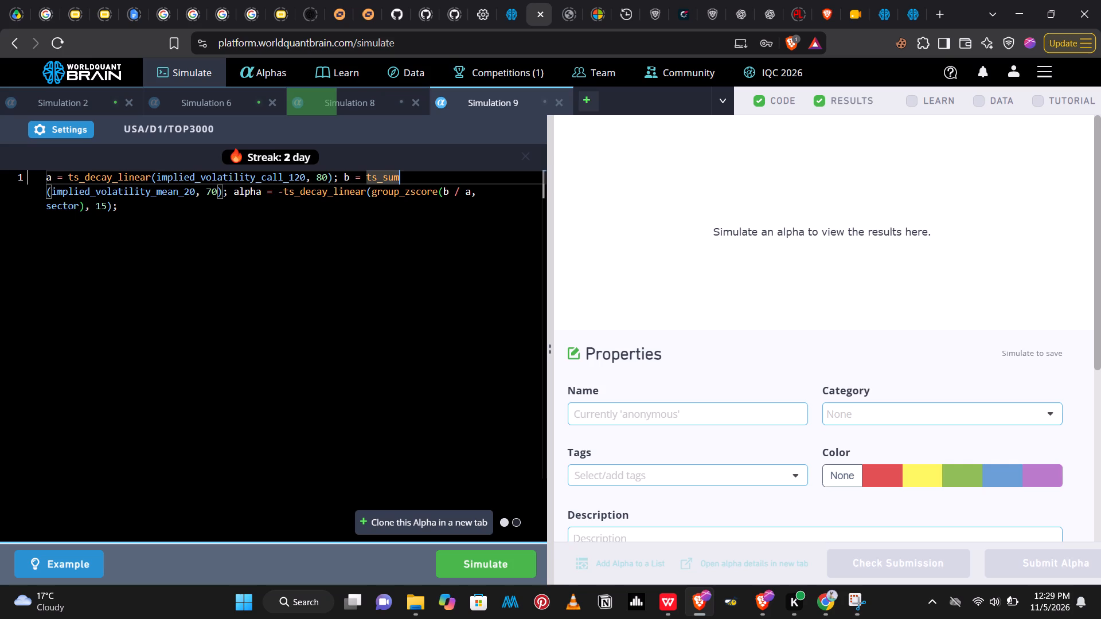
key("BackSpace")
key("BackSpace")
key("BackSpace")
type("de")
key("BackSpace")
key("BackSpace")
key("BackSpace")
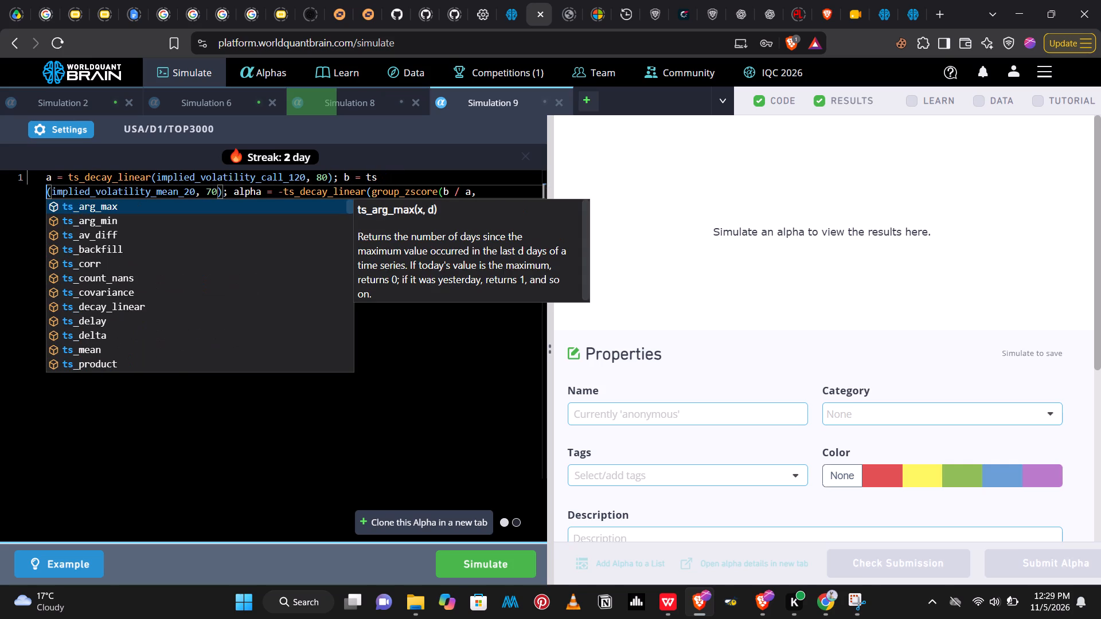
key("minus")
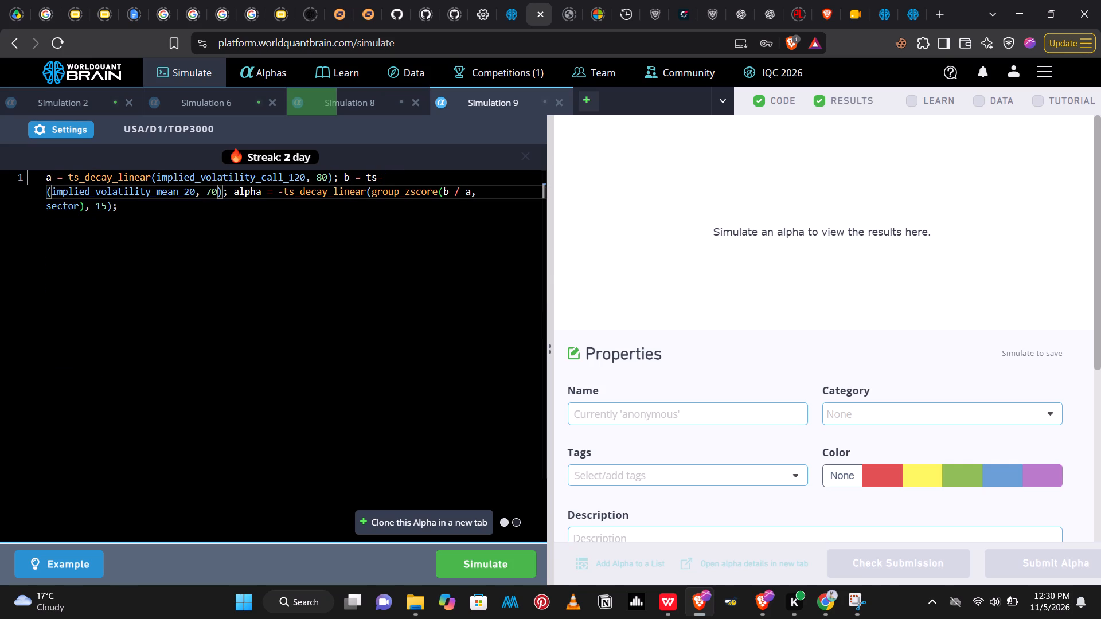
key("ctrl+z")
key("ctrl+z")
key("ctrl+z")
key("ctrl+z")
Replace ts_decay_linear with ts_delay in the a expression of Simulation 9 and simulate the alpha.
left_click_drag(147, 177, 96, 179)
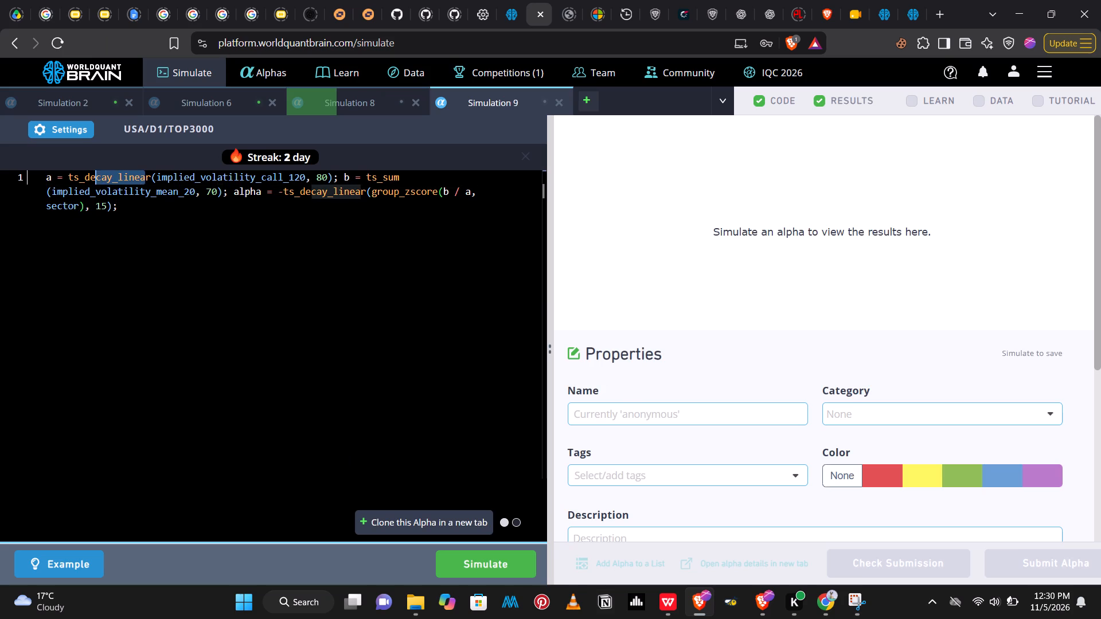
left_click_drag(96, 179, 83, 180)
key("BackSpace")
type("de")
type("lat")
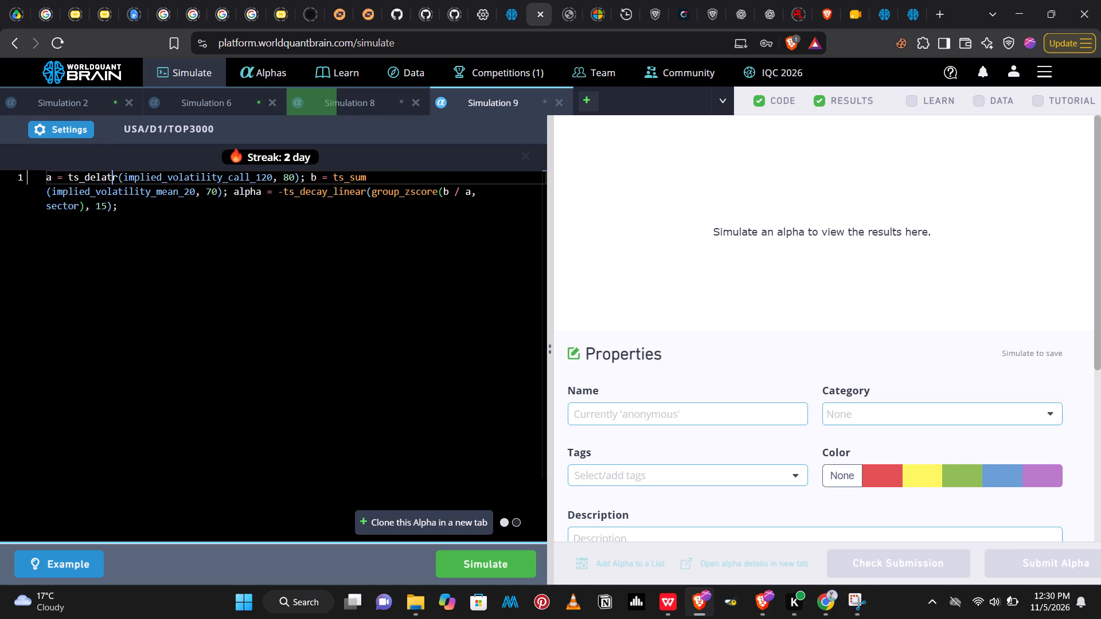
key("BackSpace")
key("Right")
key("BackSpace")
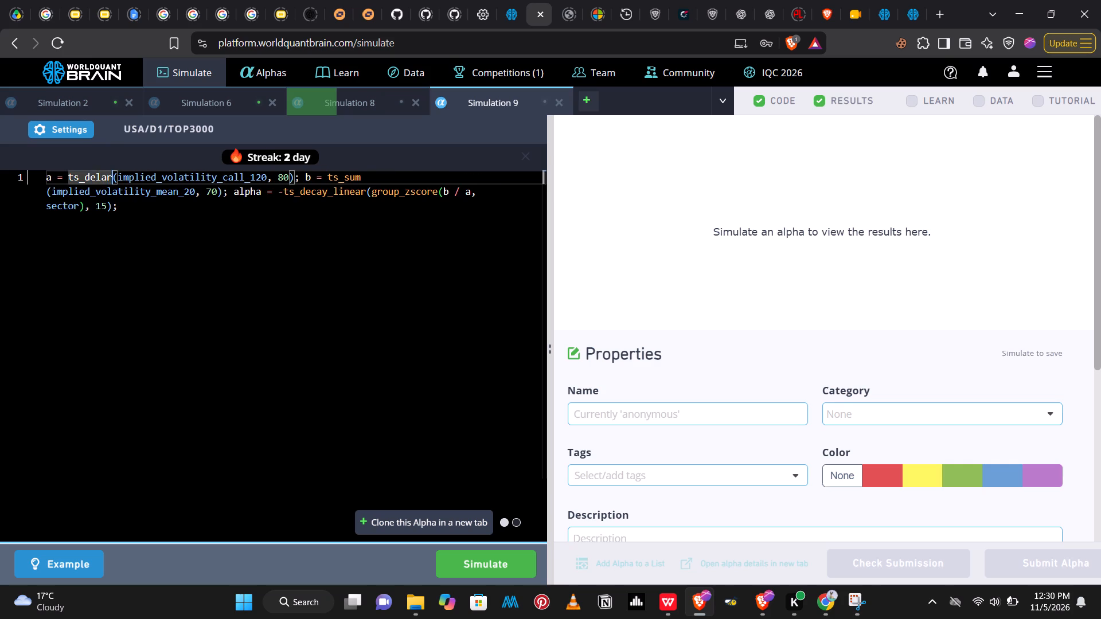
key("y")
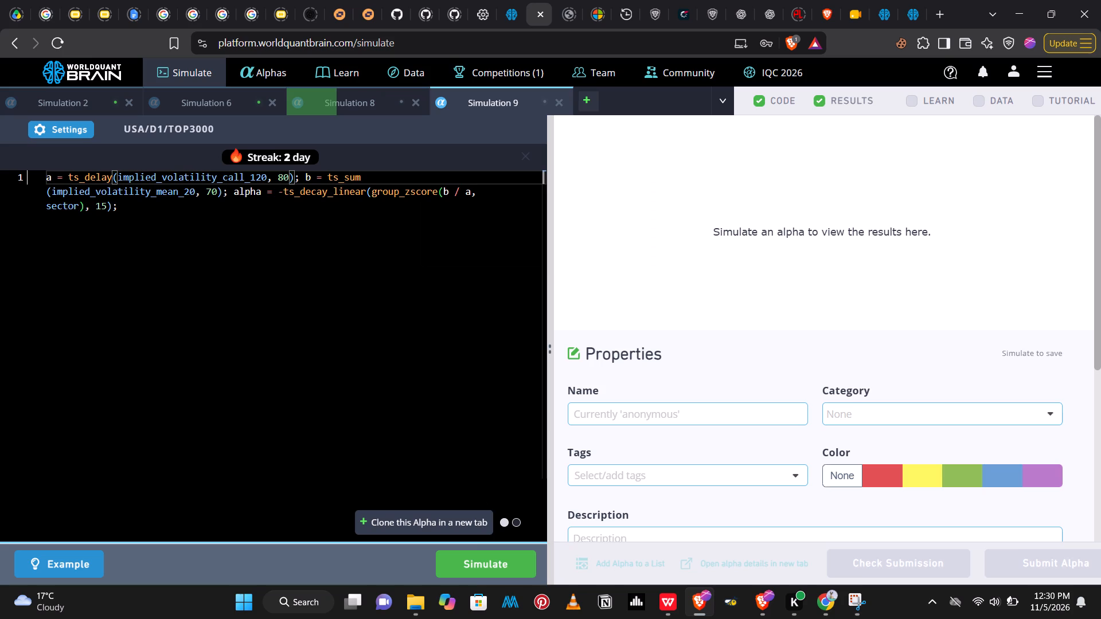
left_click(474, 567)
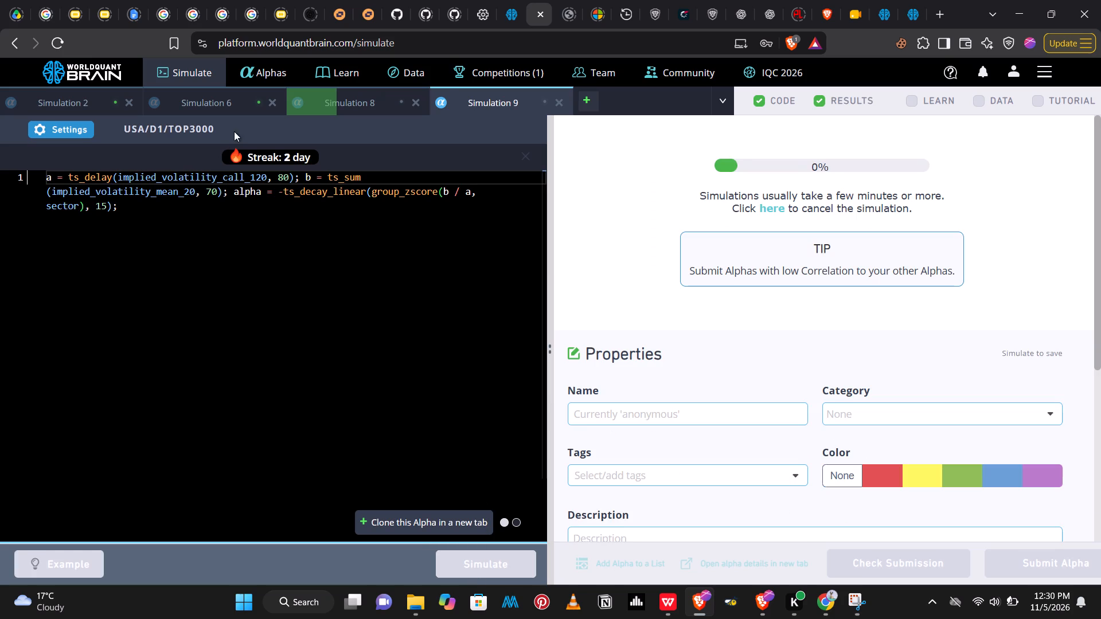
Close Simulation 6.
left_click(270, 102)
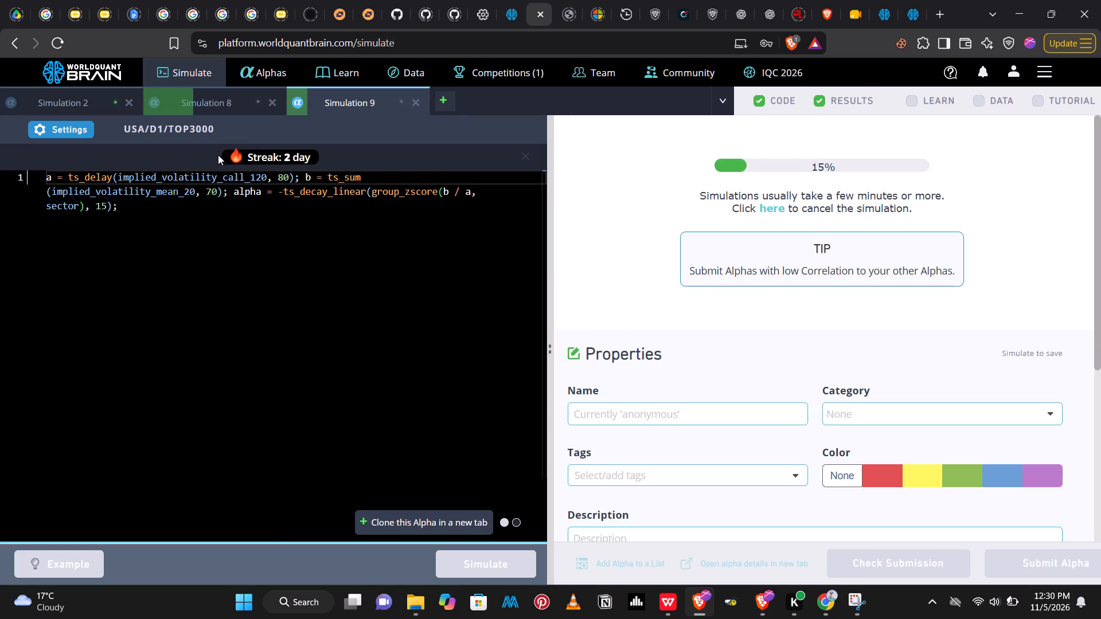
Clone the Simulation 9 alpha, replace ts_decay_linear with ts_mean in the final alpha expression, and simulate the clone.
left_click(381, 520)
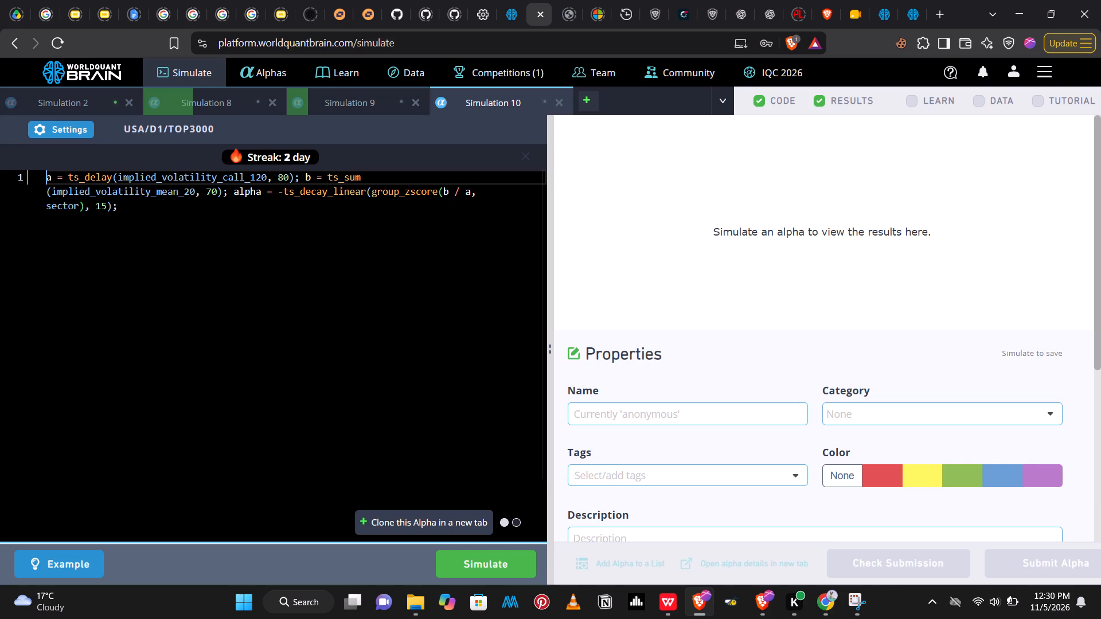
left_click(365, 198)
key("BackSpace")
key("BackSpace")
key("BackSpace")
key("BackSpace")
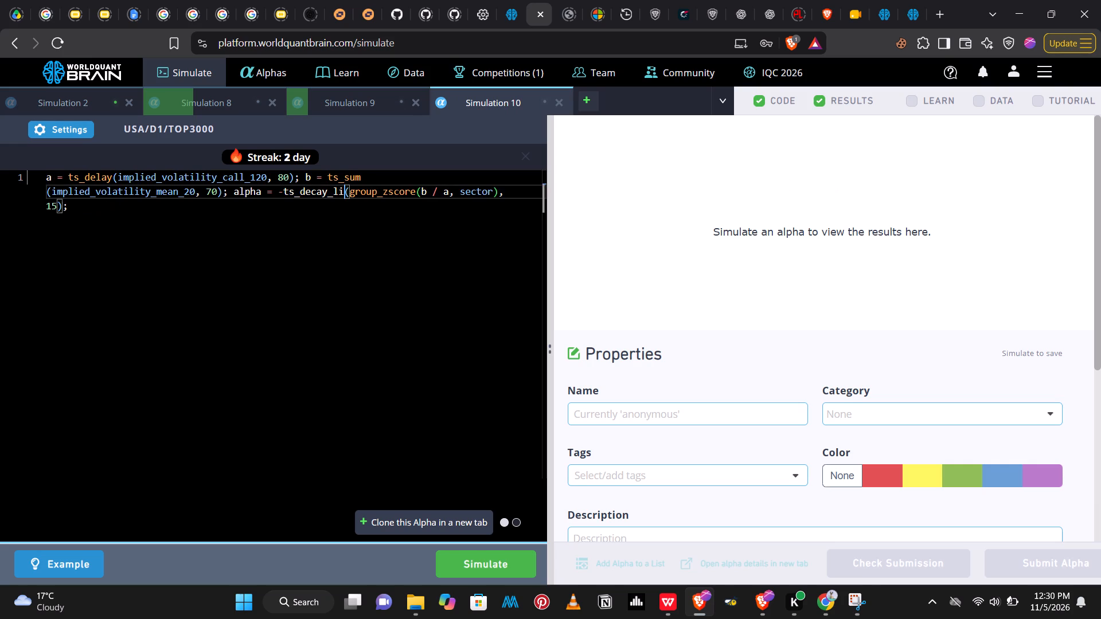
key("BackSpace")
key("BackSpace")
key("BackSpace")
key("BackSpace")
key("BackSpace")
key("BackSpace")
key("BackSpace")
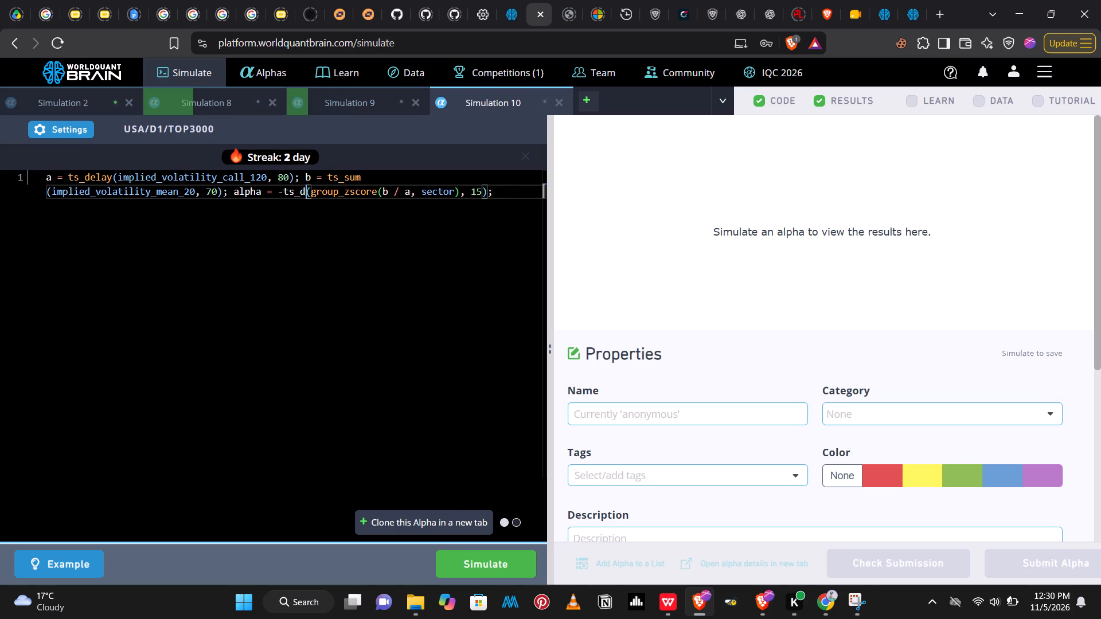
key("BackSpace")
type("mean")
key("Return")
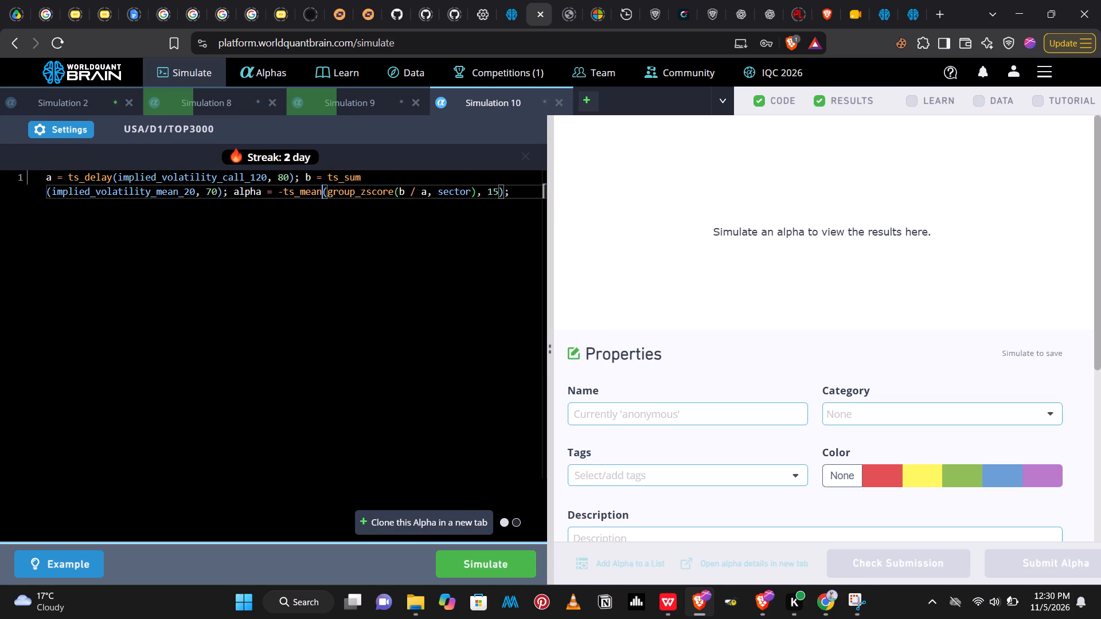
left_click(479, 570)
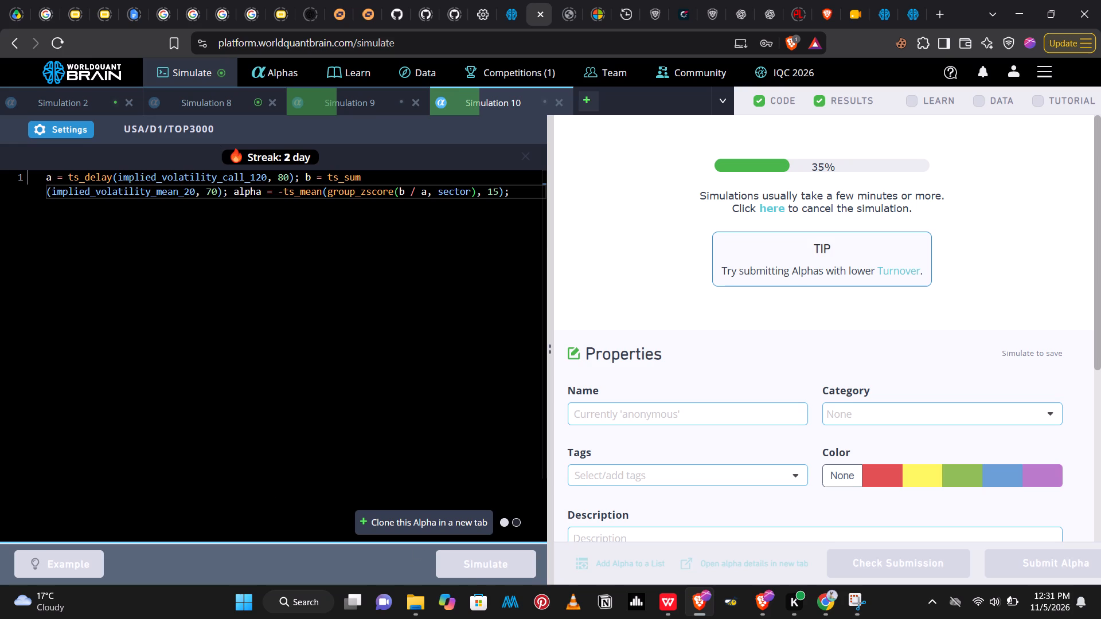
Reveal the test period of Simulation 8 and run its self-correlation check.
left_click(206, 95)
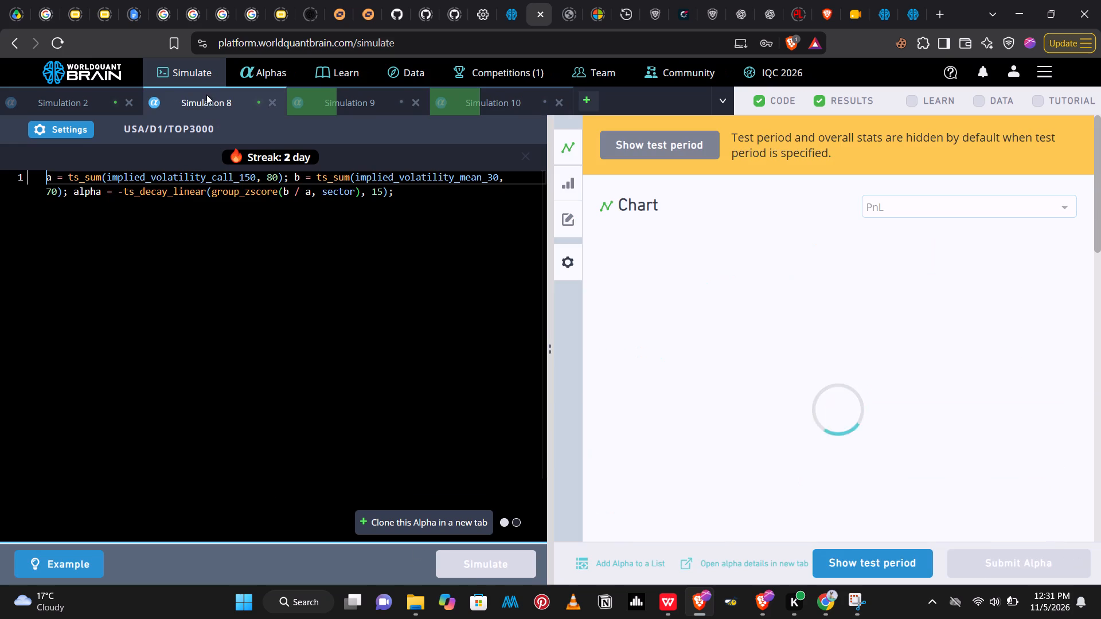
left_click(862, 556)
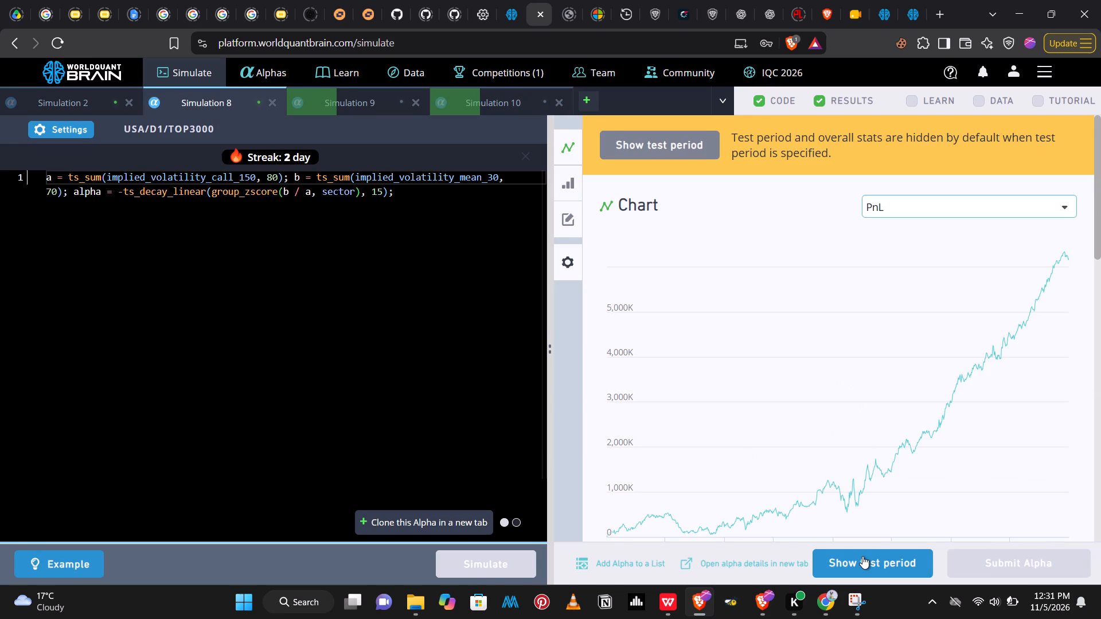
left_click_drag(1100, 182, 1100, 340)
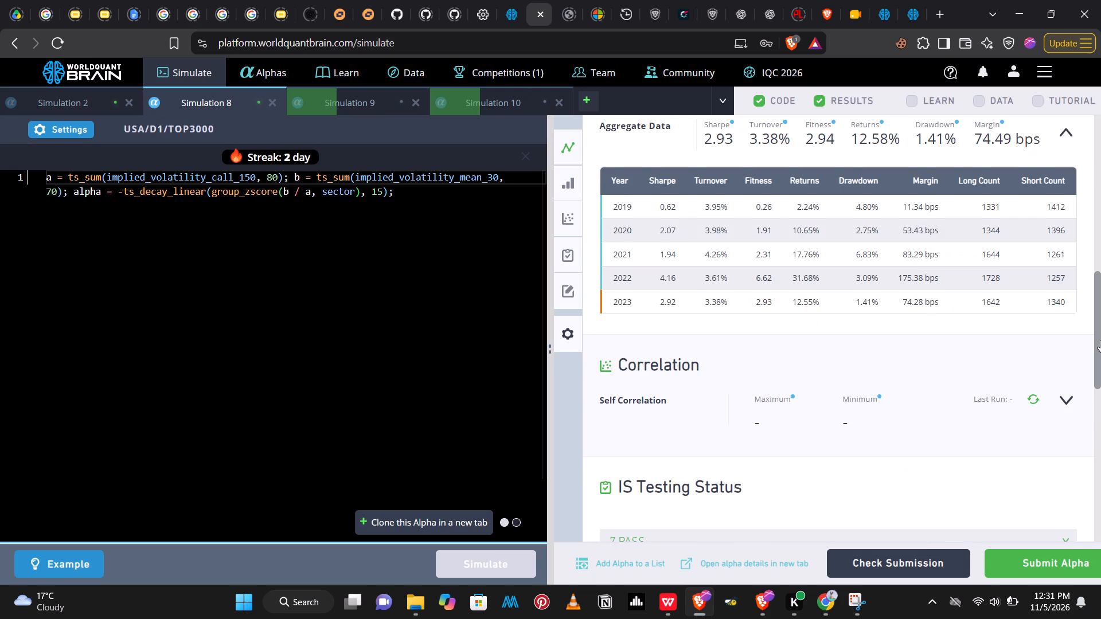
left_click_drag(1100, 340, 1100, 372)
left_click(1033, 274)
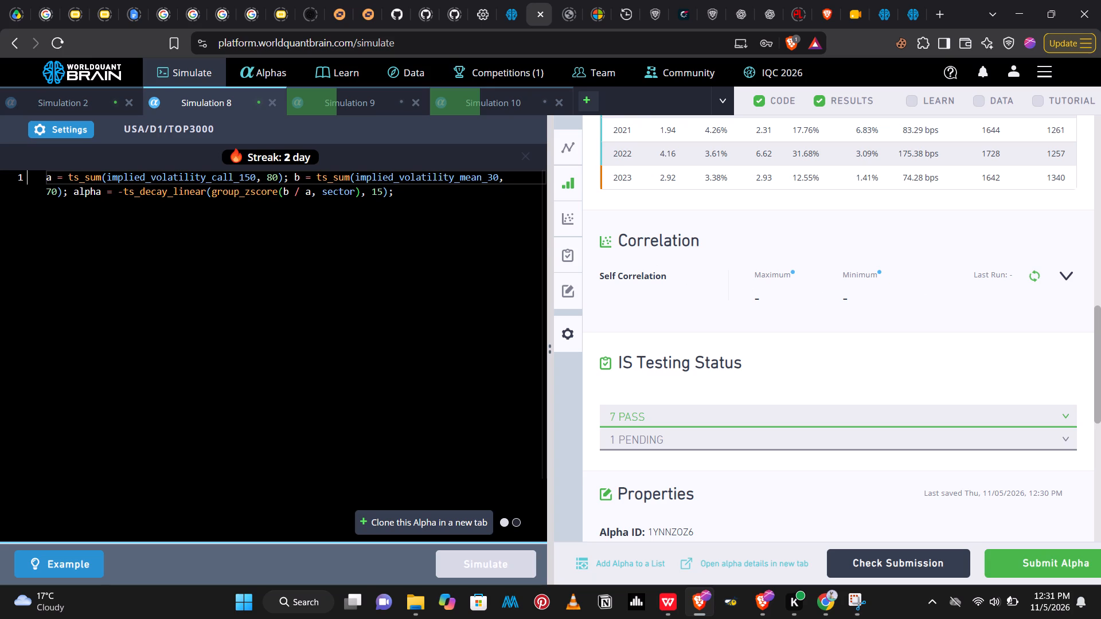
Close Simulation 2.
left_click(131, 103)
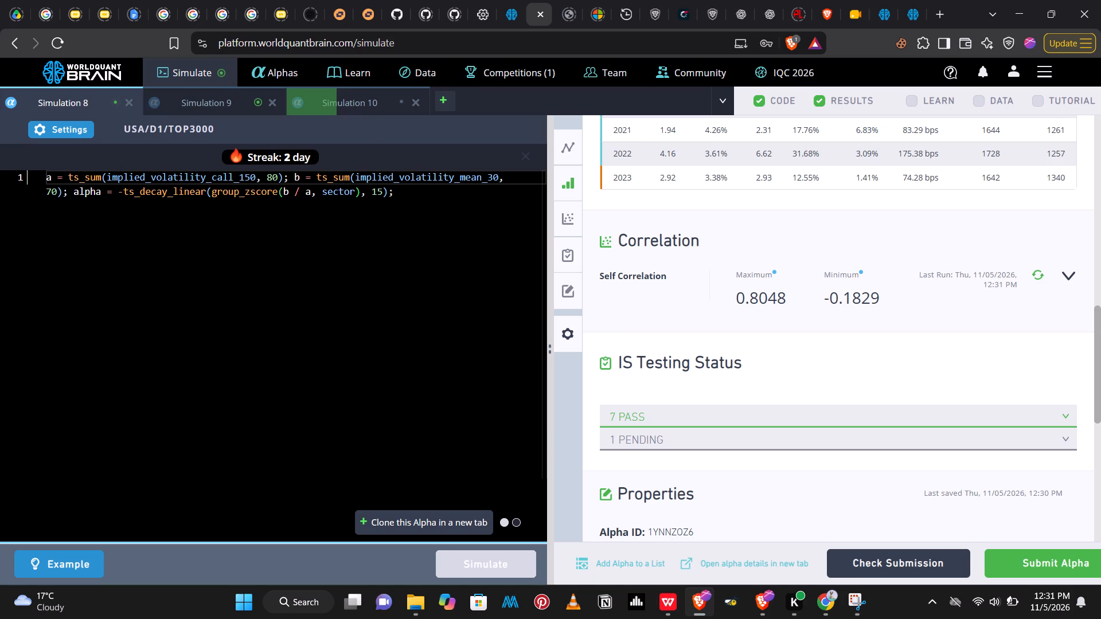
Reveal the test period of Simulation 9, examine its failed IS tests, and compare its PnL chart with Simulation 8's.
left_click(202, 102)
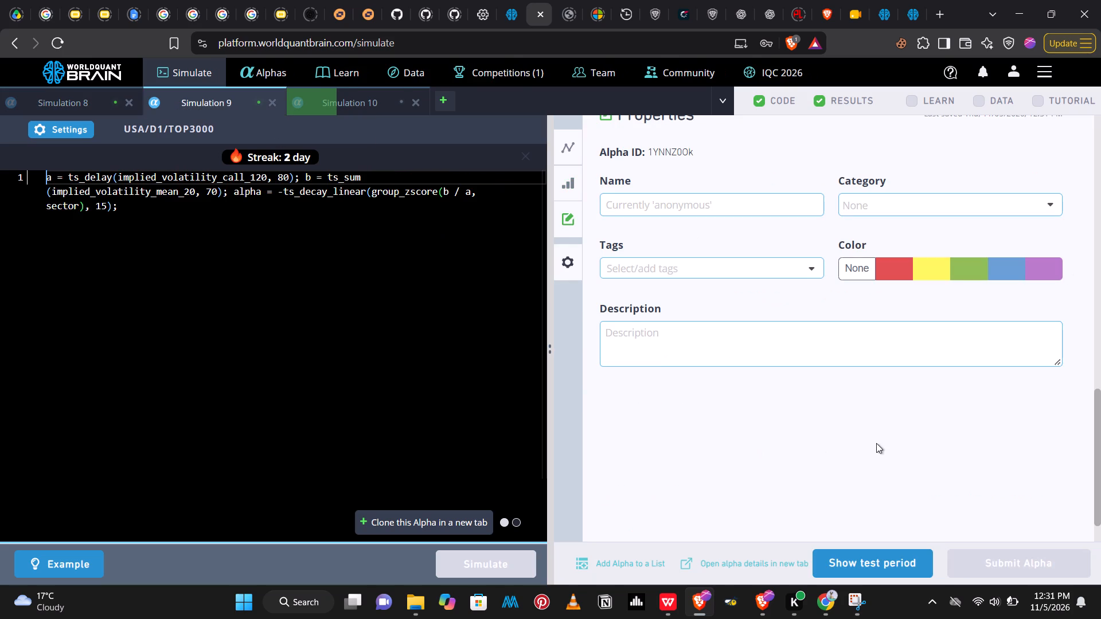
left_click(851, 559)
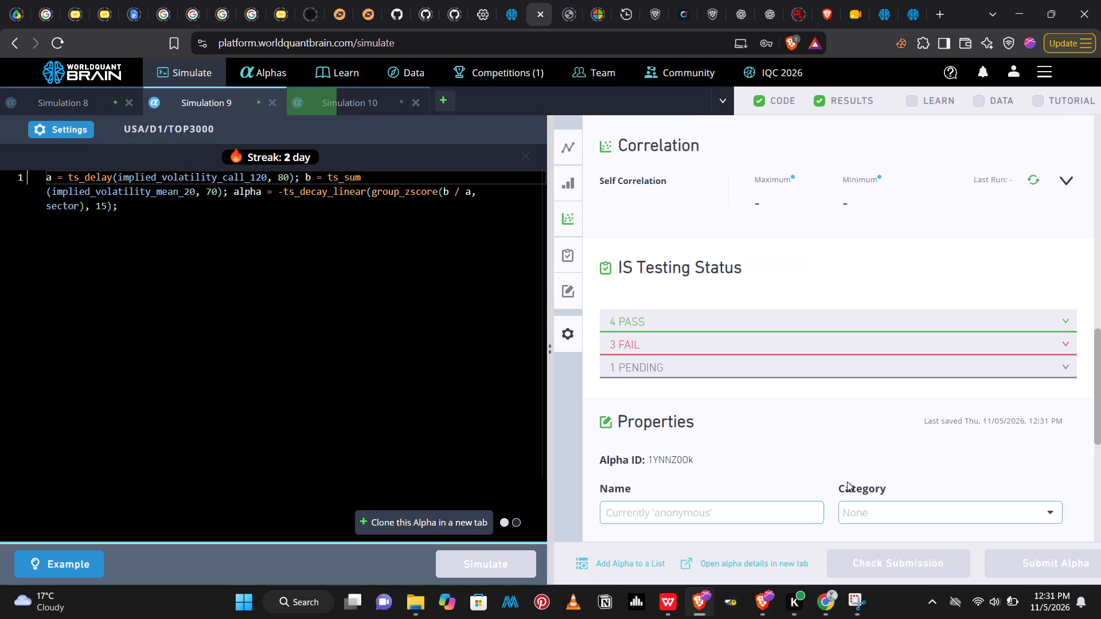
left_click(725, 340)
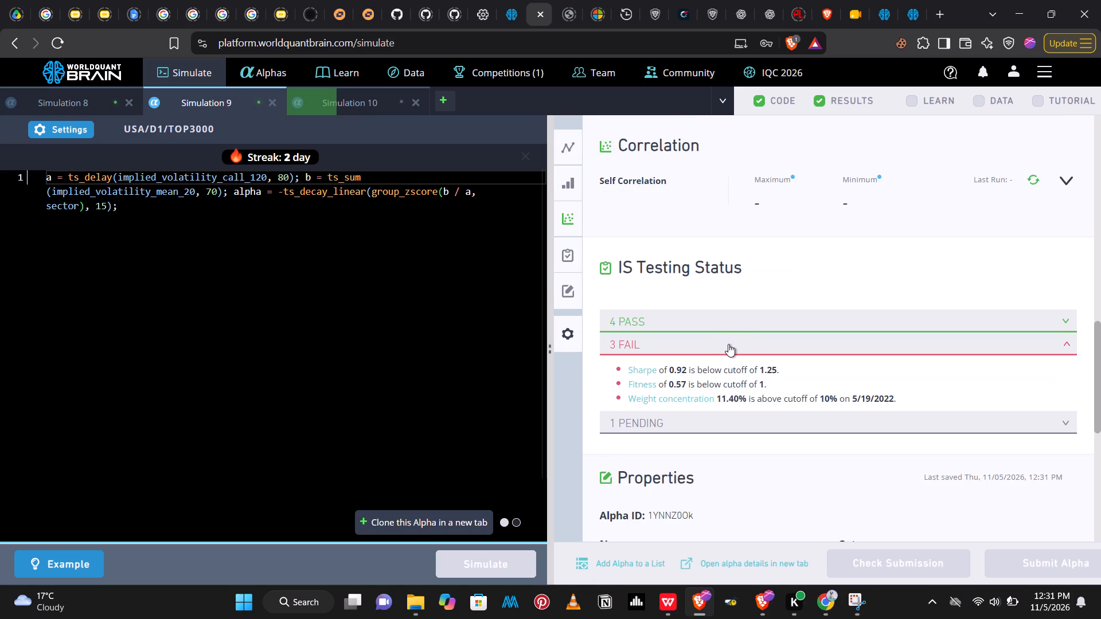
left_click_drag(1097, 333, 1098, 330)
left_click_drag(1098, 330, 1099, 150)
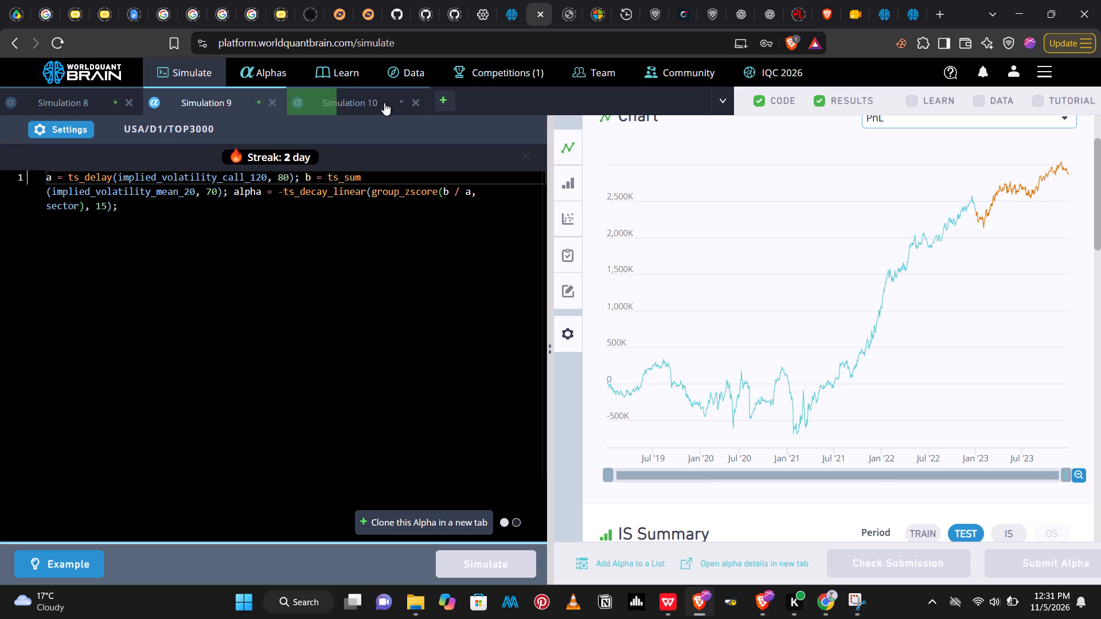
left_click(90, 99)
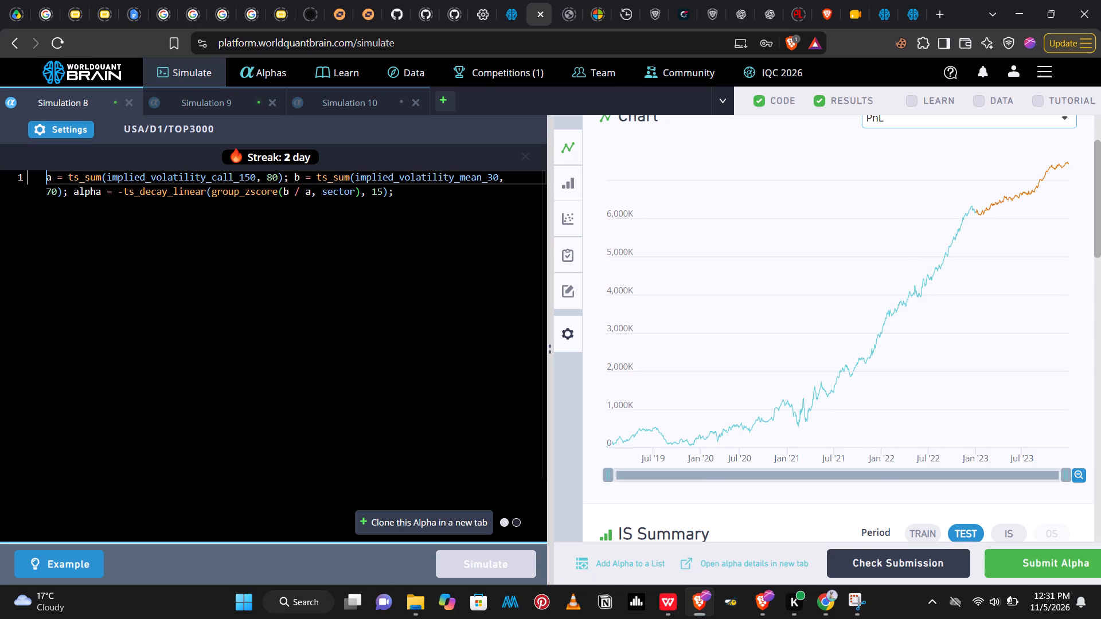
left_click(199, 105)
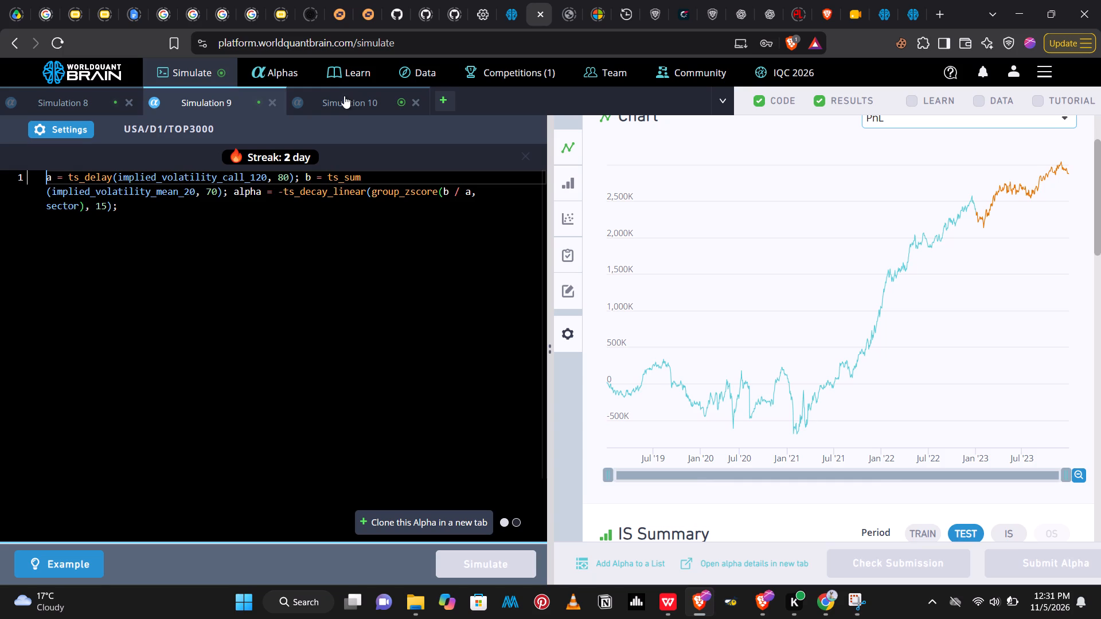
Reveal the test period of Simulation 10 and examine its failed IS tests.
left_click(343, 96)
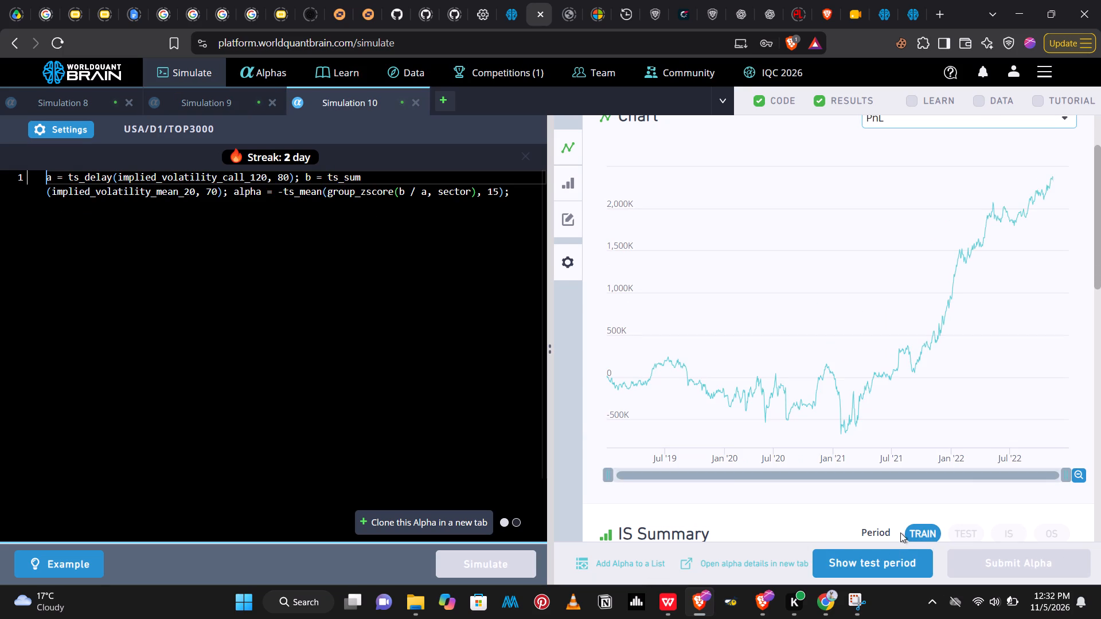
left_click(876, 561)
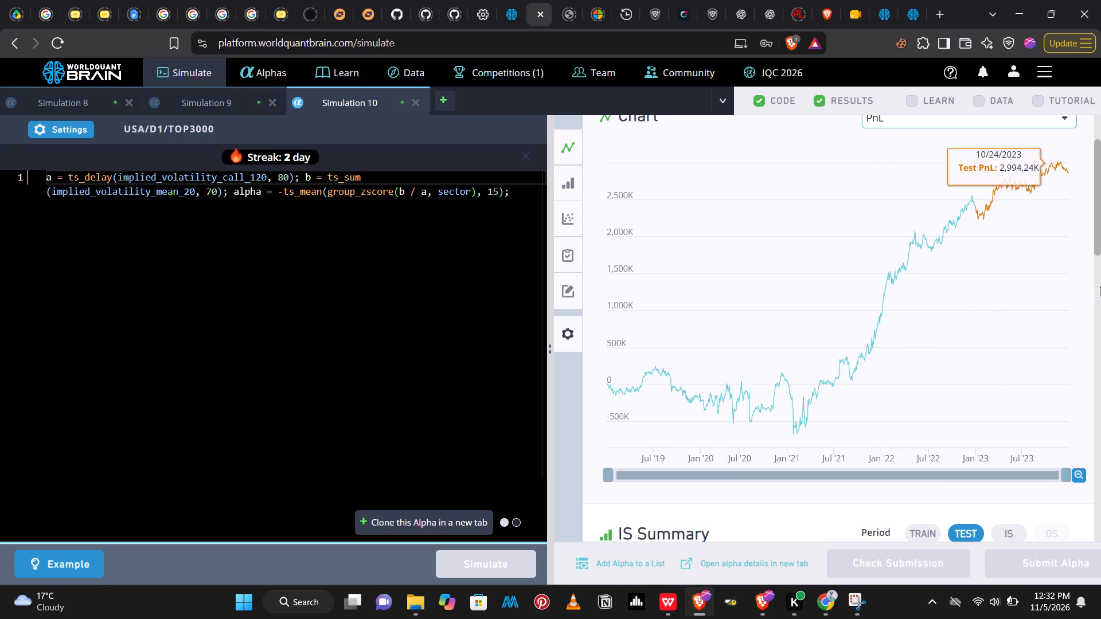
left_click_drag(1095, 227, 1100, 401)
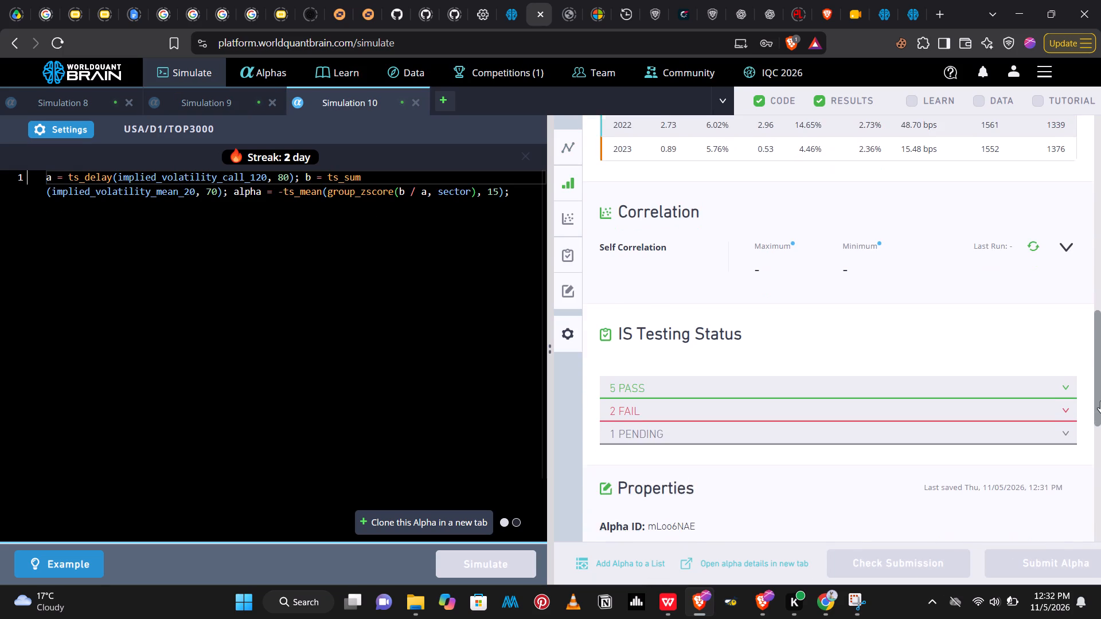
left_click_drag(1100, 401, 1100, 411)
left_click(1040, 358)
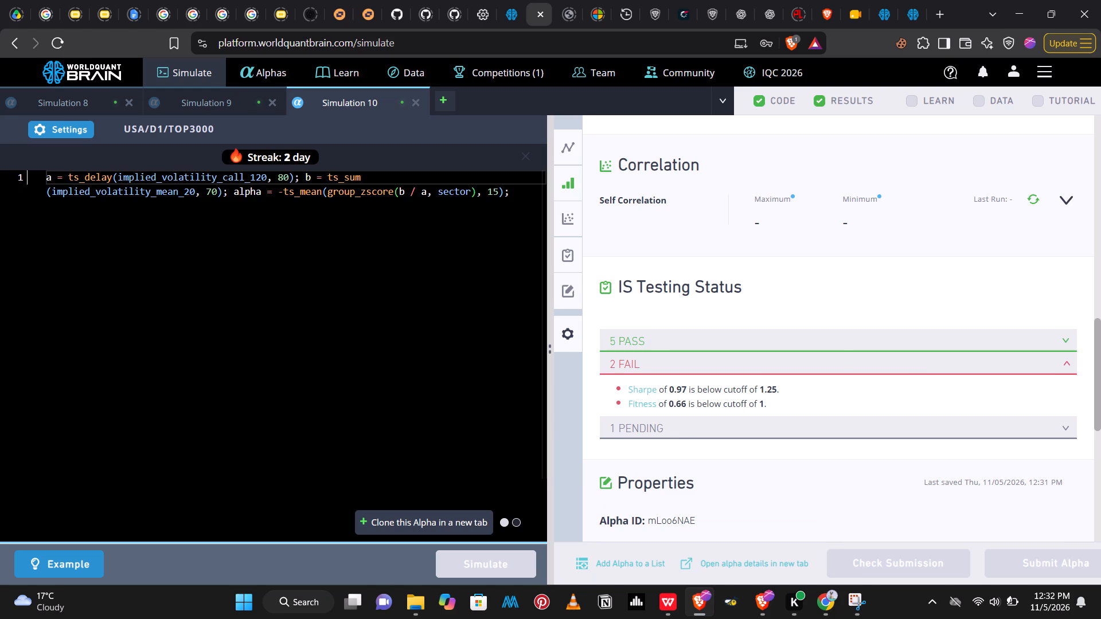
Replace ts_delay with ts_mean in the a expression of Simulation 10.
left_click(111, 180)
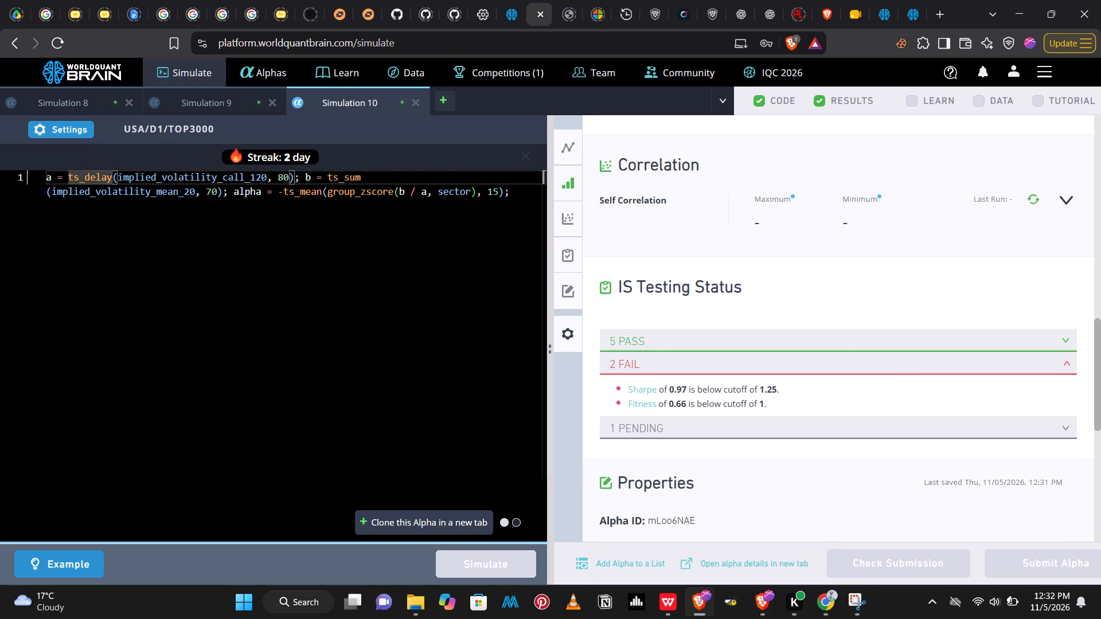
key("BackSpace")
key("BackSpace")
key("BackSpace")
key("BackSpace")
key("BackSpace")
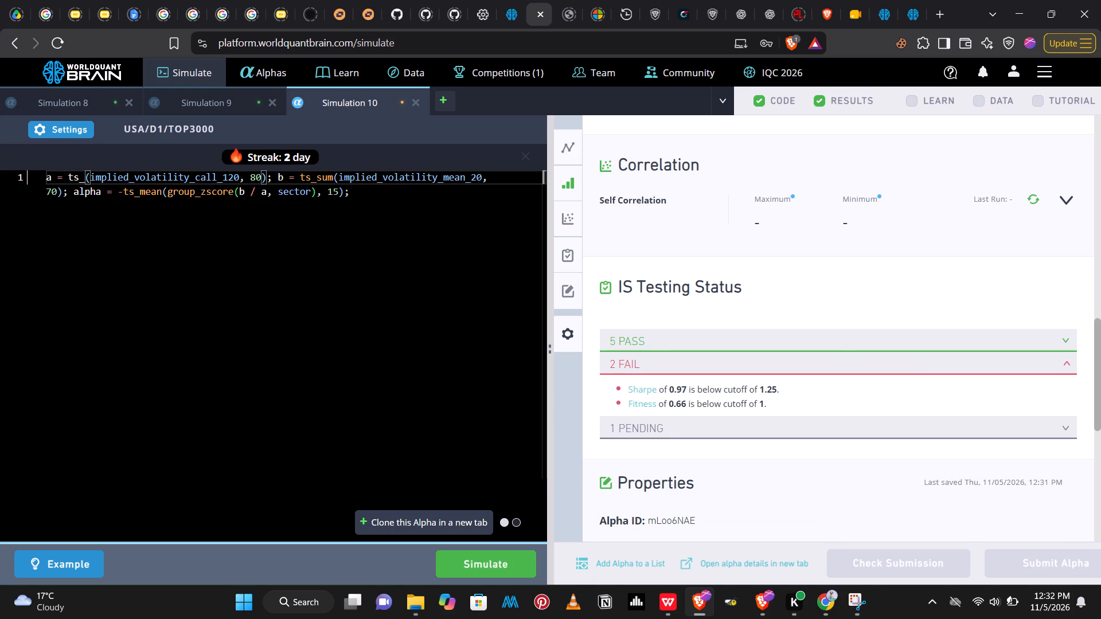
type("mean")
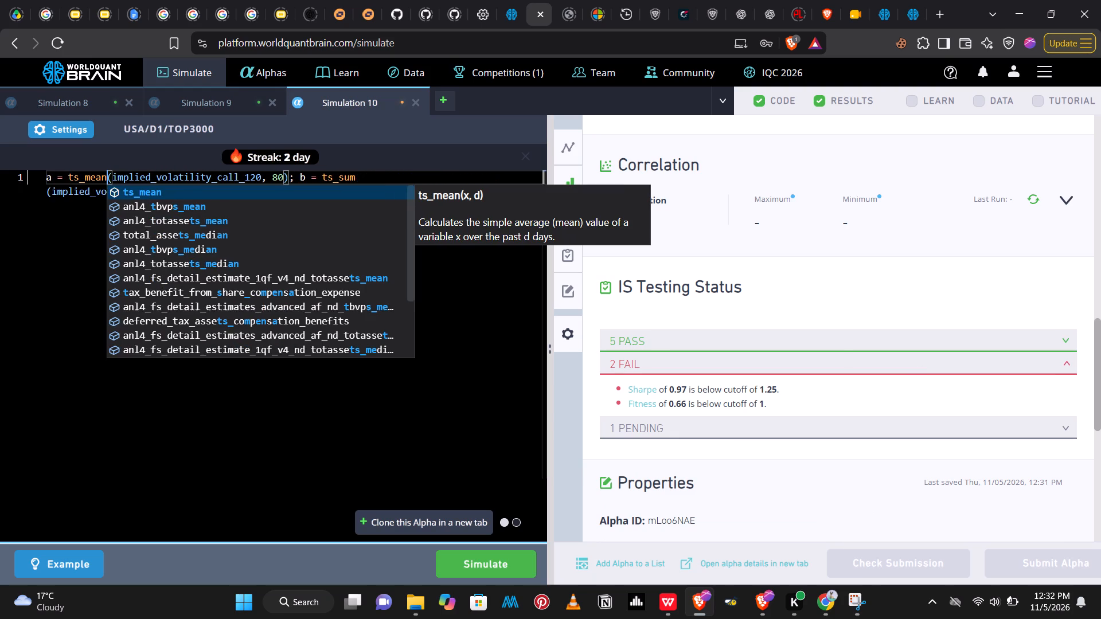
Run Simulation 10 with ts_mean in its a expression.
key("Return")
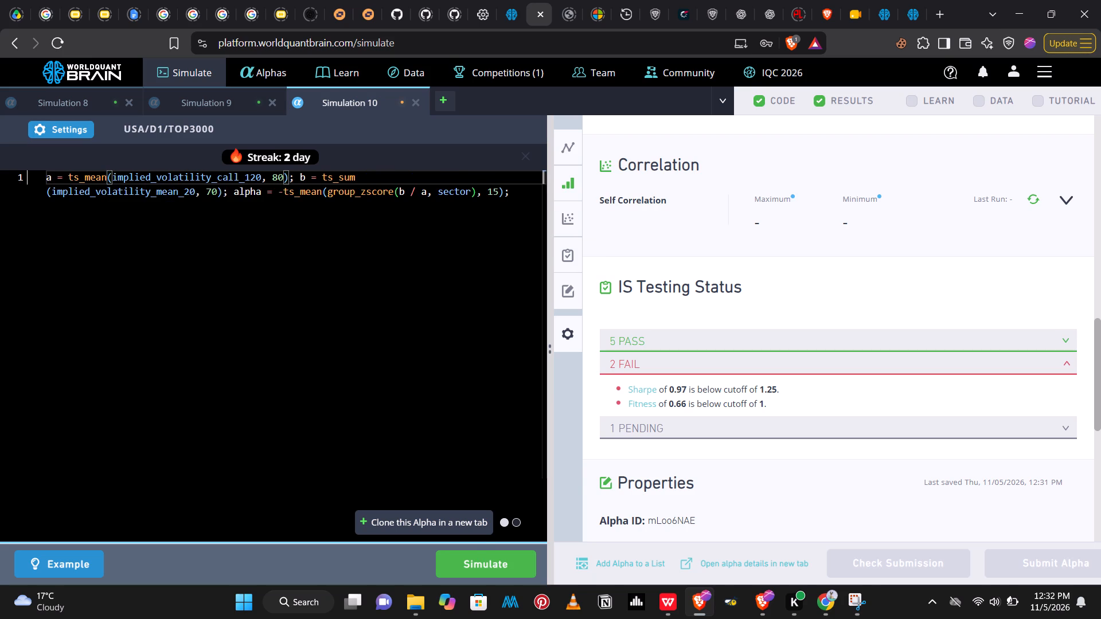
left_click(476, 561)
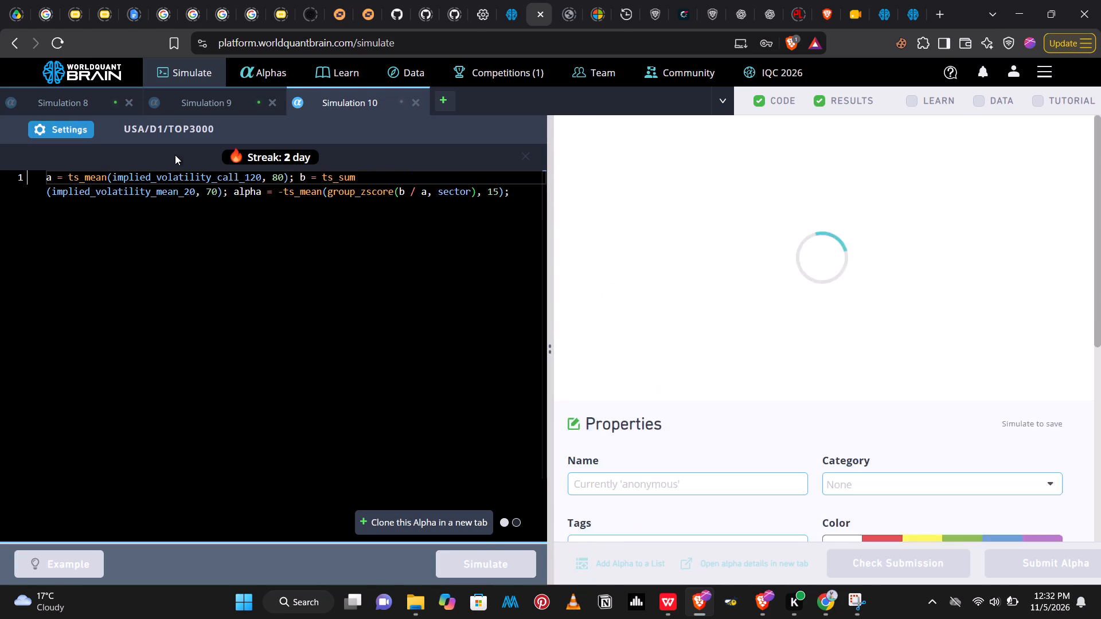
Replace ts_delay with ts_mean in the a expression of Simulation 9 and run the simulation.
left_click(221, 107)
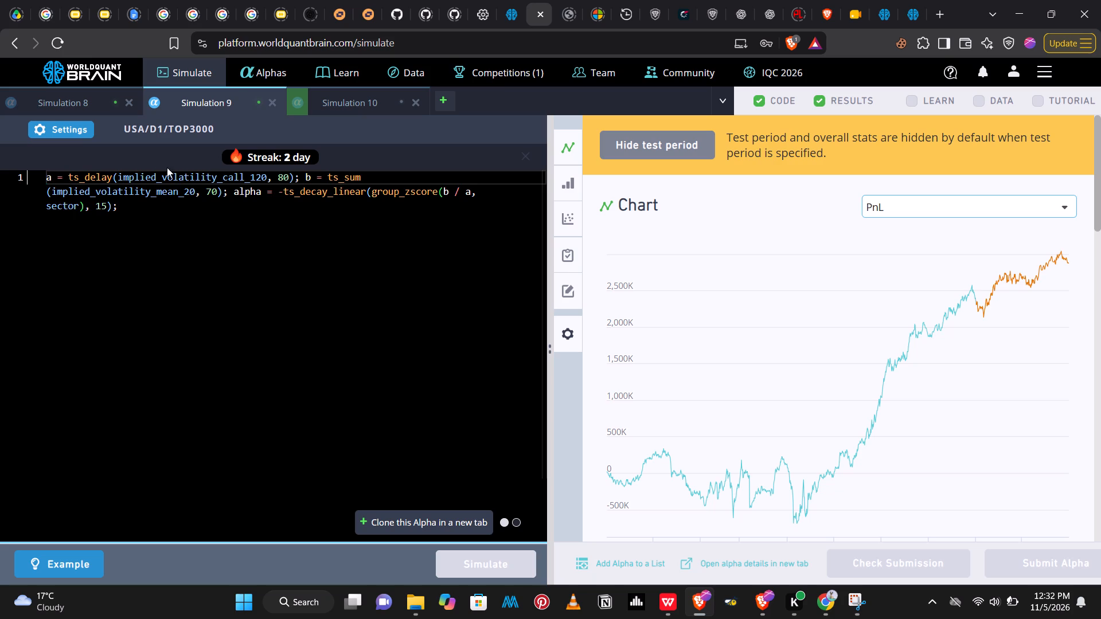
left_click(112, 180)
key("BackSpace")
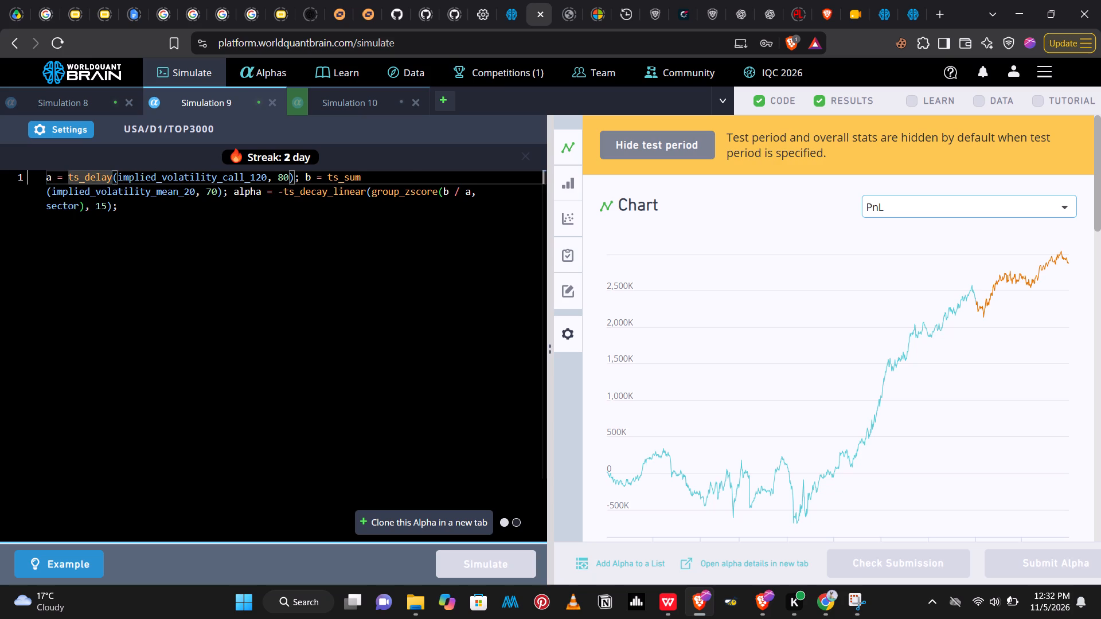
key("BackSpace")
key("BackSpace")
key("BackSpace")
key("BackSpace")
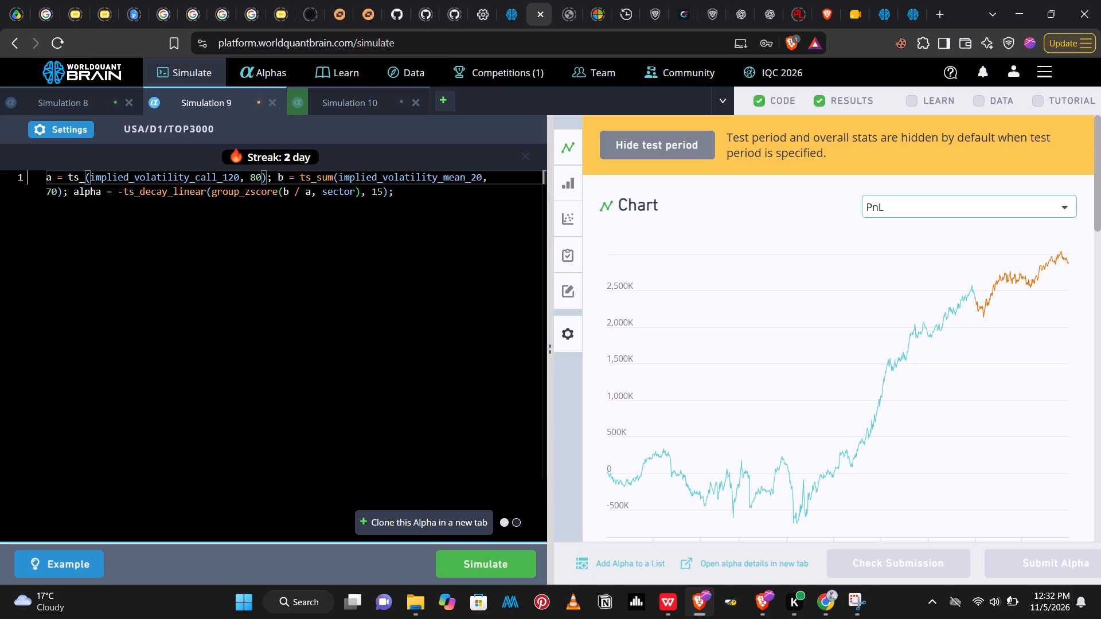
type("mean")
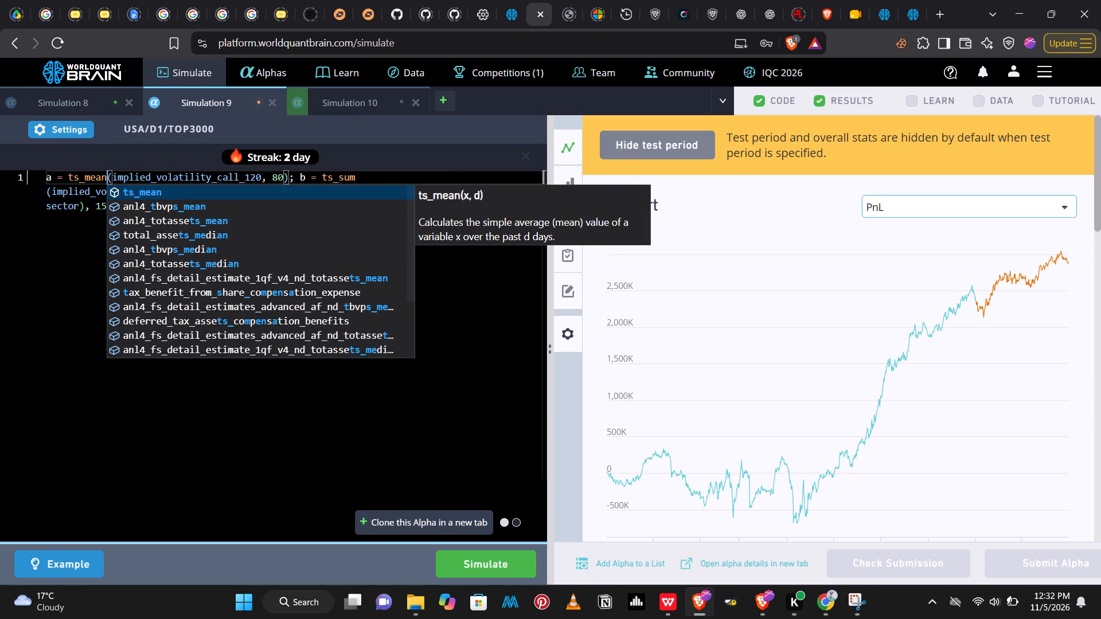
key("Return")
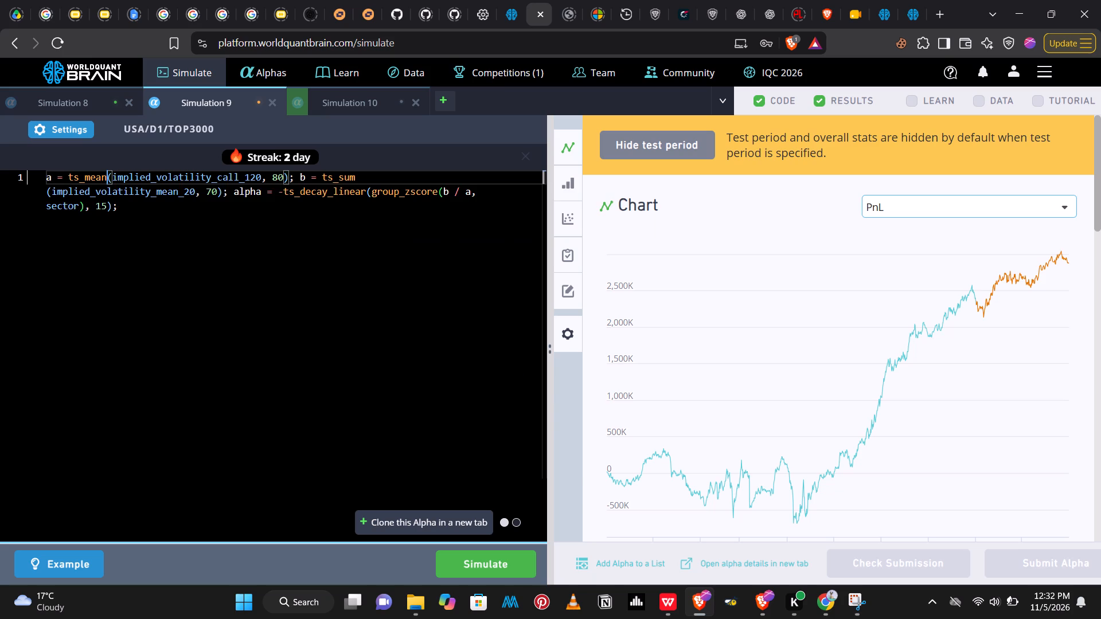
left_click(333, 99)
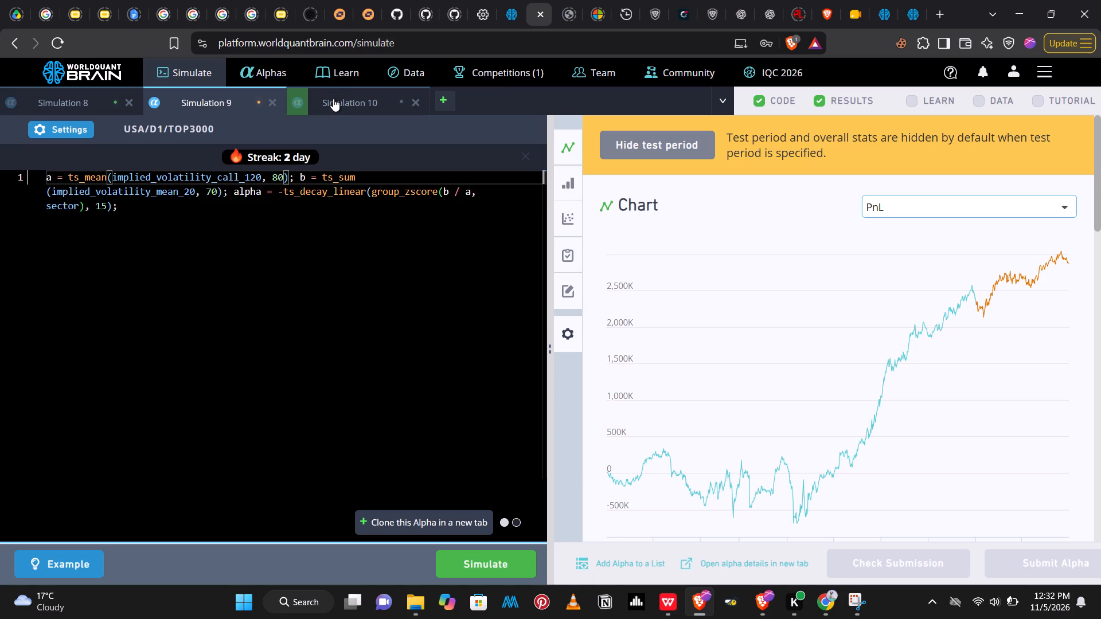
left_click(217, 105)
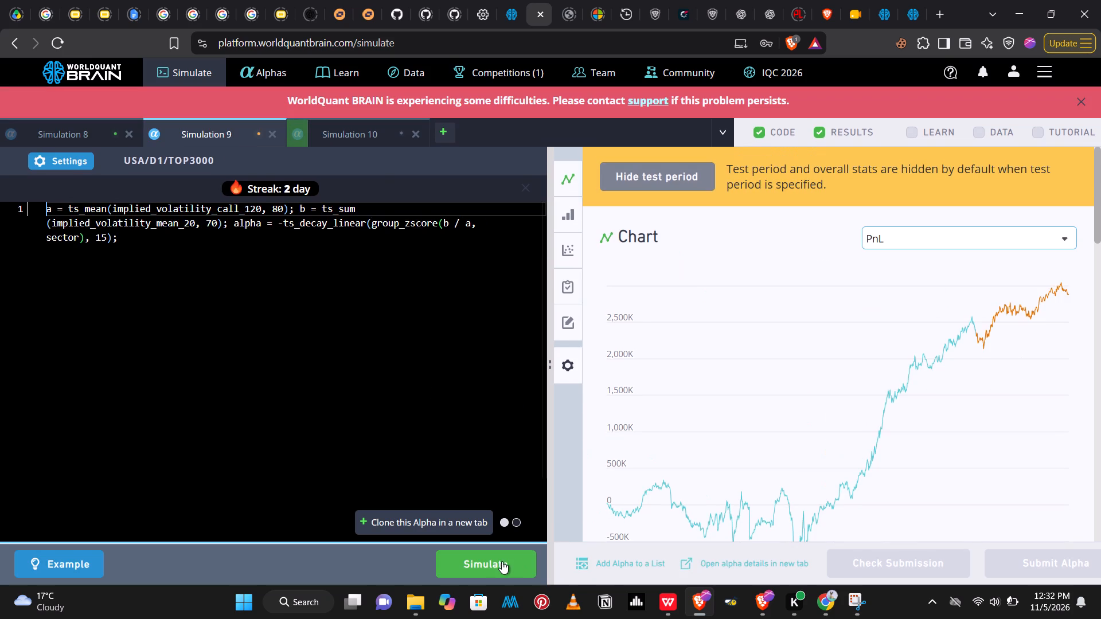
left_click(493, 561)
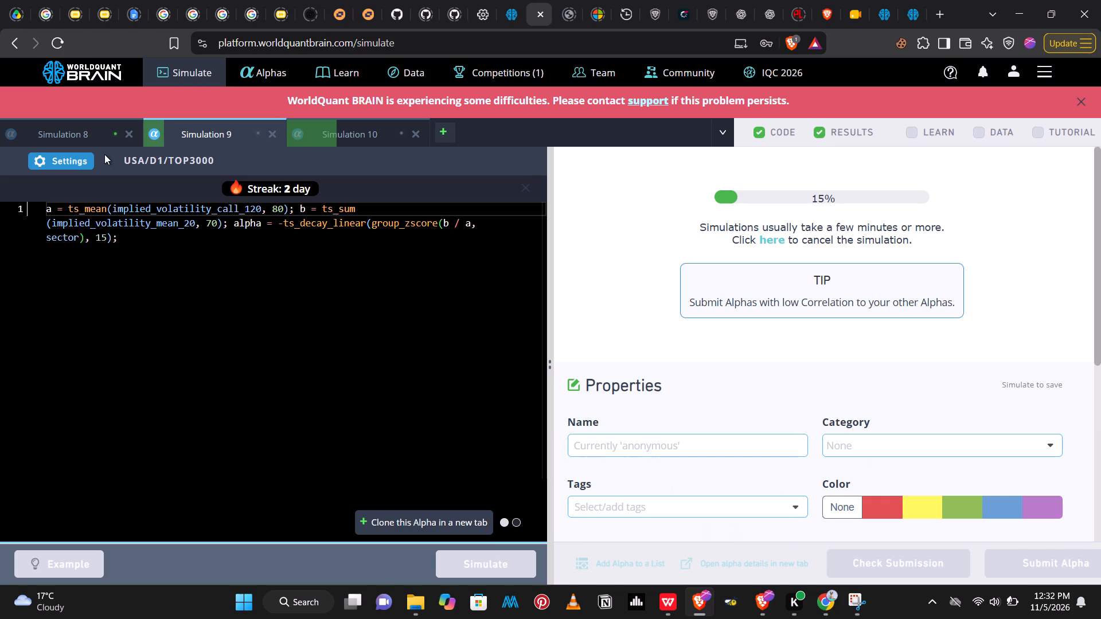
Set the ts_decay_linear window to 20 in the alpha expression of Simulation 8 and run the simulation.
left_click(52, 127)
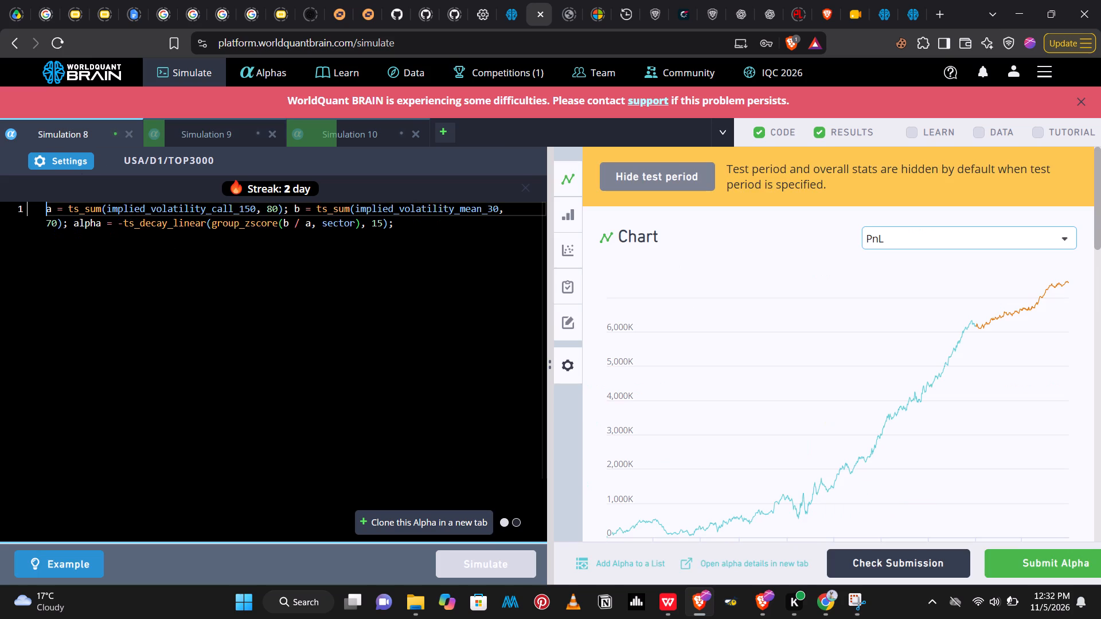
left_click(384, 225)
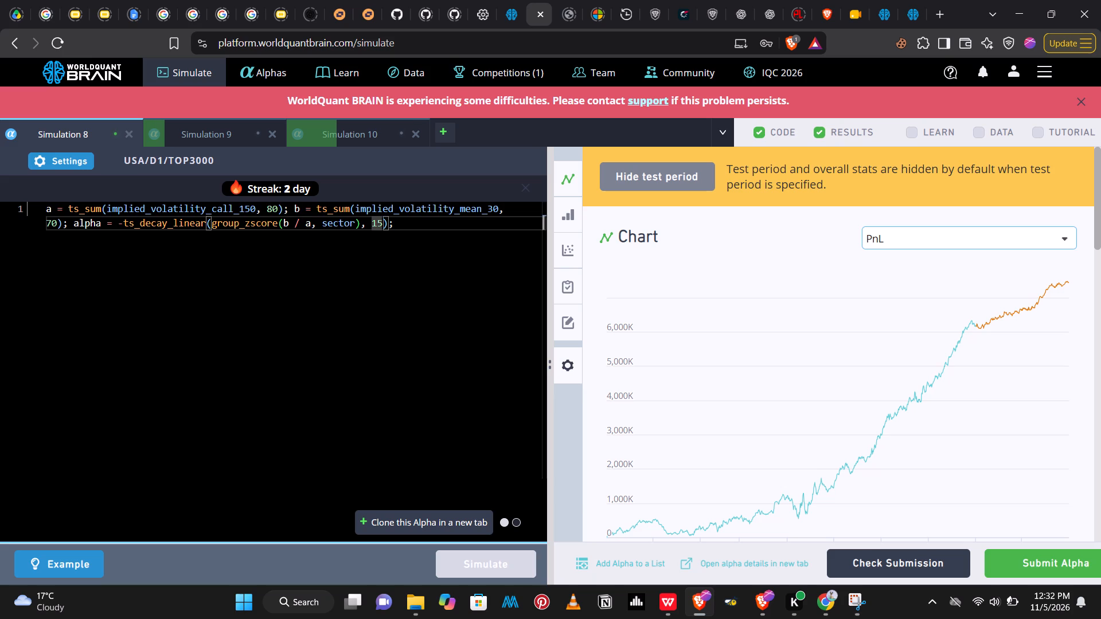
key("BackSpace")
key("BackSpace")
type("20")
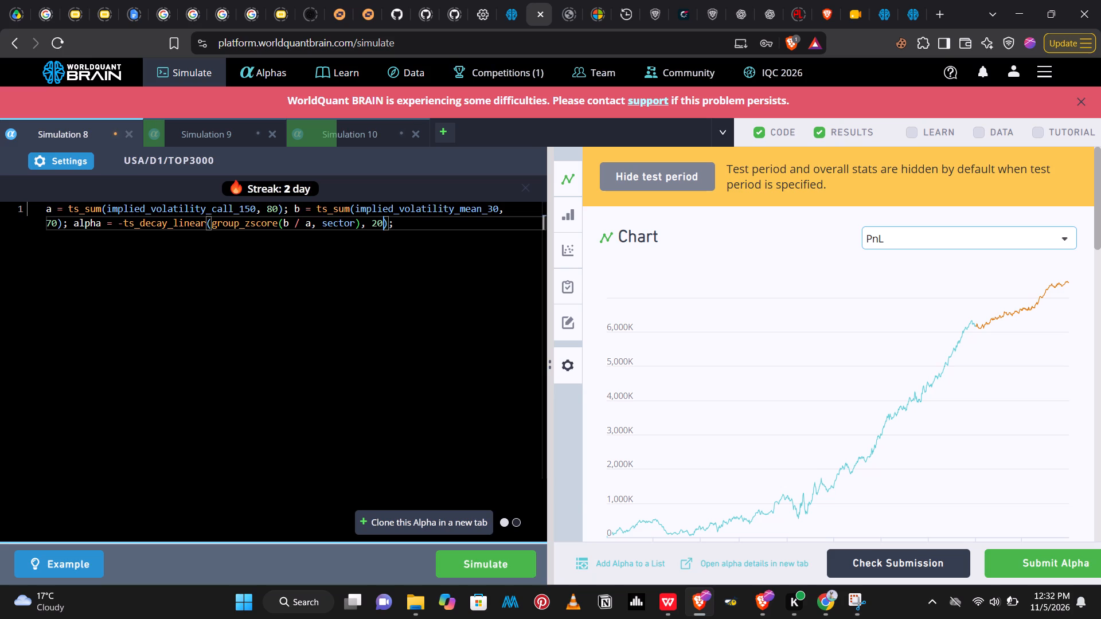
left_click(466, 561)
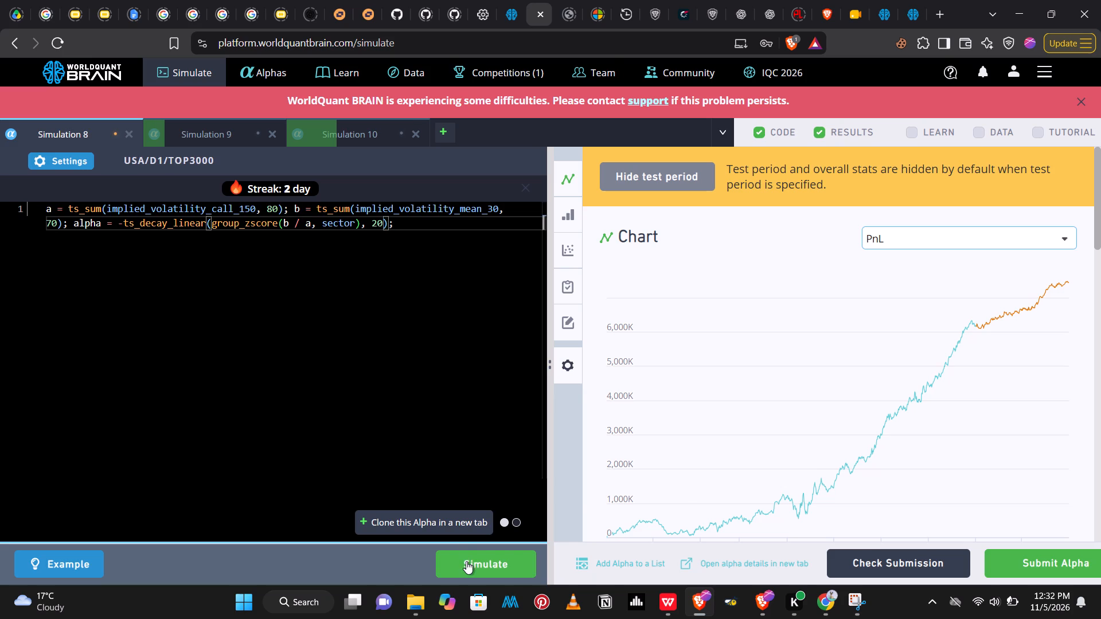
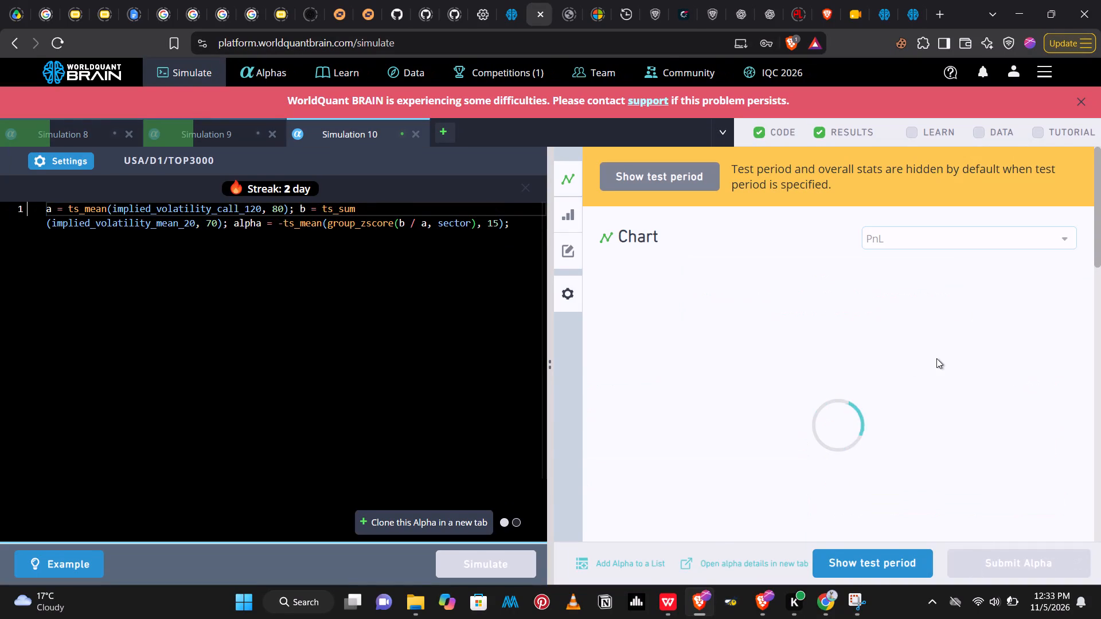
Show the test period results of Simulation 10.
left_click(873, 559)
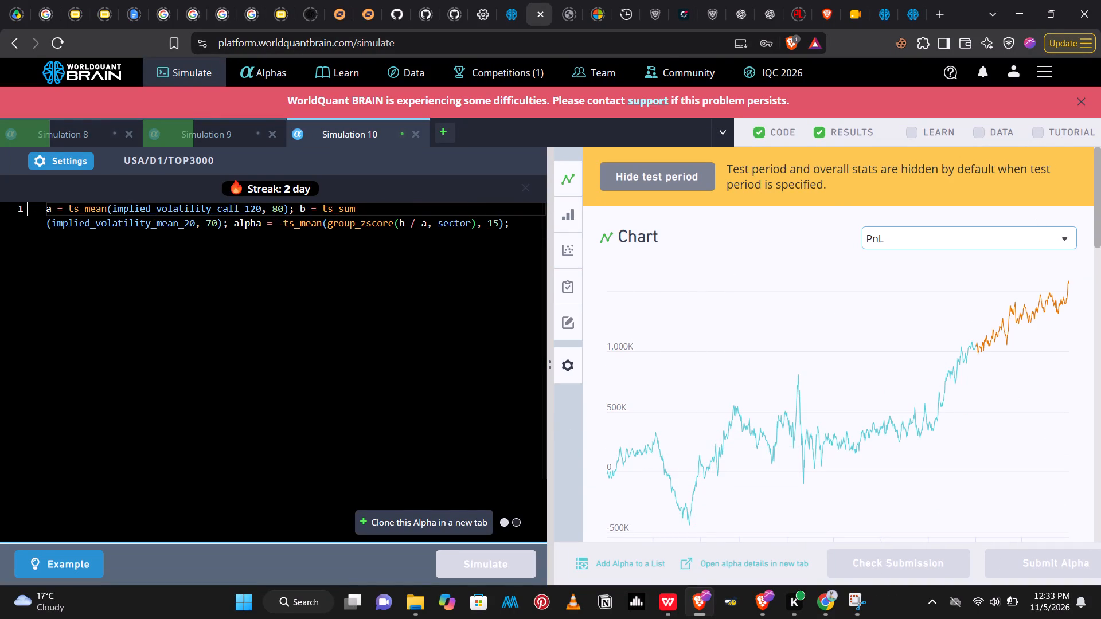
Replace the outer ts_mean with ts_delay in the alpha expression of Simulation 10 and run the simulation.
left_click(324, 226)
key("BackSpace")
key("BackSpace")
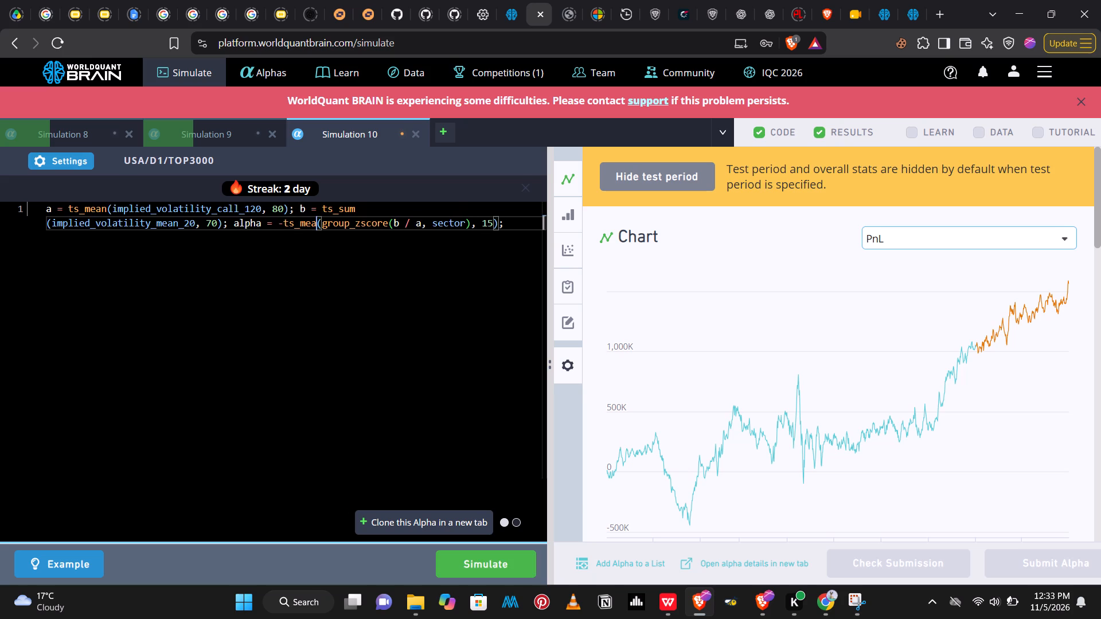
key("BackSpace")
key("BackSpace")
type("del")
key("Return")
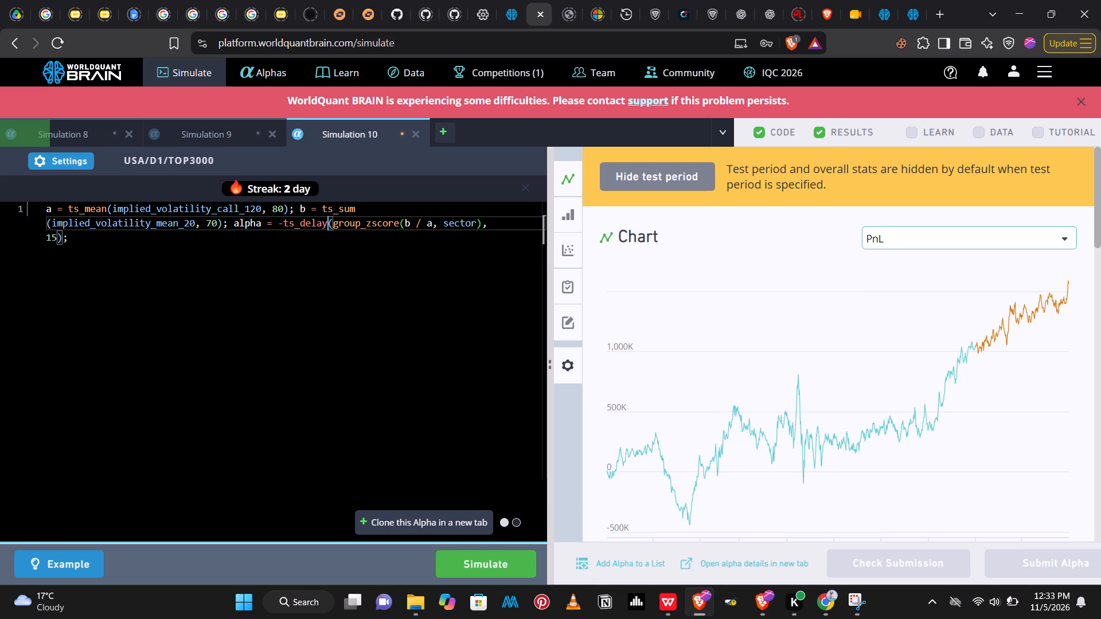
left_click(510, 565)
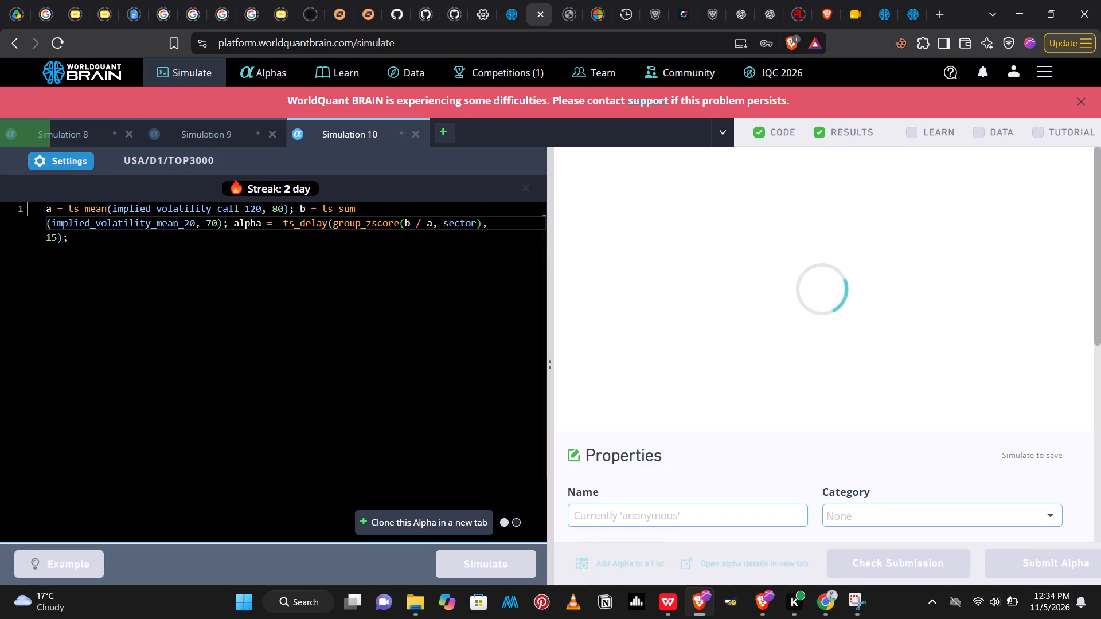
Show the test period of Simulation 9 and examine its chart, IS Summary, correlation and testing status.
left_click(217, 126)
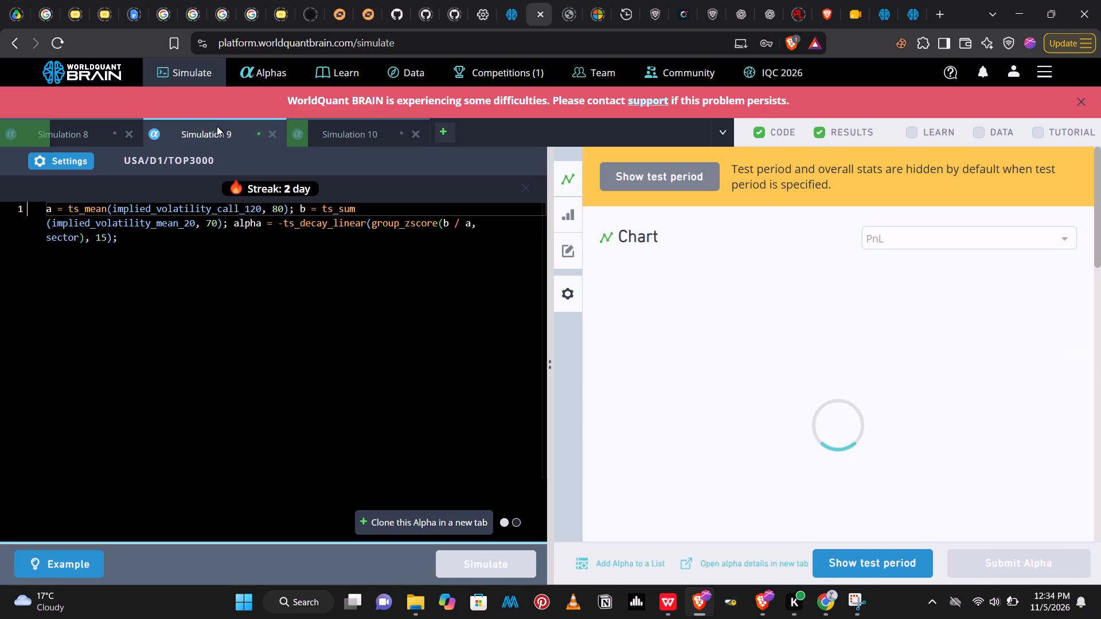
left_click(877, 555)
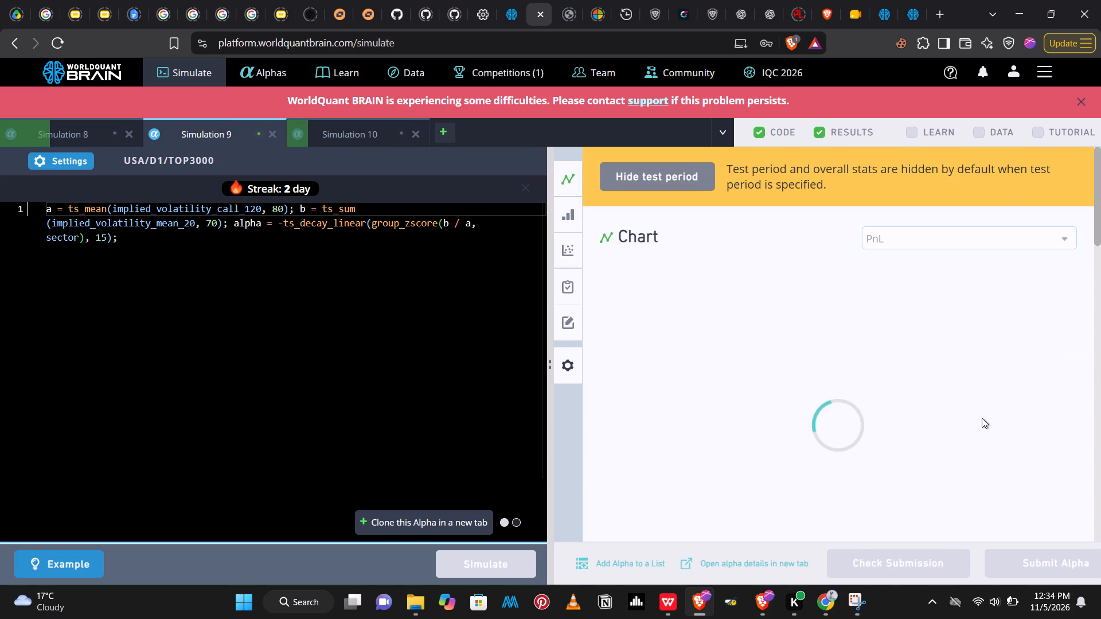
left_click_drag(1100, 199, 1100, 250)
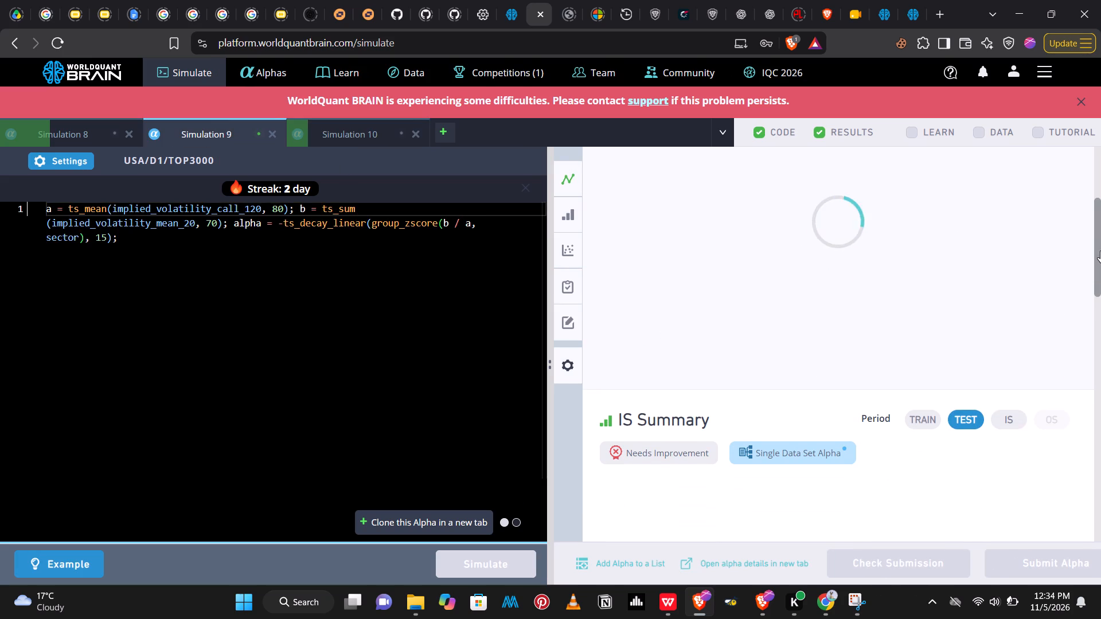
left_click_drag(1100, 250, 1100, 236)
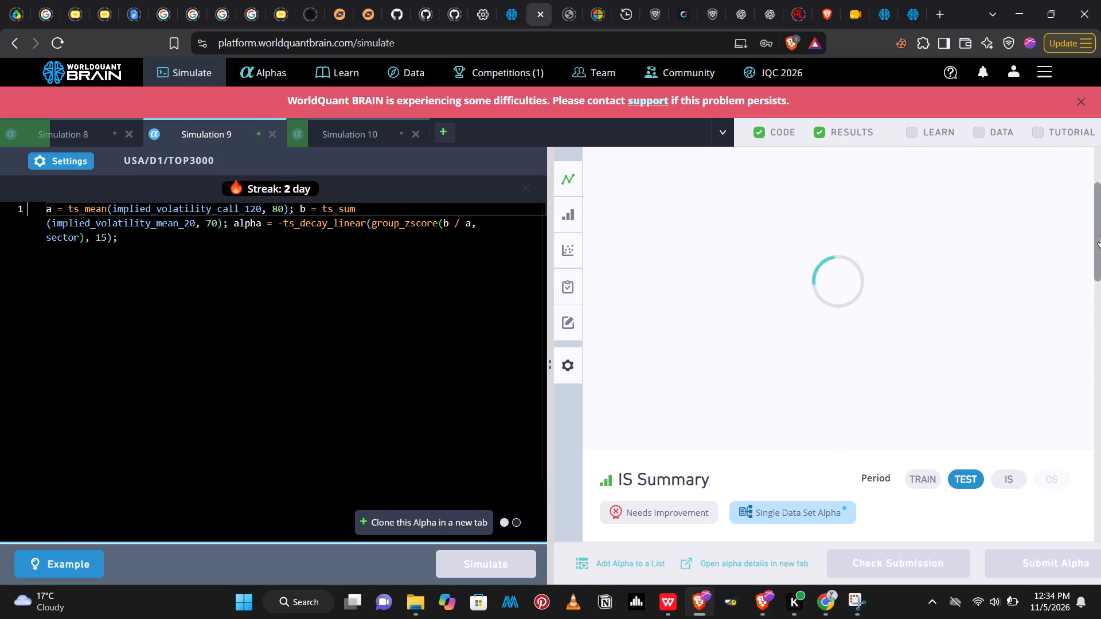
left_click_drag(1100, 236, 1100, 211)
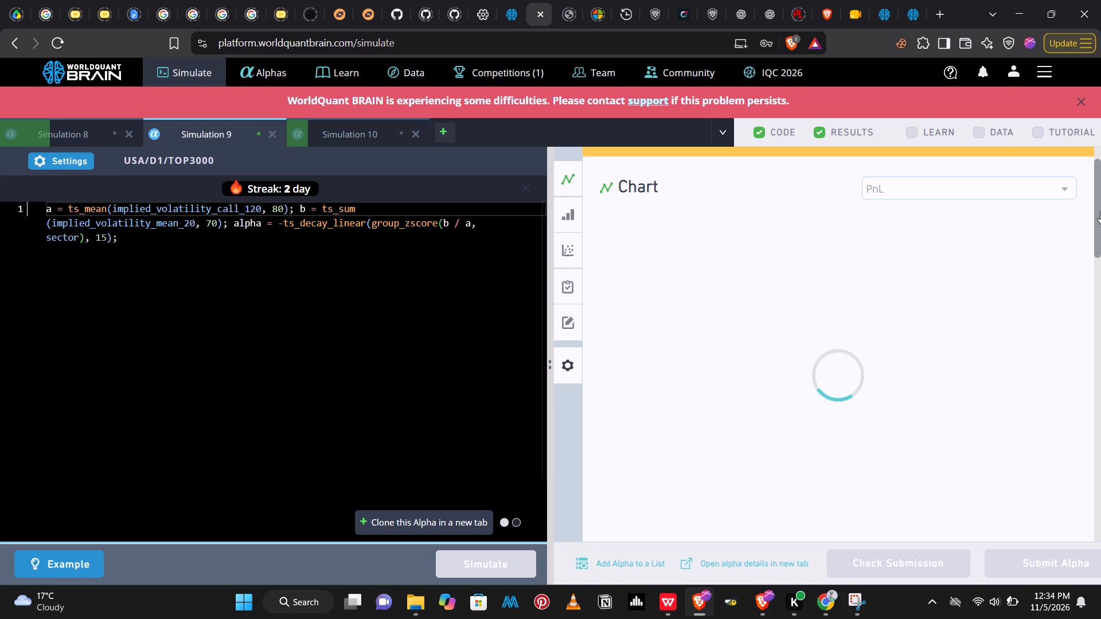
left_click_drag(1100, 211, 1098, 230)
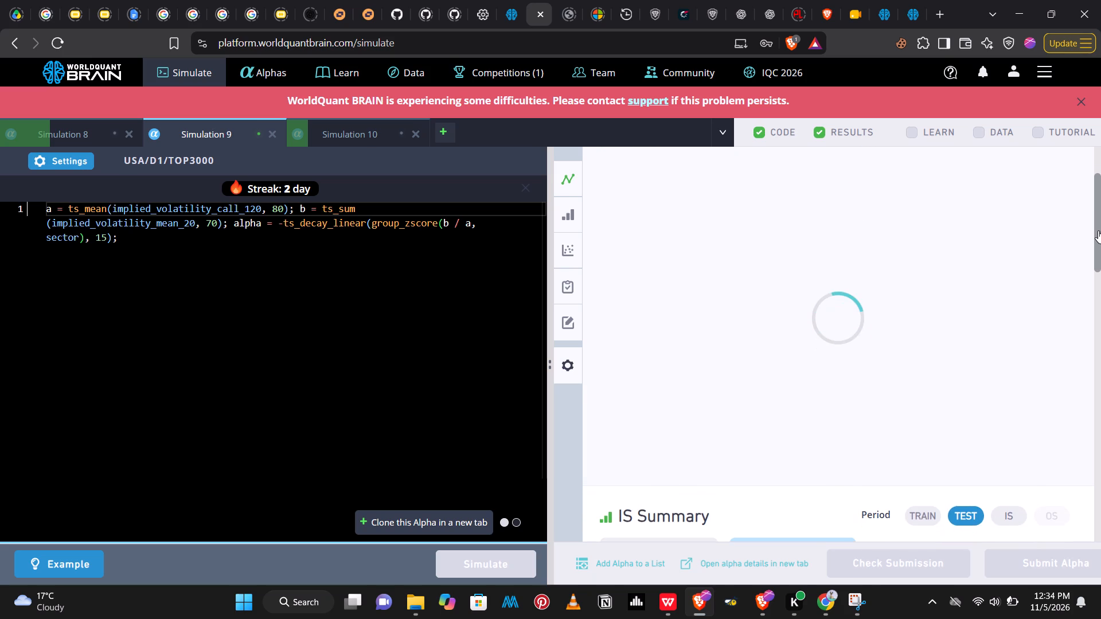
left_click_drag(1098, 230, 1098, 269)
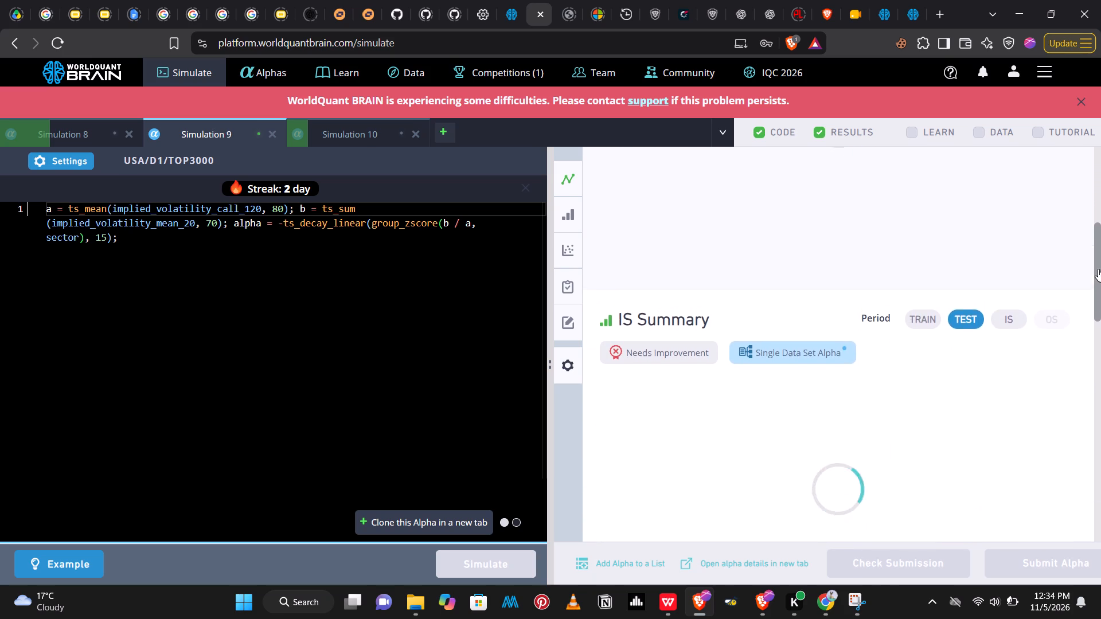
left_click_drag(1098, 269, 1099, 213)
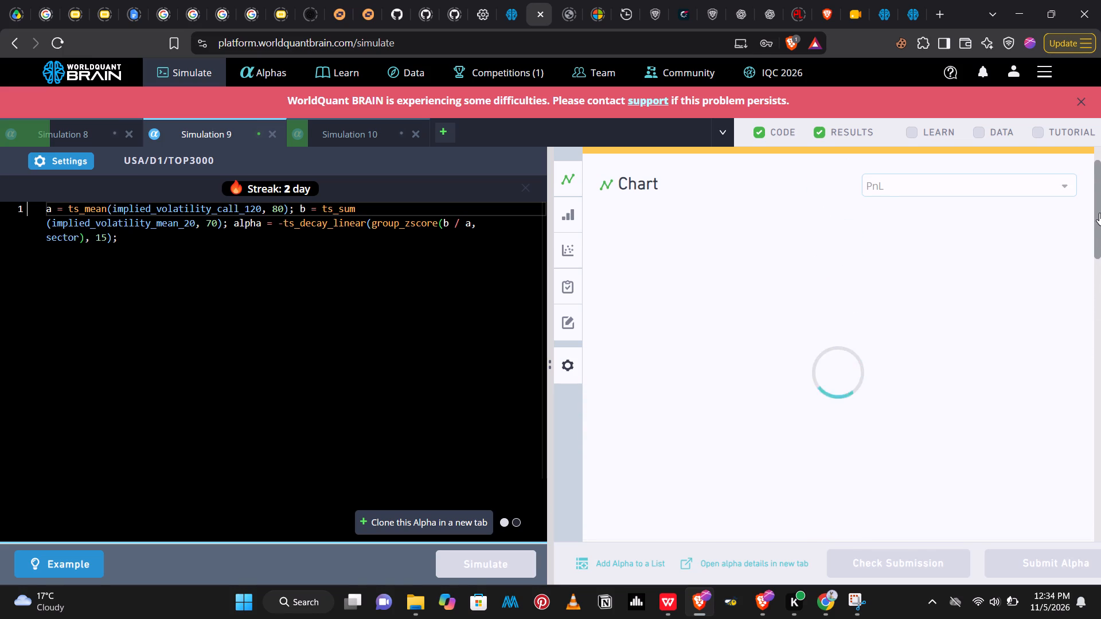
left_click_drag(1099, 213, 1100, 167)
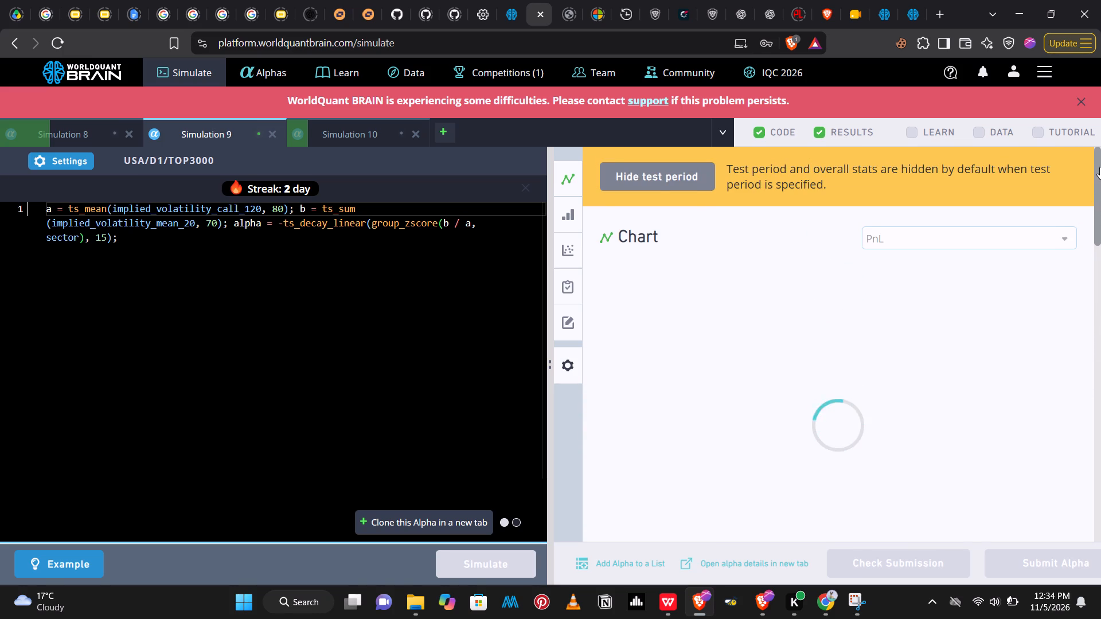
left_click_drag(1100, 167, 1100, 213)
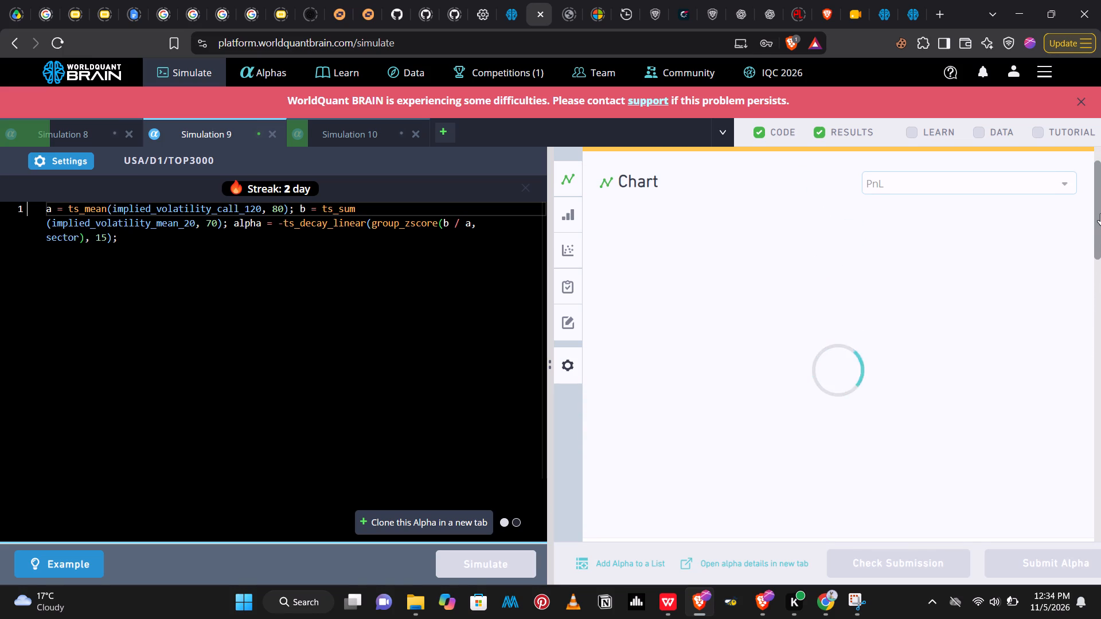
left_click_drag(1100, 213, 1099, 237)
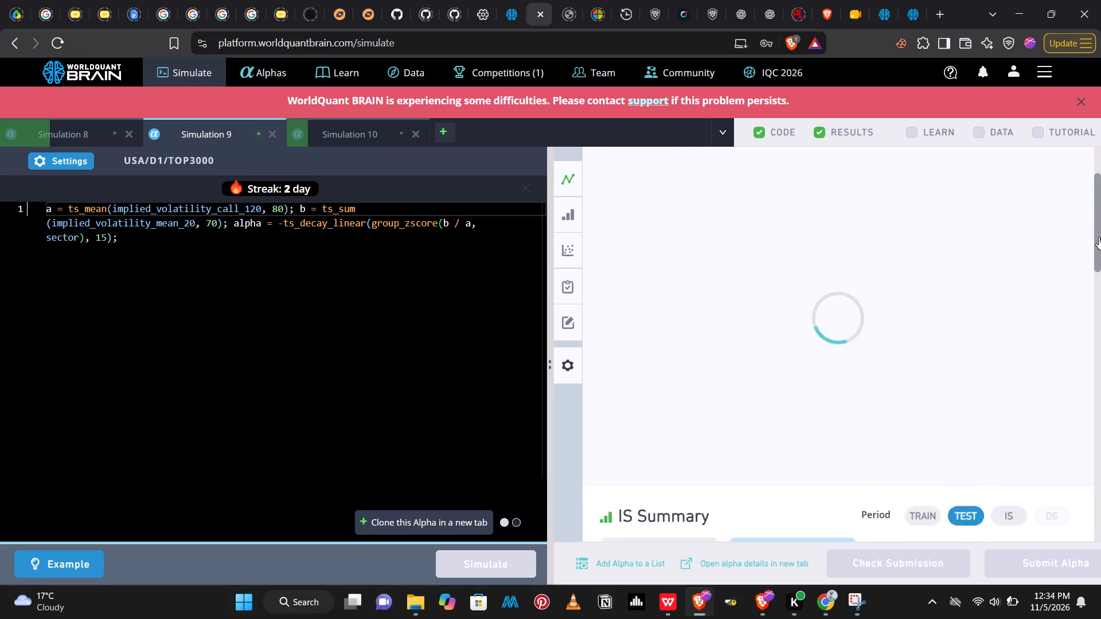
left_click_drag(1099, 237, 1094, 395)
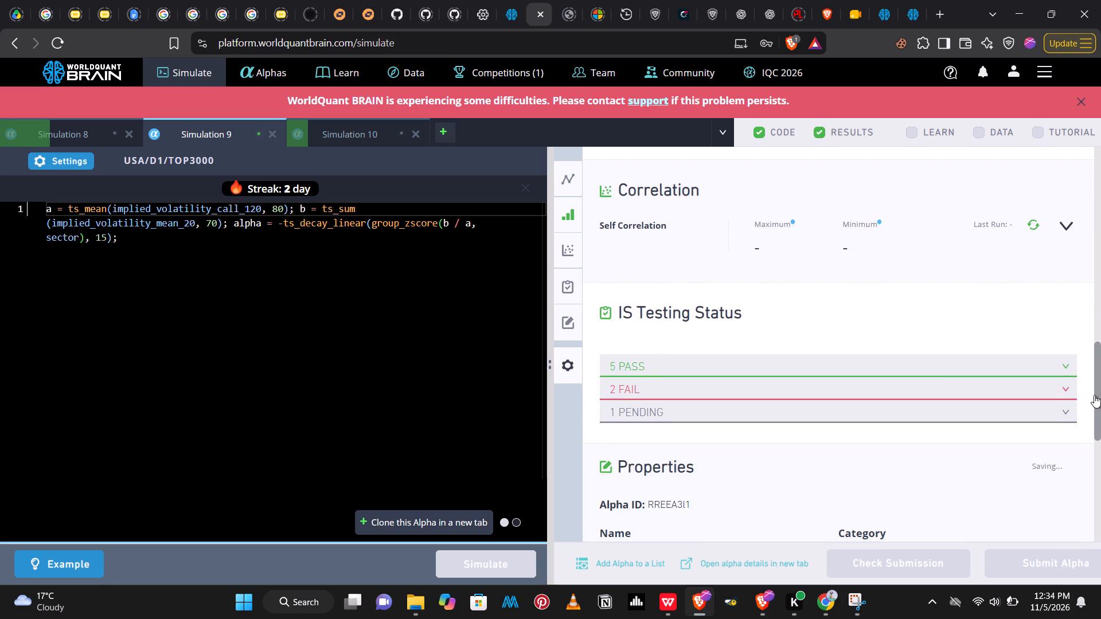
left_click_drag(1094, 395, 1098, 307)
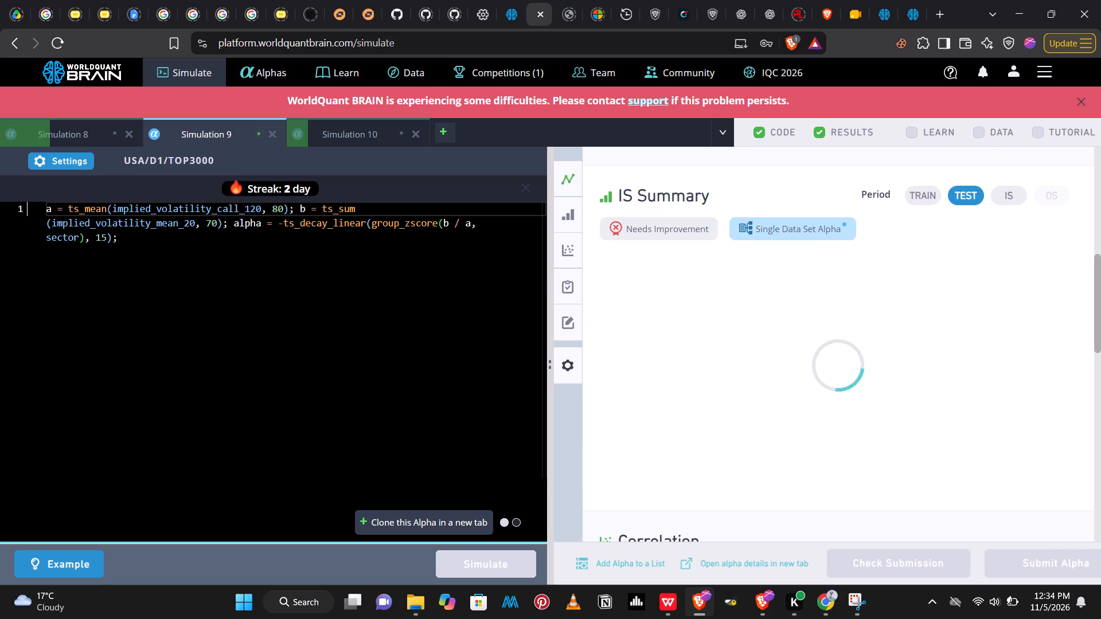
Replace ts_sum with ts_mean in the b expression of Simulation 9 and run the simulation.
left_click(354, 209)
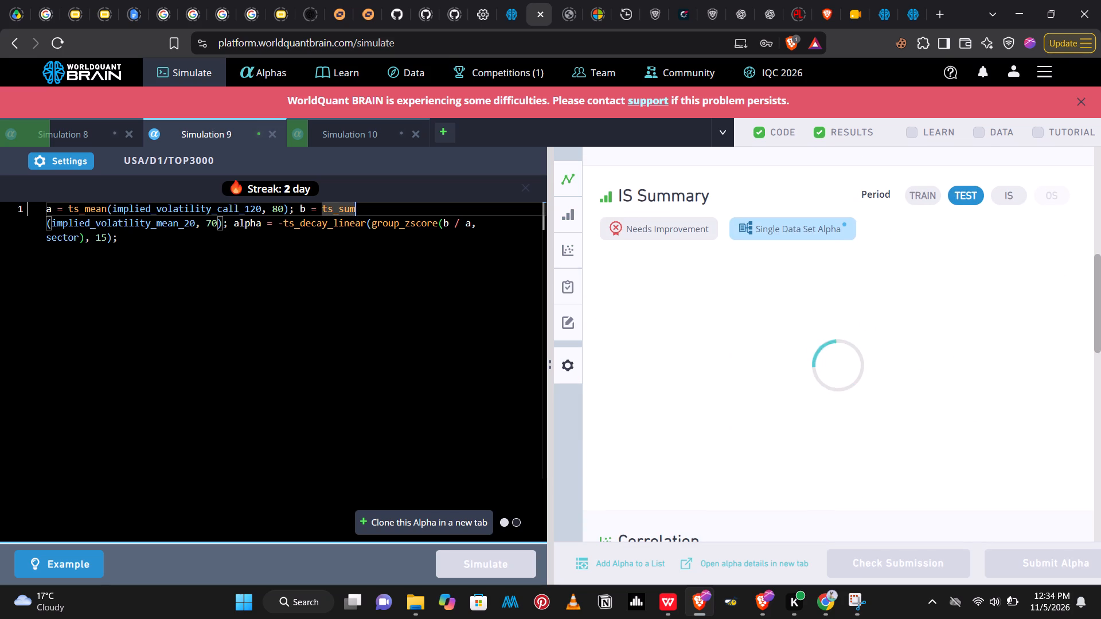
key("BackSpace")
key("BackSpace")
key("BackSpace")
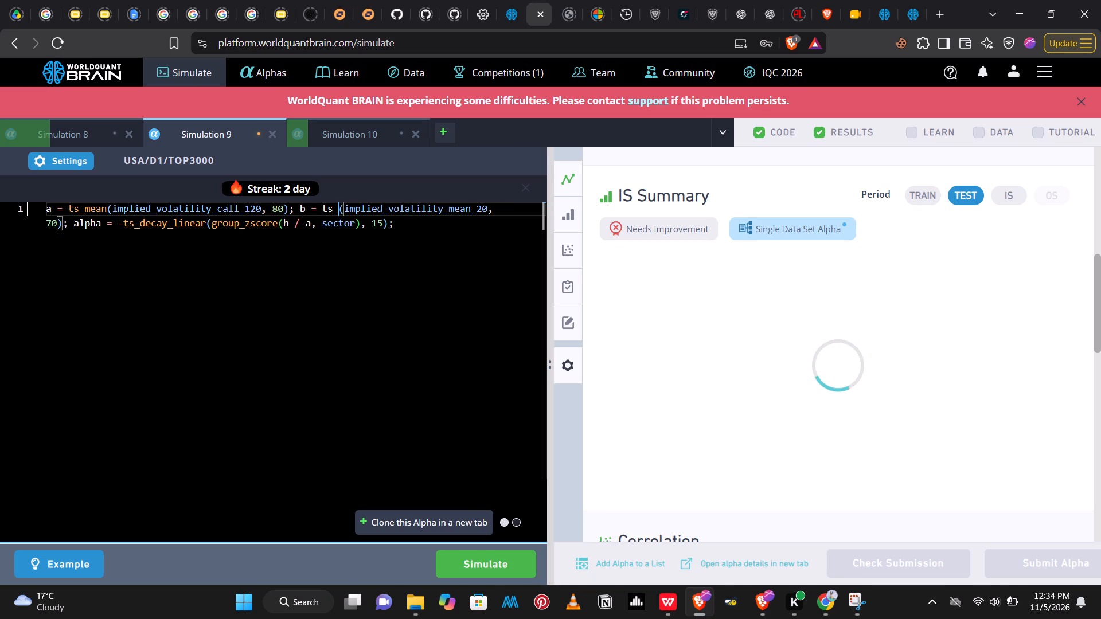
key("m")
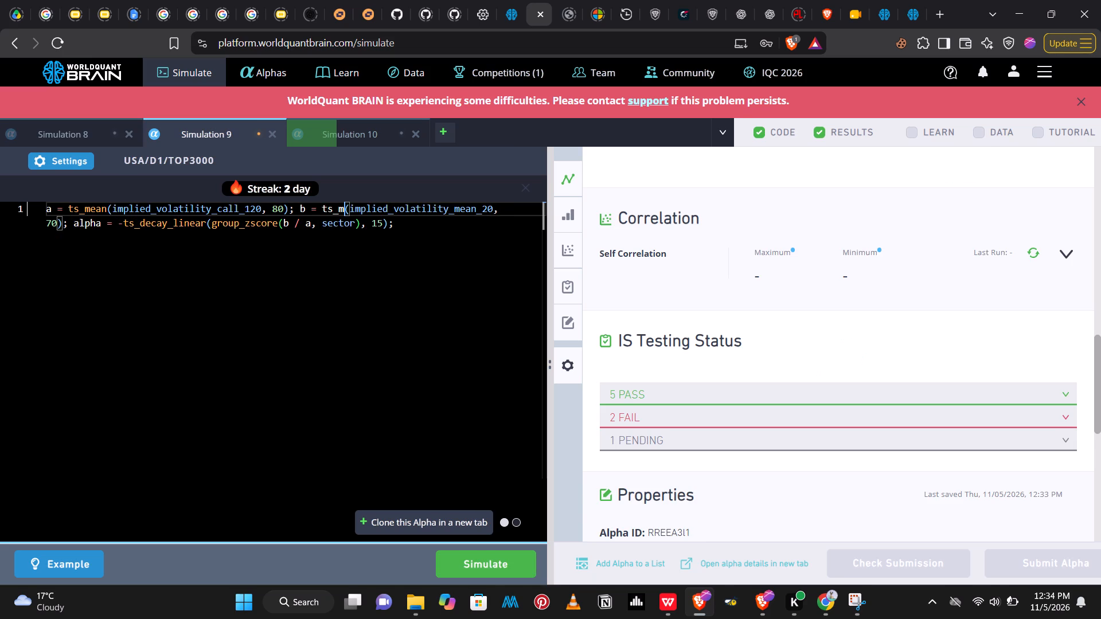
type("ea")
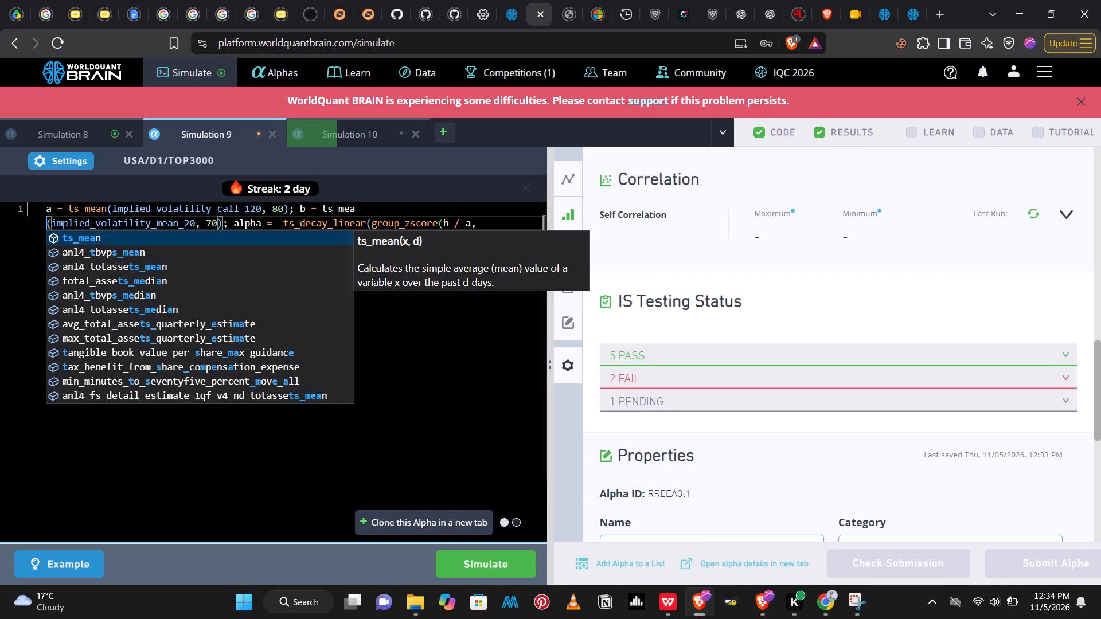
key("Return")
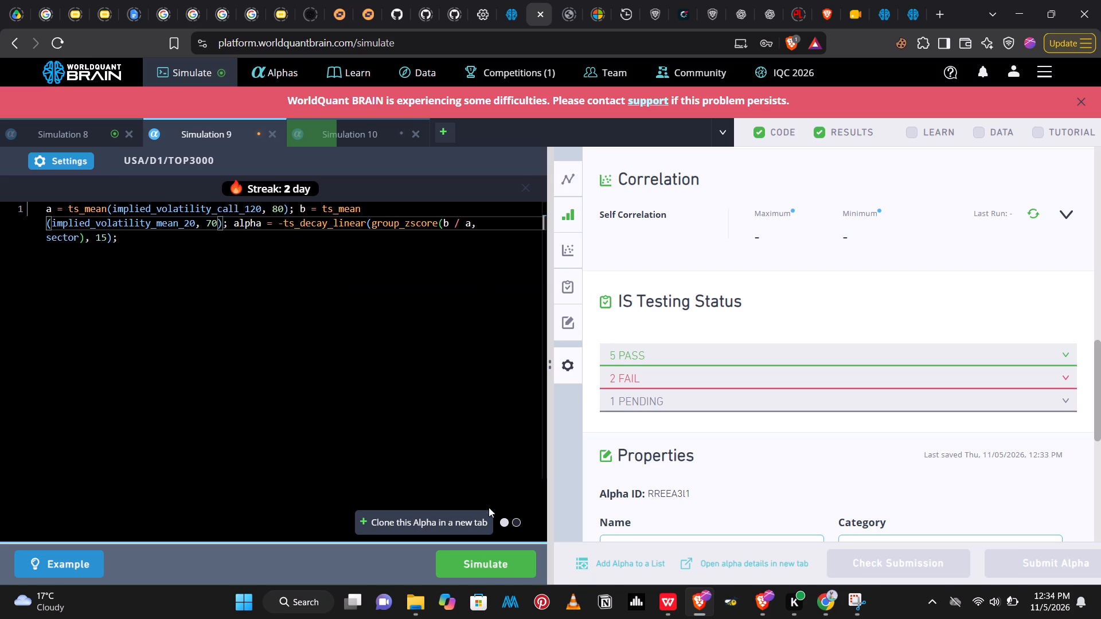
left_click(482, 565)
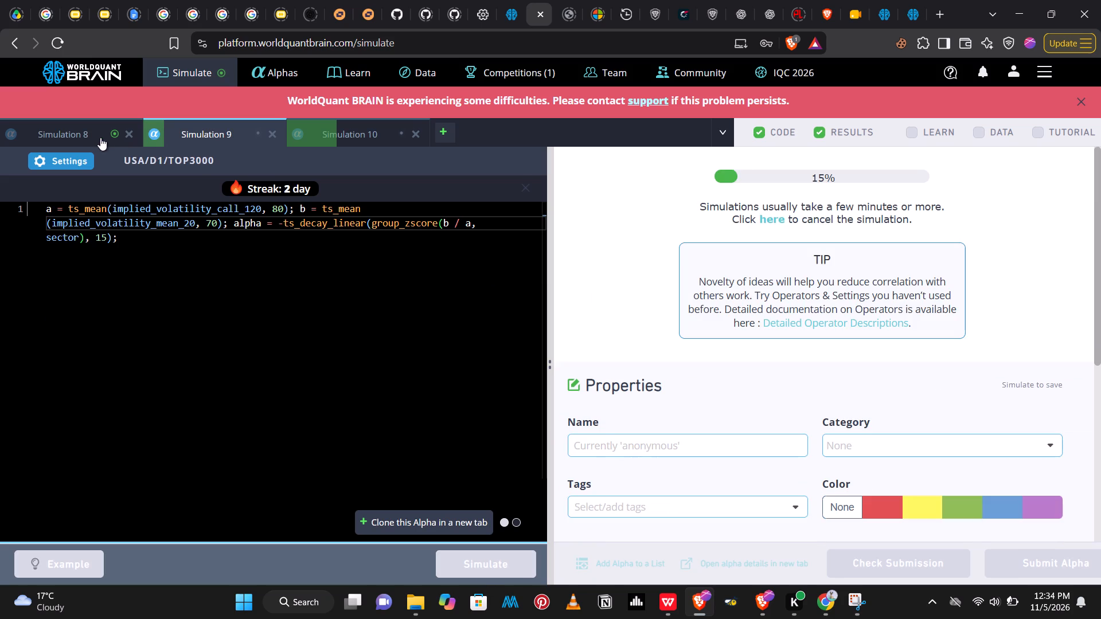
Show the test period of Simulation 8 and compute its self correlation.
left_click(84, 131)
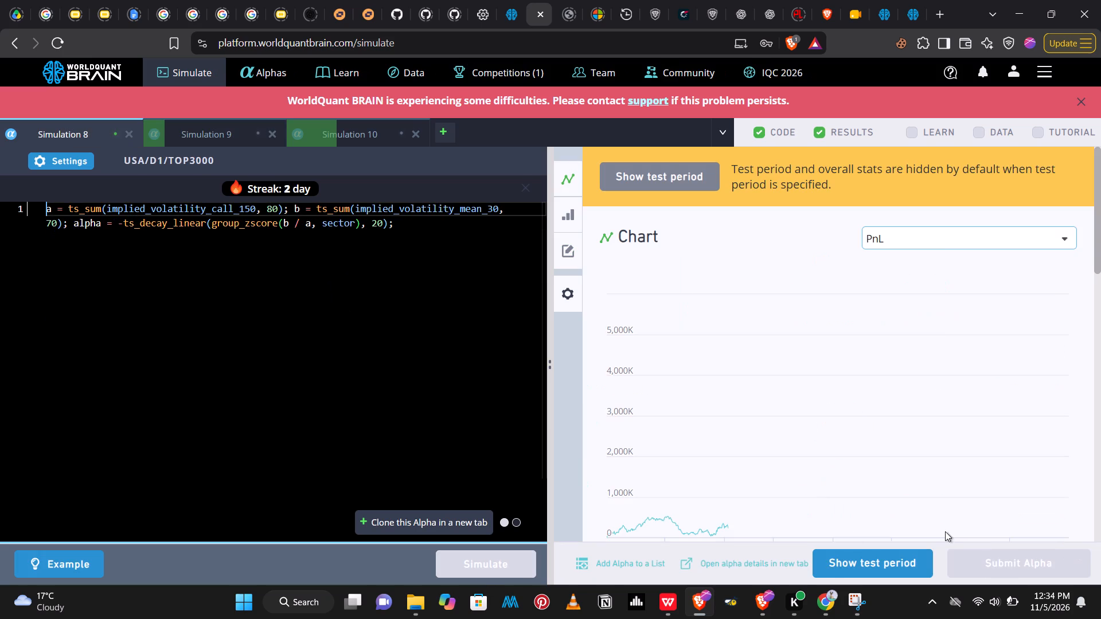
left_click(885, 566)
left_click_drag(1100, 189, 1100, 370)
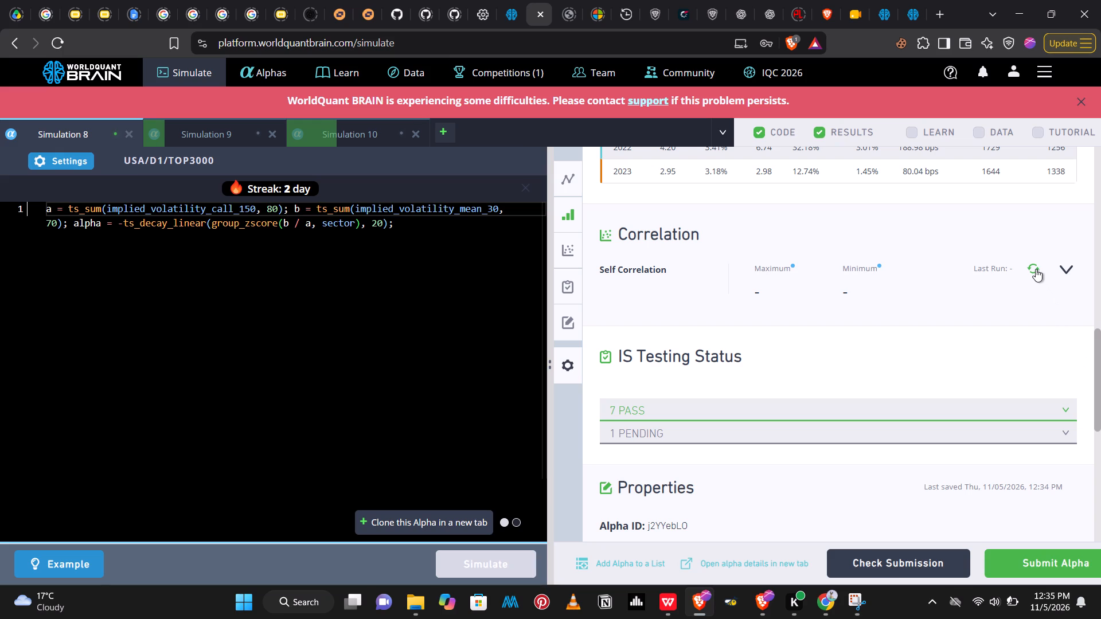
left_click(1036, 269)
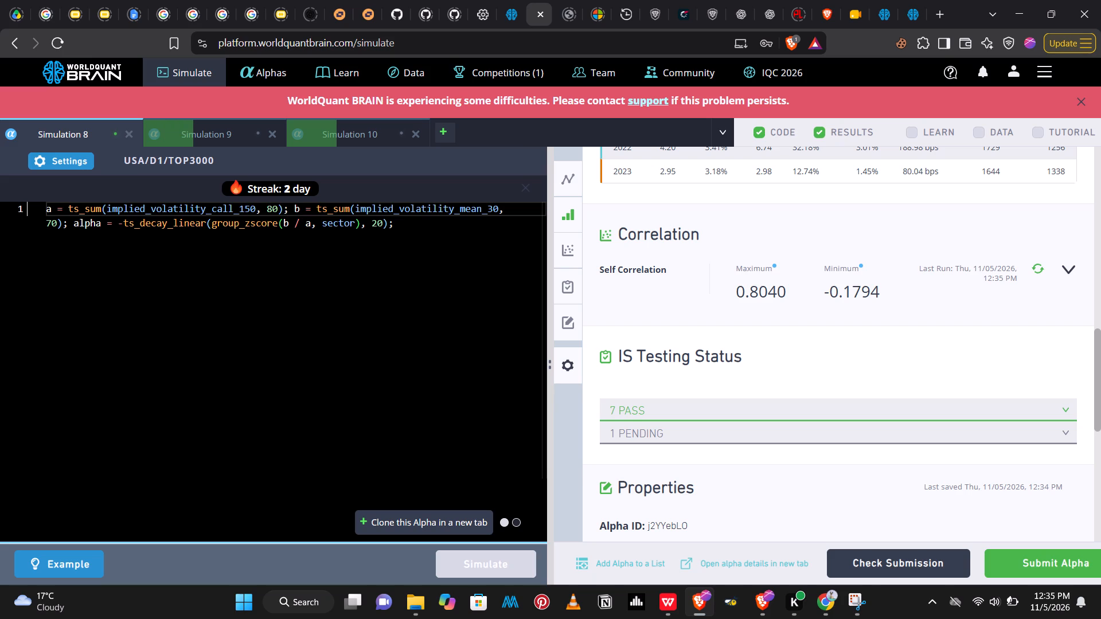
Change Simulation 8's data fields to implied_volatility_put_150 in a and implied_volatility_mean_60 in b, and run the simulation.
left_click(229, 209)
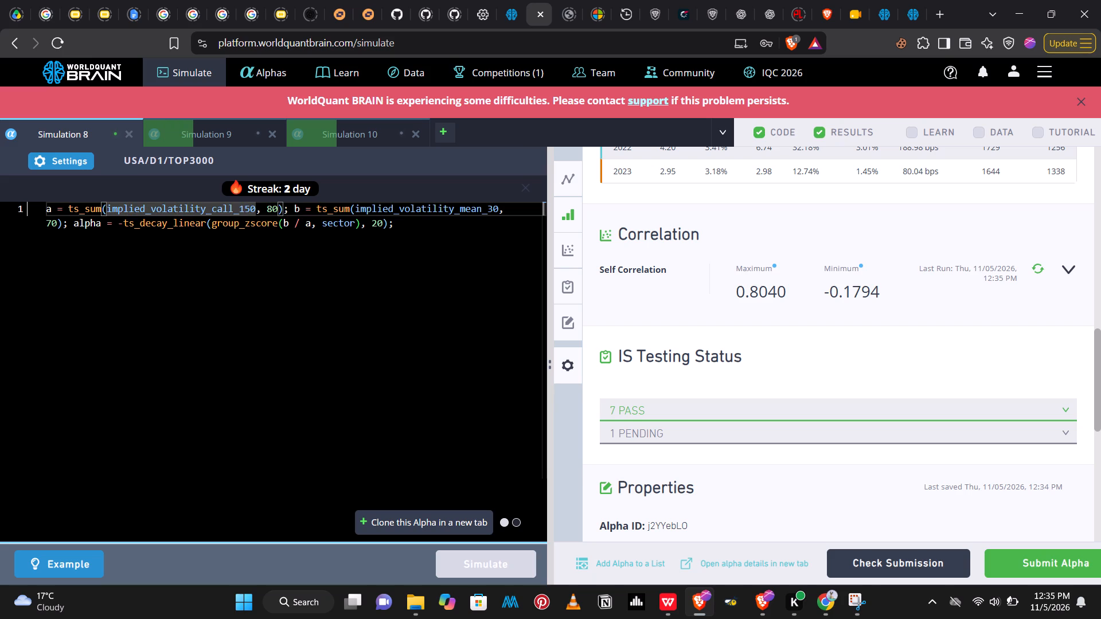
key("Right")
key("BackSpace")
key("BackSpace")
key("BackSpace")
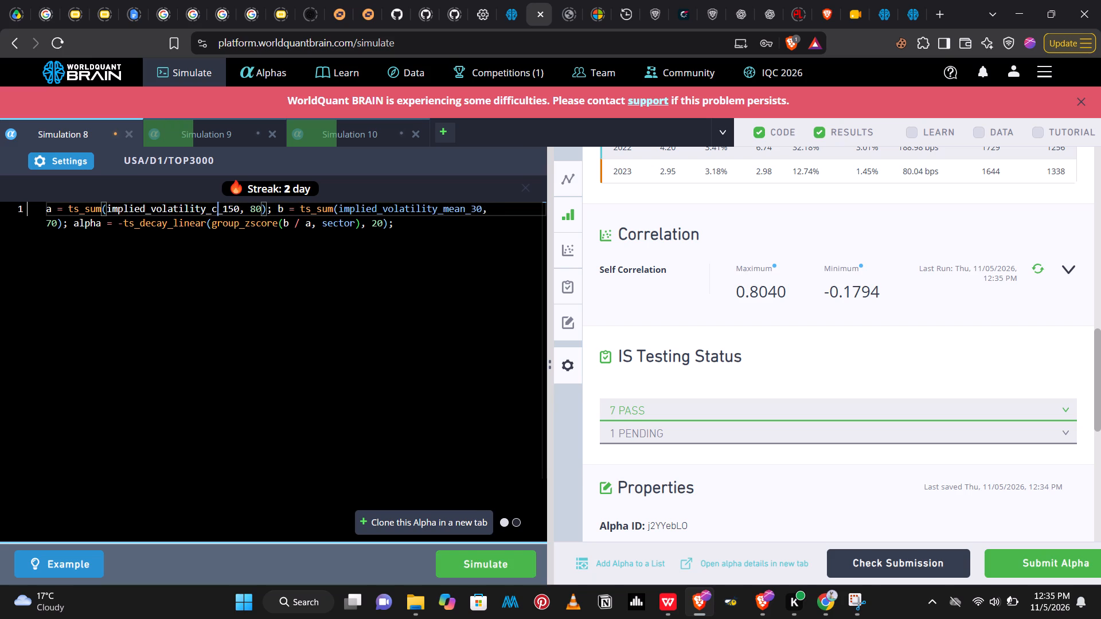
key("BackSpace")
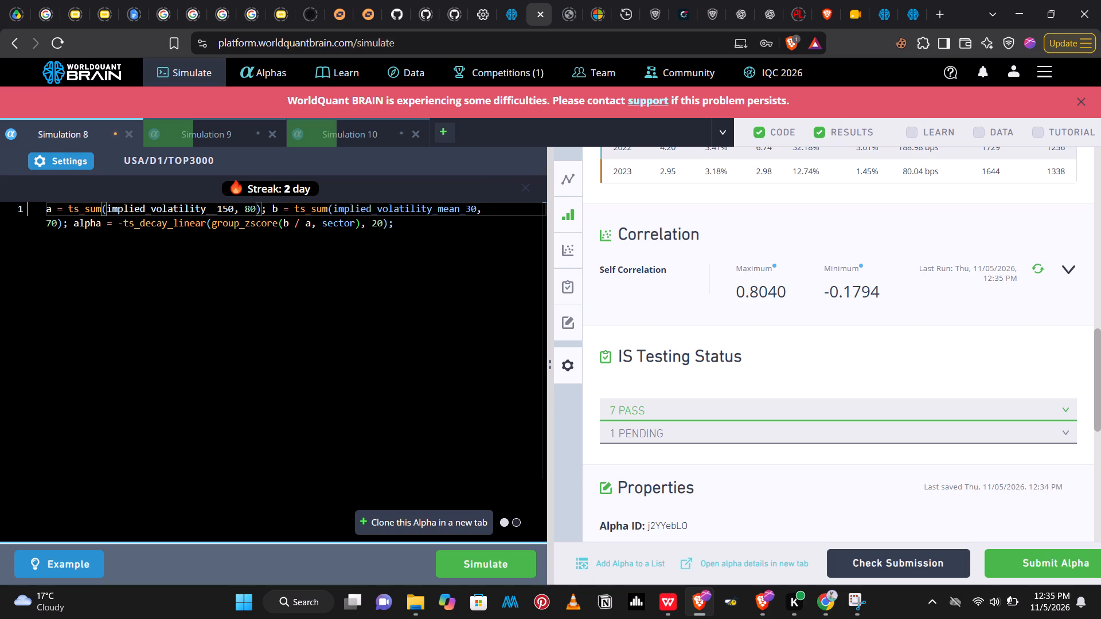
type("put")
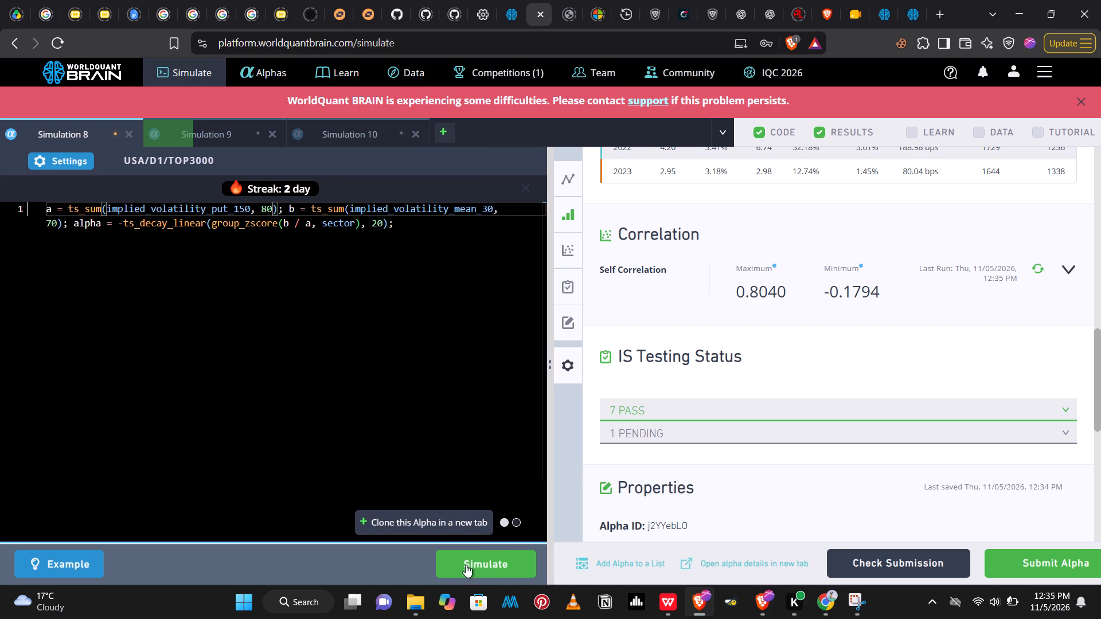
left_click(490, 216)
key("BackSpace")
key("6")
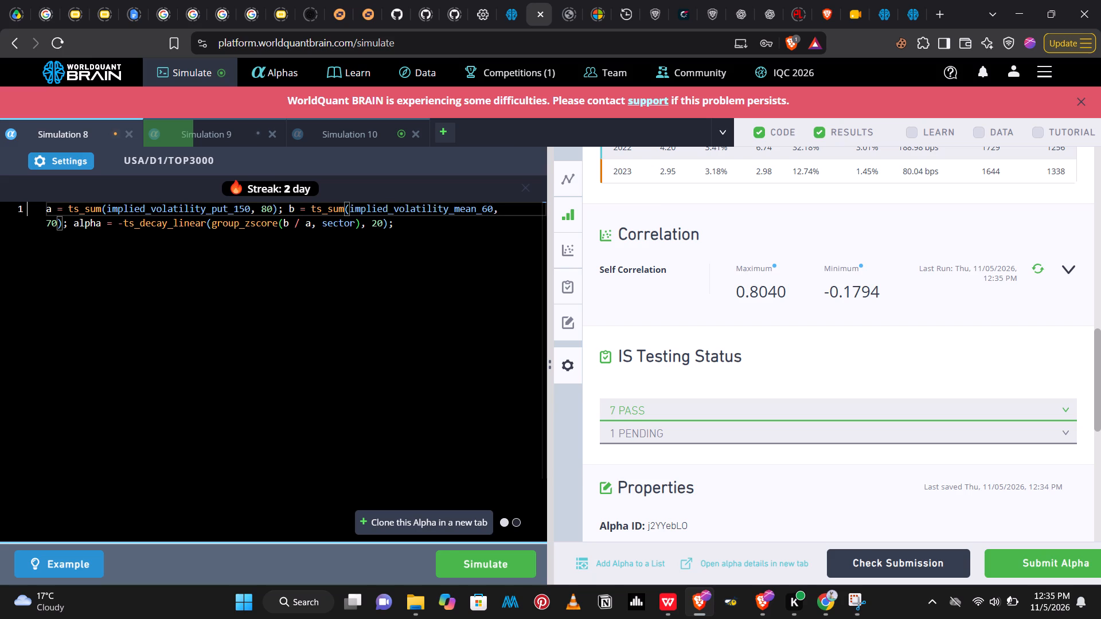
left_click(489, 560)
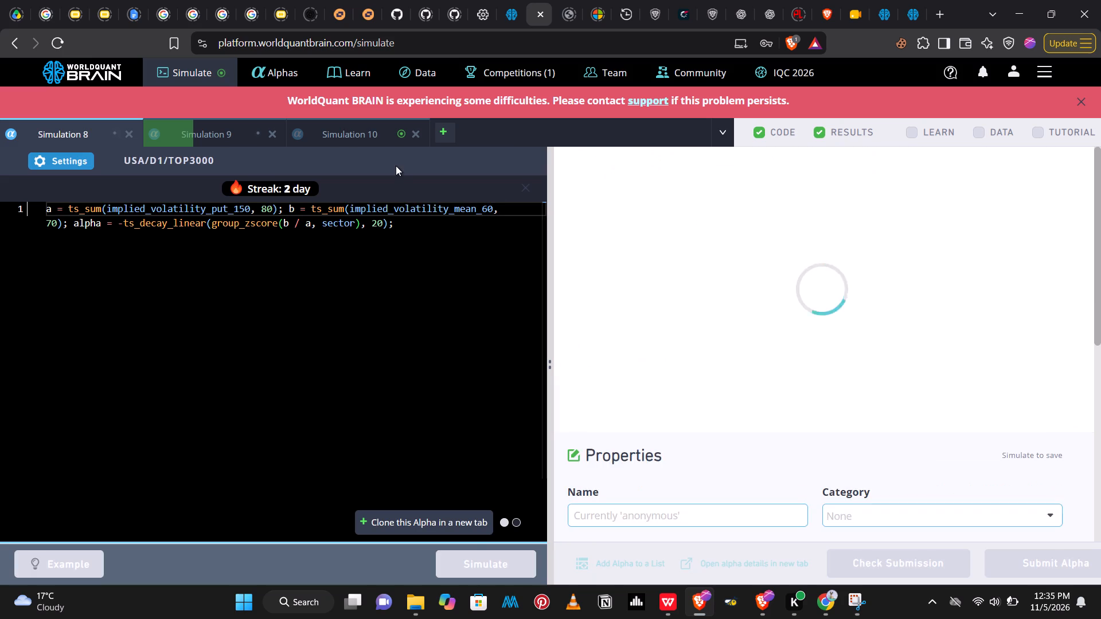
Show the test period results of Simulation 10 for the ts_delay version.
left_click(374, 134)
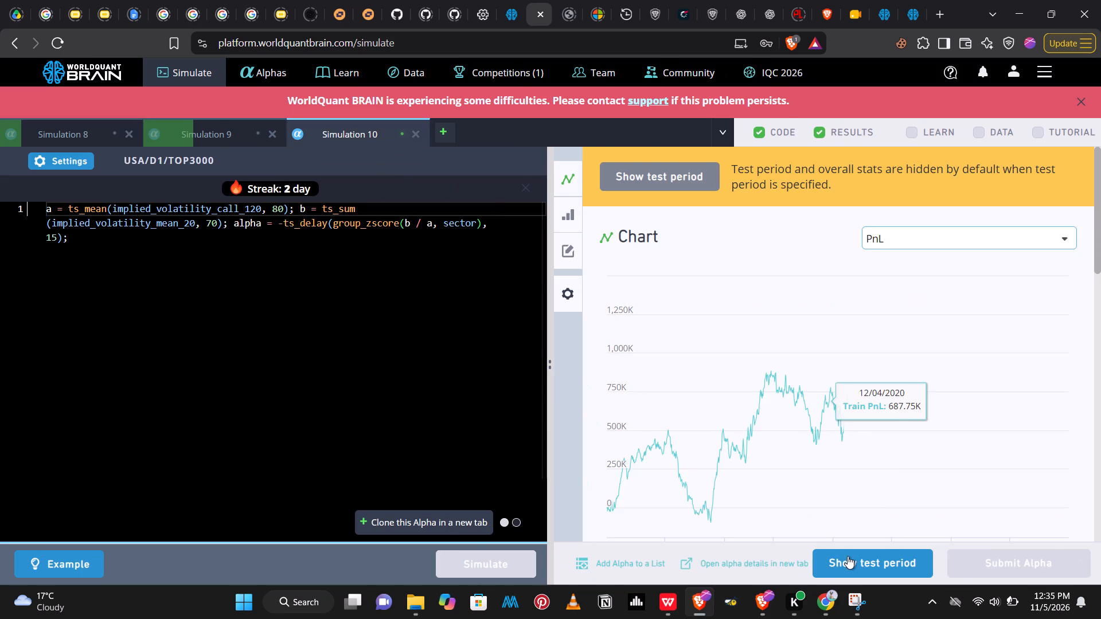
left_click(848, 561)
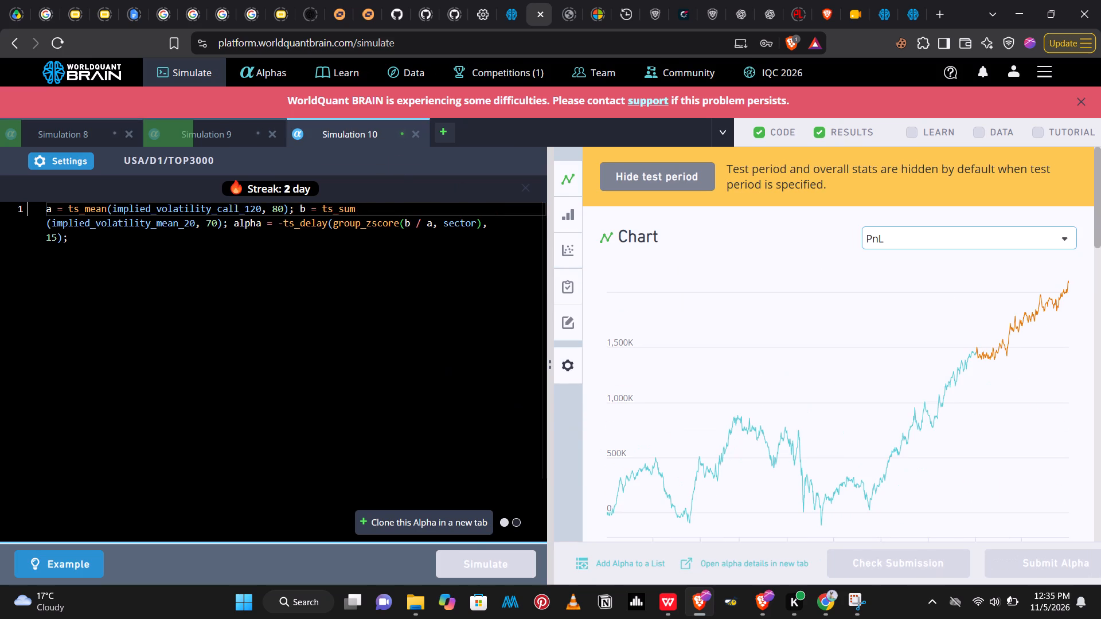
Replace ts_delay with ts_decay_linear in the alpha expression of Simulation 10.
left_click(325, 226)
key("Right")
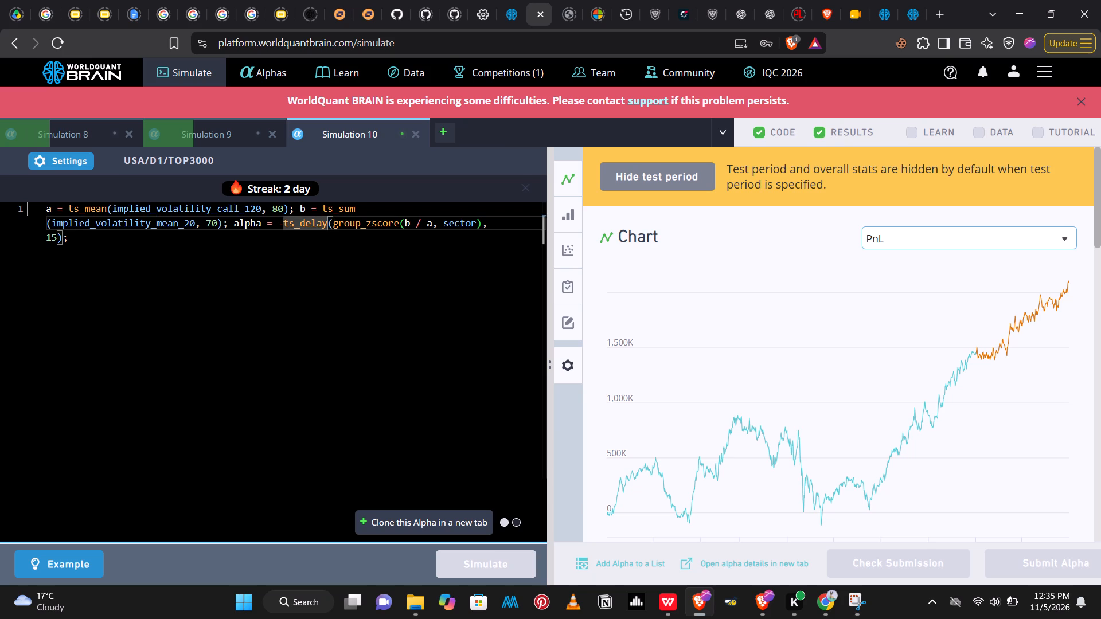
key("BackSpace")
key("BackSpace")
key("BackSpace")
key("BackSpace")
key("BackSpace")
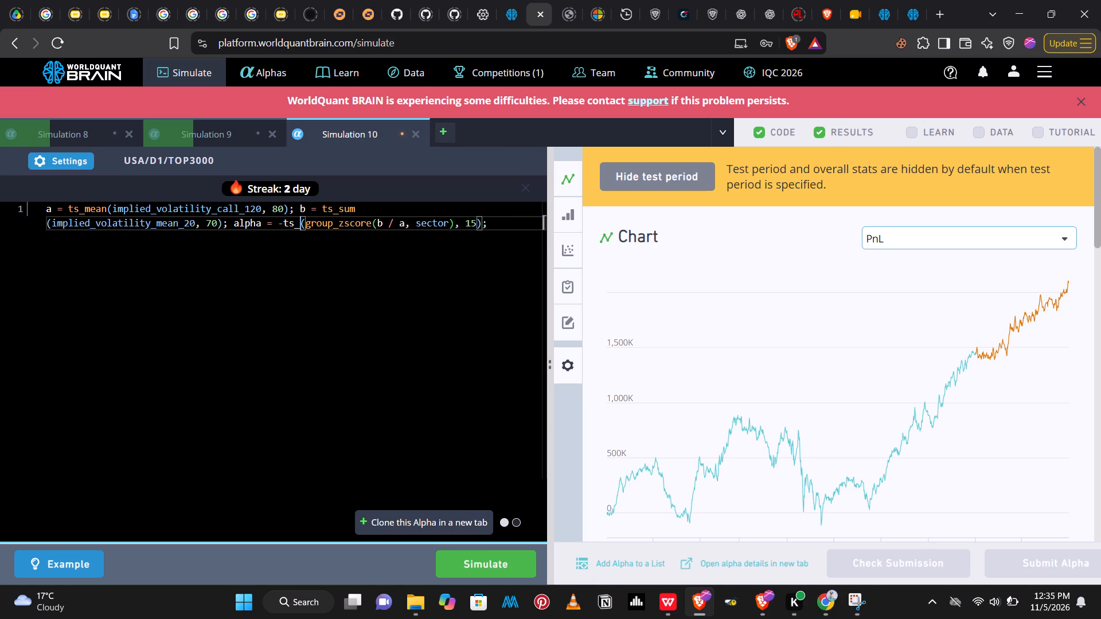
type("de")
key("space")
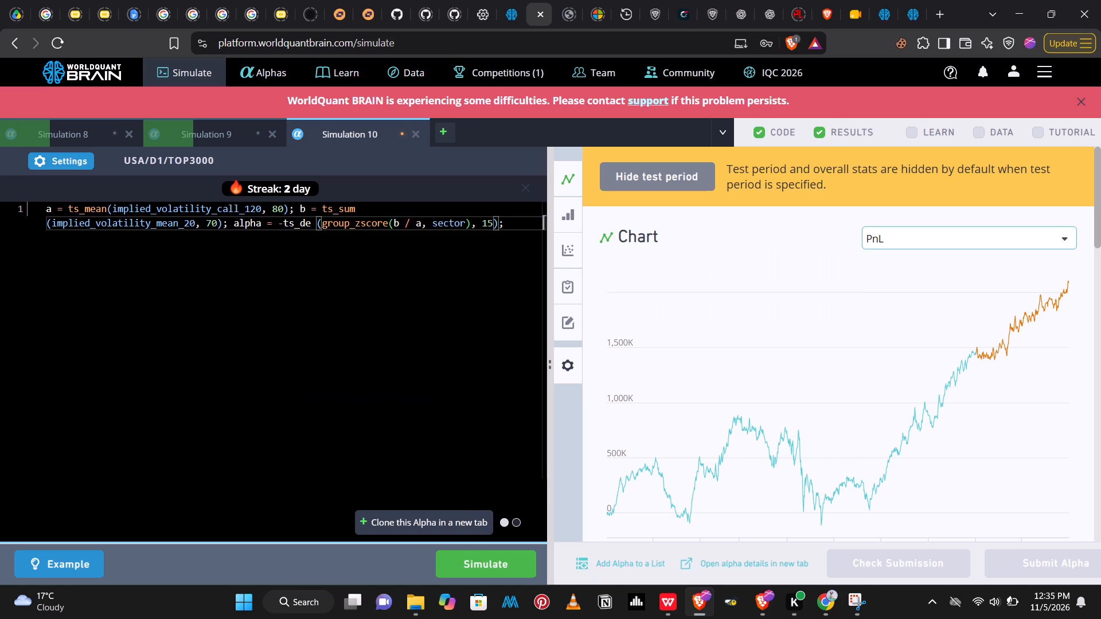
key("BackSpace")
key("c")
key("Return")
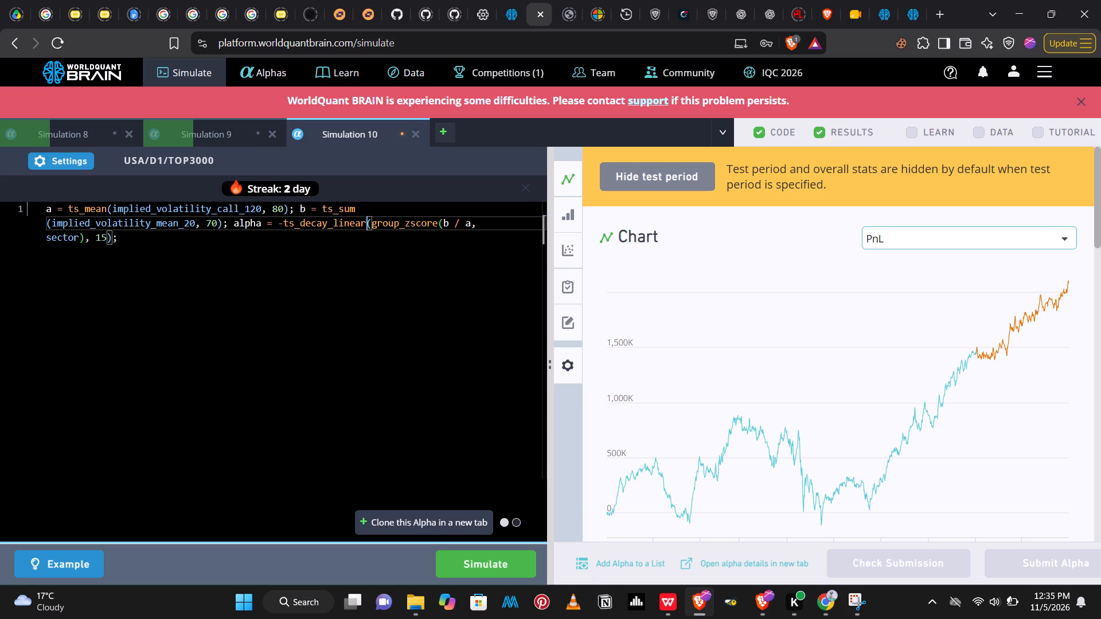
Search the data catalogue for implied_volatility_mean_20, review the available implied volatility fields, and return to the simulation editor.
left_click_drag(196, 226, 50, 226)
key("ctrl+c")
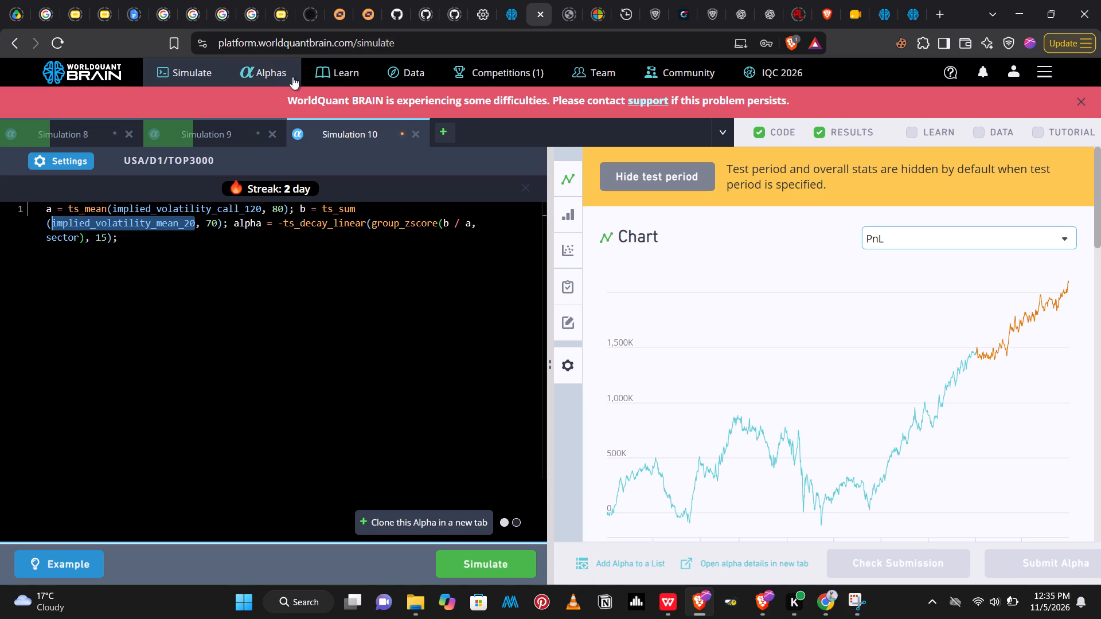
left_click(405, 76)
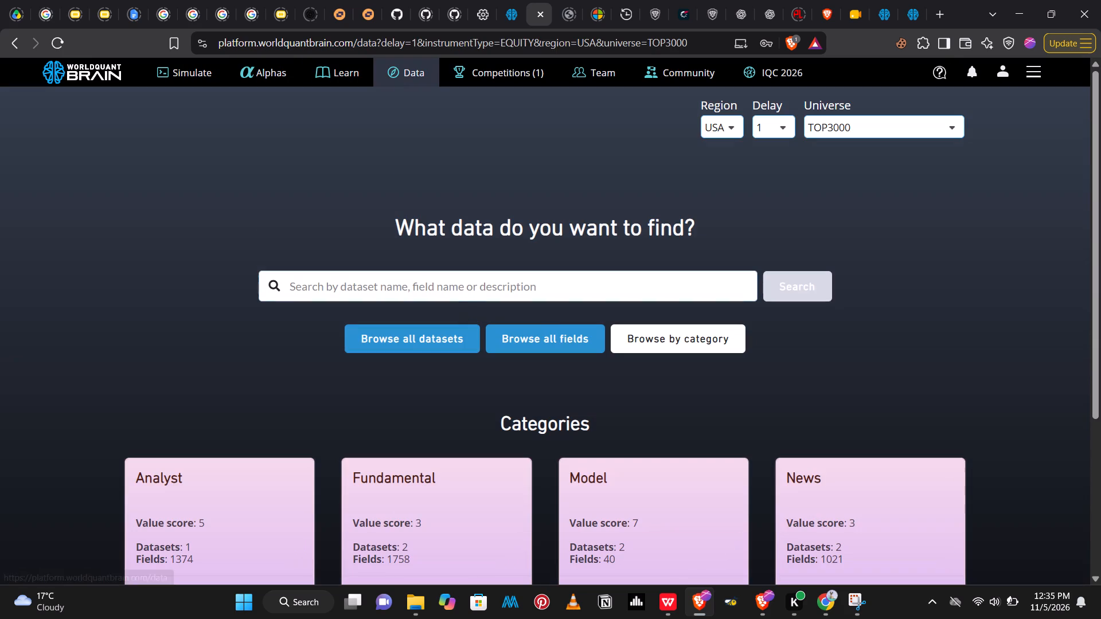
left_click(415, 284)
key("ctrl+v")
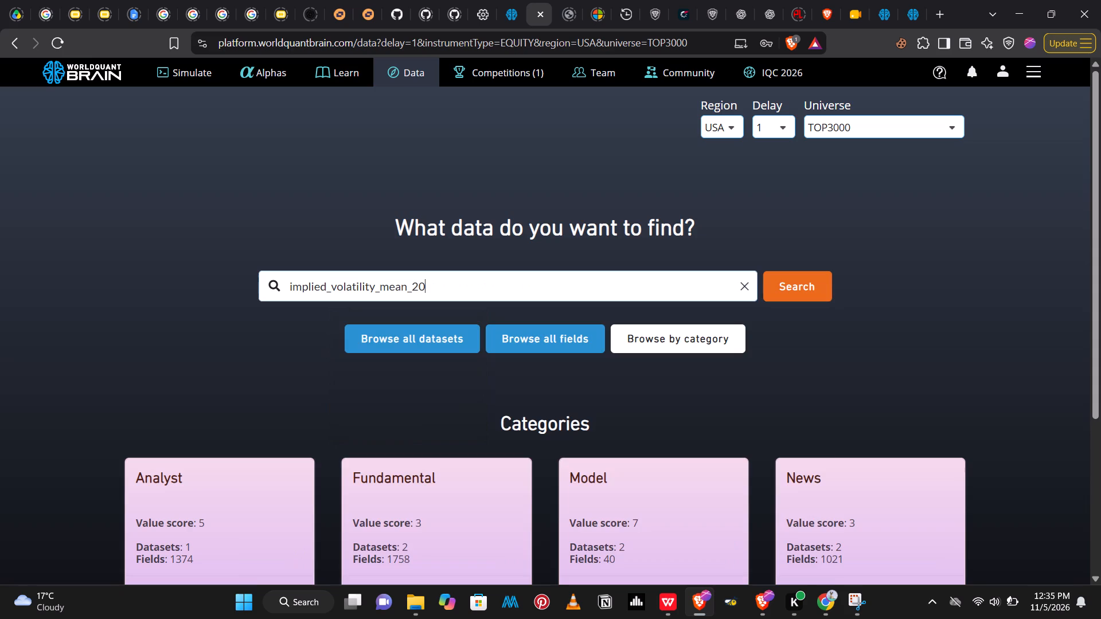
left_click(806, 287)
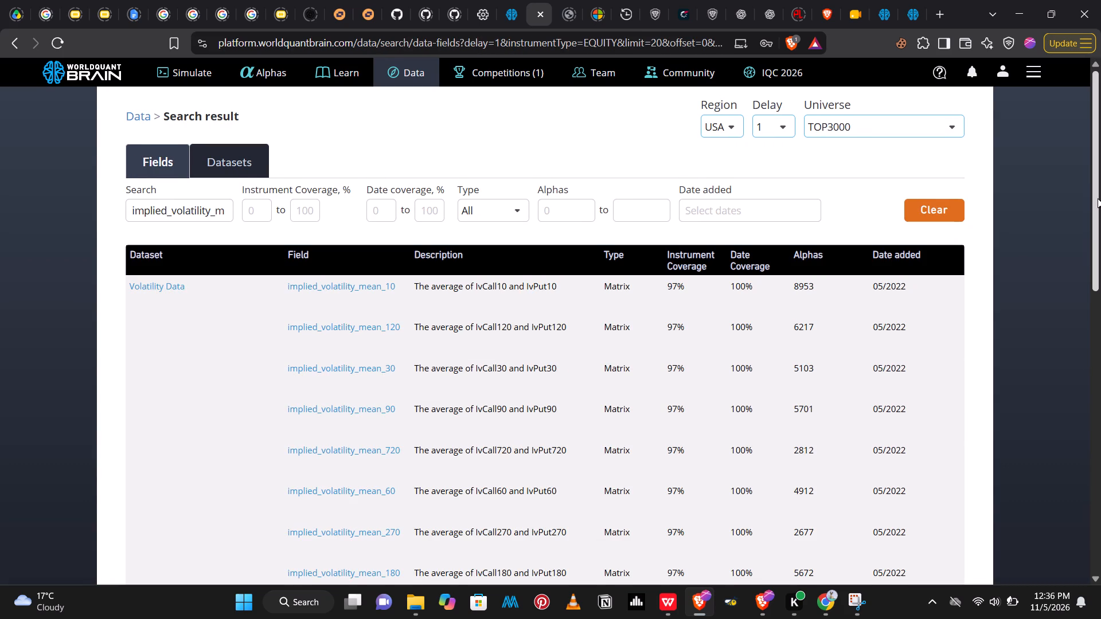
left_click_drag(1098, 198, 1100, 327)
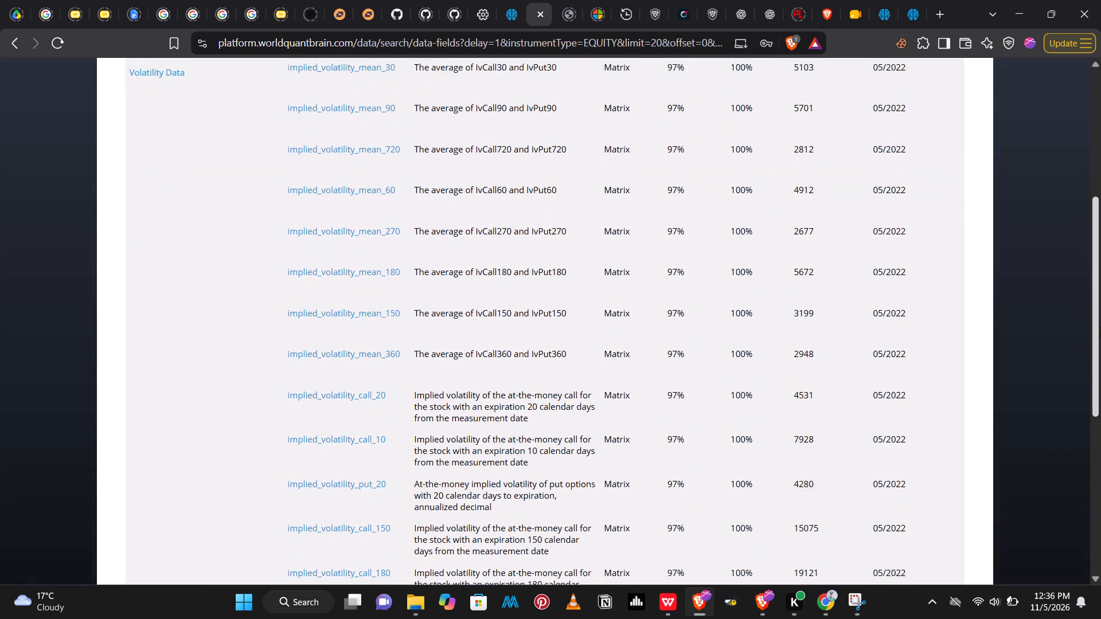
left_click_drag(1100, 327, 1100, 346)
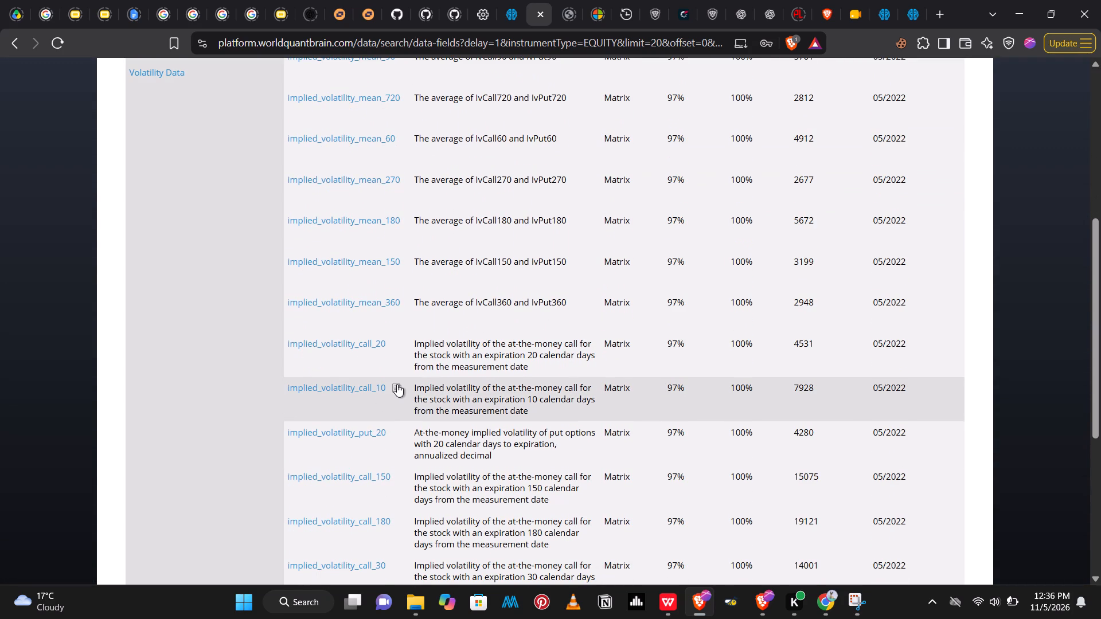
left_click(395, 345)
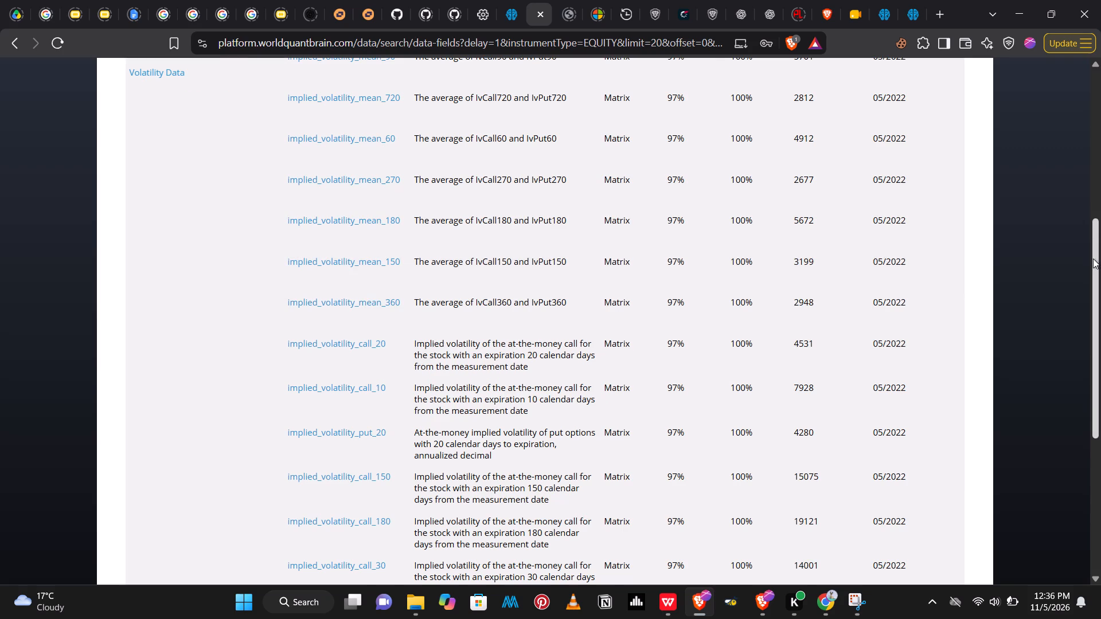
left_click_drag(1094, 259, 1075, 71)
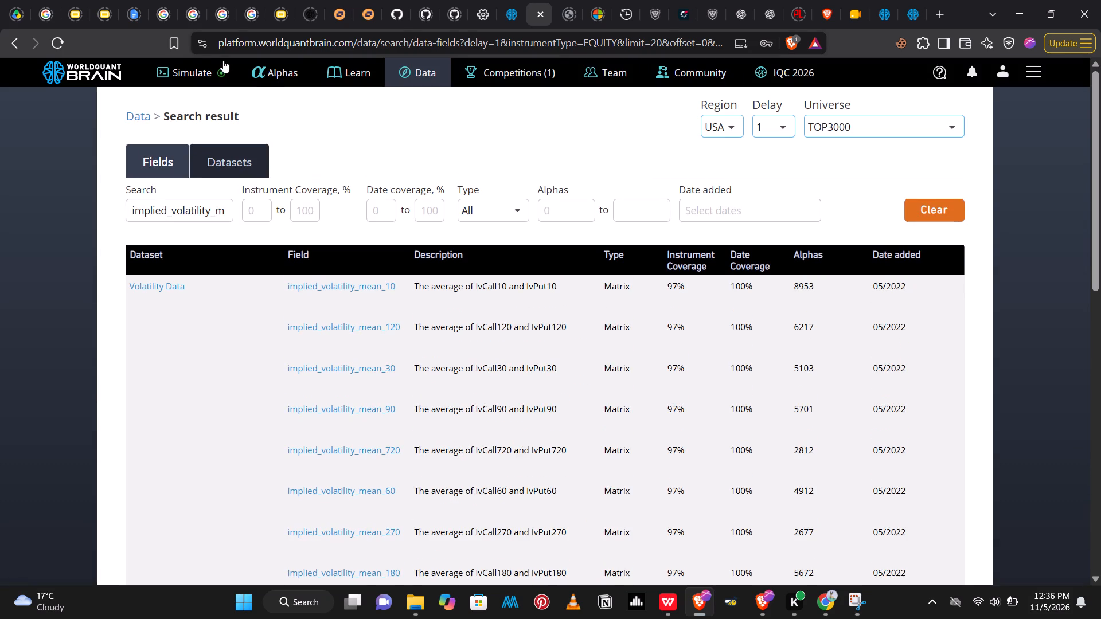
left_click(194, 64)
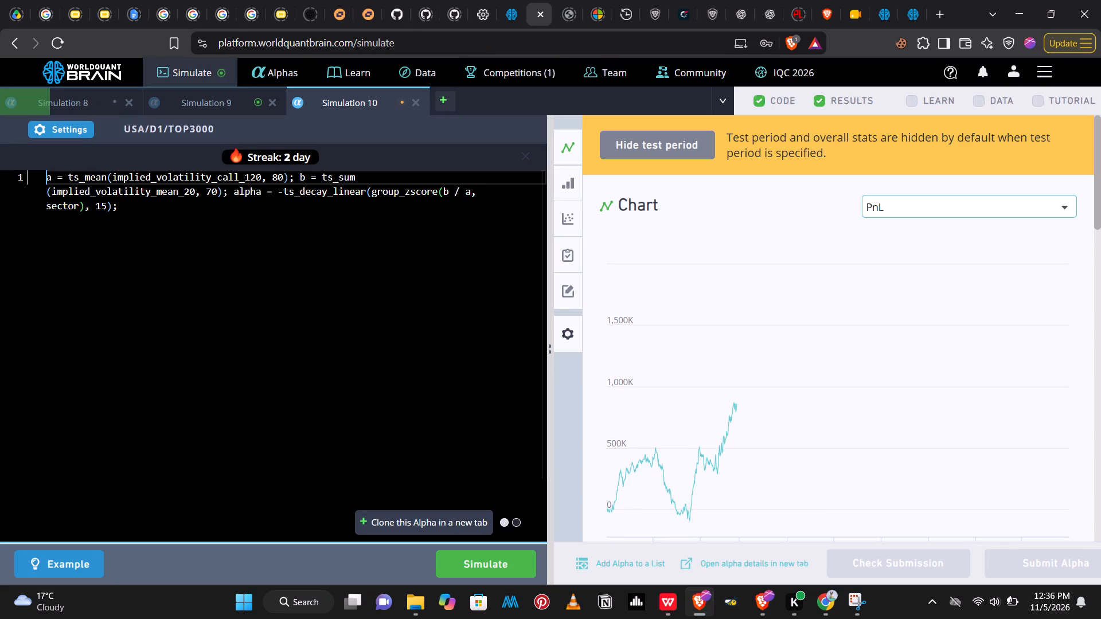
Change the data field in Simulation 10's b expression to implied_volatility_call_30 and run the simulation.
left_click(176, 193)
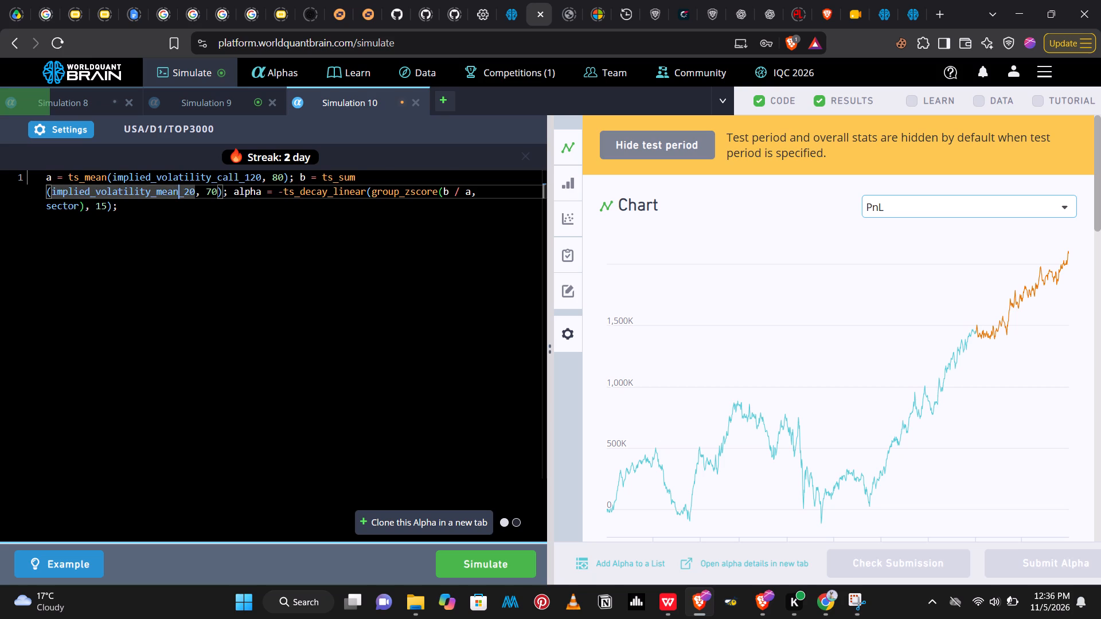
key("BackSpace")
key("BackSpace")
key("BackSpace")
key("BackSpace")
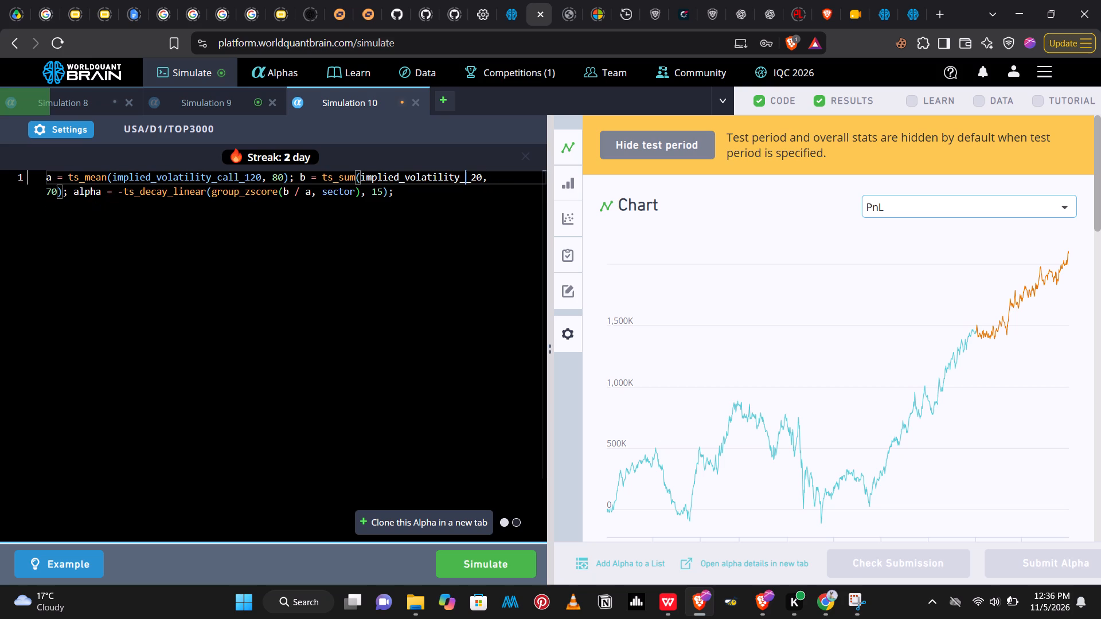
type("call")
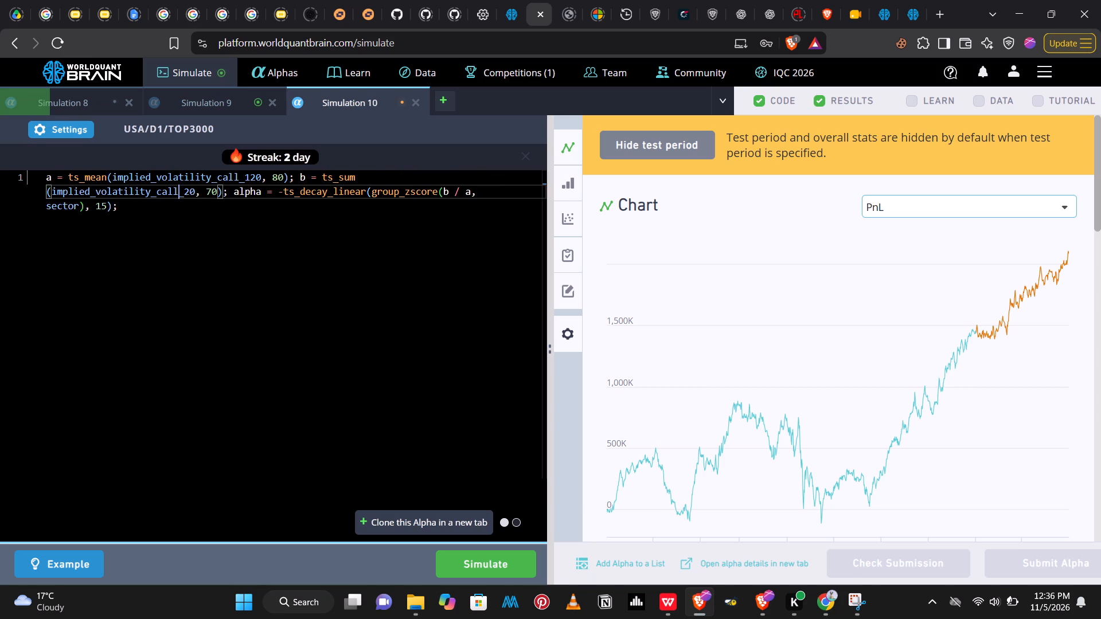
left_click(192, 196)
left_click(190, 197)
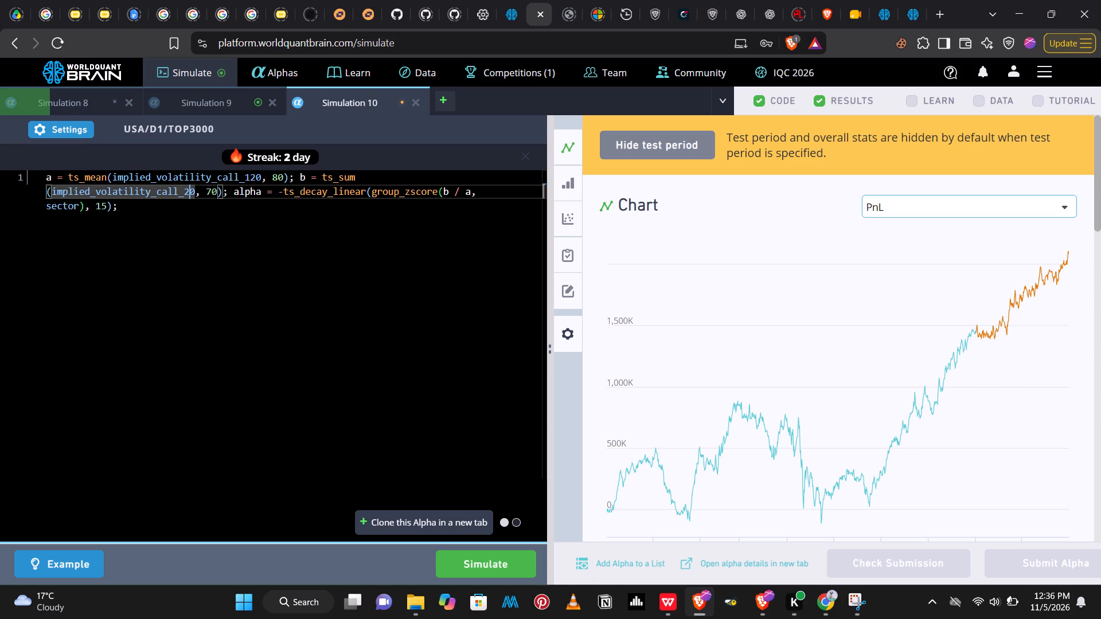
key("BackSpace")
key("3")
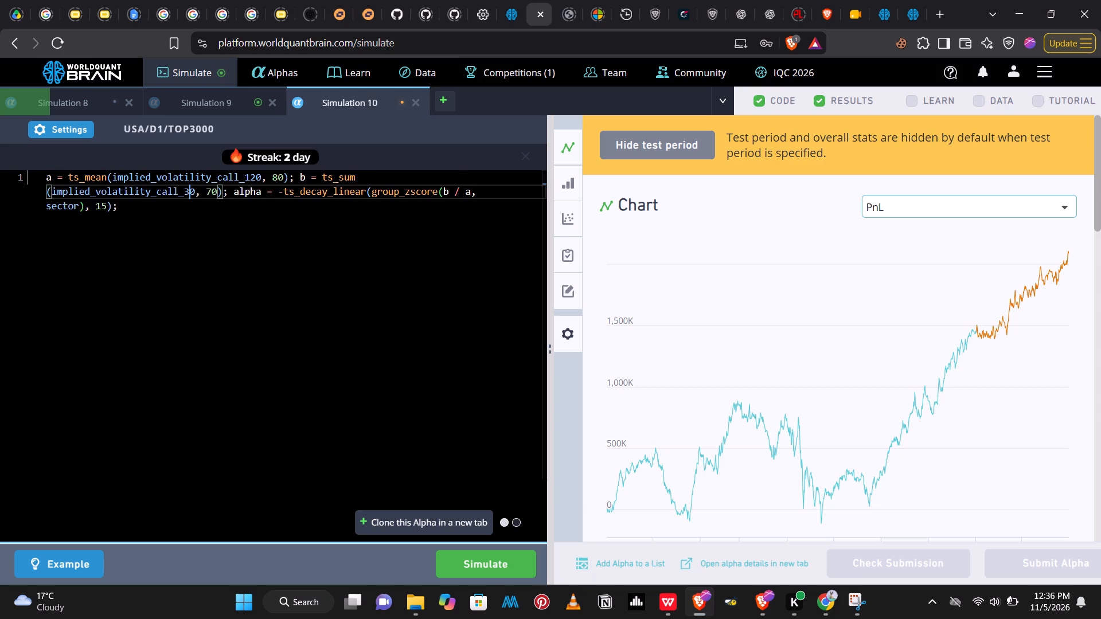
left_click(469, 568)
Show the test period results of Simulation 8.
left_click(80, 100)
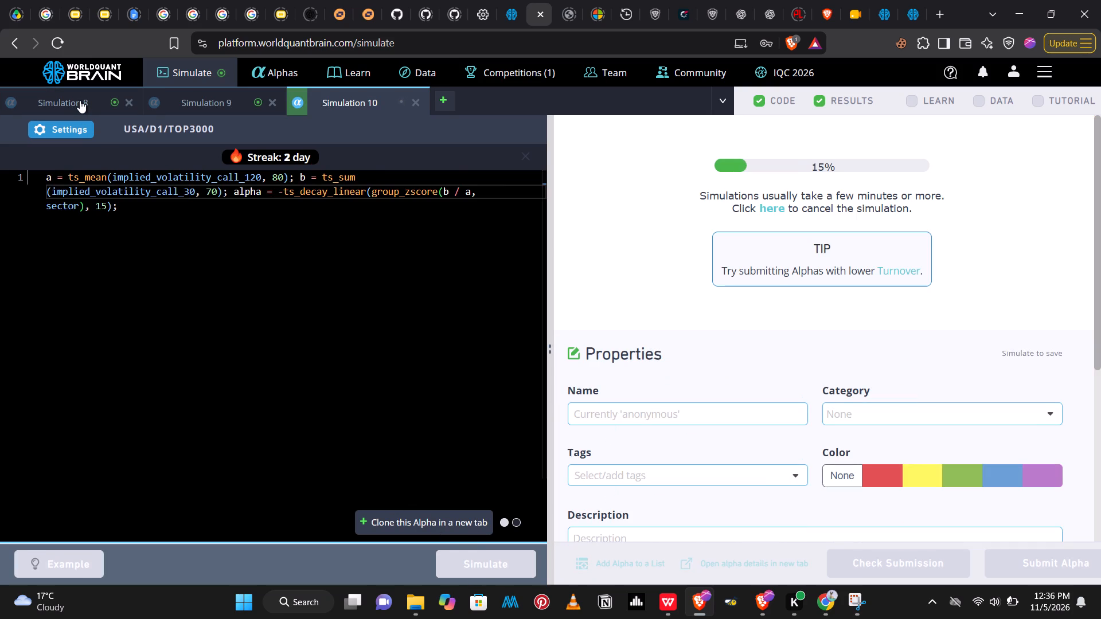
left_click(857, 570)
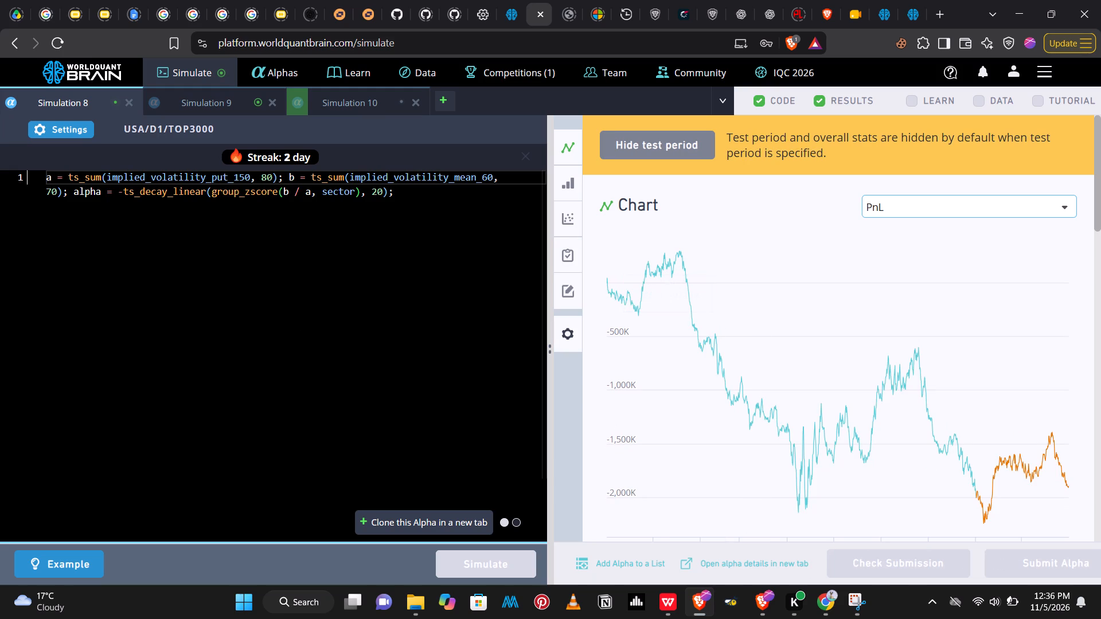
Change the data field in Simulation 8's a expression to implied_volatility_call_180.
left_click(225, 179)
key("BackSpace")
key("BackSpace")
key("BackSpace")
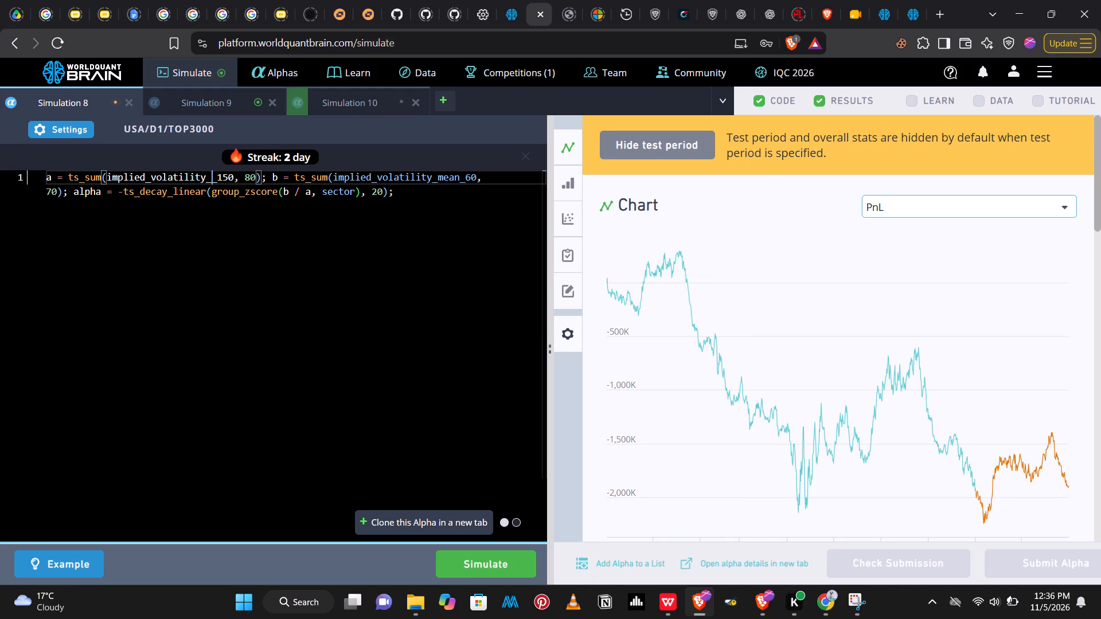
type("call")
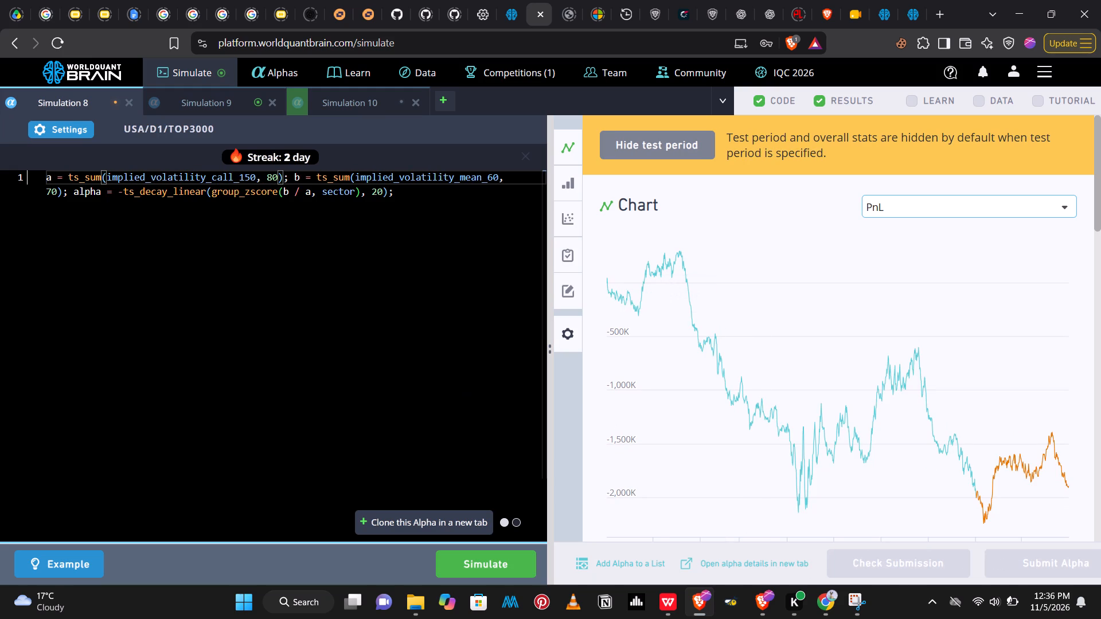
key("Right")
key("Right")
key("Right")
key("BackSpace")
key("BackSpace")
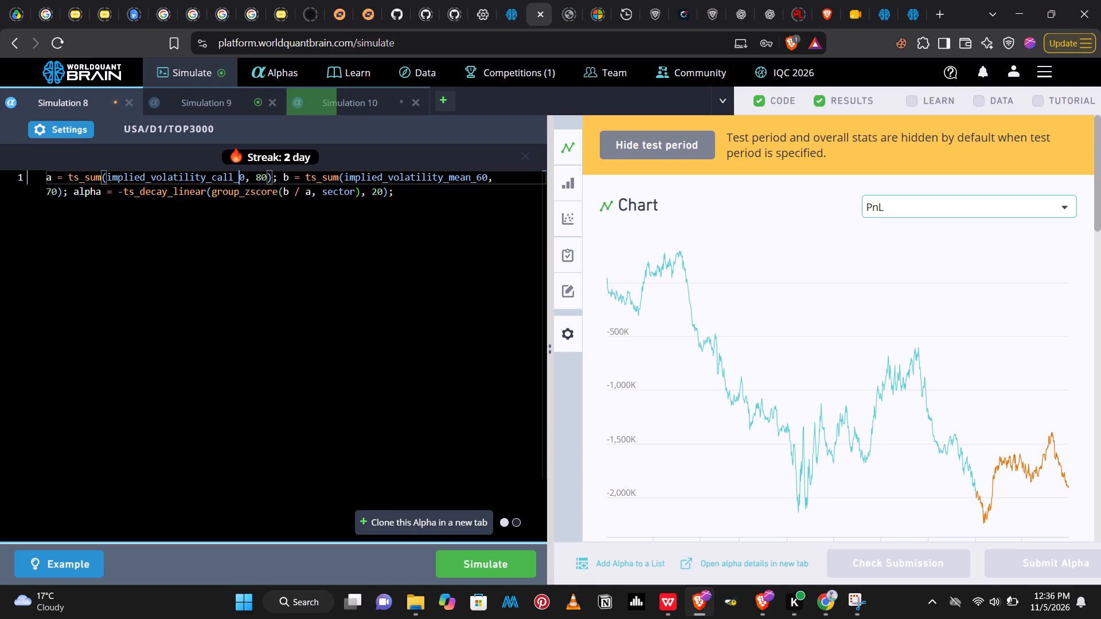
type("18")
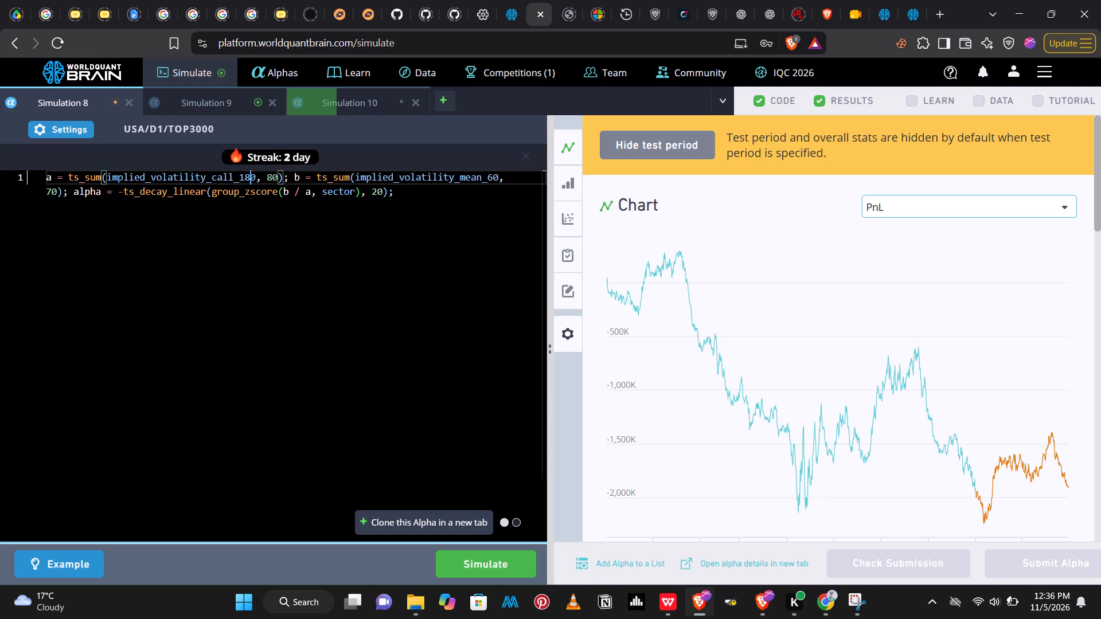
Change the data field in Simulation 8's b expression to implied_volatility_call_60 and run the simulation.
left_click(480, 179)
key("BackSpace")
key("BackSpace")
key("BackSpace")
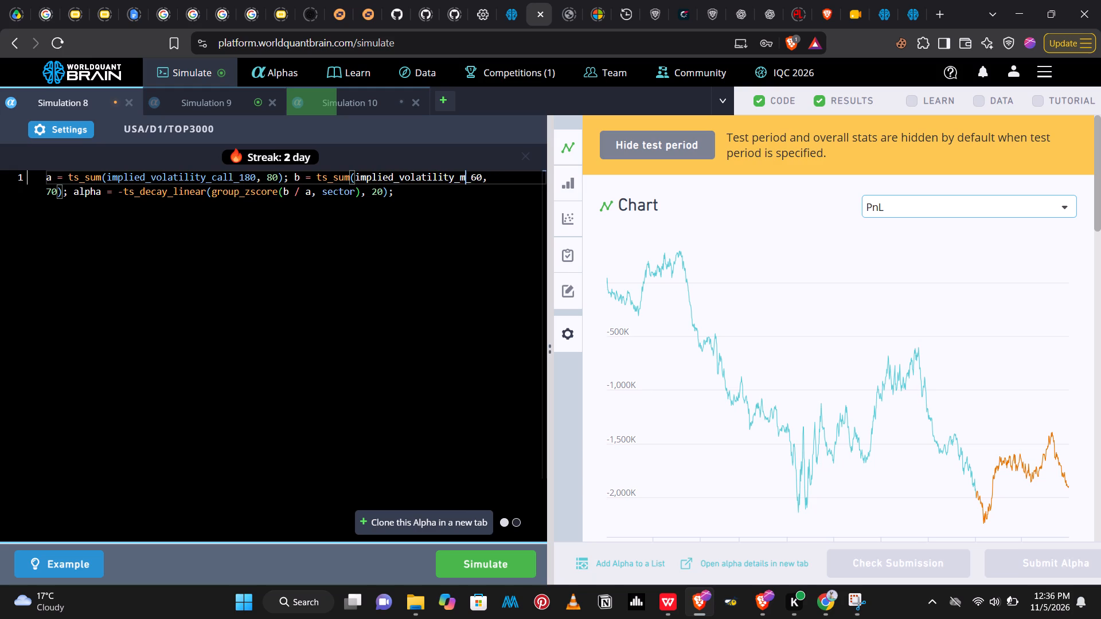
key("BackSpace")
type("call")
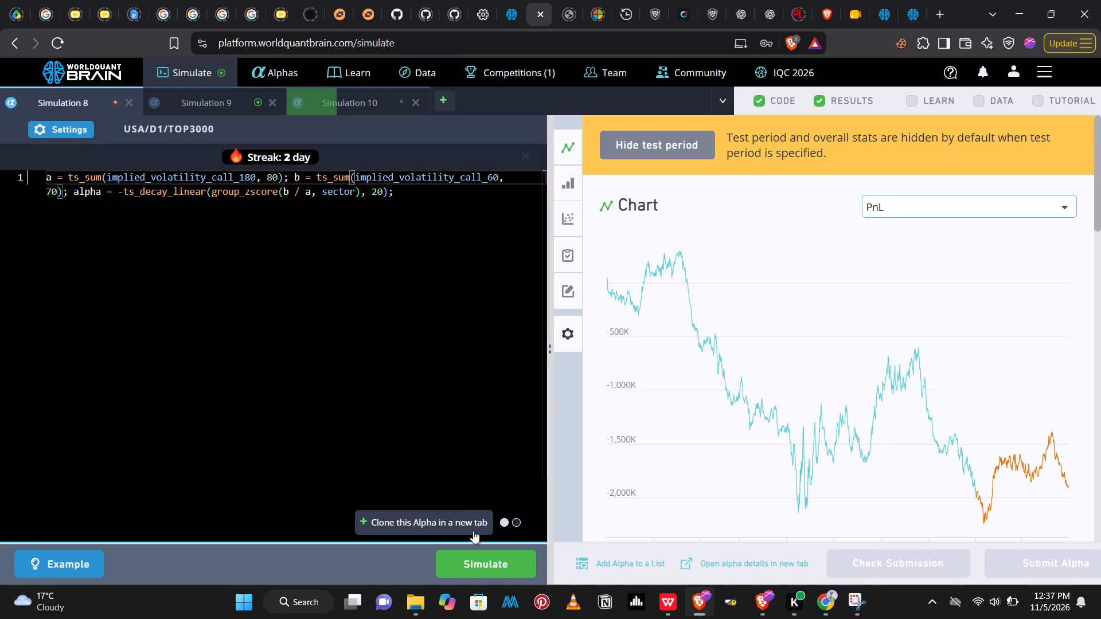
left_click(478, 560)
Change the data field in Simulation 9's a expression to implied_volatility_call_270.
left_click(214, 104)
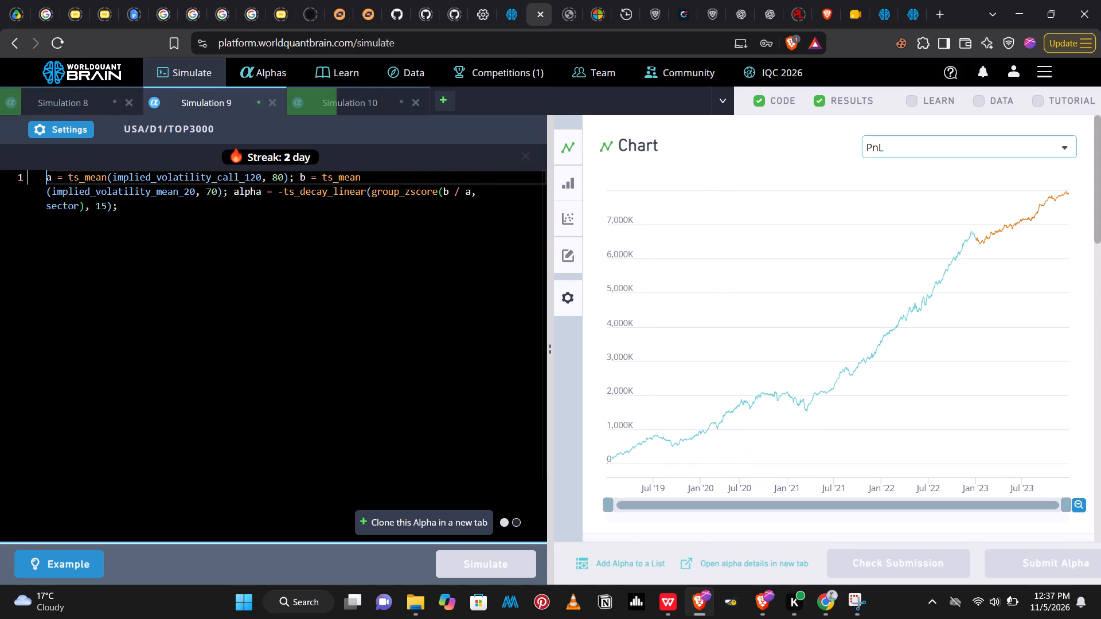
left_click(255, 178)
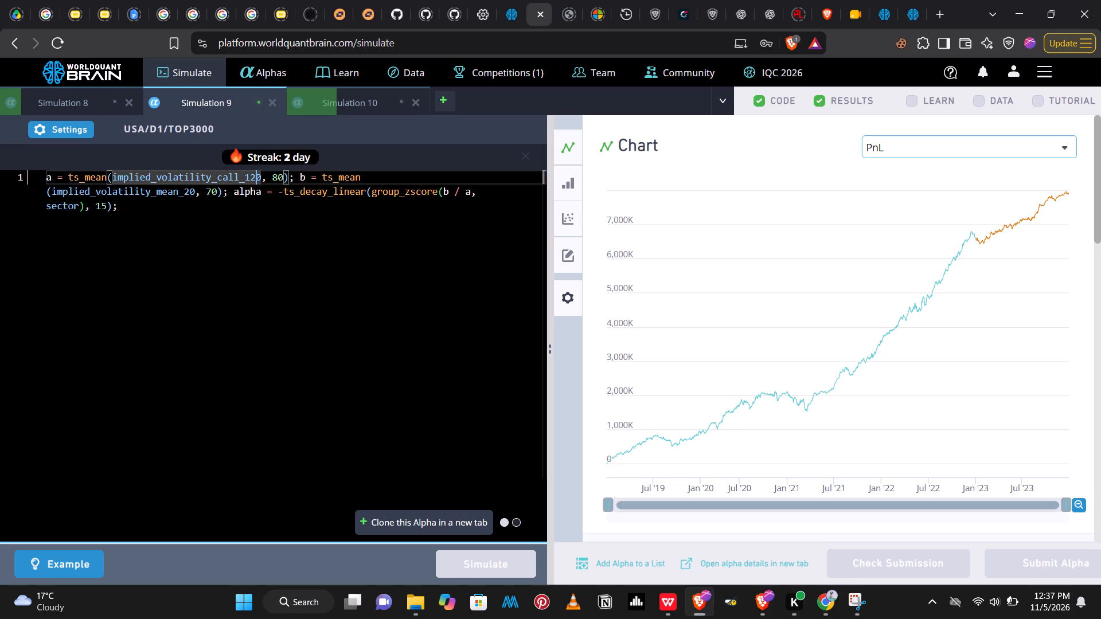
key("BackSpace")
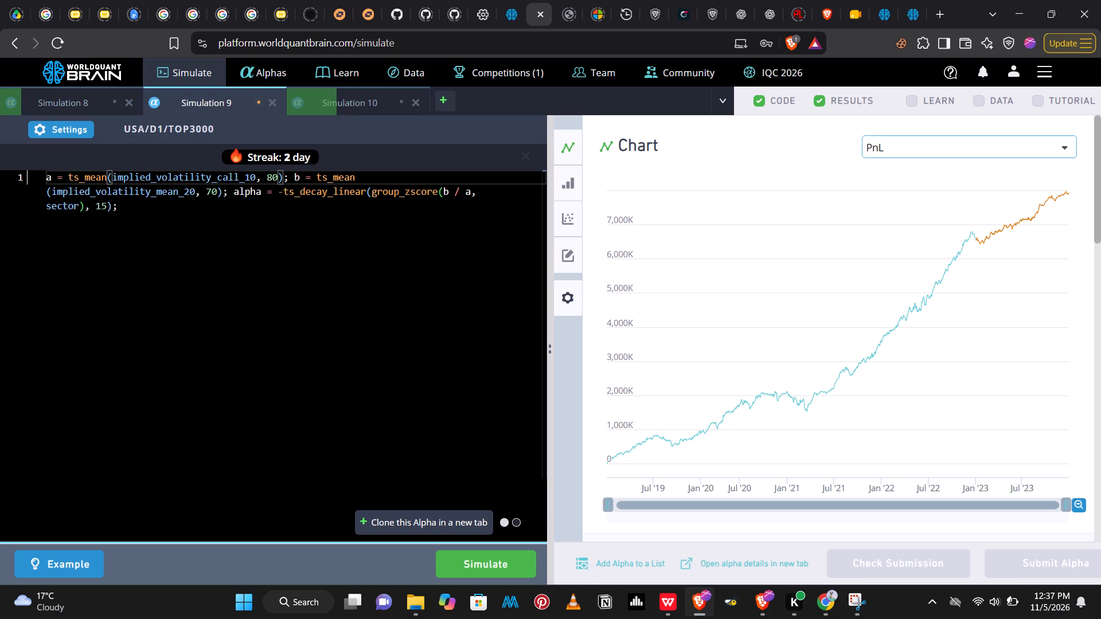
key("BackSpace")
key("2")
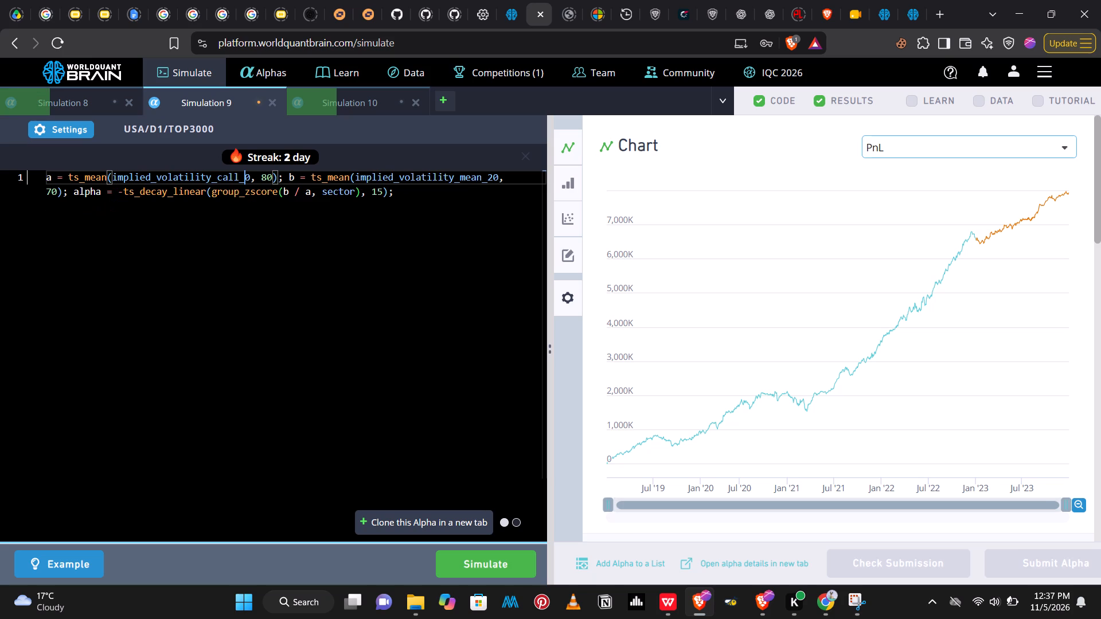
key("7")
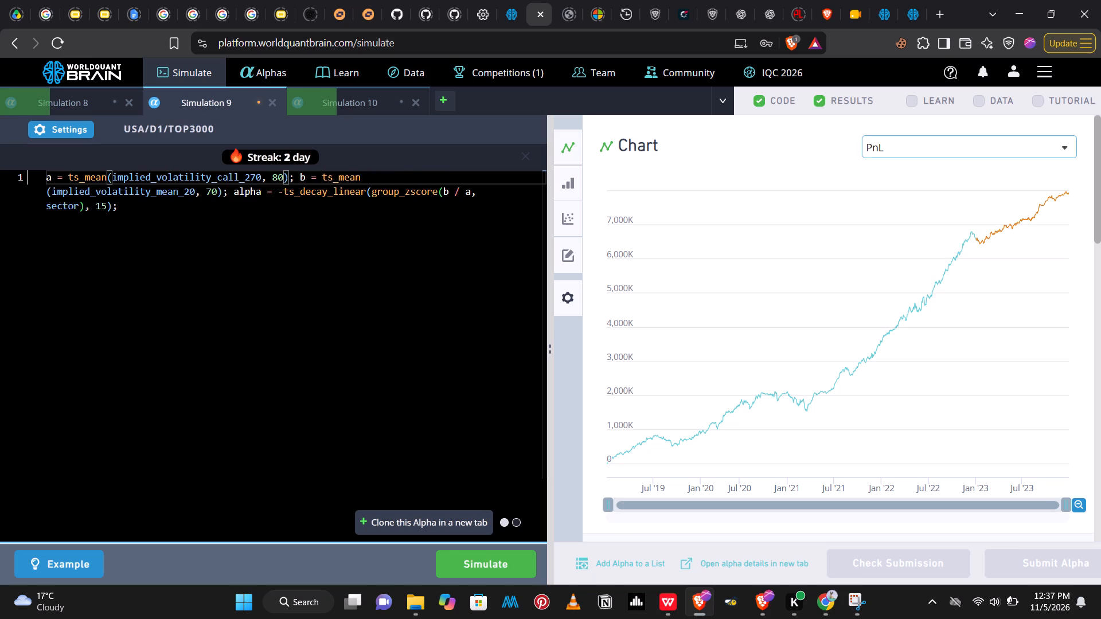
Change the data field in Simulation 9's b expression to implied_volatility_mean_60.
left_click(192, 197)
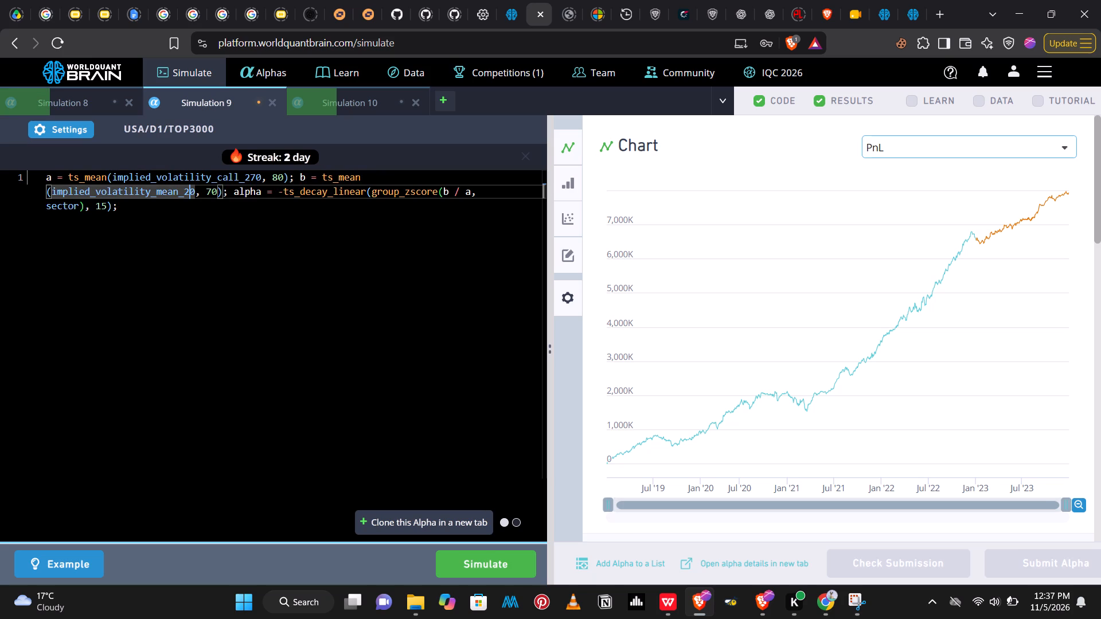
key("BackSpace")
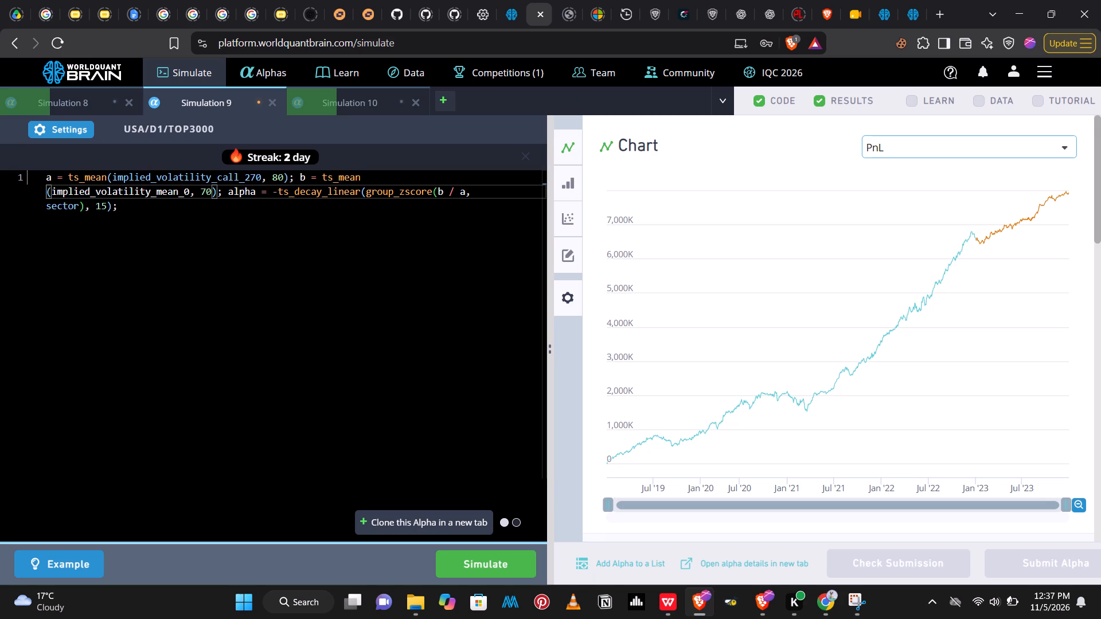
key("6")
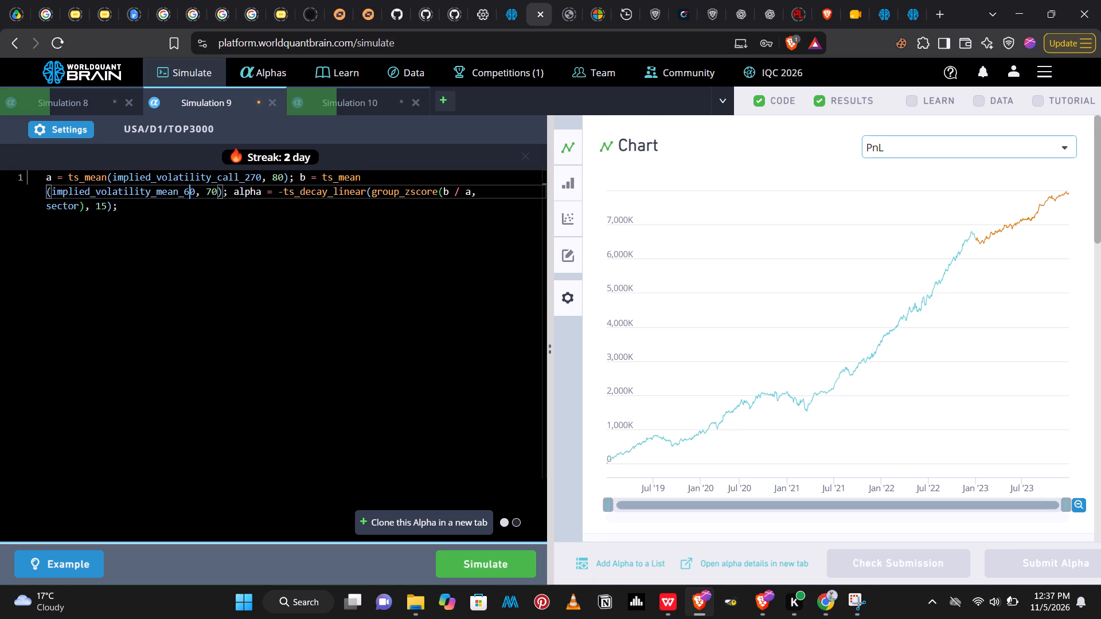
Set the ts_mean lookback in Simulation 9's a expression to 100 and run the simulation.
left_click(277, 180)
key("BackSpace")
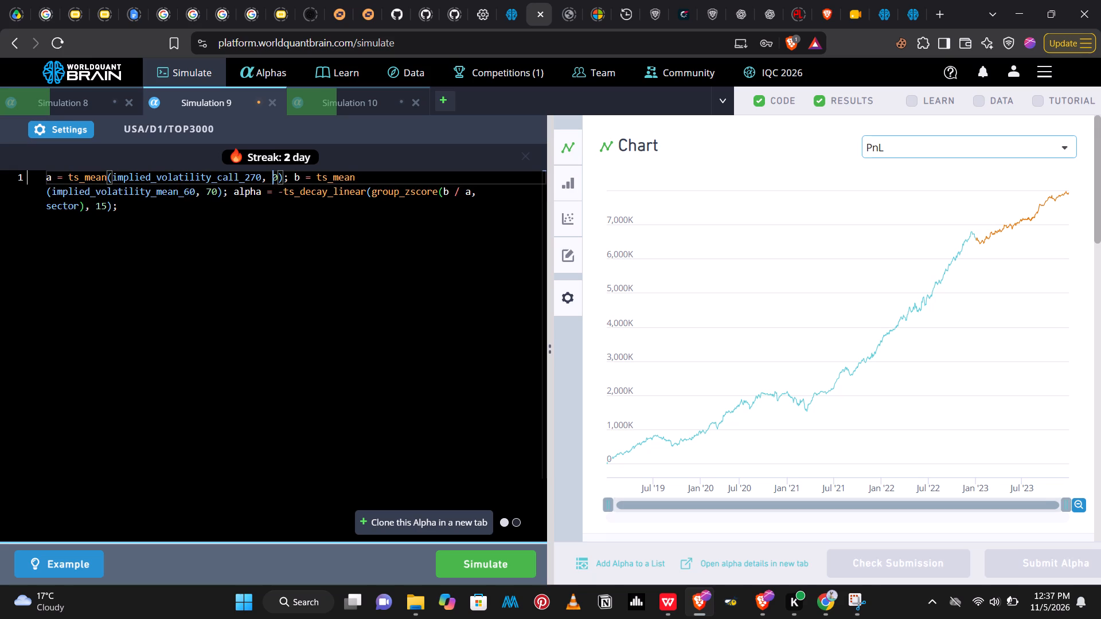
type("10")
left_click(497, 565)
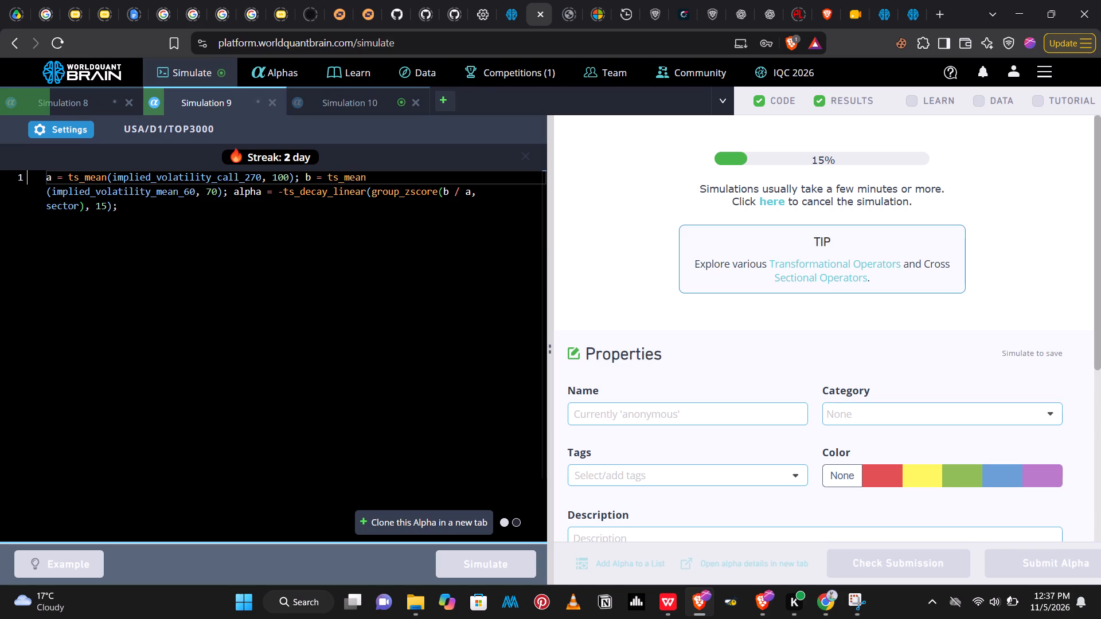
Show the test period results of Simulation 10.
left_click(358, 108)
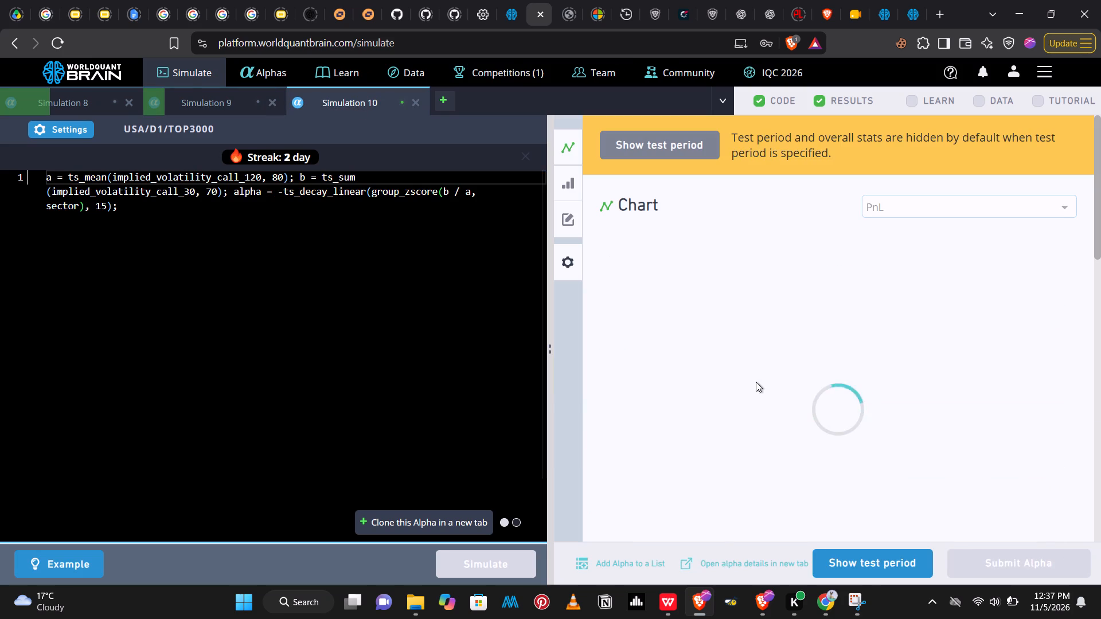
left_click(856, 561)
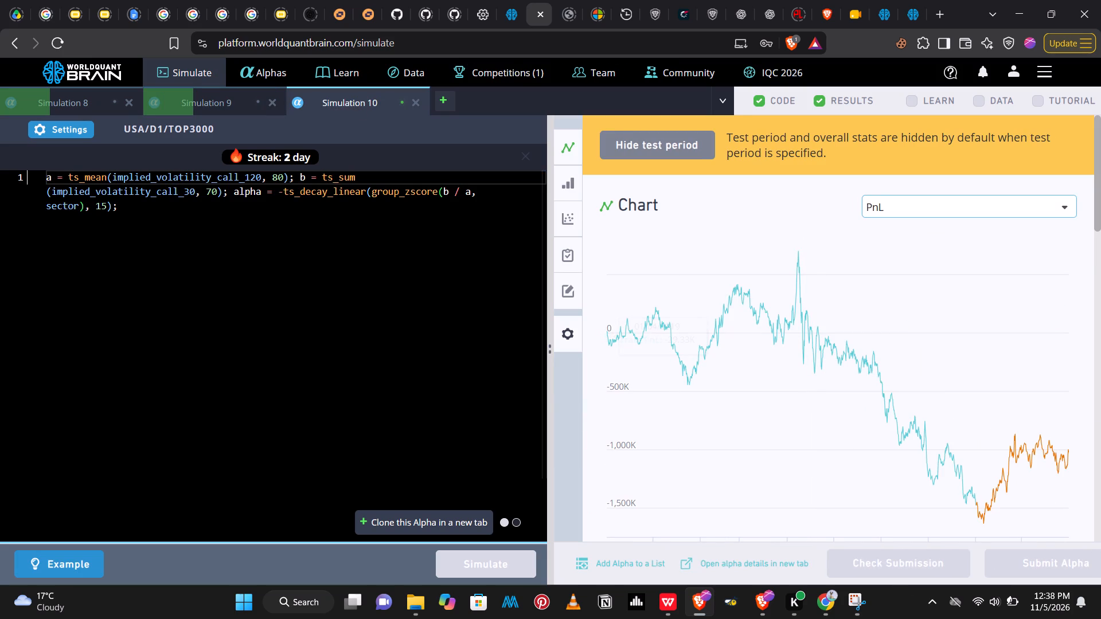
Change the data field in Simulation 10's a expression to implied_volatility_mean_120 and run the simulation.
left_click(236, 176)
key("Right")
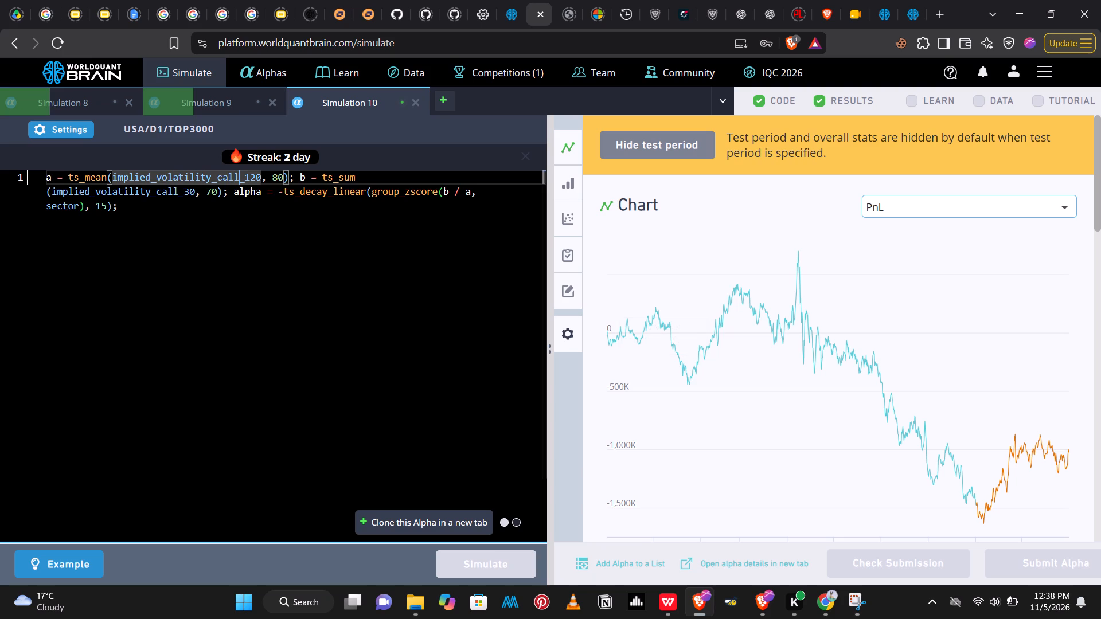
key("BackSpace")
key("BackSpace")
key("BackSpace")
key("BackSpace")
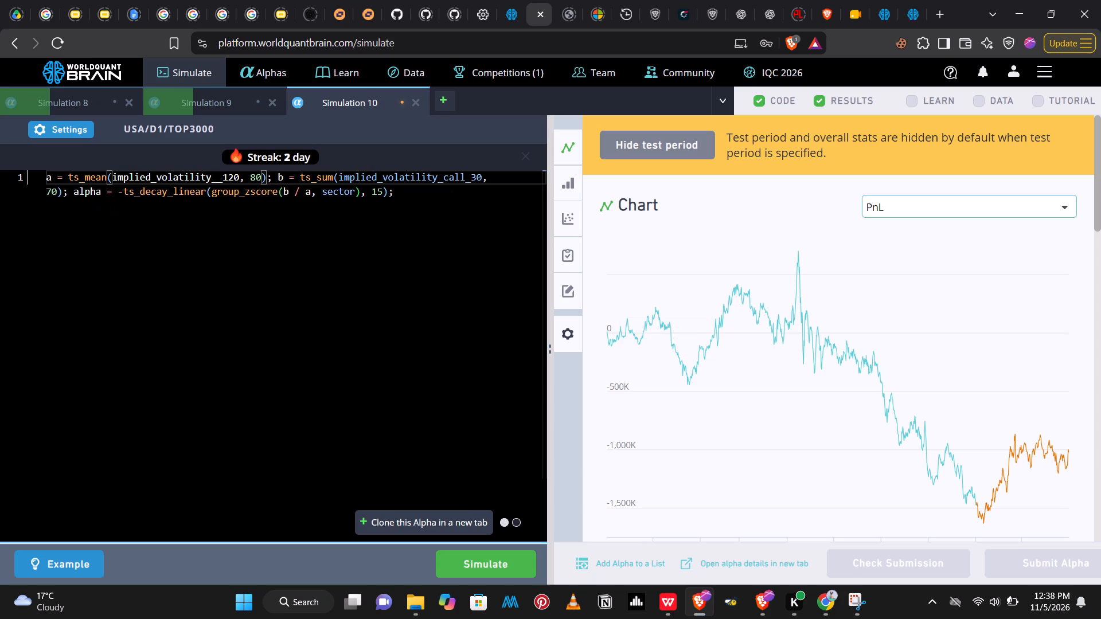
type("mean")
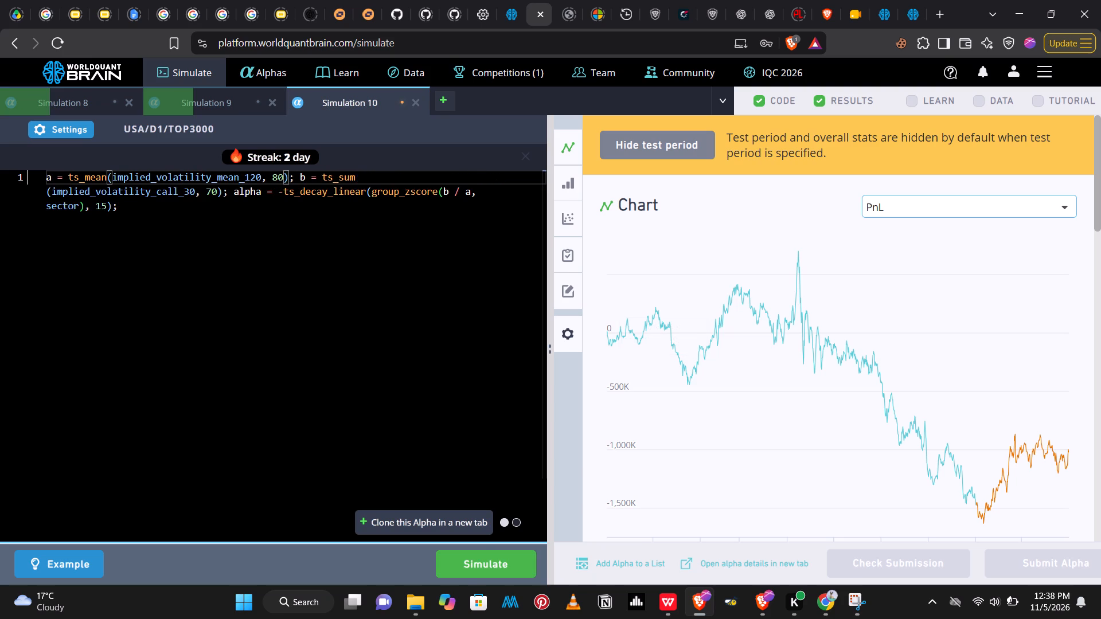
left_click(473, 562)
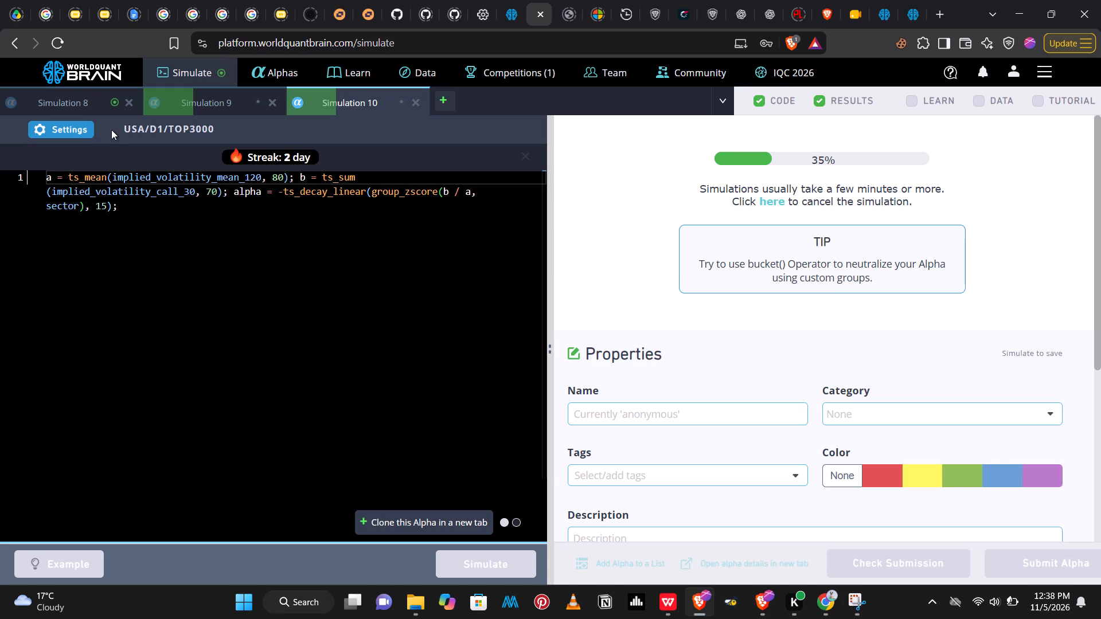
Show the test period results of Simulation 8.
left_click(68, 104)
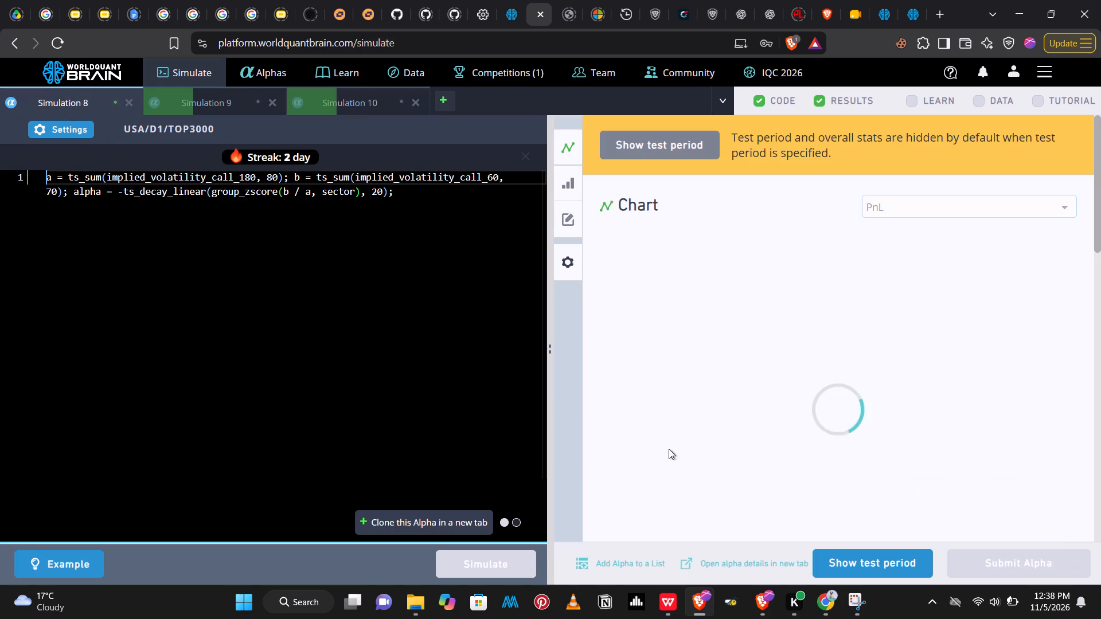
left_click(877, 553)
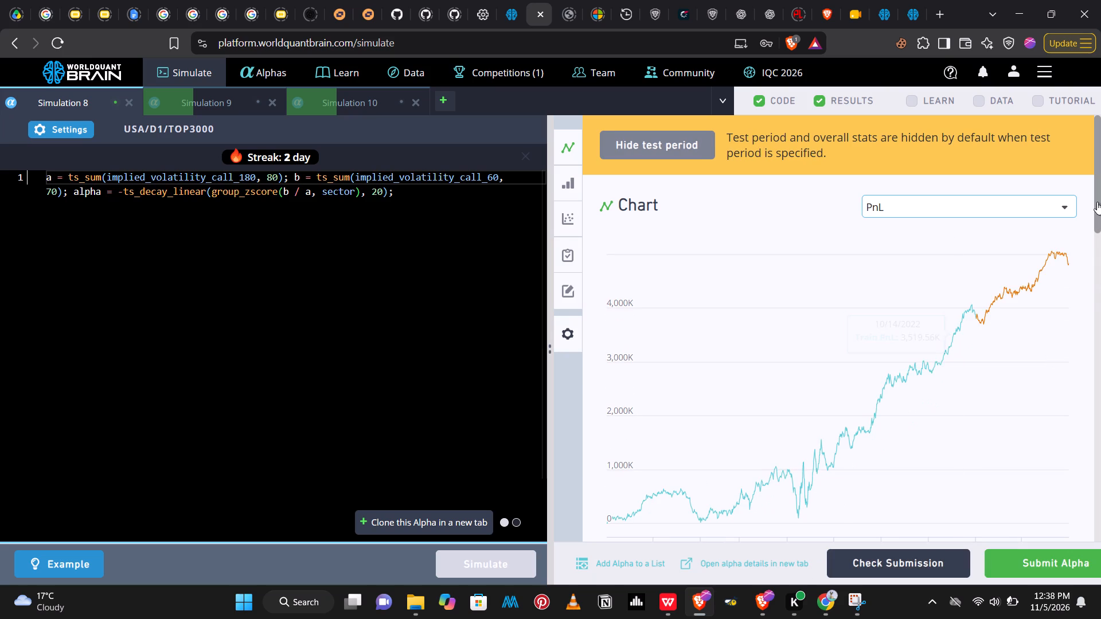
Run the self-correlation check for Simulation 8's alpha.
left_click_drag(1098, 199, 1099, 381)
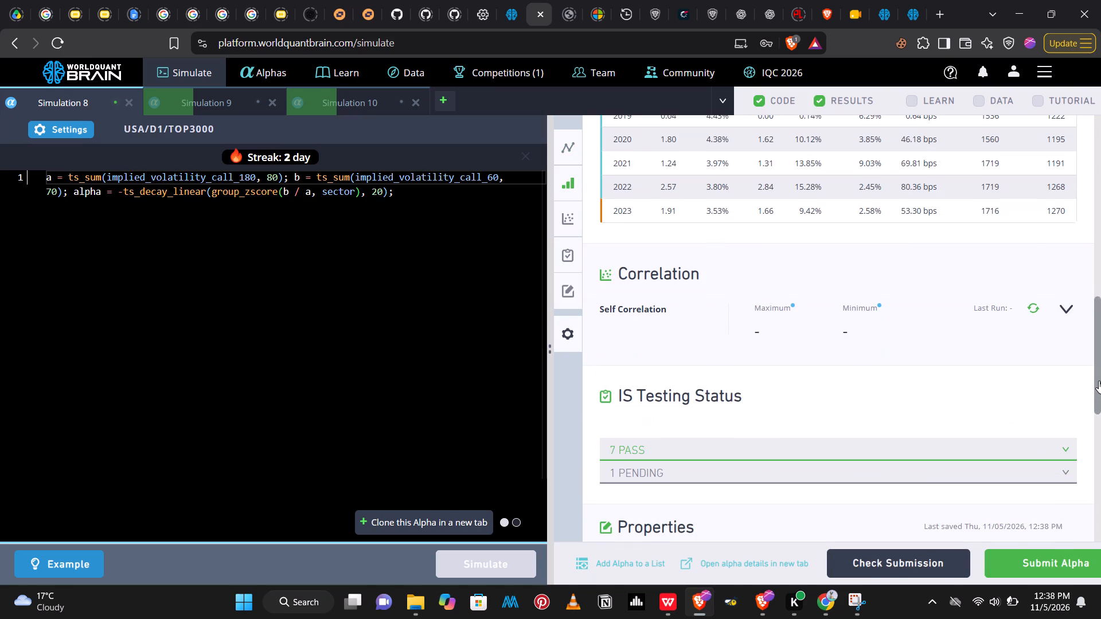
left_click_drag(1099, 381, 1099, 393)
left_click(1026, 258)
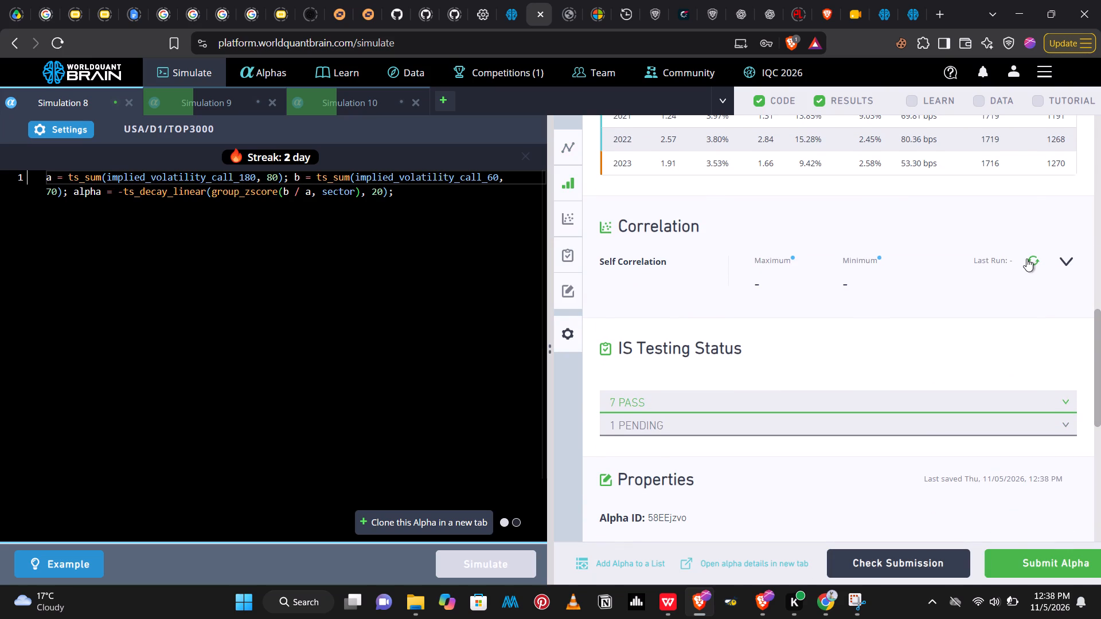
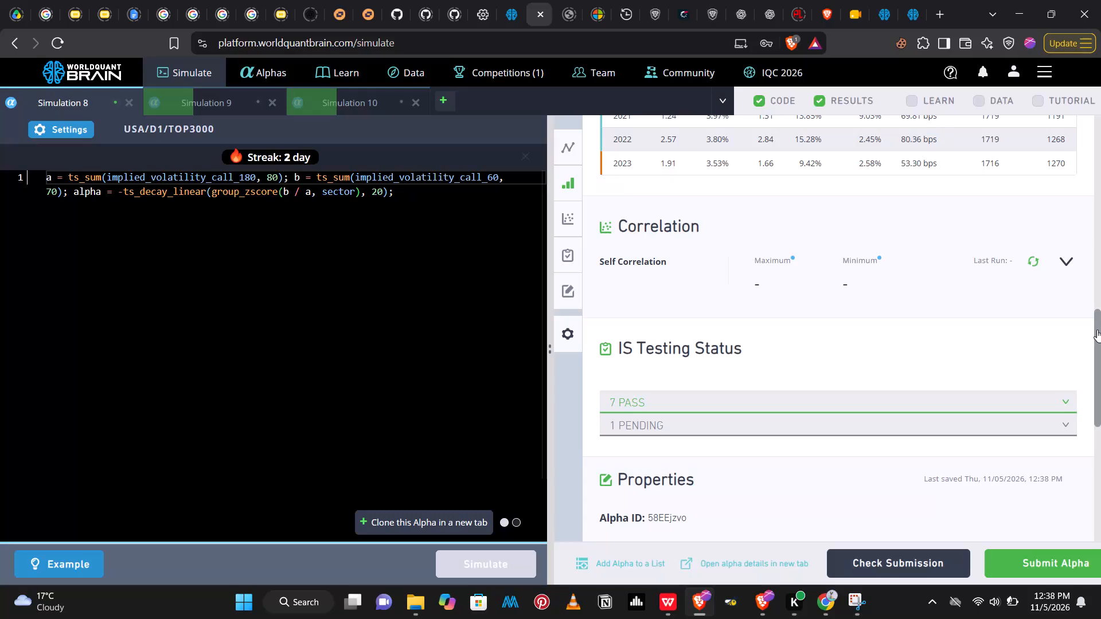
Review the self-correlation result and the IS Summary table of Simulation 8.
left_click_drag(1099, 335, 1100, 327)
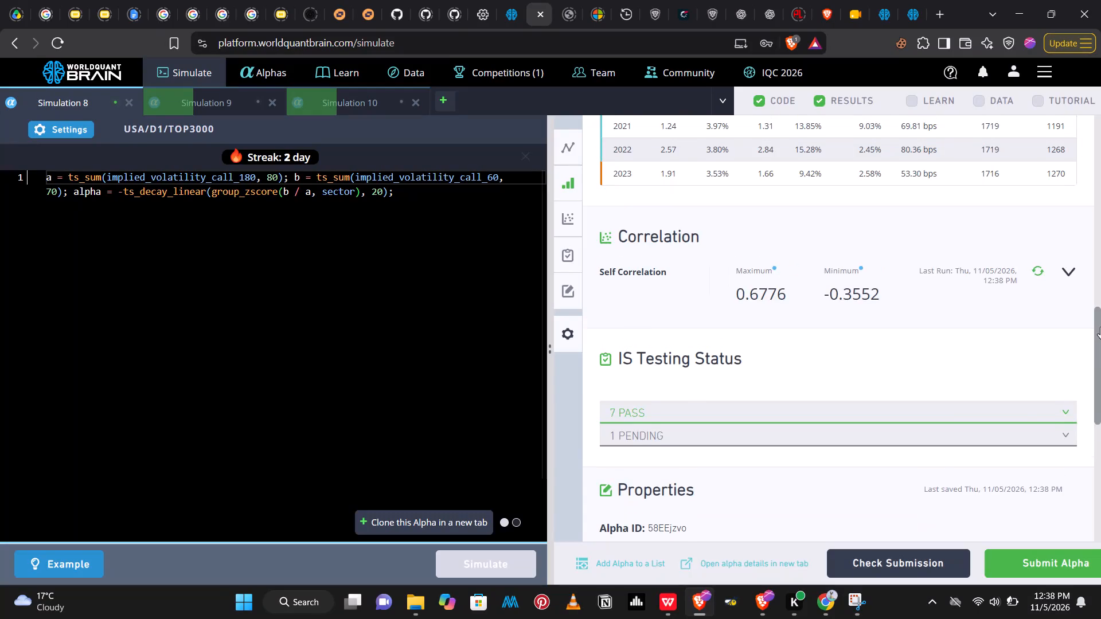
left_click_drag(1100, 327, 1093, 288)
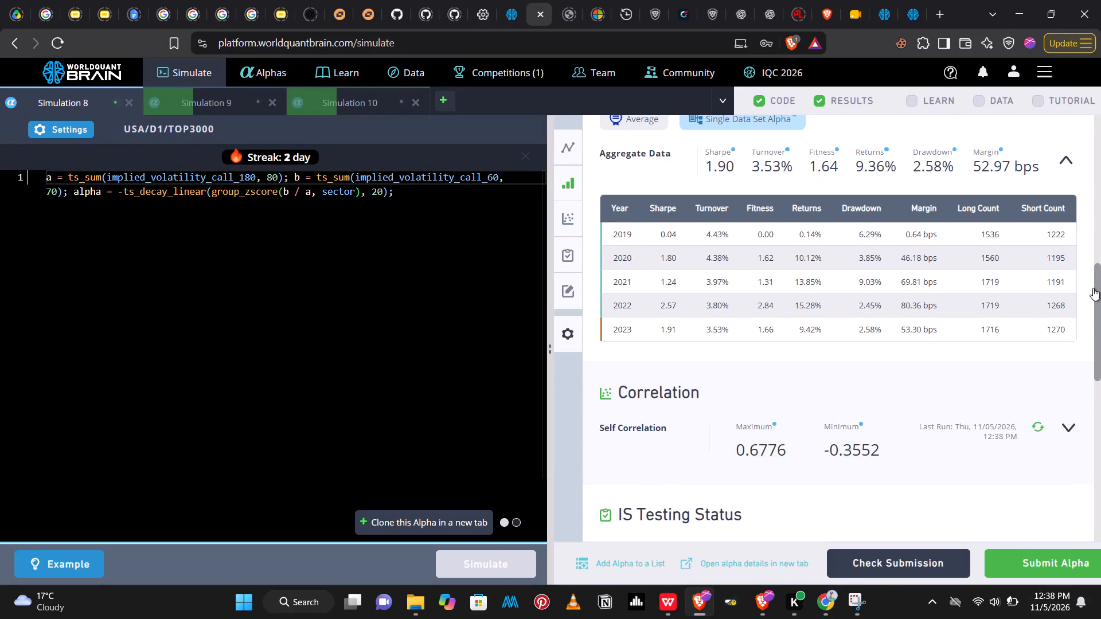
left_click_drag(1093, 288, 1087, 248)
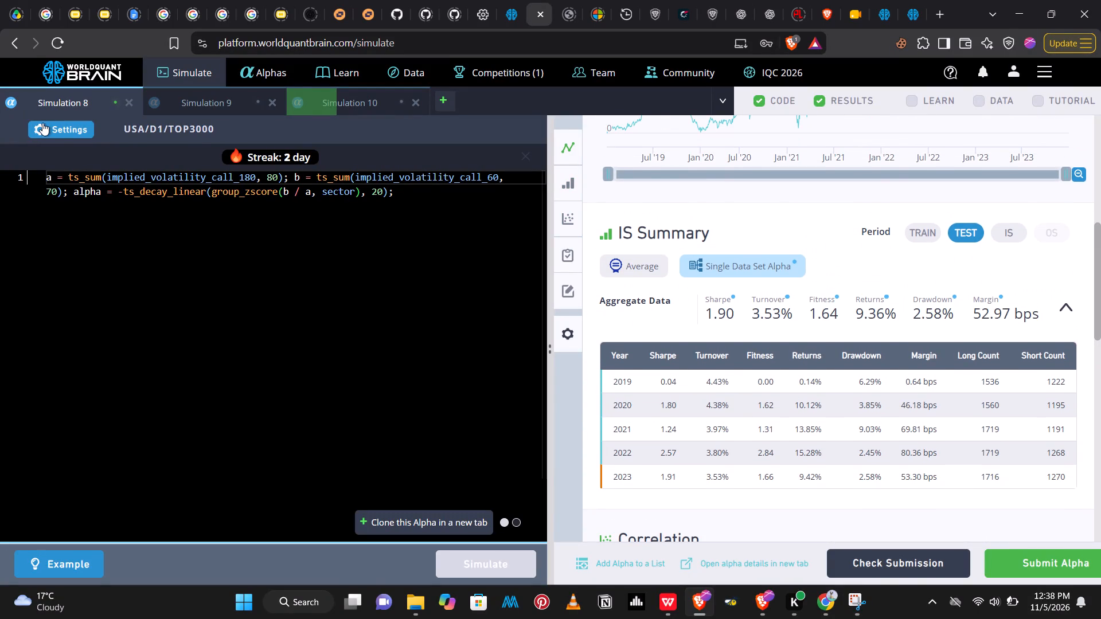
Clone Simulation 8's alpha into a new simulation.
left_click(45, 124)
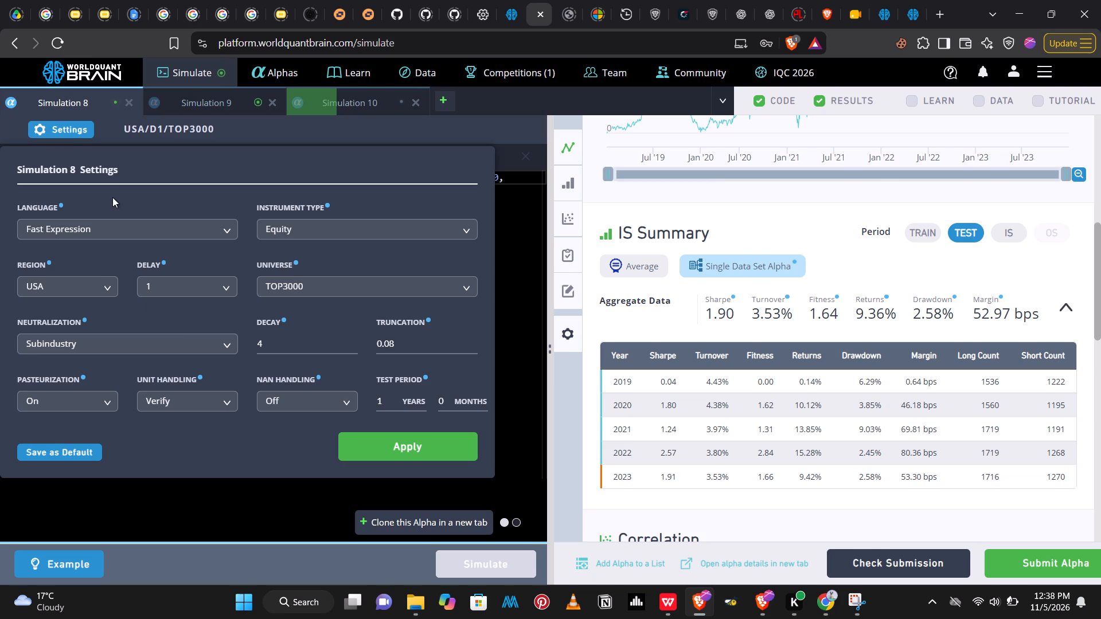
left_click(398, 520)
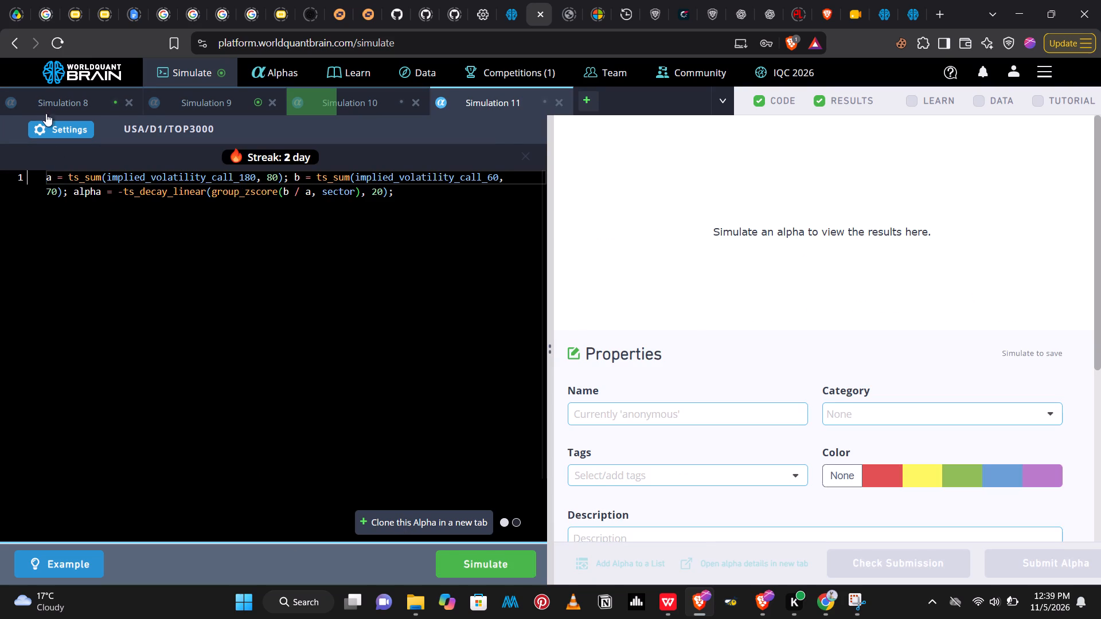
Set Simulation 11's neutralization to Industry and run the simulation.
left_click(50, 128)
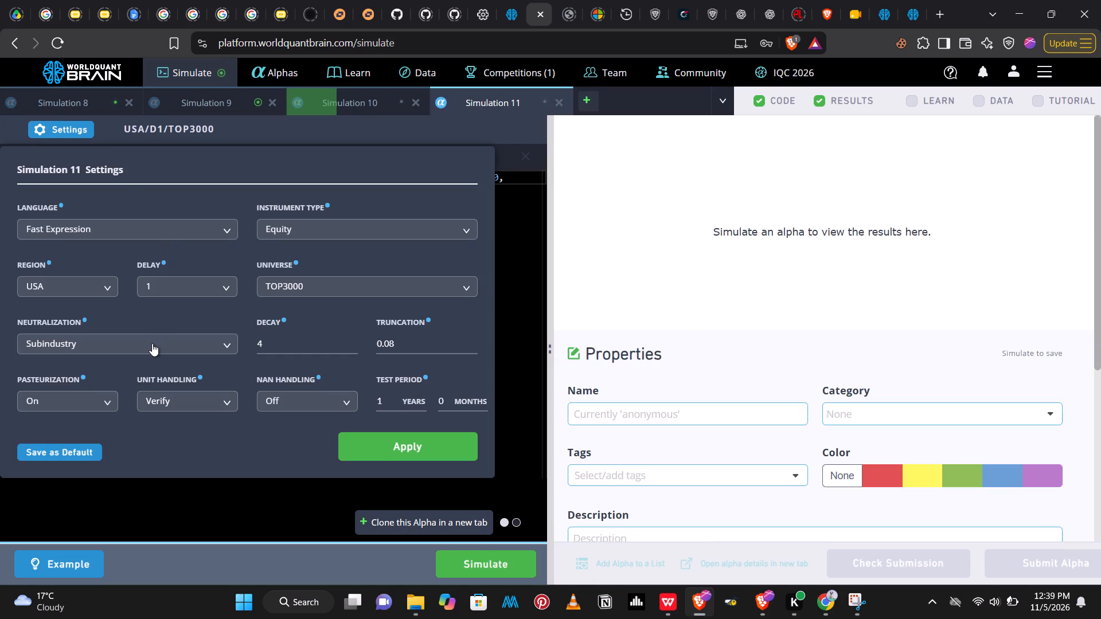
left_click(152, 343)
left_click(132, 426)
left_click(391, 452)
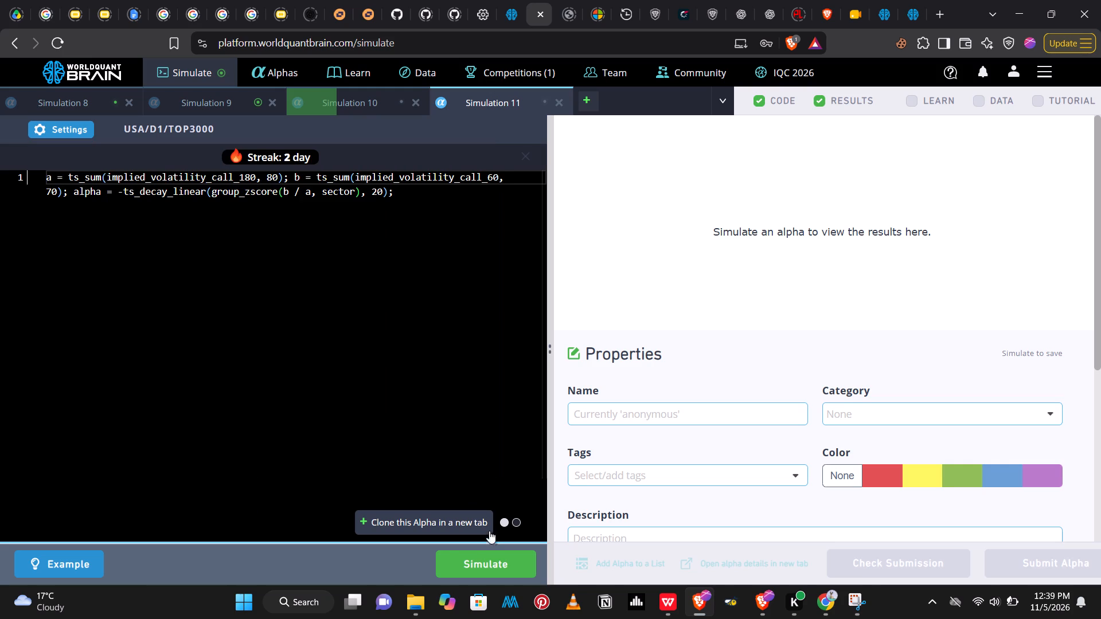
left_click(477, 565)
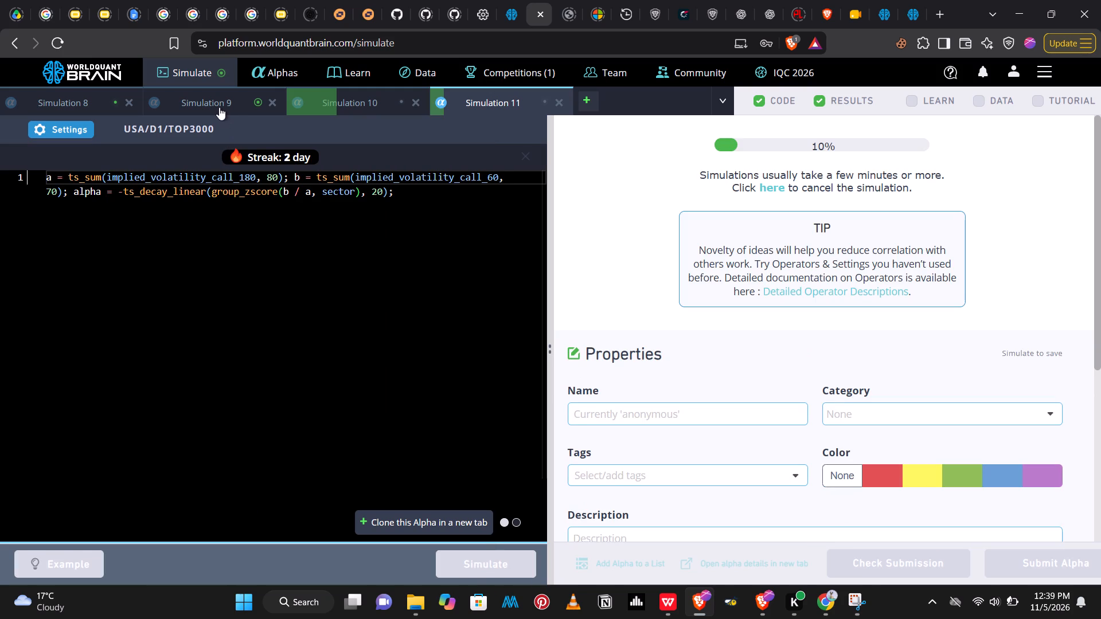
Show the test period results of Simulation 9.
left_click(218, 107)
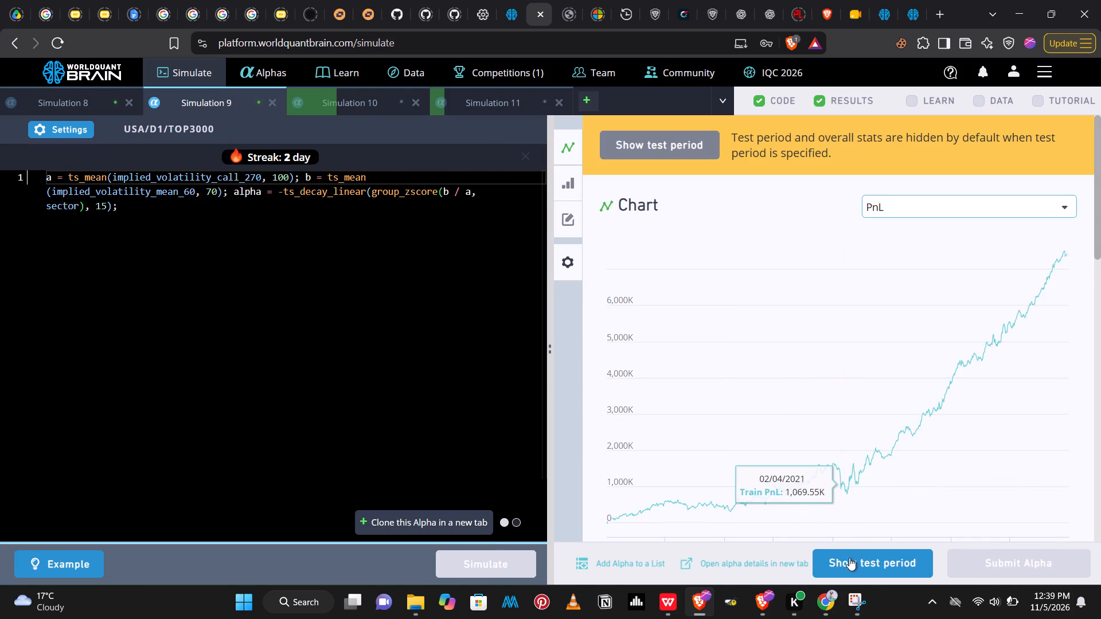
left_click(849, 561)
Run the self-correlation check for Simulation 9's alpha and compare it with Simulation 8's.
left_click_drag(1100, 163, 1100, 318)
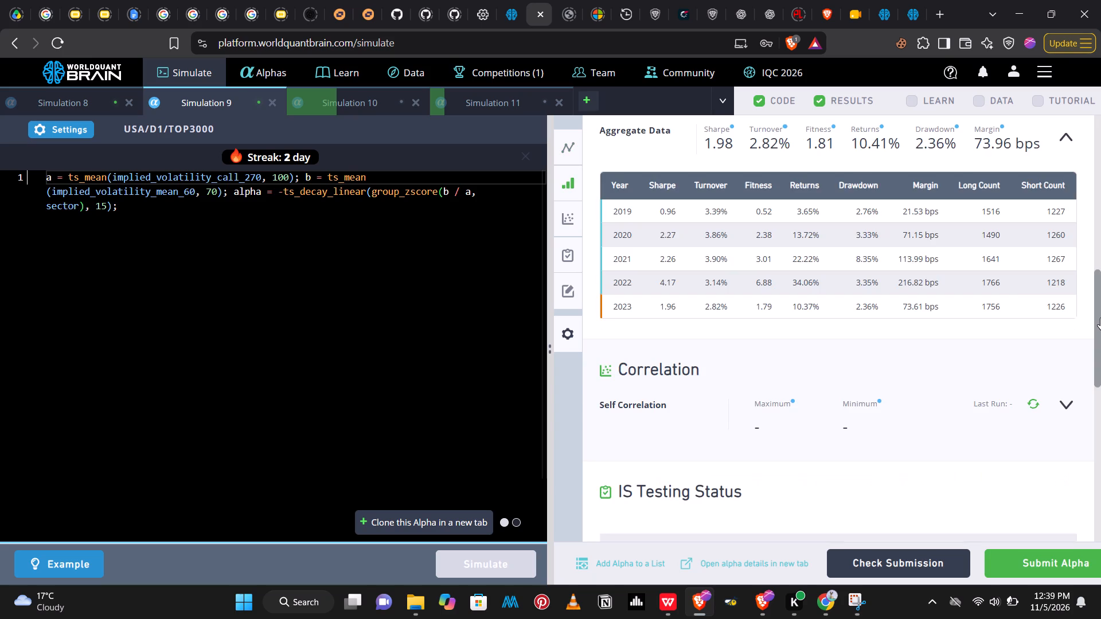
left_click_drag(1100, 318, 1100, 378)
left_click(1040, 181)
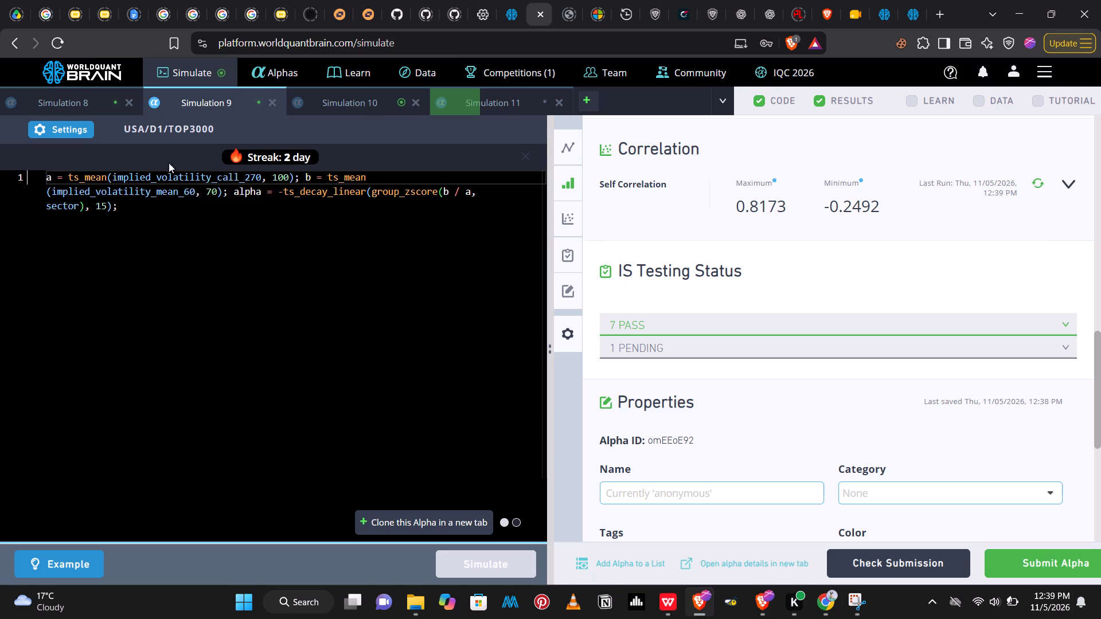
left_click(67, 104)
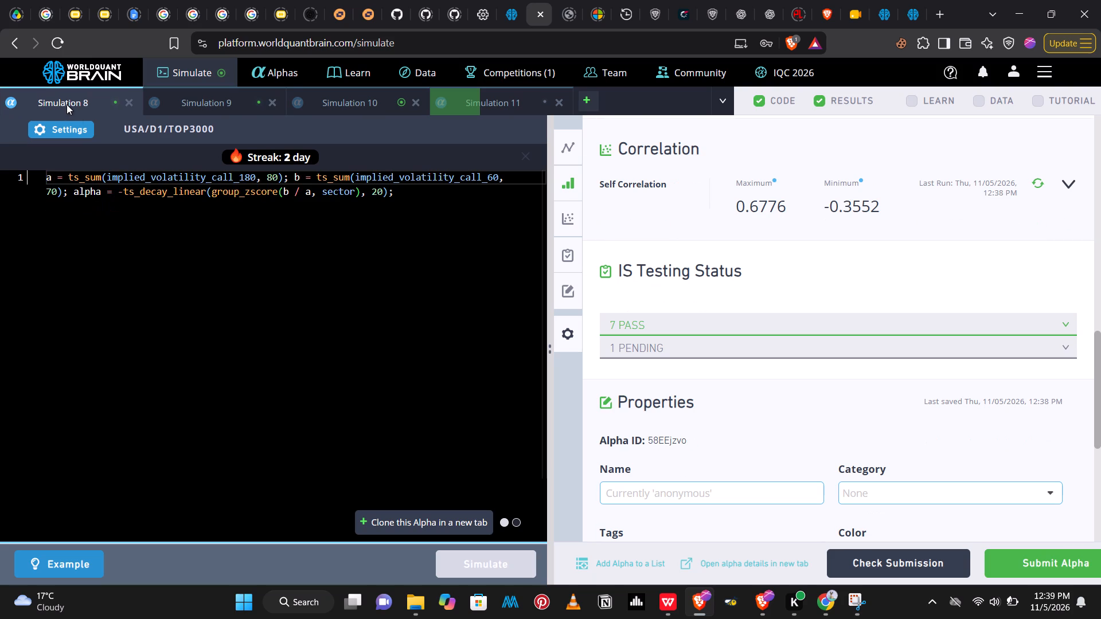
Change the ts_decay_linear lookback in Simulation 9's alpha expression to 10 and run the simulation.
left_click(205, 100)
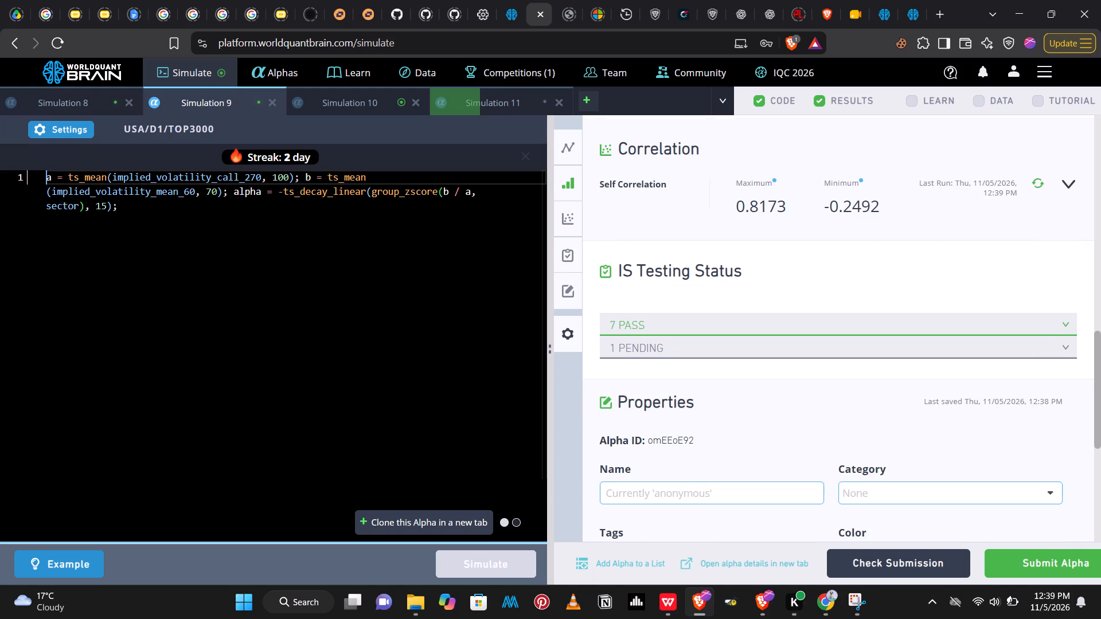
left_click(104, 209)
key("Right")
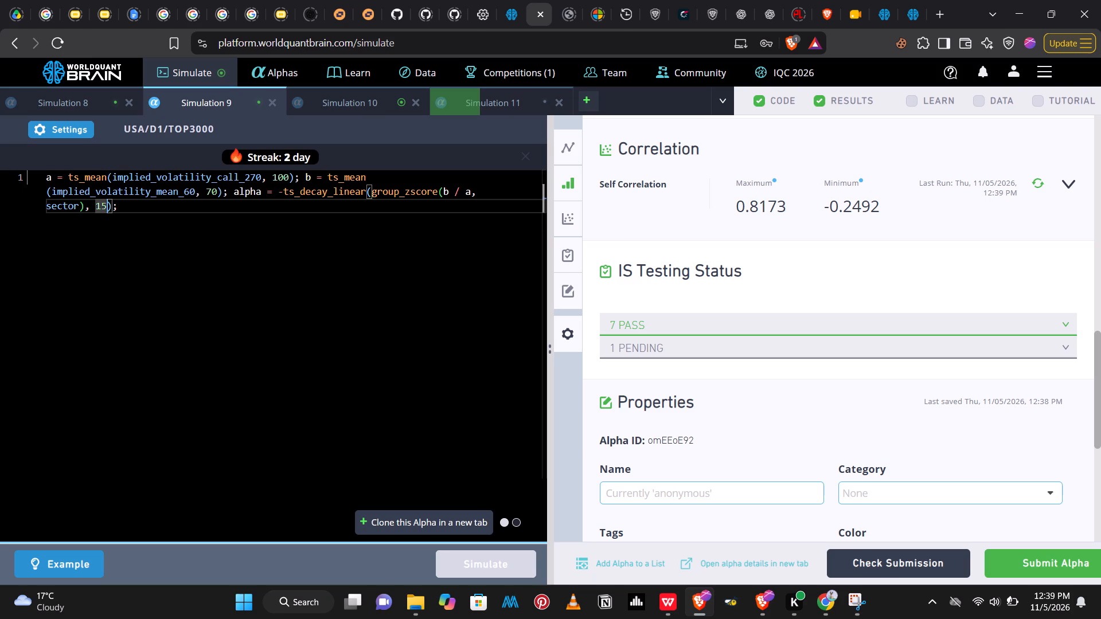
key("BackSpace")
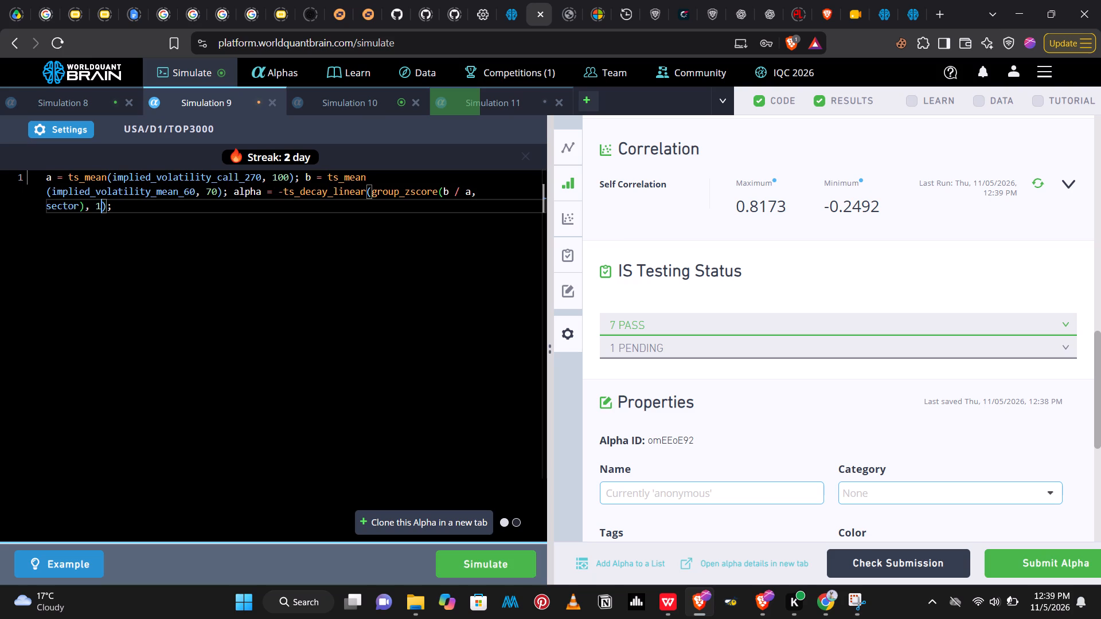
key("BackSpace")
type("10")
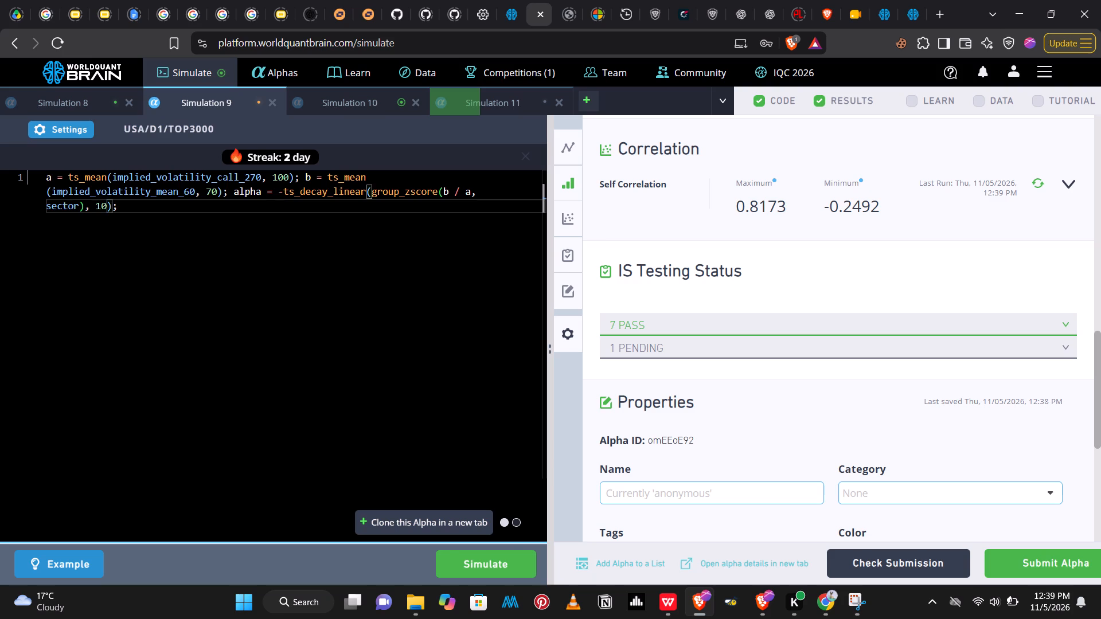
left_click(490, 555)
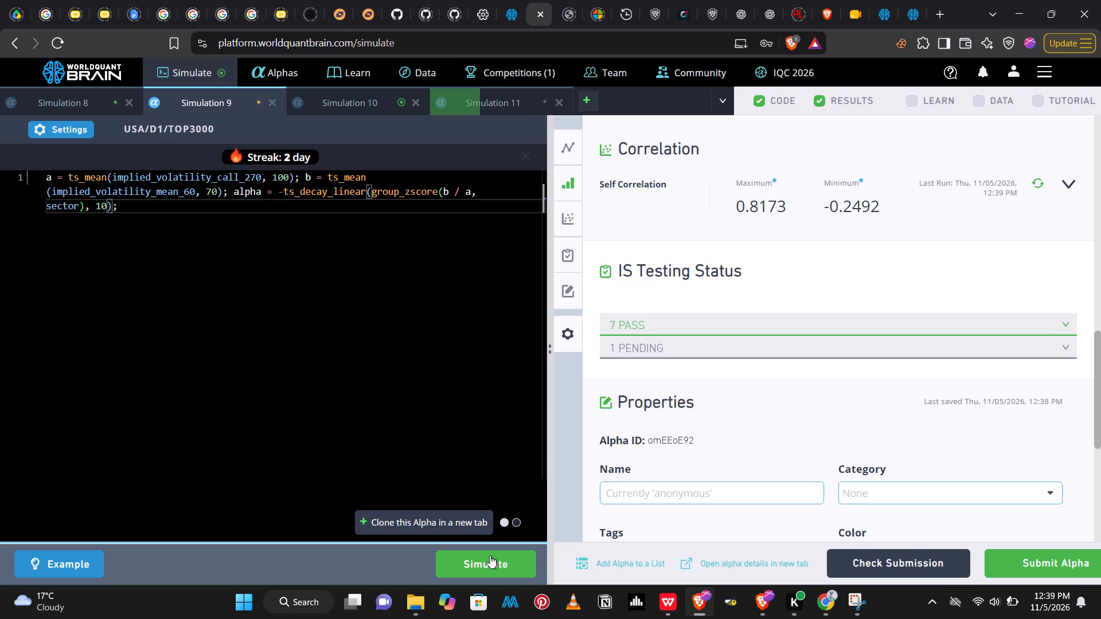
Show the test period results of Simulation 10.
left_click(361, 104)
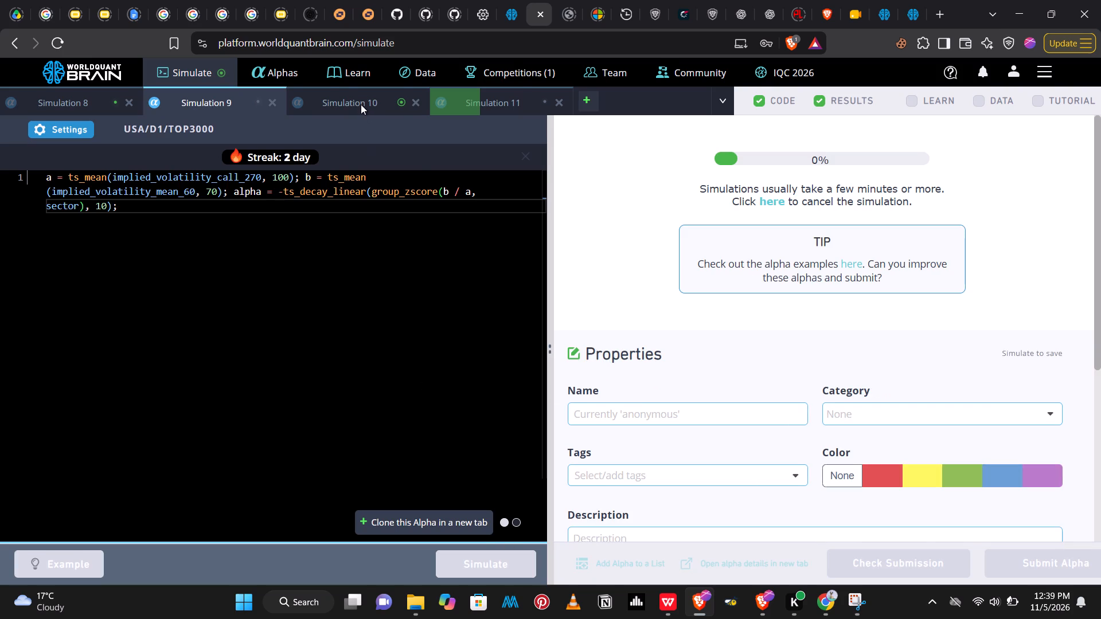
left_click(872, 561)
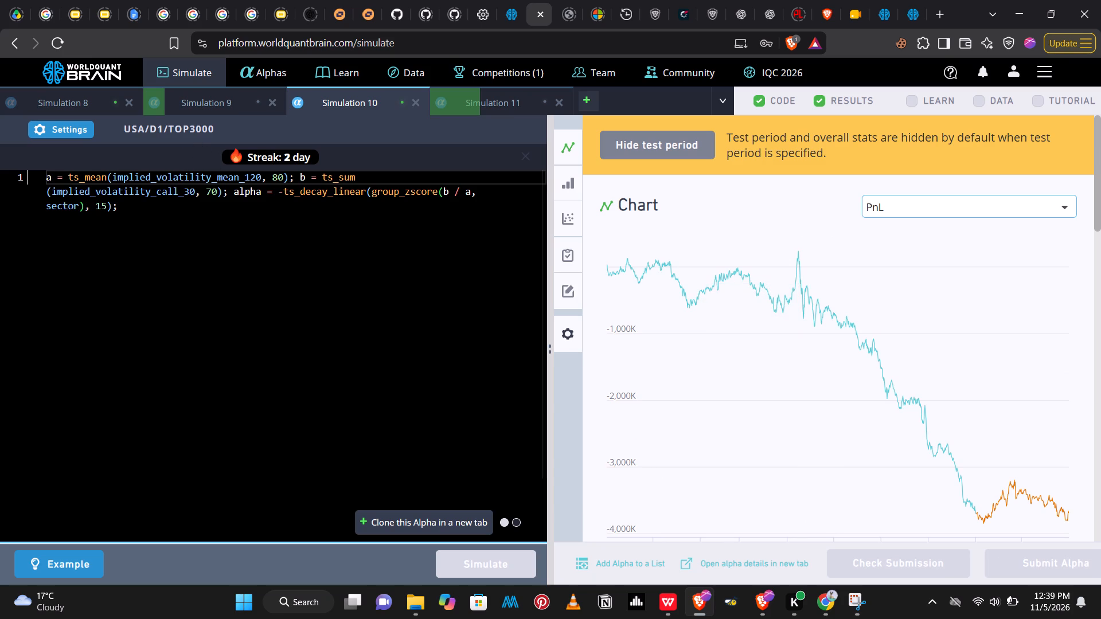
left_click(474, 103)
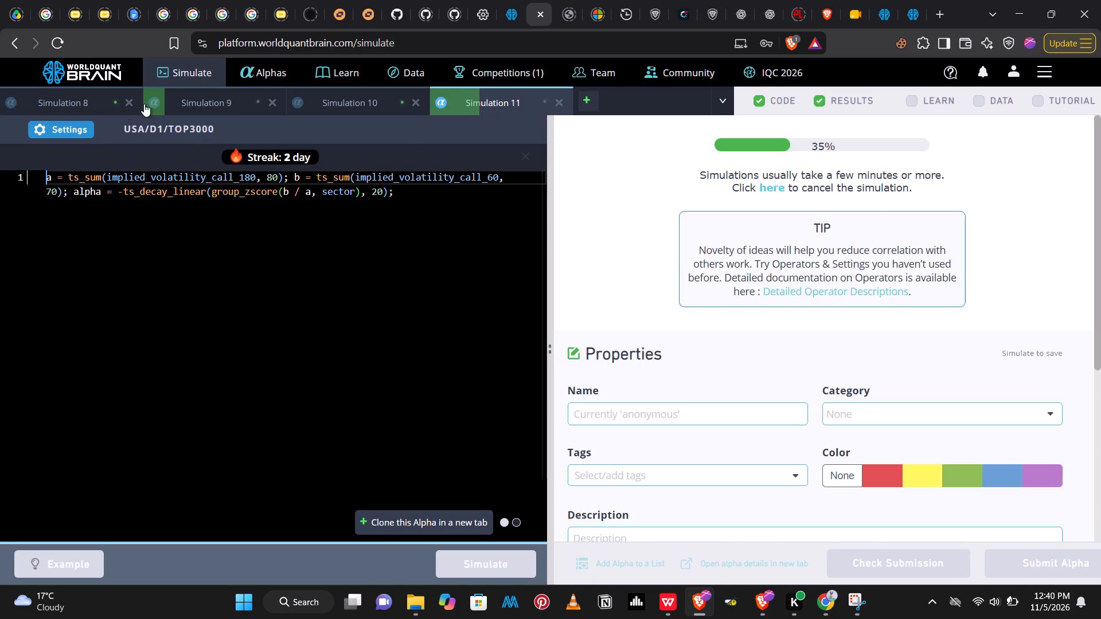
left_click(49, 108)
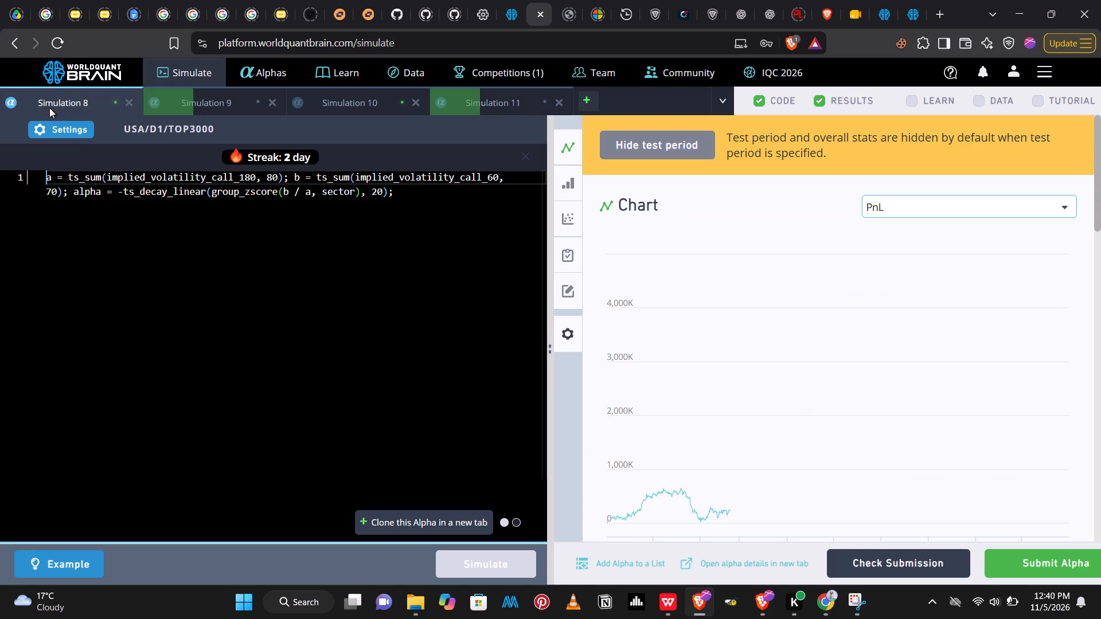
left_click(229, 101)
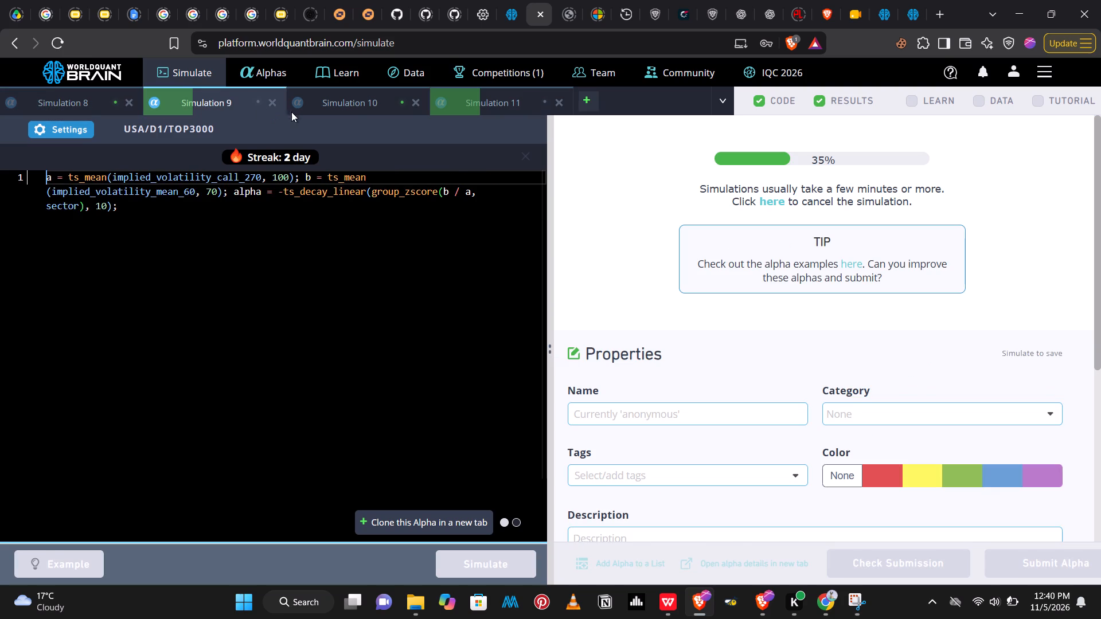
Replace the ts_sum operator in Simulation 10's b expression with ts_delay.
left_click(354, 104)
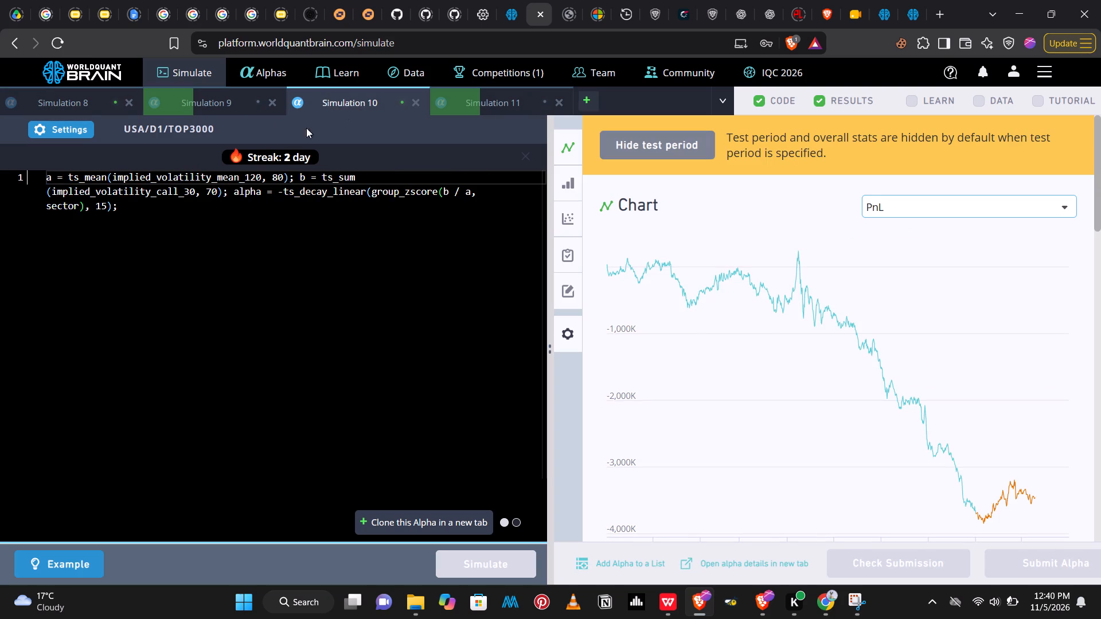
left_click(358, 179)
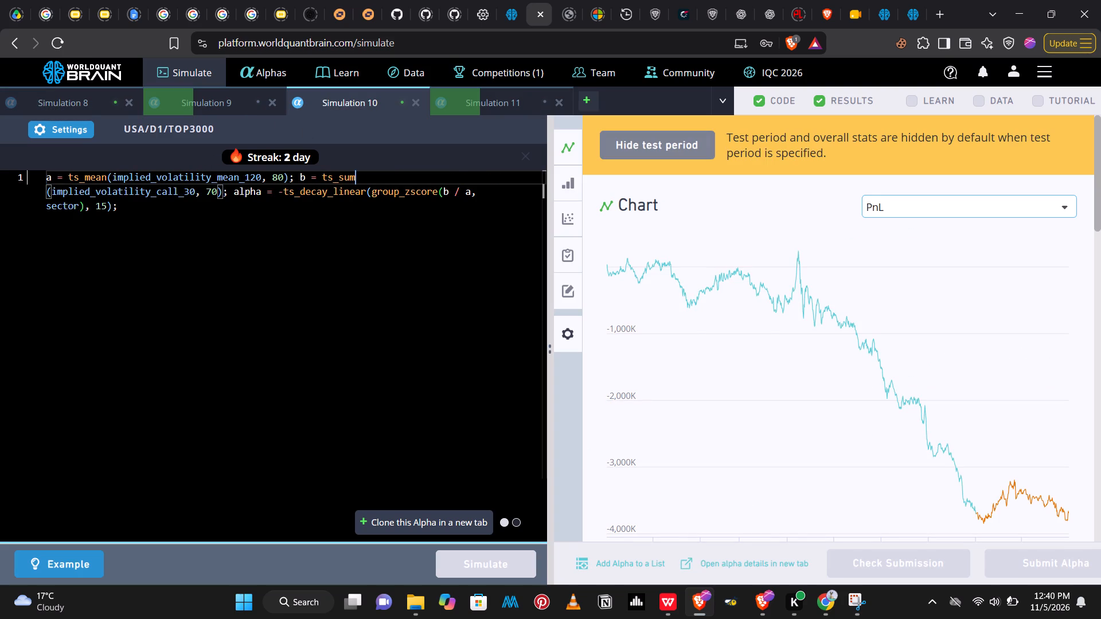
key("BackSpace")
key("BackSpace")
key("BackSpace")
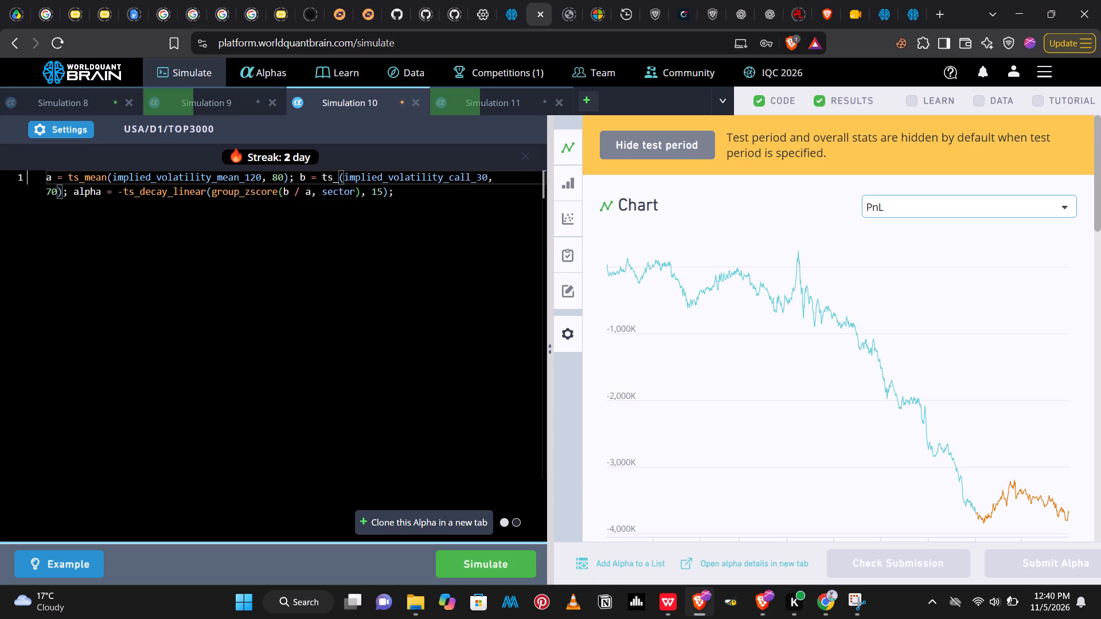
type("dela")
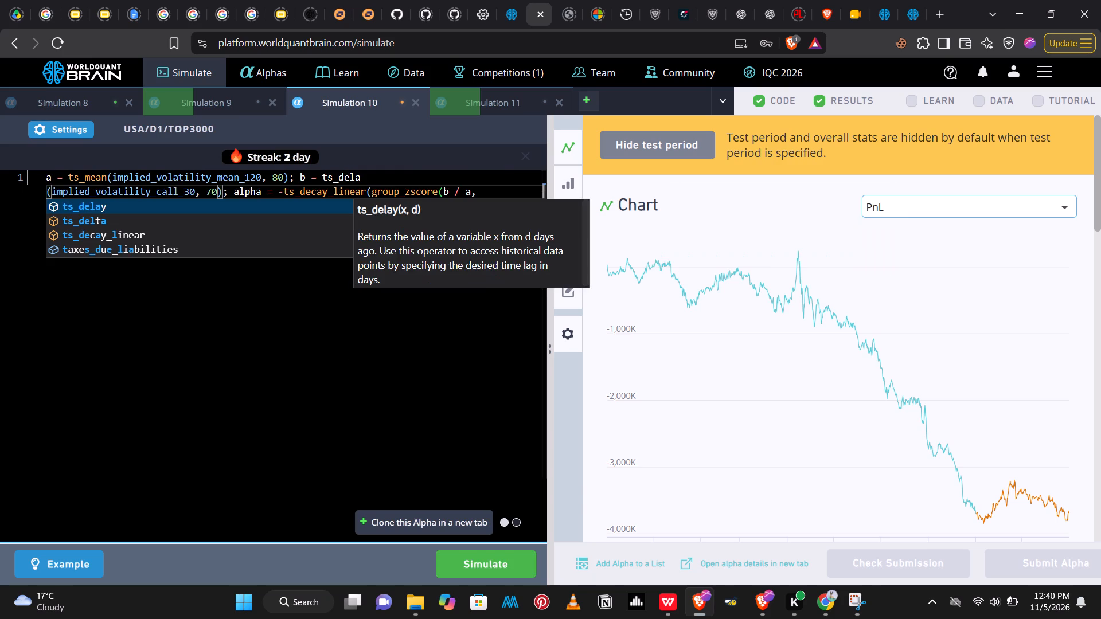
key("Return")
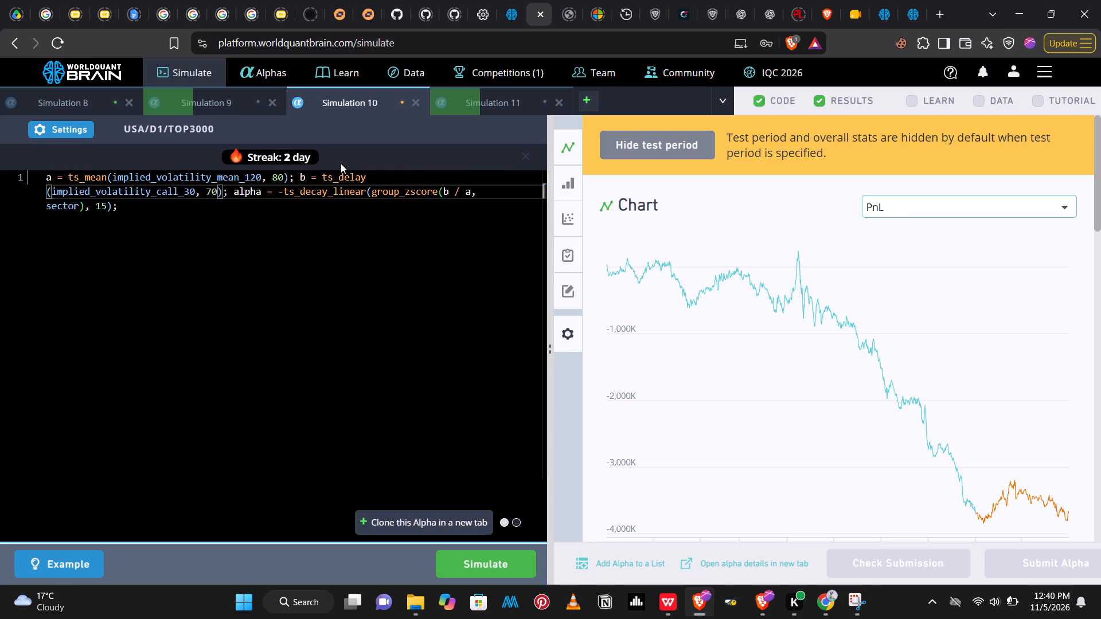
Replace the ts_mean operator in Simulation 10's a expression with ts_delay and run the simulation.
left_click(106, 178)
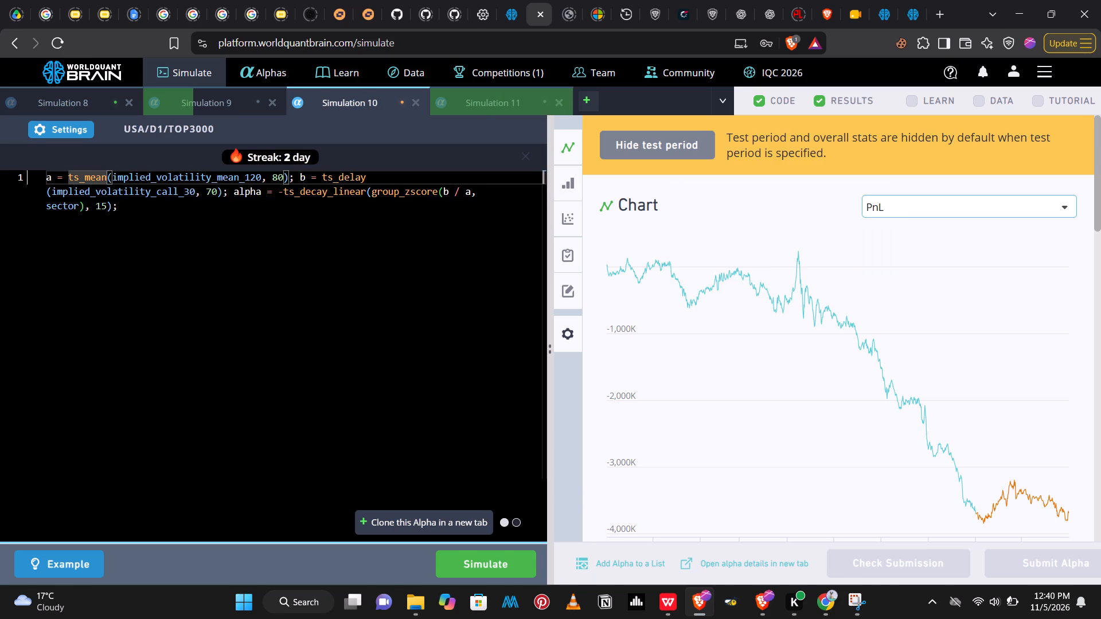
key("BackSpace")
key("BackSpace")
key("BackSpace")
key("BackSpace")
type("de")
type("la")
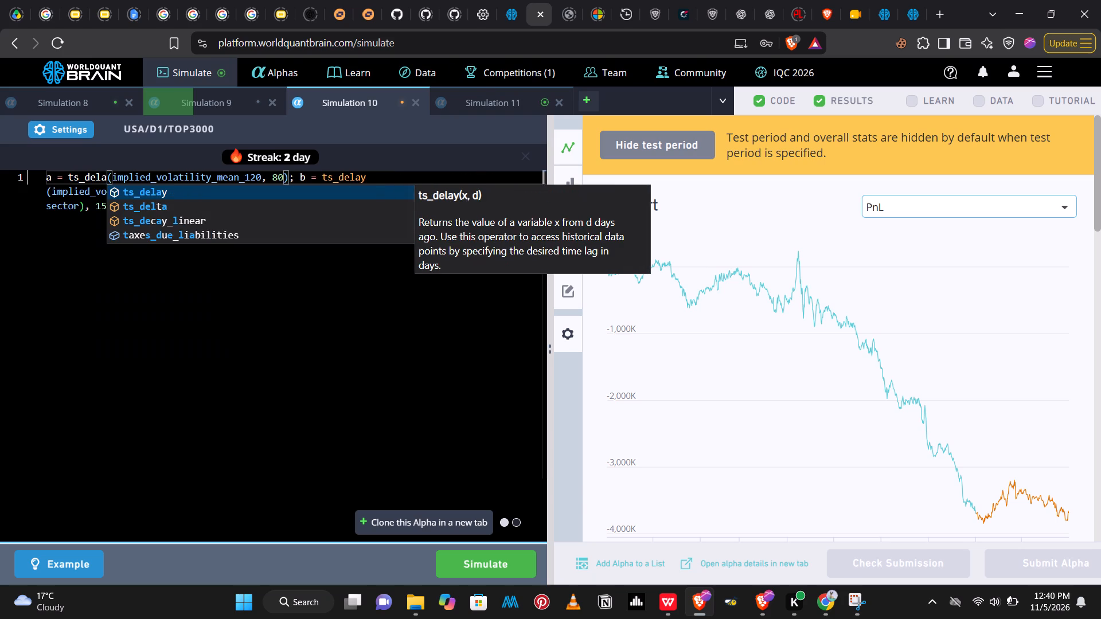
key("Return")
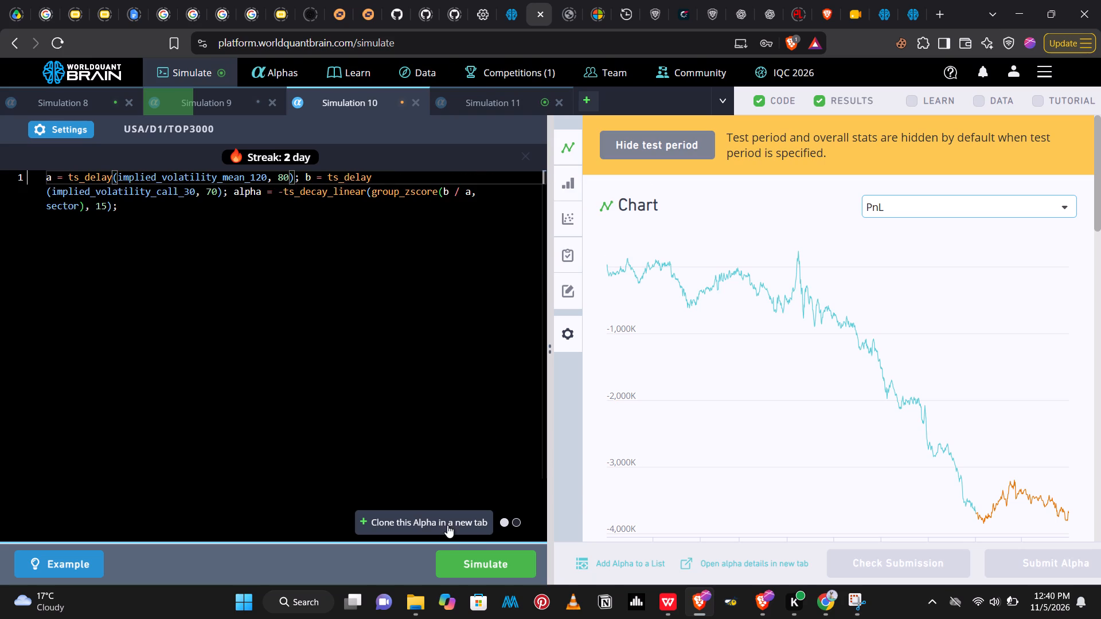
left_click(471, 560)
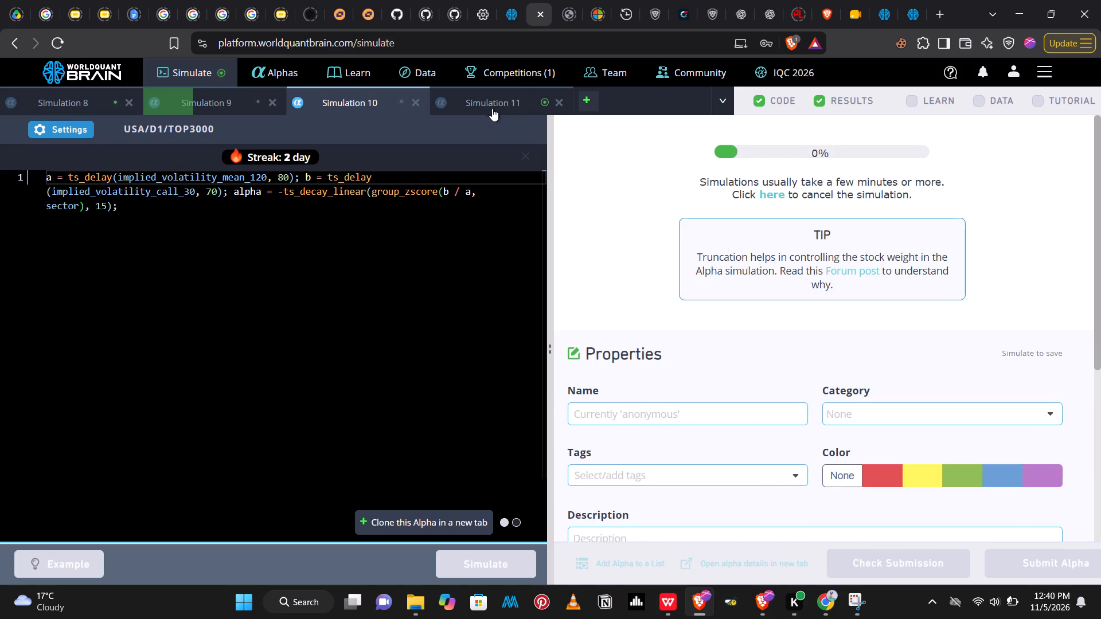
Show the test period results of Simulation 11.
left_click(492, 107)
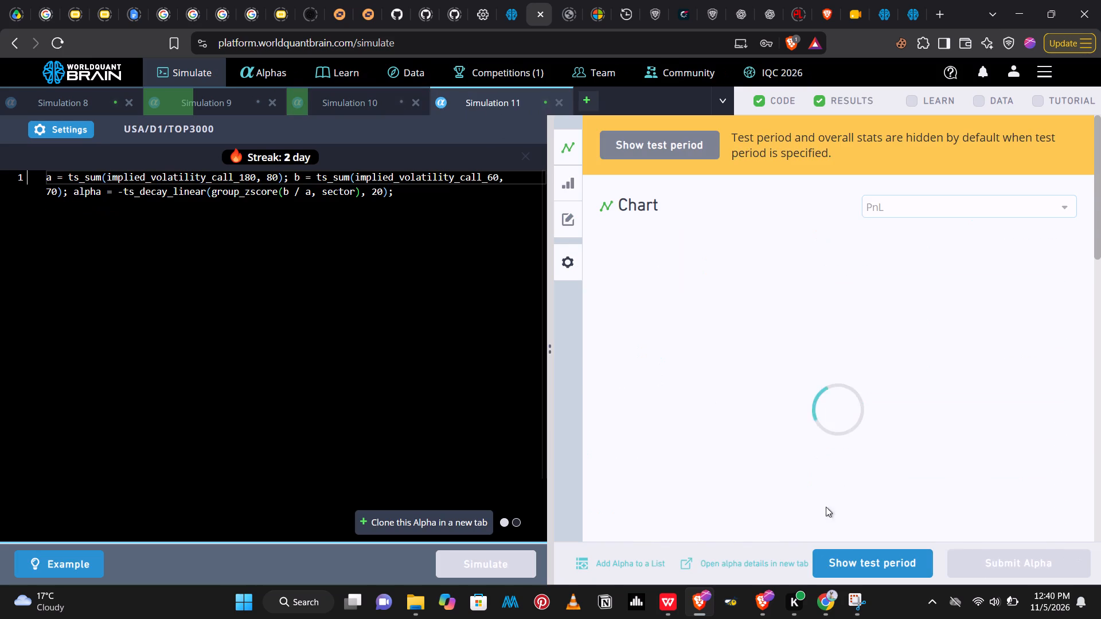
left_click(853, 563)
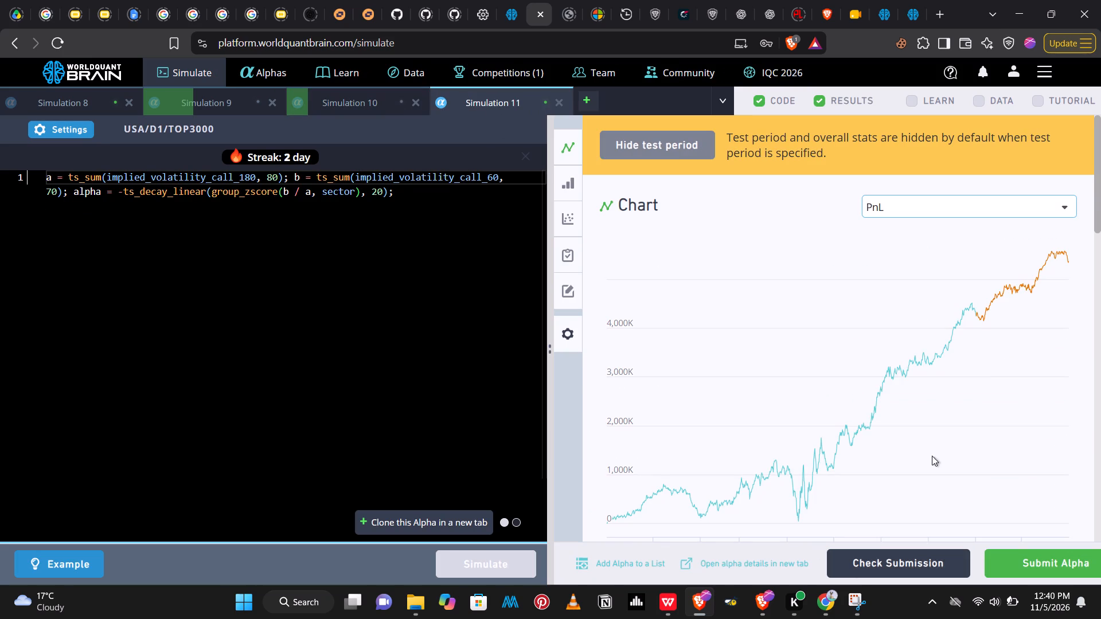
Change Simulation 11's neutralization setting to Sector, apply it, and rerun the simulation with the same expression.
left_click_drag(1097, 206, 1100, 289)
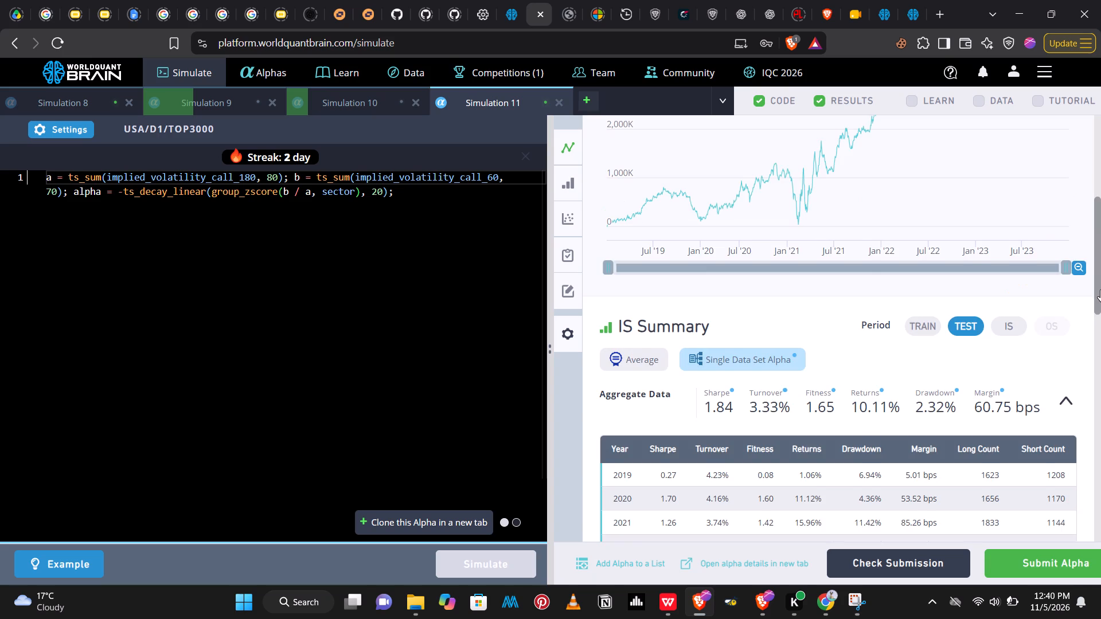
left_click_drag(1100, 289, 1100, 433)
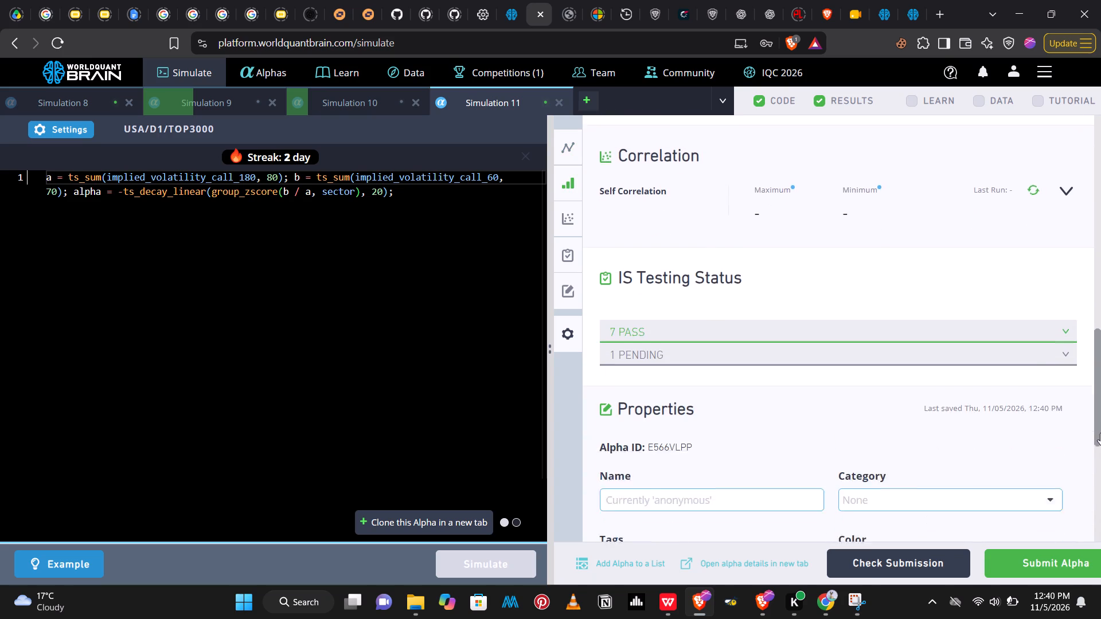
left_click_drag(1100, 433, 1100, 475)
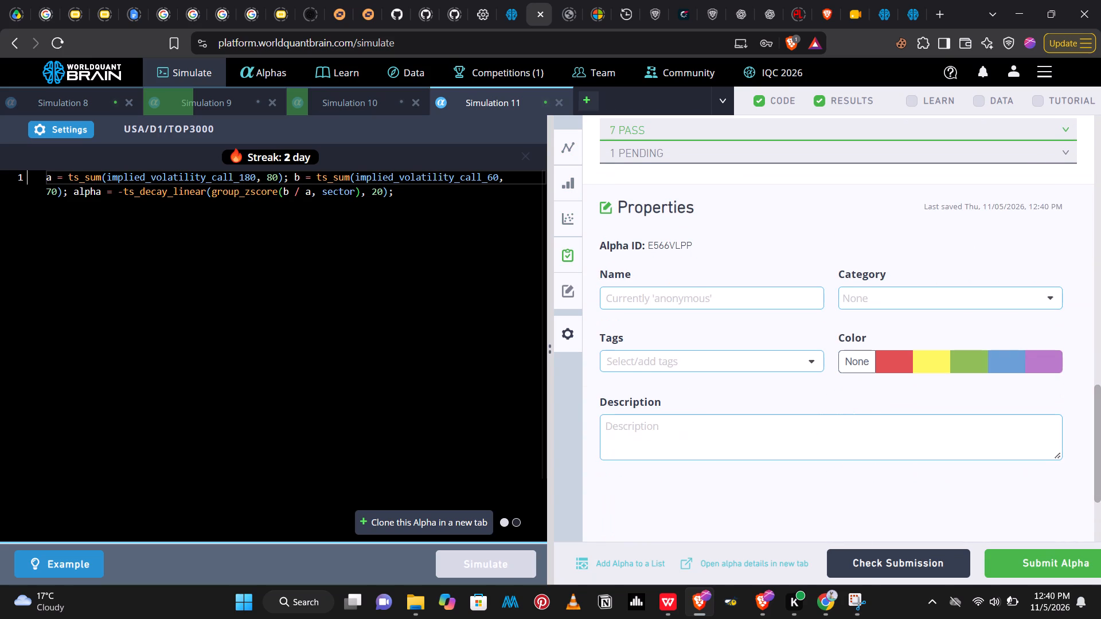
left_click(64, 134)
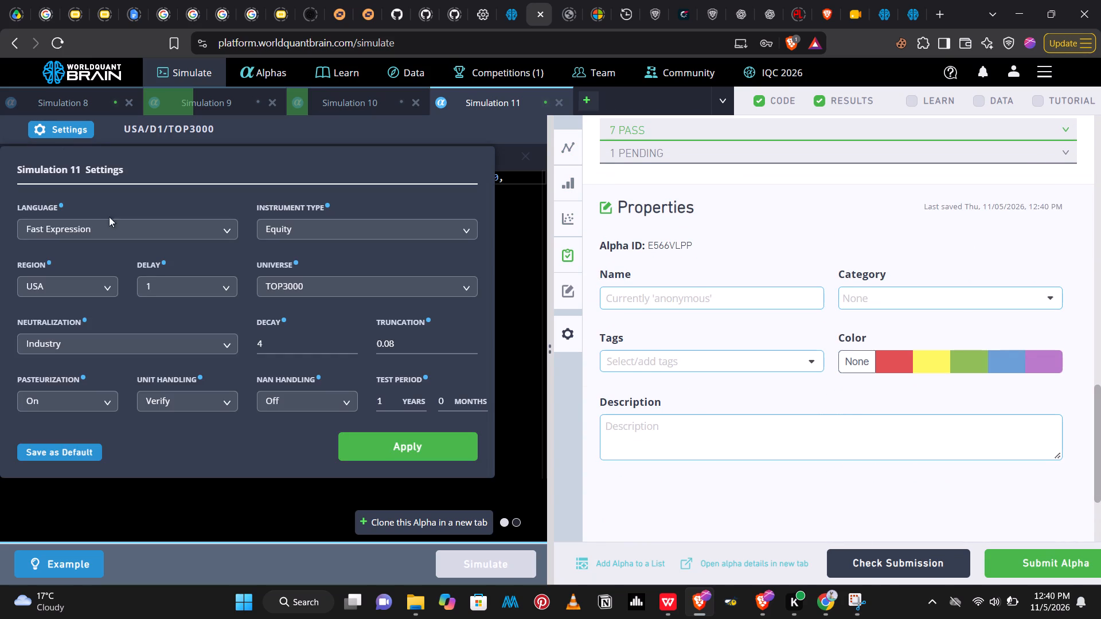
left_click(164, 346)
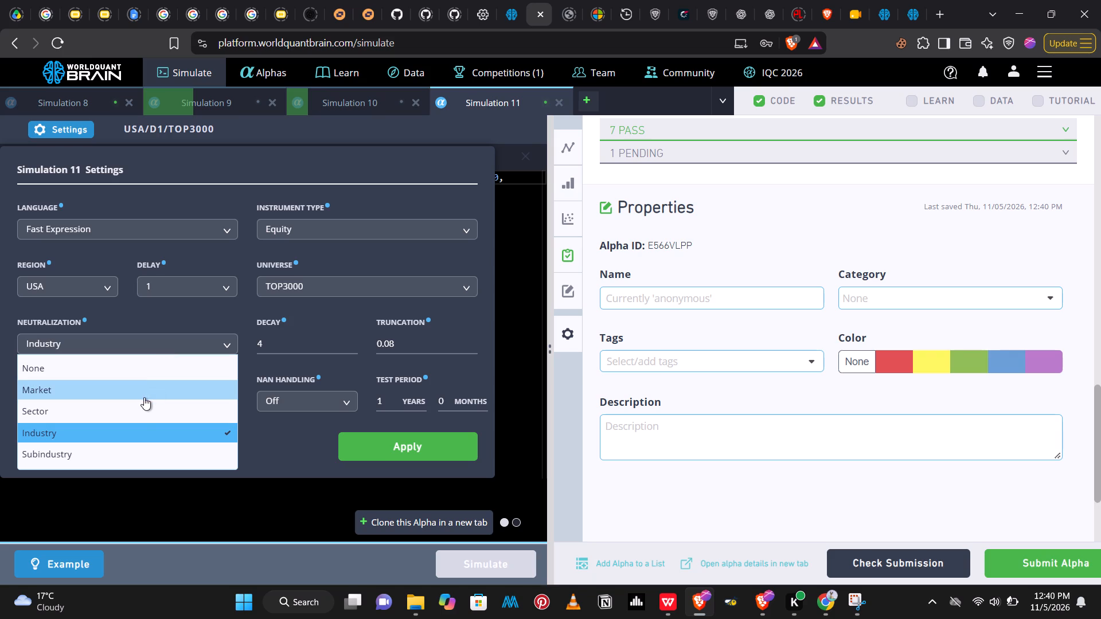
left_click(134, 414)
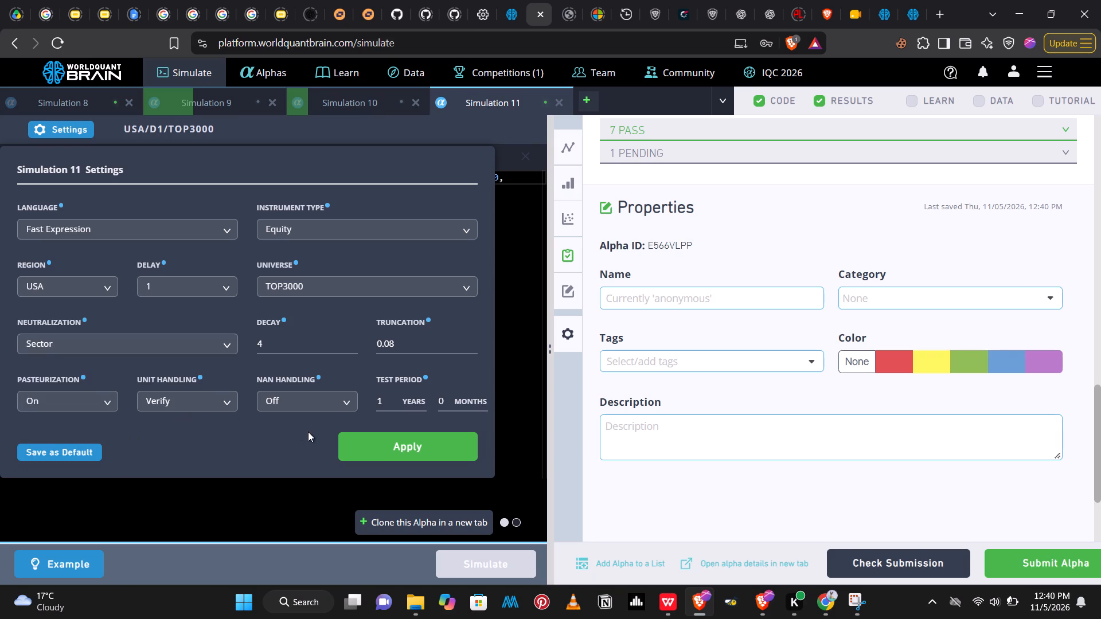
left_click(356, 440)
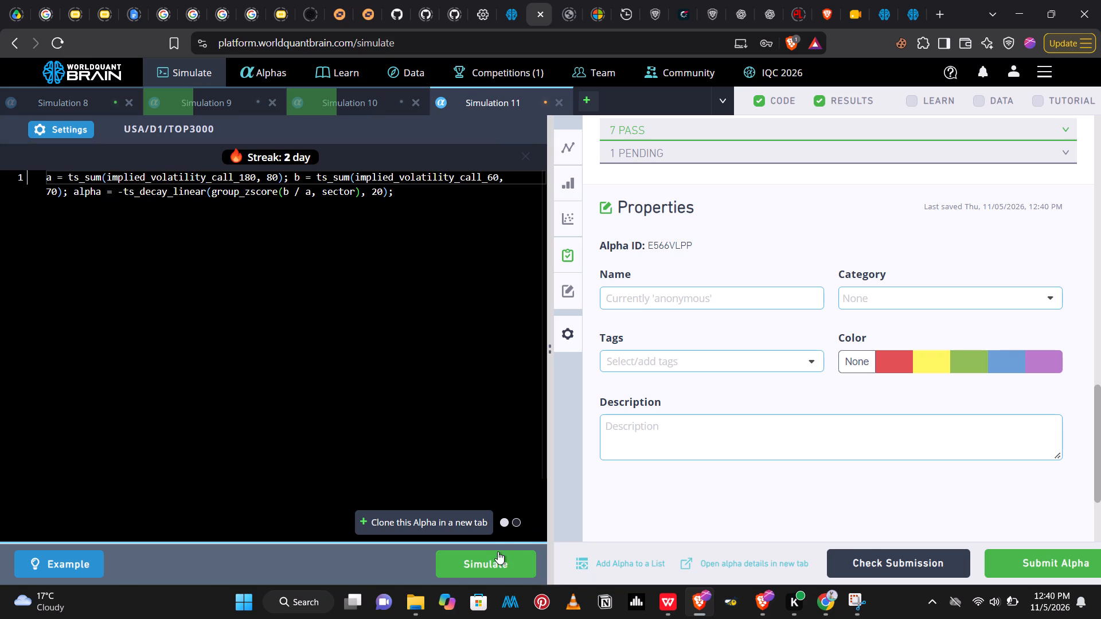
left_click(493, 555)
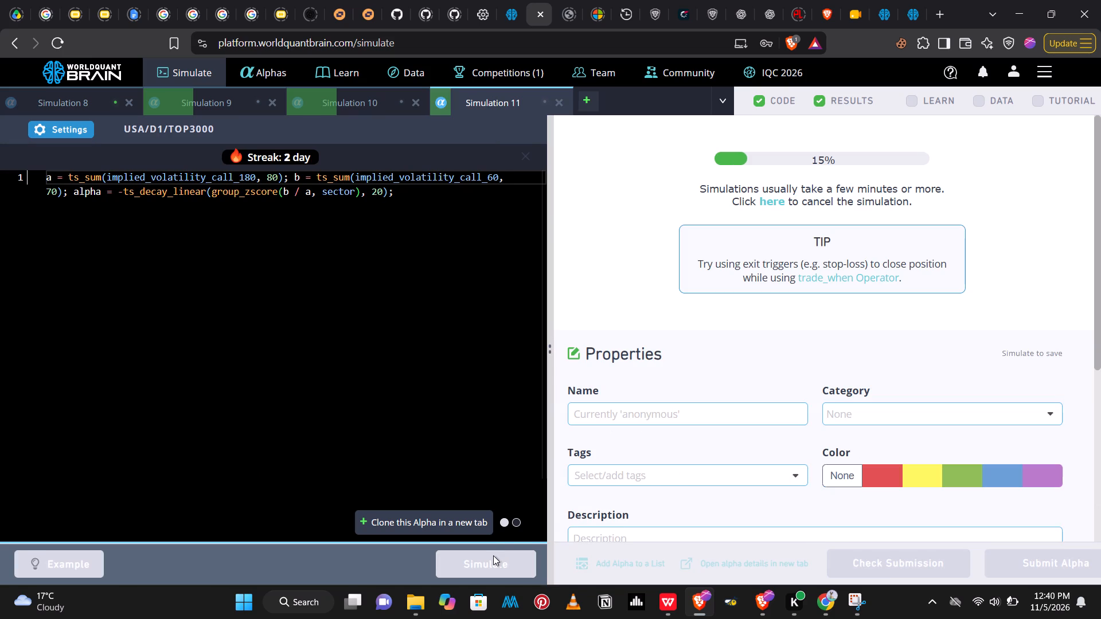
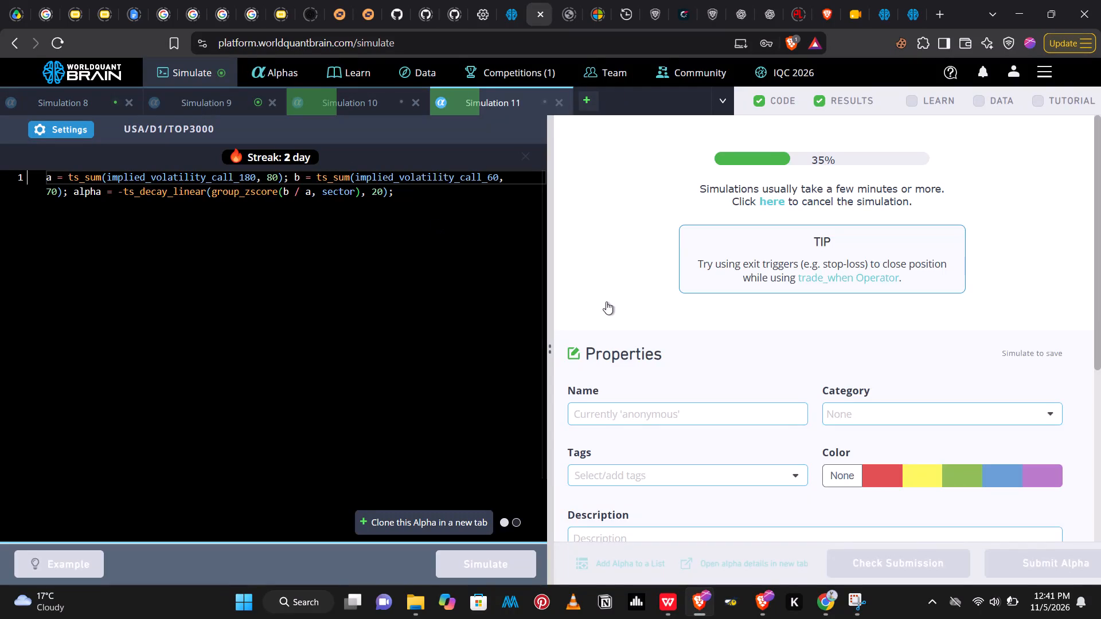
Show the test period results of Simulation 9 and run its self-correlation check.
left_click(895, 556)
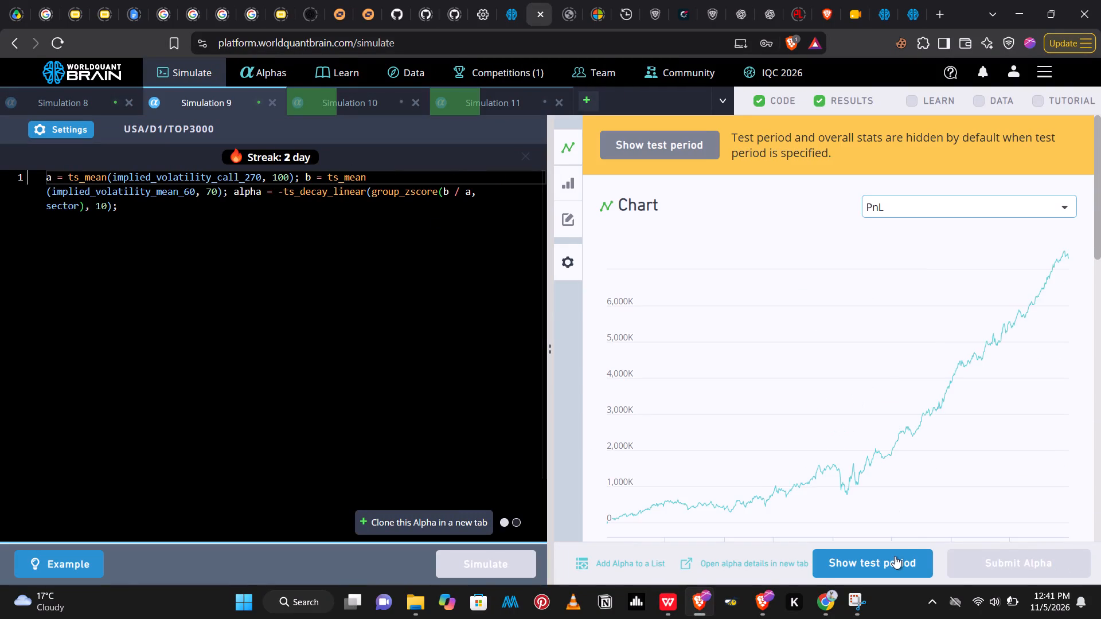
left_click_drag(1099, 169, 1100, 359)
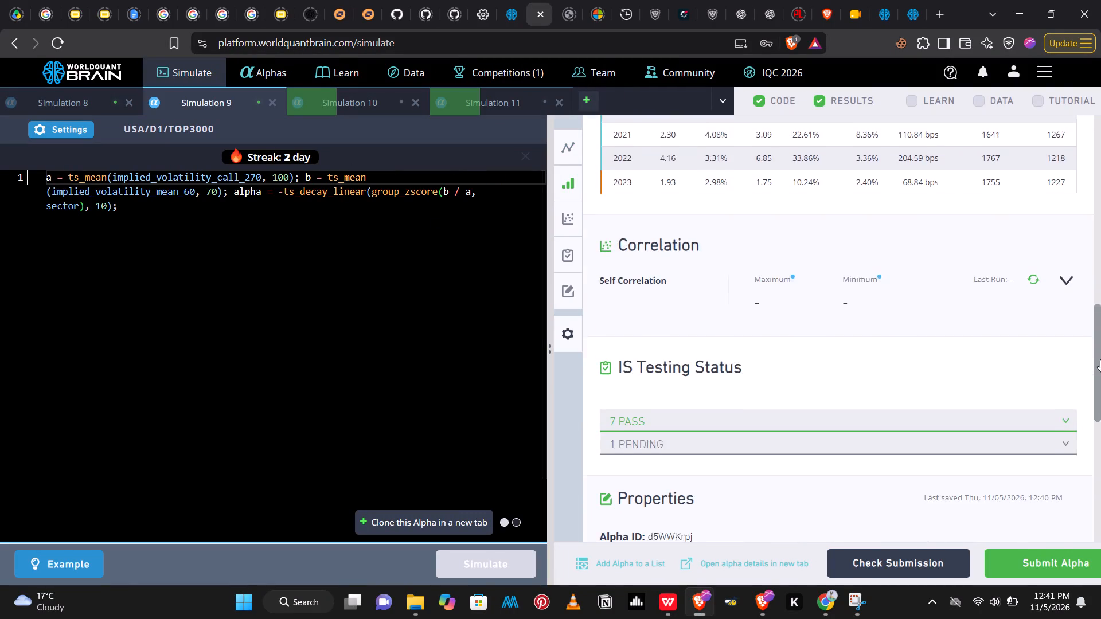
left_click_drag(1100, 359, 1100, 367)
left_click(1038, 241)
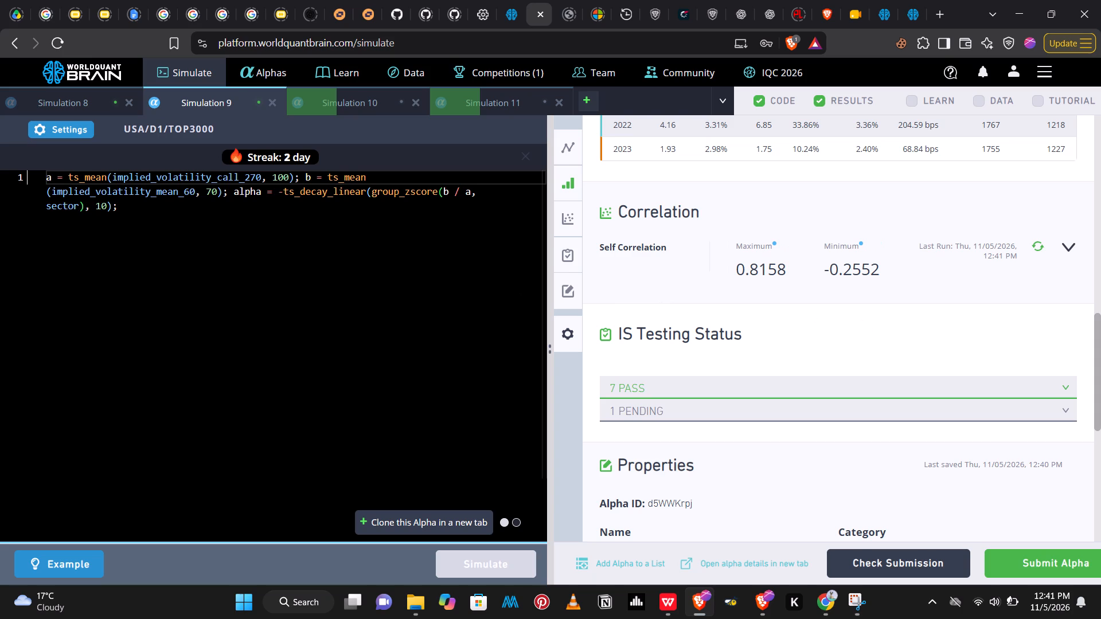
In Simulation 9's b expression, set the lookback to 100 and the field to implied_volatility_mean_120, and run the simulation.
left_click(216, 198)
key("BackSpace")
key("BackSpace")
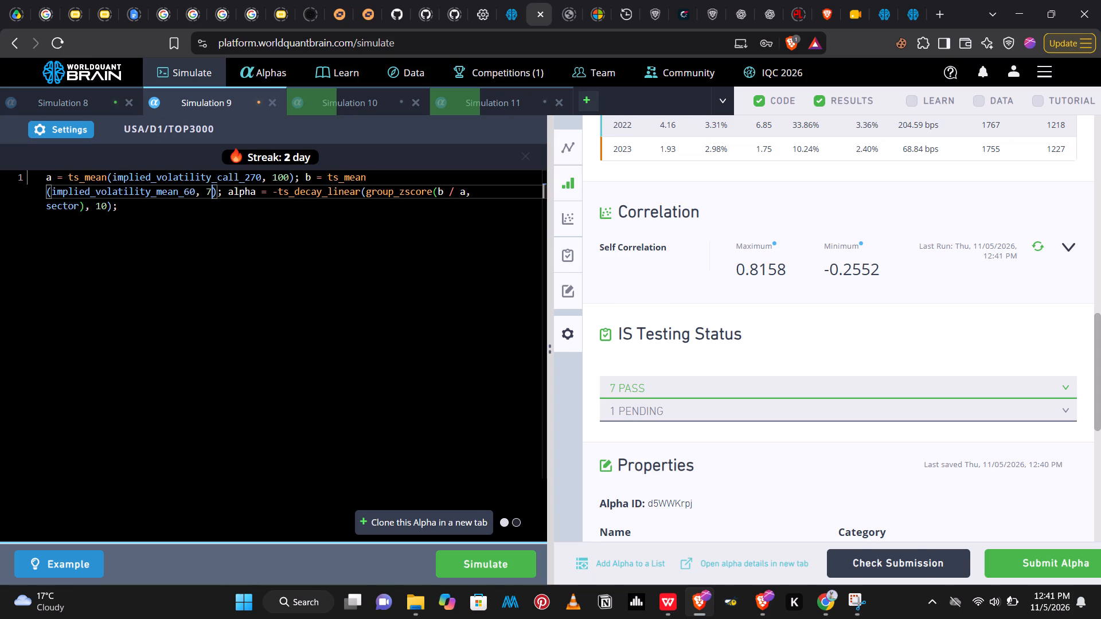
type("100")
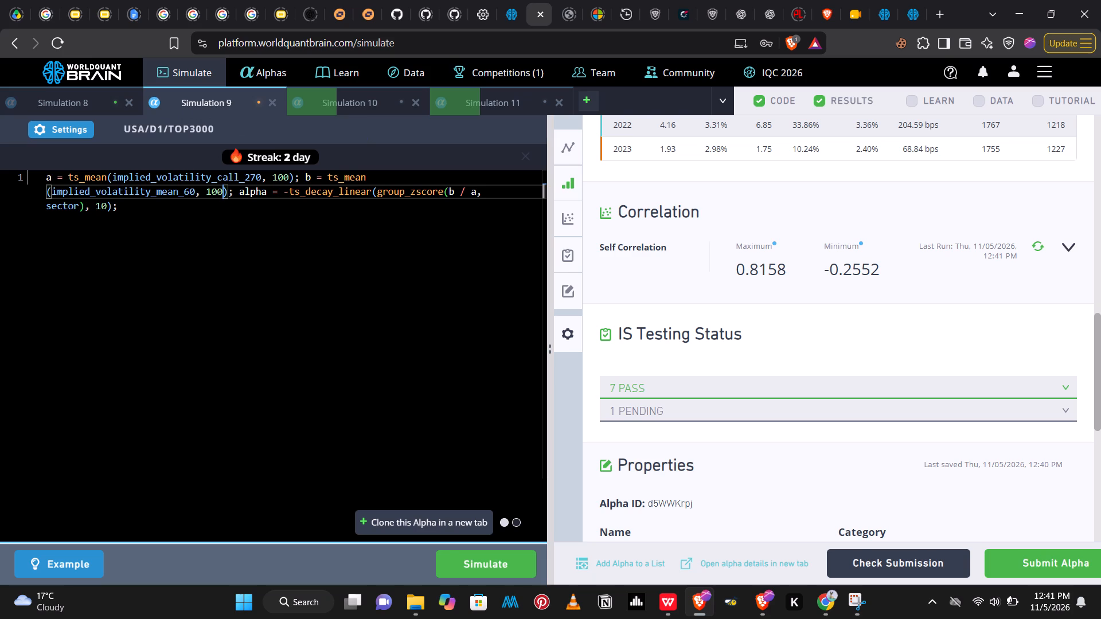
left_click(188, 192)
key("BackSpace")
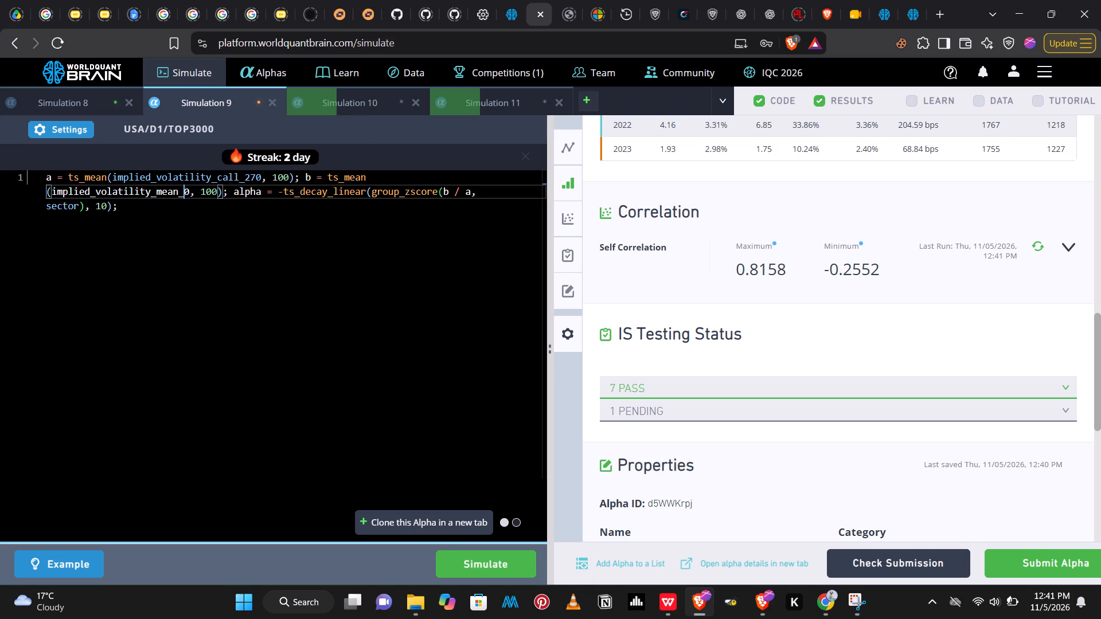
type("12")
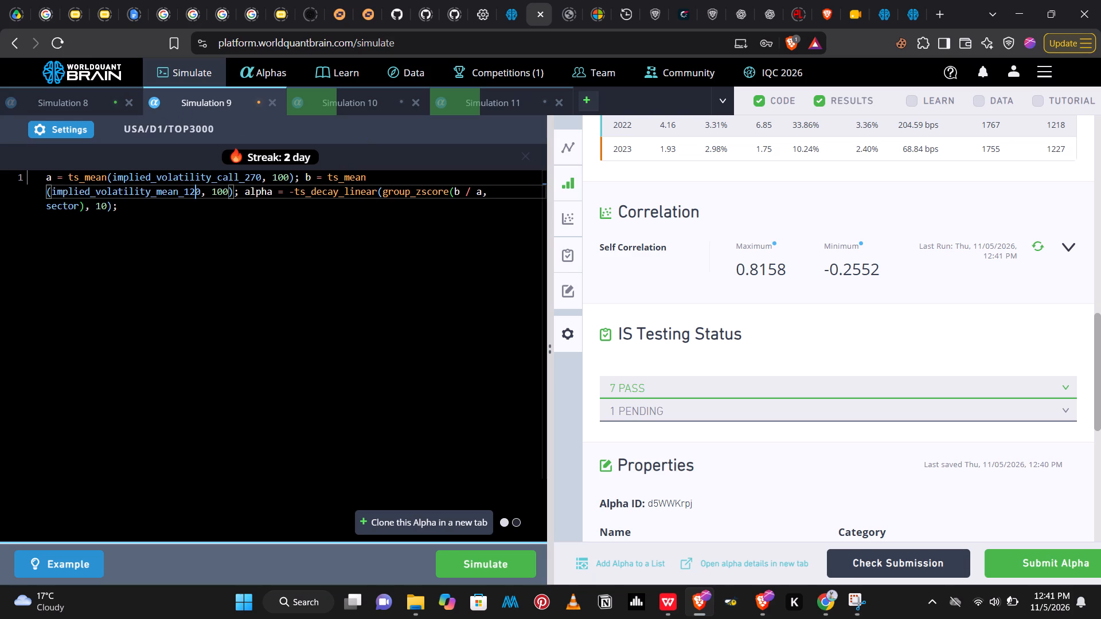
left_click(485, 566)
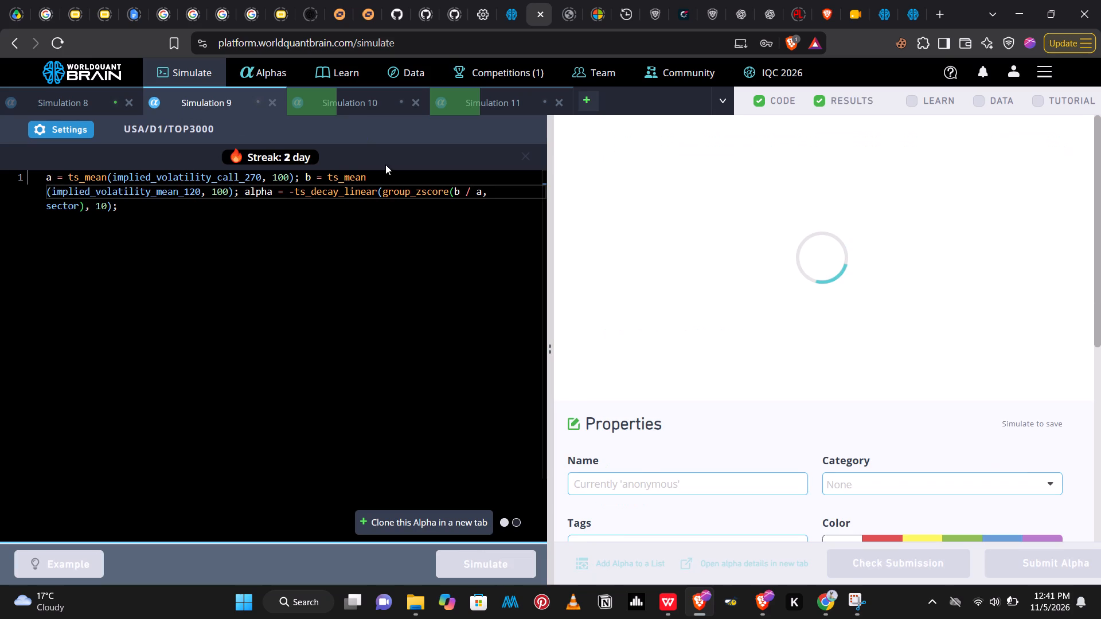
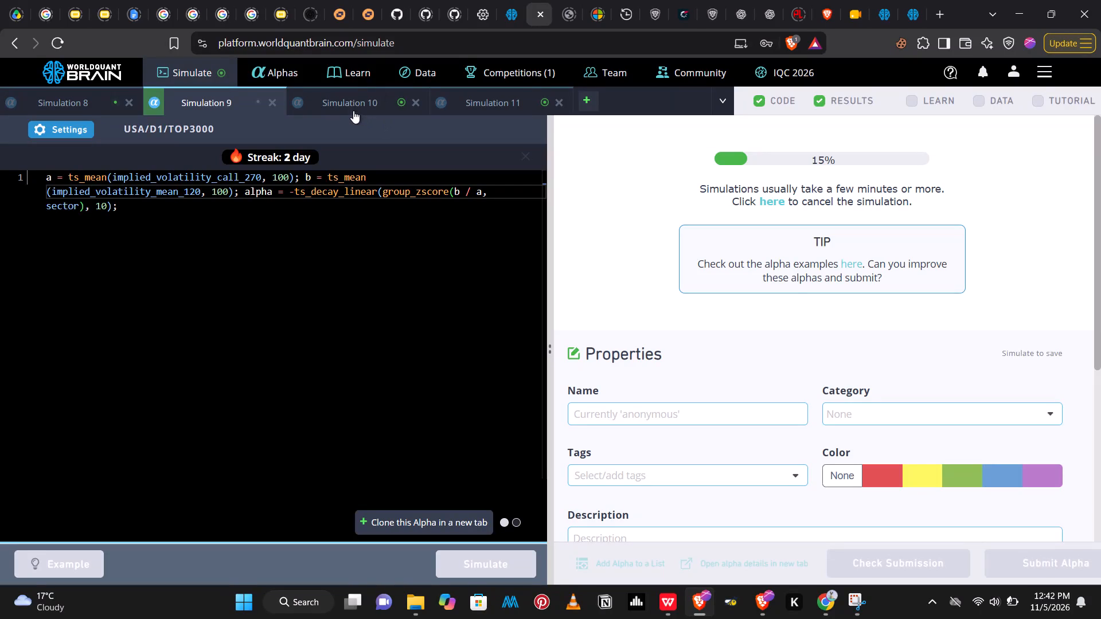
Show the test period results of Simulation 10.
left_click(353, 104)
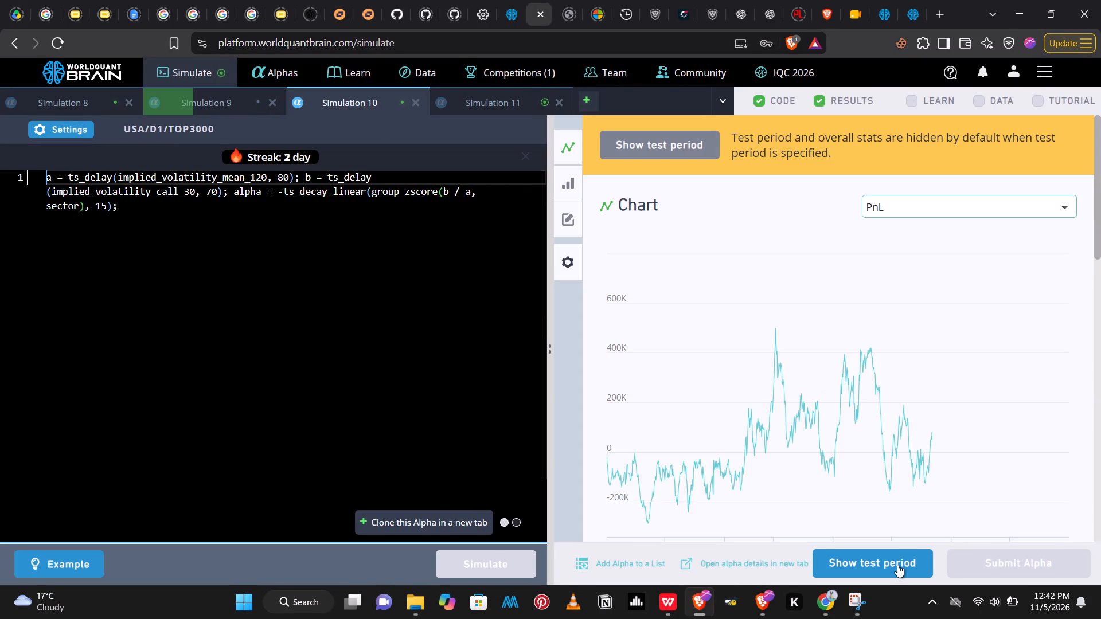
left_click(897, 565)
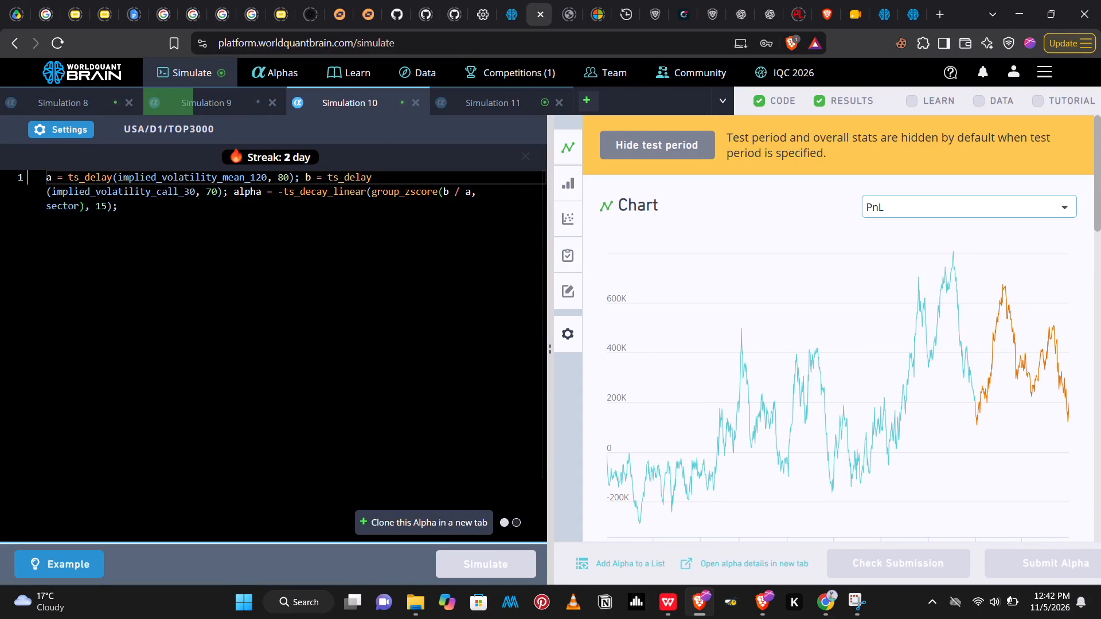
In Simulation 10's a expression, replace the ts_delay operator with ts_mean.
left_click_drag(112, 176, 89, 178)
key("BackSpace")
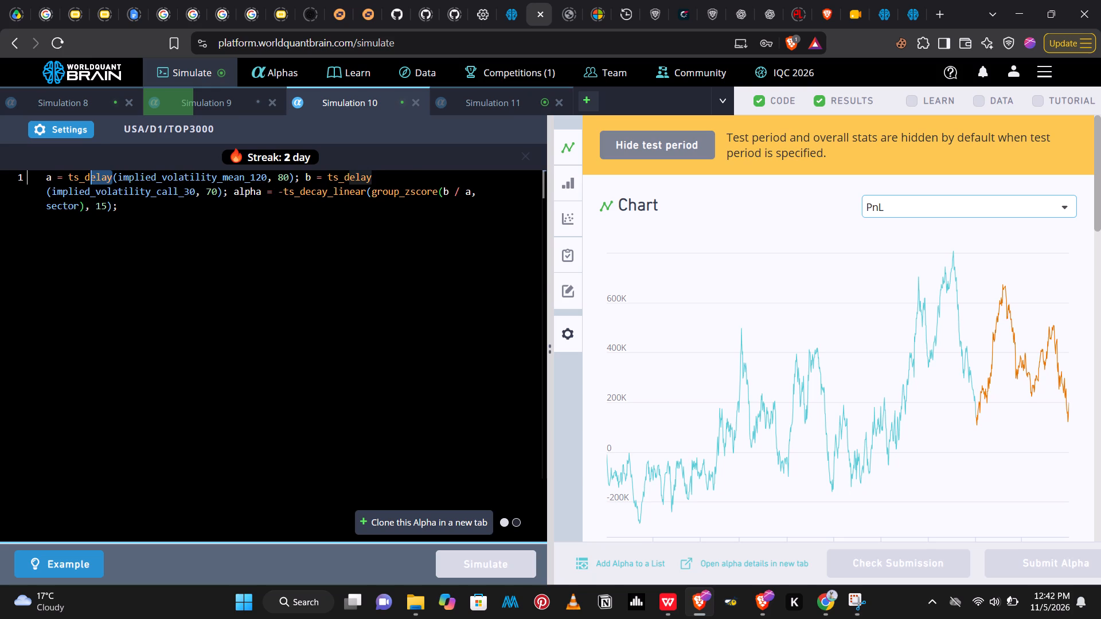
key("BackSpace")
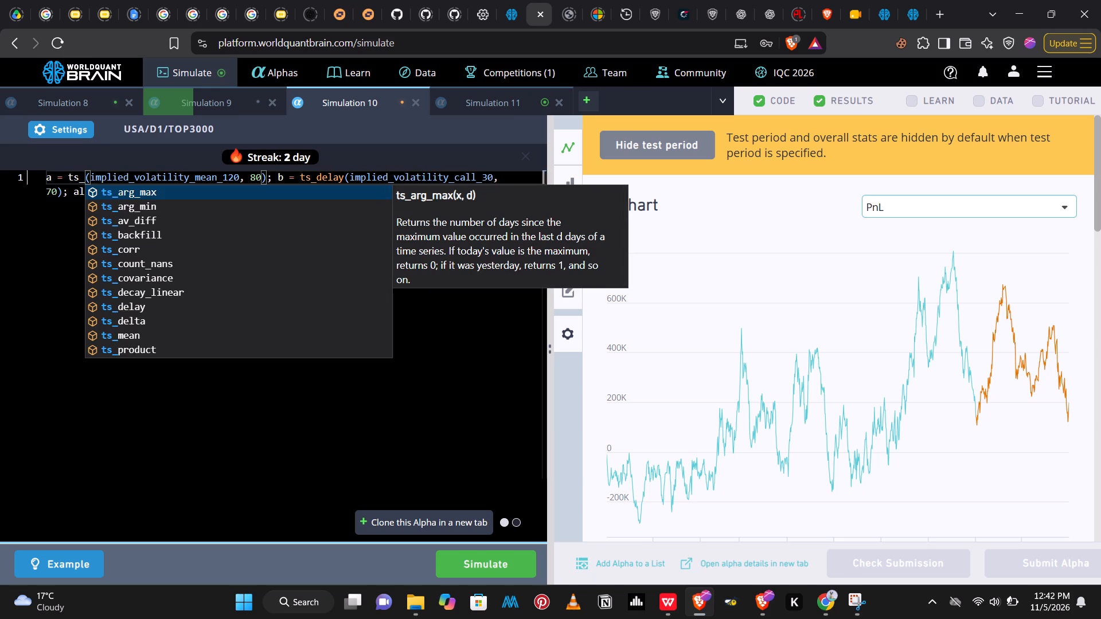
key("m")
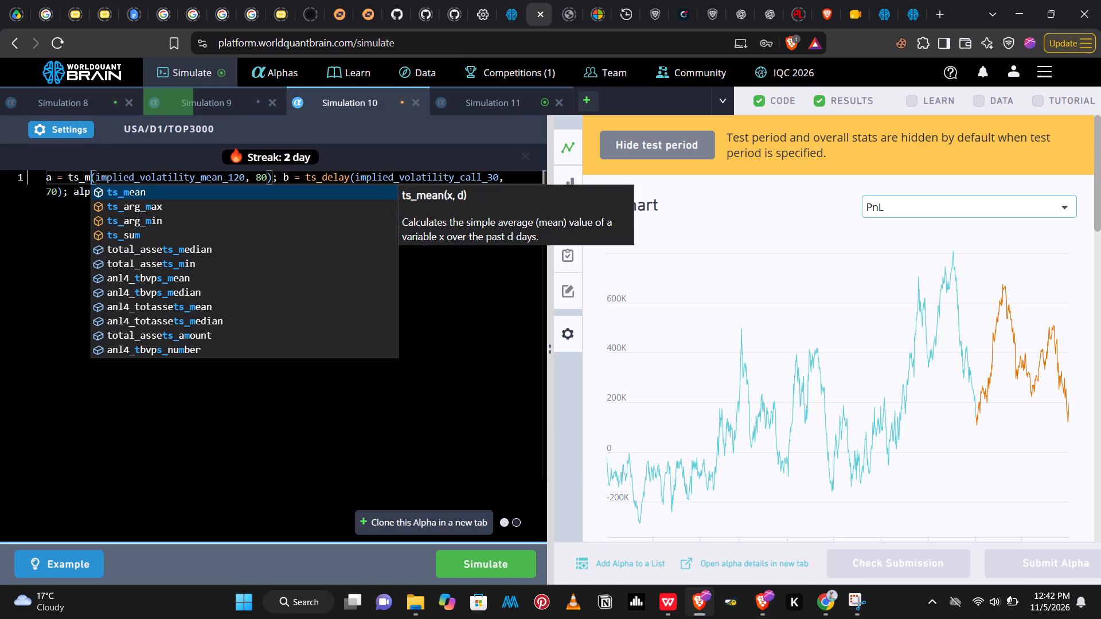
key("BackSpace")
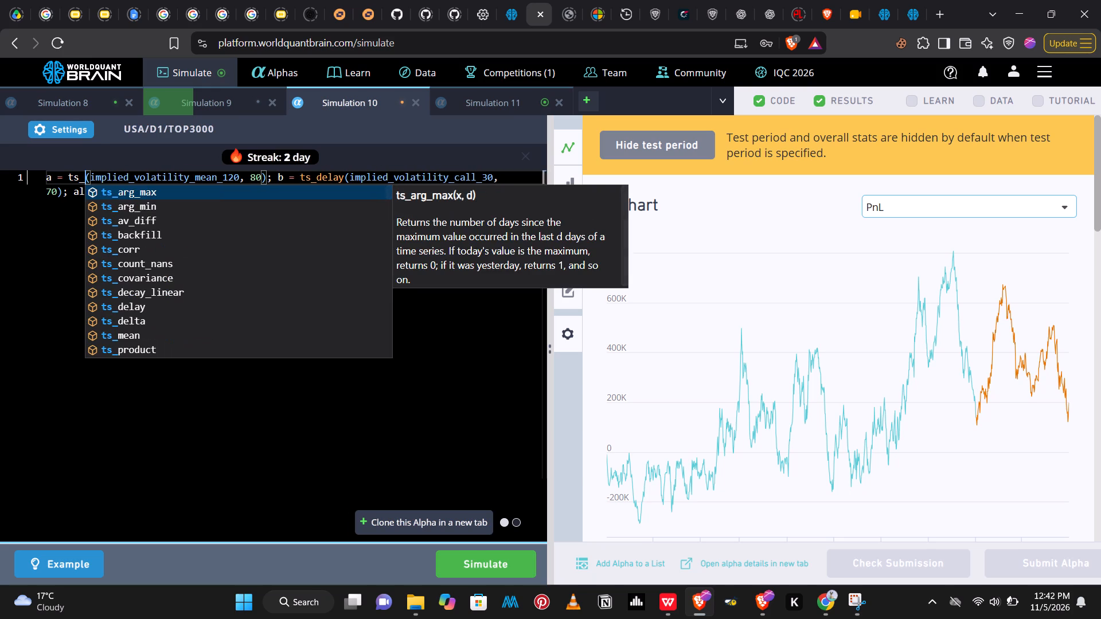
type("mean")
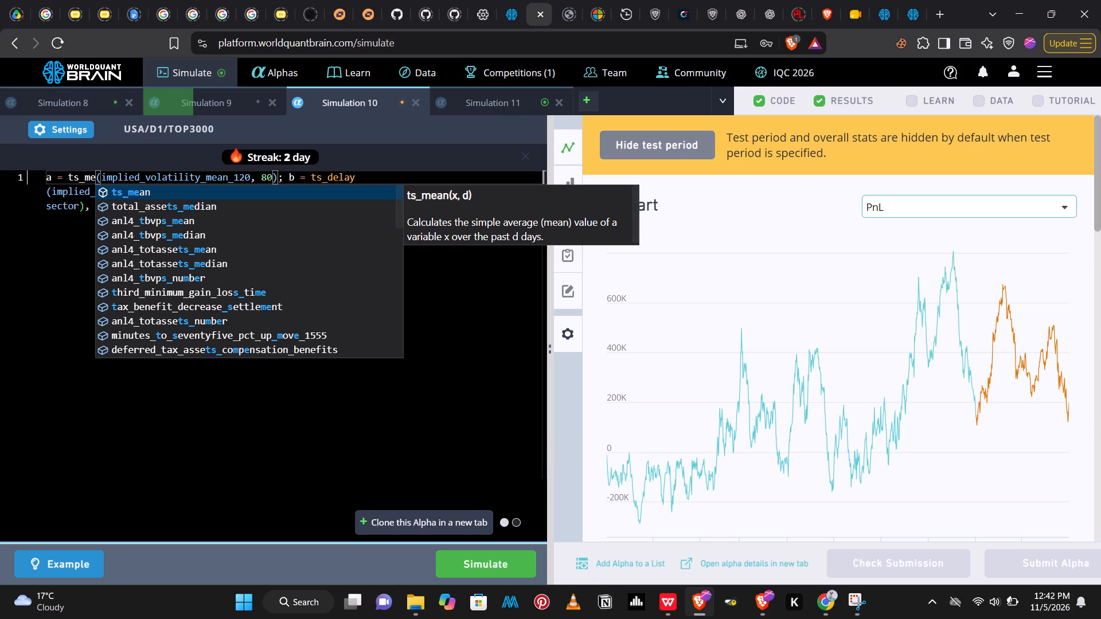
key("Return")
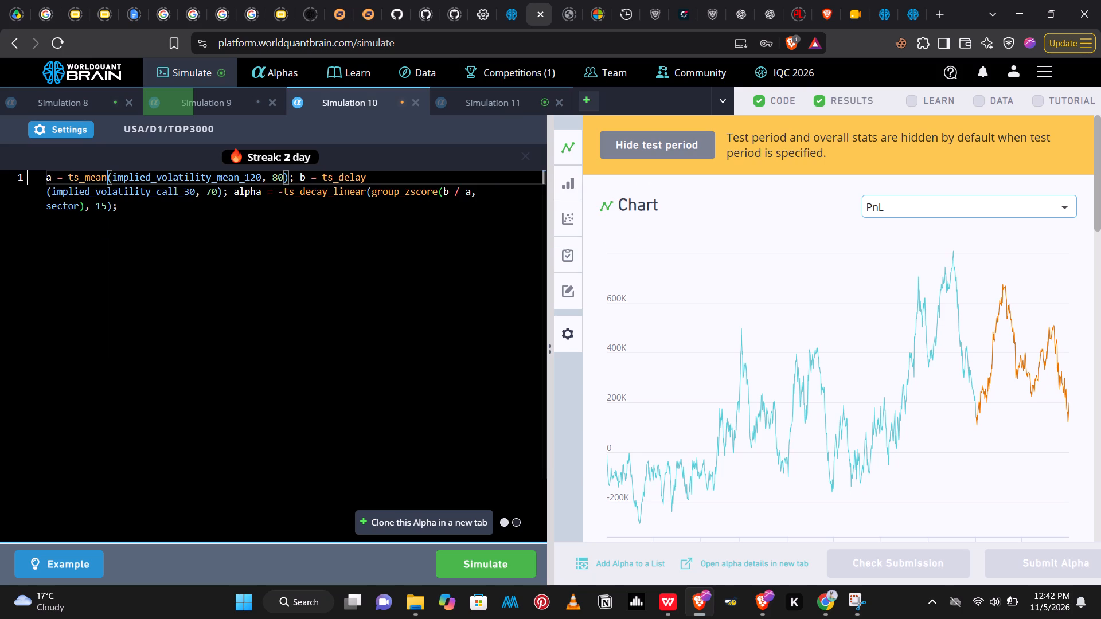
In Simulation 10's b expression, replace the ts_delay operator with ts_mean, and run the simulation.
left_click(368, 180)
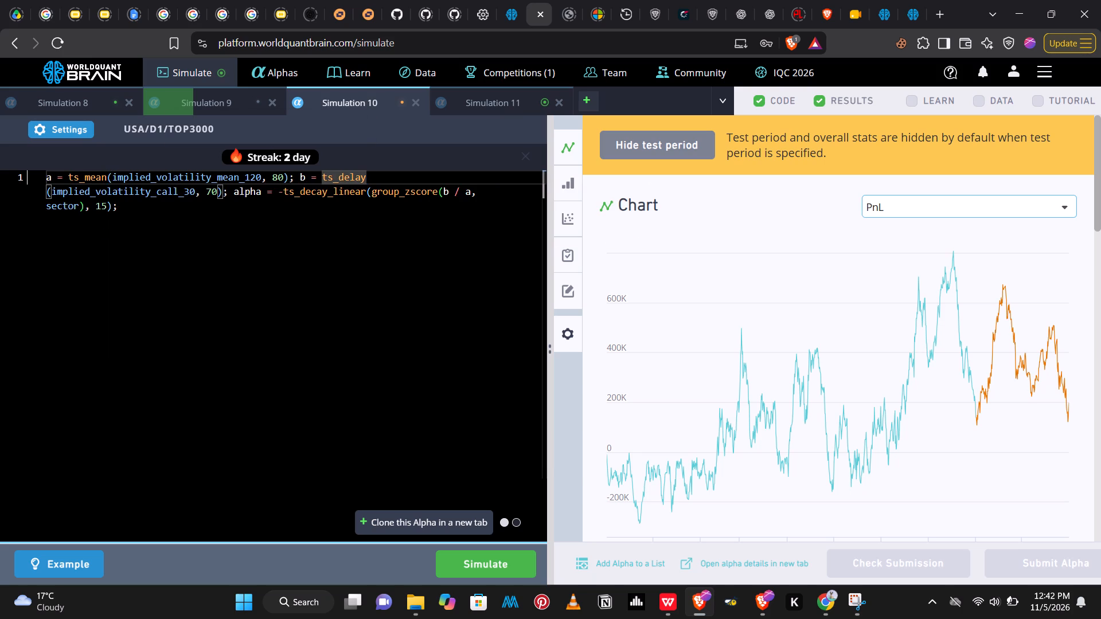
key("BackSpace")
key("BackSpace")
key("BackSpace")
key("BackSpace")
key("BackSpace")
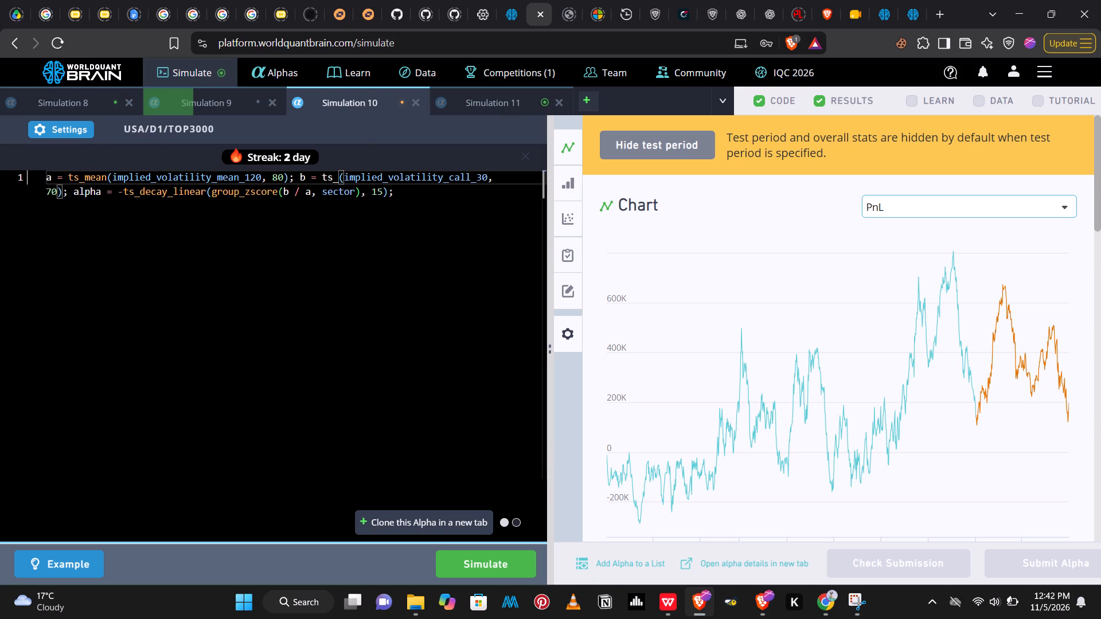
type("mean")
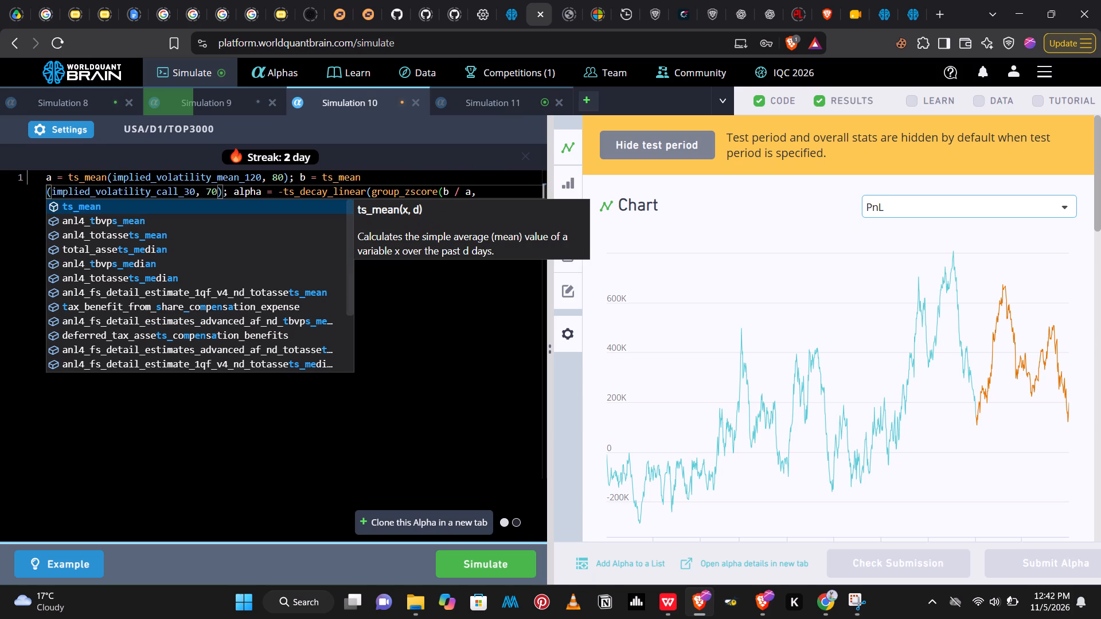
key("Return")
left_click(491, 562)
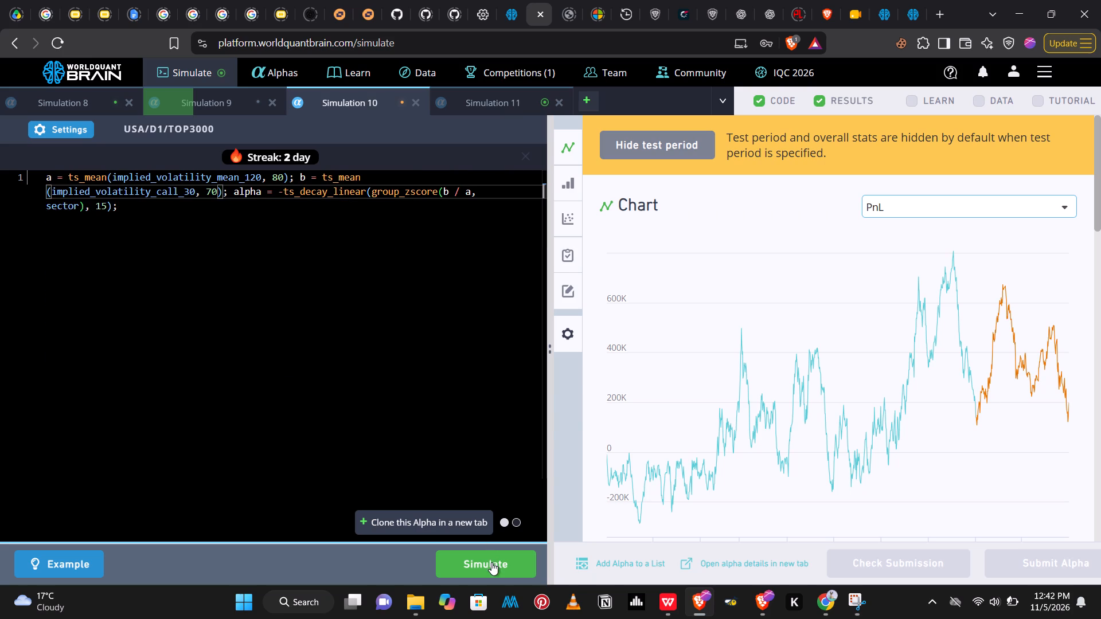
Show the test period results of Simulation 11 and review its PnL chart and yearly IS summary.
left_click(491, 105)
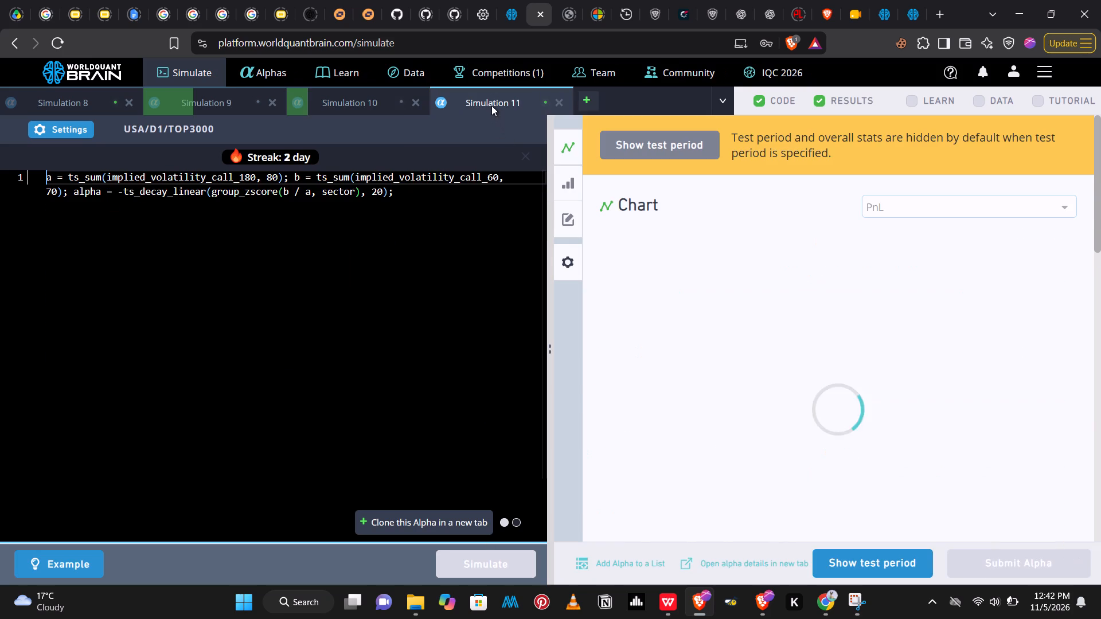
left_click(846, 562)
left_click_drag(1096, 179, 1098, 186)
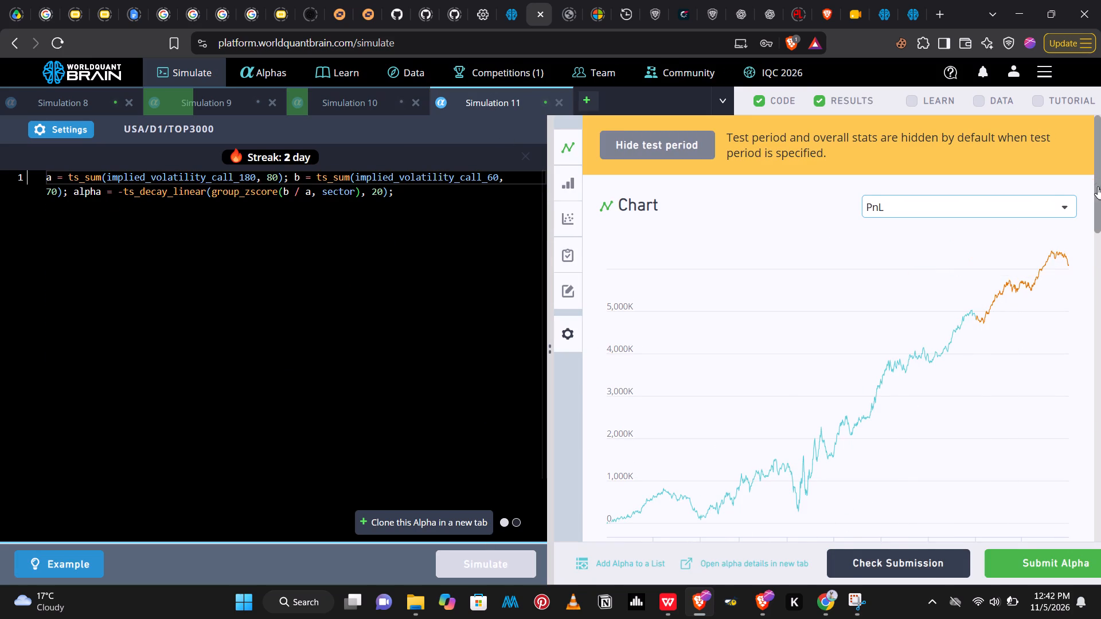
left_click_drag(1098, 186, 1100, 383)
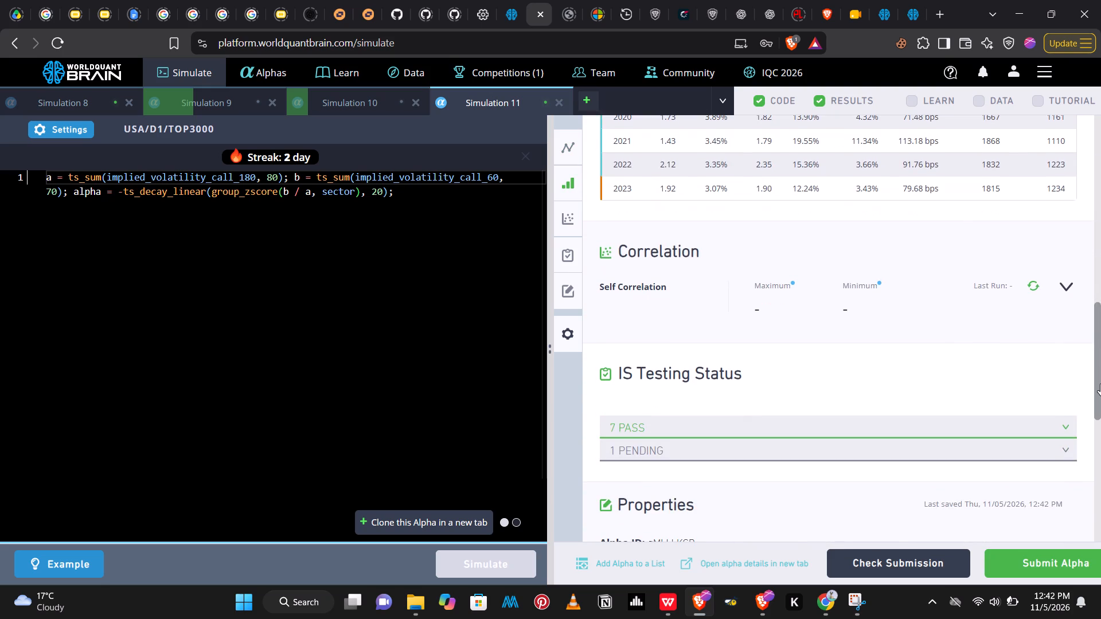
left_click_drag(1100, 383, 1089, 280)
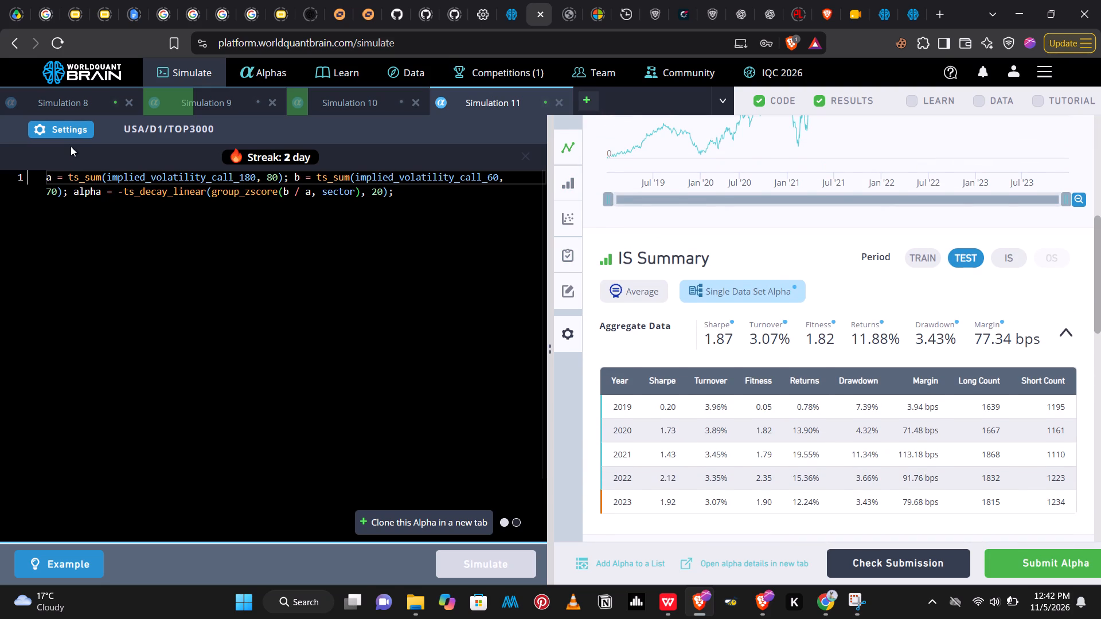
Set Simulation 11's neutralization to Market, apply the settings, and run the simulation.
left_click(70, 132)
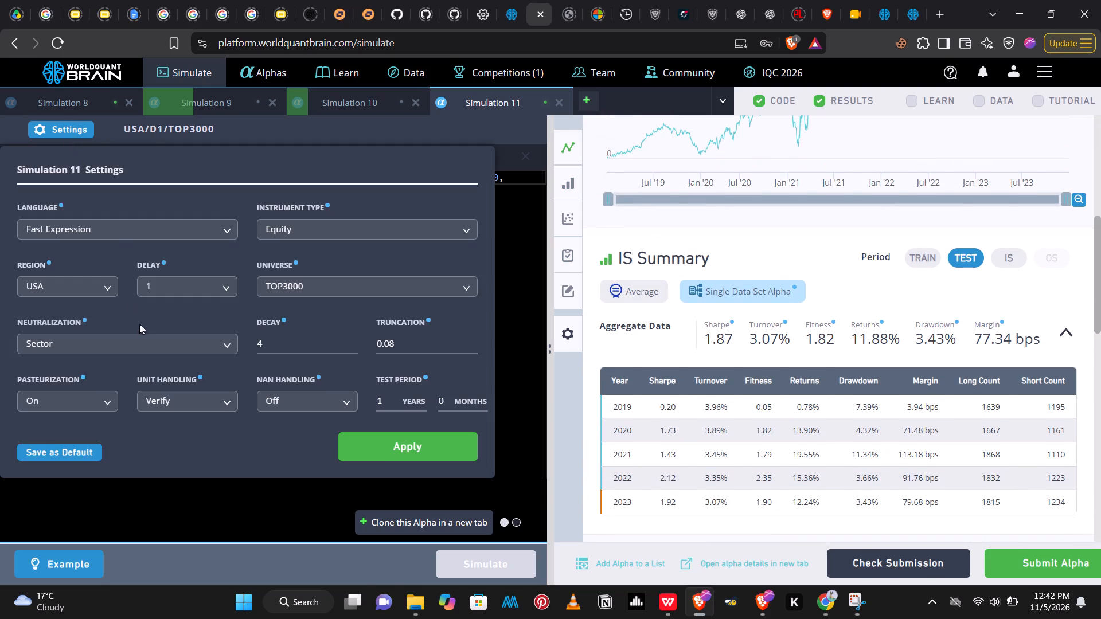
left_click(143, 341)
left_click(132, 380)
left_click(415, 459)
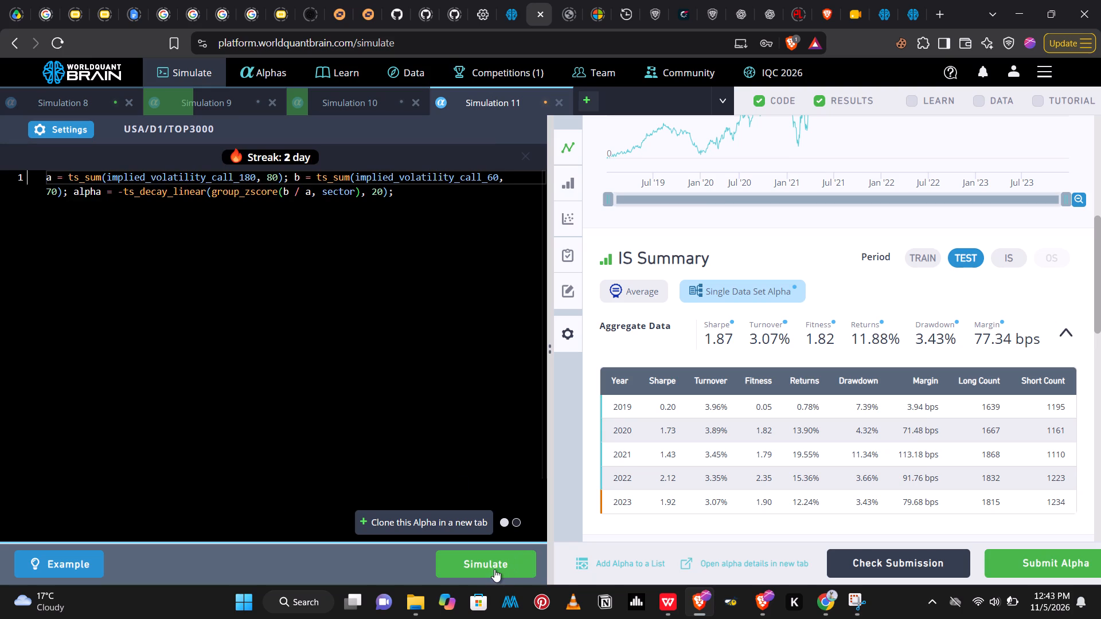
left_click(494, 569)
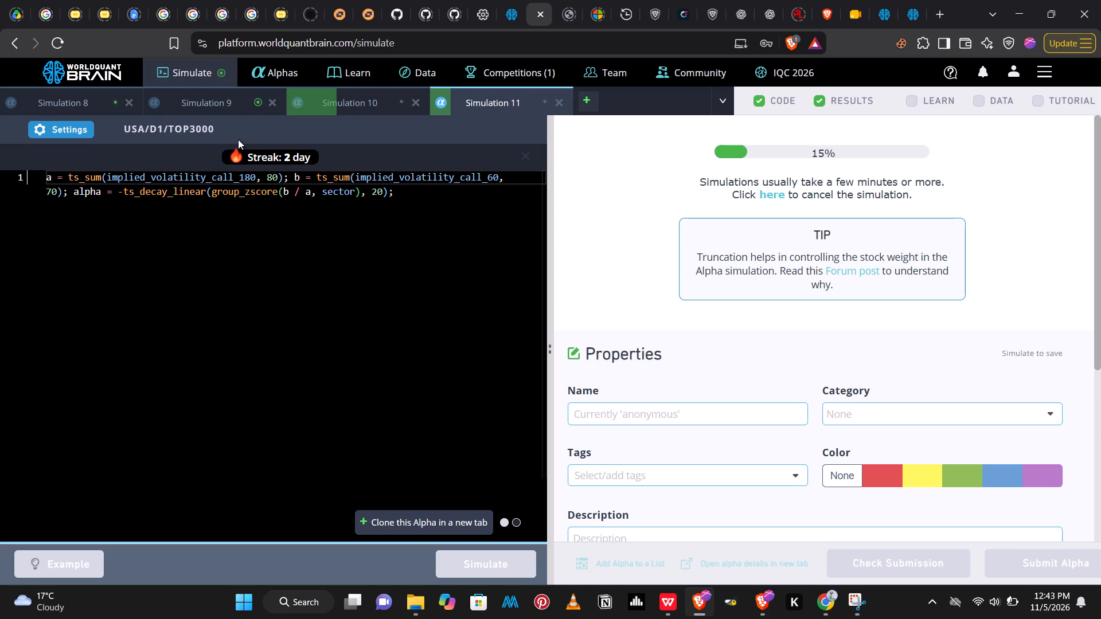
Show the test period results of Simulation 9 and run its self-correlation check.
left_click(227, 101)
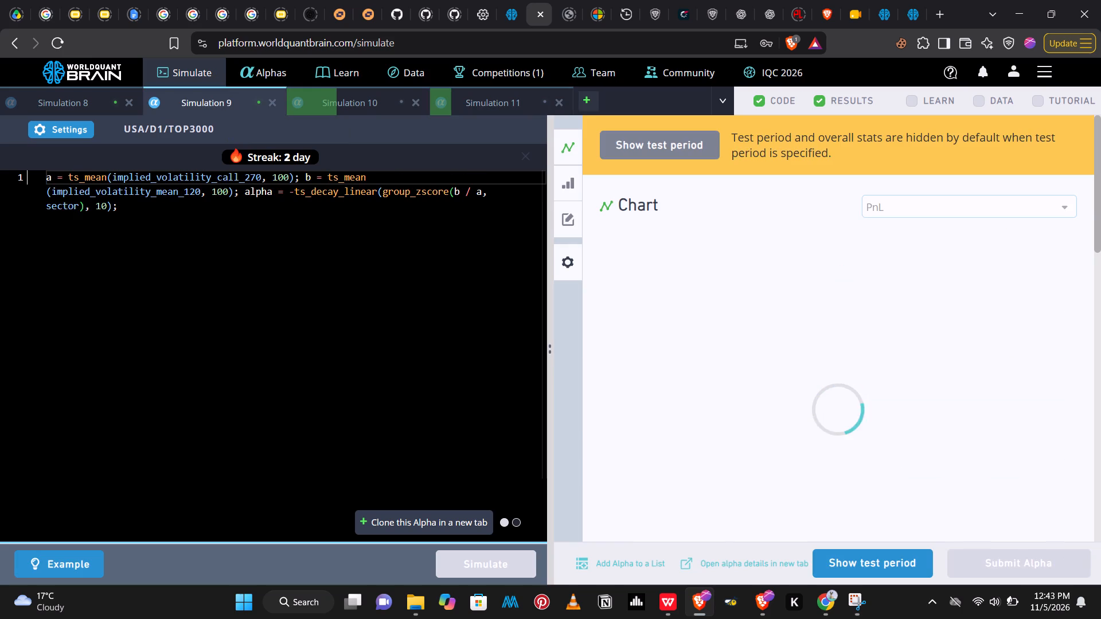
left_click(904, 566)
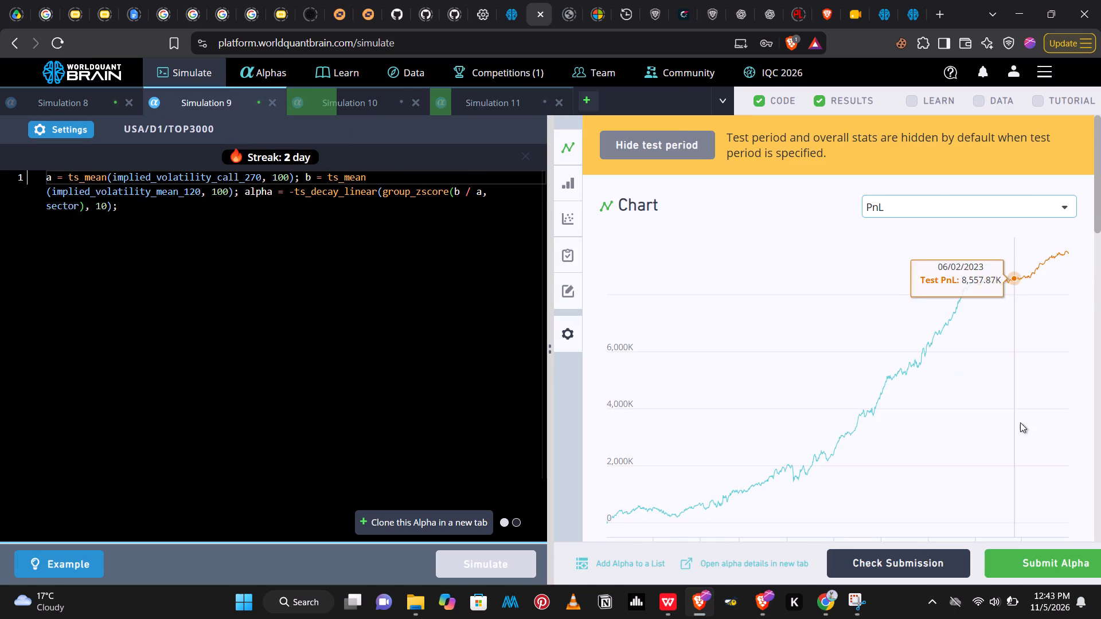
left_click_drag(1096, 171, 1100, 225)
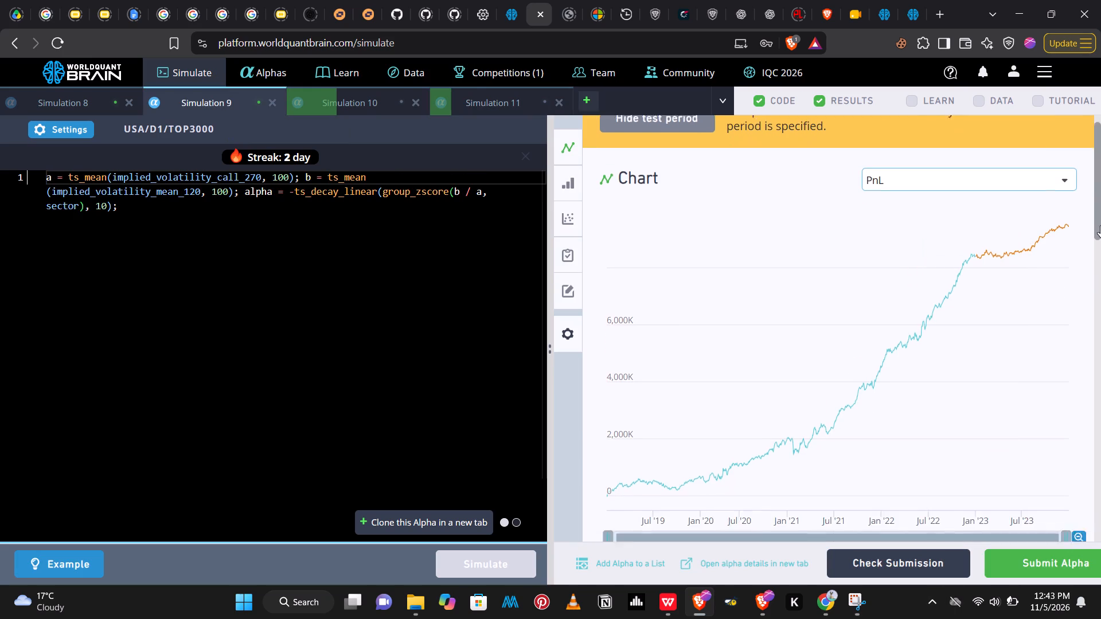
left_click_drag(1100, 225, 1100, 343)
left_click(1037, 339)
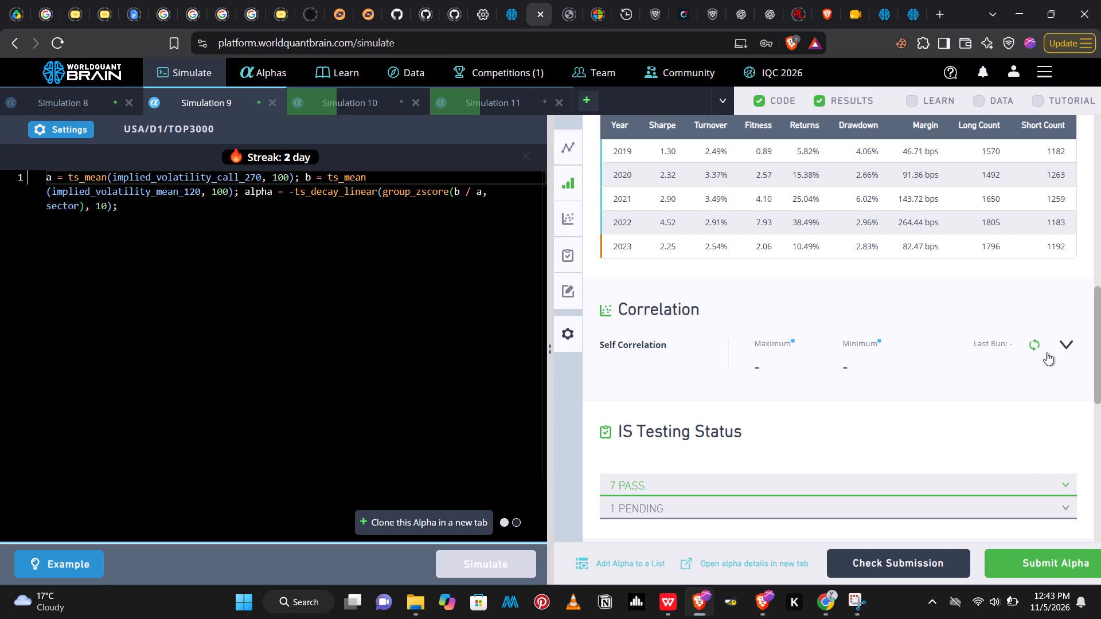
left_click(1100, 314)
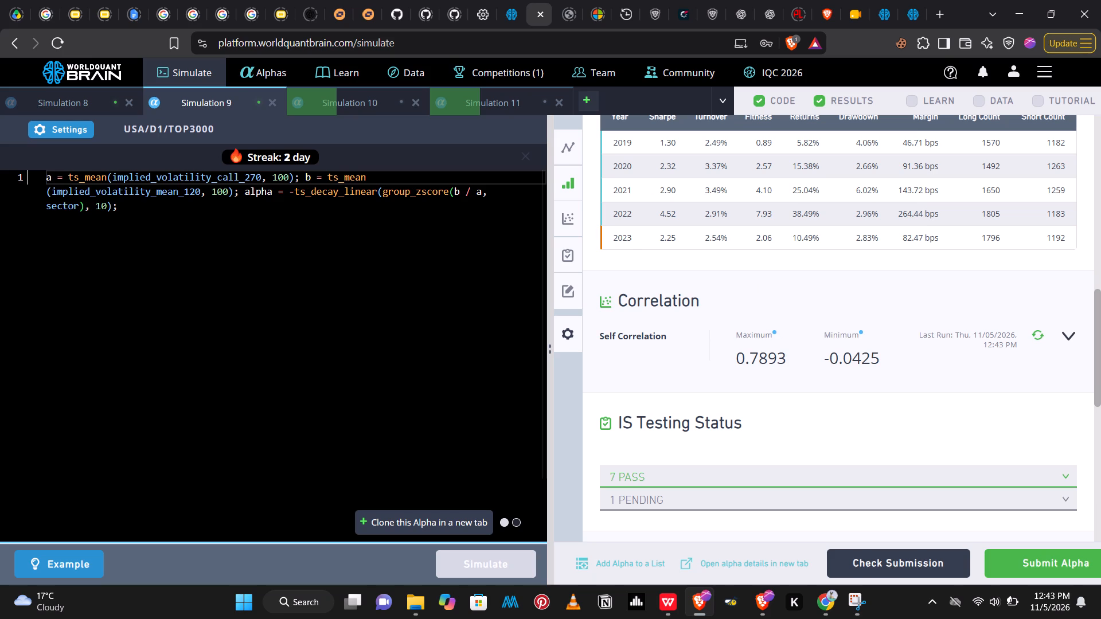
In Simulation 9's alpha expression, set the ts_decay_linear window to 5, and run the simulation.
left_click(106, 210)
key("Right")
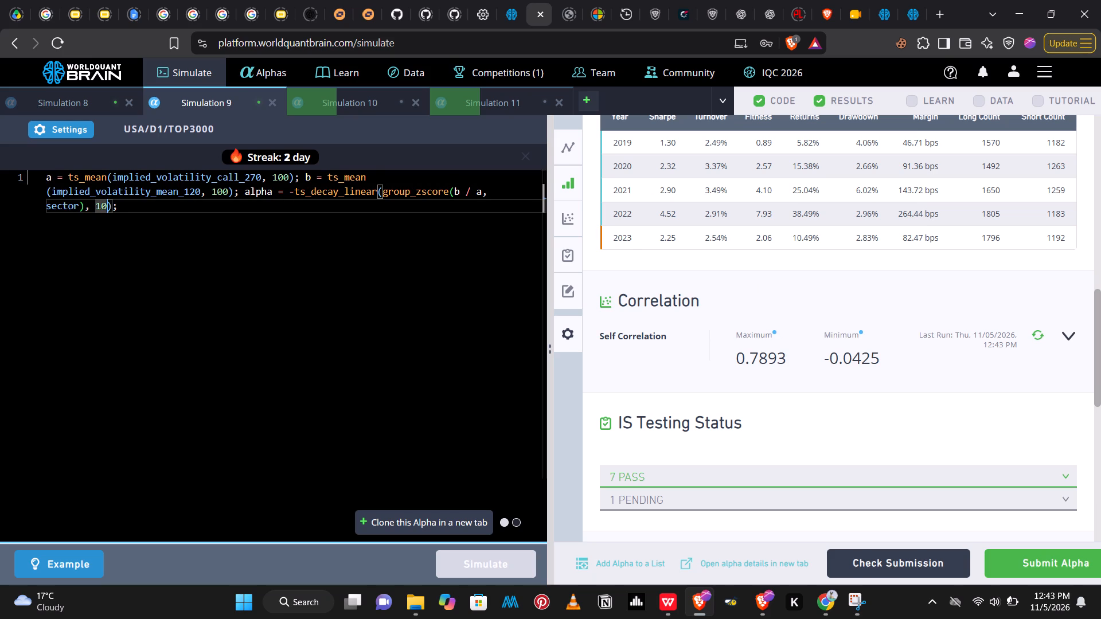
key("Right")
key("Left")
key("Left")
key("BackSpace")
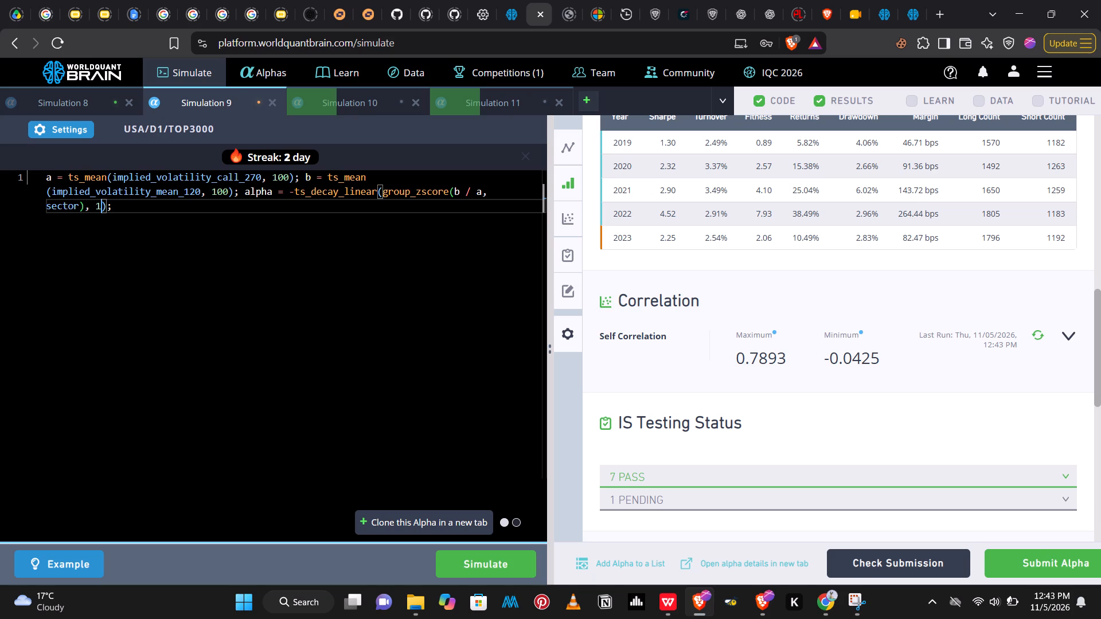
key("BackSpace")
key("5")
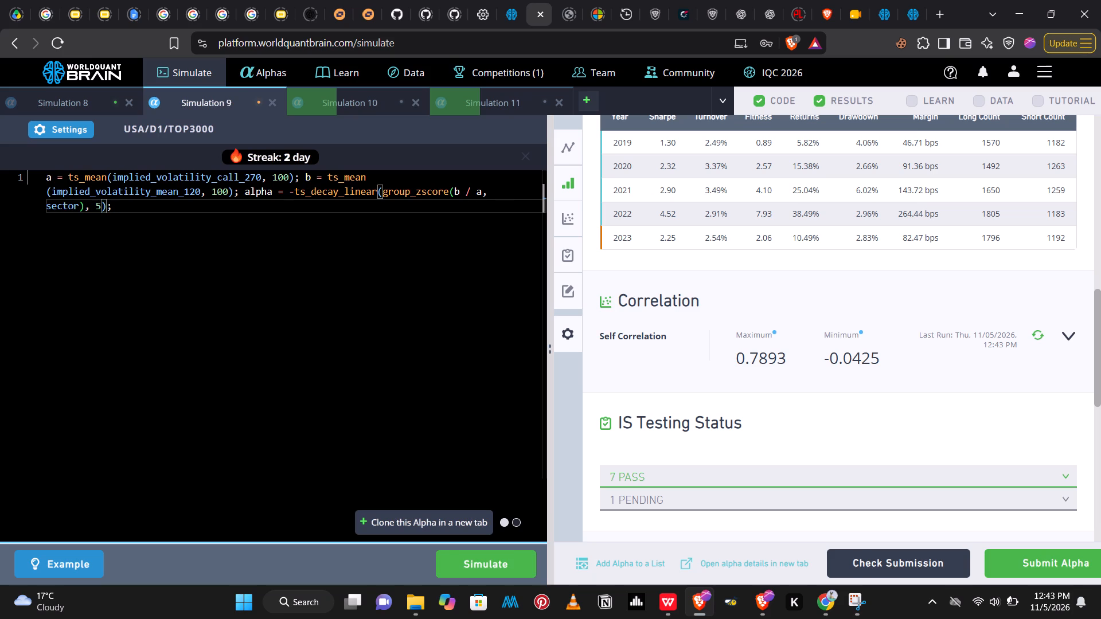
left_click(461, 564)
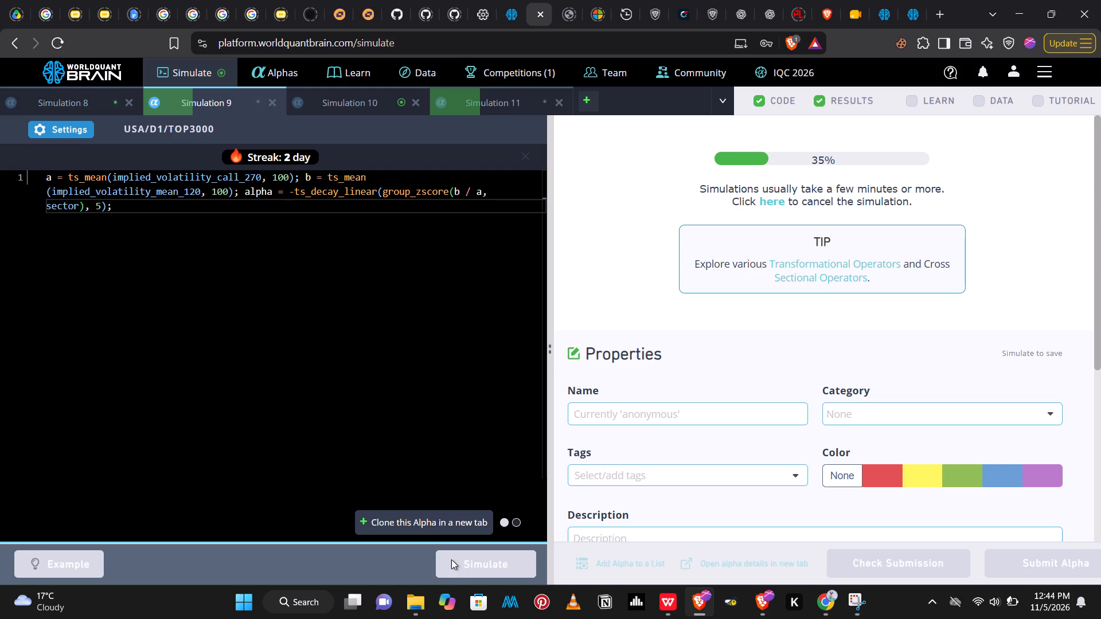
Show the test period results of the rerun Simulation 10.
left_click(362, 96)
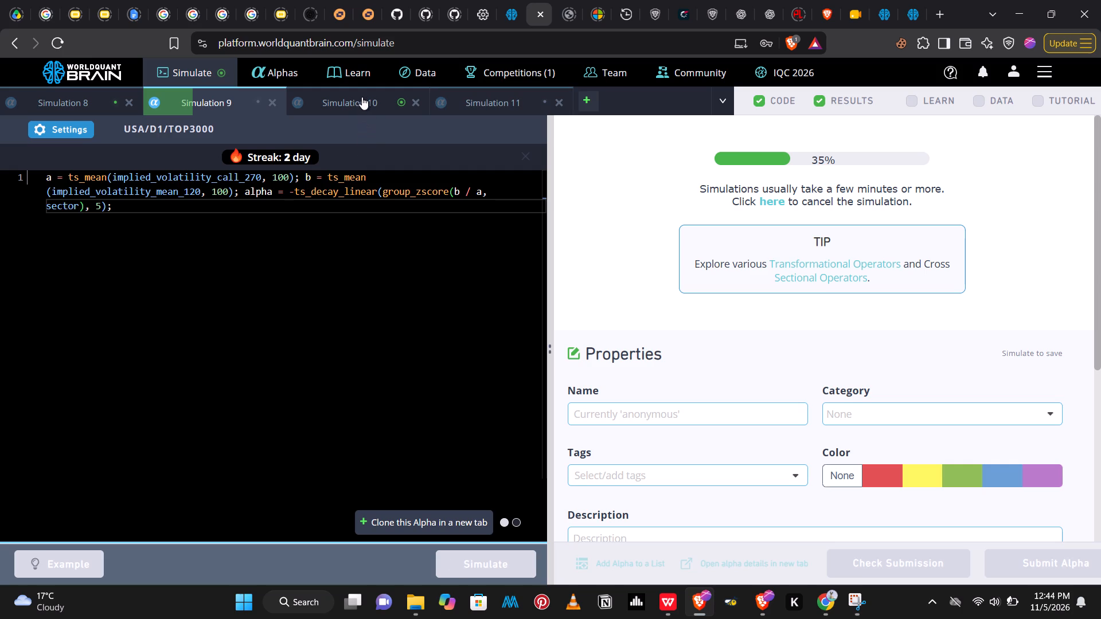
left_click(852, 562)
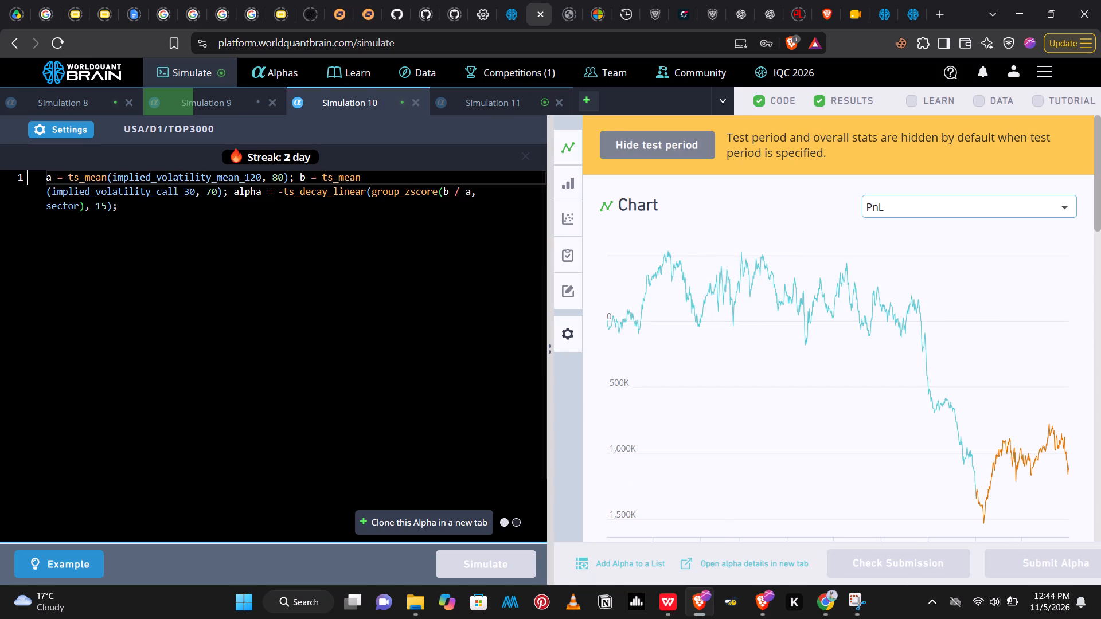
In Simulation 10's b expression, replace the ts_mean operator with ts_sum.
left_click(365, 180)
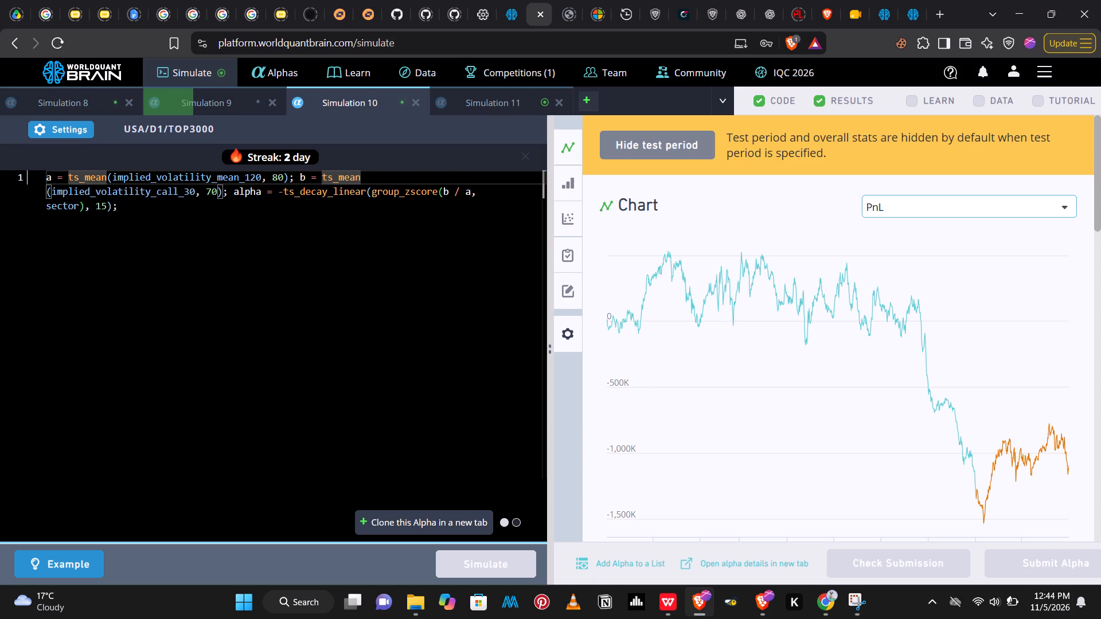
key("BackSpace")
key("BackSpace")
key("BackSpace")
key("BackSpace")
type("su")
key("m")
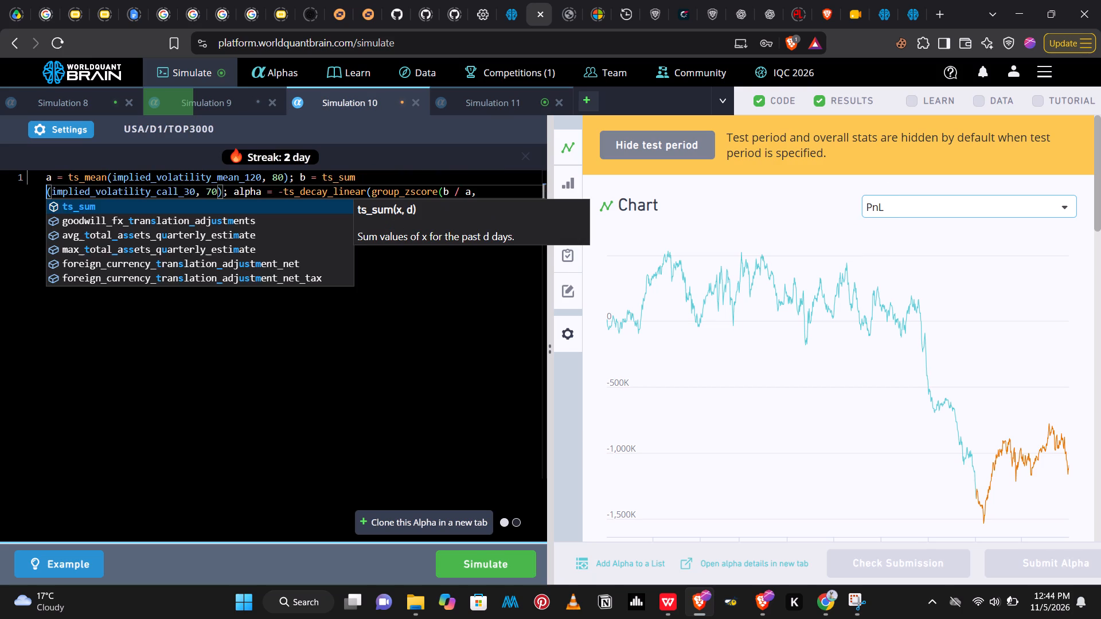
key("Return")
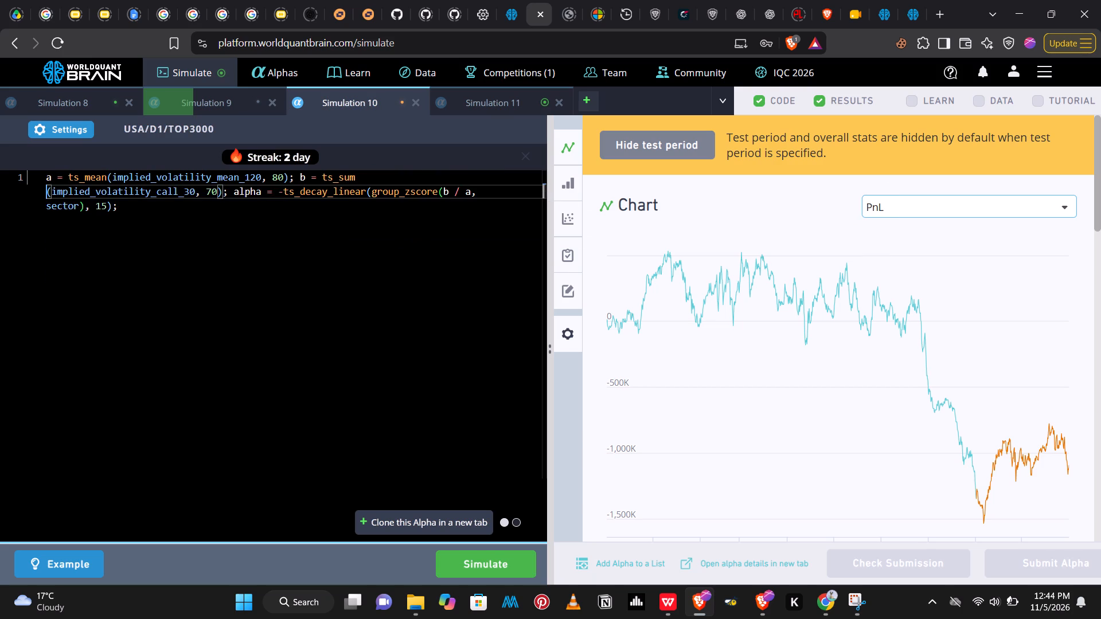
In Simulation 10's alpha expression, replace the ts_decay_linear operator with ts_sum.
left_click(362, 196)
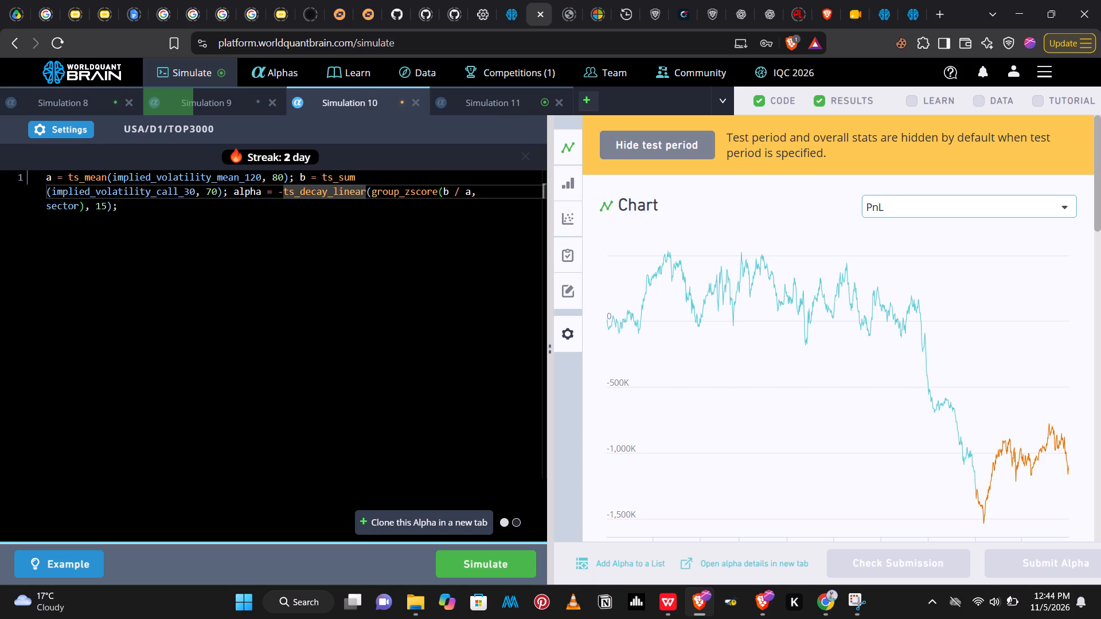
key("Right")
key("BackSpace")
key("BackSpace")
key("BackSpace")
key("BackSpace")
key("BackSpace")
key("BackSpace")
key("BackSpace")
key("BackSpace")
key("BackSpace")
key("BackSpace")
key("BackSpace")
key("BackSpace")
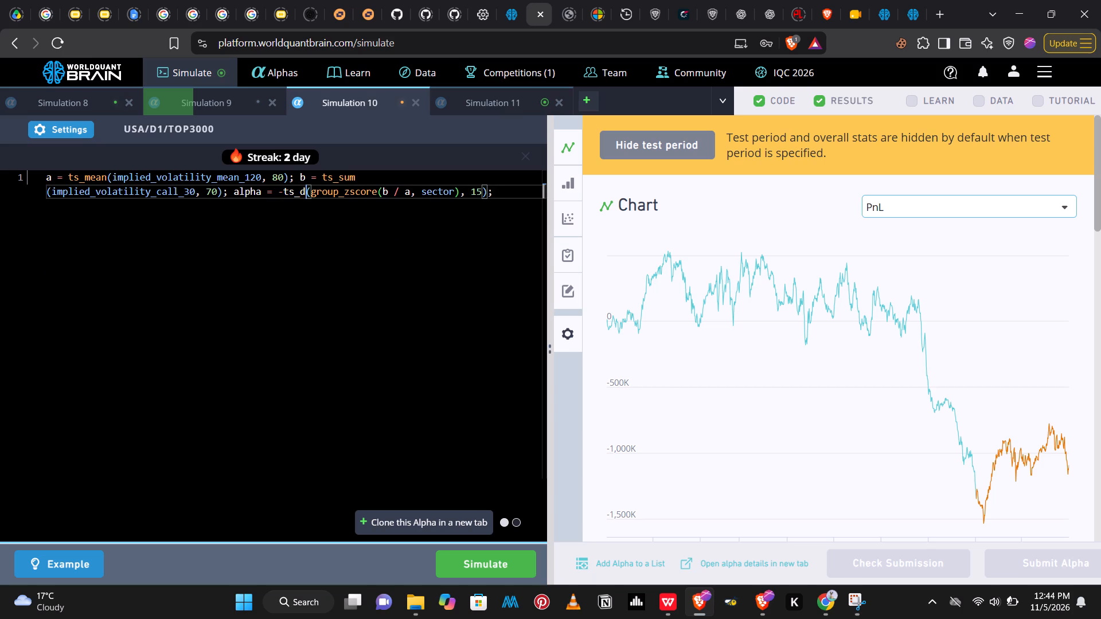
type("su,")
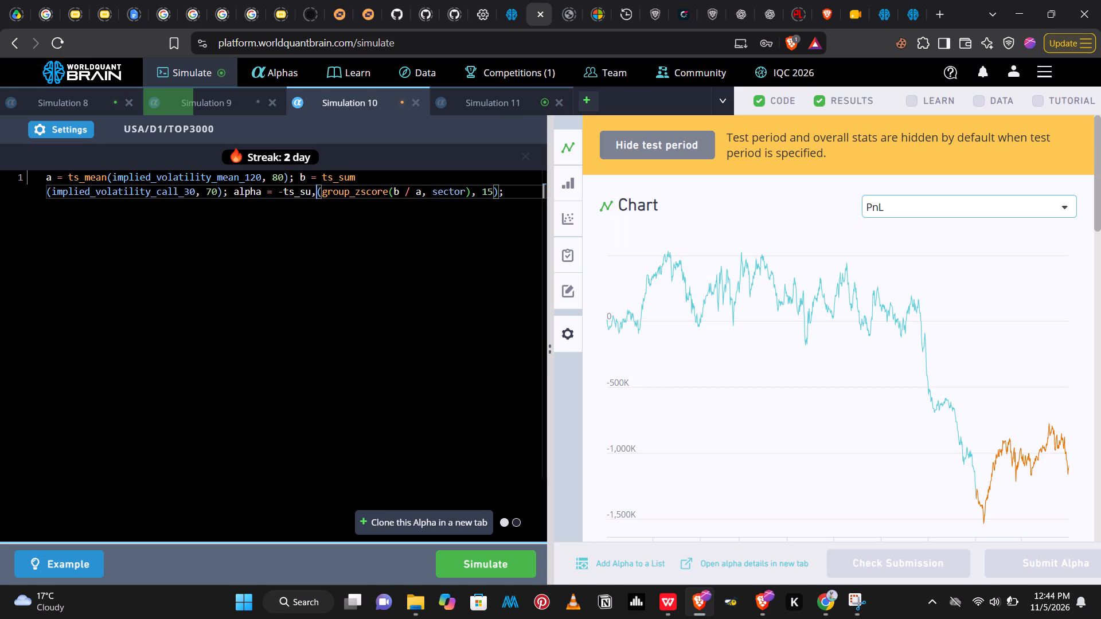
key("BackSpace")
key("comma")
key("BackSpace")
key("m")
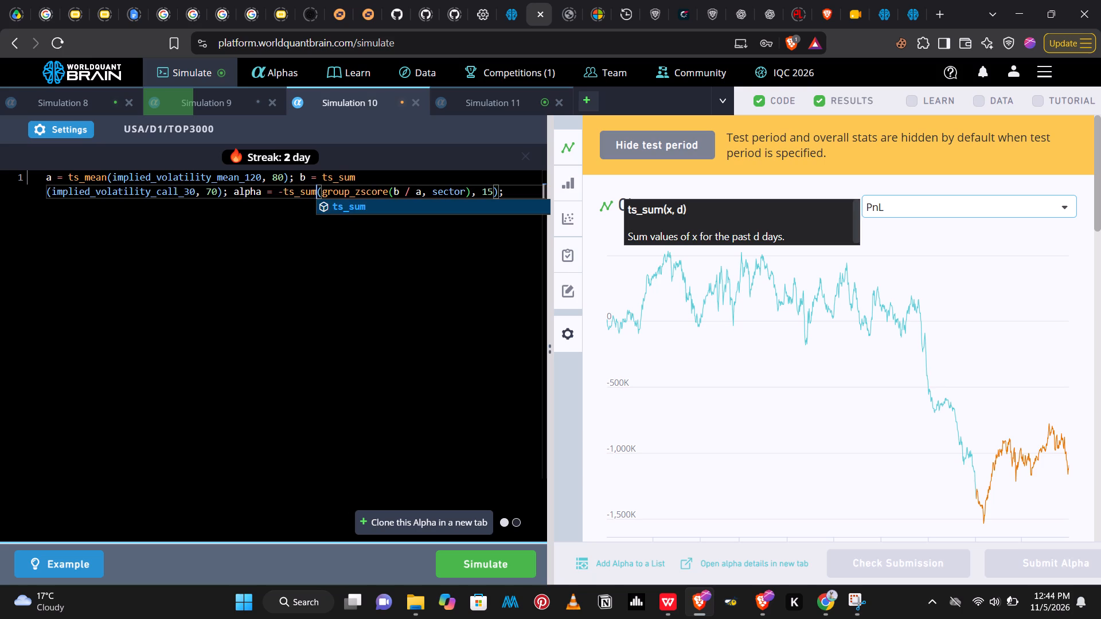
key("Return")
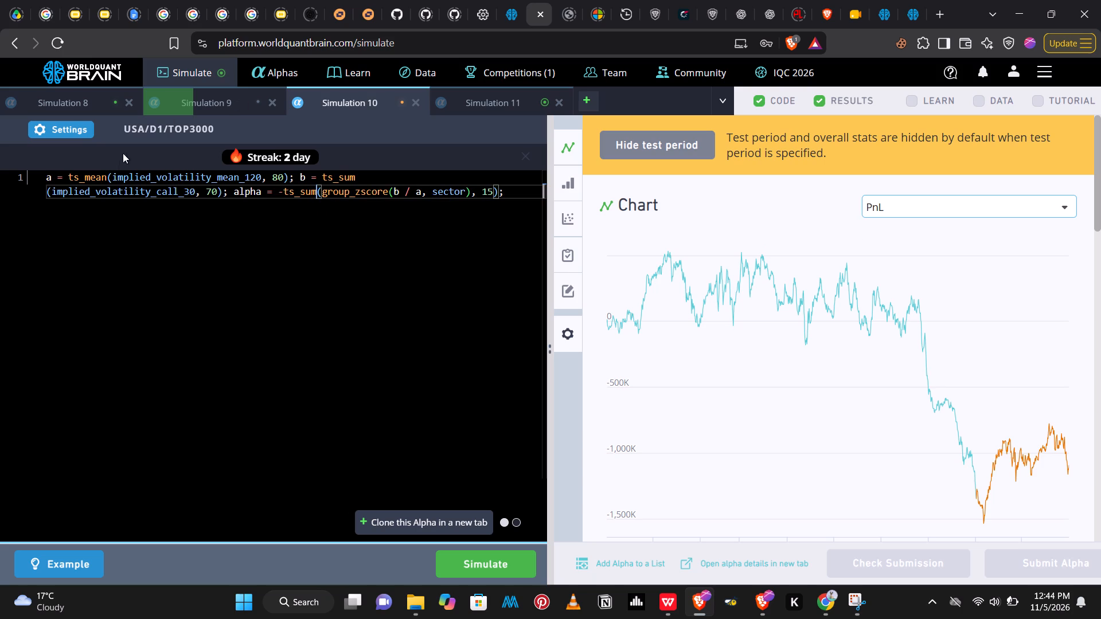
In Simulation 10's a expression, replace the ts_mean operator with ts_sum, and run the simulation.
left_click(106, 179)
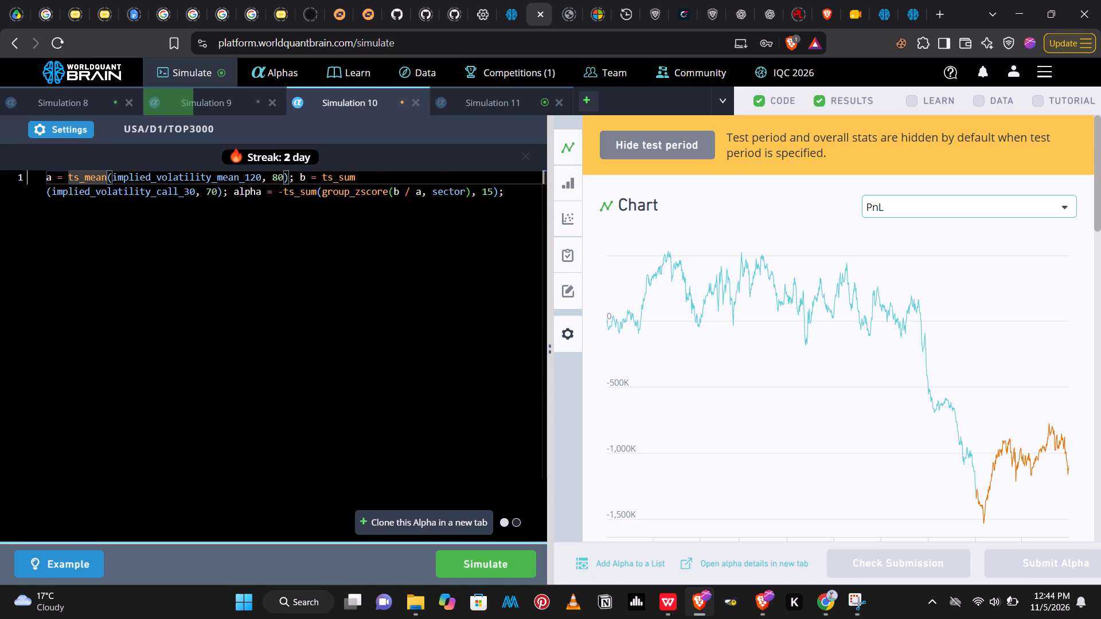
key("BackSpace")
key("BackSpace")
key("BackSpace")
key("BackSpace")
type("sum")
key("Return")
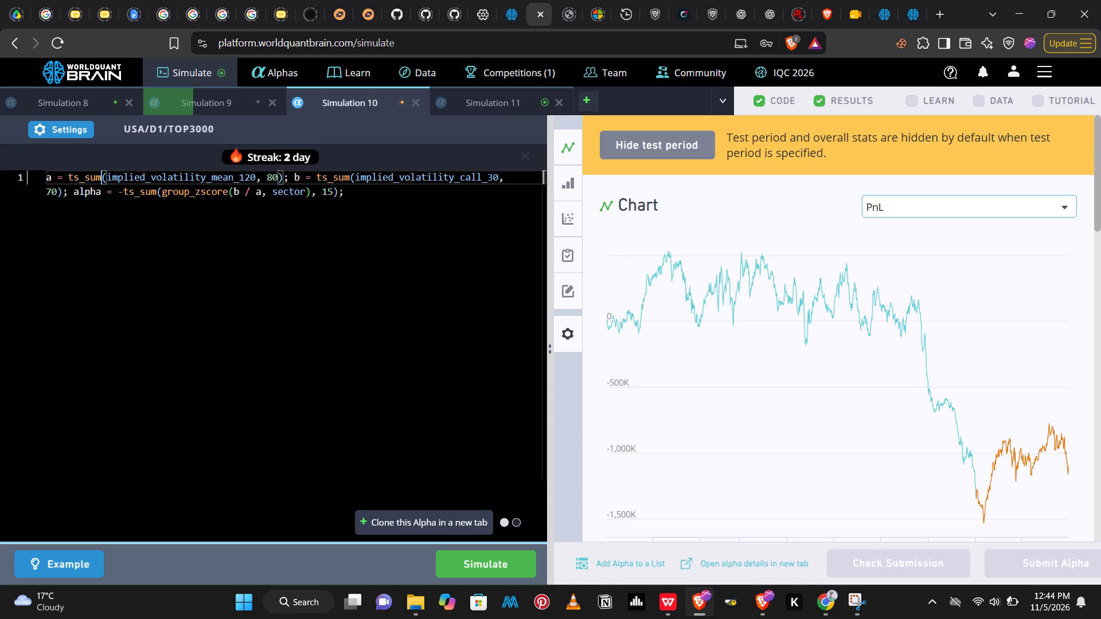
left_click(486, 558)
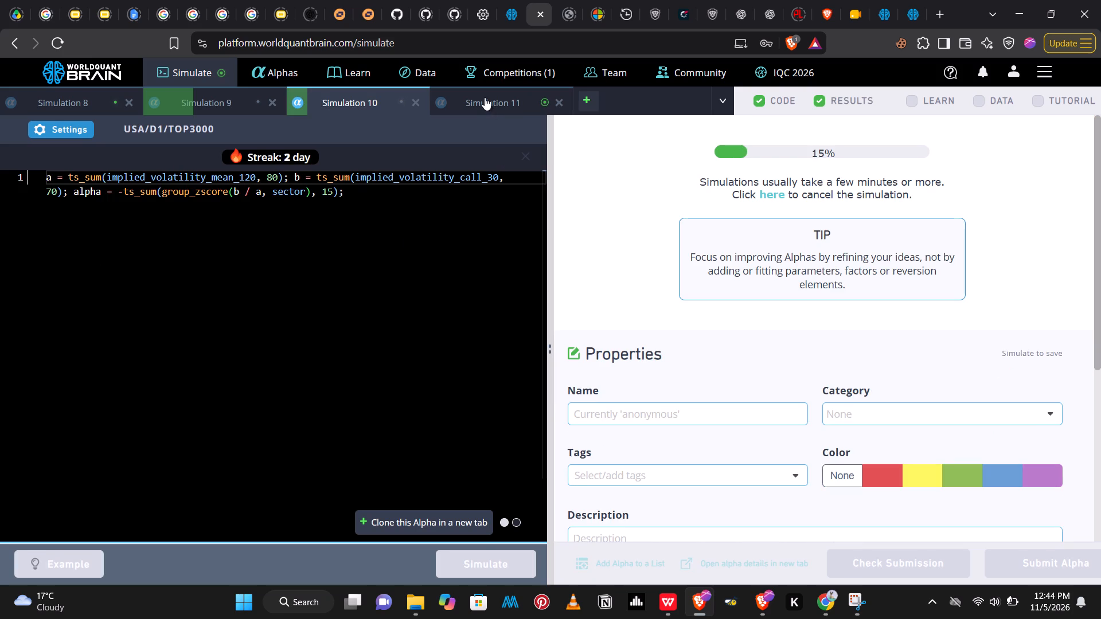
Show the test period results of Simulation 11 and examine its yearly IS Summary.
left_click(484, 97)
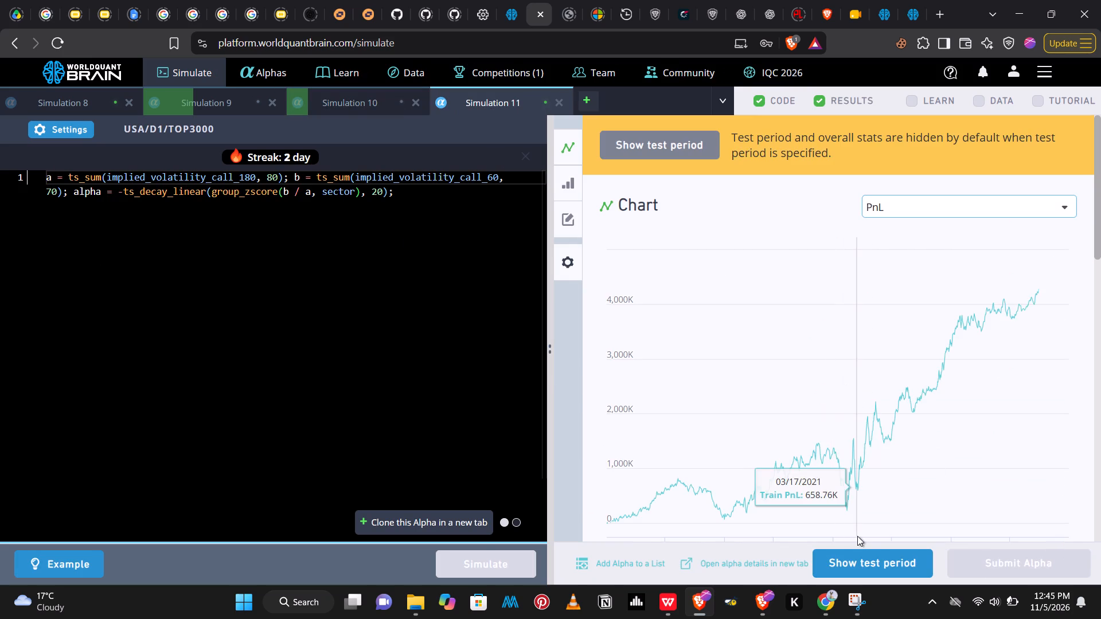
left_click(868, 569)
left_click_drag(1100, 147, 1100, 160)
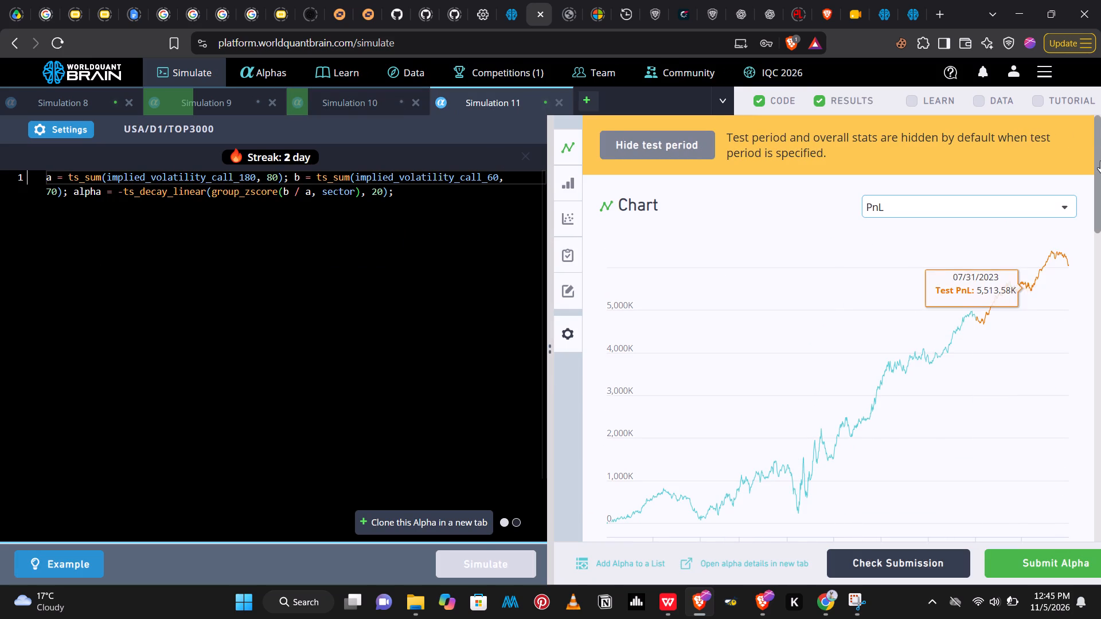
left_click_drag(1100, 160, 1100, 347)
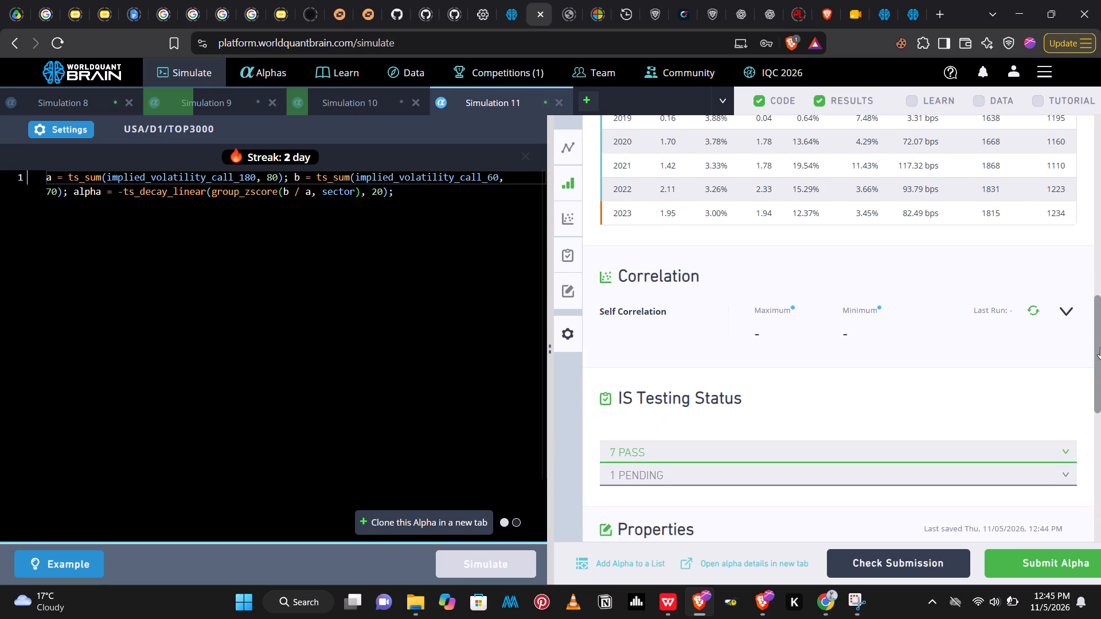
left_click_drag(1100, 347, 1096, 276)
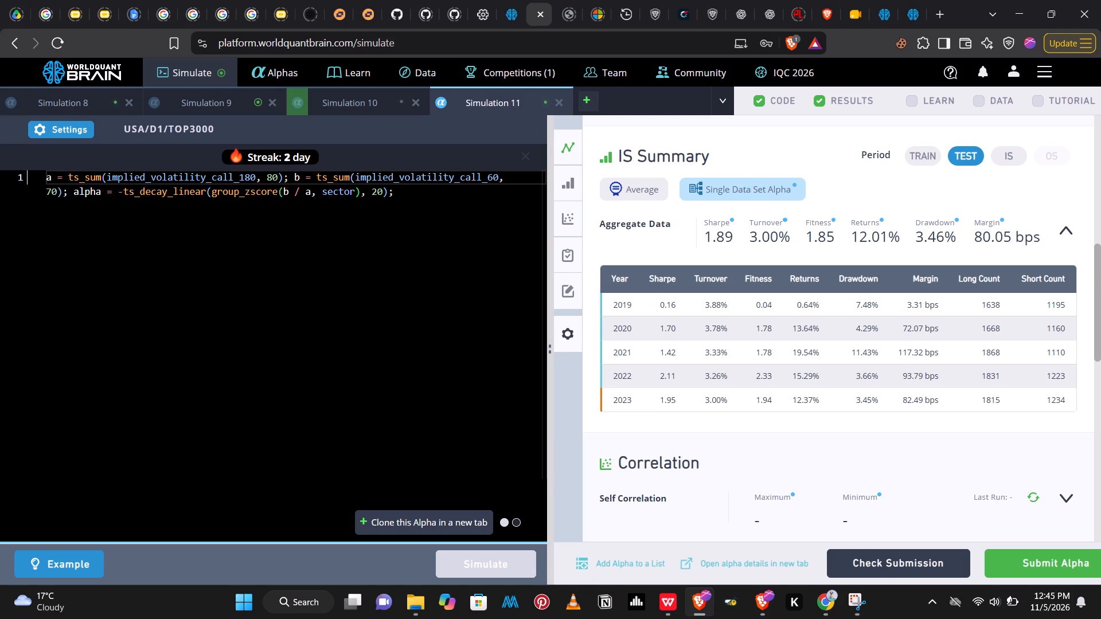
Show the test period results of the rerun Simulation 9 and run its self-correlation check.
left_click(222, 104)
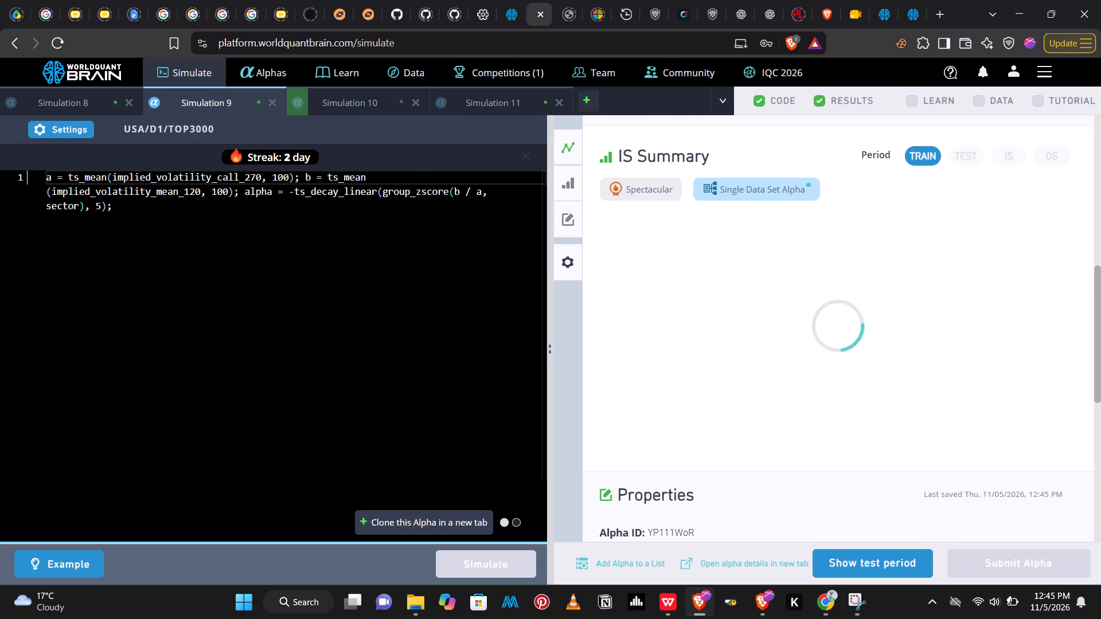
left_click(879, 567)
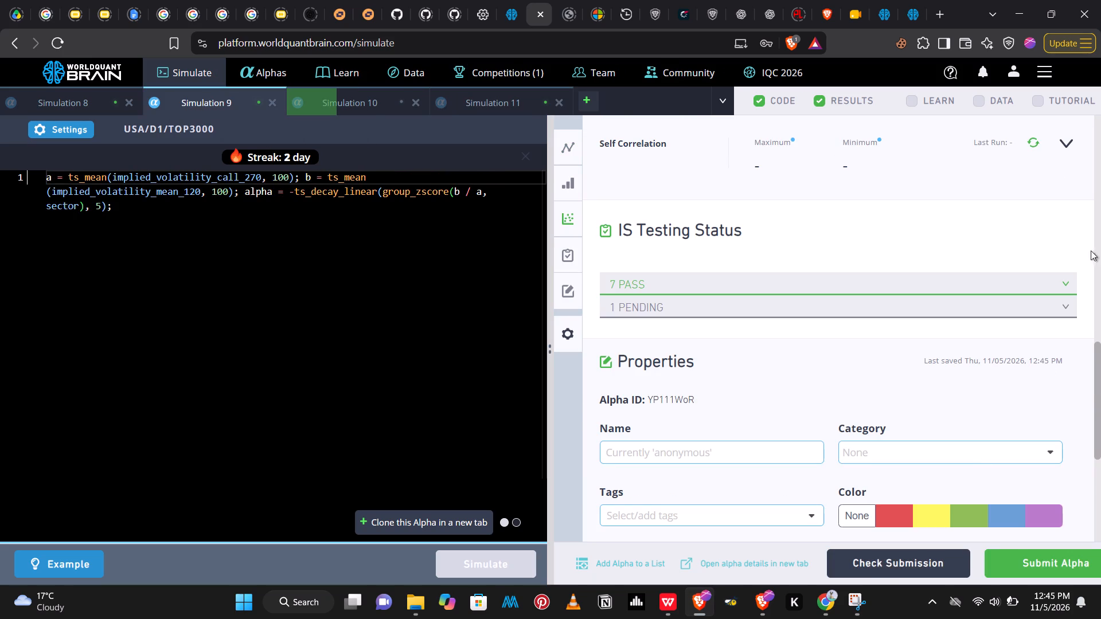
left_click(1031, 144)
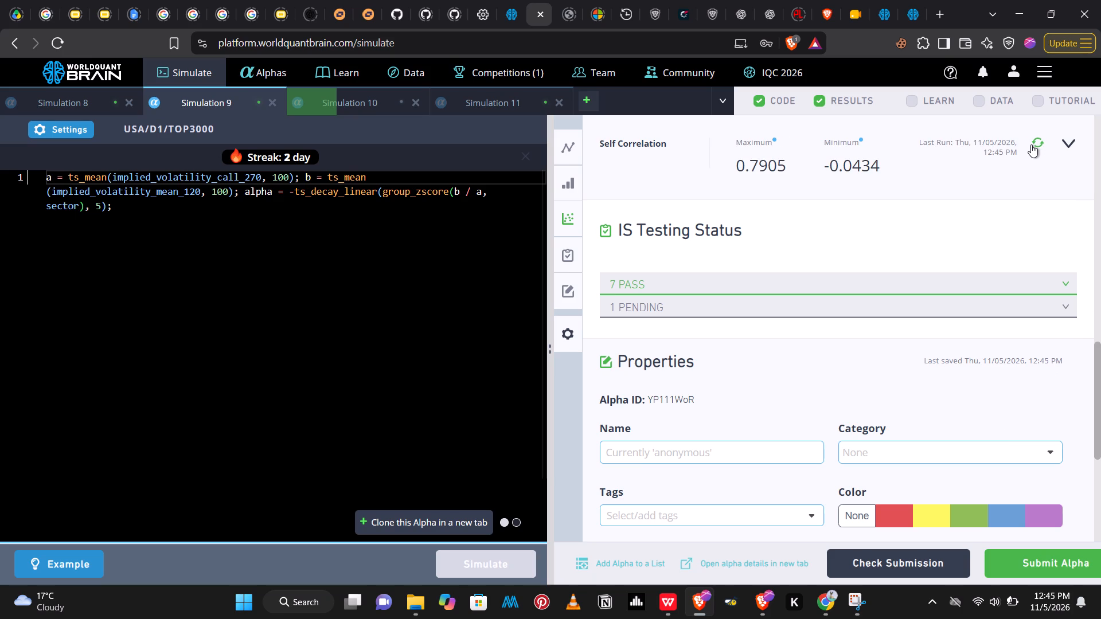
In Simulation 9's alpha expression, set the ts_decay_linear window to 30, and run the simulation.
left_click(101, 207)
key("BackSpace")
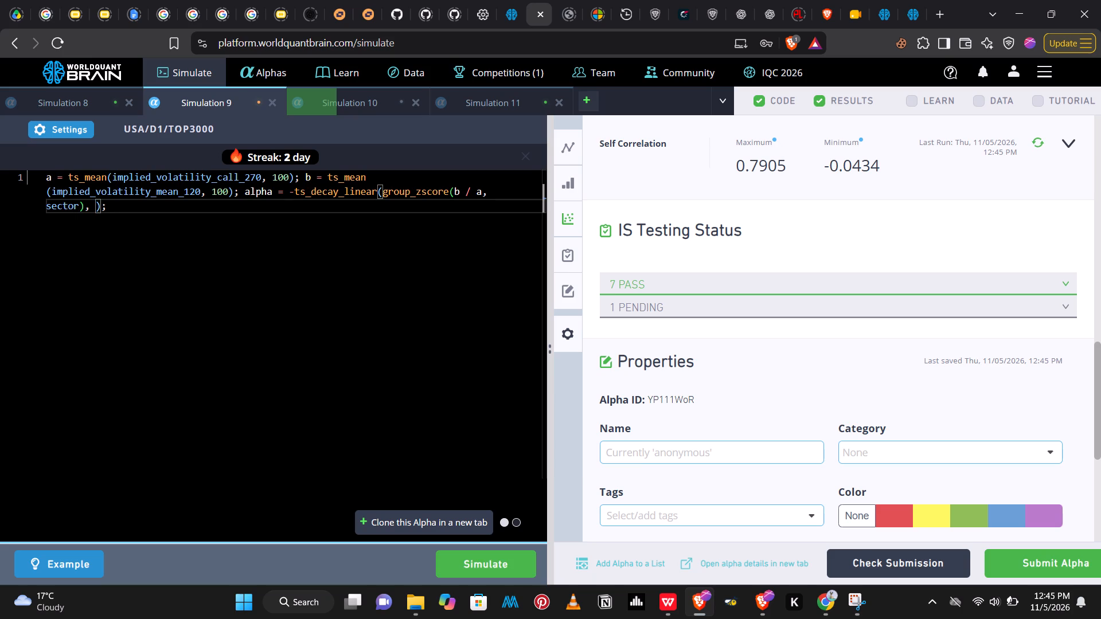
type("30")
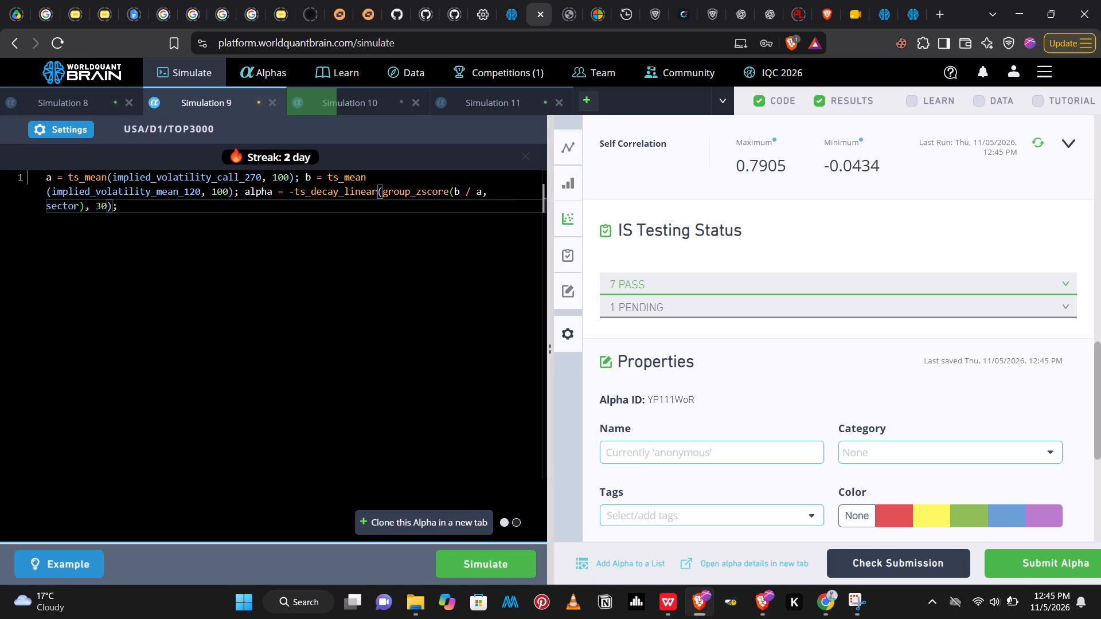
left_click(490, 567)
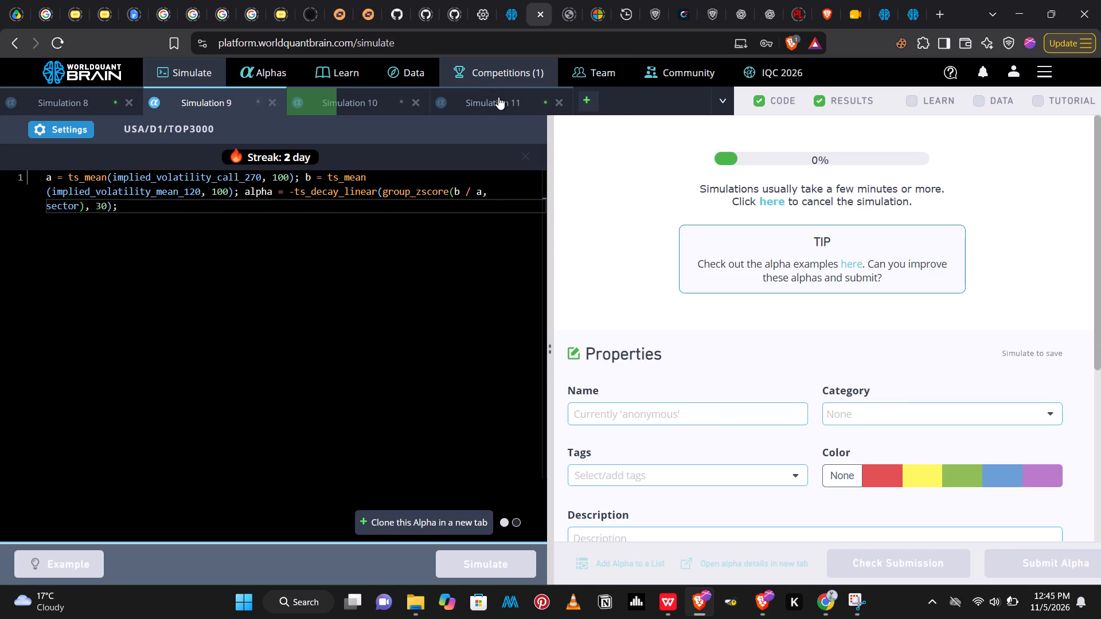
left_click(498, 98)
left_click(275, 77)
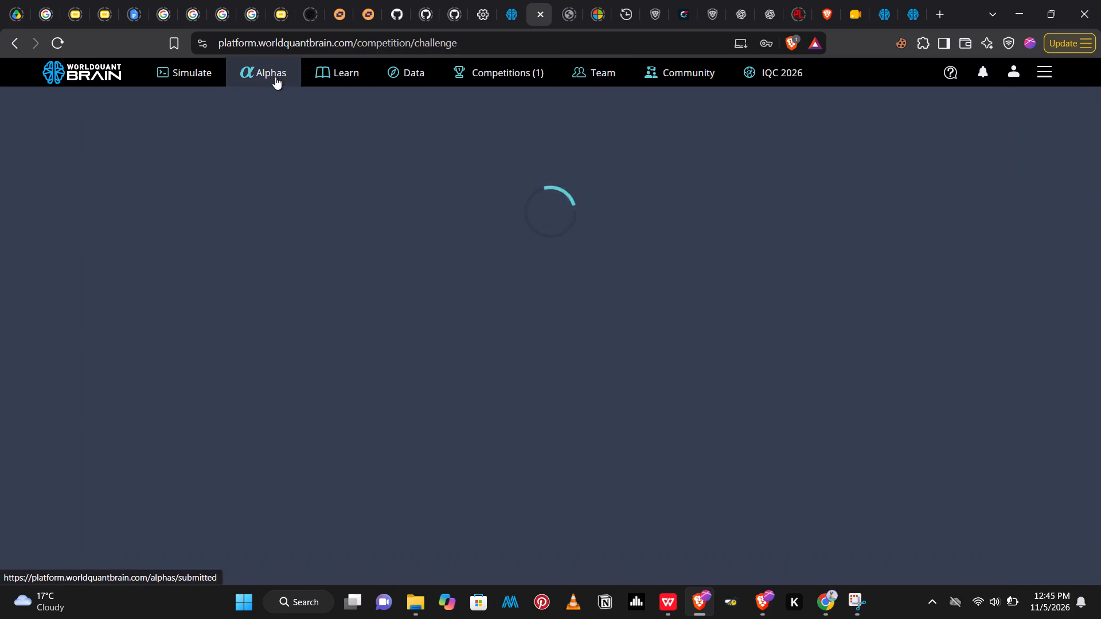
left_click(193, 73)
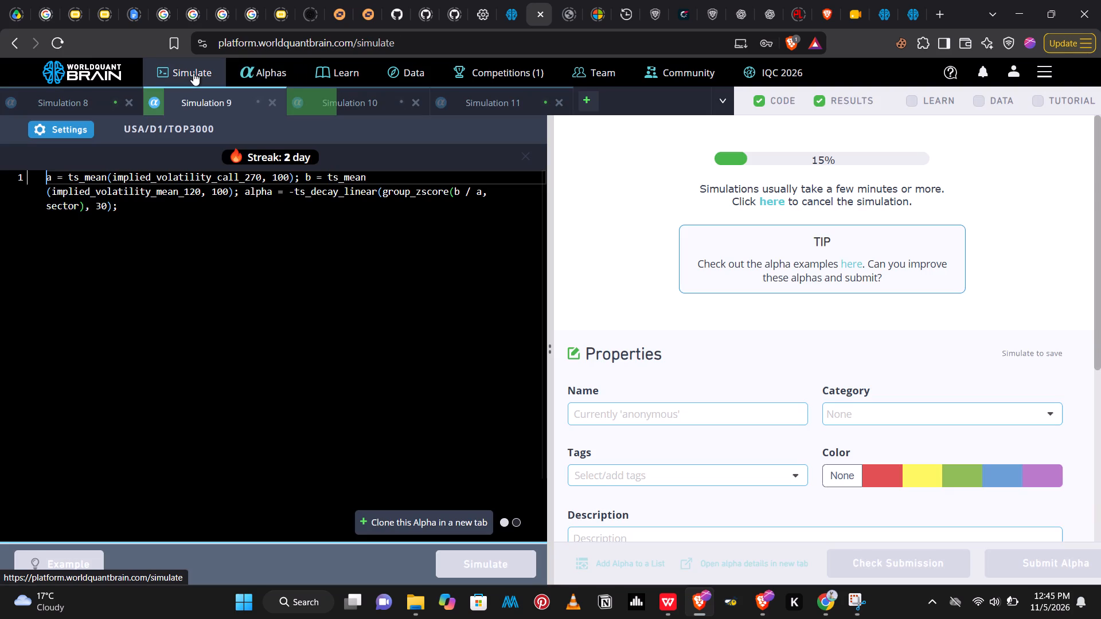
In Simulation 11's alpha expression, set the ts_decay_linear window to 100, and run the simulation.
left_click(480, 105)
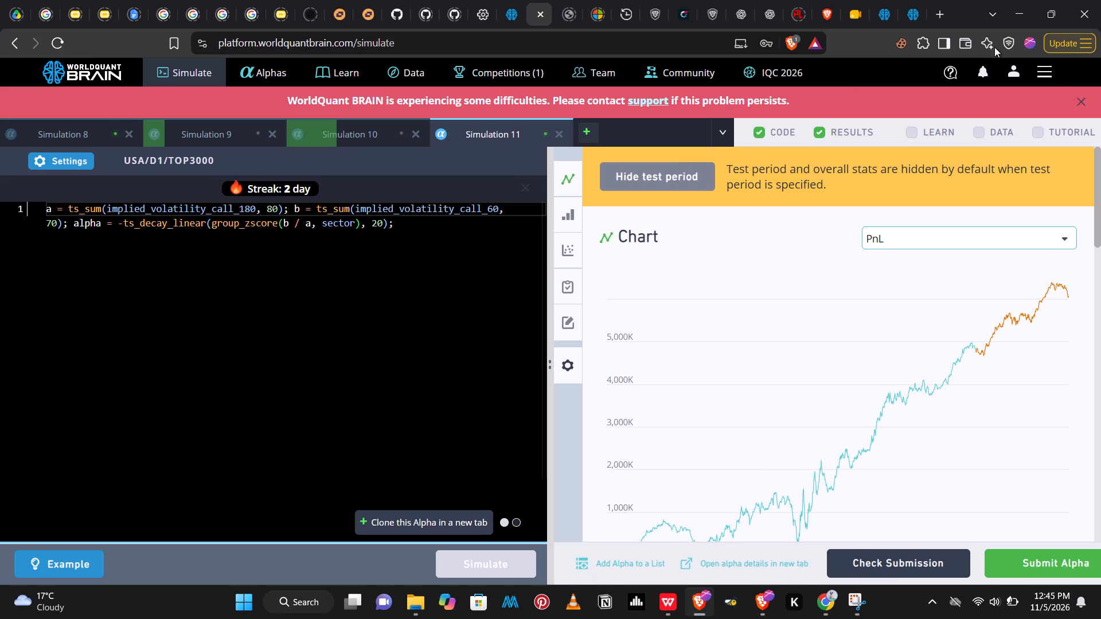
left_click(1082, 100)
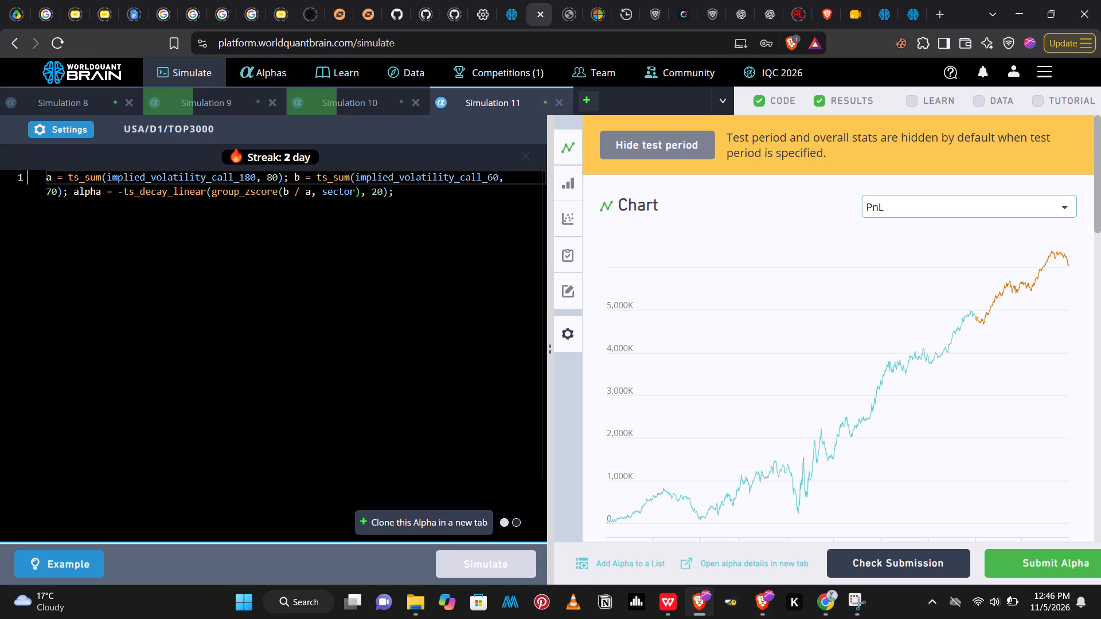
left_click(377, 195)
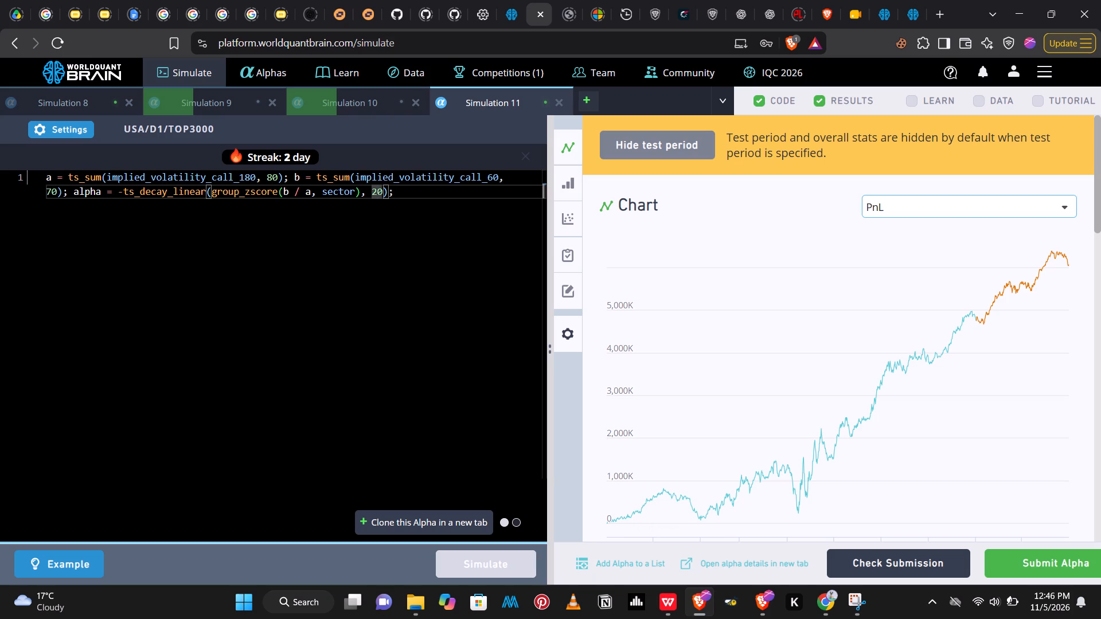
key("BackSpace")
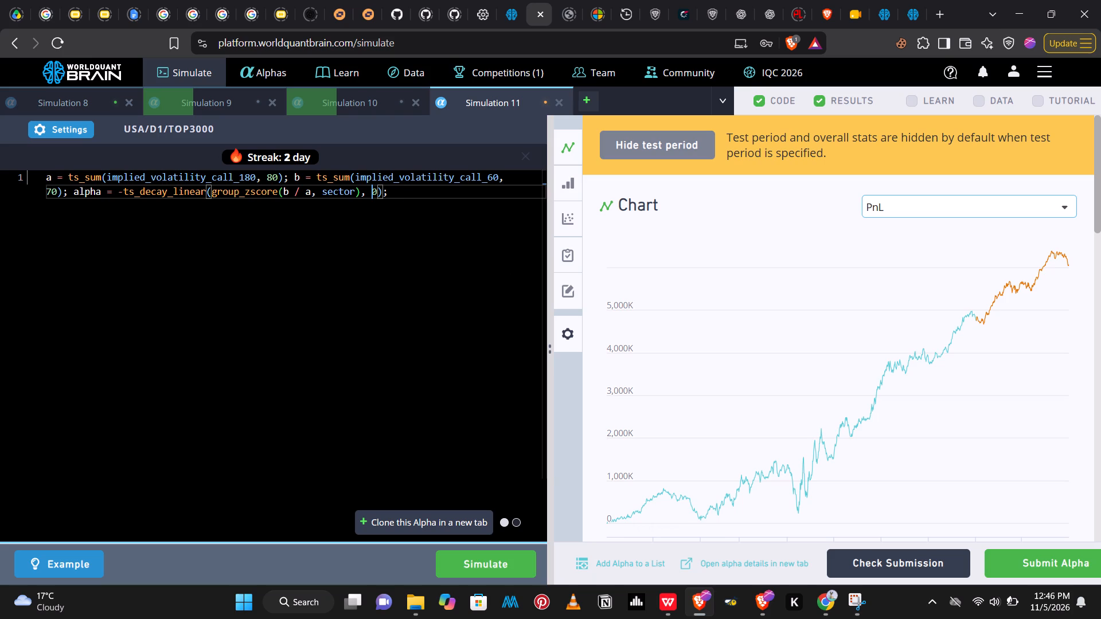
type("10")
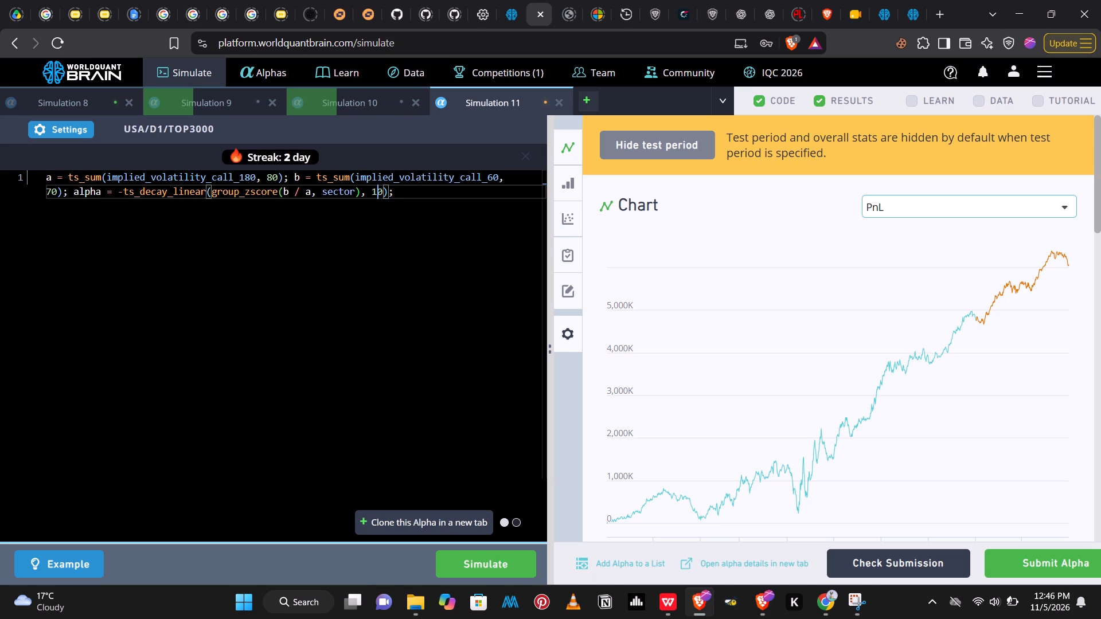
left_click(482, 558)
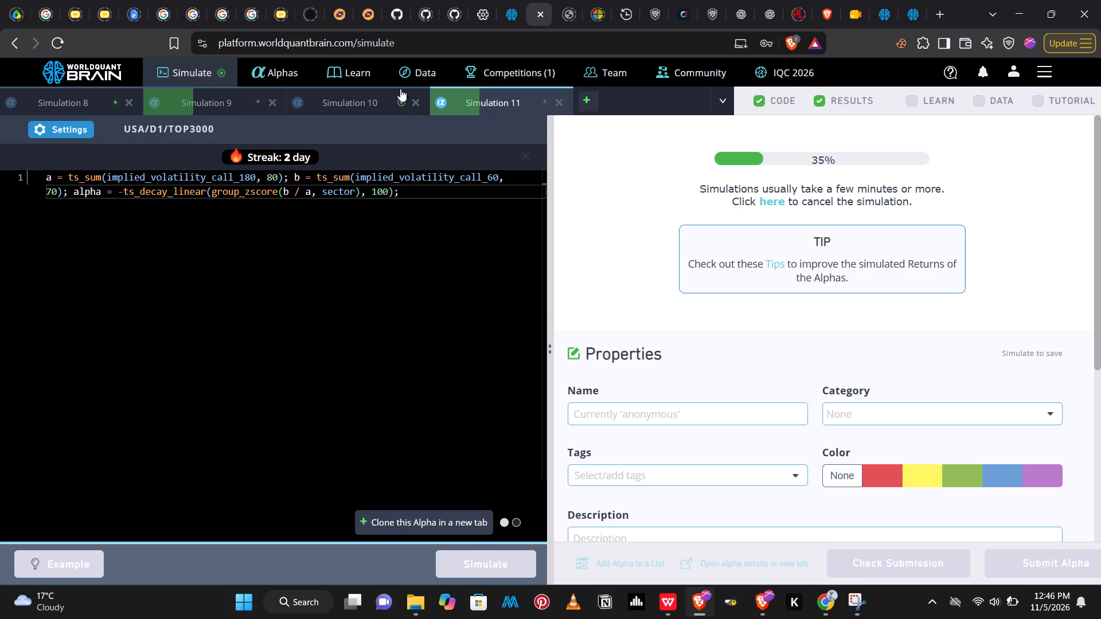
Show the test period results of the rerun Simulation 10.
left_click(370, 105)
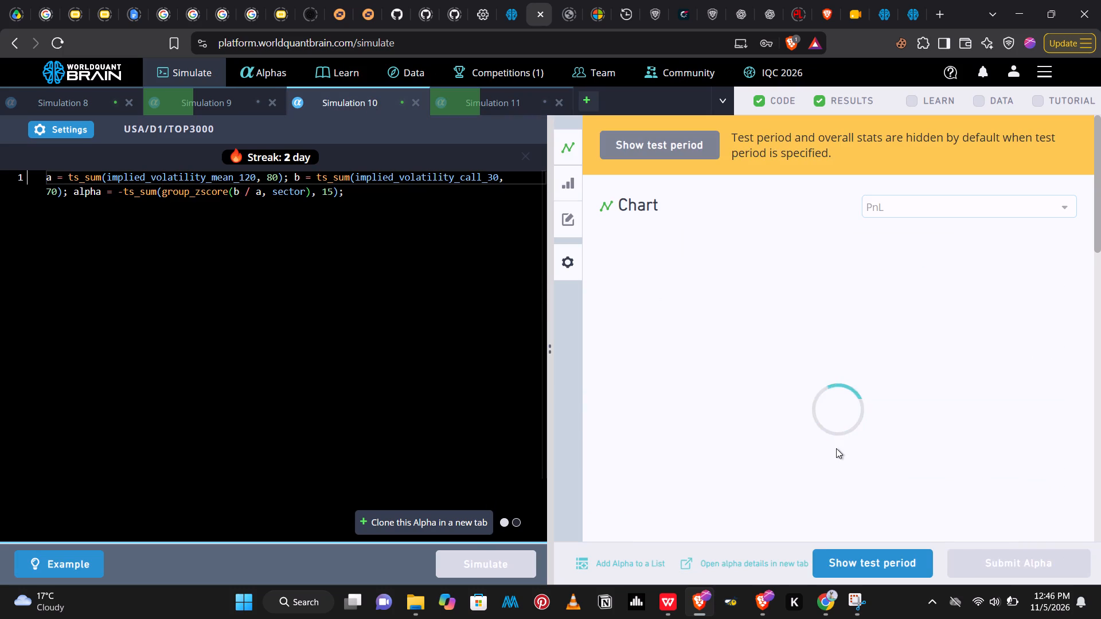
left_click(853, 559)
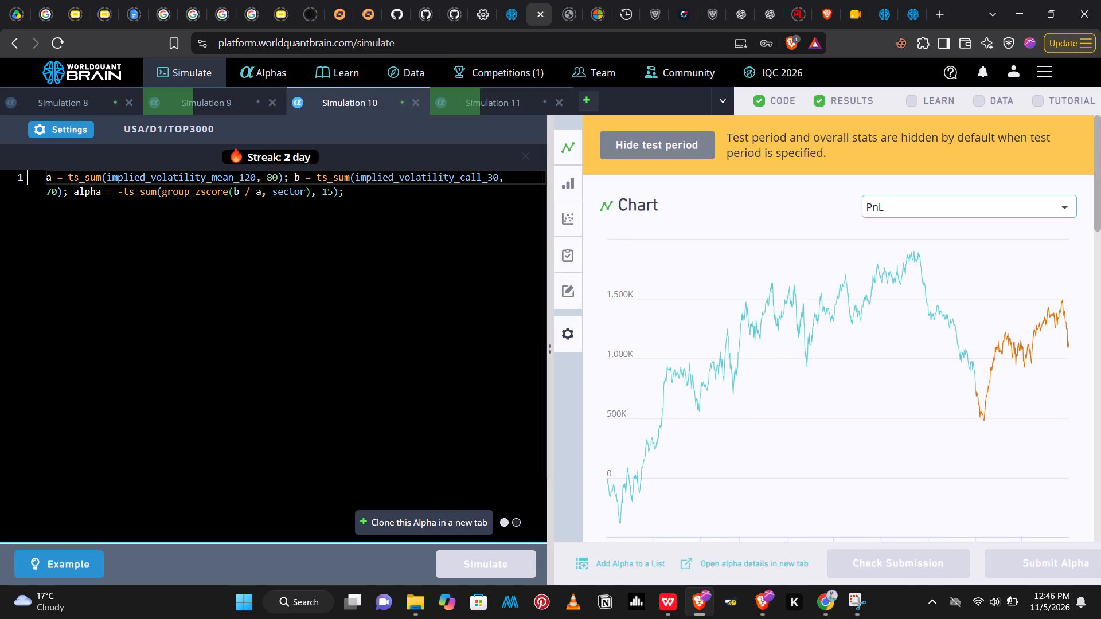
In Simulation 10's alpha expression, replace the outer ts_sum operator with ts_mean, and run the simulation.
left_click(155, 196)
key("BackSpace")
key("BackSpace")
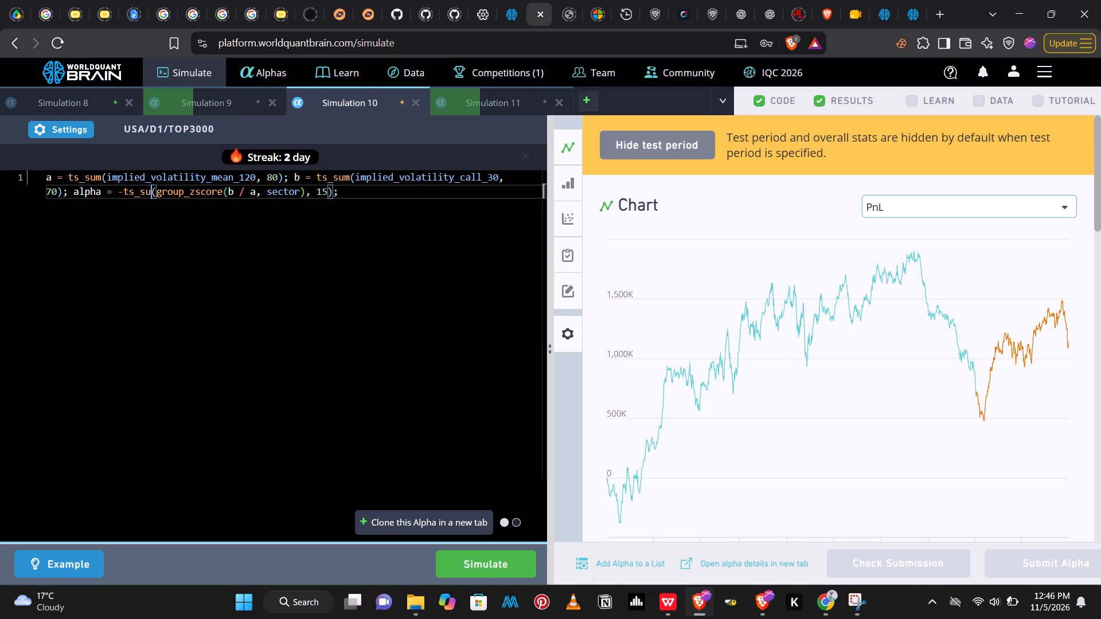
key("BackSpace")
key("m")
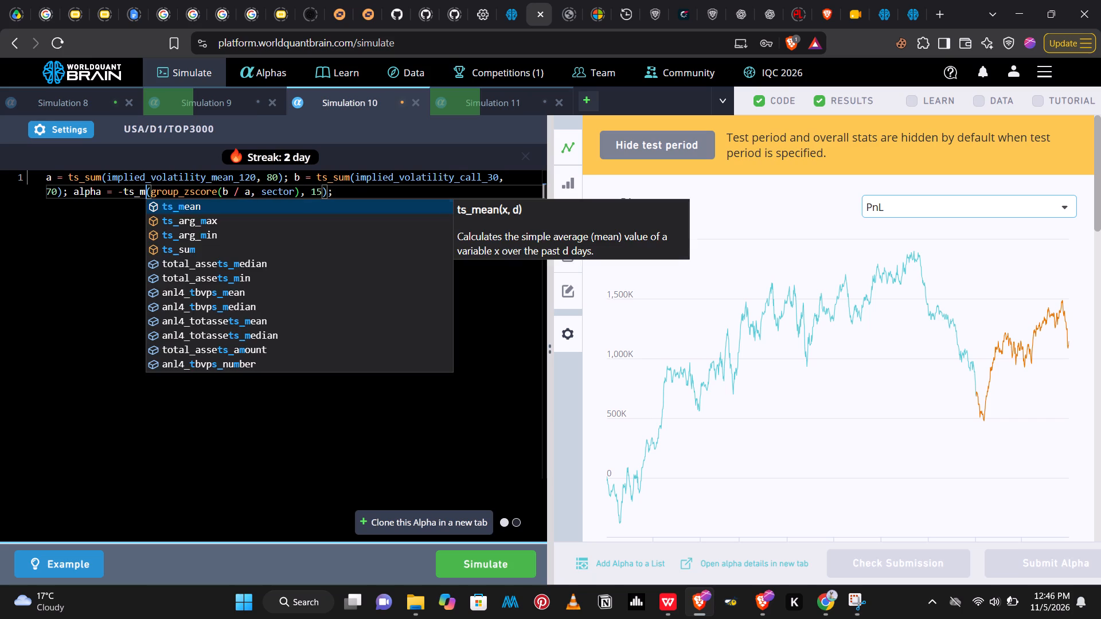
key("e")
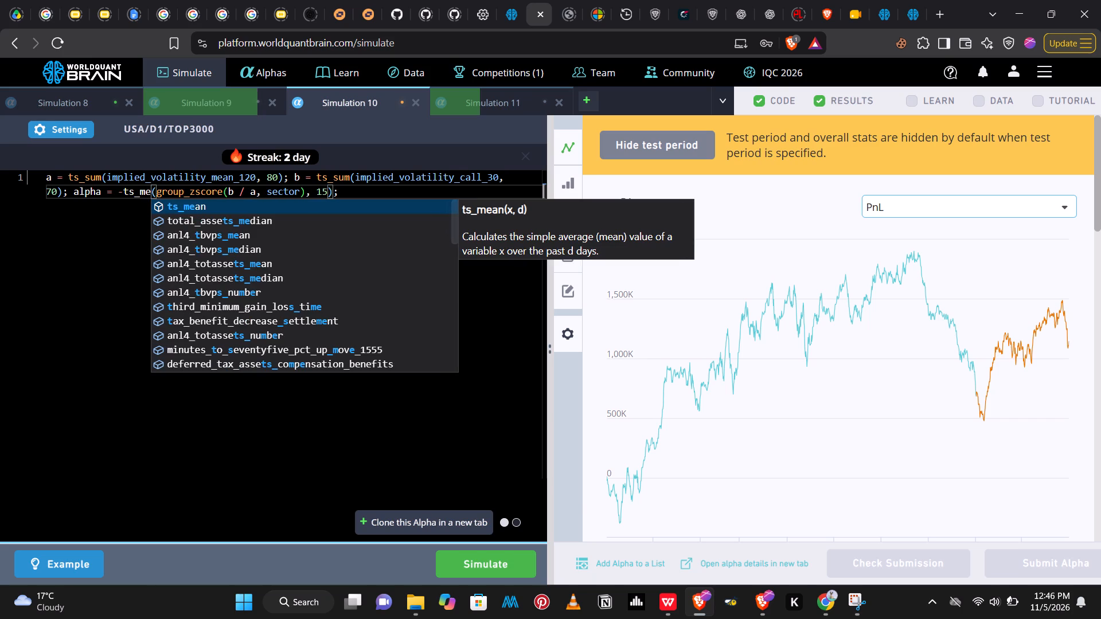
key("Return")
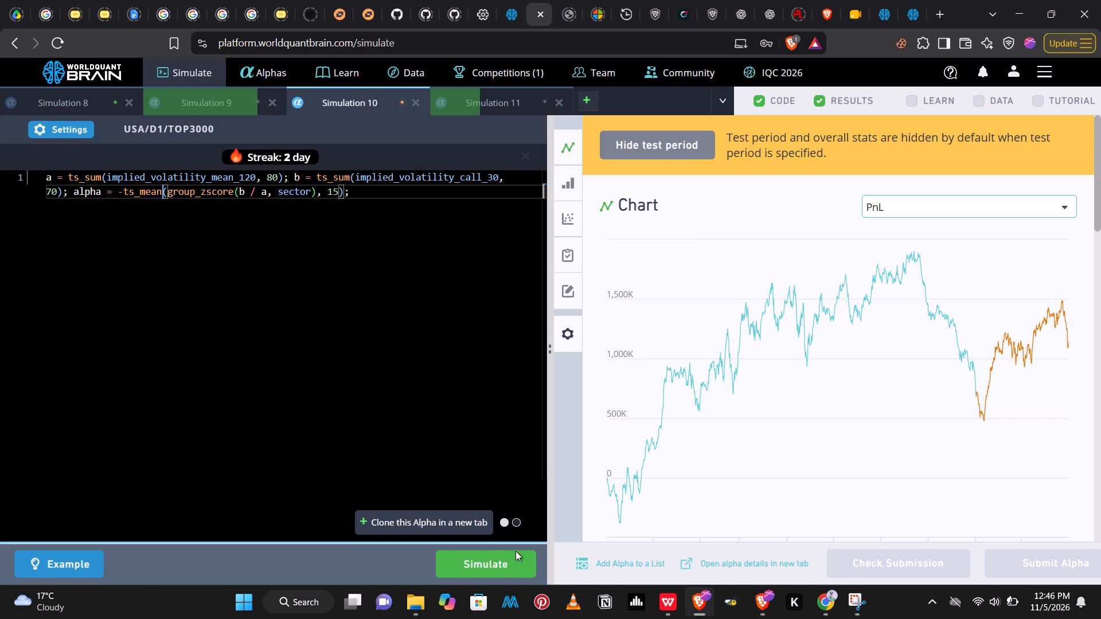
left_click(498, 558)
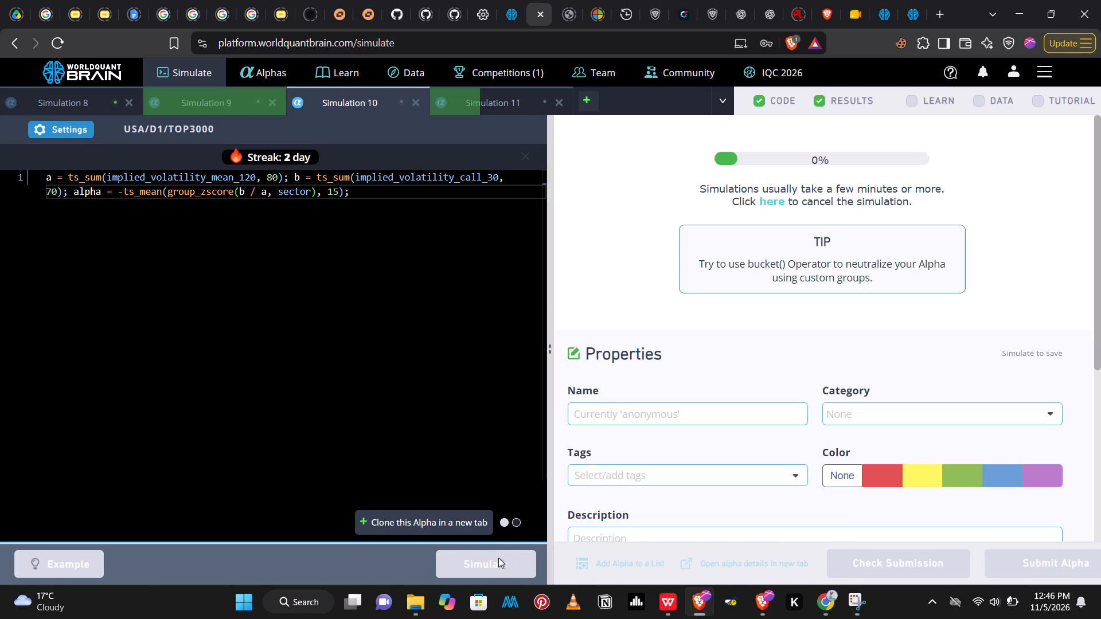
Show the test period results of the rerun Simulation 9.
left_click(221, 103)
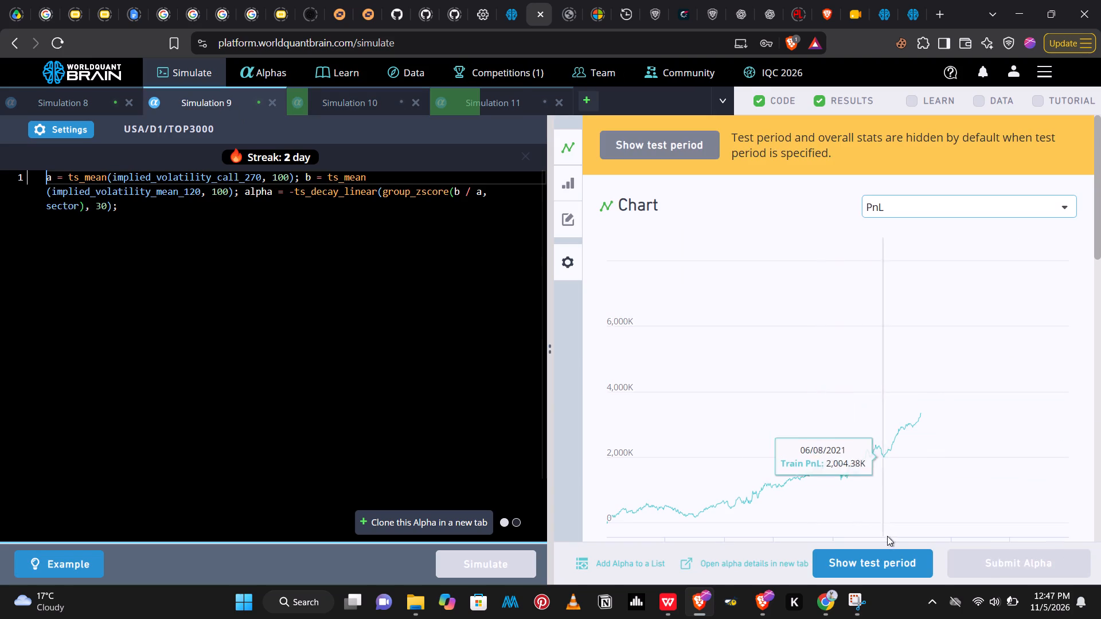
left_click(868, 569)
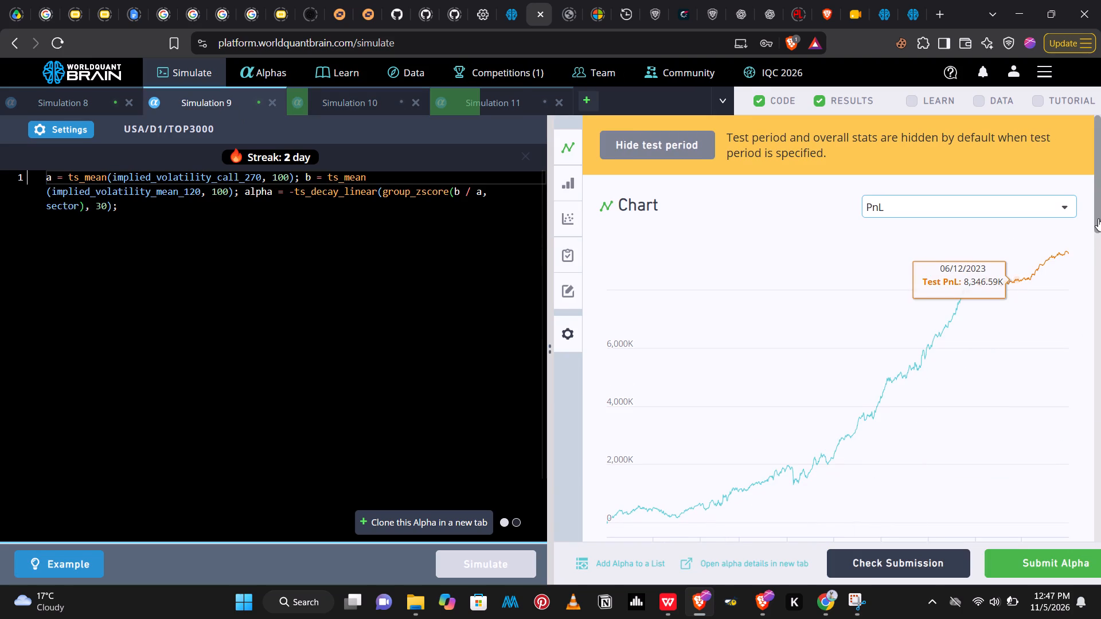
Run the self-correlation check for Simulation 9's alpha and review its summary and IS testing status.
left_click_drag(1095, 198, 1097, 232)
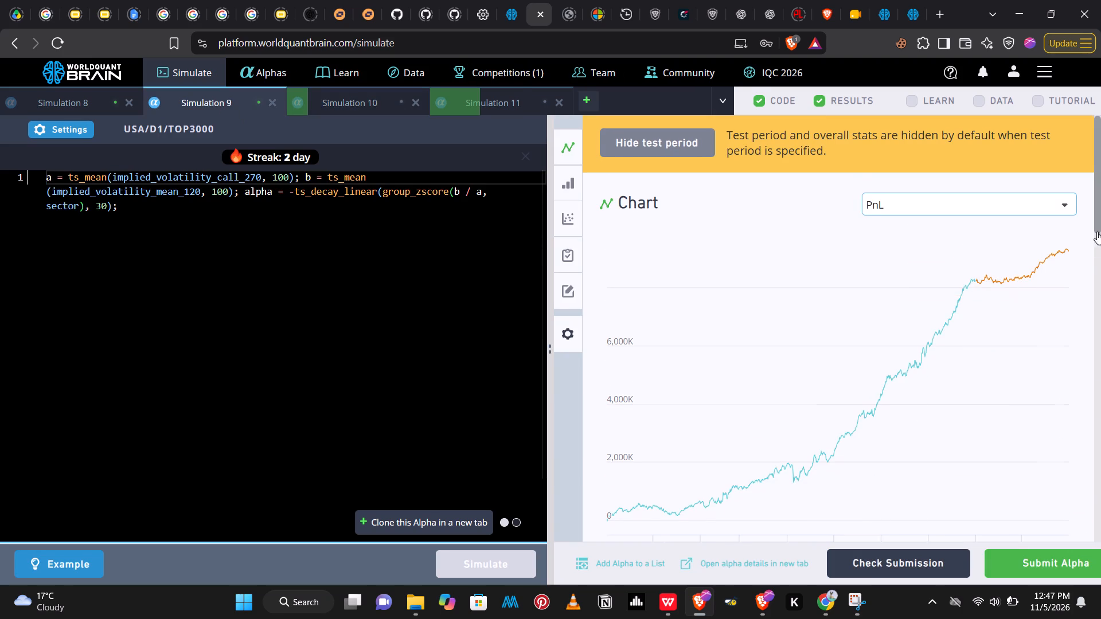
left_click_drag(1097, 232, 1100, 332)
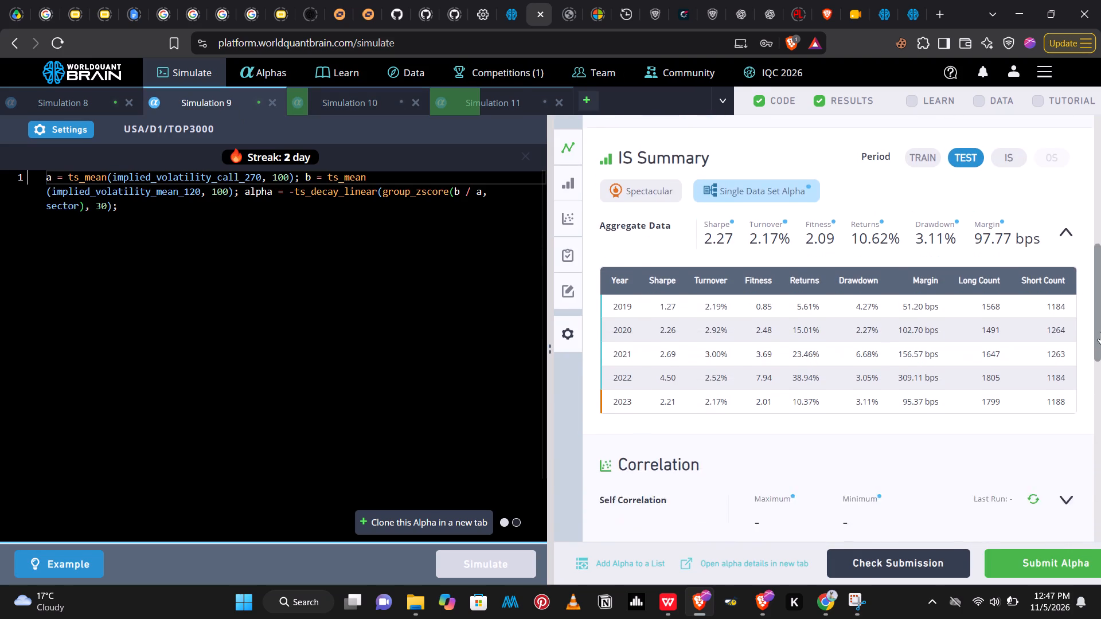
left_click_drag(1100, 332, 1100, 348)
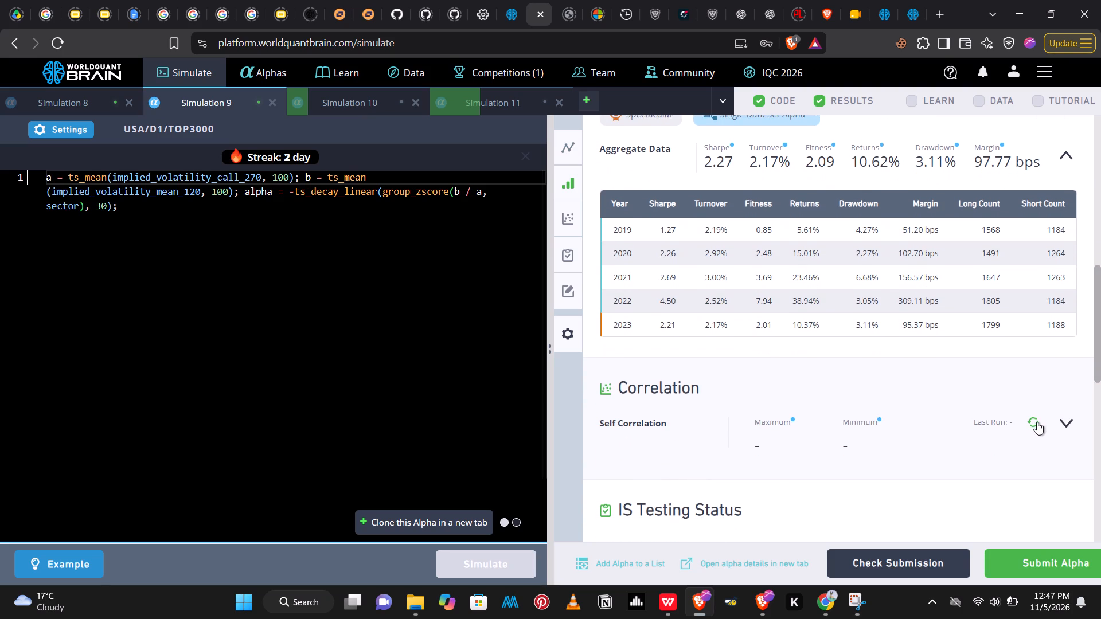
left_click(1037, 422)
left_click_drag(1100, 316, 1100, 322)
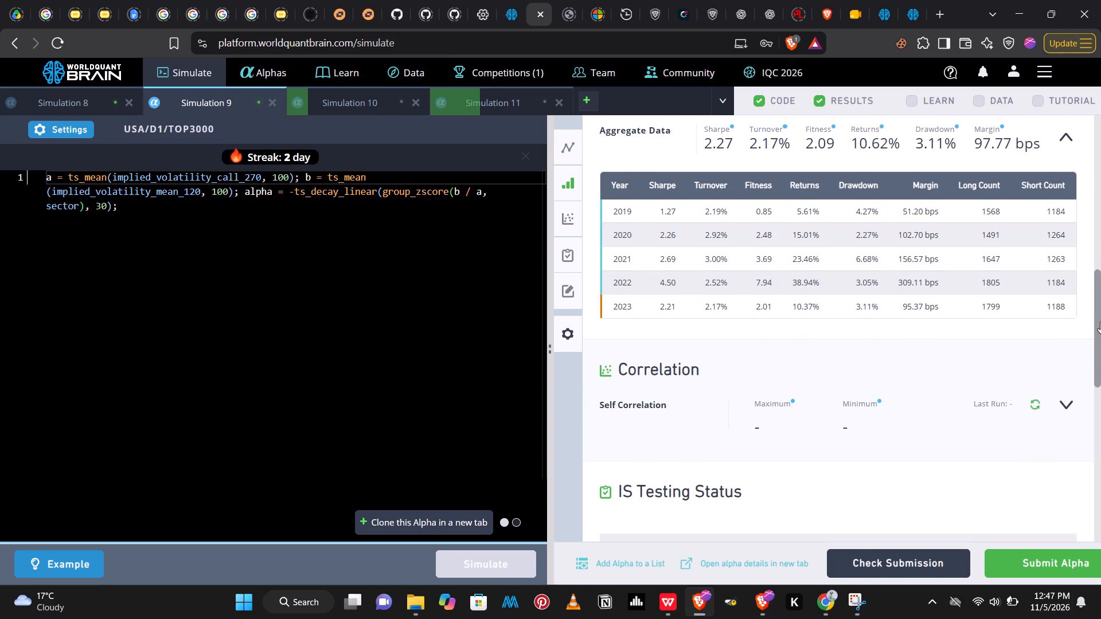
left_click_drag(1100, 322, 1100, 331)
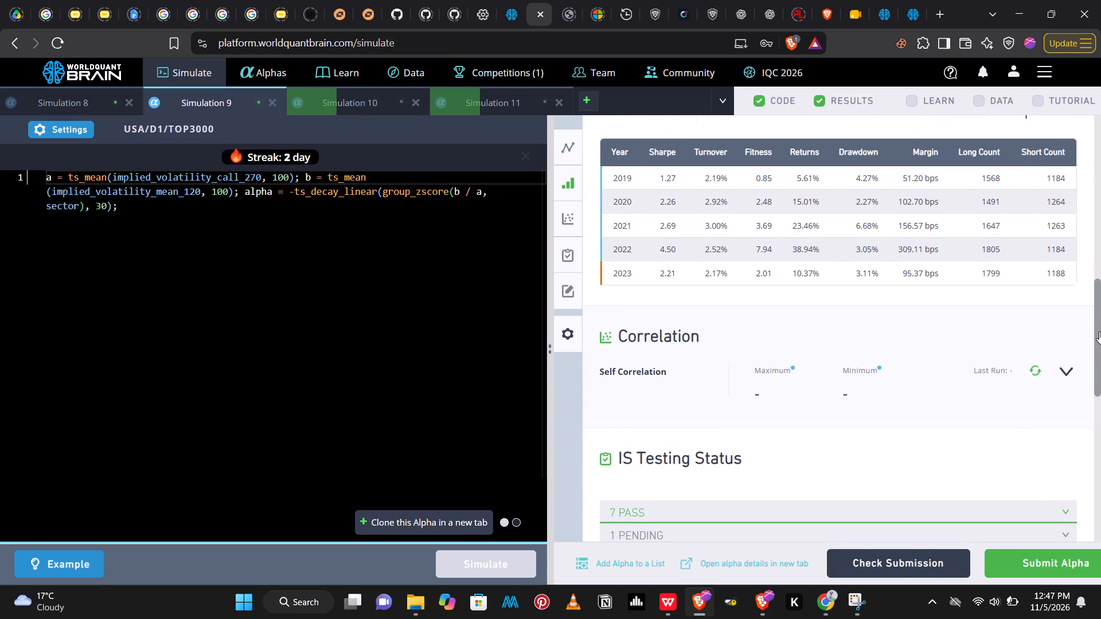
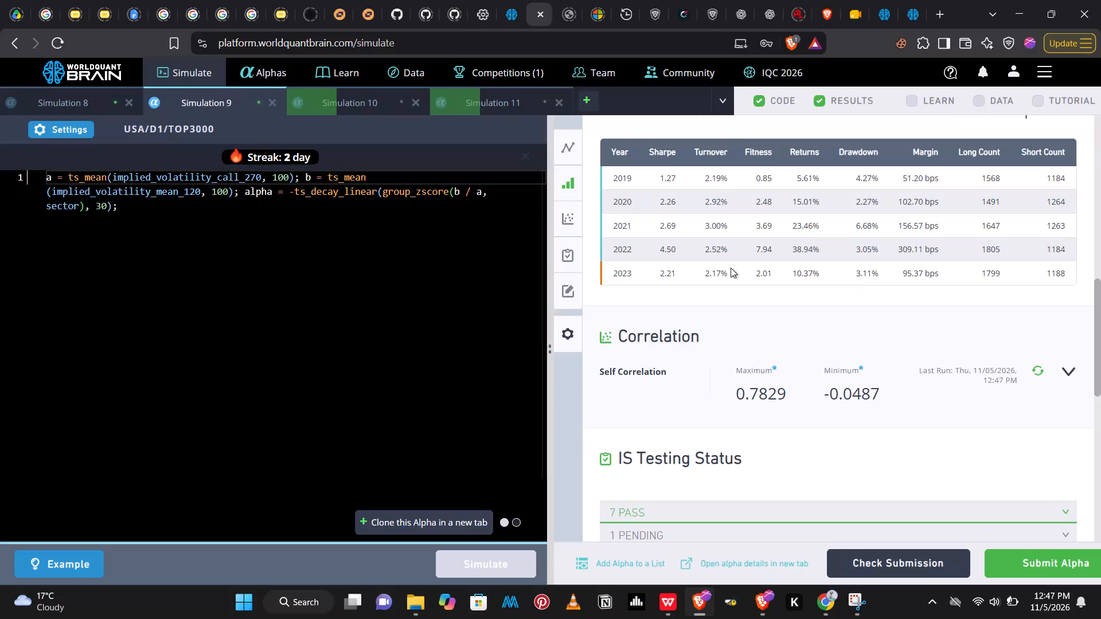
In Simulation 9's alpha expression, set the ts_decay_linear window to 100, and run the simulation.
left_click(100, 206)
key("BackSpace")
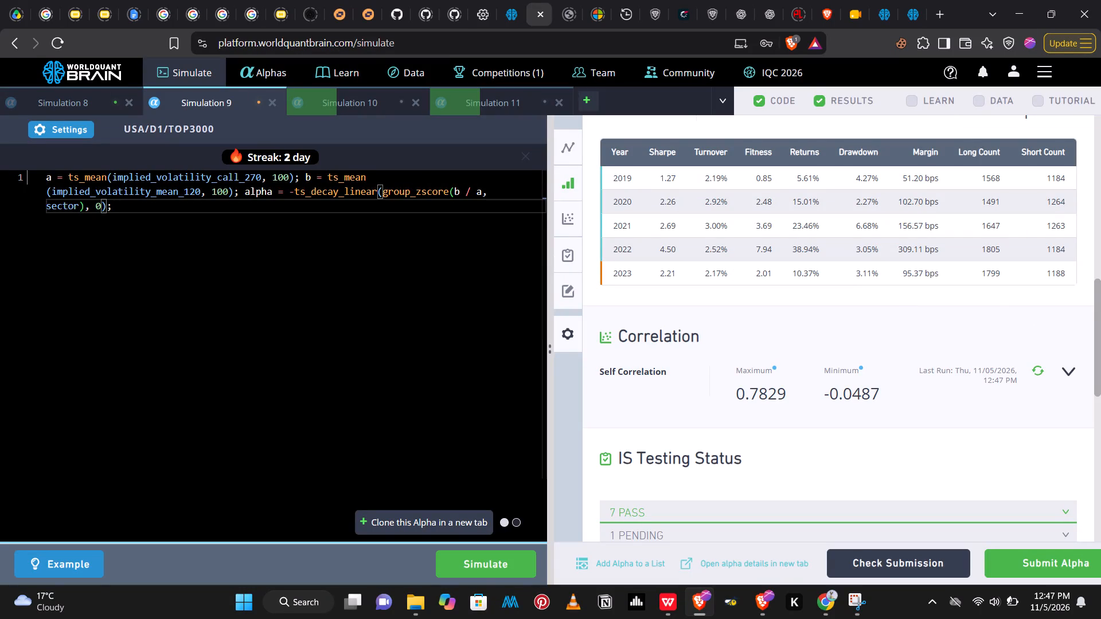
key("1")
type("00")
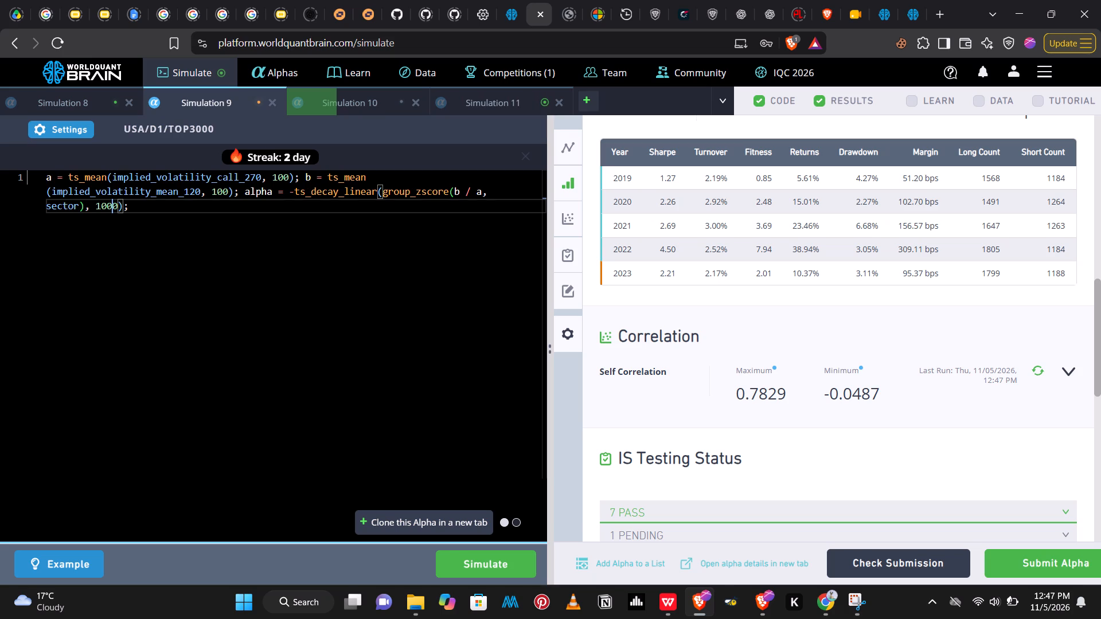
key("BackSpace")
left_click(486, 561)
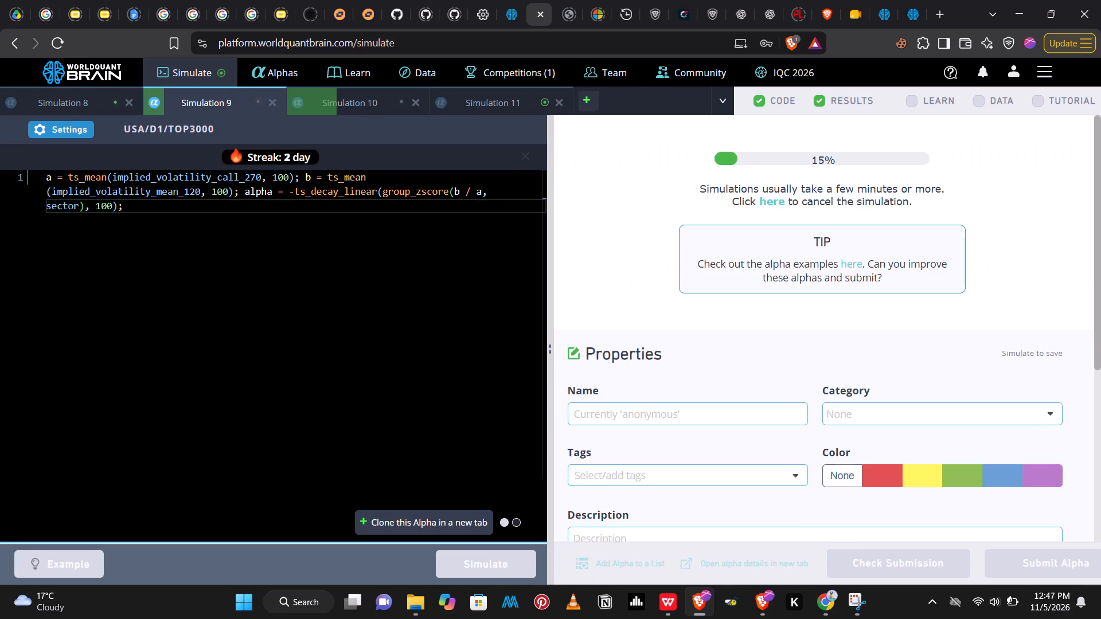
Show the test period results of the rerun Simulation 11.
left_click(503, 105)
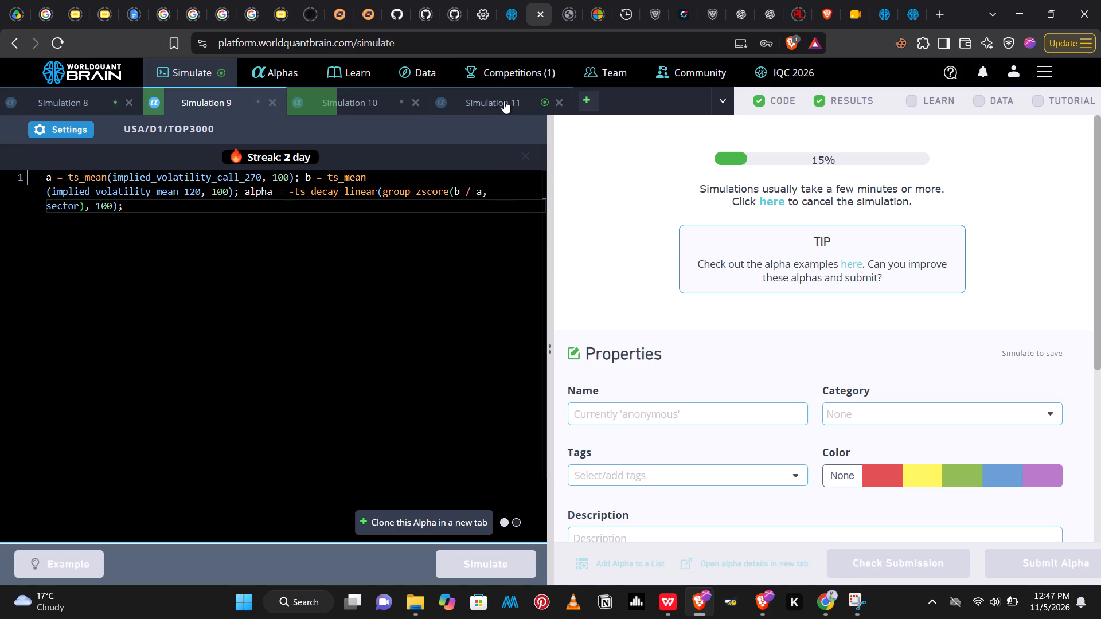
left_click(503, 103)
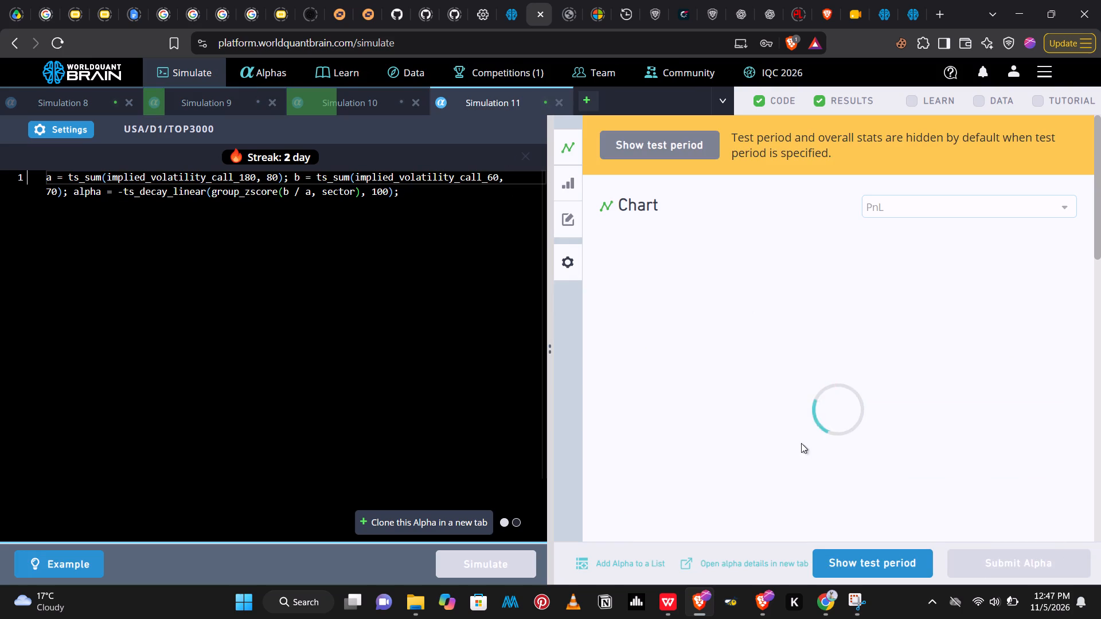
left_click(852, 569)
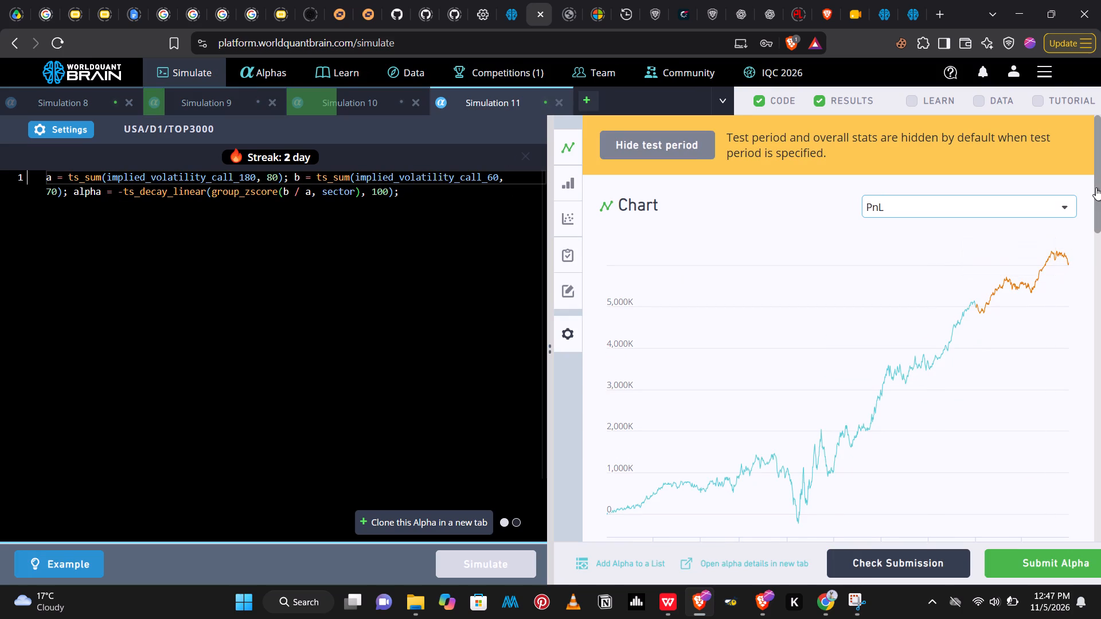
Review Simulation 11's yearly IS summary and run the self-correlation check for its alpha.
left_click_drag(1096, 187, 1100, 218)
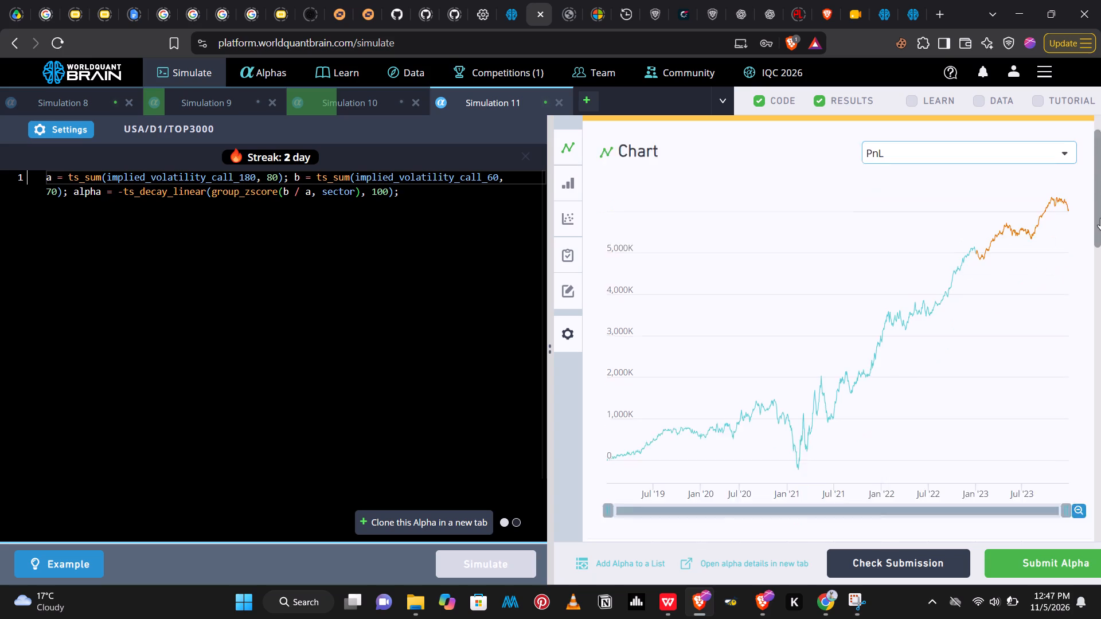
left_click_drag(1100, 218, 1100, 326)
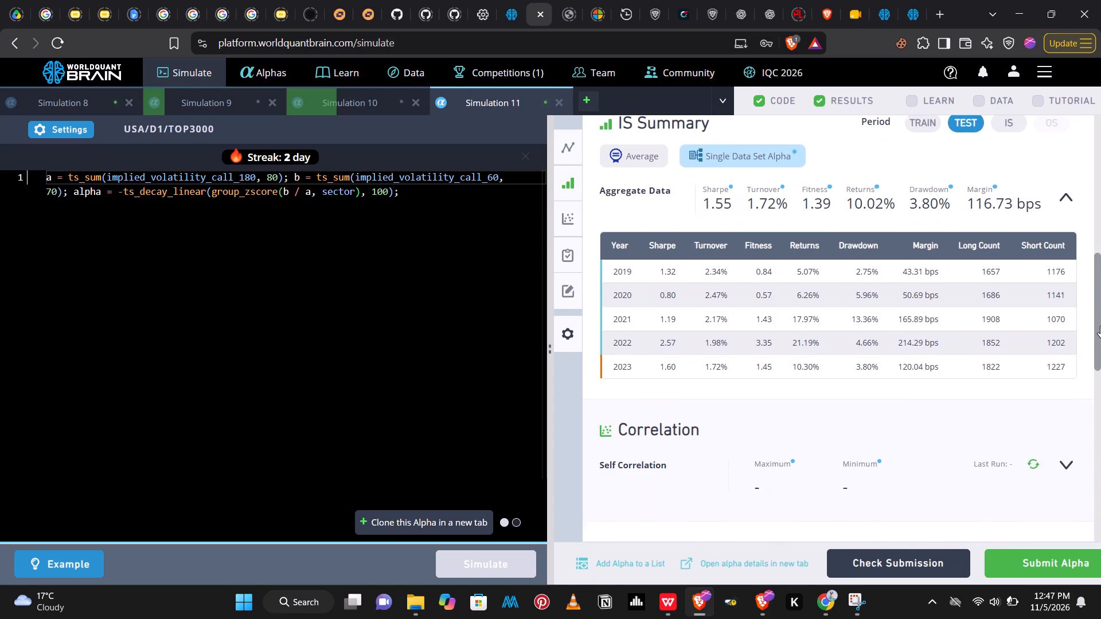
left_click_drag(1100, 326, 1100, 327)
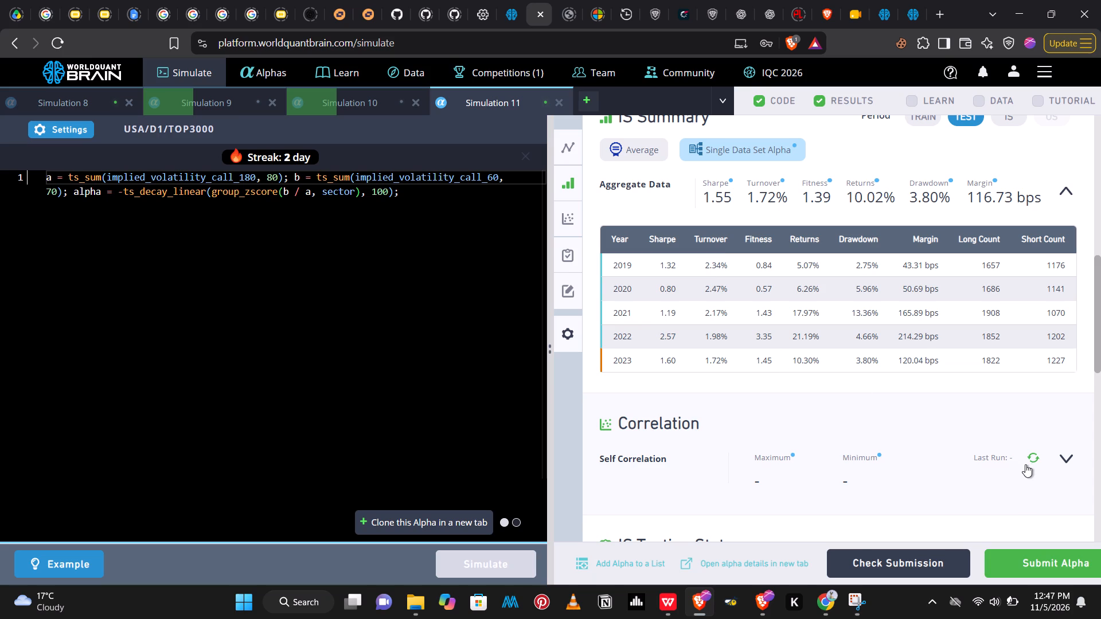
left_click_drag(1031, 460, 1094, 312)
left_click_drag(1094, 312, 1096, 343)
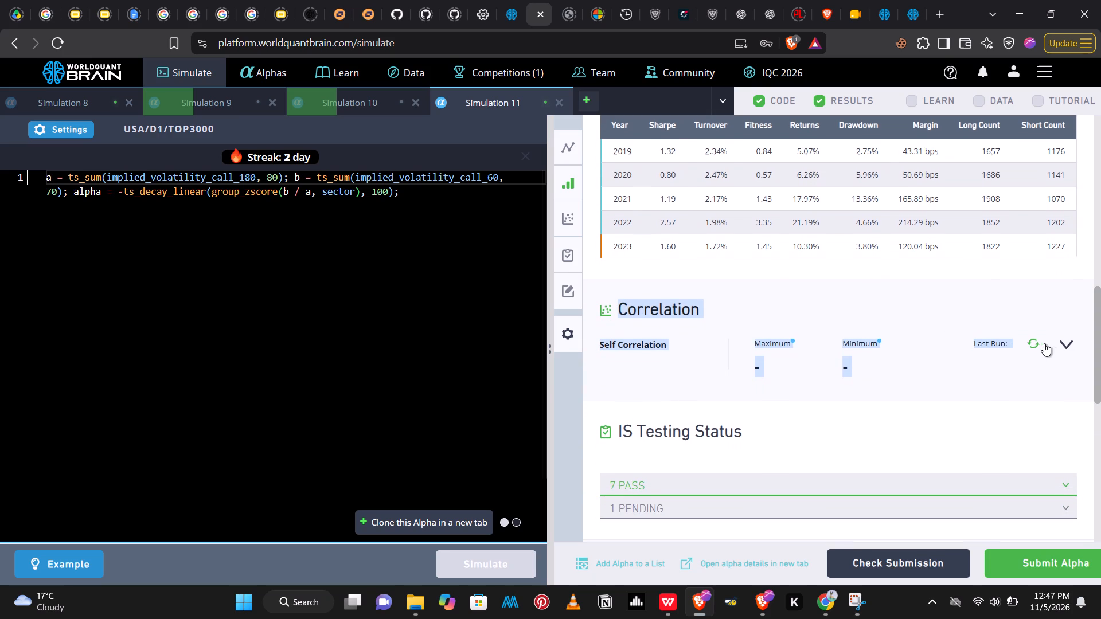
left_click(1038, 343)
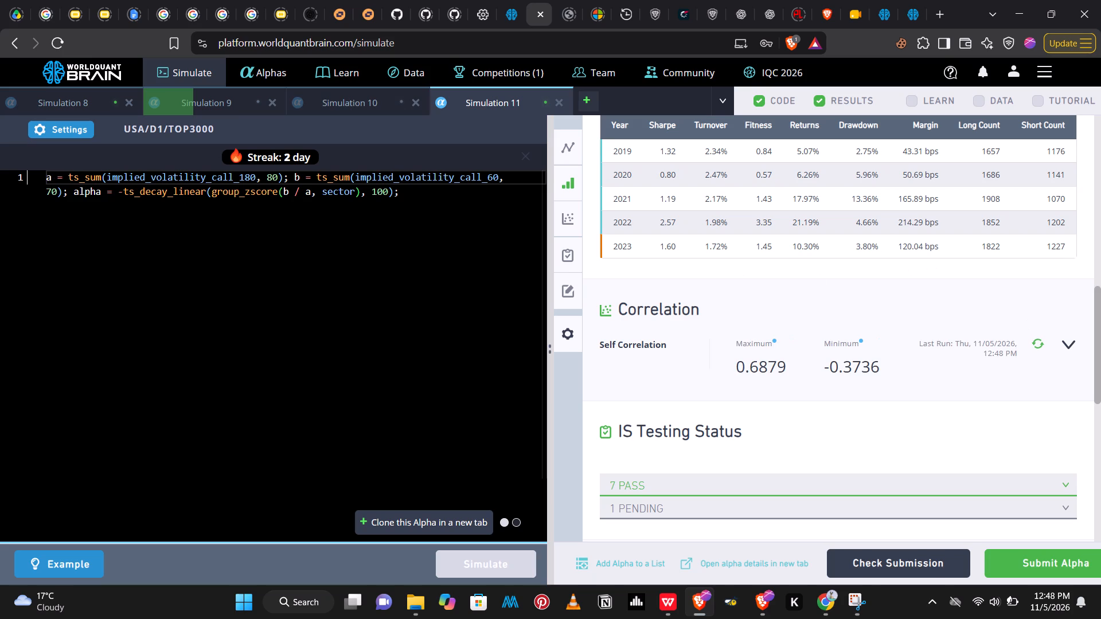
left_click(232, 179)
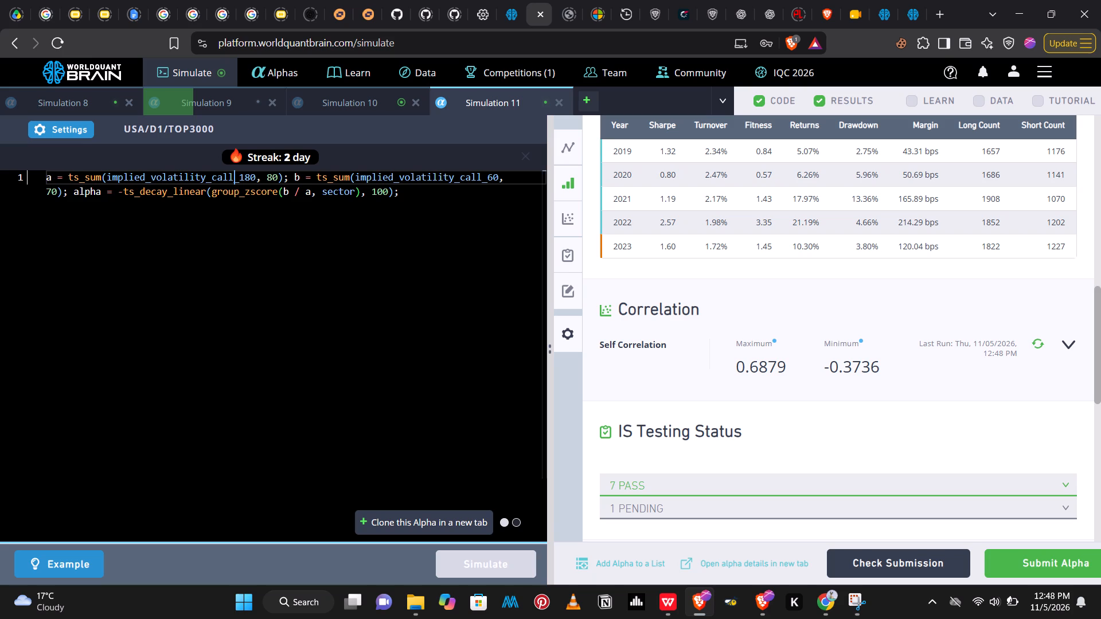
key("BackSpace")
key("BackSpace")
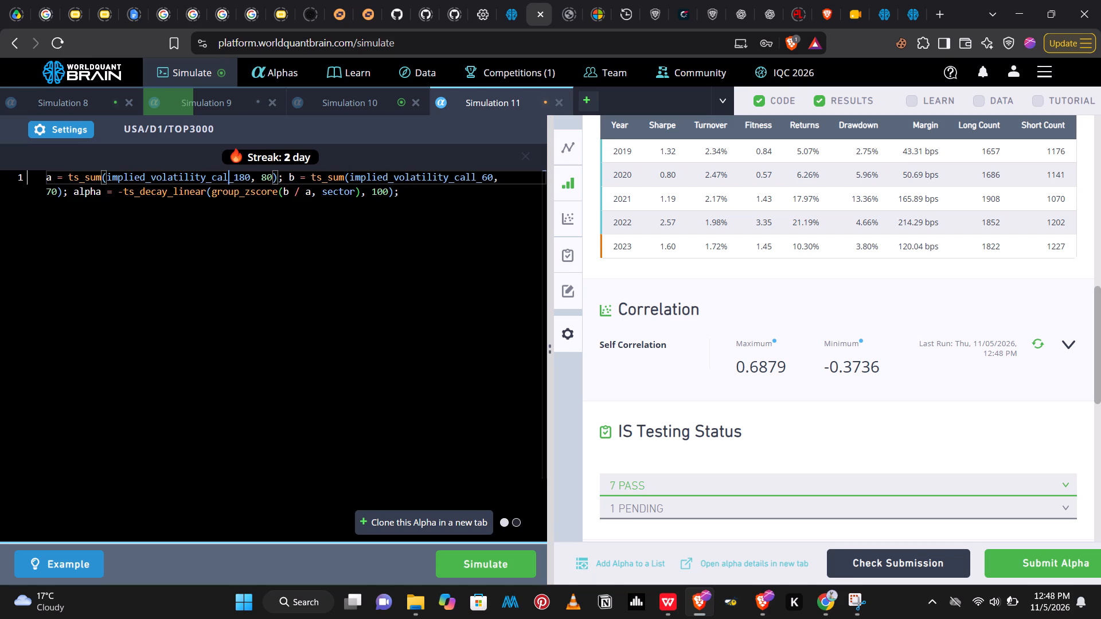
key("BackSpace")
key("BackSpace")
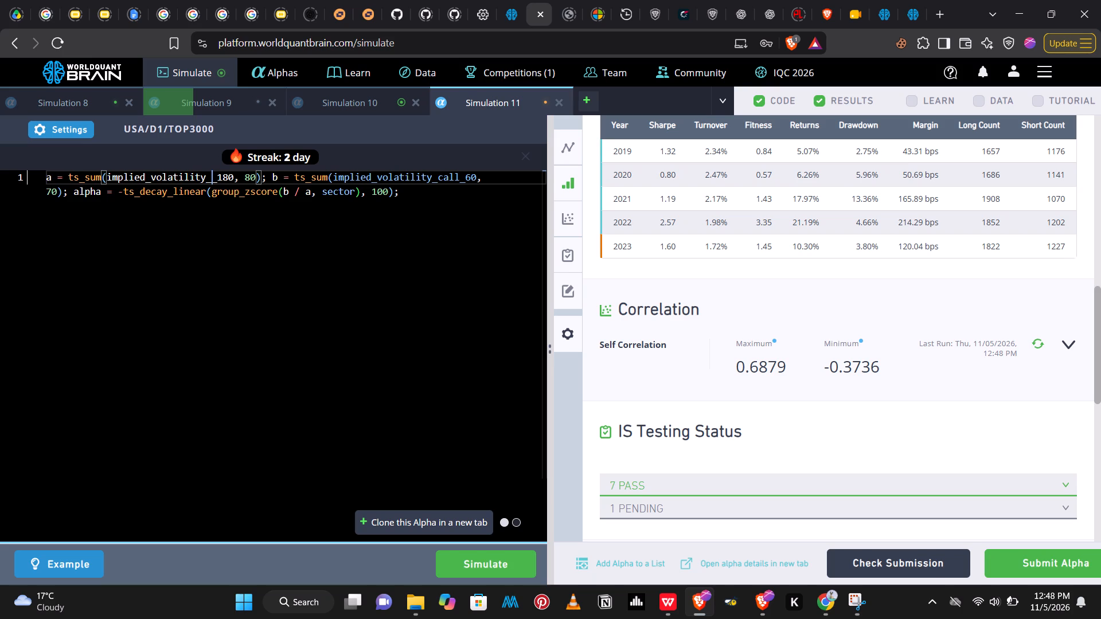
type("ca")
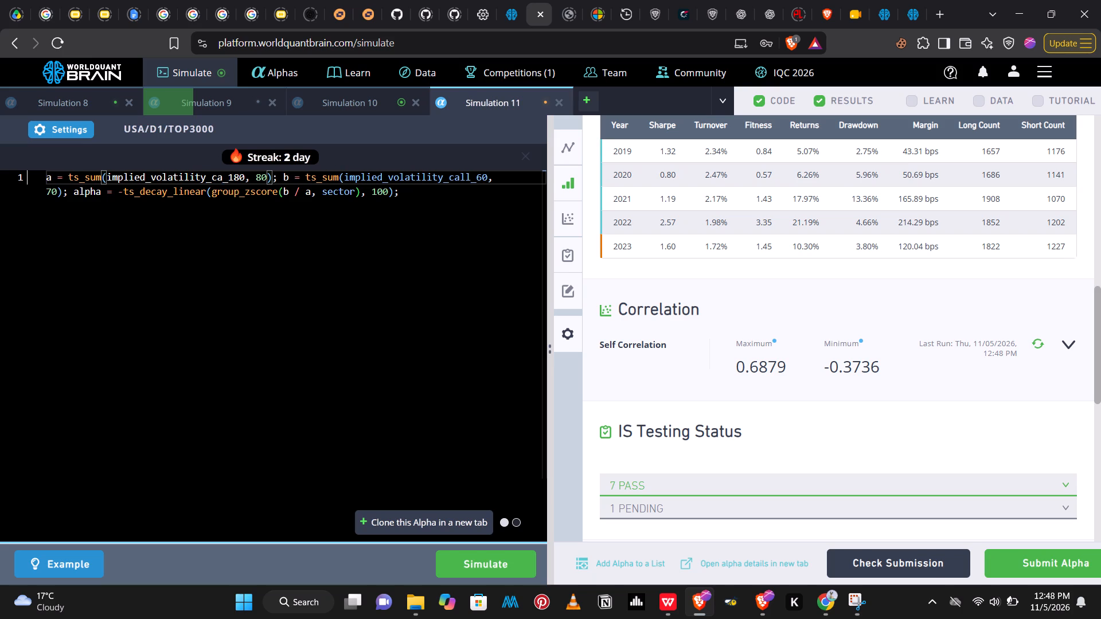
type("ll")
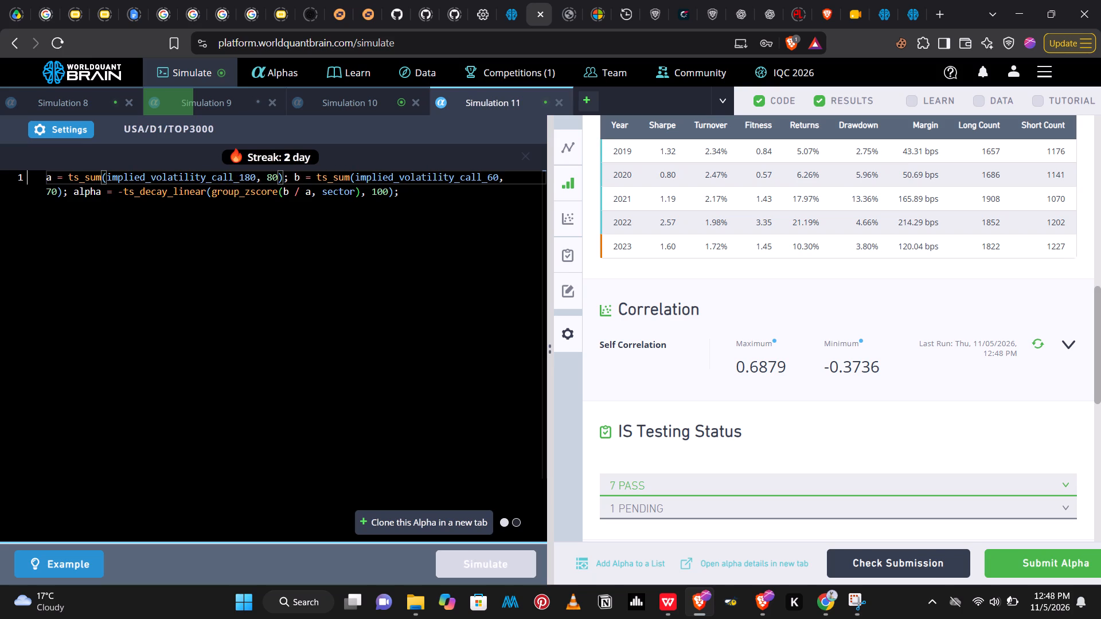
In Simulation 11's alpha expression, change b's field to implied_volatility_put_60, and run the simulation.
left_click(481, 178)
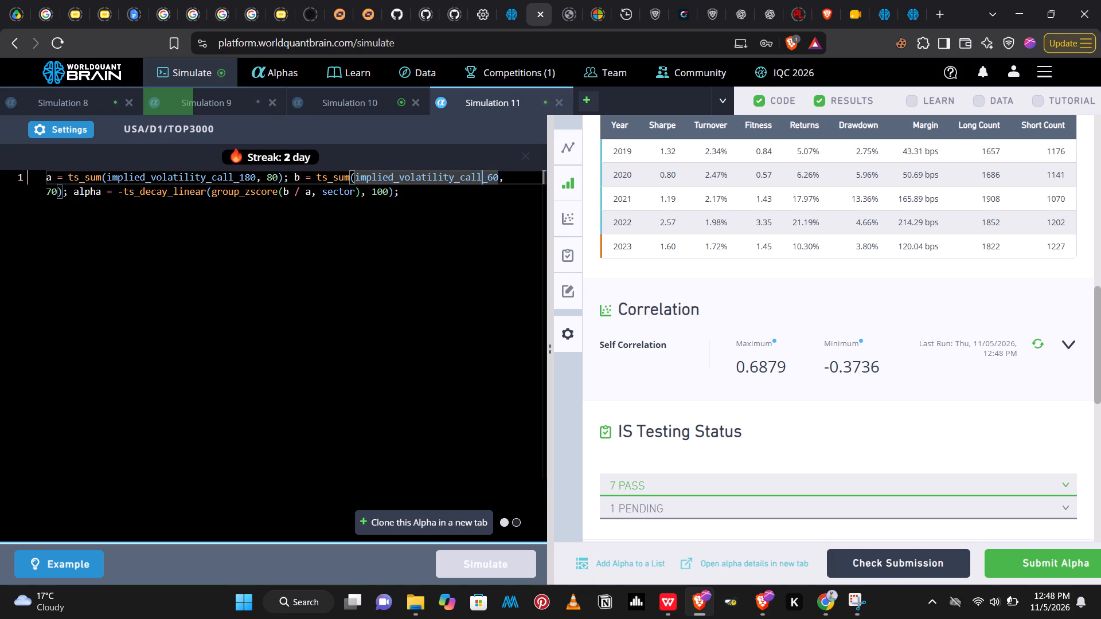
key("BackSpace")
key("BackSpace")
key("BackSpace")
key("BackSpace")
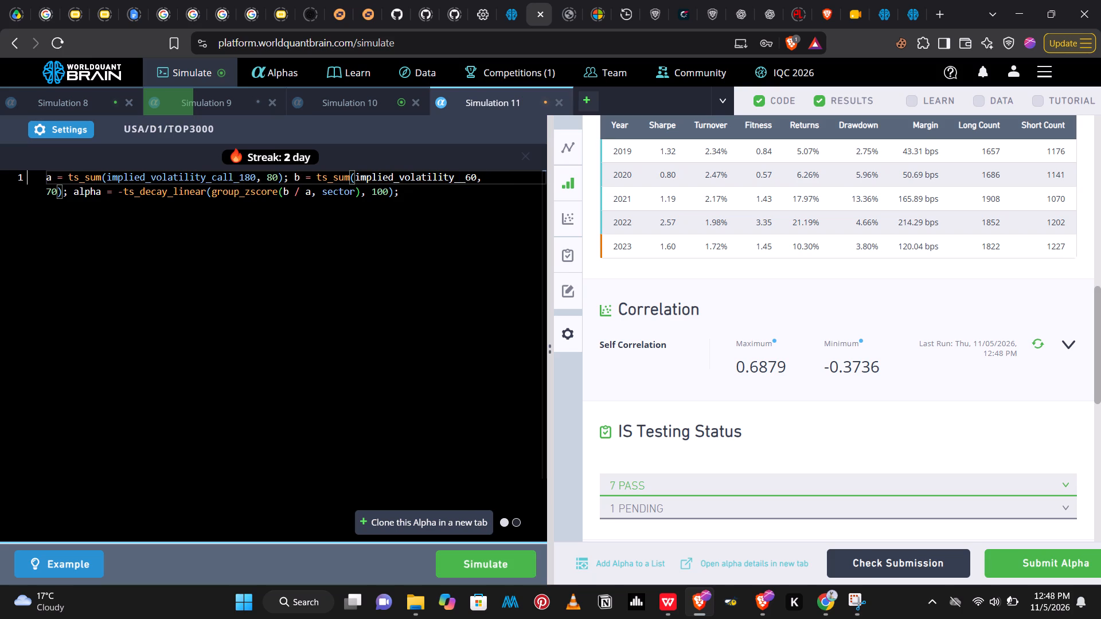
key("p")
key("t")
key("BackSpace")
type("ut")
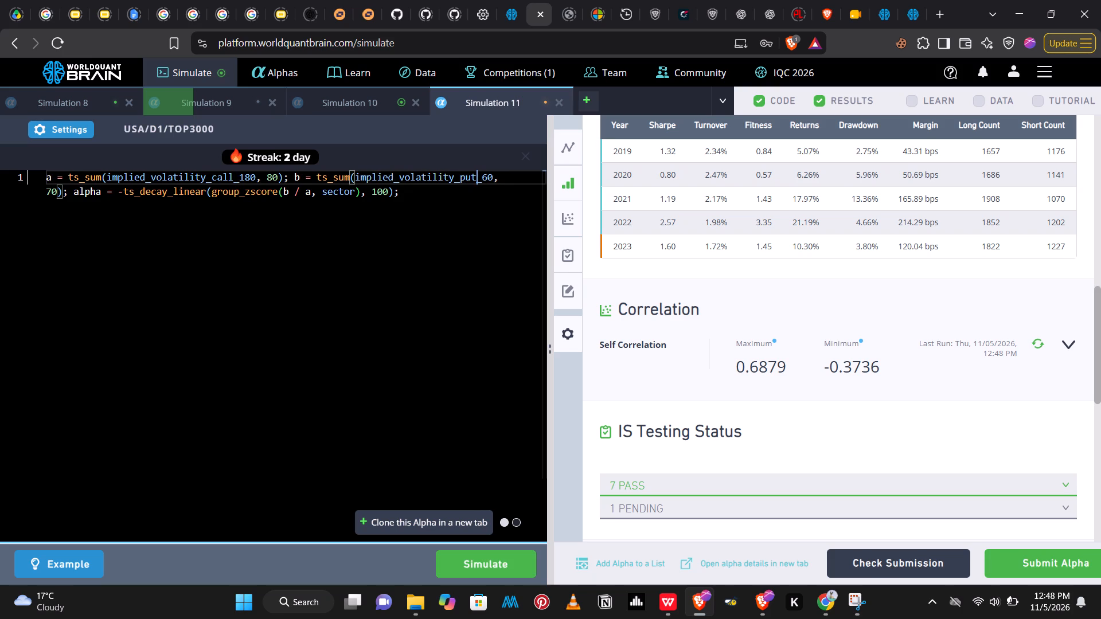
left_click(484, 558)
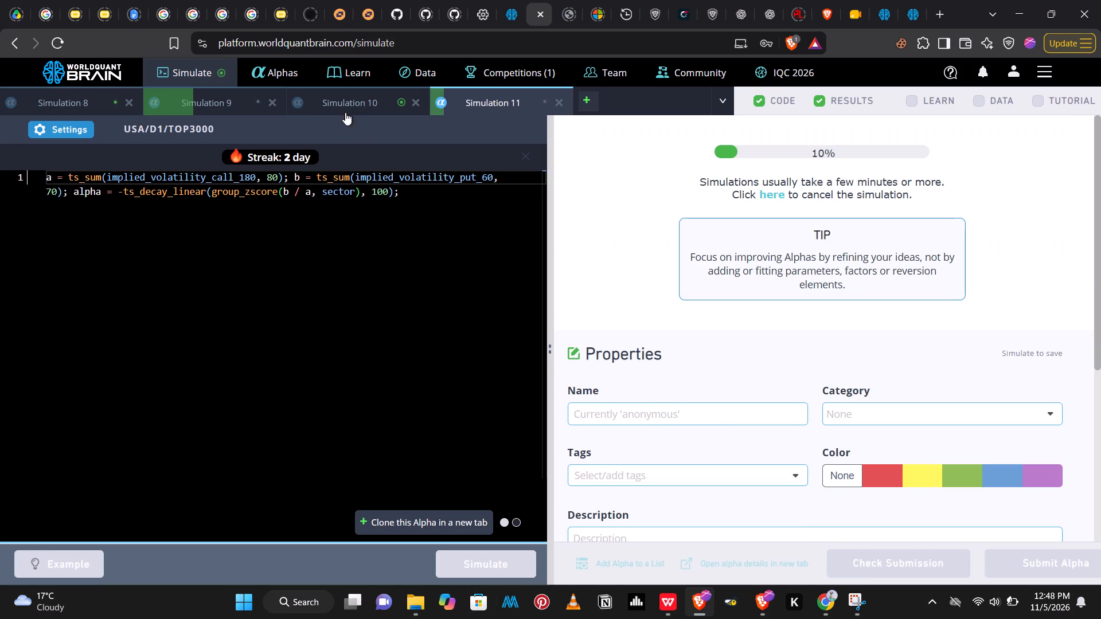
Show the test period results of the rerun Simulation 10.
left_click(345, 105)
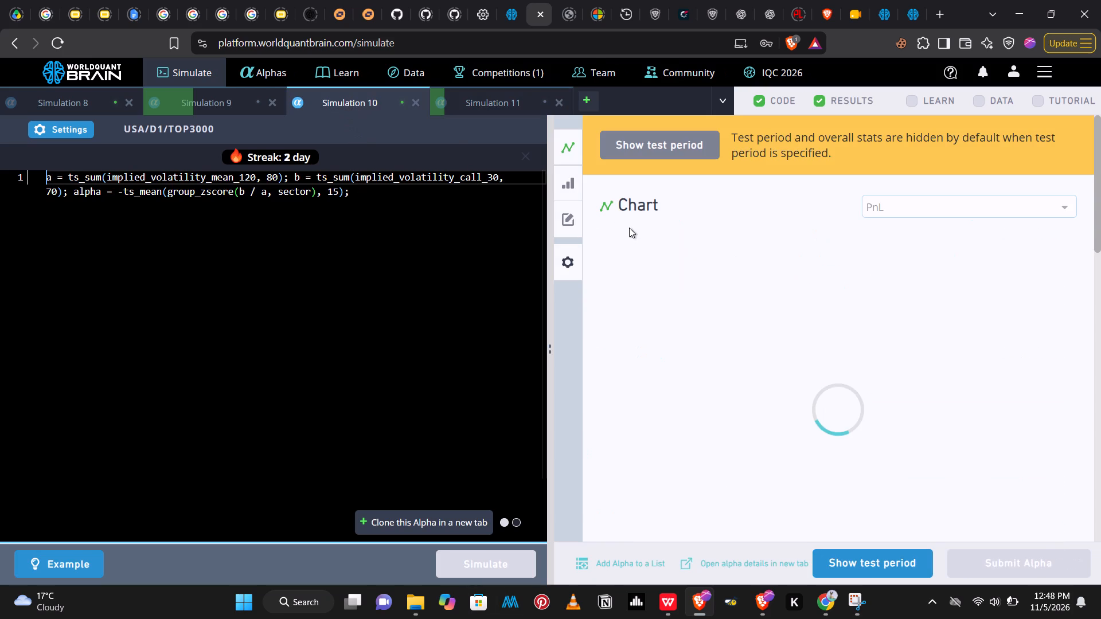
left_click(869, 562)
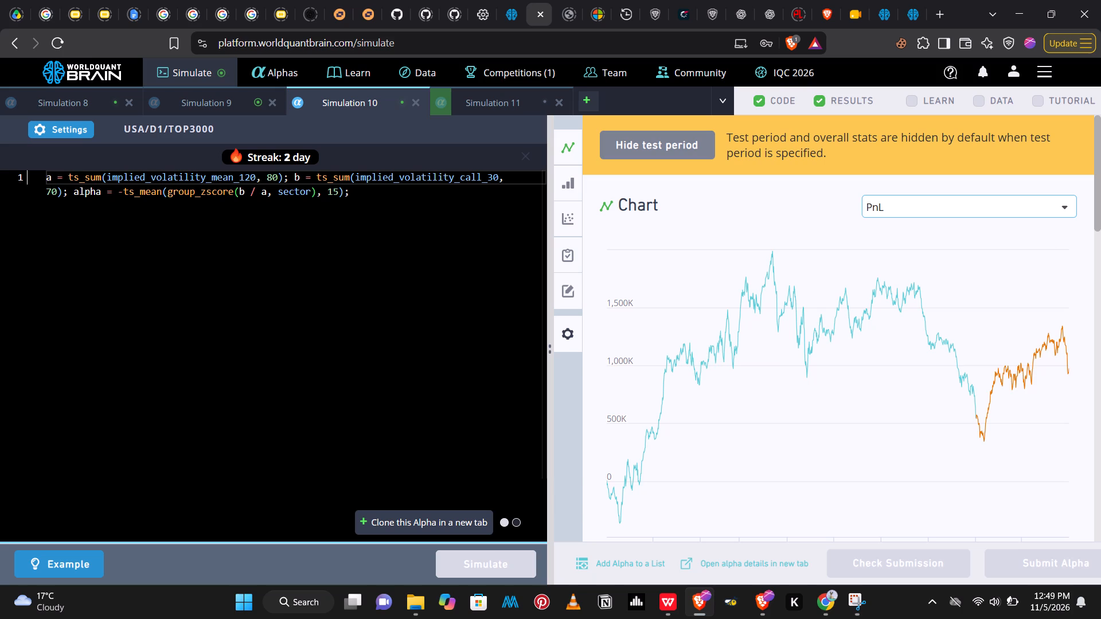
Show the test period results of the rerun Simulation 9, review its IS summary and expand its failed IS test.
left_click(231, 108)
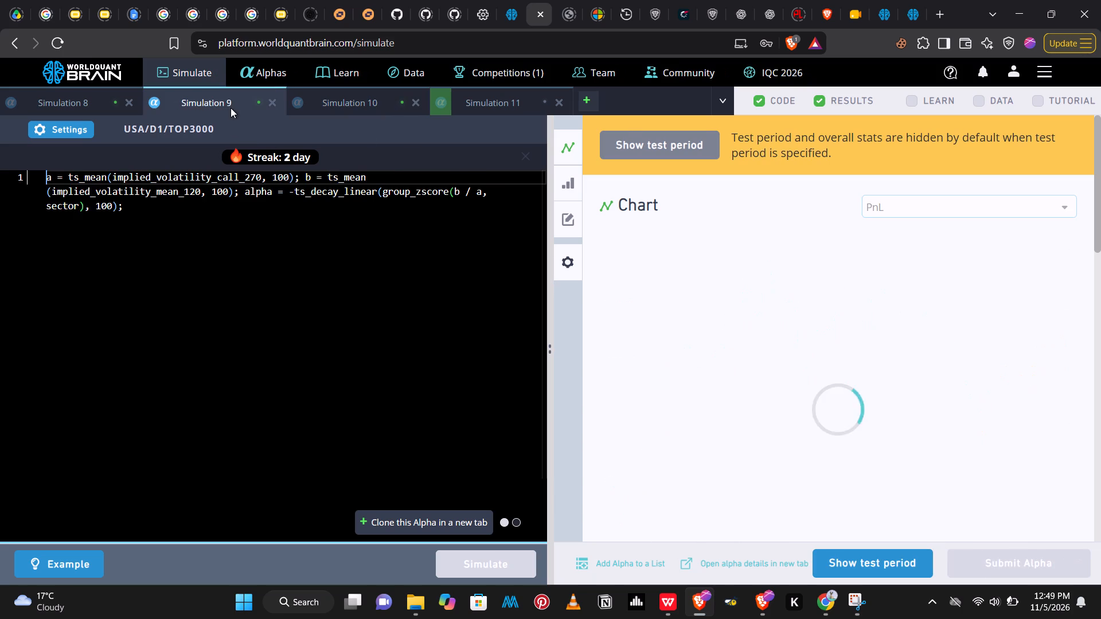
left_click(864, 554)
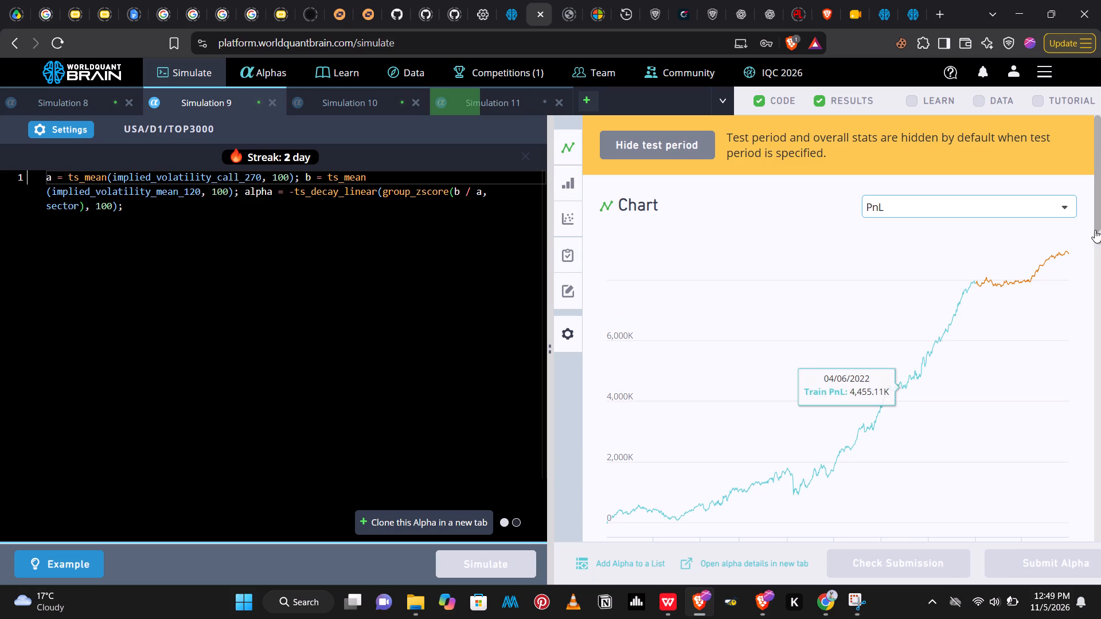
left_click_drag(1100, 186, 1100, 305)
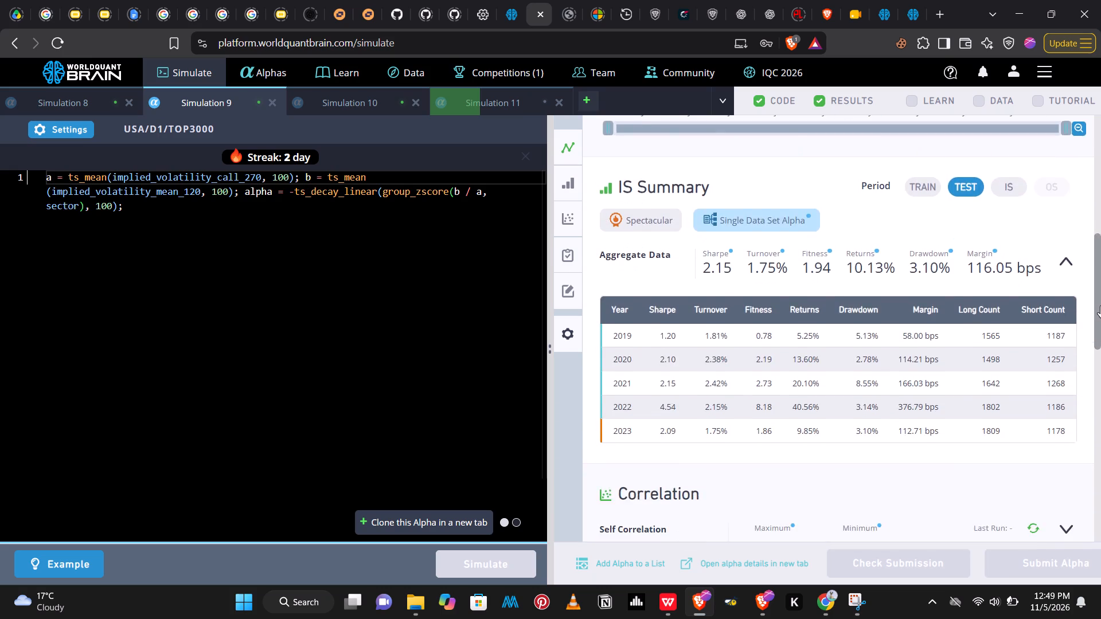
left_click_drag(1100, 305, 1100, 408)
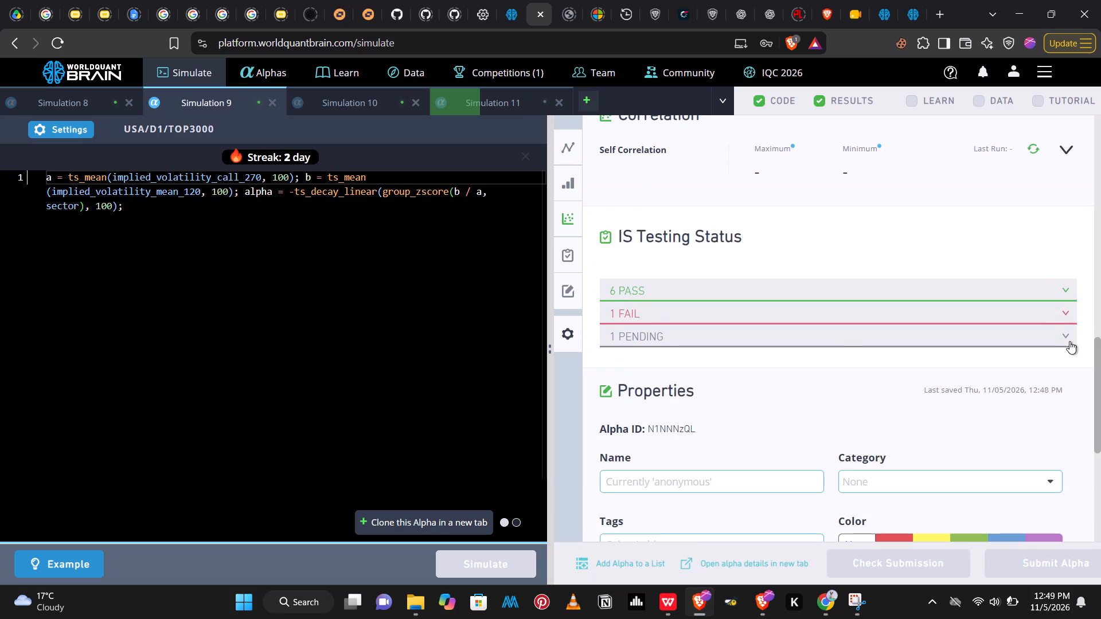
left_click(1057, 303)
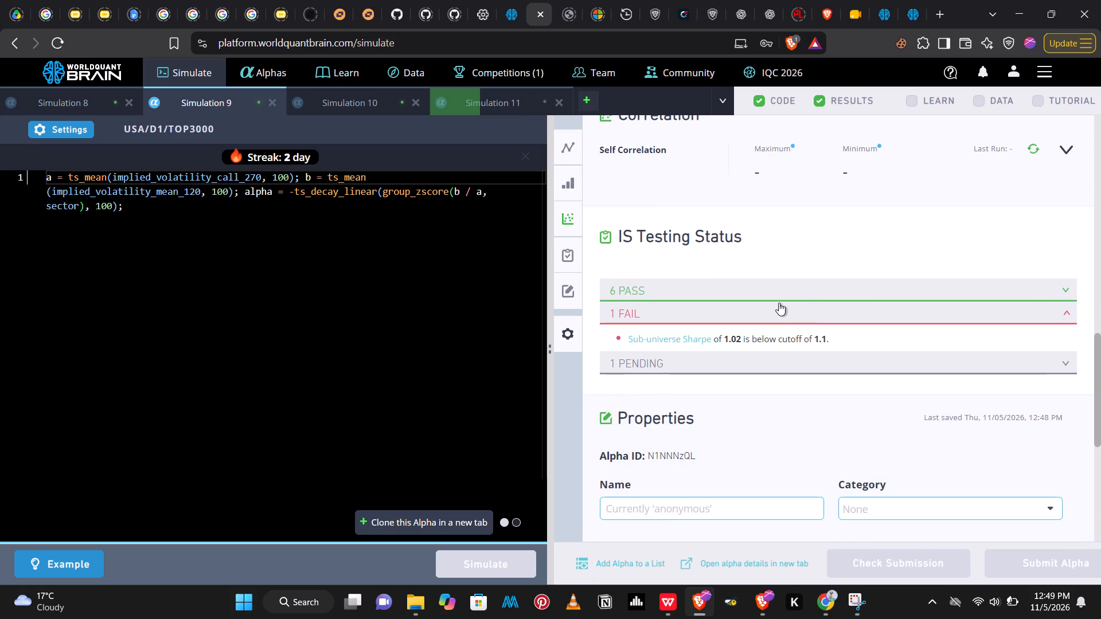
Run the self-correlation check for Simulation 9's alpha.
left_click(1096, 341)
left_click_drag(1098, 348, 1097, 305)
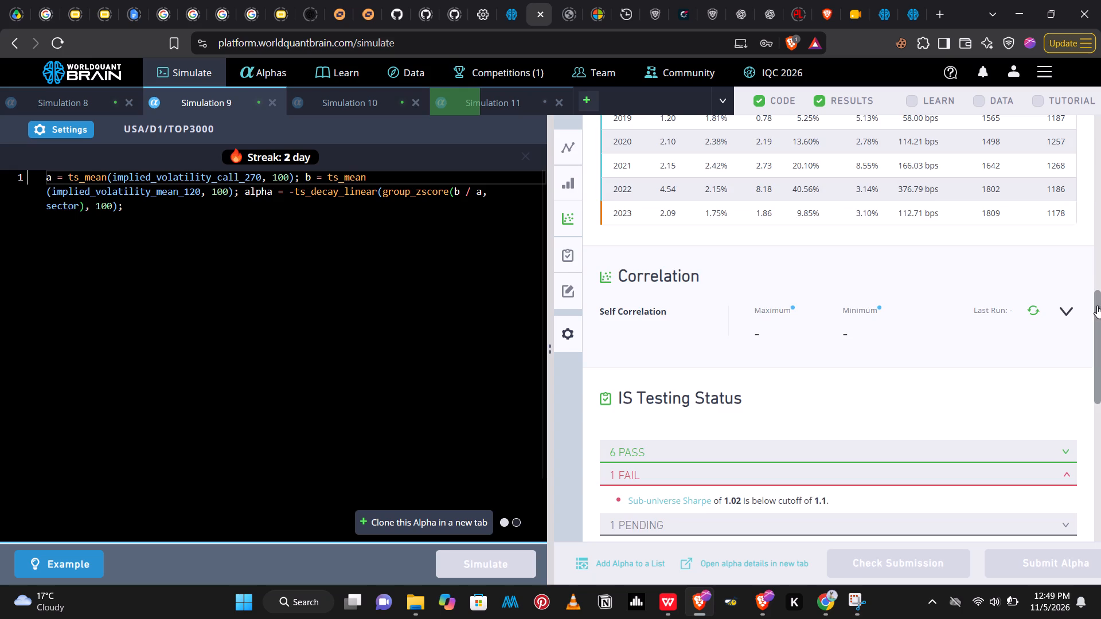
left_click(1029, 312)
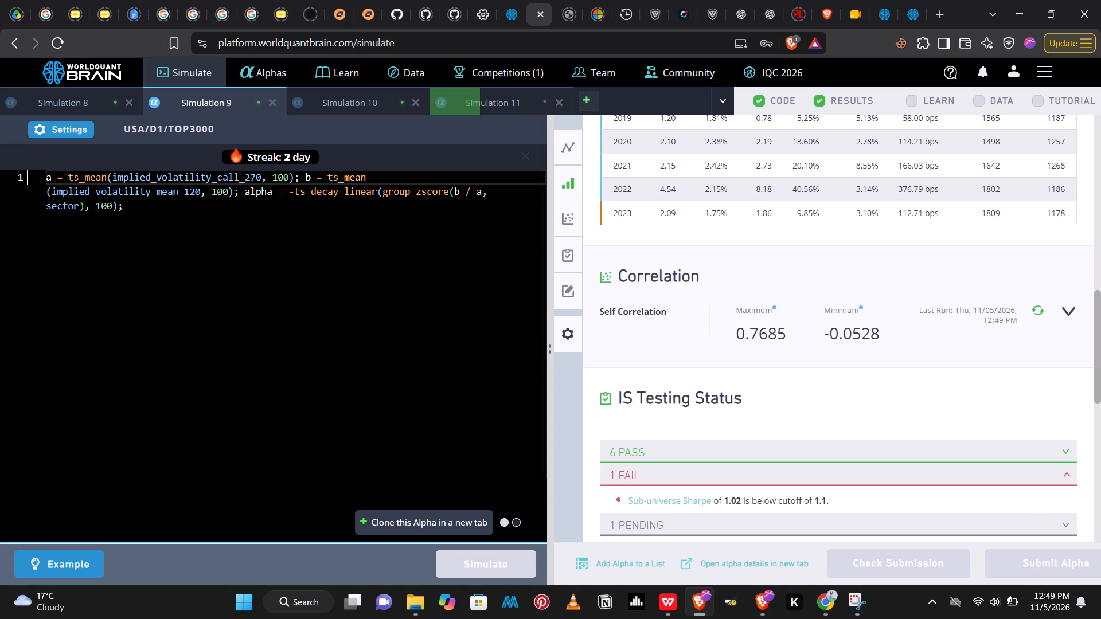
In Simulation 9's alpha expression, set the ts_decay_linear window to 20.
left_click(112, 211)
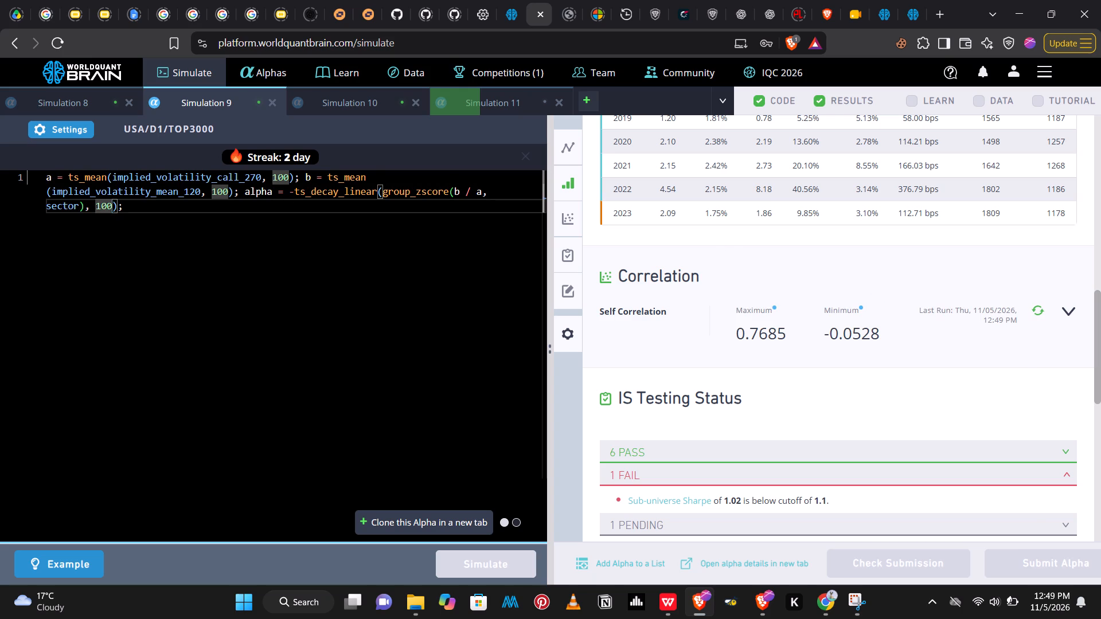
key("BackSpace")
key("BackSpace")
key("BackSpace")
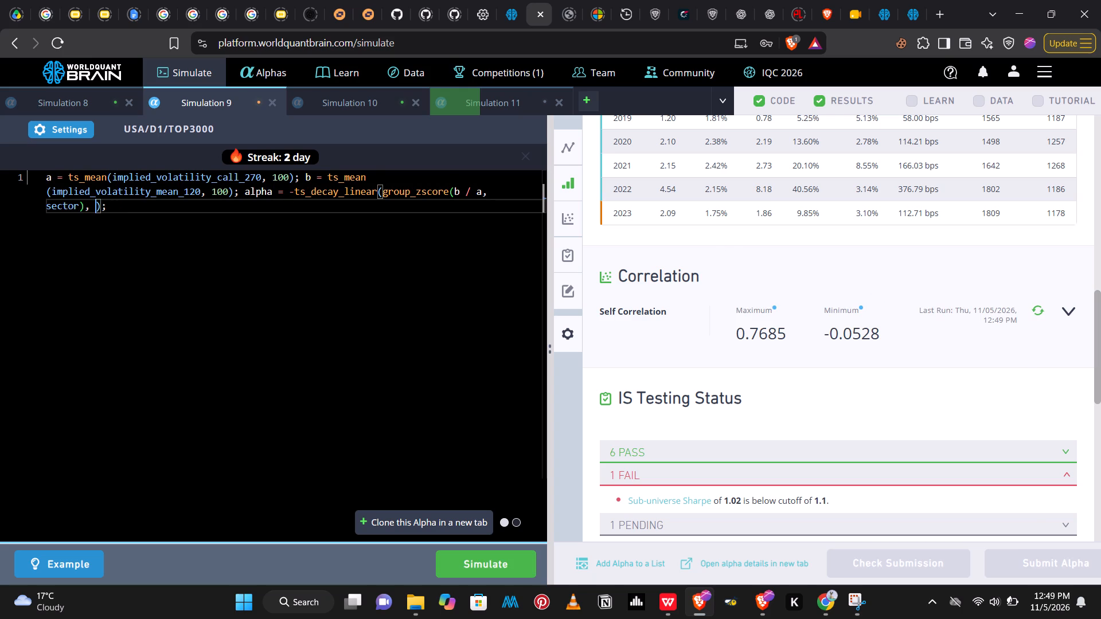
type("20")
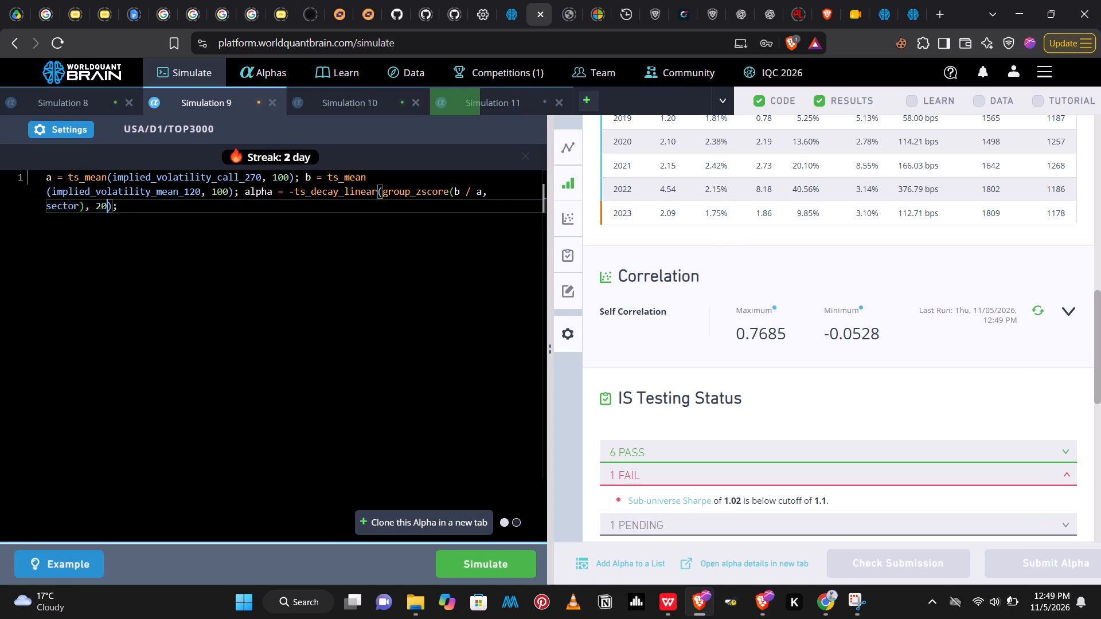
Set both ts_mean lookbacks in Simulation 9's alpha expression to 80 and rerun the simulation.
left_click(223, 193)
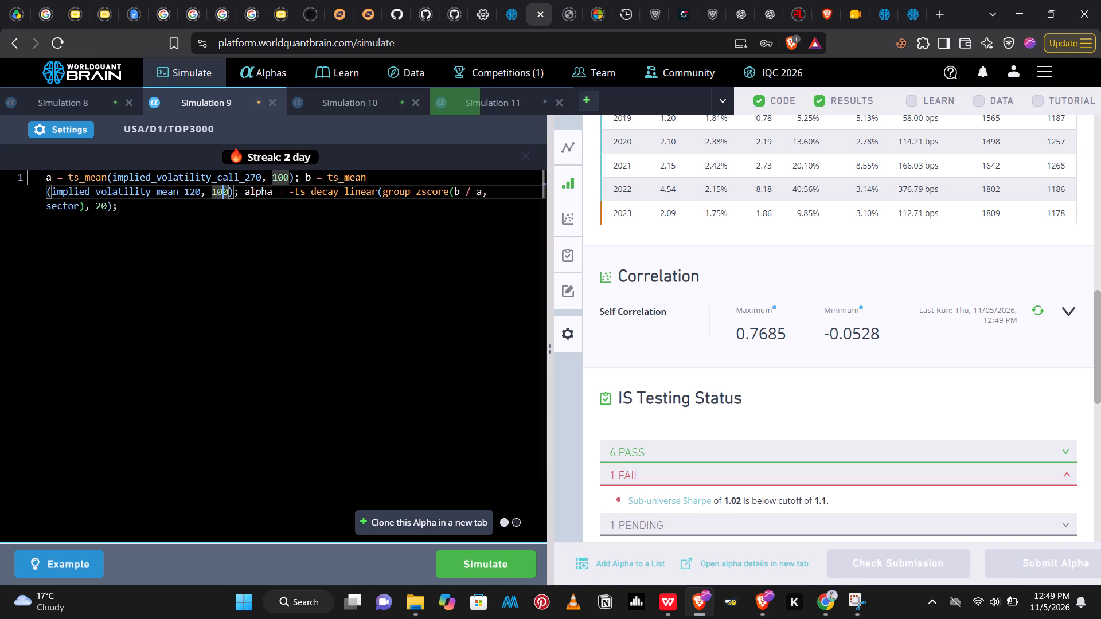
key("BackSpace")
key("BackSpace")
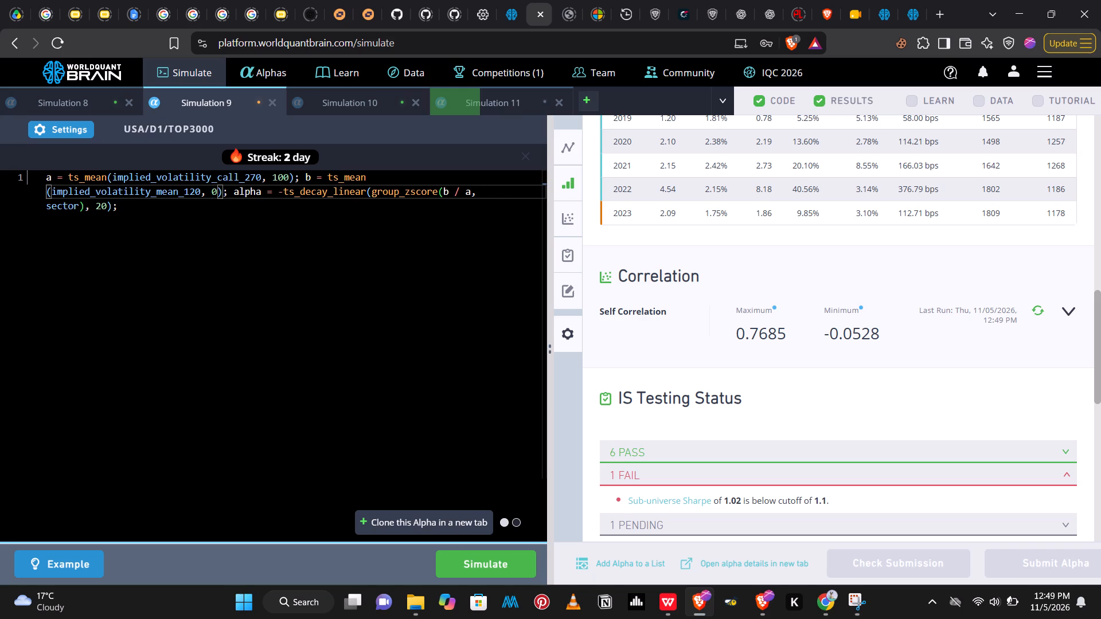
key("8")
left_click(283, 178)
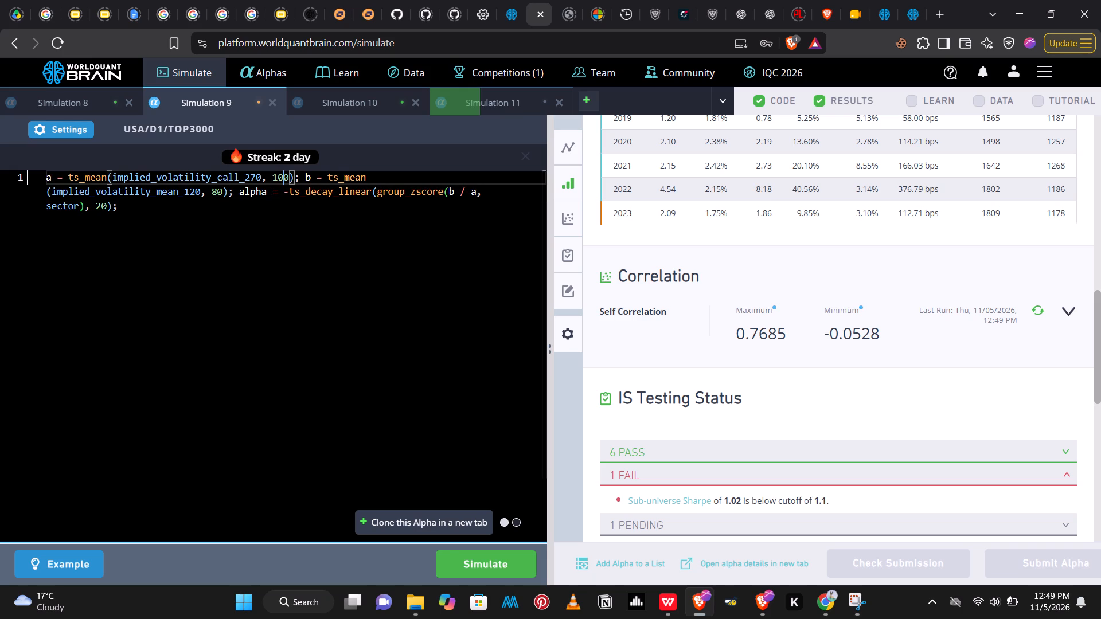
key("BackSpace")
key("BackSpace")
key("9")
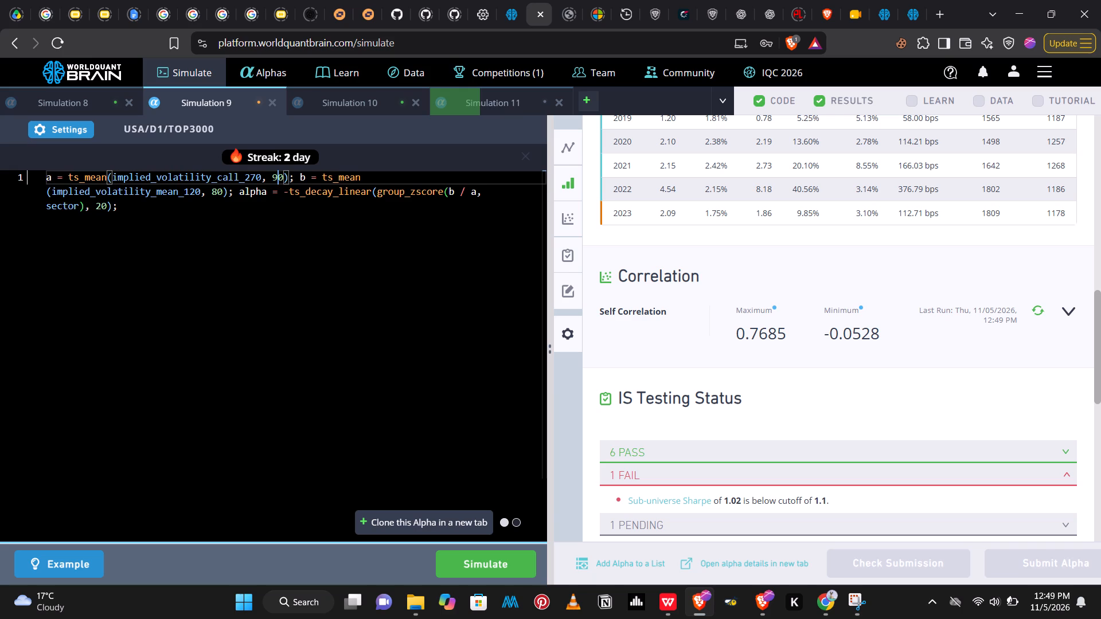
key("BackSpace")
key("8")
left_click(491, 559)
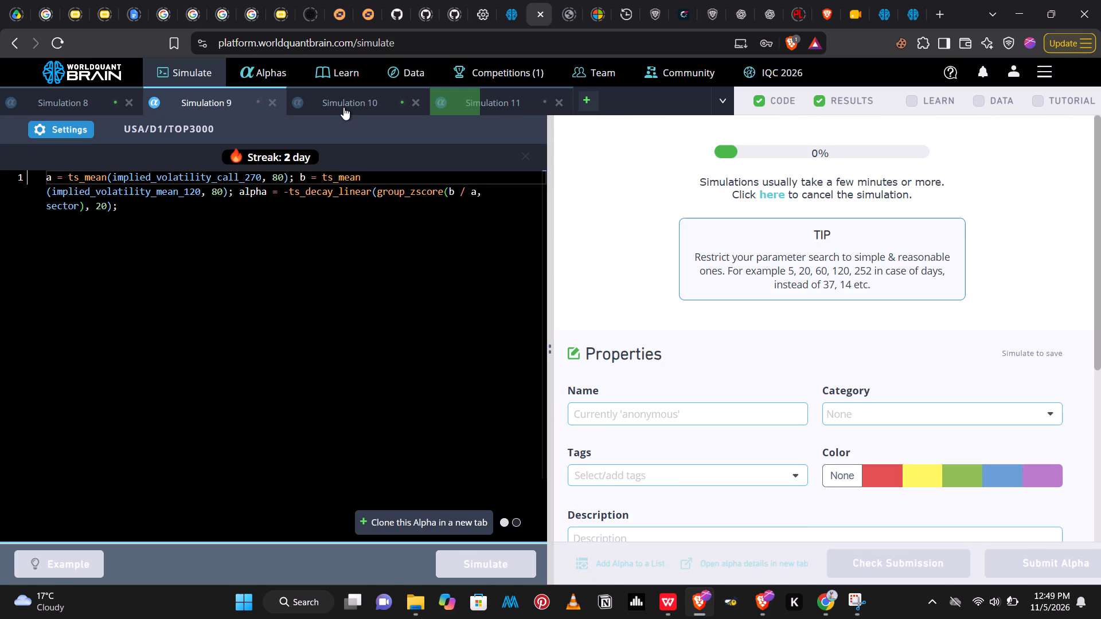
In Simulation 10's alpha expression, change the field used for b to implied_volatility_put_120.
left_click(338, 106)
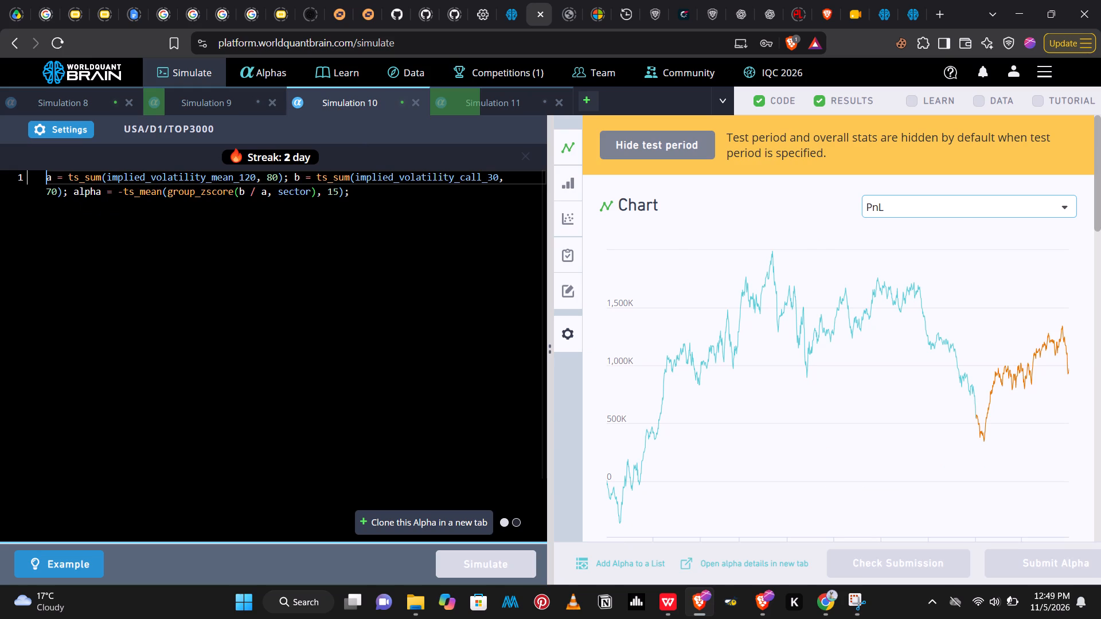
left_click(479, 178)
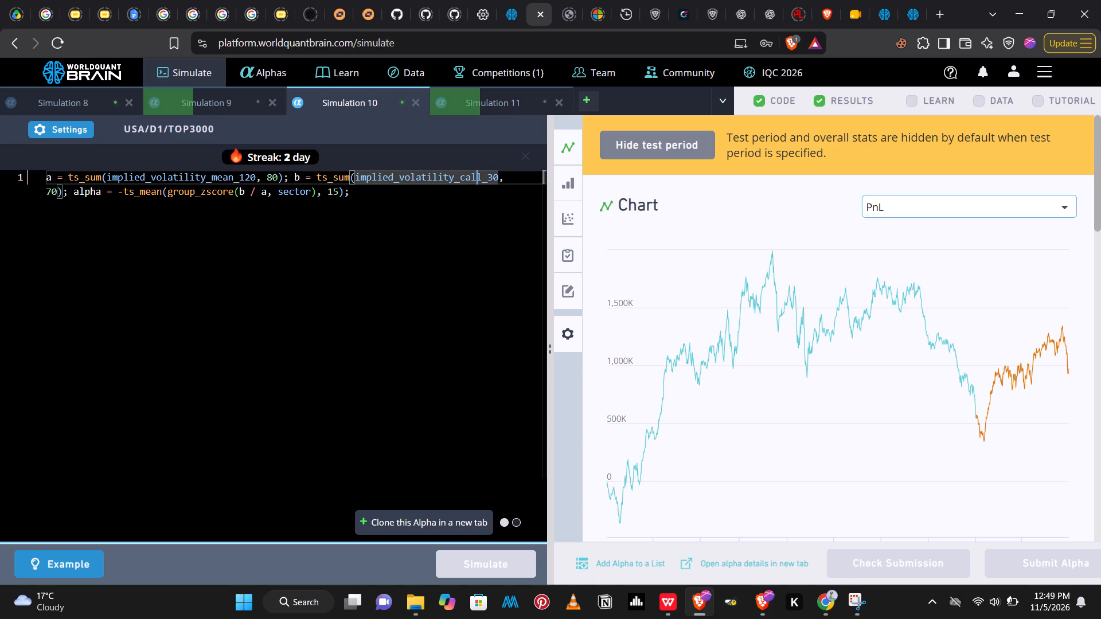
key("Right")
key("BackSpace")
key("BackSpace")
key("BackSpace")
key("BackSpace")
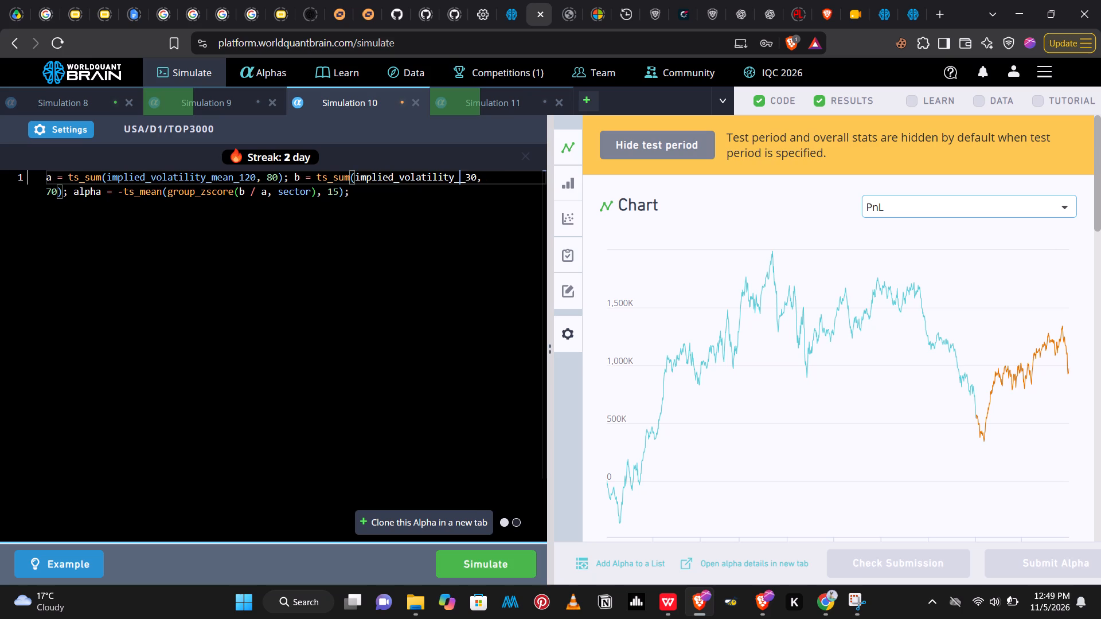
type("pur")
key("BackSpace")
key("t")
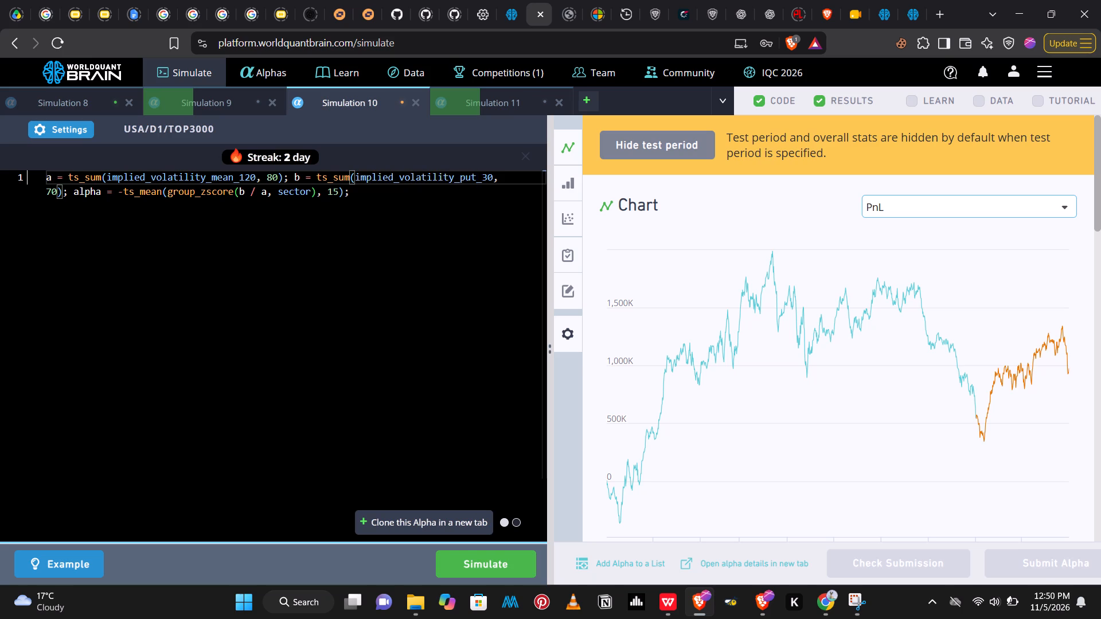
left_click(487, 179)
key("Right")
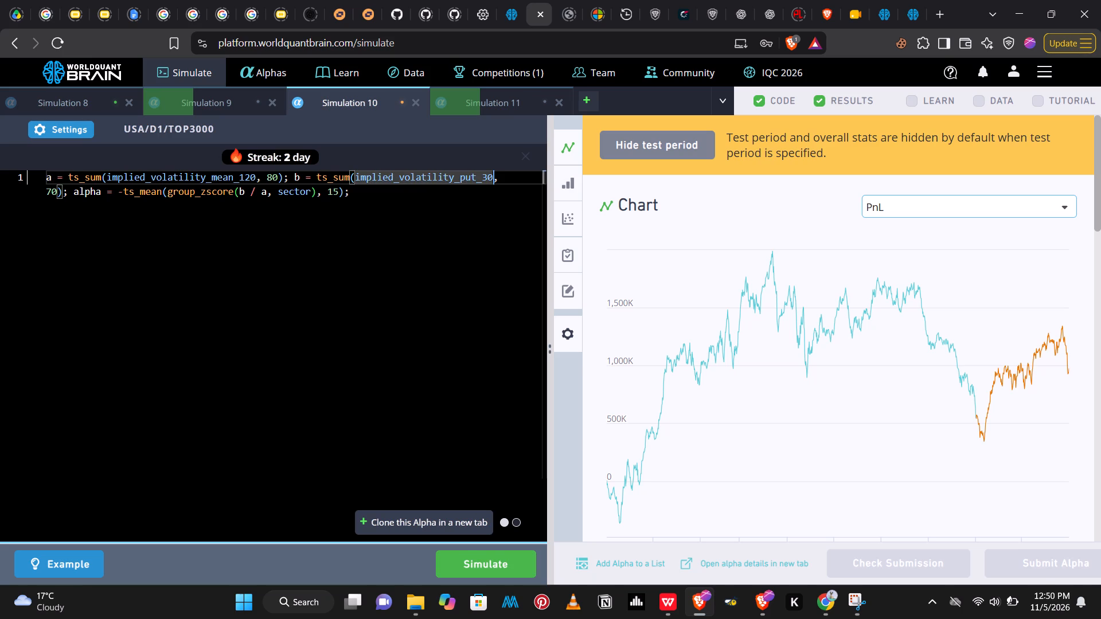
type("12")
key("BackSpace")
key("BackSpace")
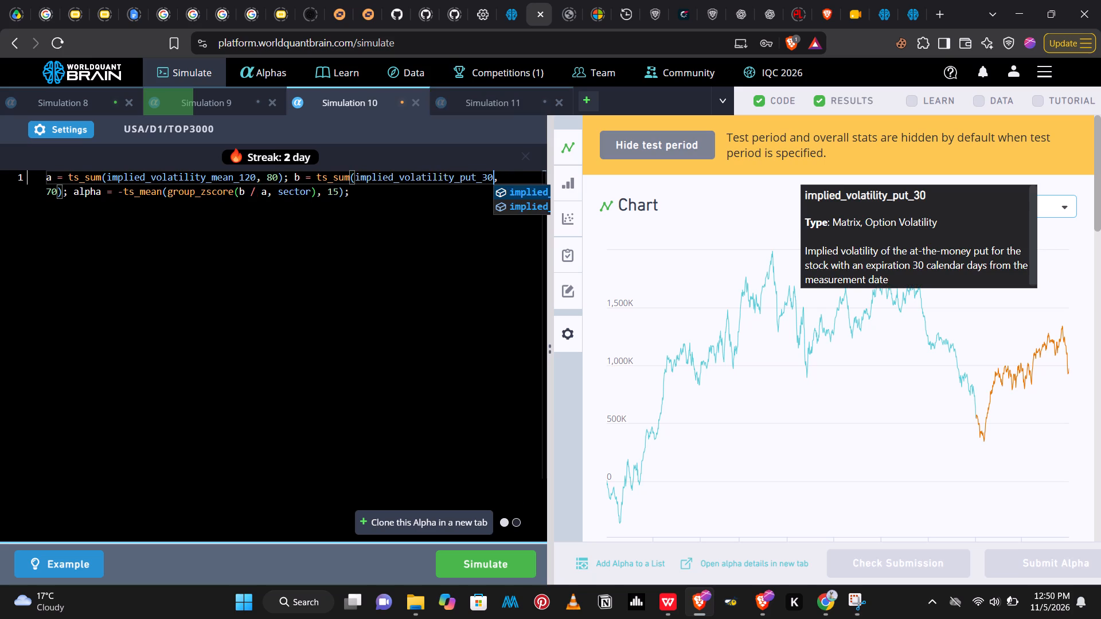
key("BackSpace")
key("BackSpace")
type("12")
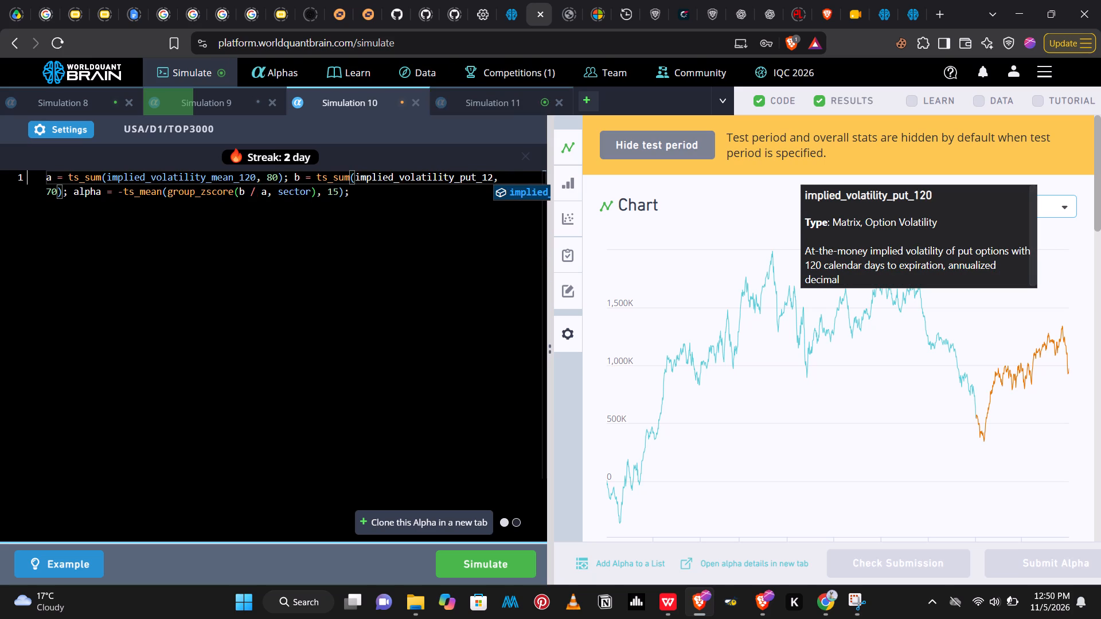
key("0")
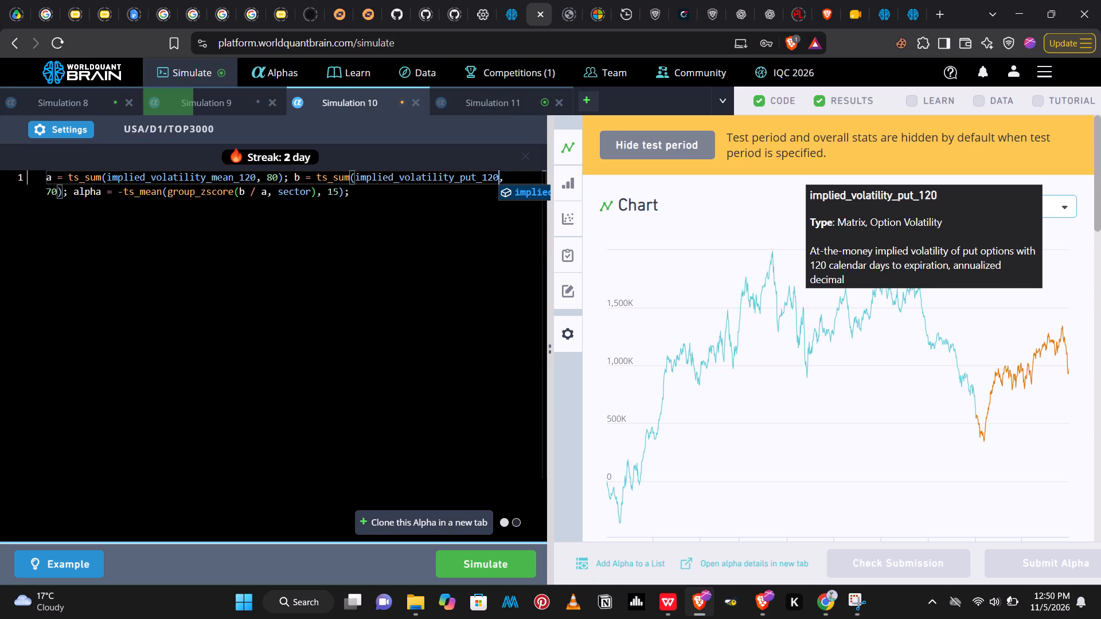
Replace the outer ts_mean operator in Simulation 10's alpha with ts_decay_linear and rerun the simulation.
left_click(162, 195)
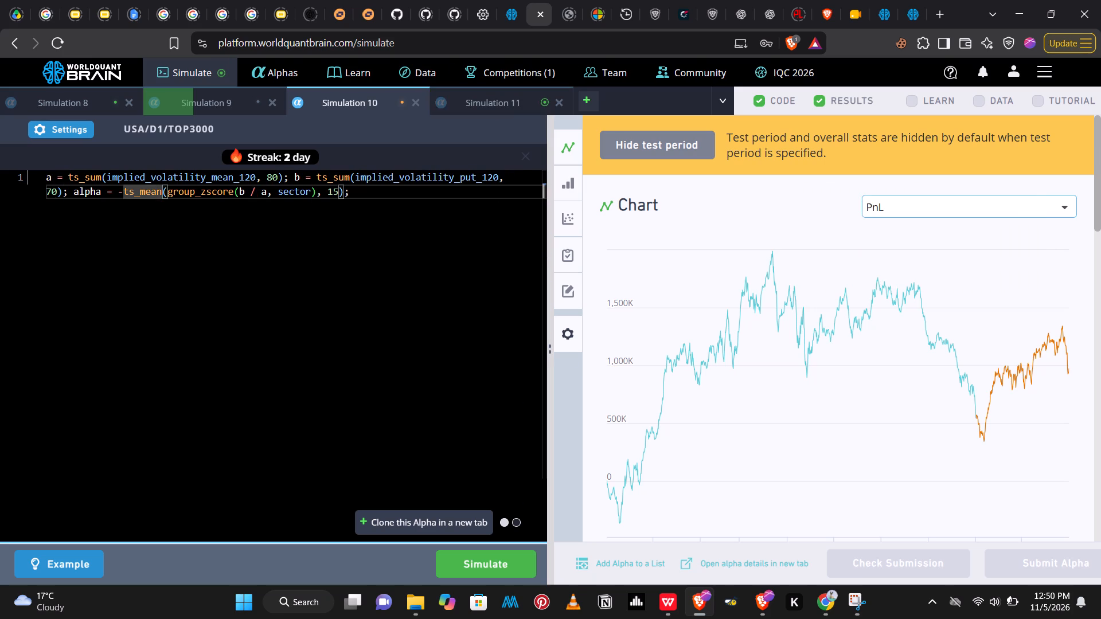
key("BackSpace")
key("BackSpace")
key("BackSpace")
key("d")
key("BackSpace")
key("BackSpace")
key("d")
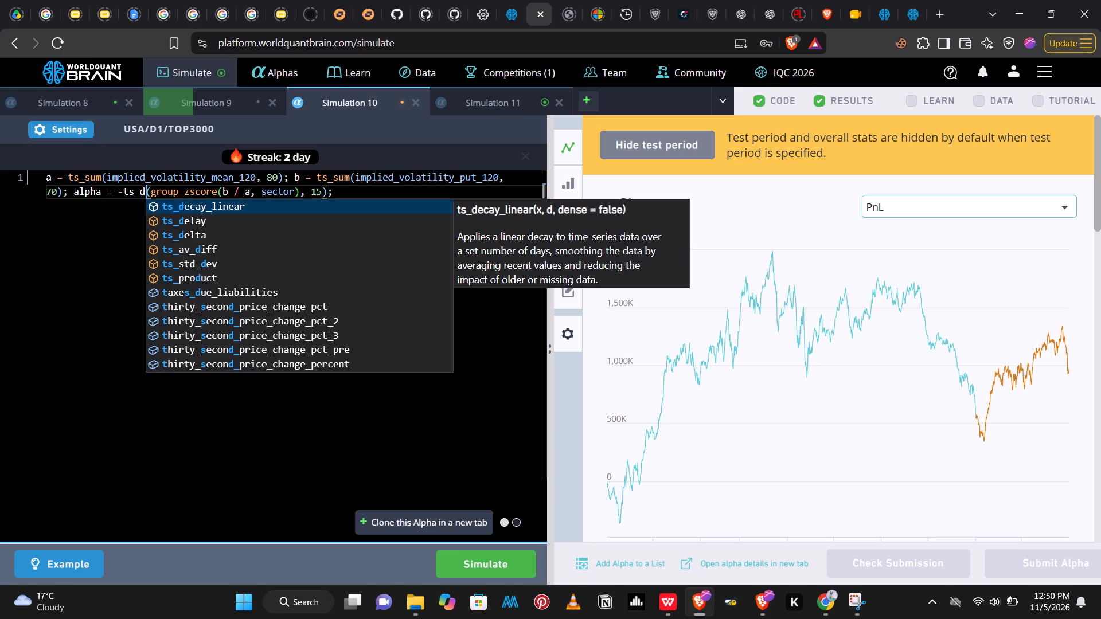
key("Return")
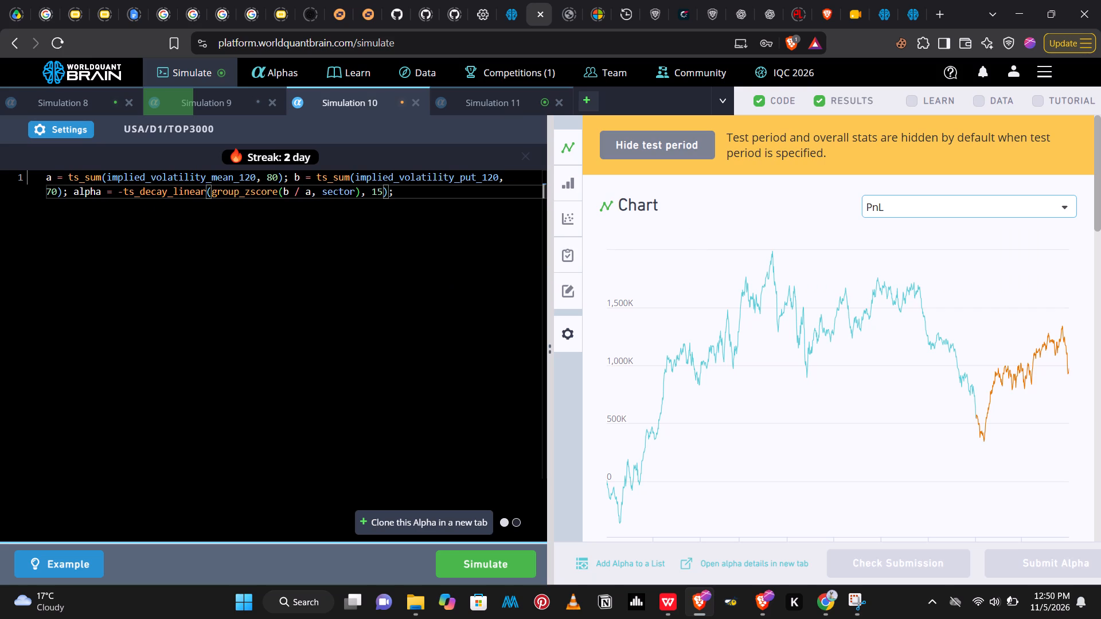
left_click(493, 569)
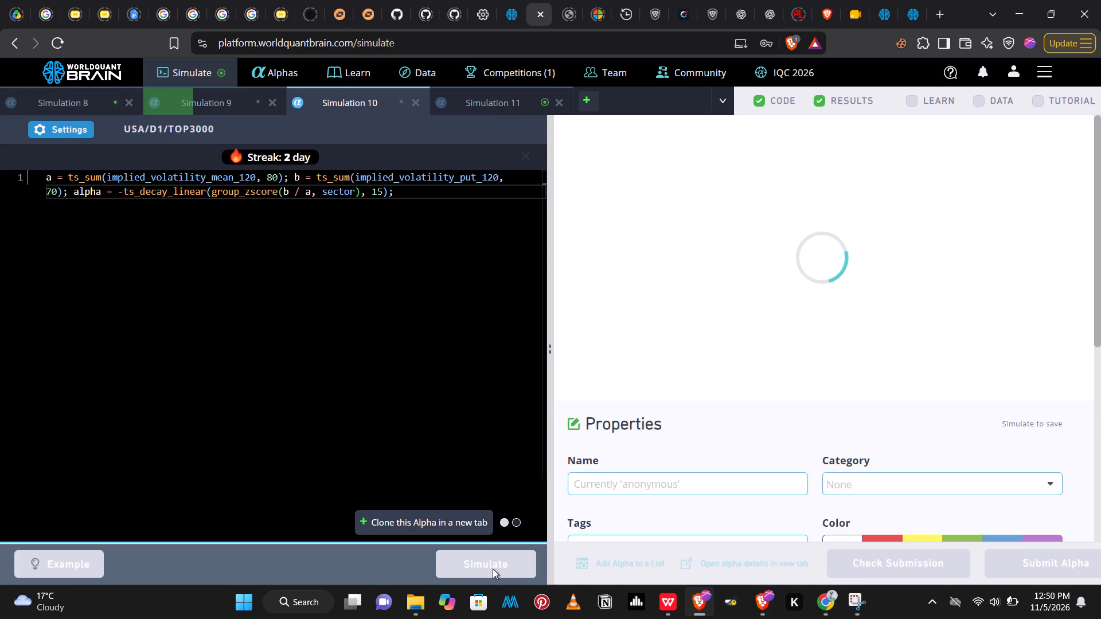
Show the test period results of Simulation 11 and review its IS summary and IS testing status.
left_click(477, 102)
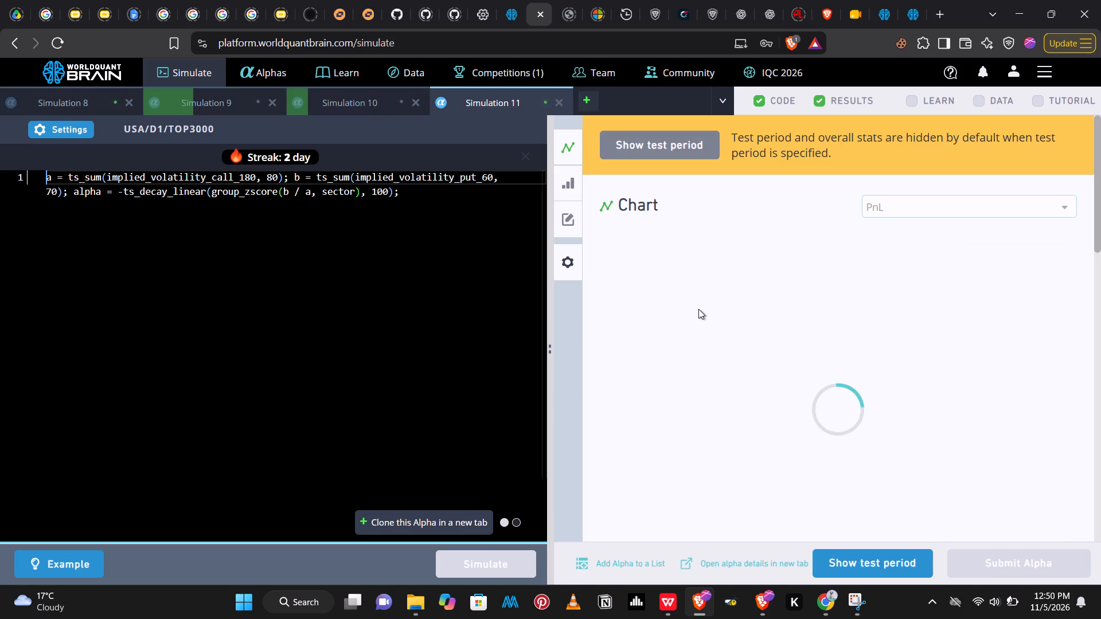
left_click(849, 552)
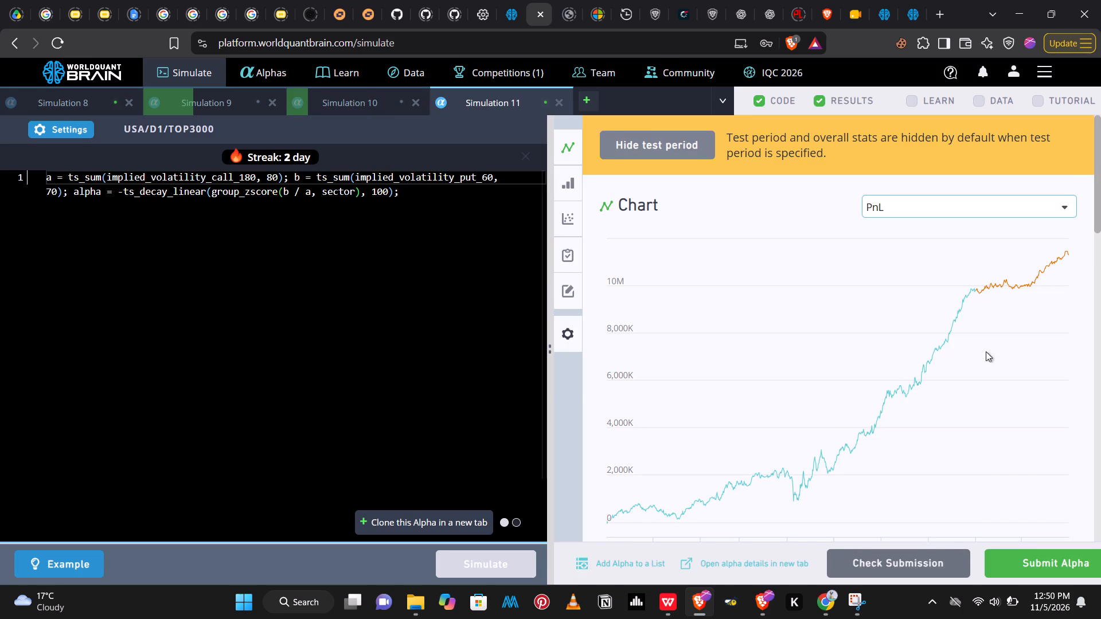
left_click_drag(1100, 186, 1100, 258)
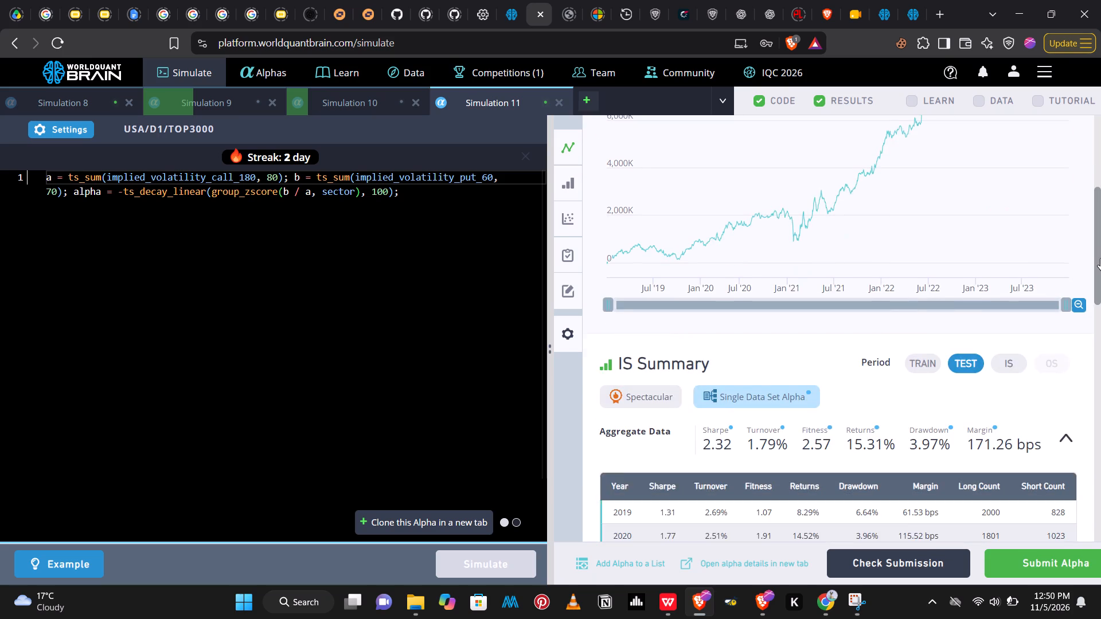
left_click_drag(1100, 258, 1100, 415)
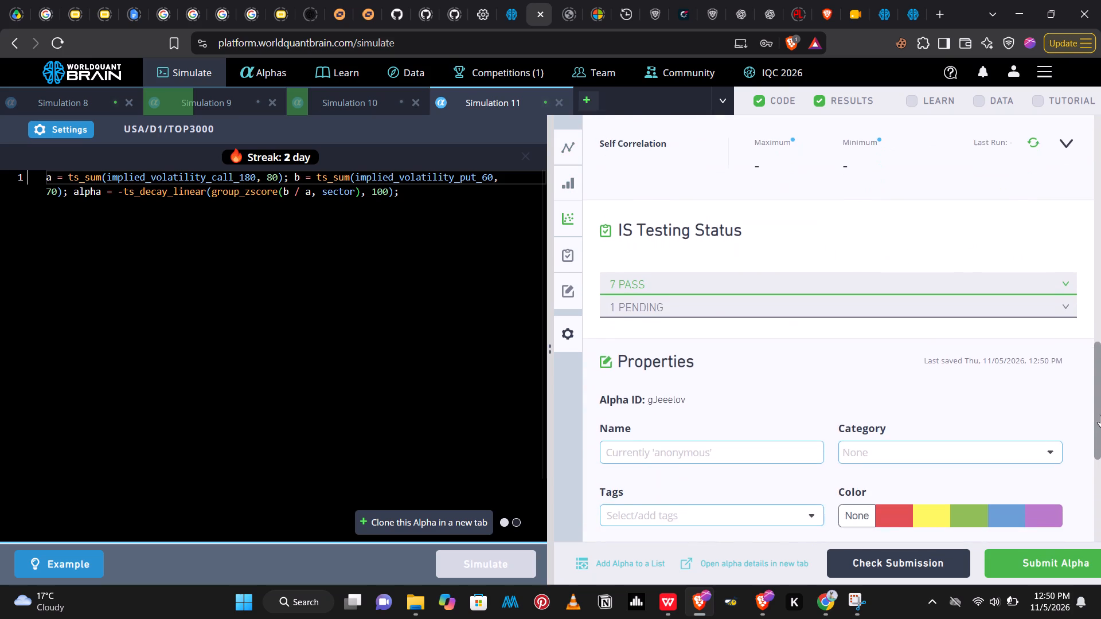
left_click_drag(1100, 415, 1100, 454)
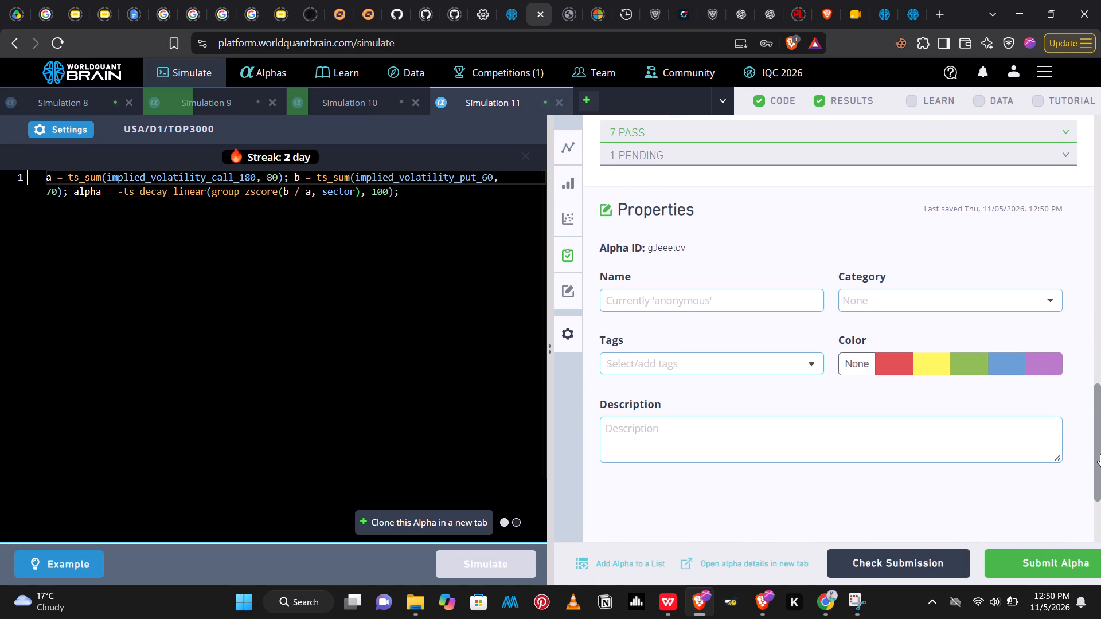
Run the self-correlation check for Simulation 11's alpha.
left_click_drag(1100, 454, 1080, 374)
left_click(1034, 282)
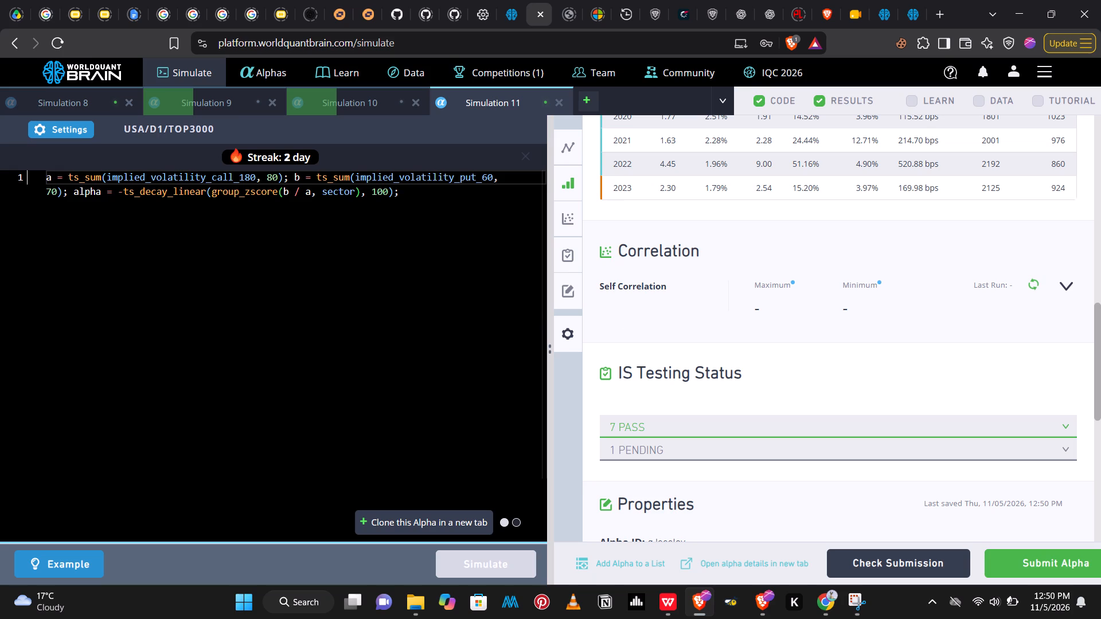
In Simulation 11's alpha expression, change the field used for b to implied_volatility_mean_120 and rerun the simulation.
left_click(475, 183)
key("BackSpace")
key("BackSpace")
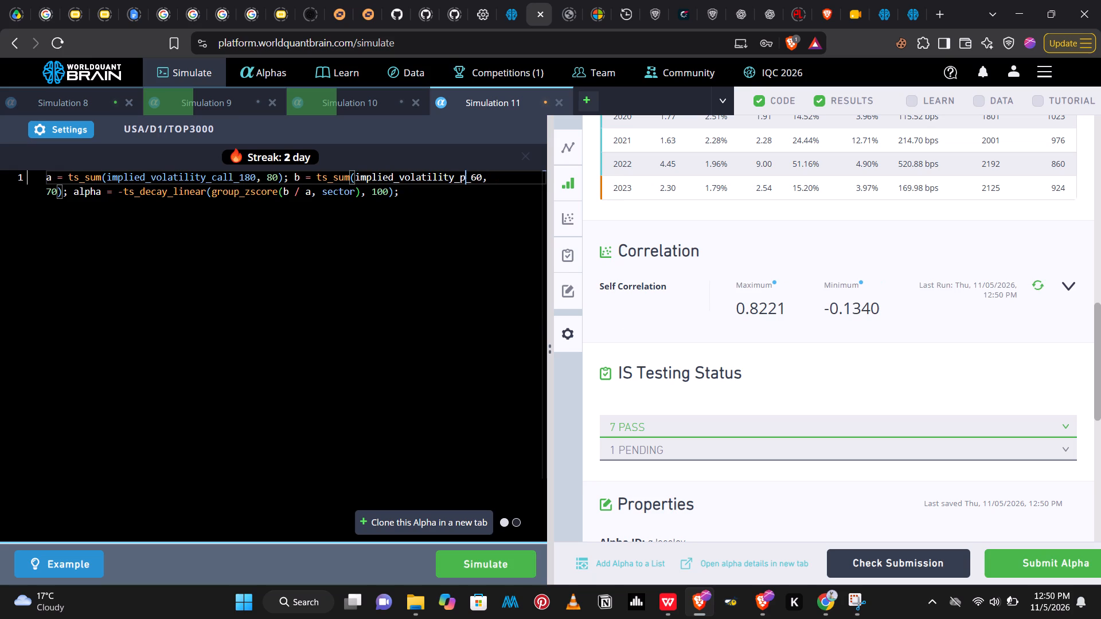
key("BackSpace")
type("mean")
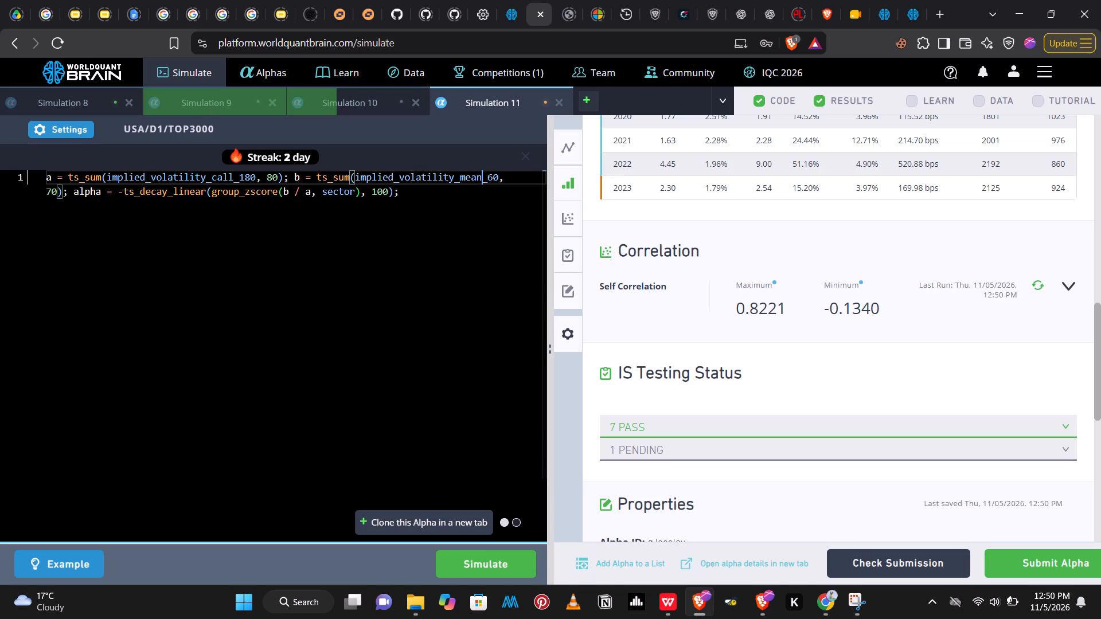
left_click(495, 181)
key("BackSpace")
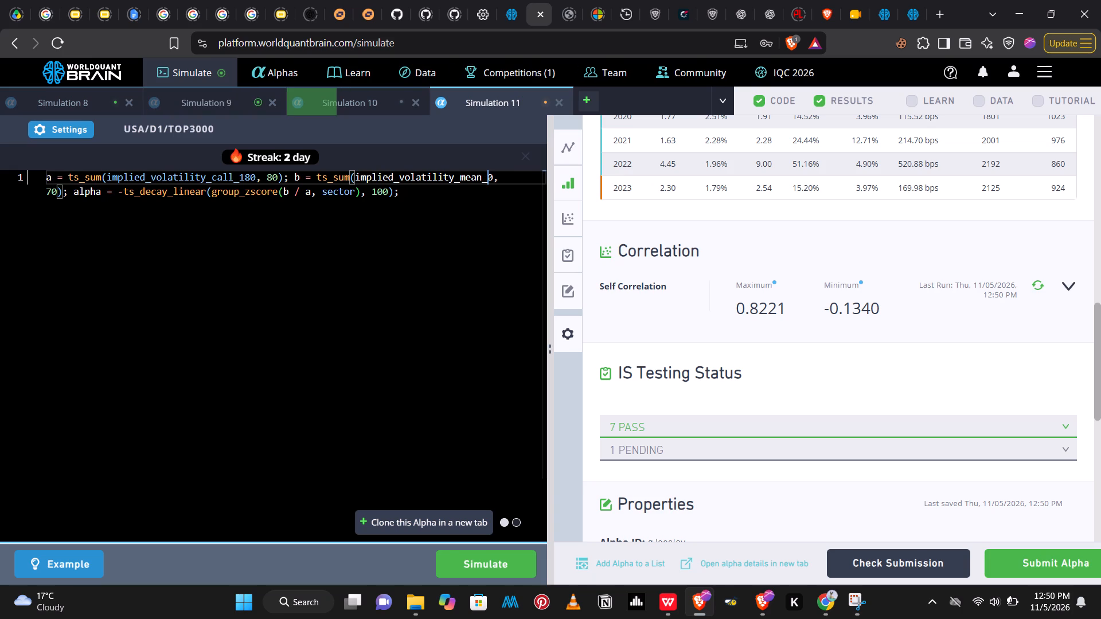
type("12")
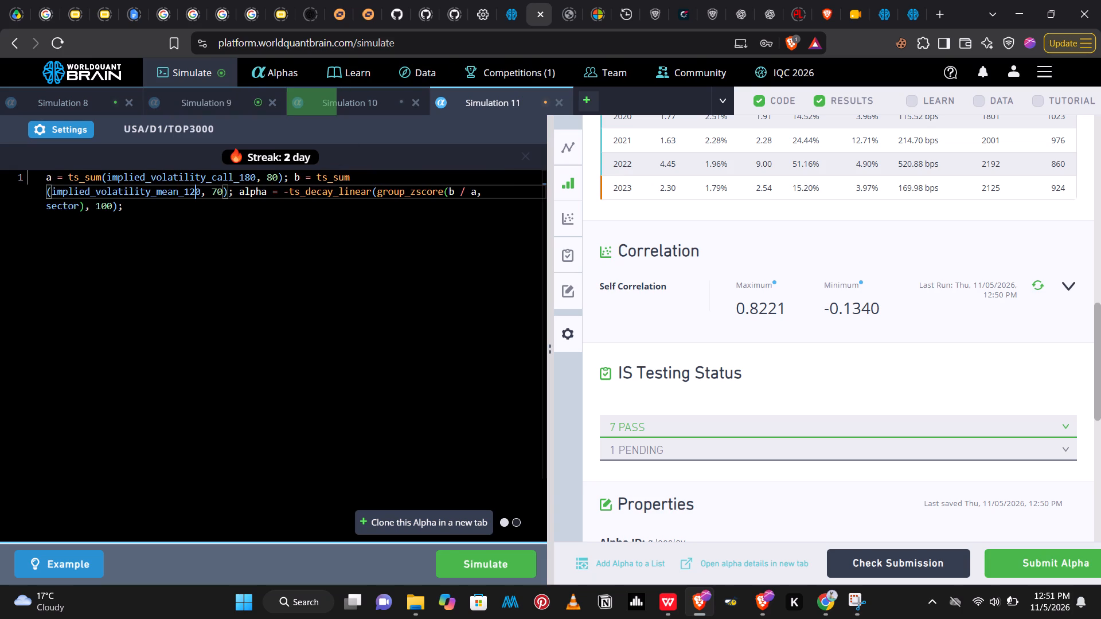
left_click(486, 566)
Show the test period results of the rerun Simulation 9 and run its self-correlation check.
left_click(204, 97)
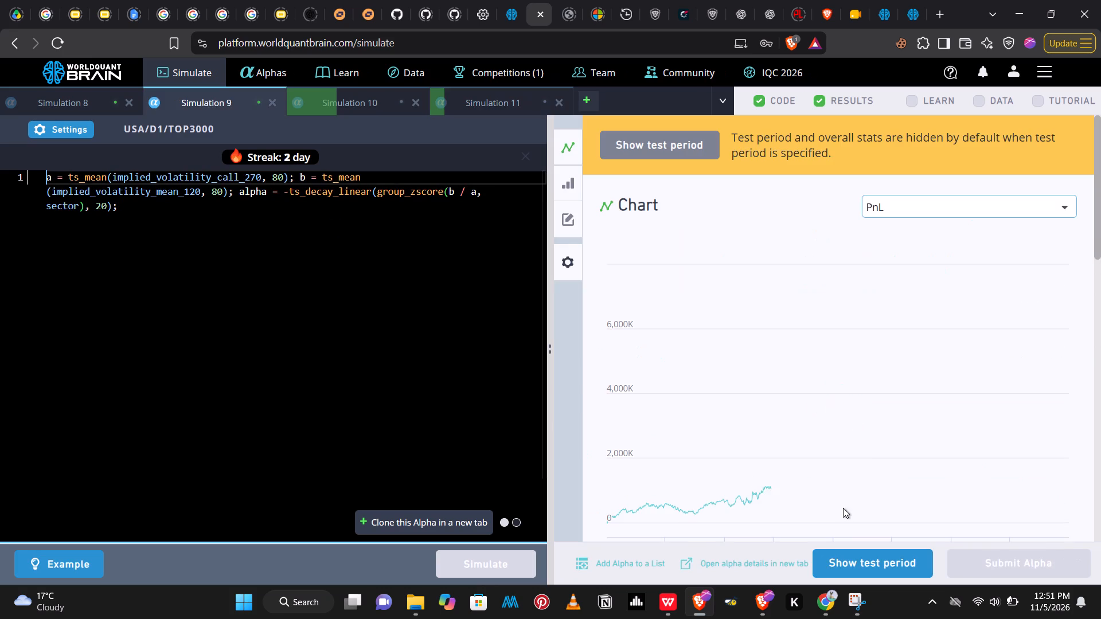
left_click(857, 561)
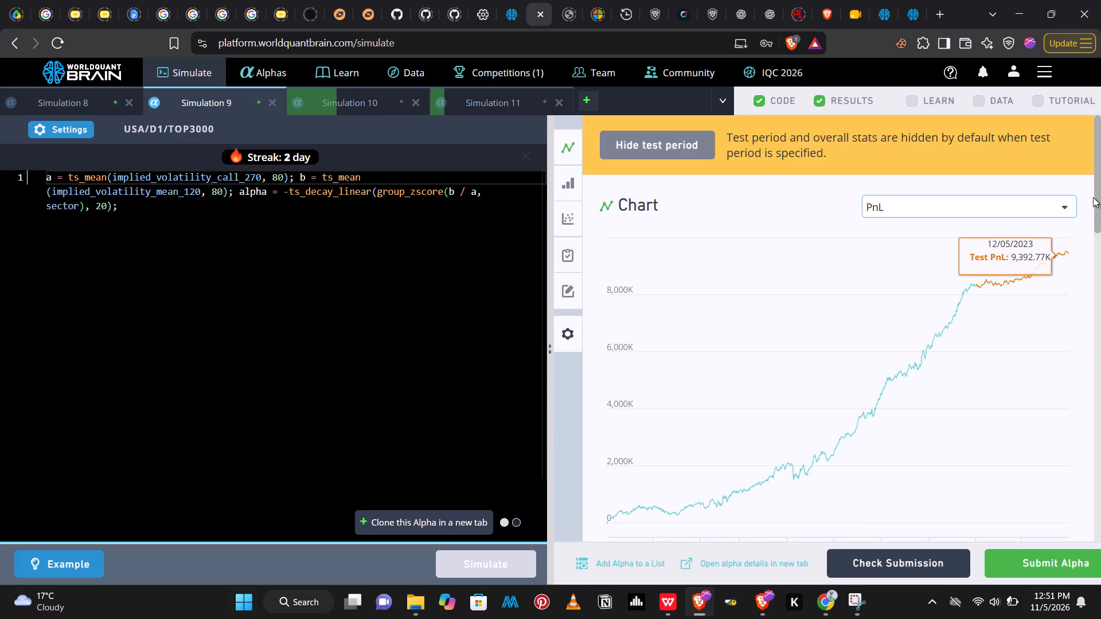
left_click_drag(1096, 195, 1100, 368)
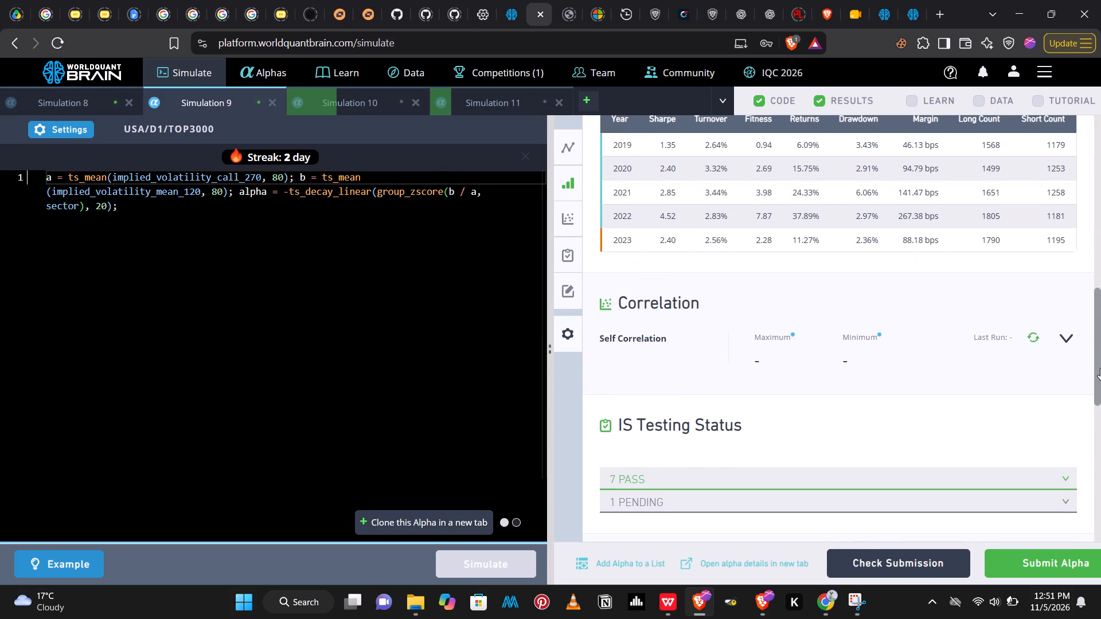
left_click(1034, 339)
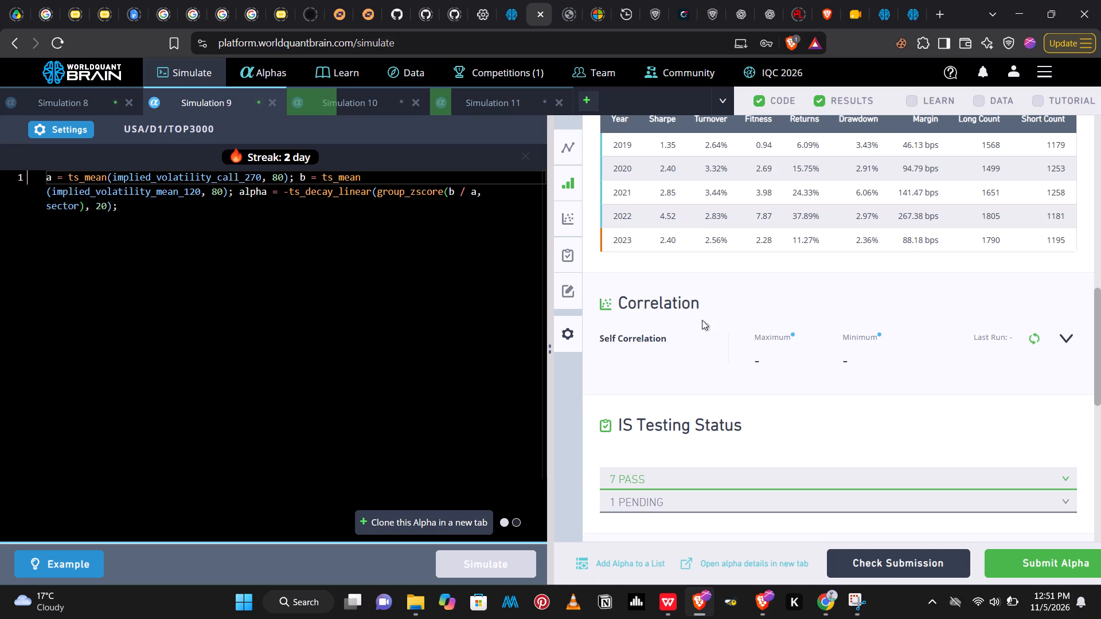
In Simulation 9's alpha, change a's field to implied_volatility_call_720 and b's to implied_volatility_mean_10, and start the simulation.
left_click(254, 179)
key("BackSpace")
key("BackSpace")
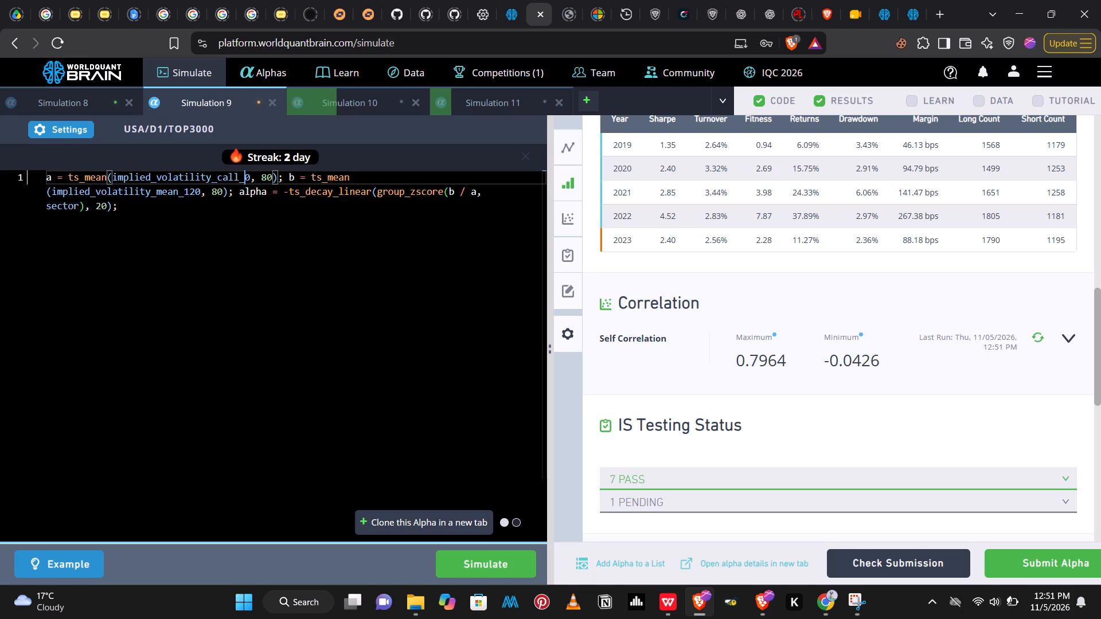
type("72")
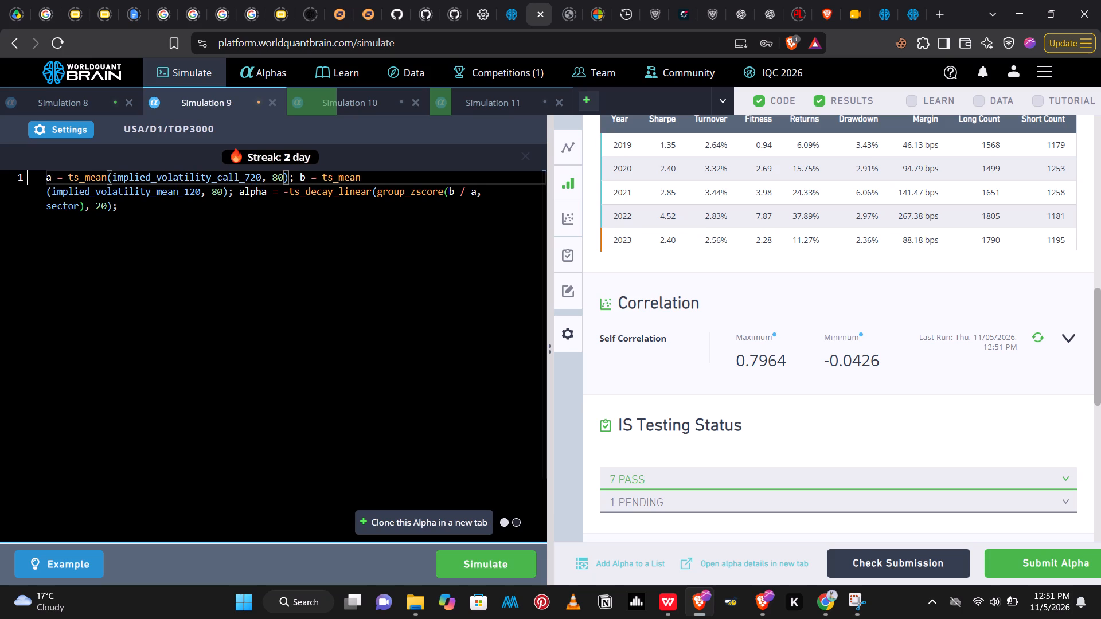
left_click(193, 197)
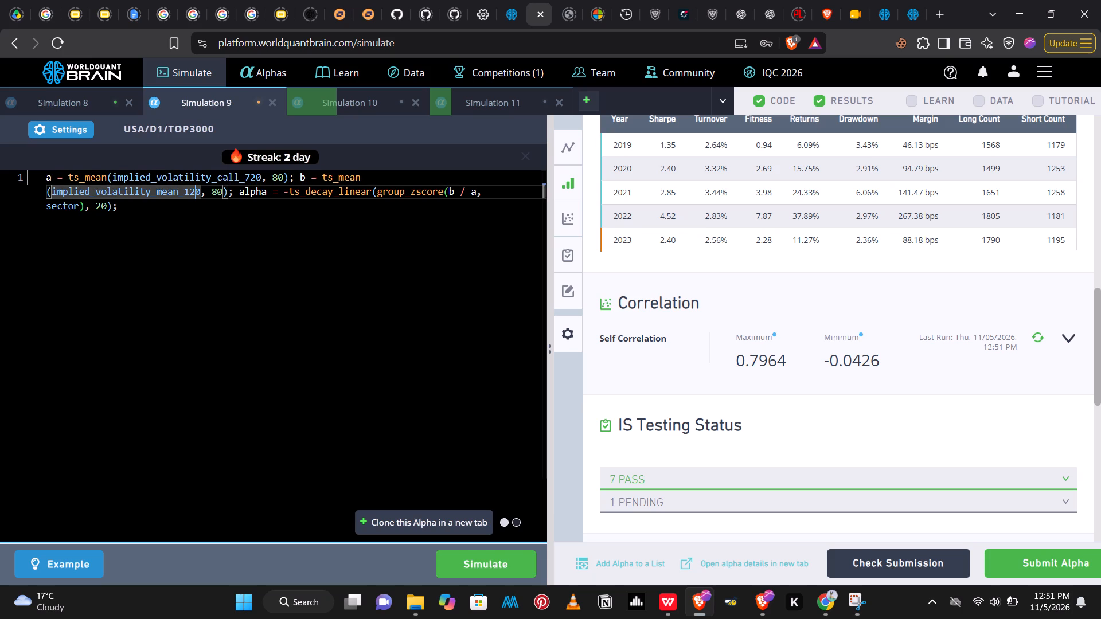
key("BackSpace")
left_click(479, 562)
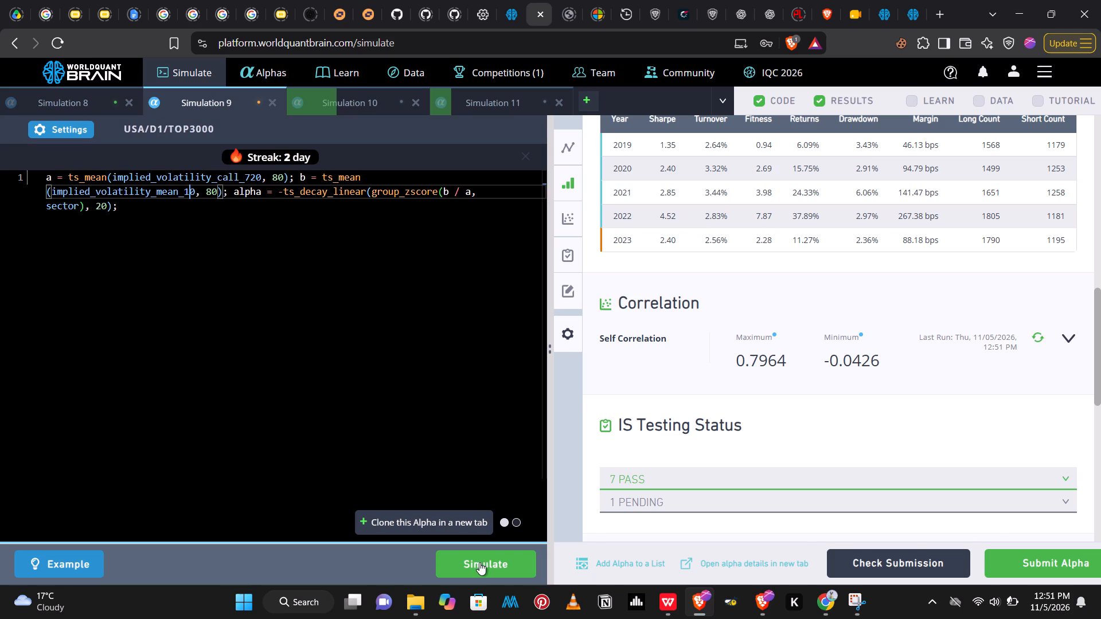
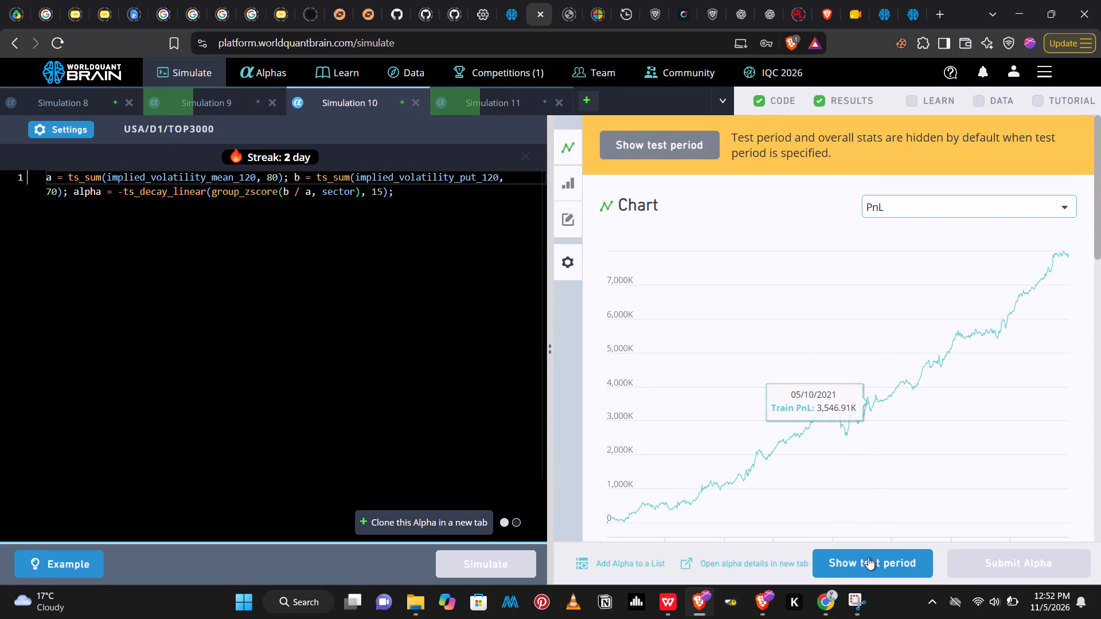
Show the test period results of Simulation 10 and run its self-correlation check.
left_click(868, 558)
left_click_drag(1100, 174, 1100, 262)
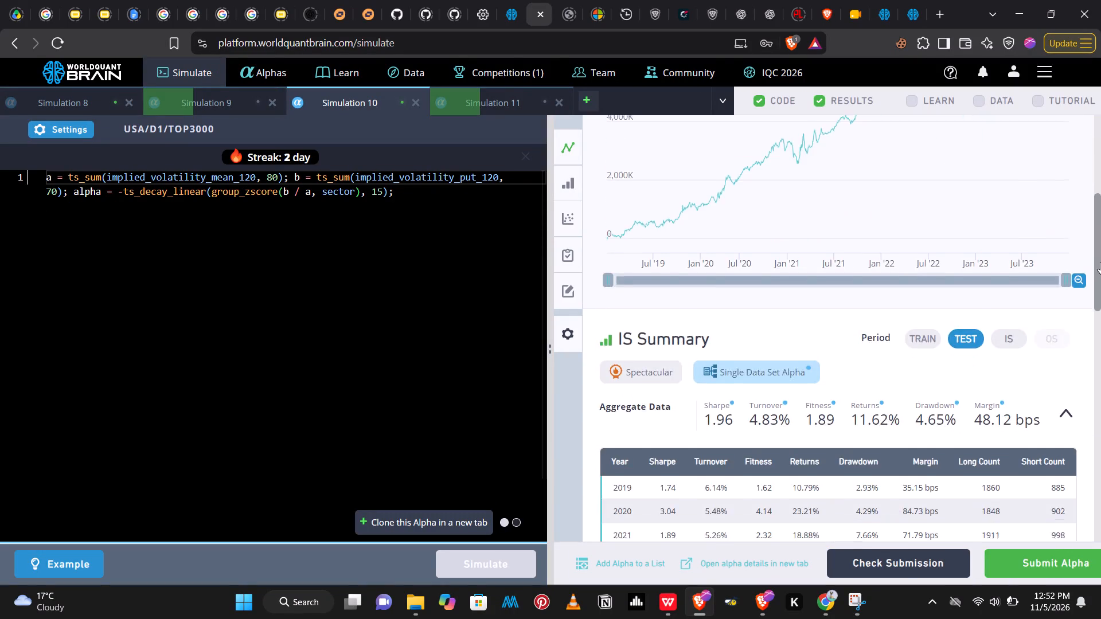
left_click_drag(1100, 262, 1100, 343)
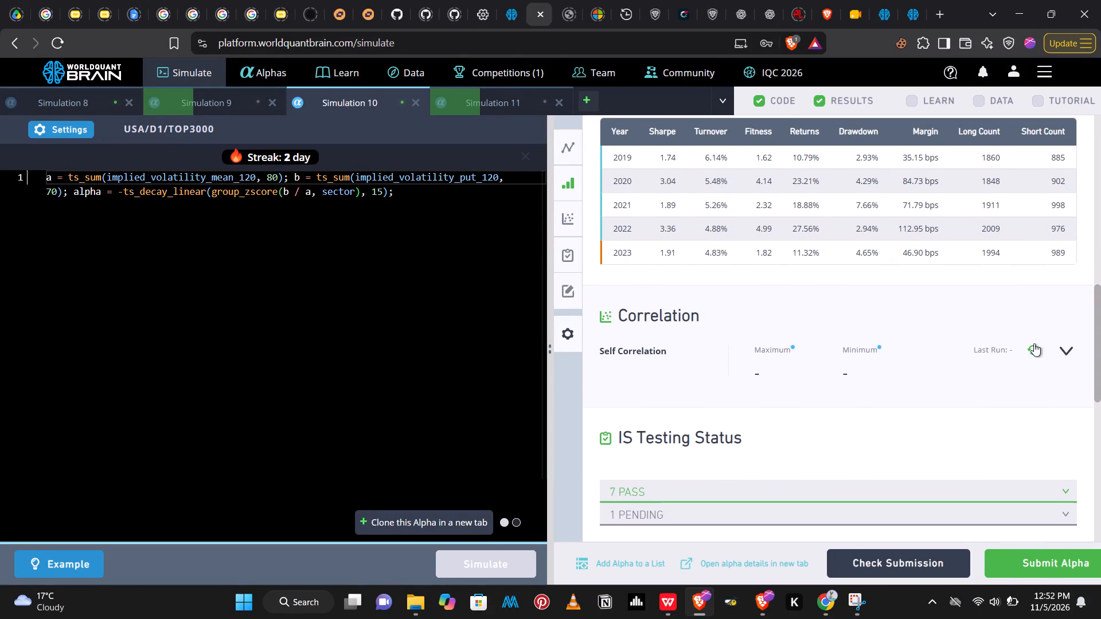
left_click(1033, 346)
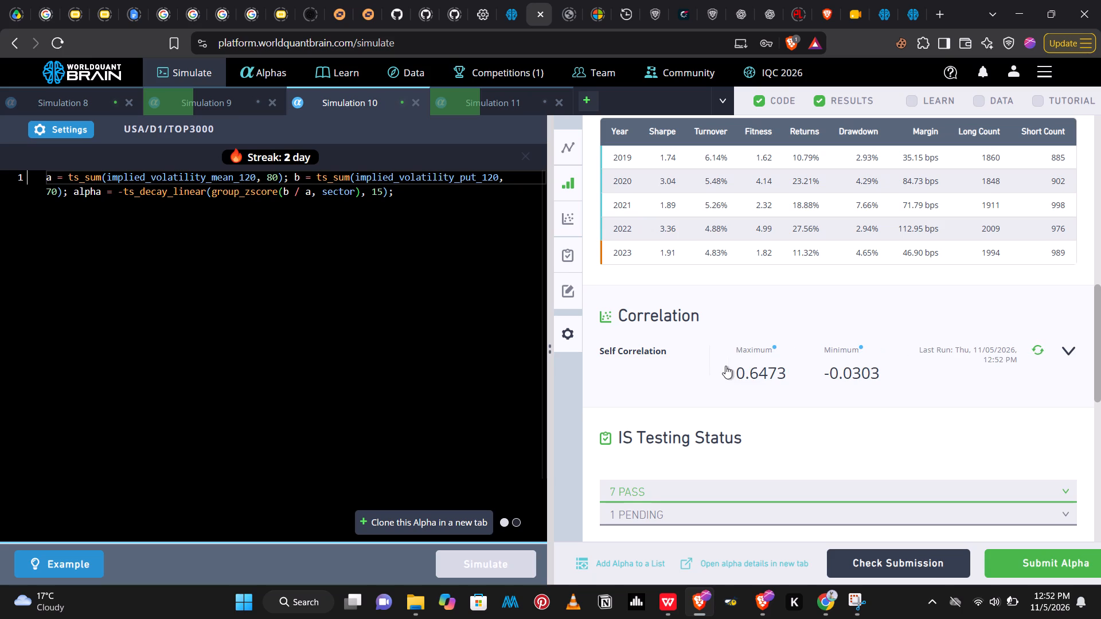
Submit Simulation 10's alpha.
left_click(1037, 560)
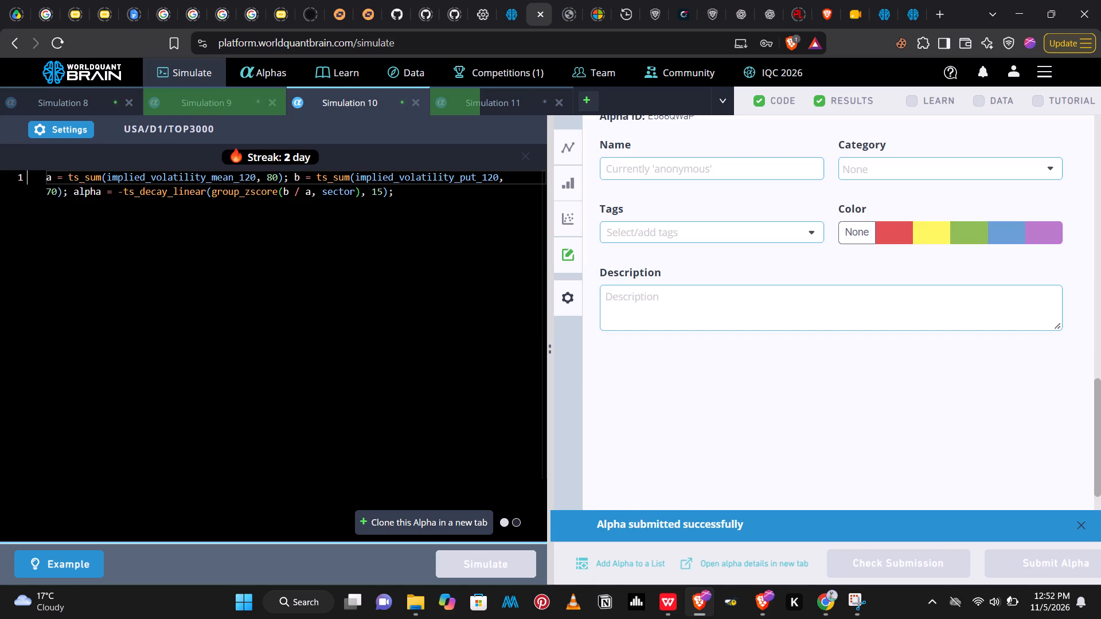
Show the test period results of the rerun Simulation 9 and run its self-correlation check.
left_click(211, 97)
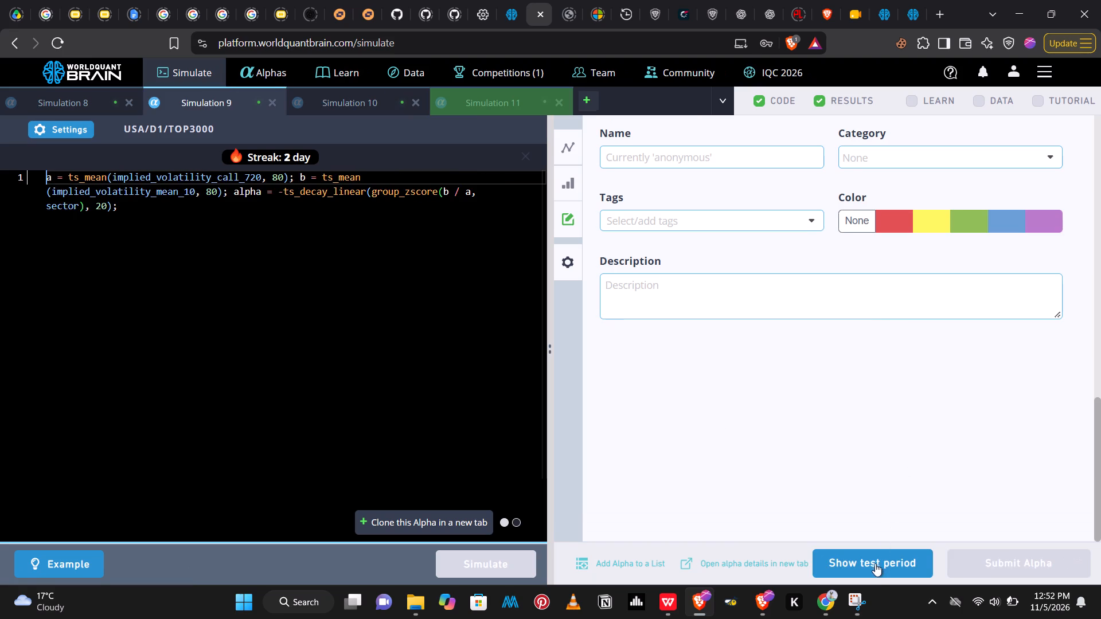
left_click(874, 565)
left_click_drag(1100, 370, 1100, 322)
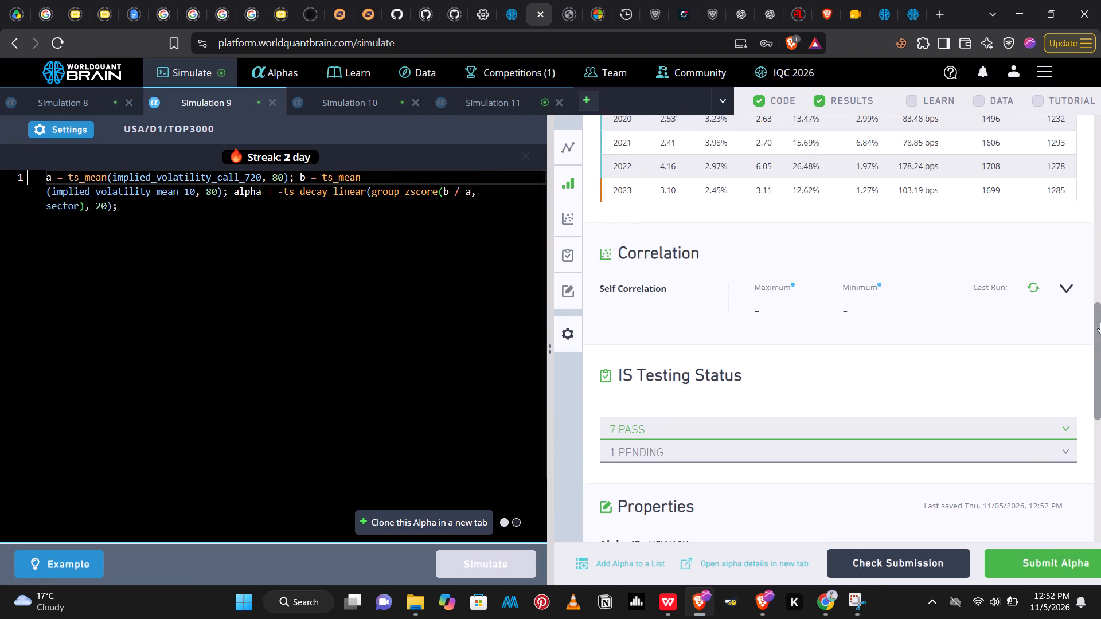
left_click_drag(1100, 322, 1098, 283)
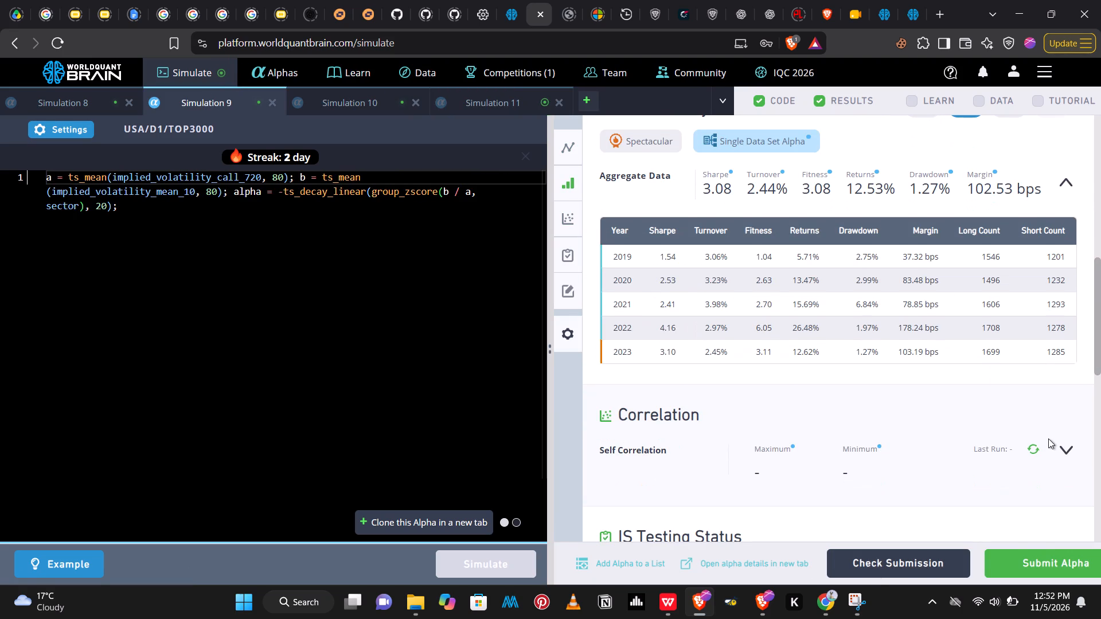
left_click(1038, 448)
left_click_drag(1100, 329, 1100, 350)
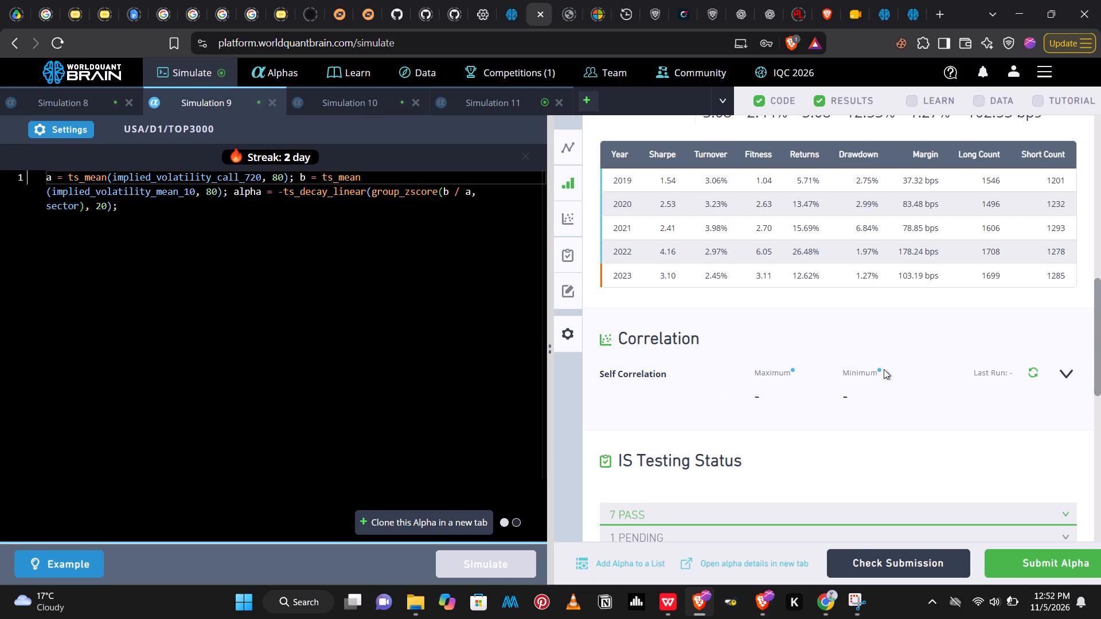
Show the test period results of the rerun Simulation 11 and run its self-correlation check.
left_click(484, 103)
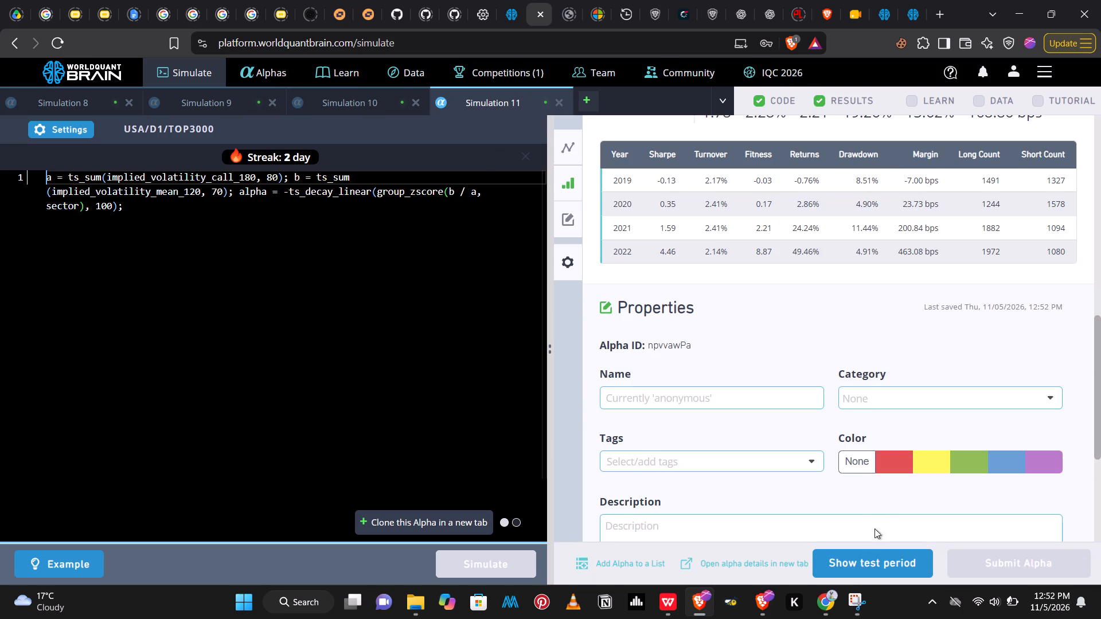
left_click(862, 562)
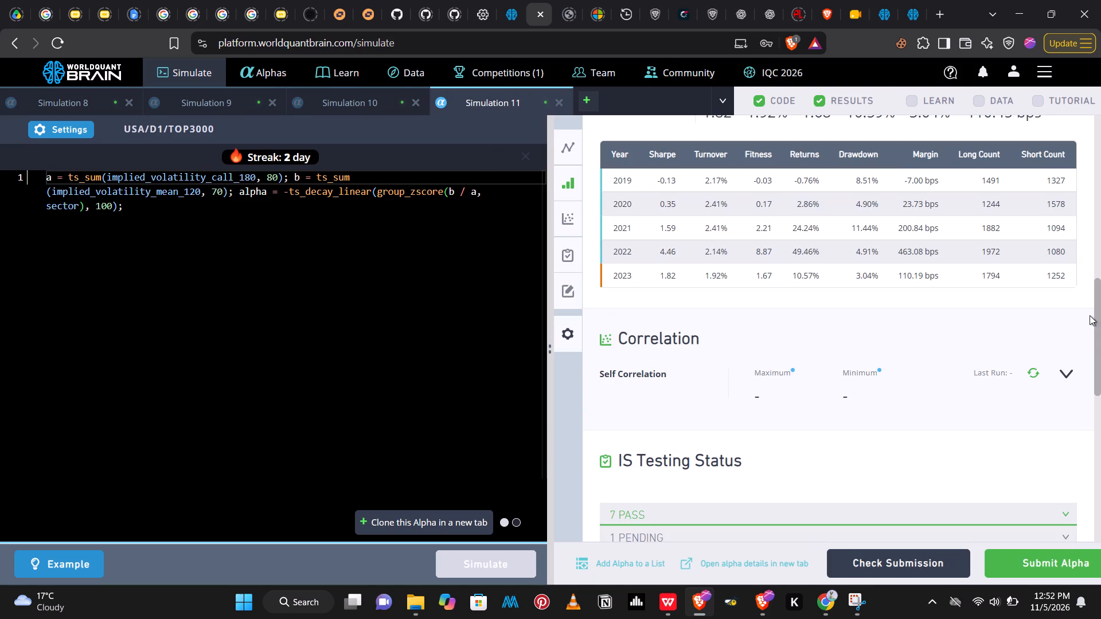
left_click_drag(1096, 335, 1096, 327)
left_click(1030, 403)
left_click_drag(1099, 320, 1096, 335)
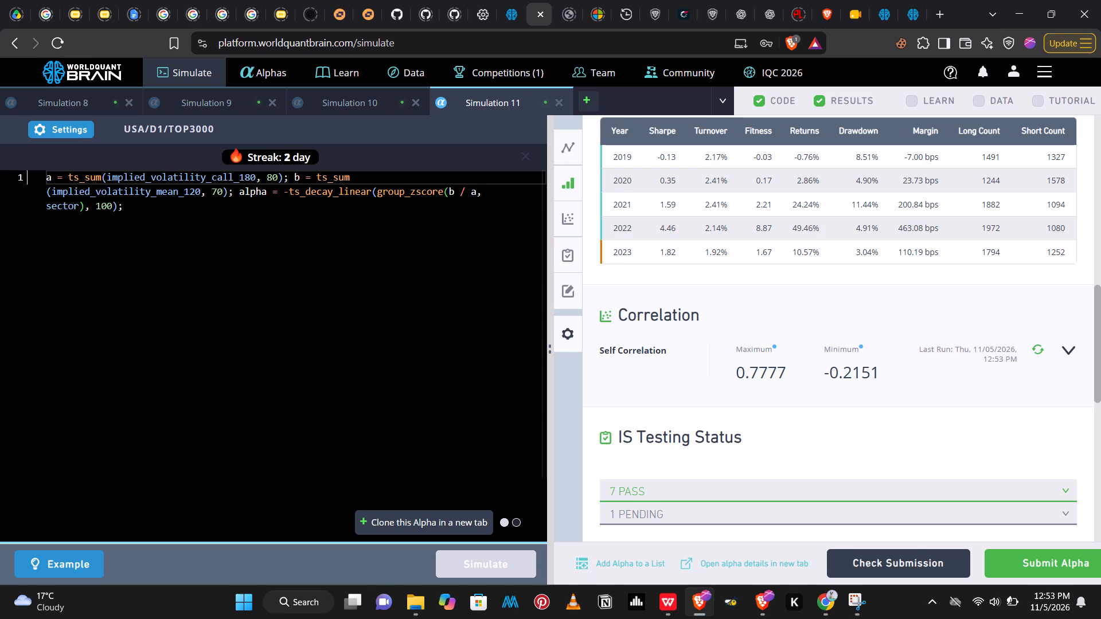
In Simulation 11's alpha, change a's field to implied_volatility_call_1080 and rerun the simulation.
left_click(243, 178)
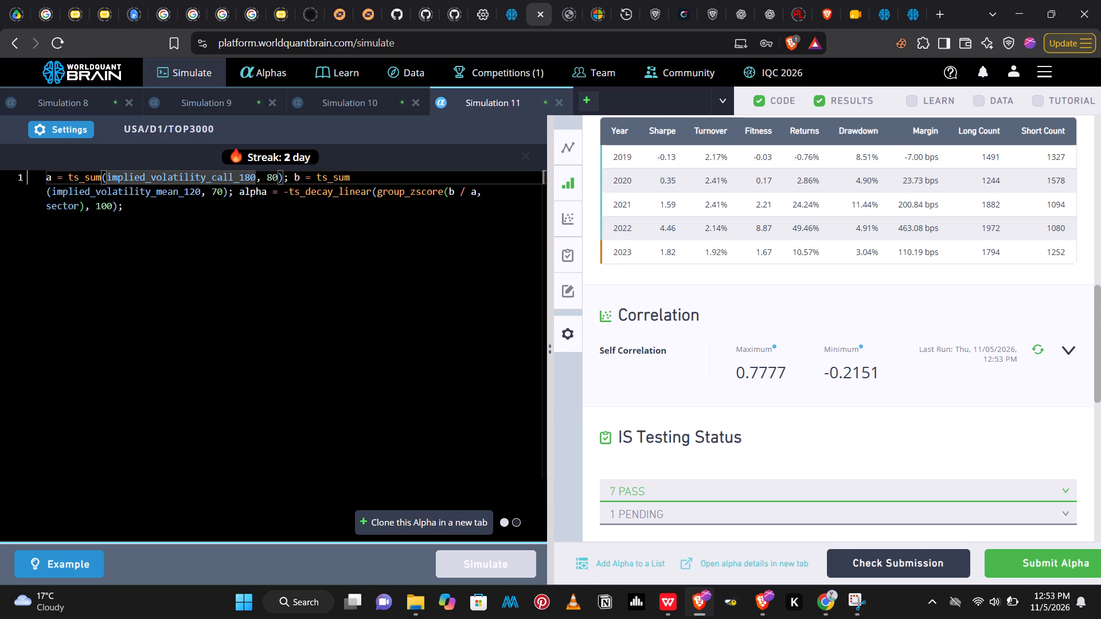
key("0")
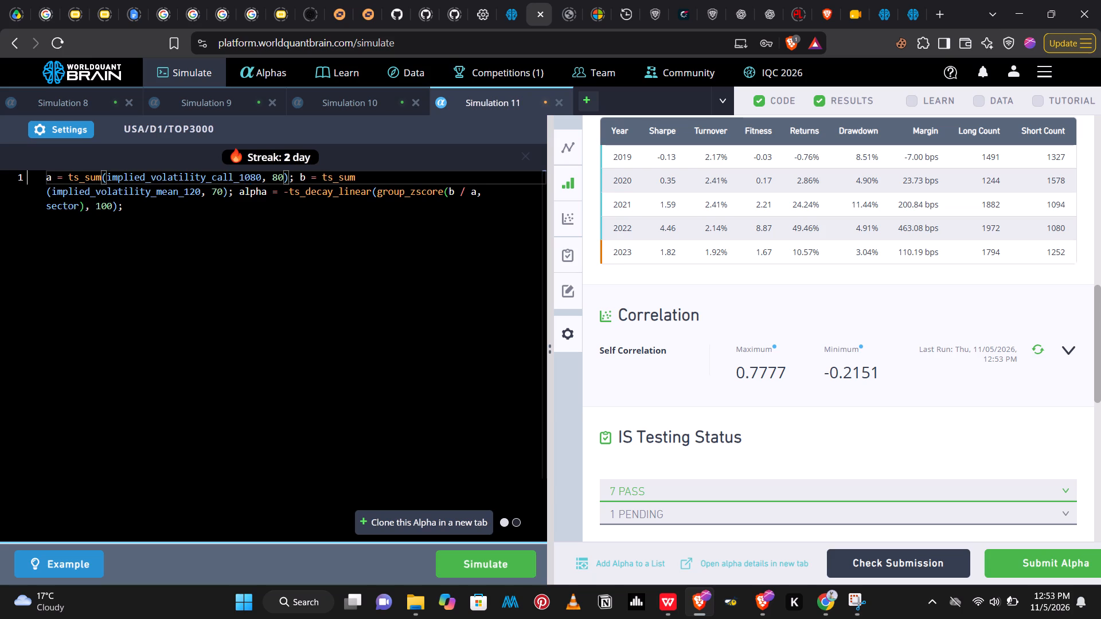
left_click(467, 562)
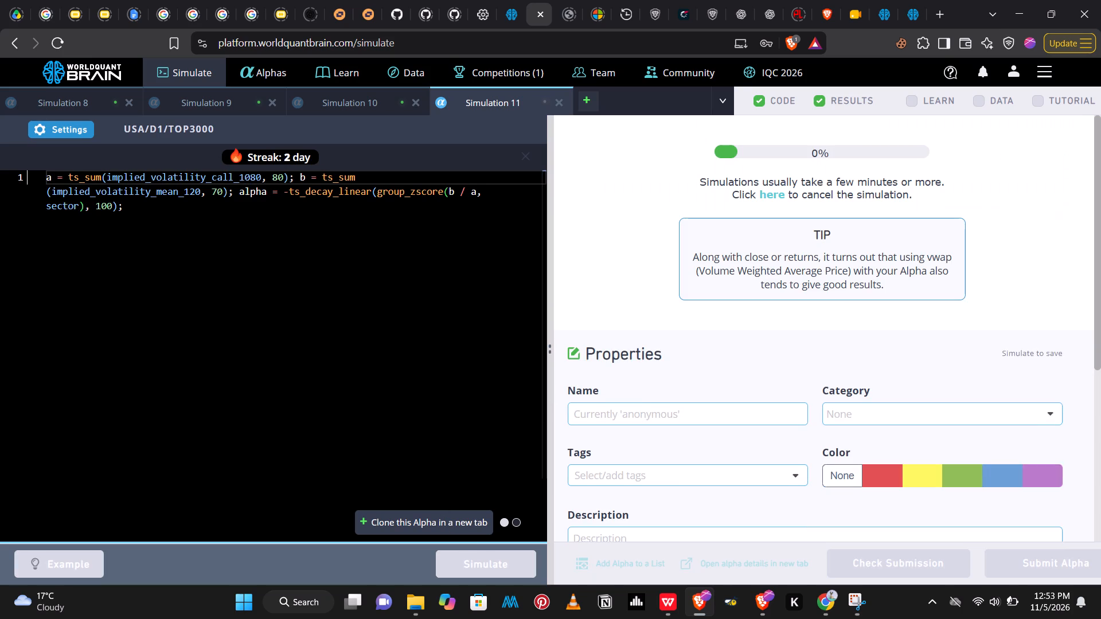
Move Simulation 10 ahead of Simulation 9 in the order of open simulations.
left_click(344, 109)
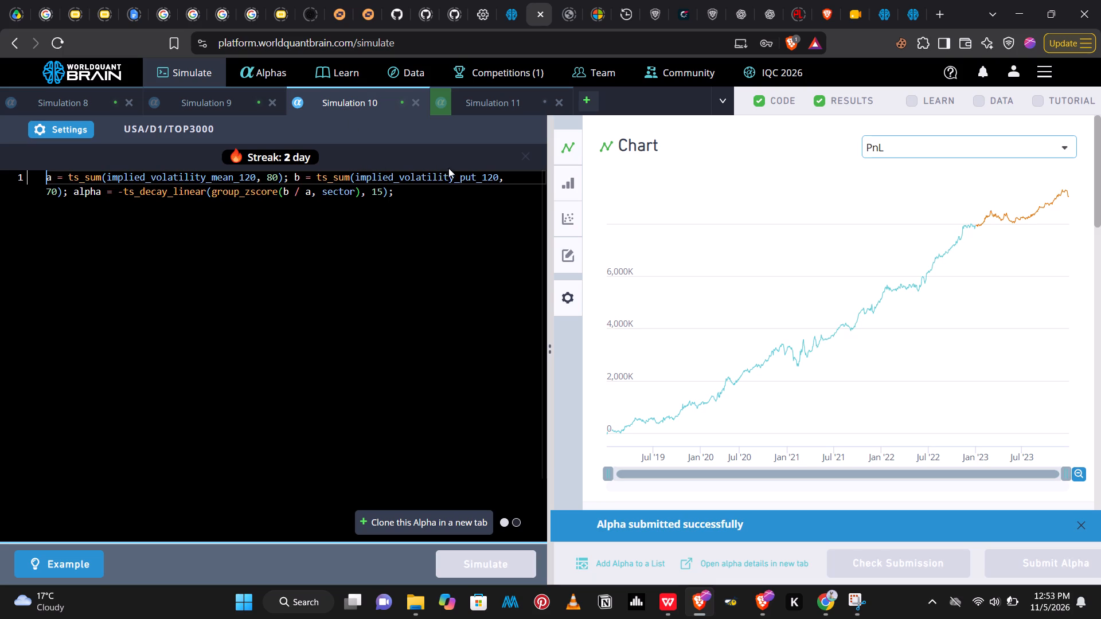
left_click(232, 178)
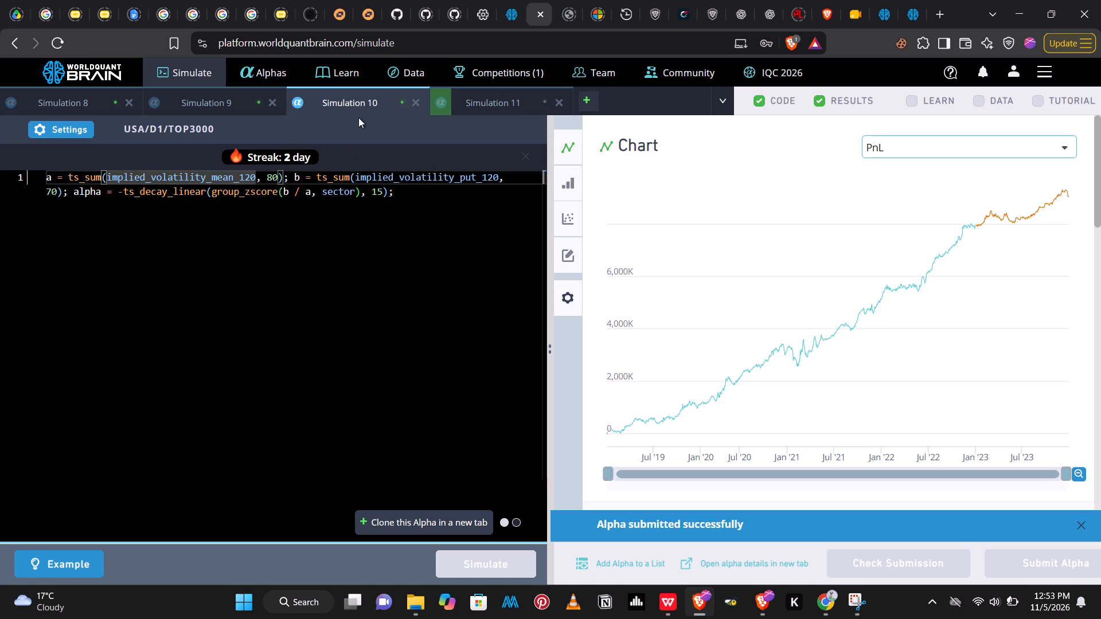
left_click_drag(360, 104, 273, 103)
left_click_drag(273, 103, 188, 104)
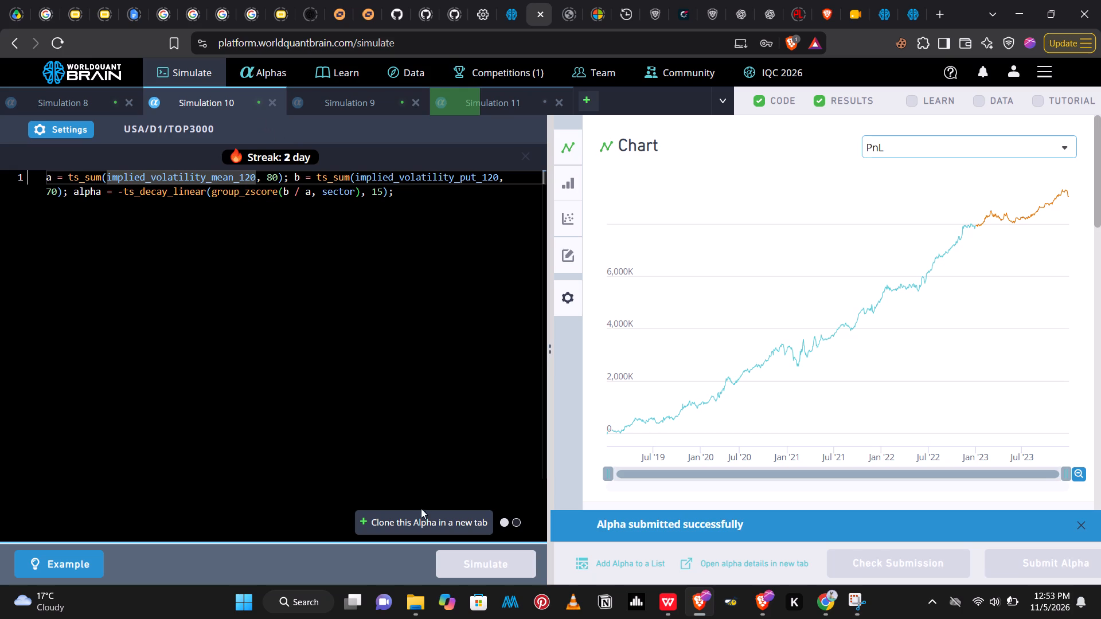
Clone Simulation 10's submitted alpha into a new simulation.
left_click(423, 526)
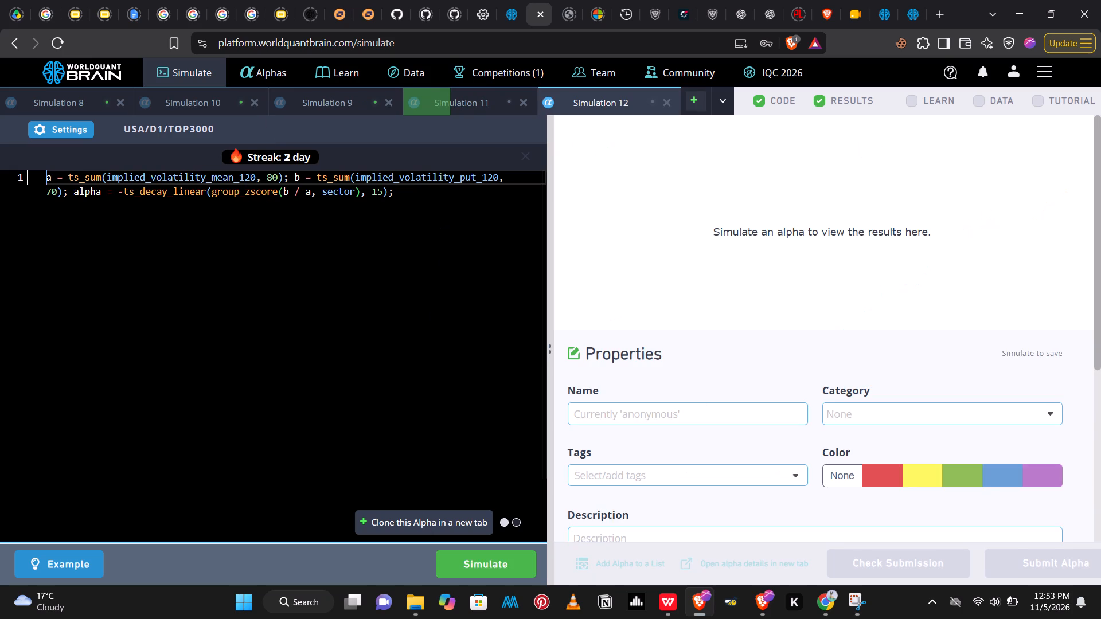
In the cloned alpha, change a's field to implied_volatility_call_150 and b's to implied_volatility_put_180, and start the simulation.
left_click(231, 178)
key("BackSpace")
key("BackSpace")
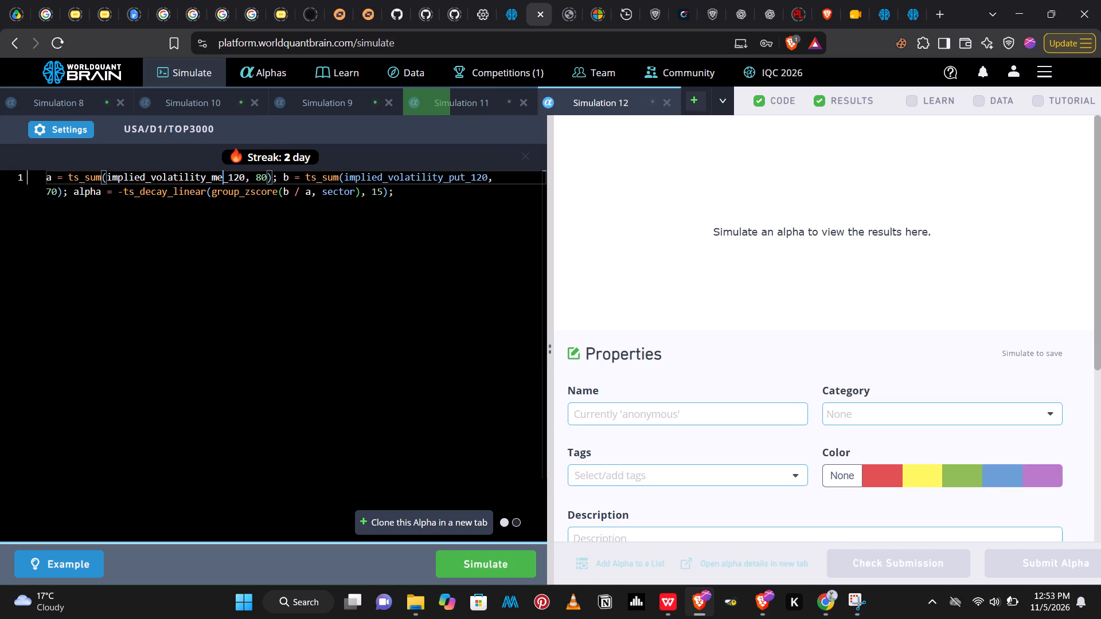
key("BackSpace")
key("BackSpace")
type("call")
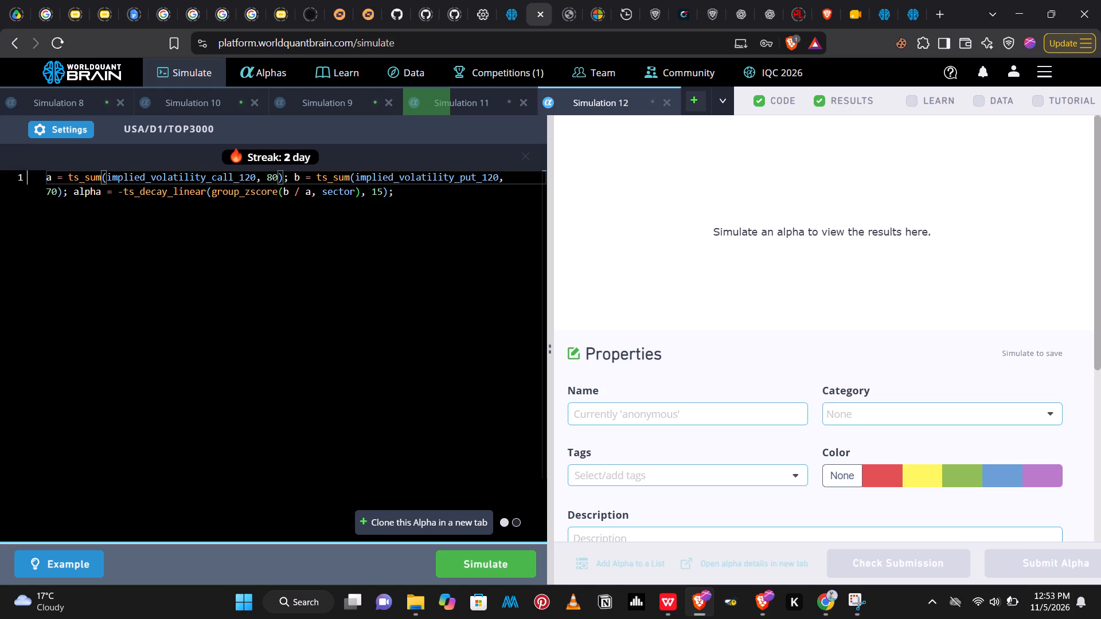
left_click(248, 179)
key("BackSpace")
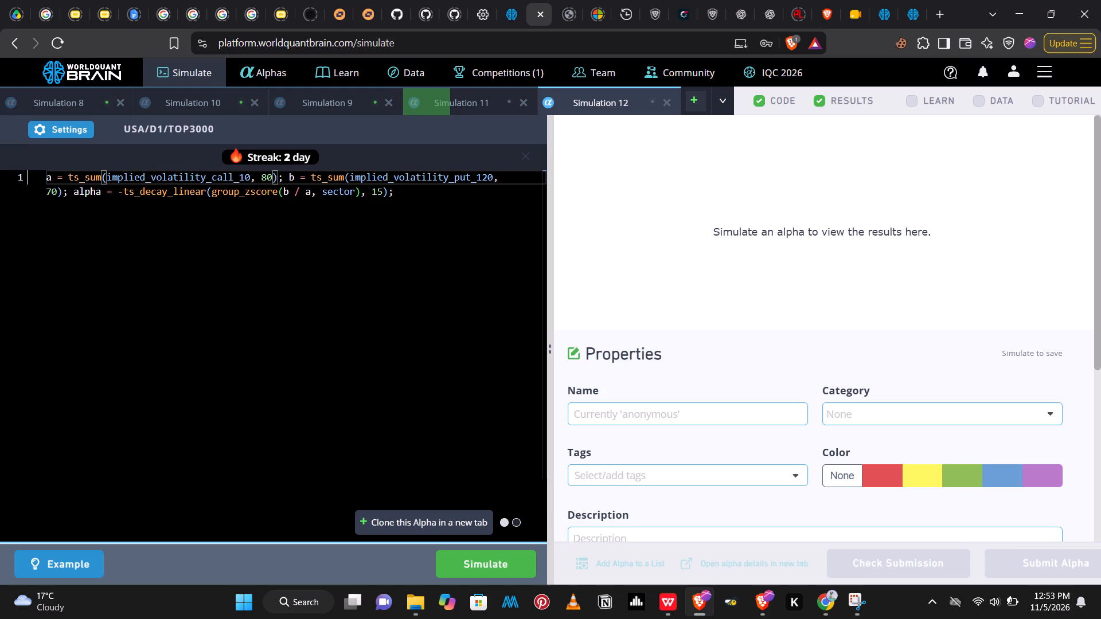
key("5")
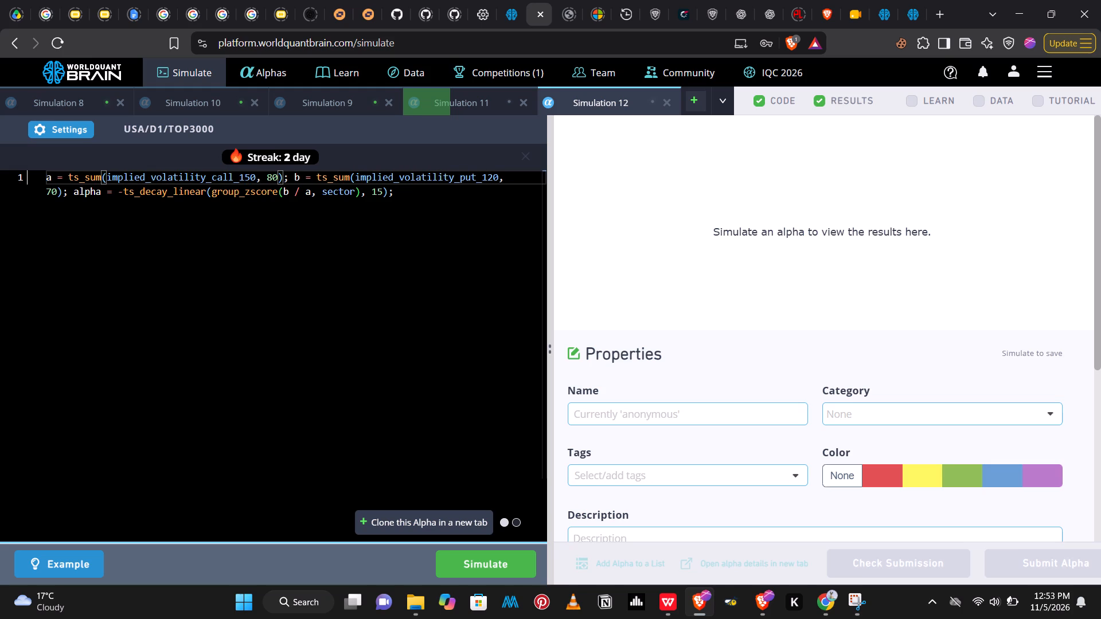
left_click(494, 179)
key("BackSpace")
key("8")
left_click(478, 560)
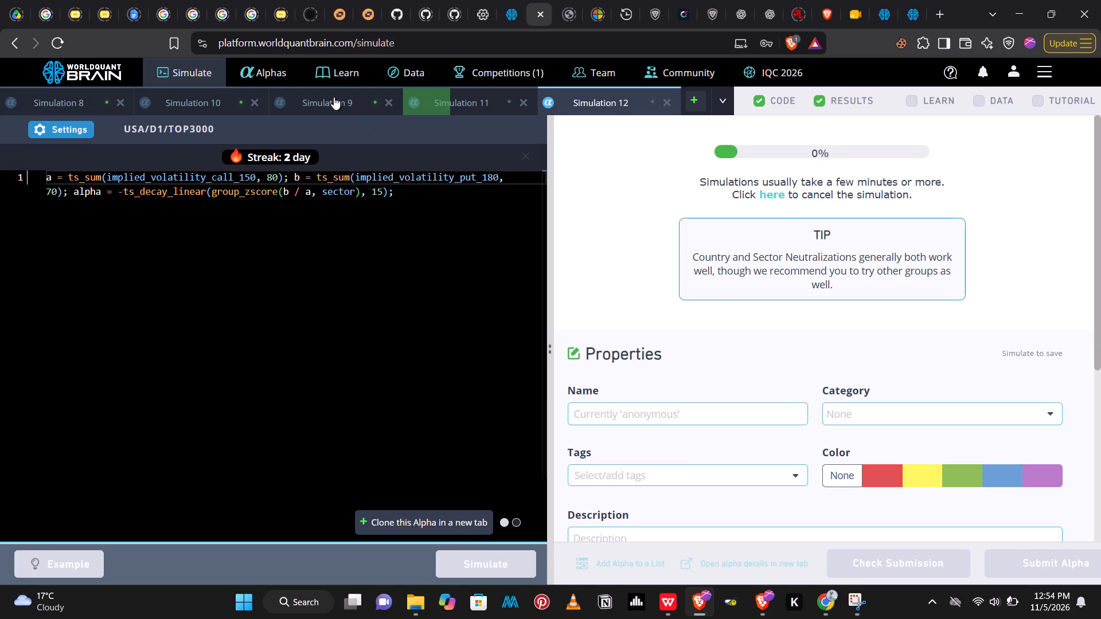
Review Simulation 9's results and set the ts_decay_linear window in its alpha to 100.
left_click(333, 97)
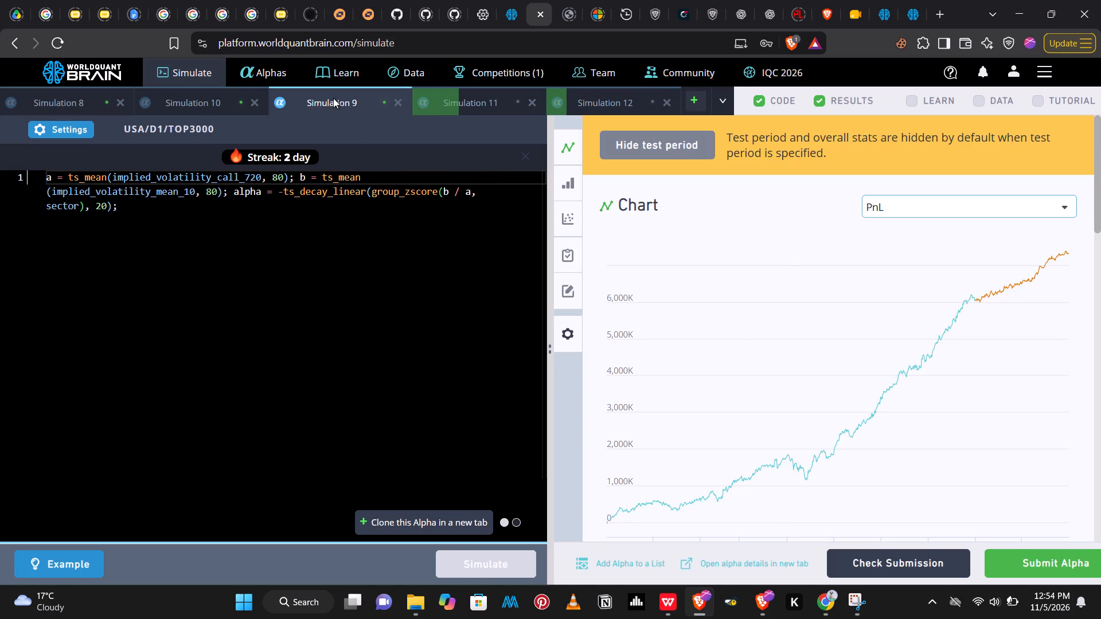
left_click_drag(1096, 174, 1100, 245)
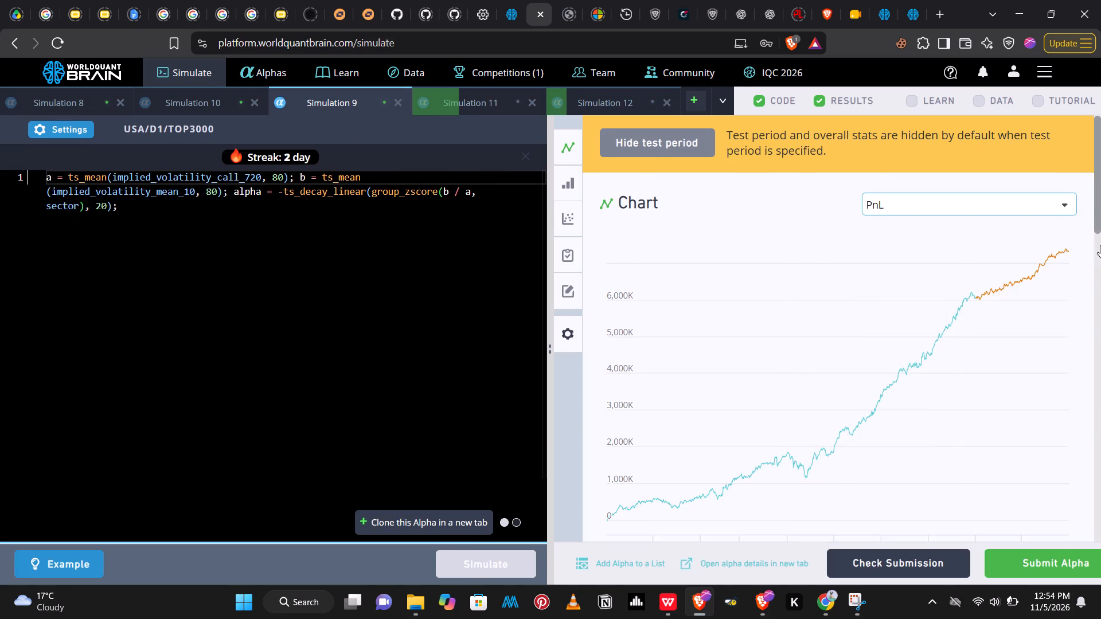
left_click_drag(1100, 245, 1100, 368)
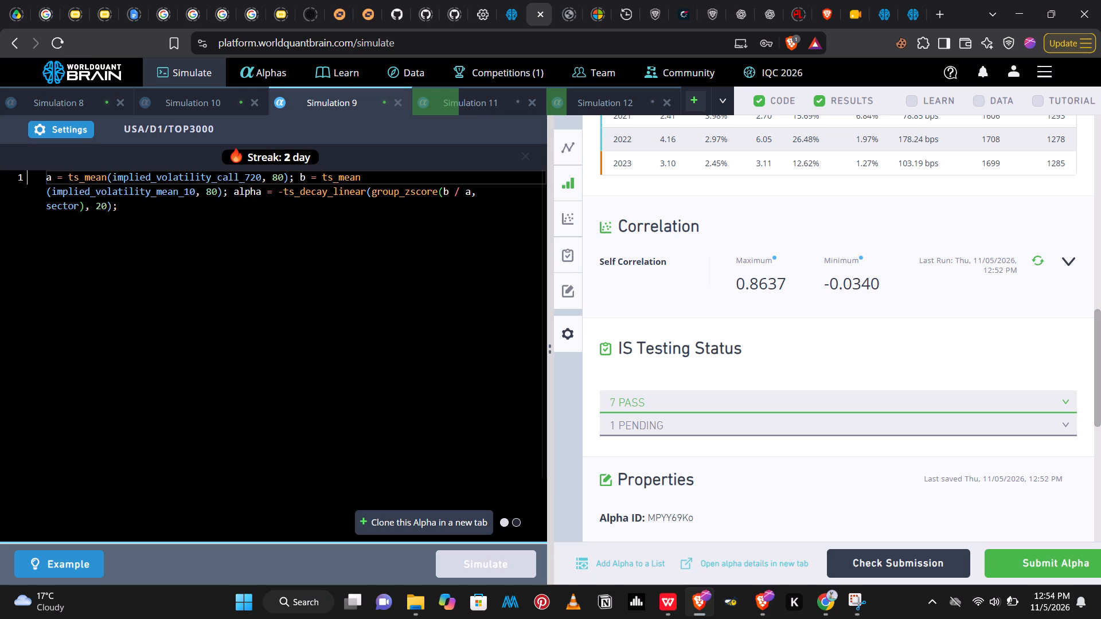
left_click(100, 209)
key("BackSpace")
type("10")
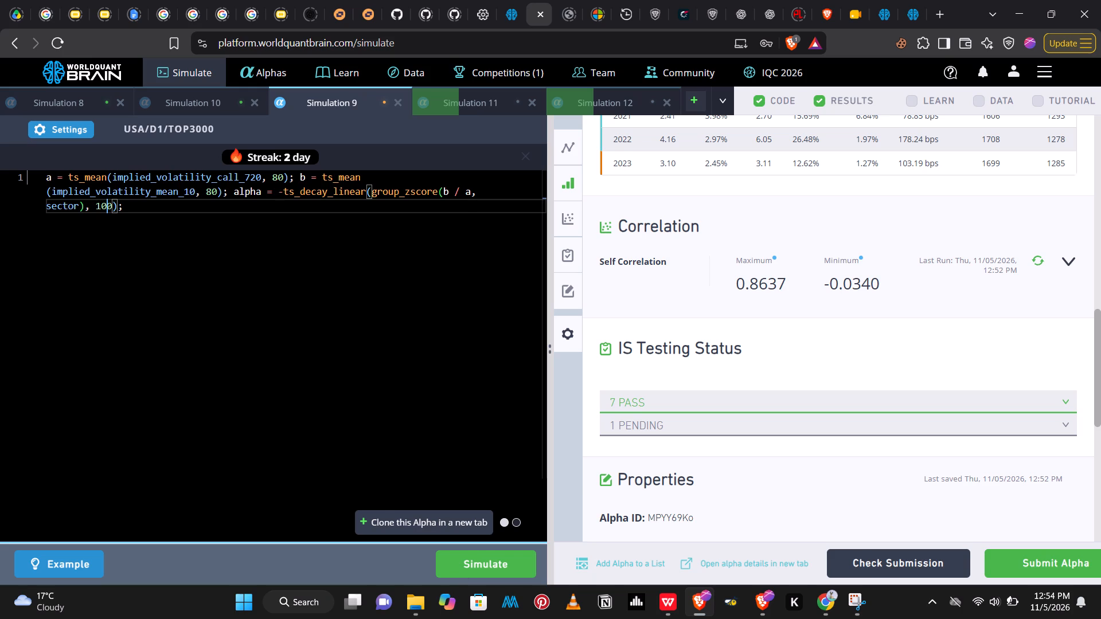
In Simulation 9's alpha, change a's field to implied_volatility_put_720.
left_click(236, 177)
key("Right")
key("BackSpace")
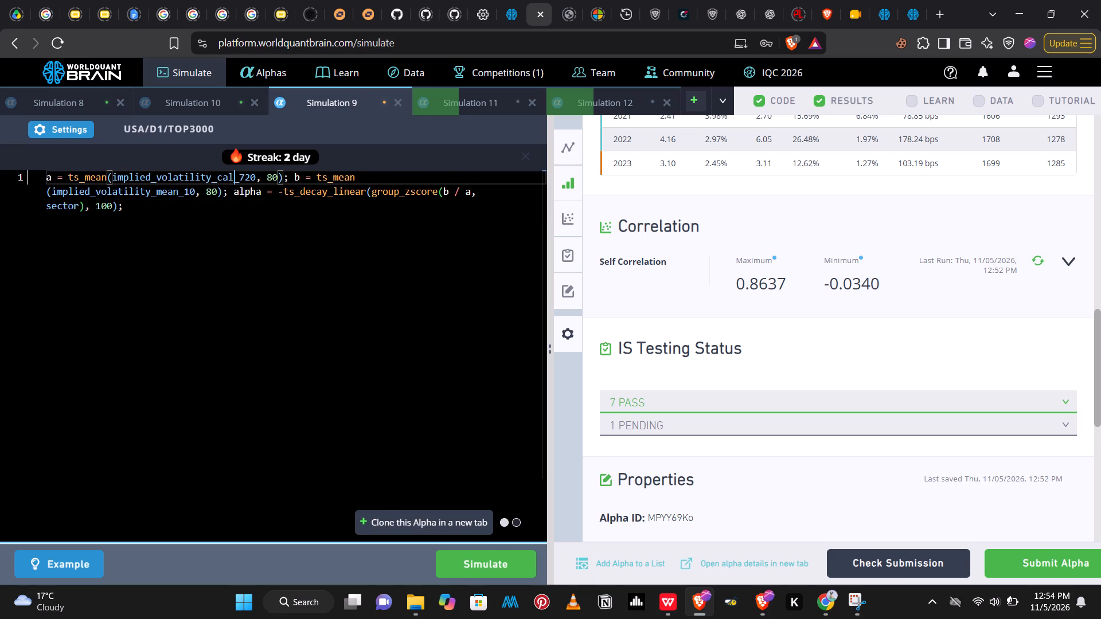
key("BackSpace")
key("BackSpace")
key("BackSpace")
type("pur")
key("BackSpace")
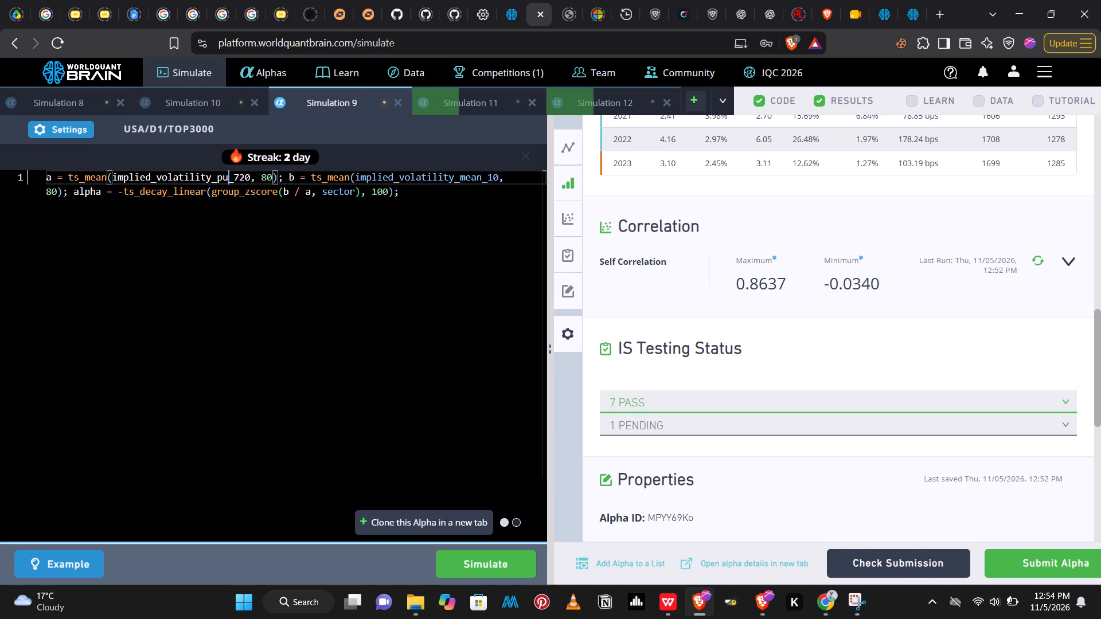
key("t")
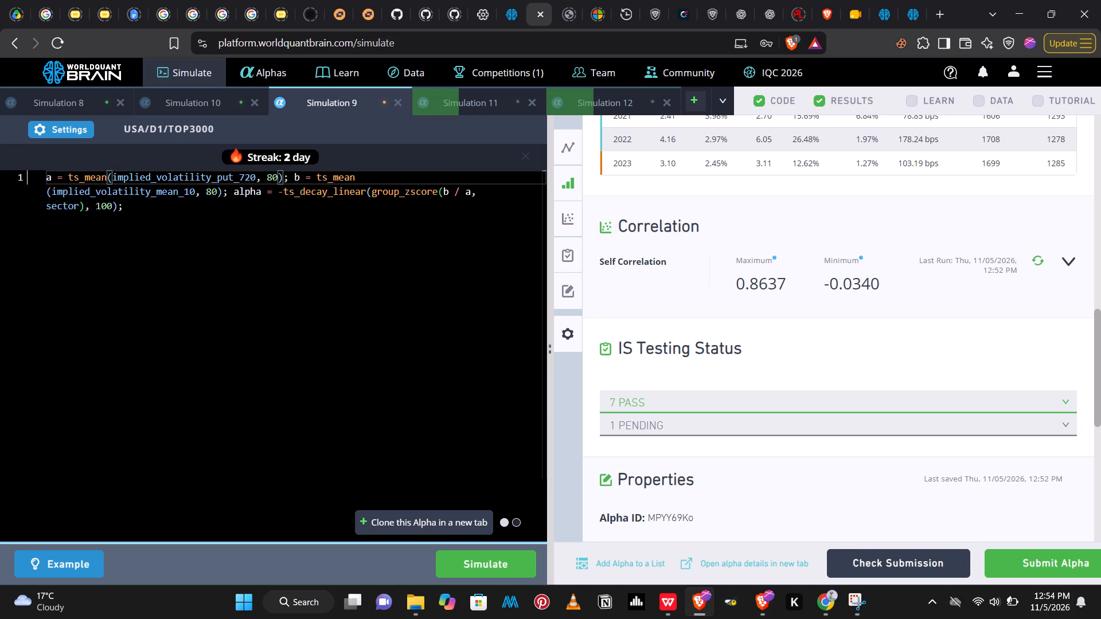
Set the ts_decay_linear window in Simulation 9's alpha to 30 and start the simulation.
left_click(107, 207)
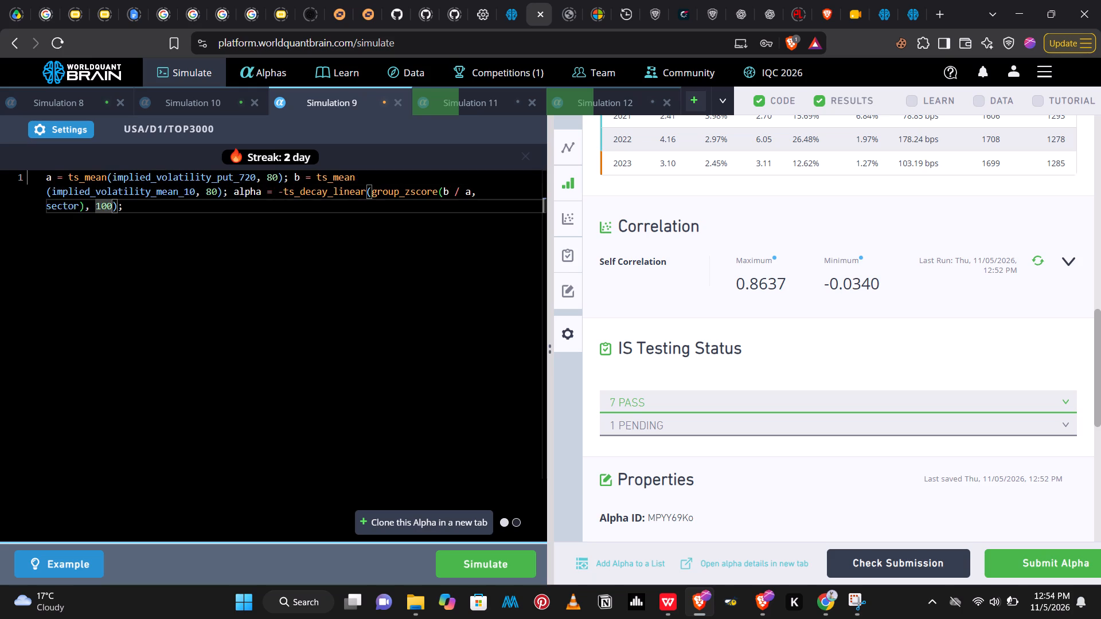
key("BackSpace")
key("BackSpace")
key("3")
left_click(474, 555)
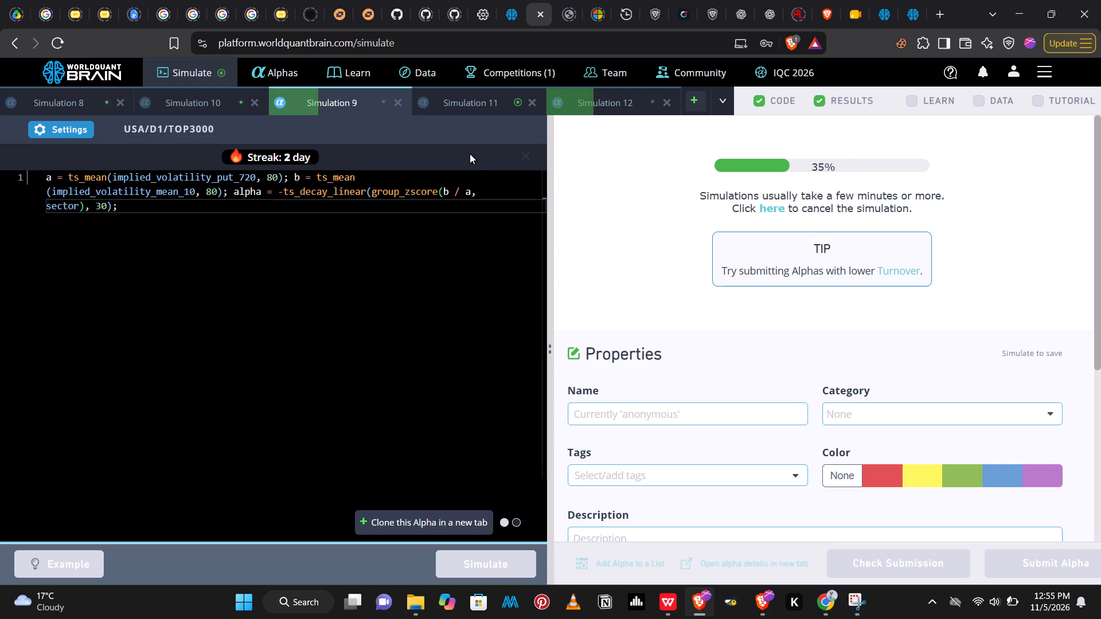
Show Simulation 11's test period, review its yearly performance and testing status, and run its self-correlation check.
left_click(483, 100)
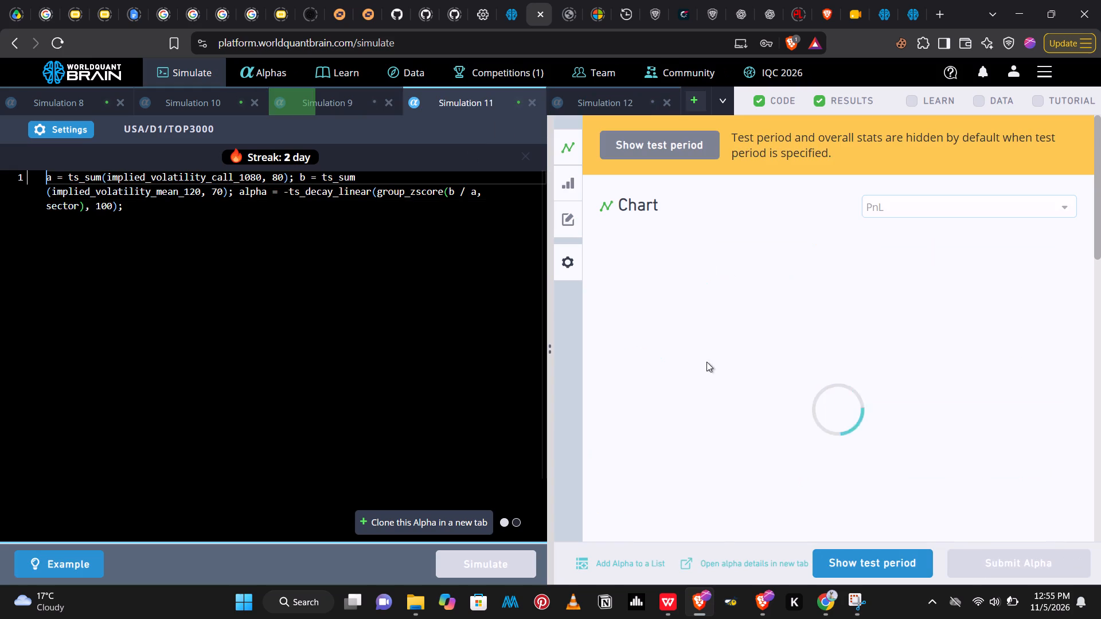
left_click(857, 555)
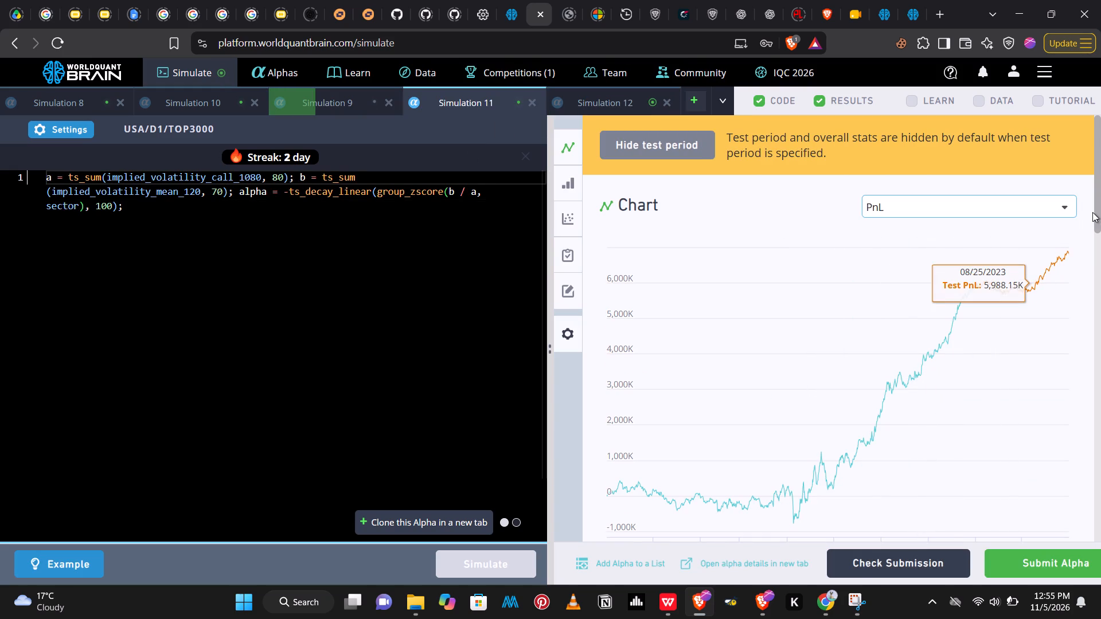
left_click_drag(1099, 202, 1100, 229)
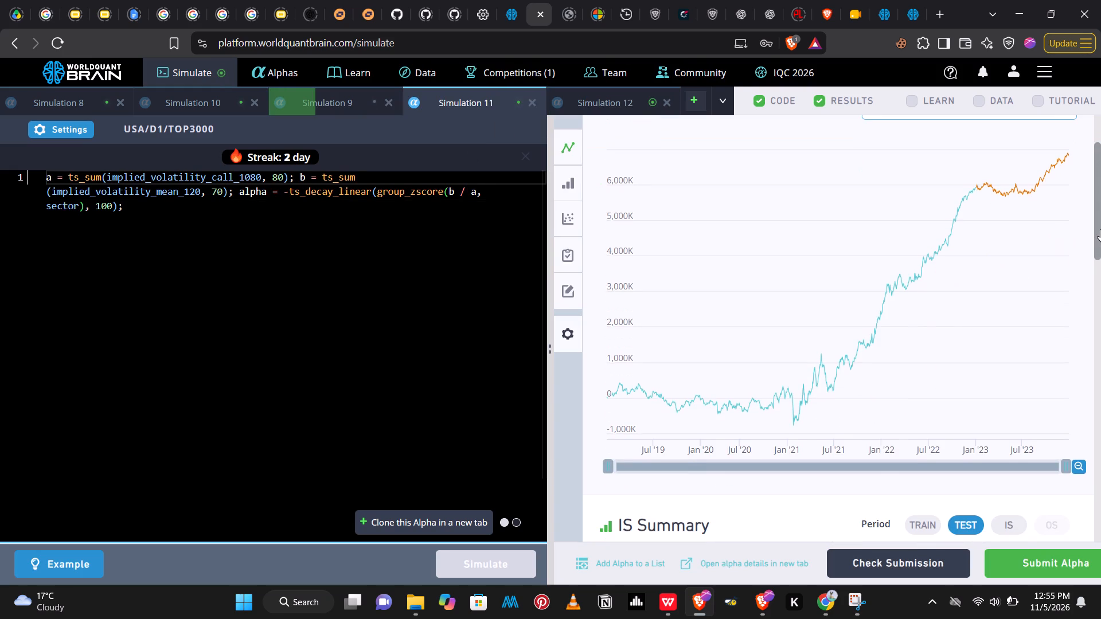
left_click_drag(1100, 229, 1100, 340)
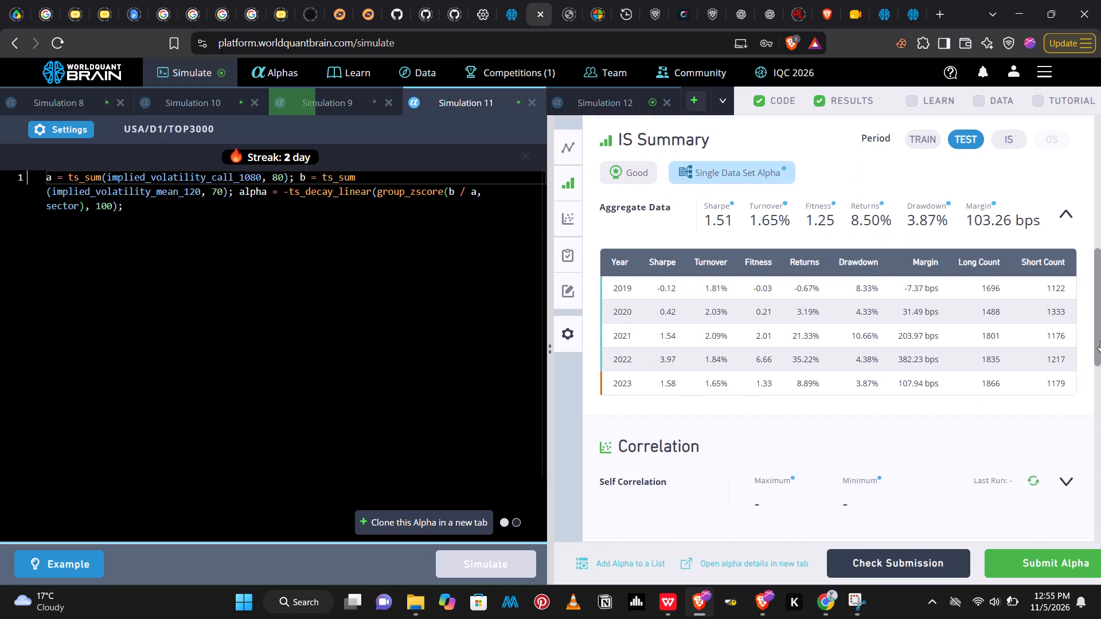
left_click_drag(1100, 340, 1100, 402)
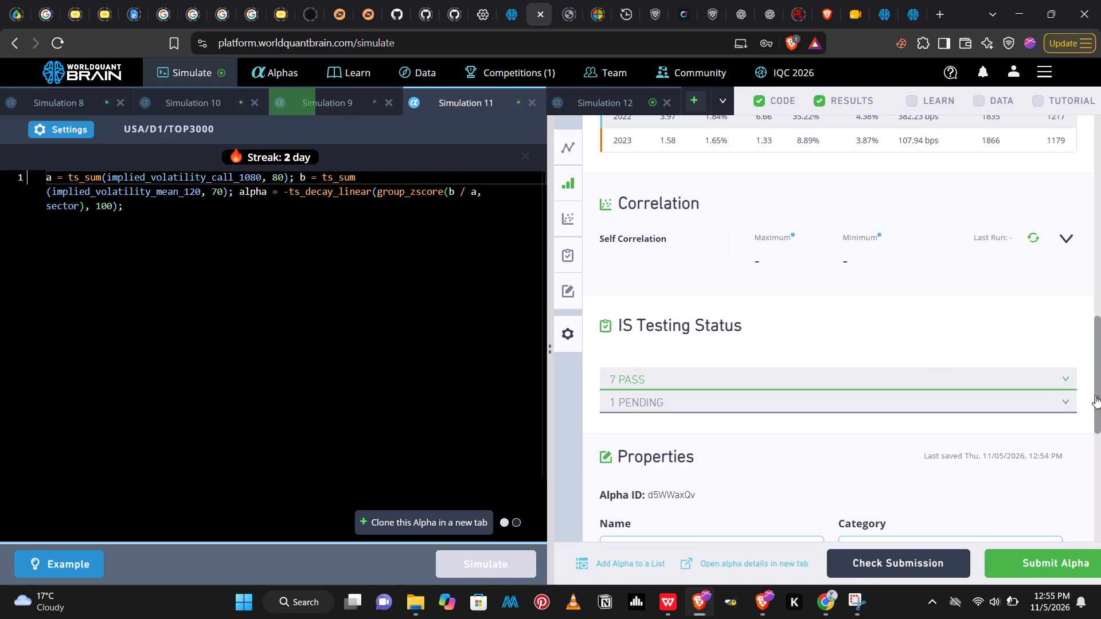
left_click(1026, 238)
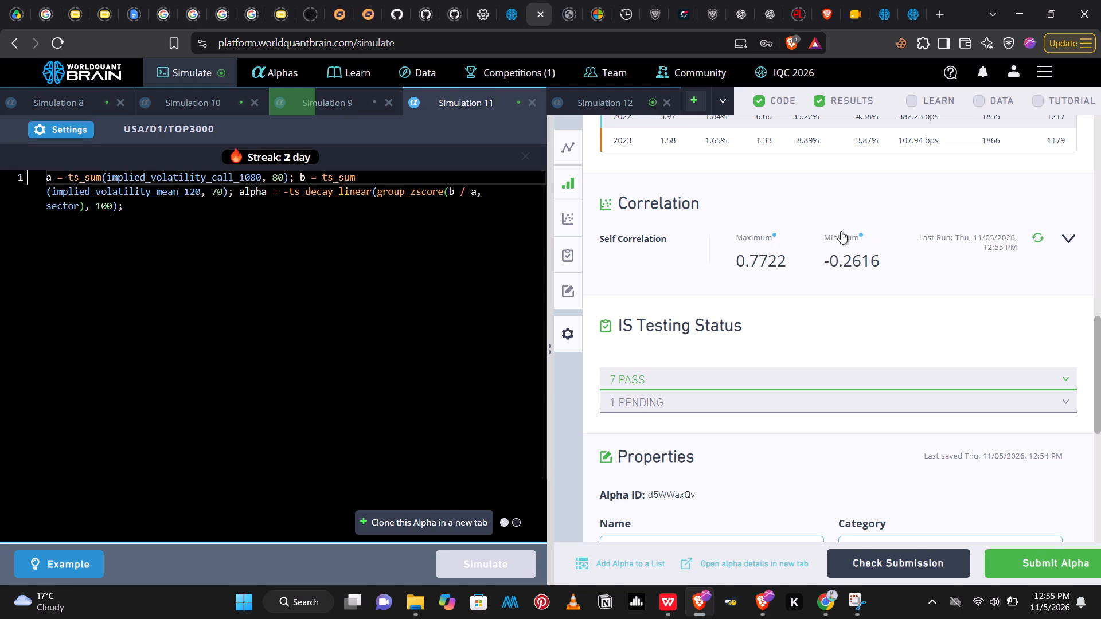
Show Simulation 12's test period, run its self-correlation check and review its yearly performance and testing status.
left_click(594, 99)
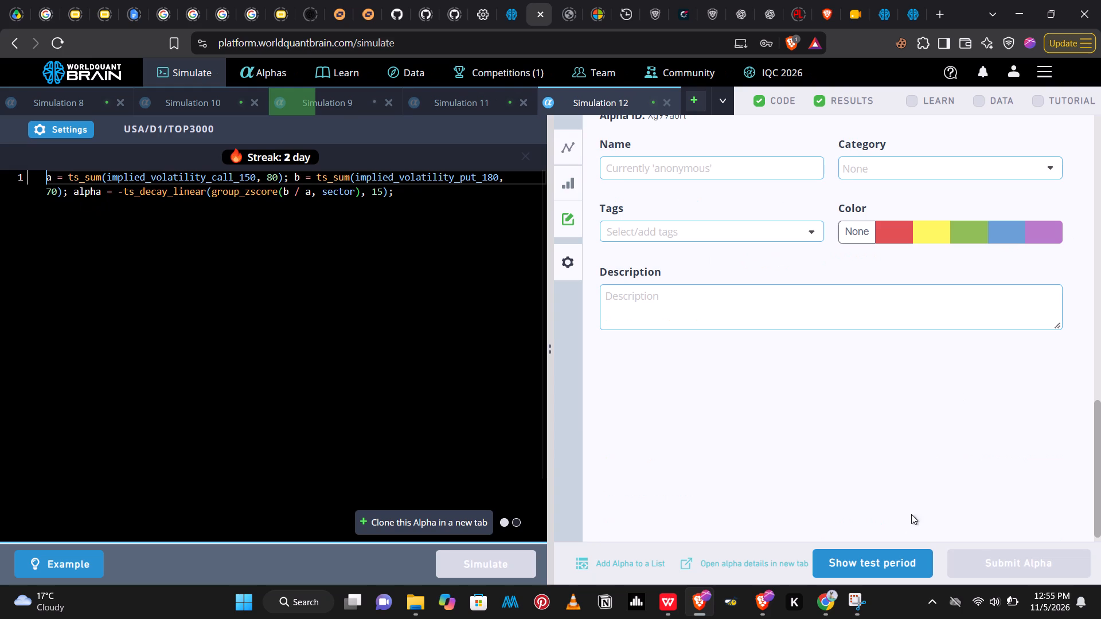
left_click(883, 560)
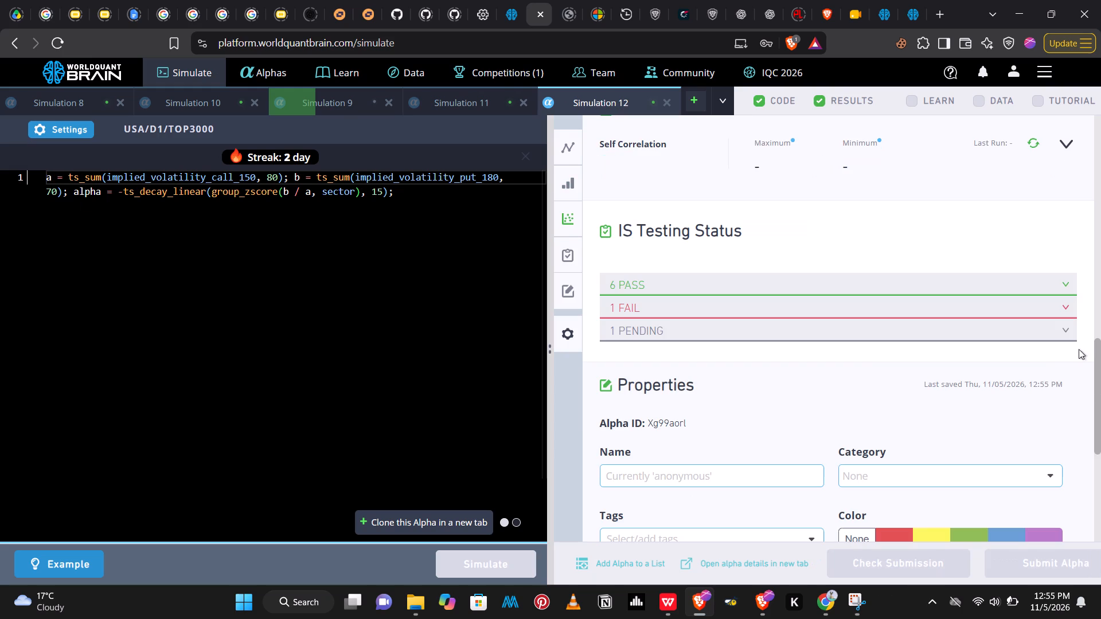
left_click_drag(1096, 356, 1096, 323)
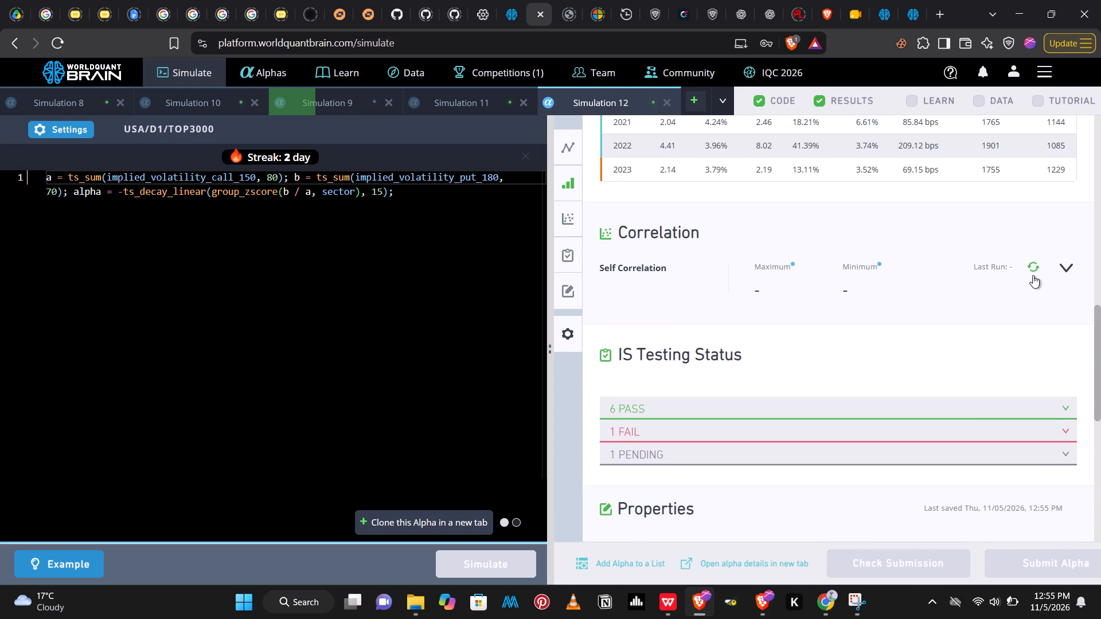
left_click(1033, 272)
left_click_drag(1100, 320, 1099, 305)
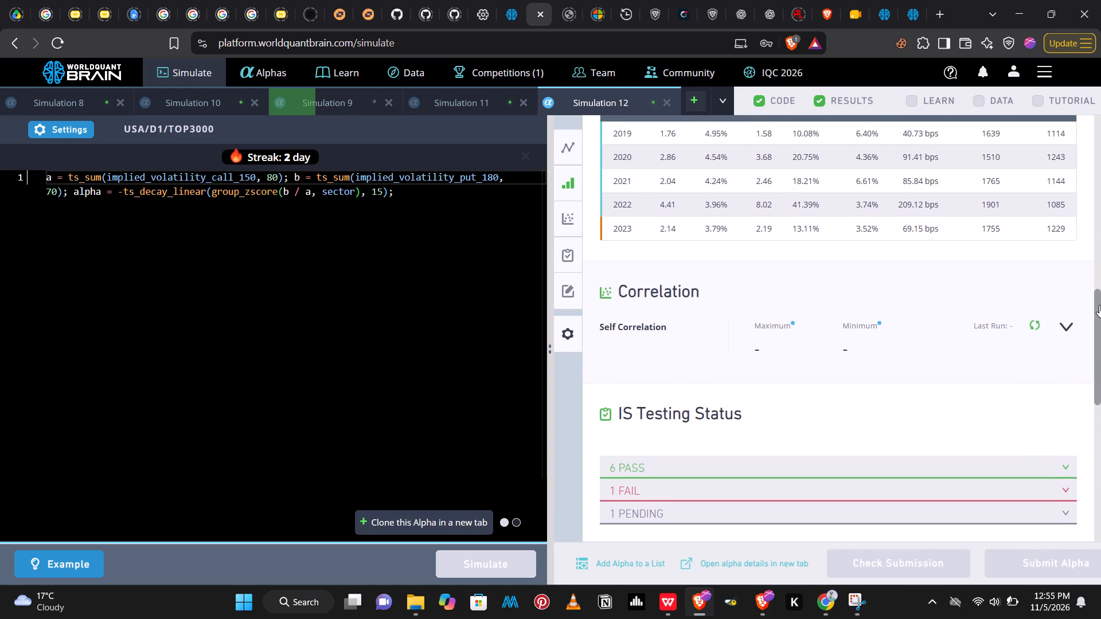
left_click_drag(1099, 305, 1099, 307)
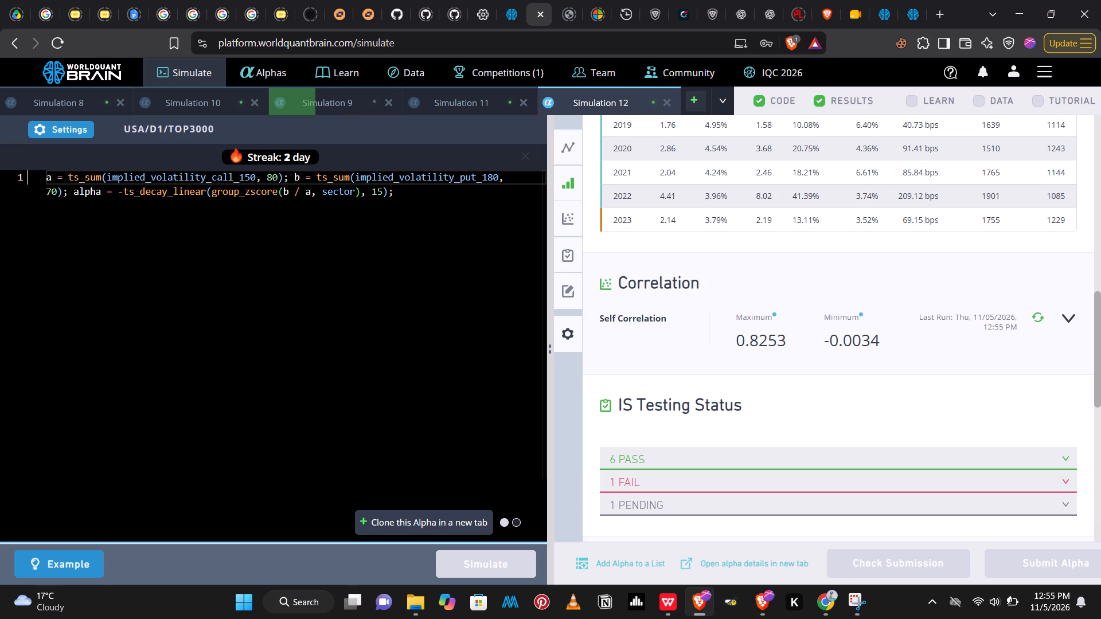
In Simulation 12's alpha, change a's field to implied_volatility_mean_720.
left_click(231, 179)
key("Right")
key("BackSpace")
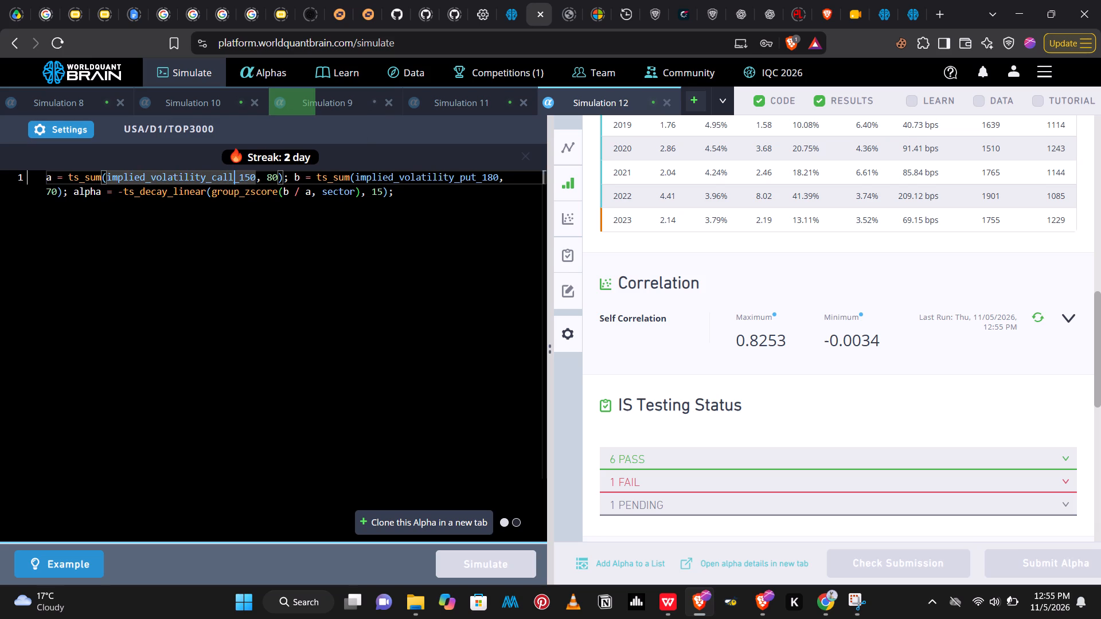
key("BackSpace")
key("BackSpace")
key("BackSpace")
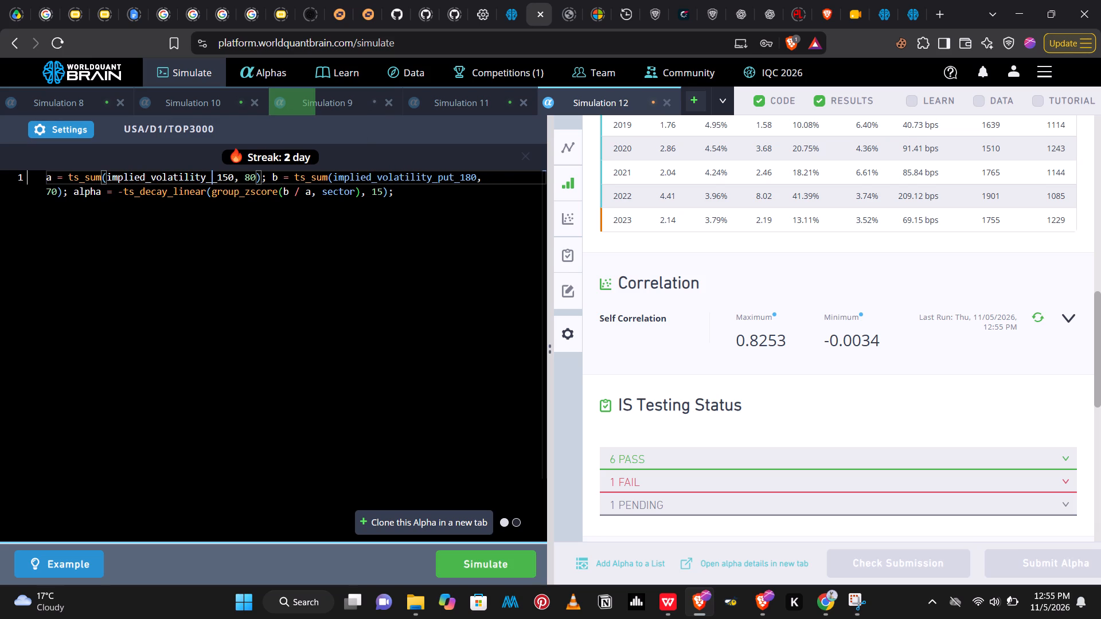
type("mean")
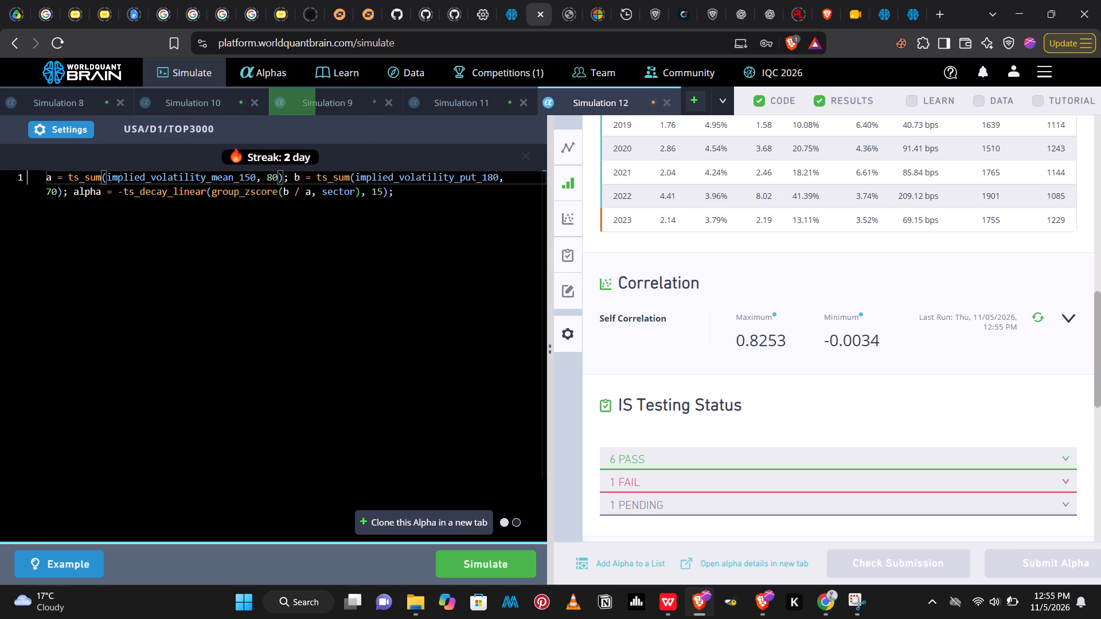
left_click(248, 181)
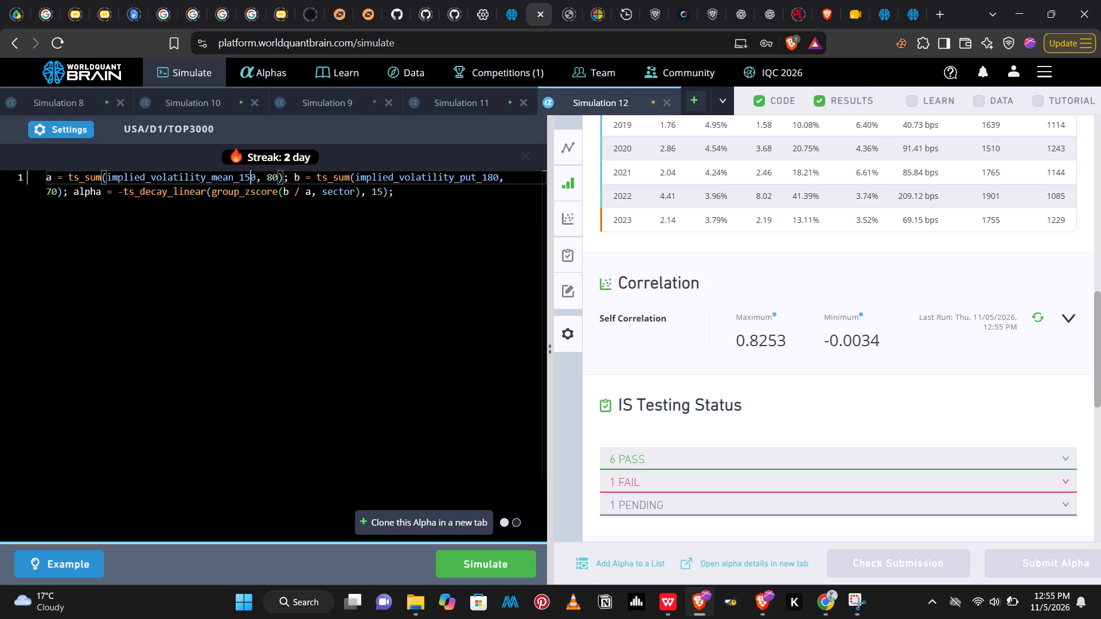
key("BackSpace")
key("BackSpace")
type("72")
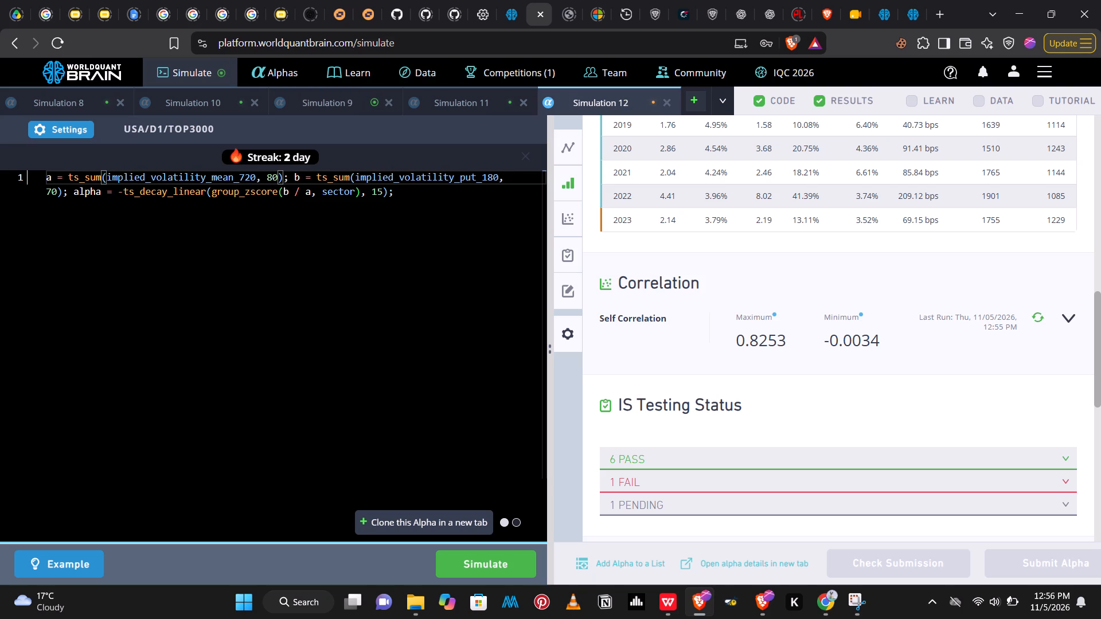
Change b's field in Simulation 12's alpha to implied_volatility_put_60 and start the simulation.
left_click(490, 179)
key("BackSpace")
key("BackSpace")
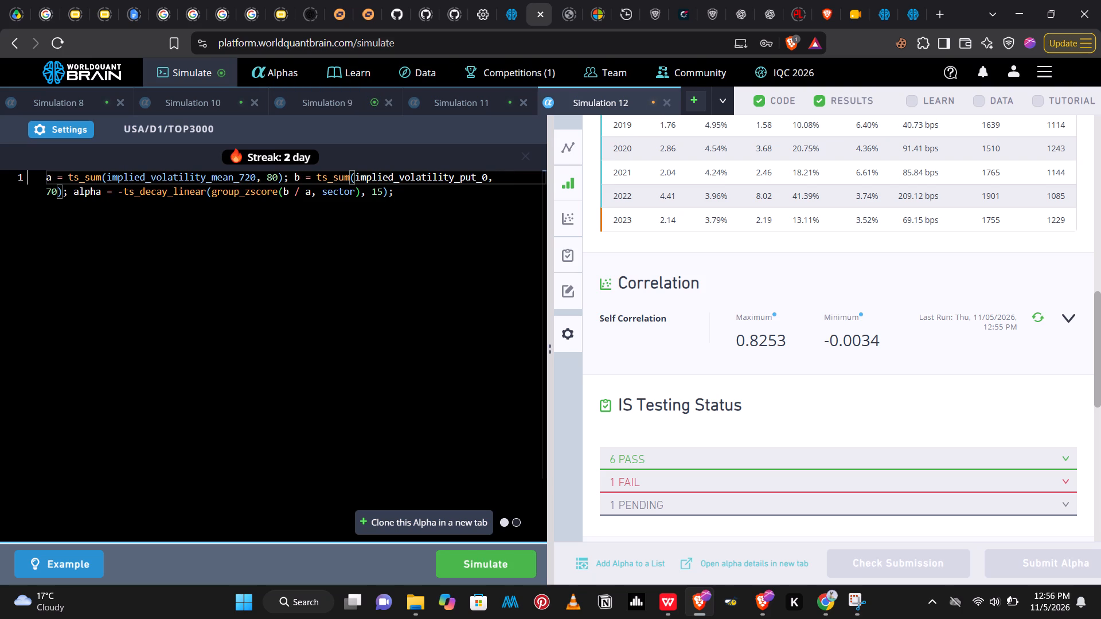
key("6")
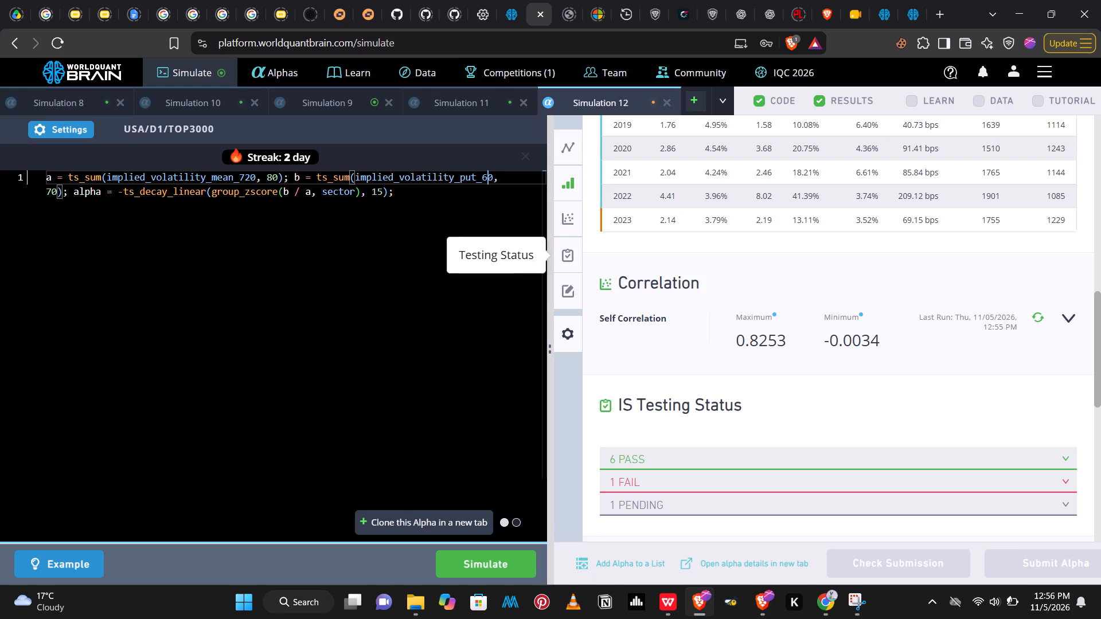
left_click(469, 564)
Show Simulation 9's test period, change a's field to implied_volatility_call_720 and rerun the simulation.
left_click(343, 105)
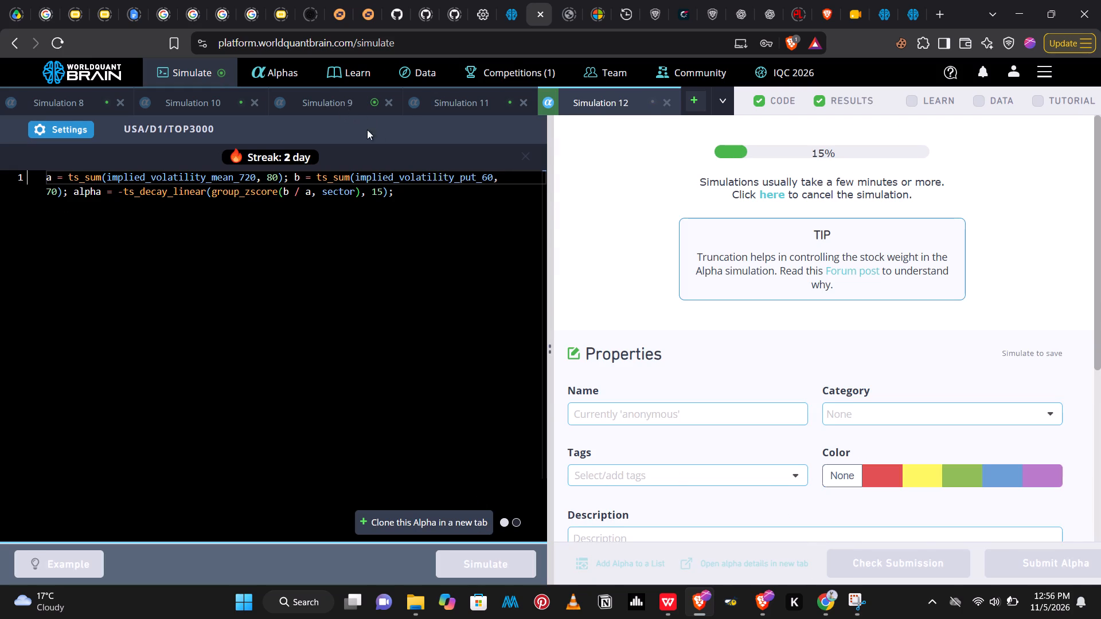
left_click(884, 562)
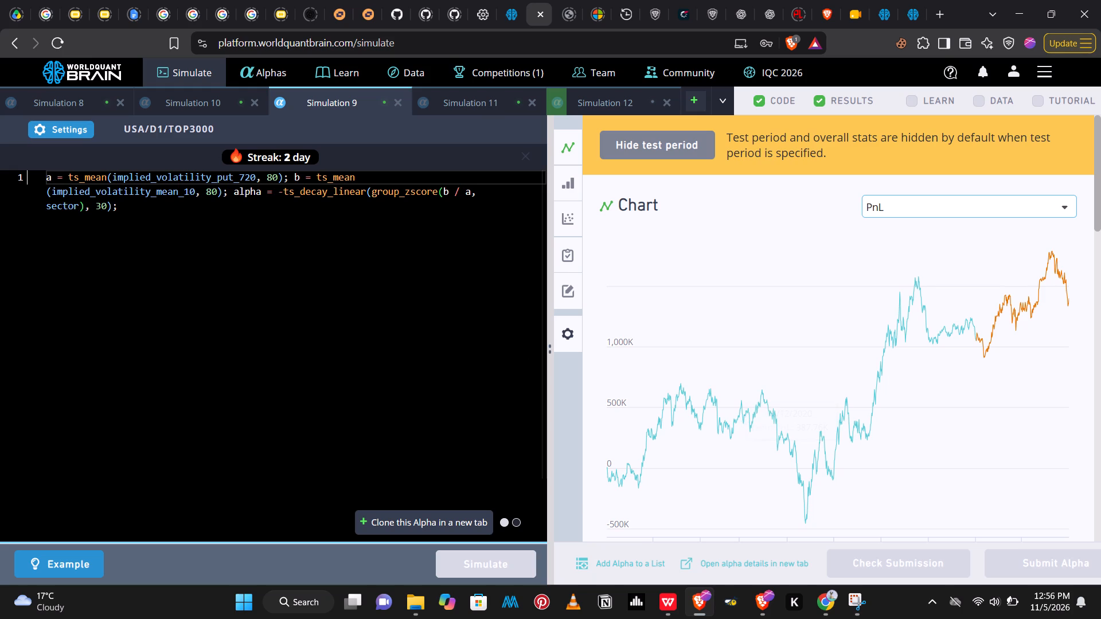
left_click(232, 179)
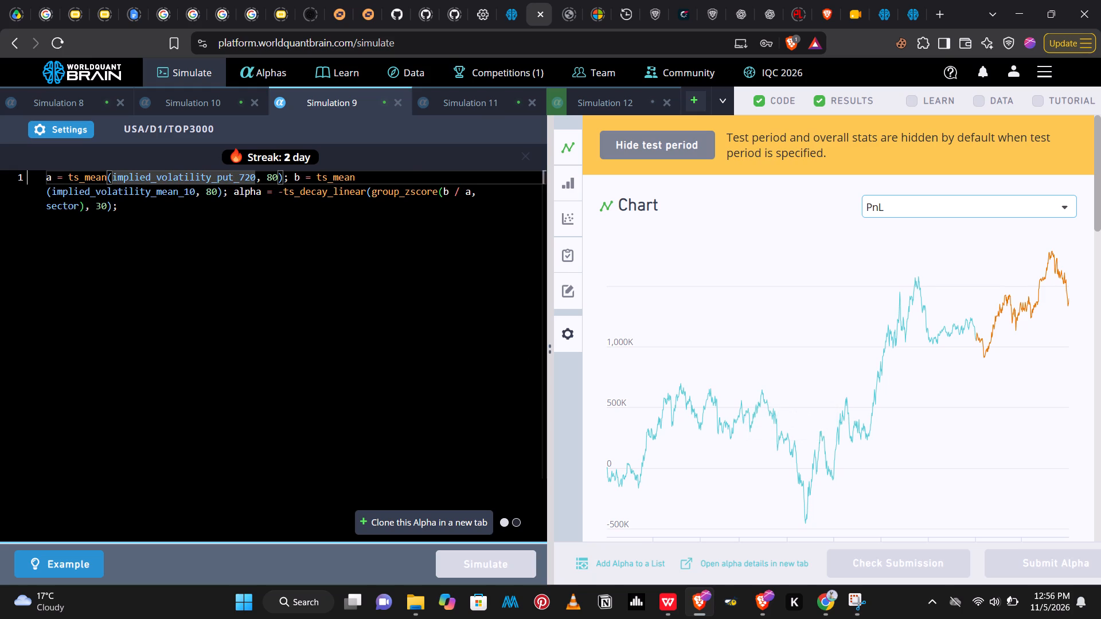
key("BackSpace")
key("BackSpace")
key("BackSpace")
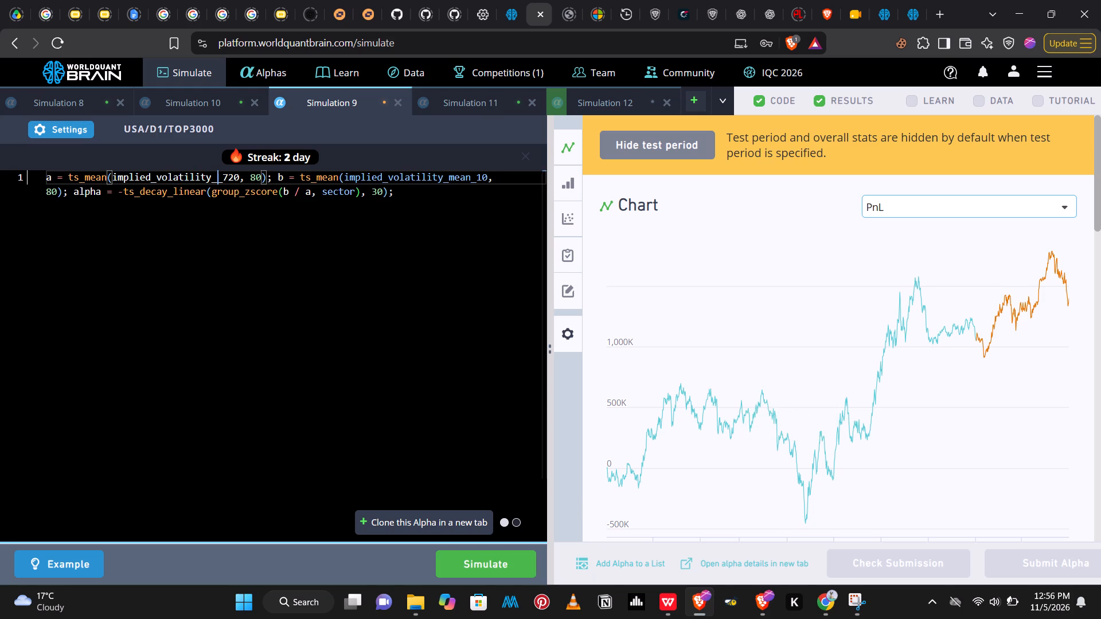
type("call")
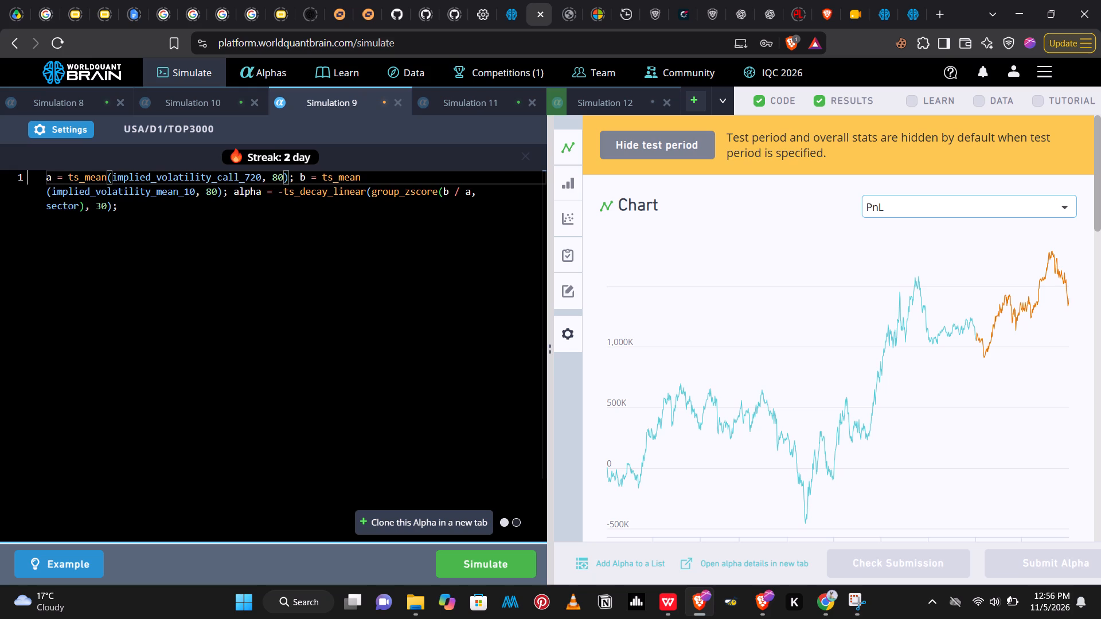
left_click(466, 566)
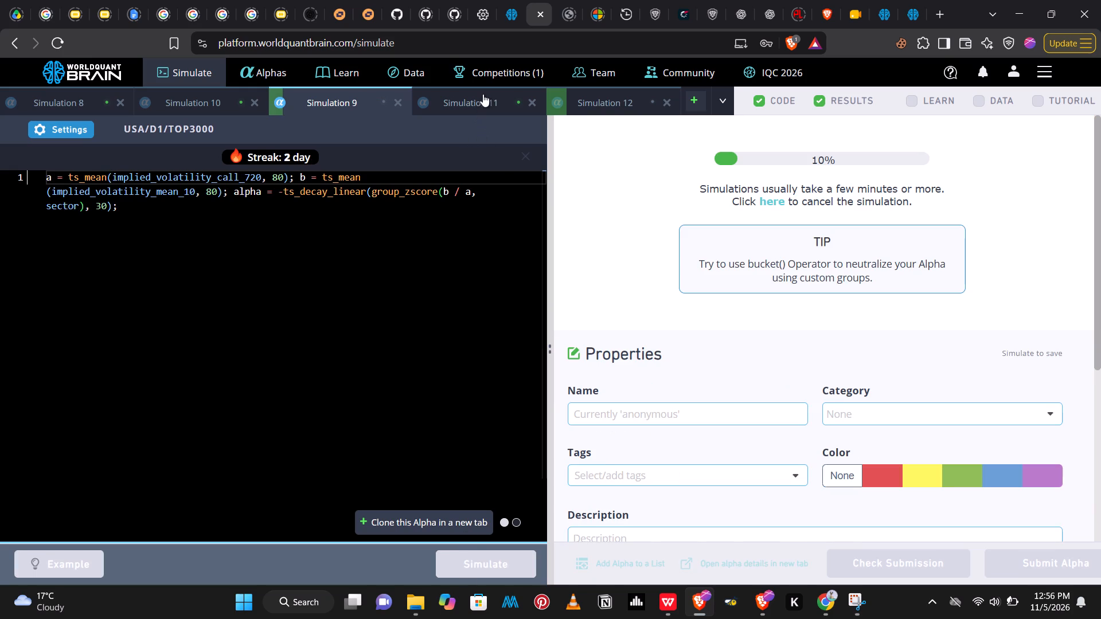
Set the ts_decay_linear window in Simulation 11's alpha to 30 and rerun the simulation.
left_click(480, 100)
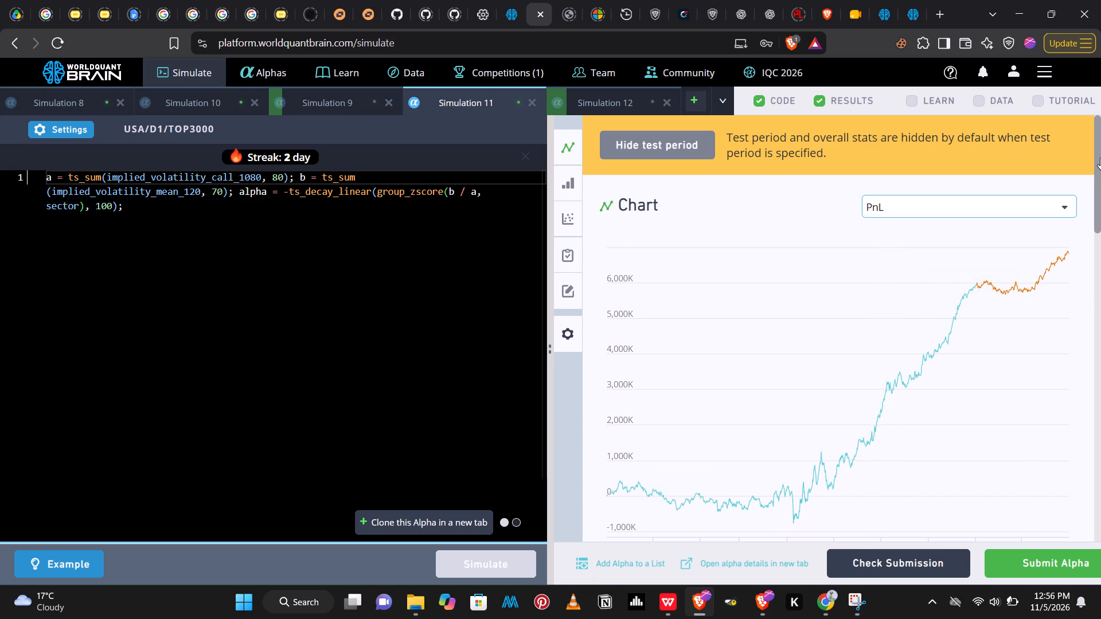
left_click_drag(1100, 158, 1100, 324)
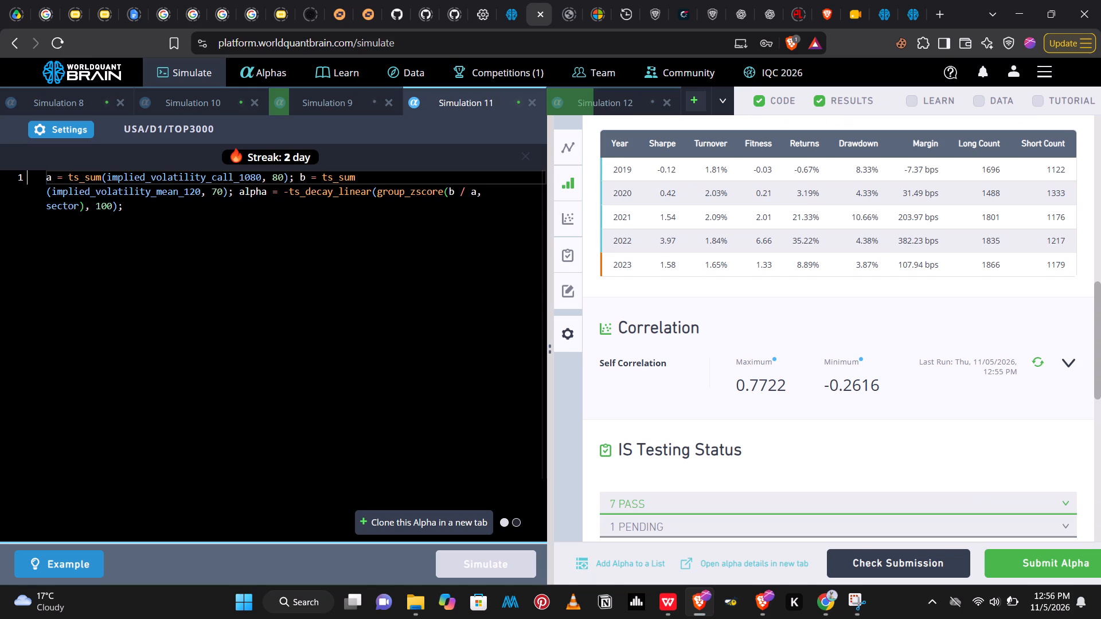
left_click(105, 210)
key("BackSpace")
key("BackSpace")
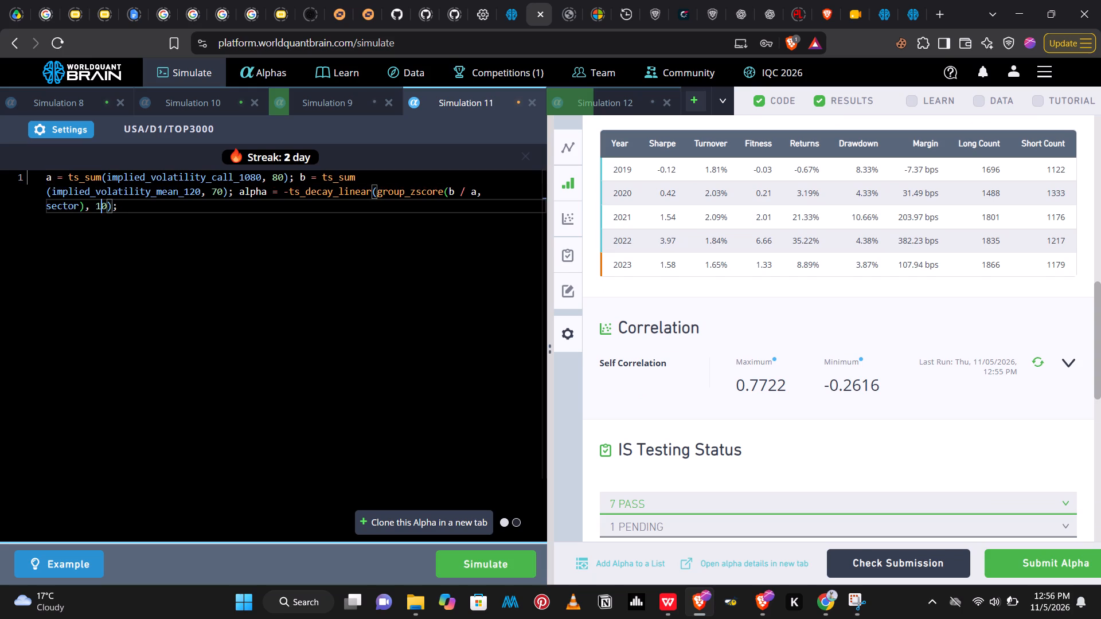
key("3")
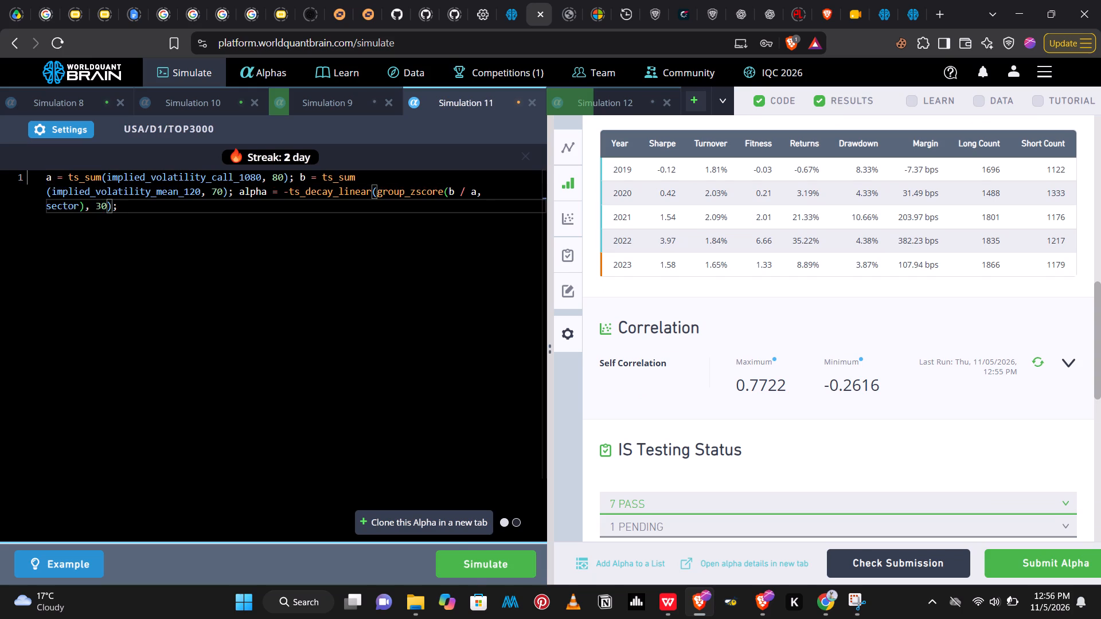
left_click(468, 571)
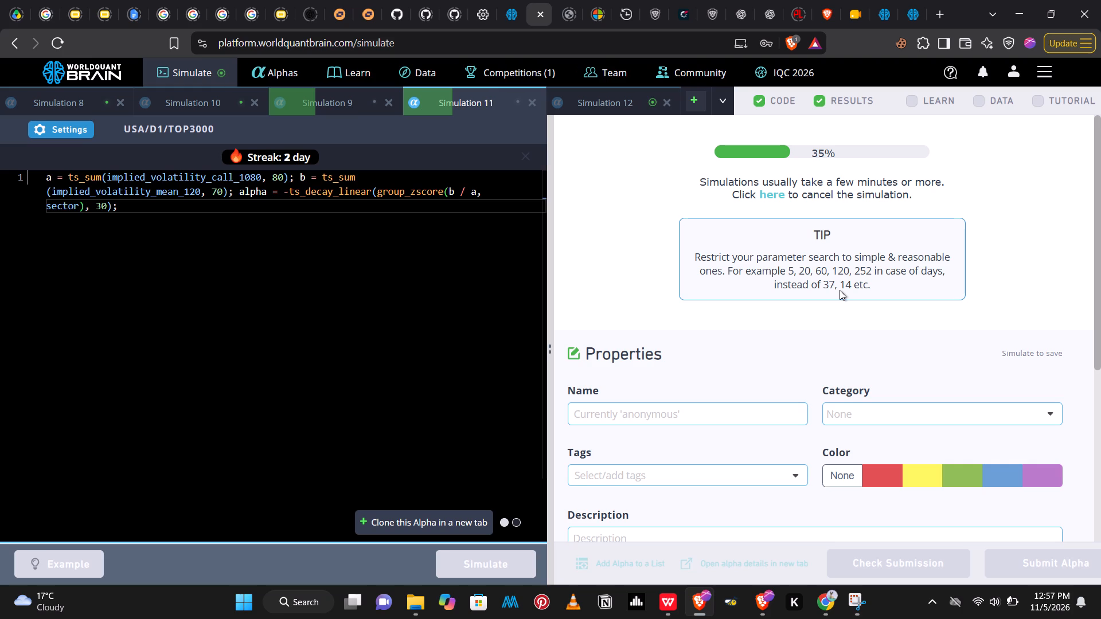
Show Simulation 12's test period, expand its failed IS test, and run the self-correlation check.
left_click(609, 101)
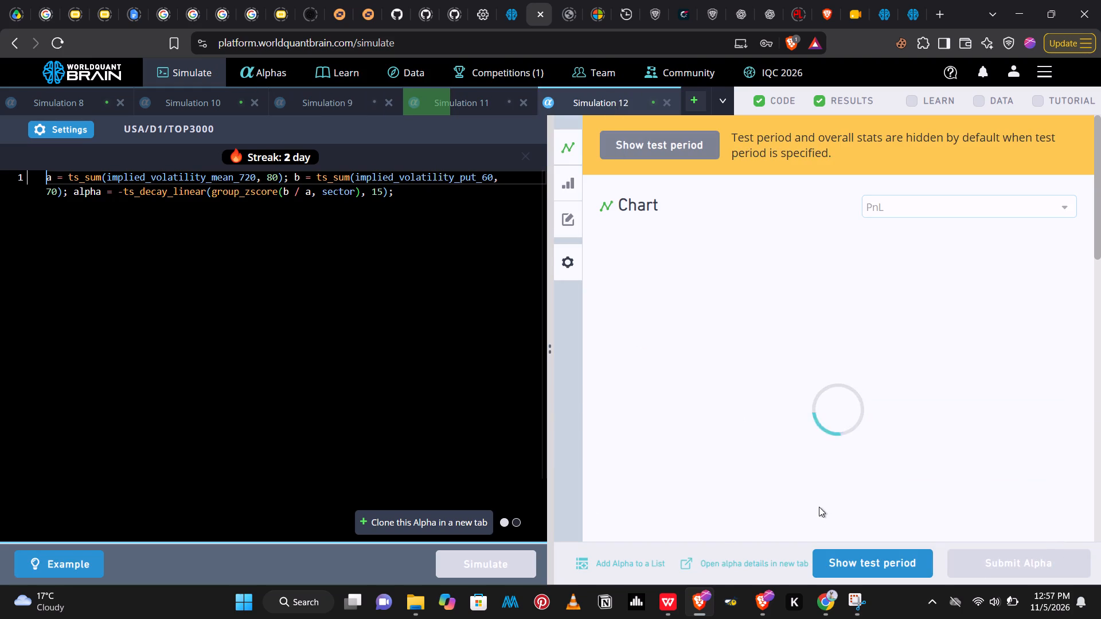
left_click(849, 550)
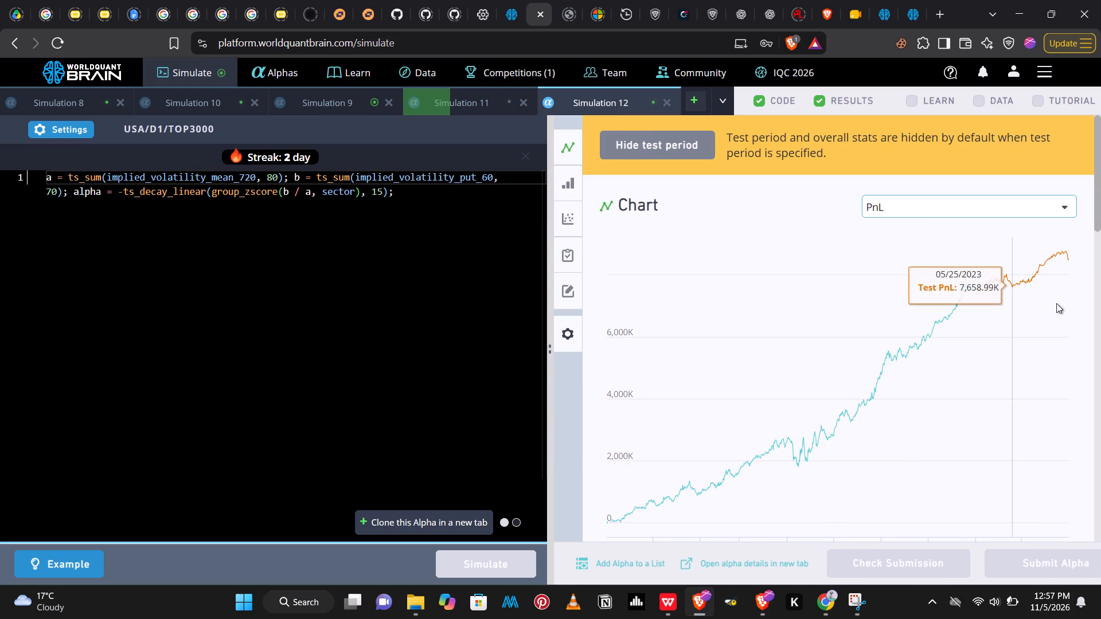
left_click_drag(1099, 166, 1100, 332)
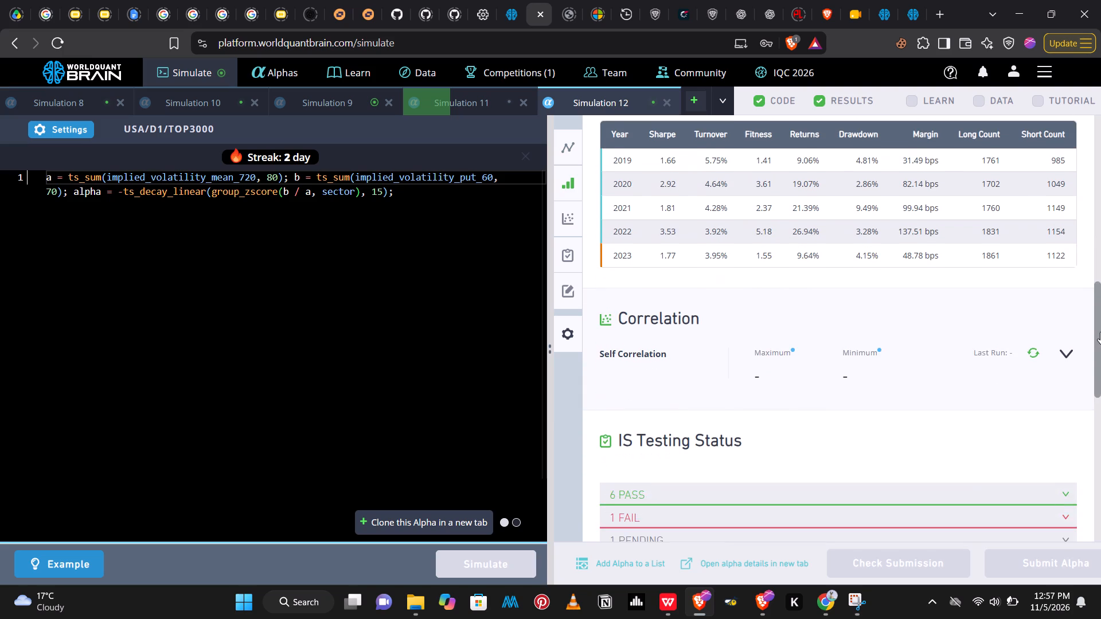
left_click_drag(1100, 332, 1100, 357)
left_click(1041, 418)
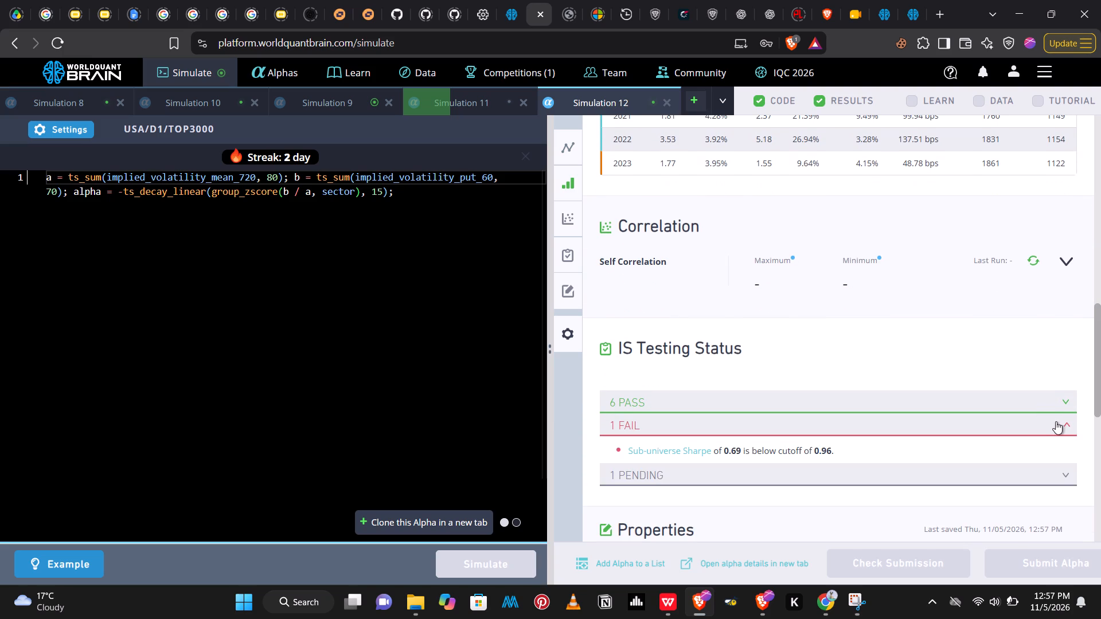
left_click_drag(1100, 375, 1100, 327)
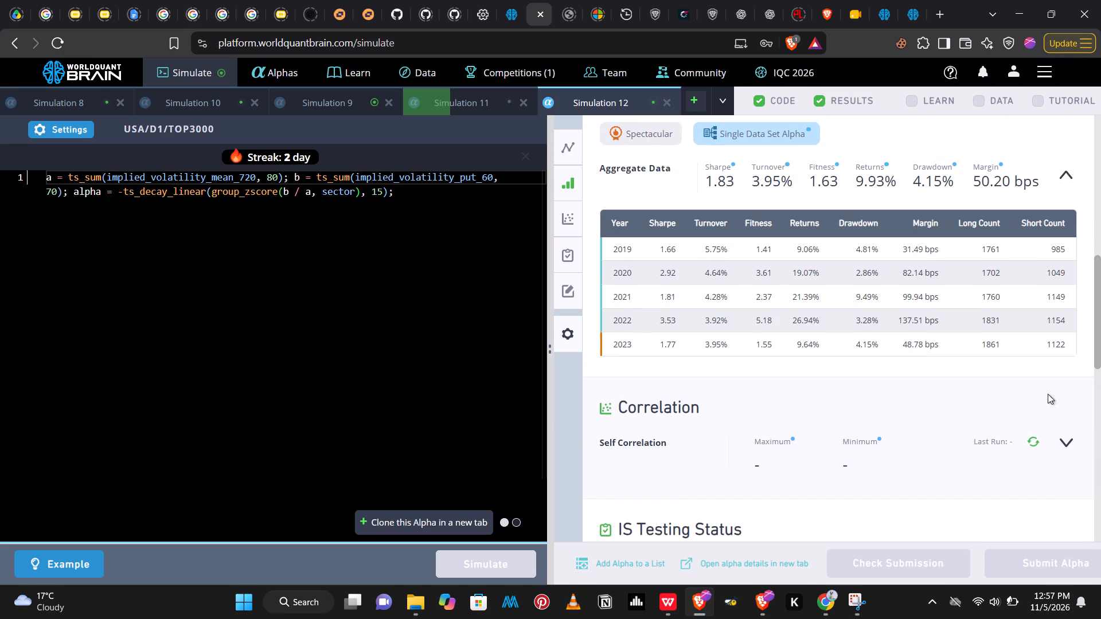
left_click(1032, 442)
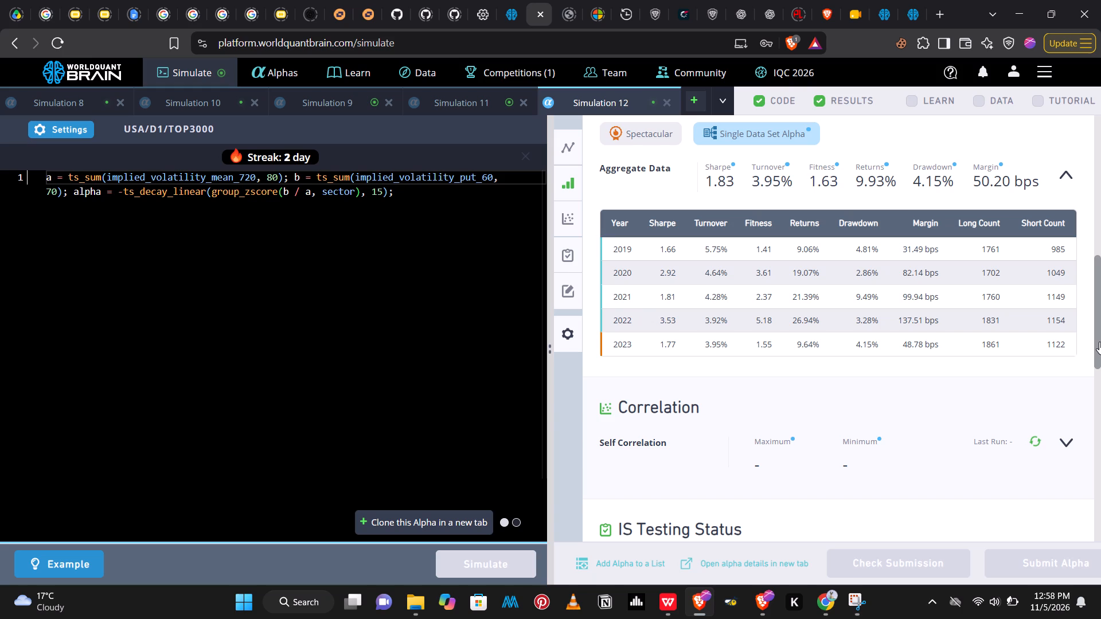
Show Simulation 11's test period, run its self-correlation check, and review the IS testing status.
left_click(474, 107)
left_click(897, 563)
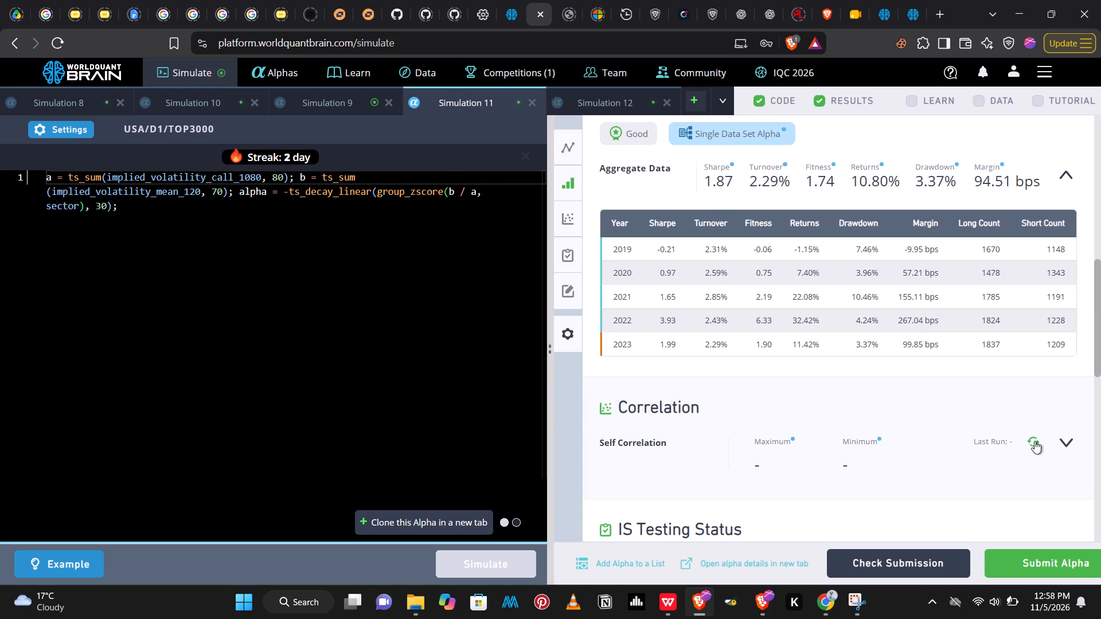
left_click(1034, 441)
left_click_drag(1098, 346, 1098, 359)
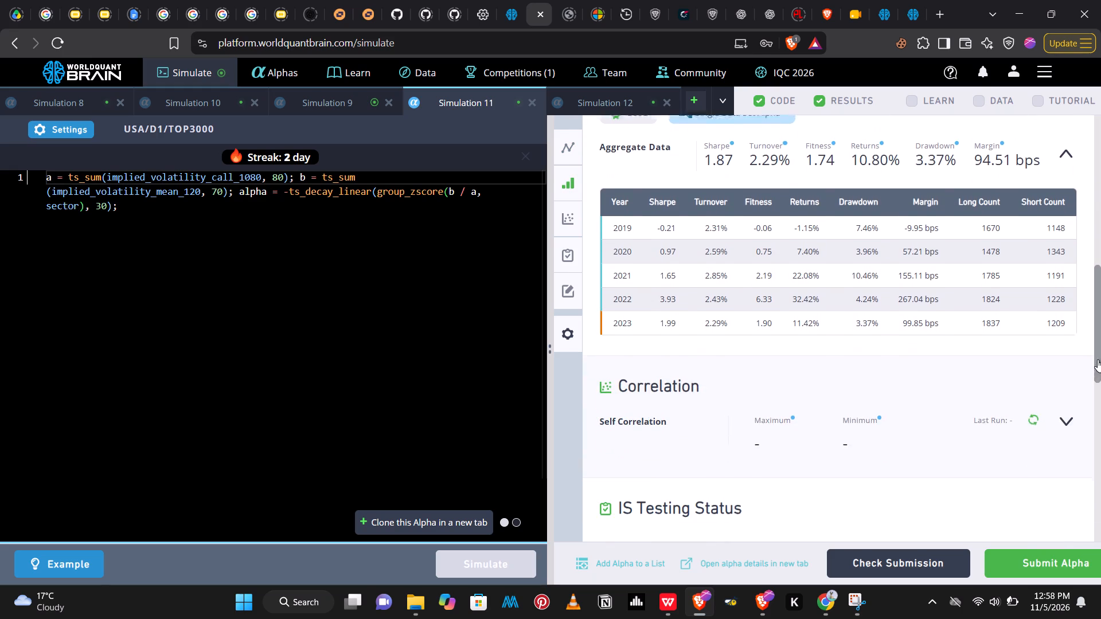
left_click_drag(1098, 359, 1098, 373)
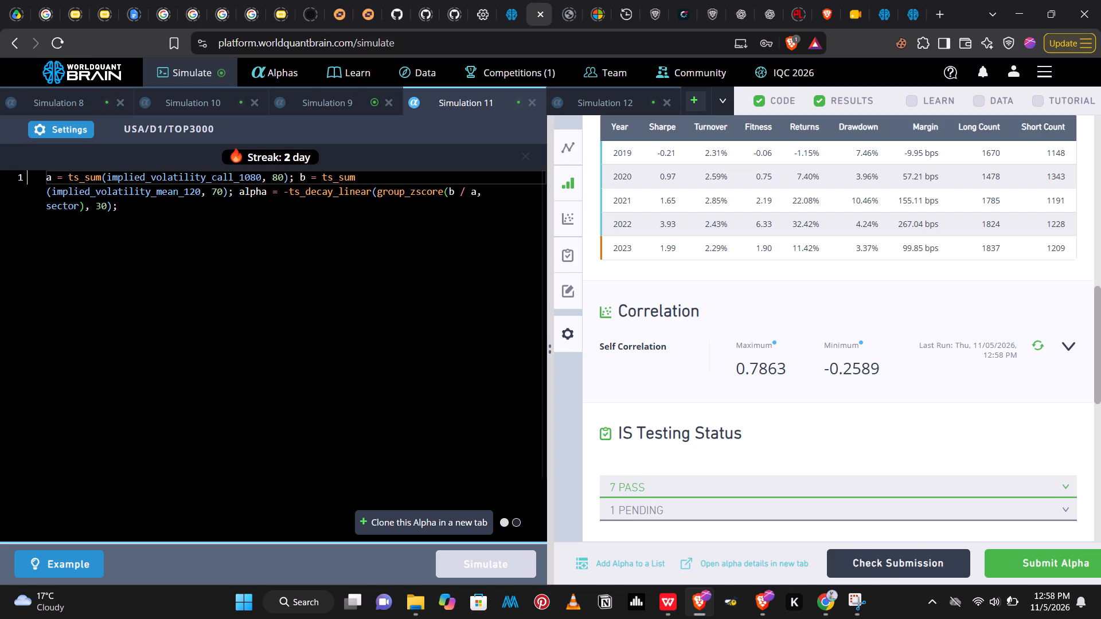
In Simulation 11's alpha, change b to implied_volatility_mean_30 with an 80-day ts_sum window and rerun the simulation.
left_click(196, 197)
key("BackSpace")
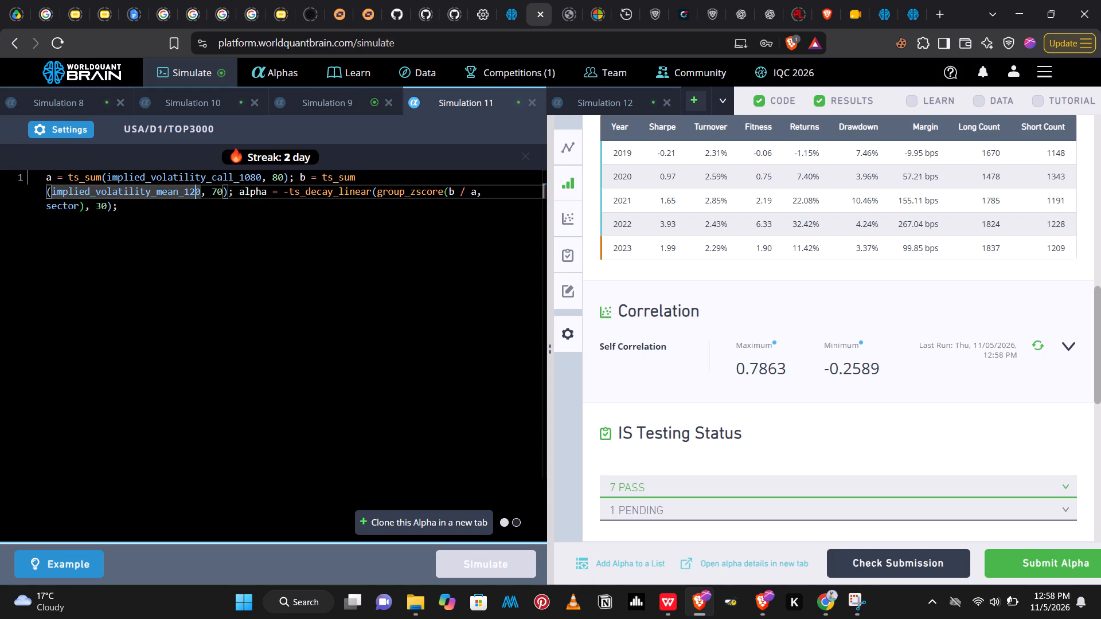
key("BackSpace")
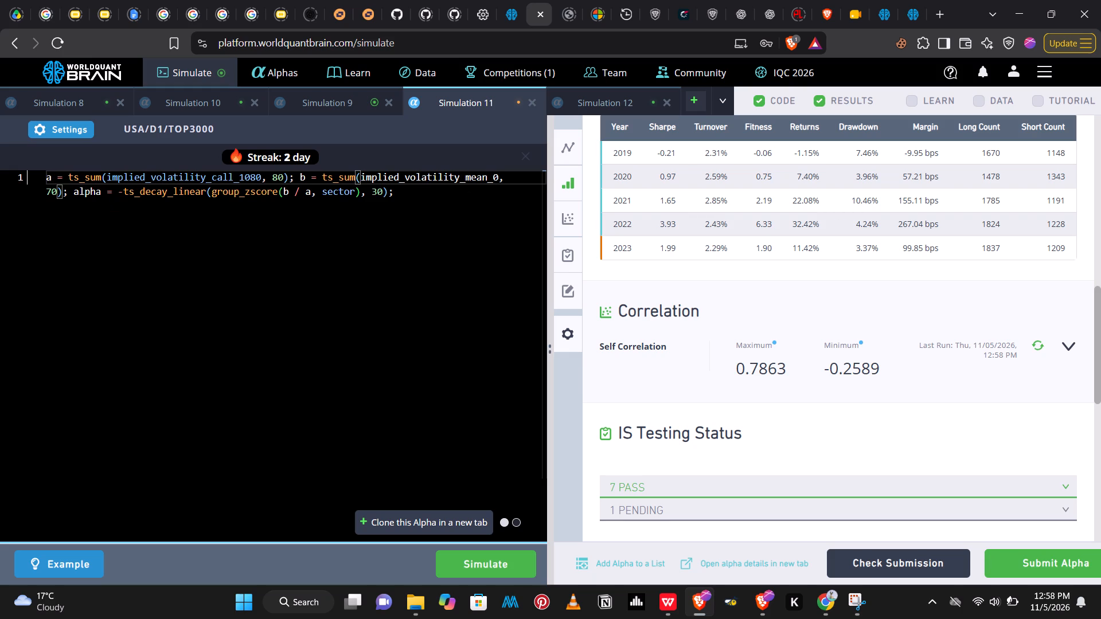
key("3")
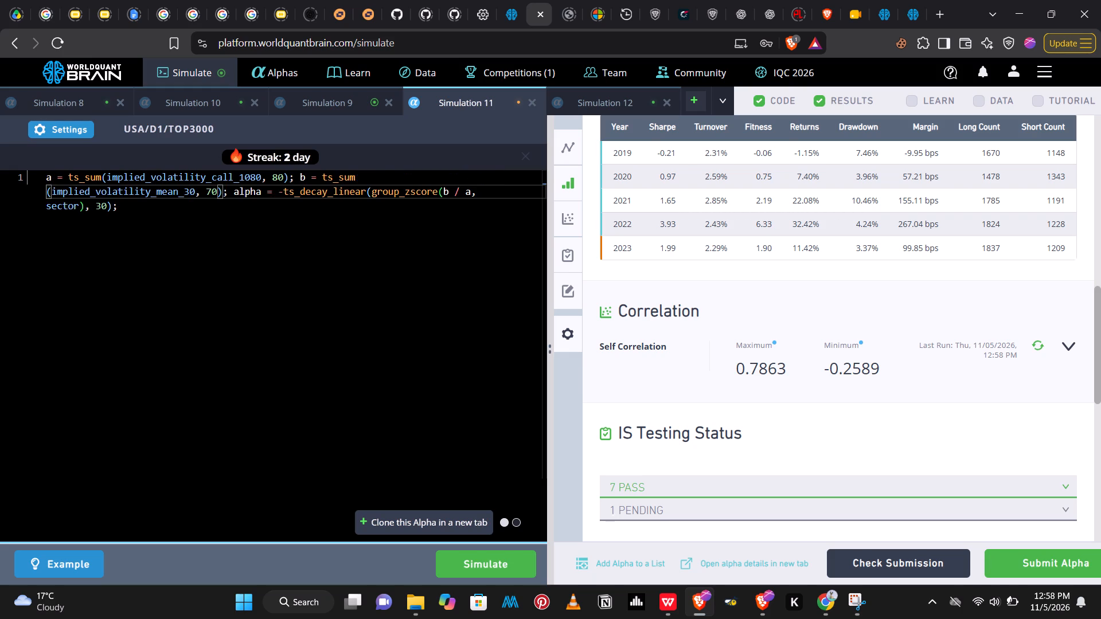
left_click(212, 193)
key("BackSpace")
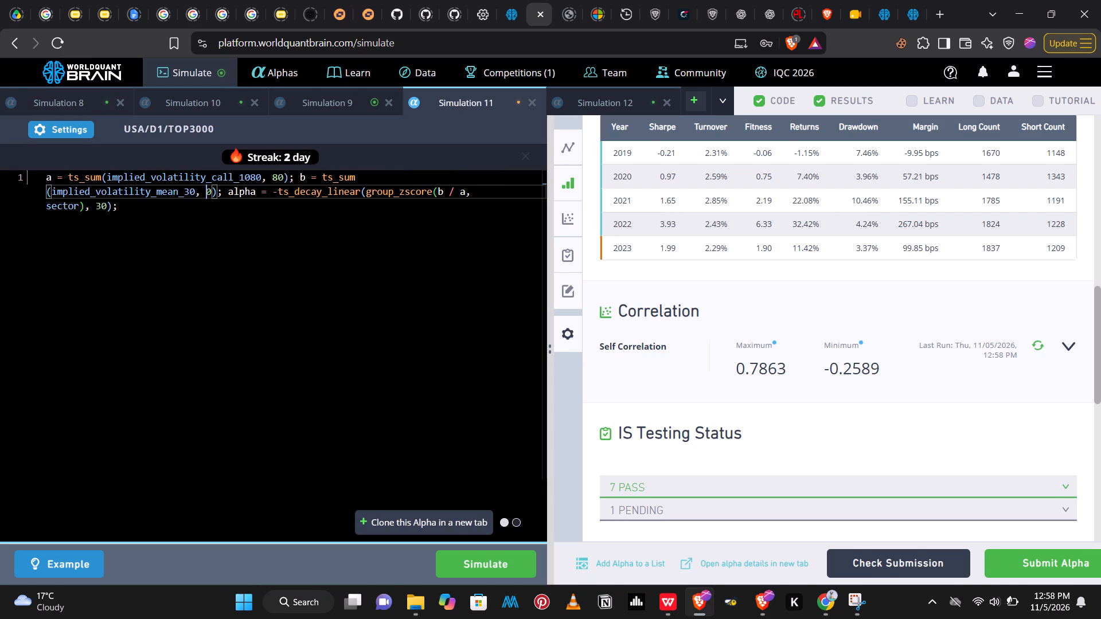
key("8")
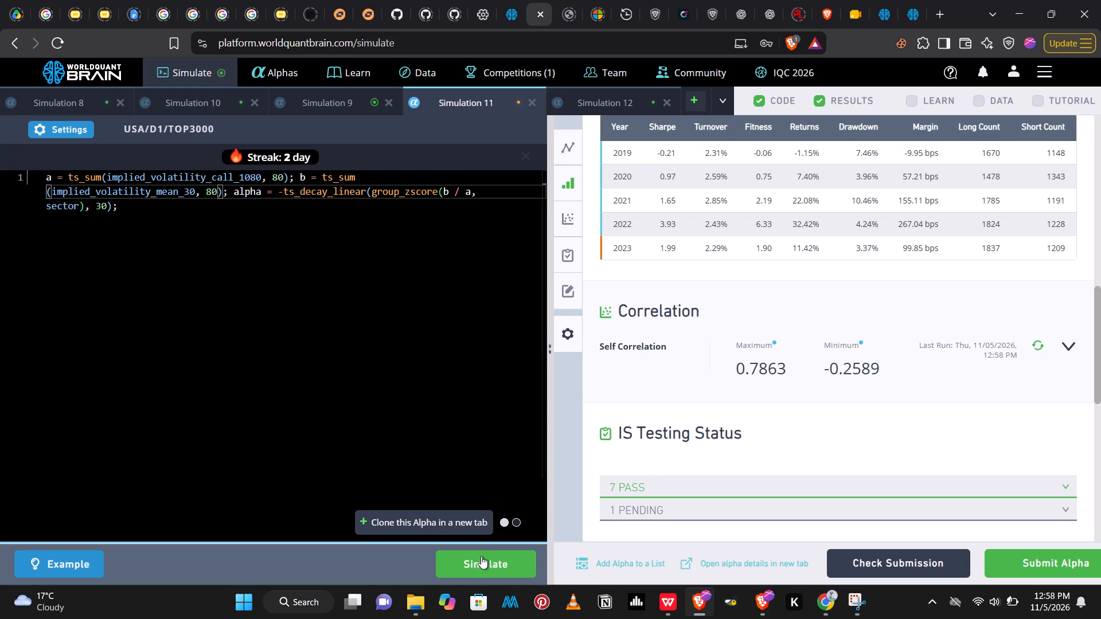
left_click(478, 561)
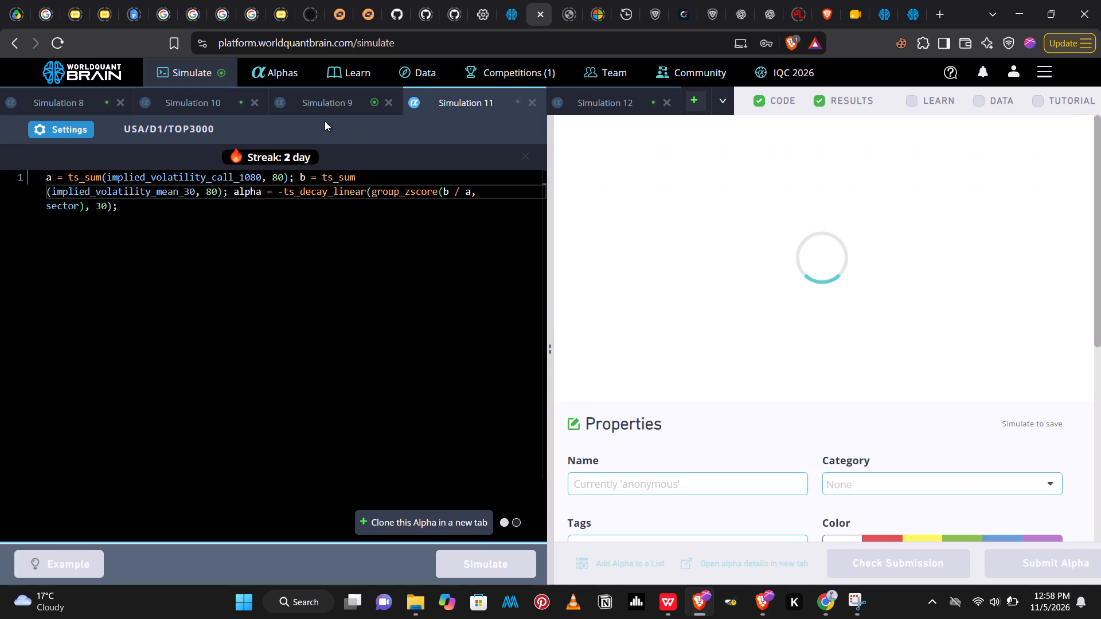
Show Simulation 9's test period, review its yearly statistics, and run the self-correlation check.
left_click(323, 103)
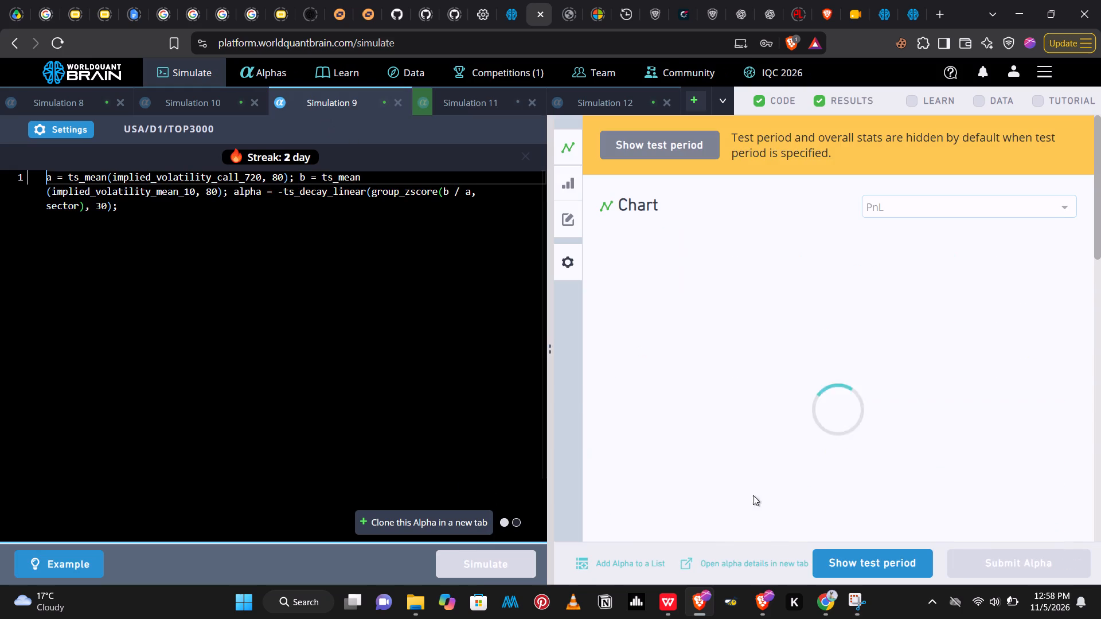
left_click(899, 562)
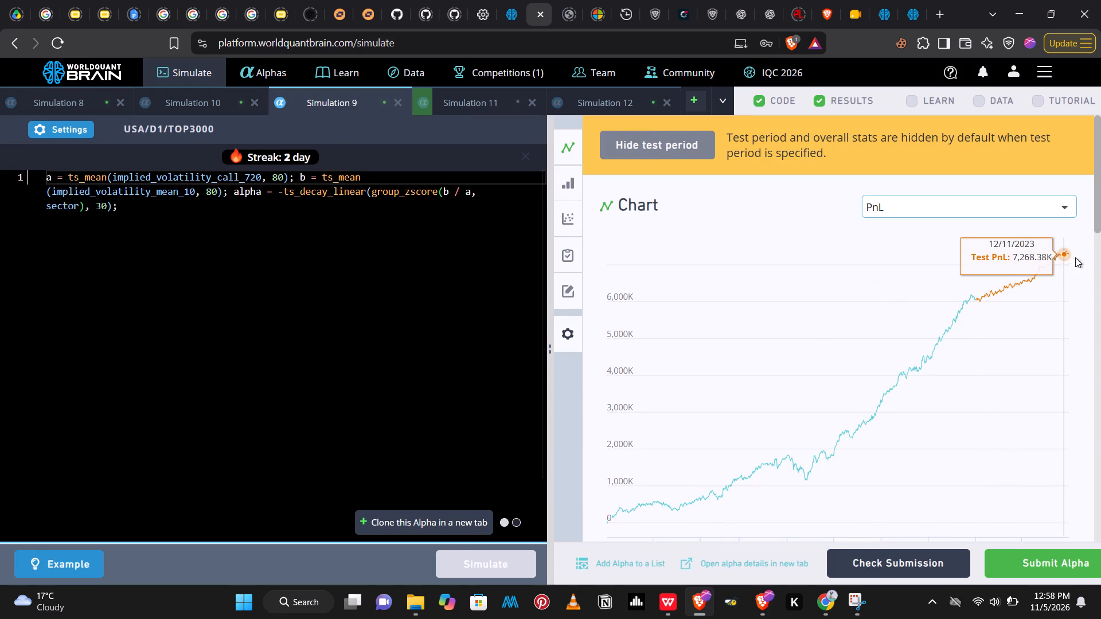
left_click_drag(1098, 209, 1100, 363)
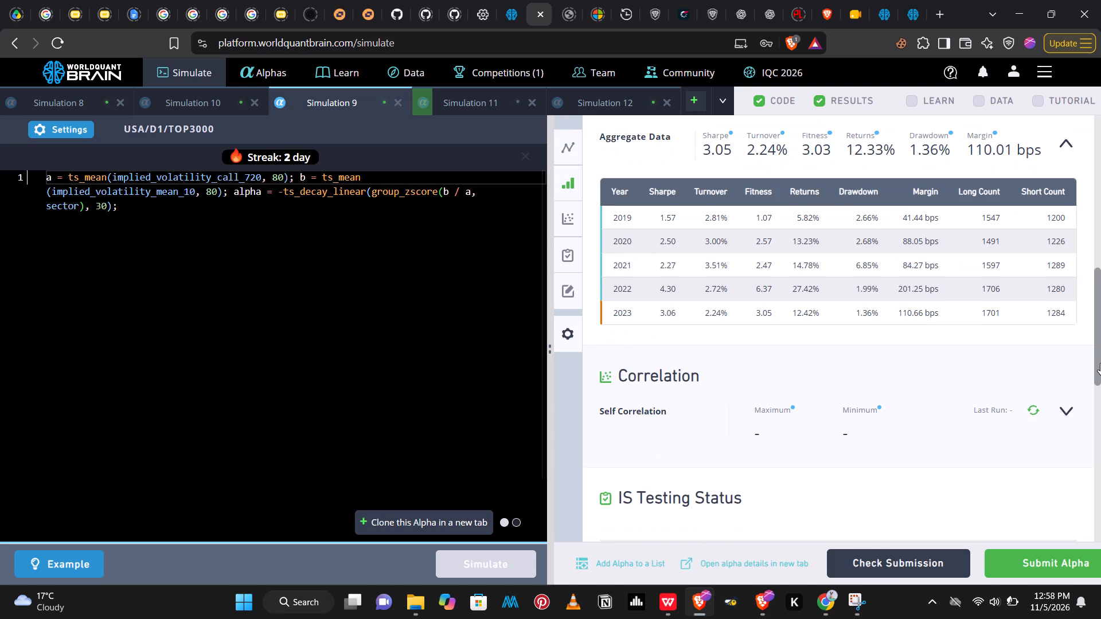
left_click_drag(1100, 363, 1100, 393)
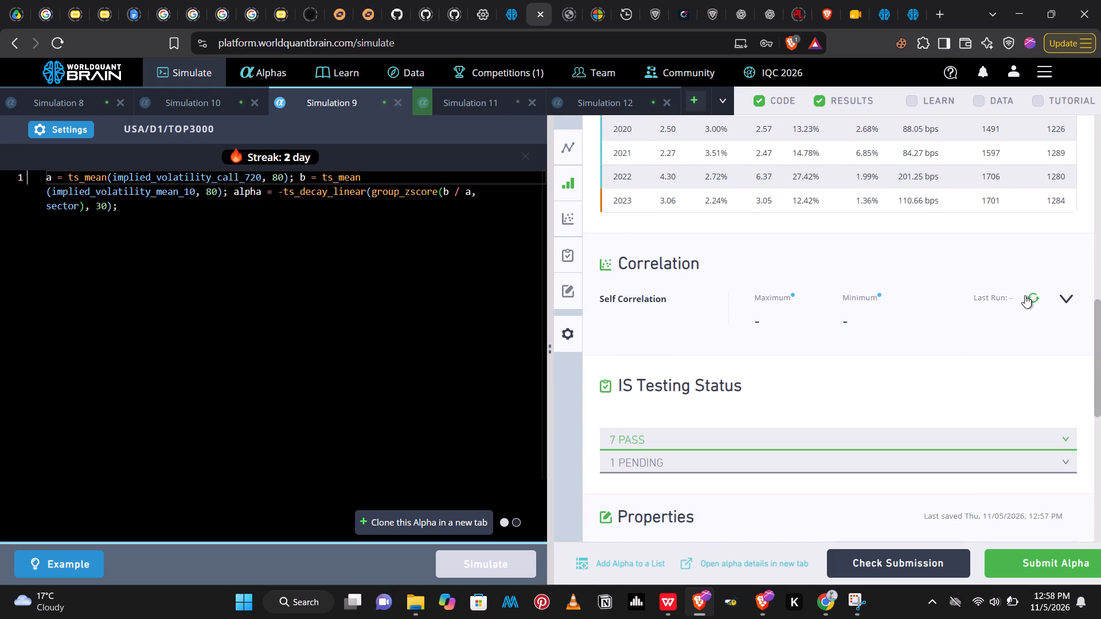
left_click(1030, 300)
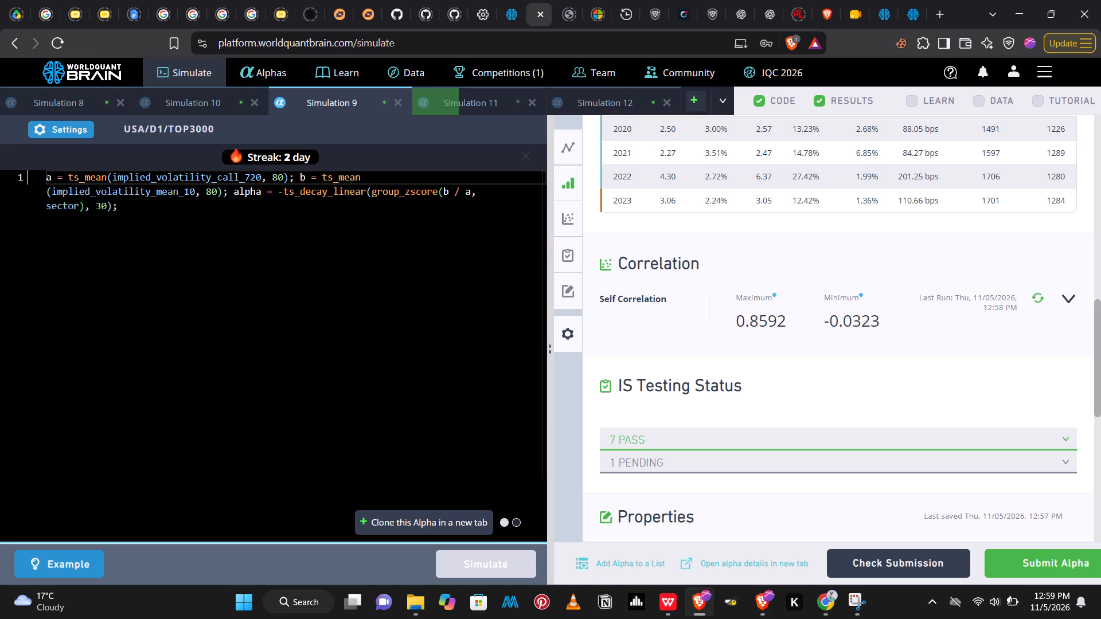
Change b's field in Simulation 9's alpha to implied_volatility_put_120 and rerun the simulation.
left_click(174, 197)
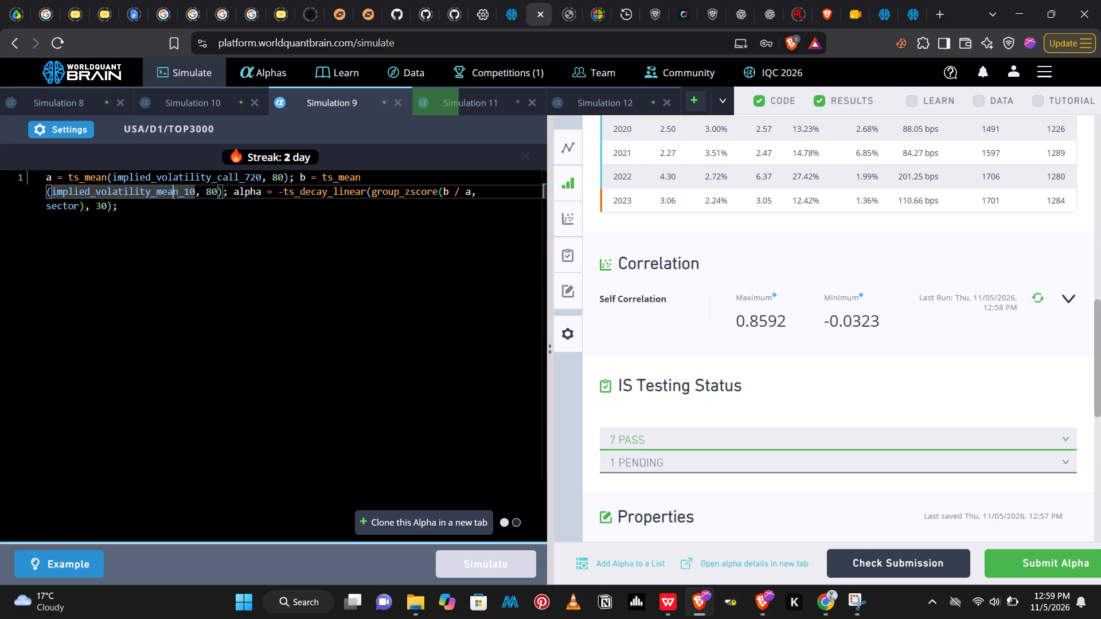
key("Right")
key("BackSpace")
key("BackSpace")
key("BackSpace")
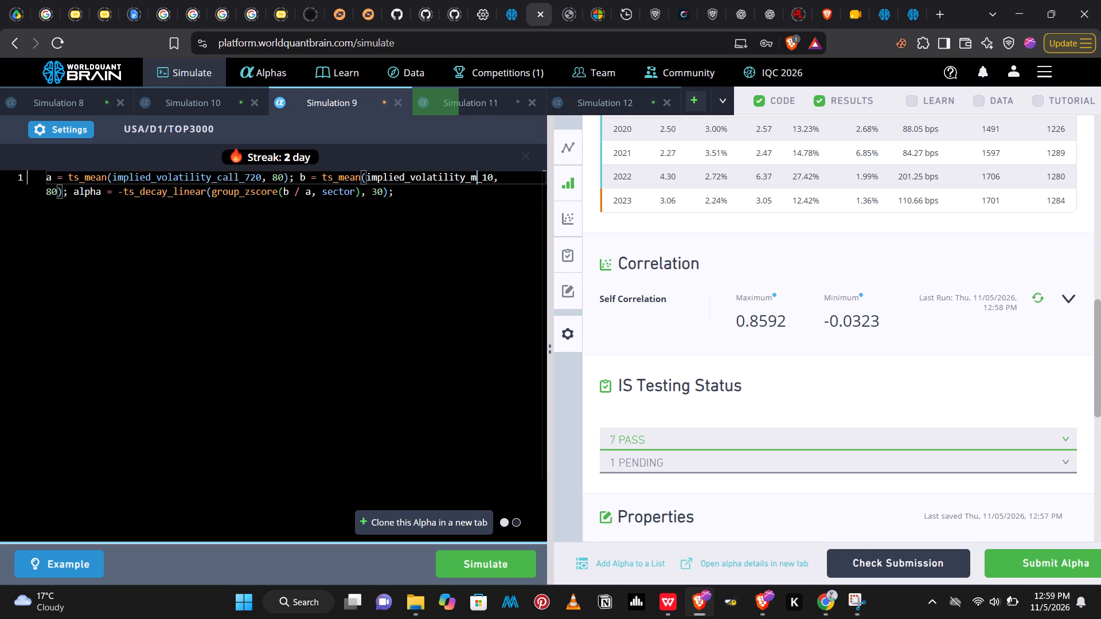
key("BackSpace")
type("put")
left_click(183, 194)
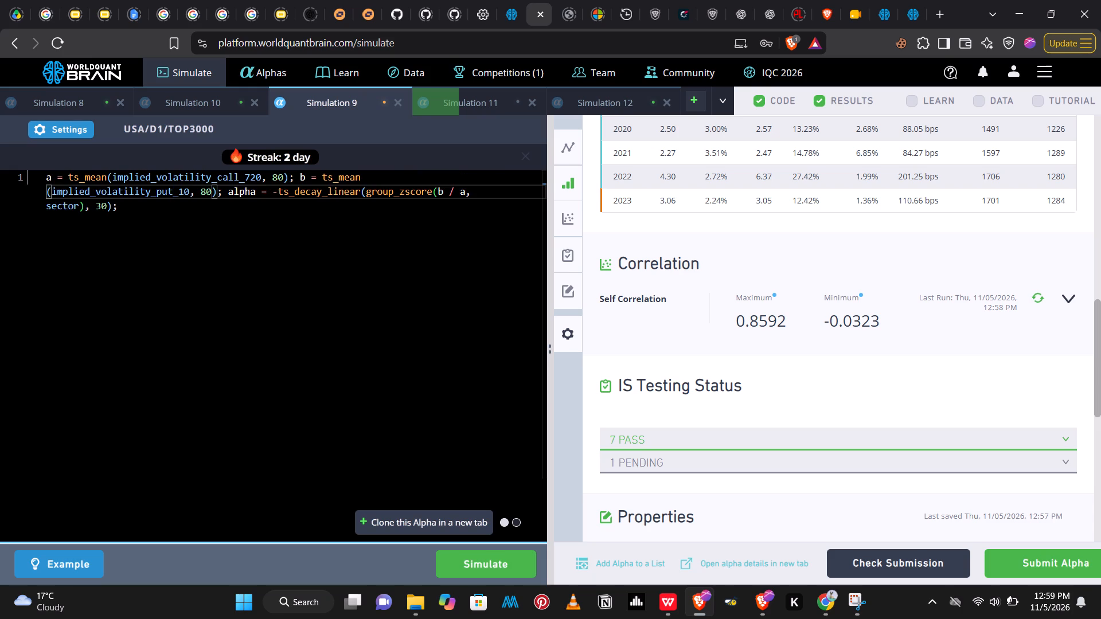
key("BackSpace")
type("12")
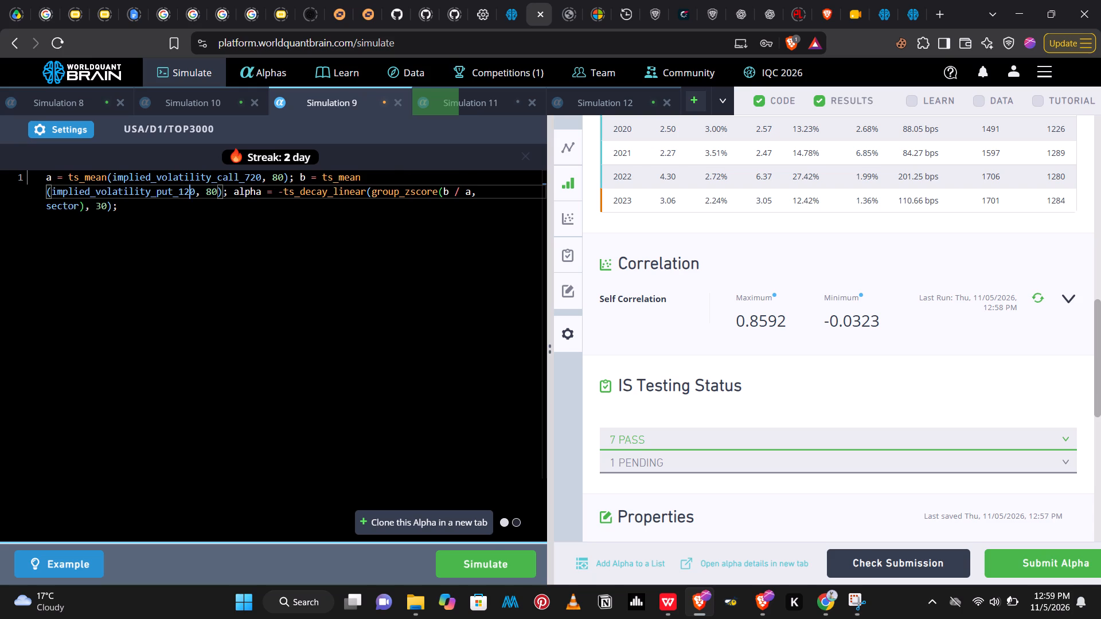
left_click(483, 561)
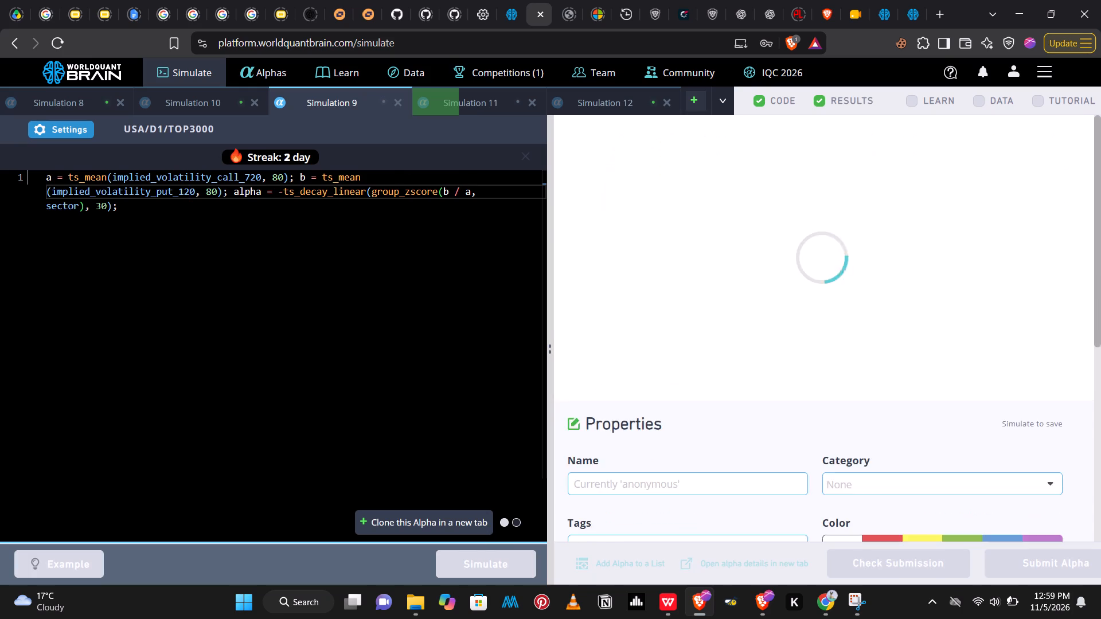
Review Simulation 12's failed IS test and set its alpha's ts_decay_linear window to 20.
left_click(595, 103)
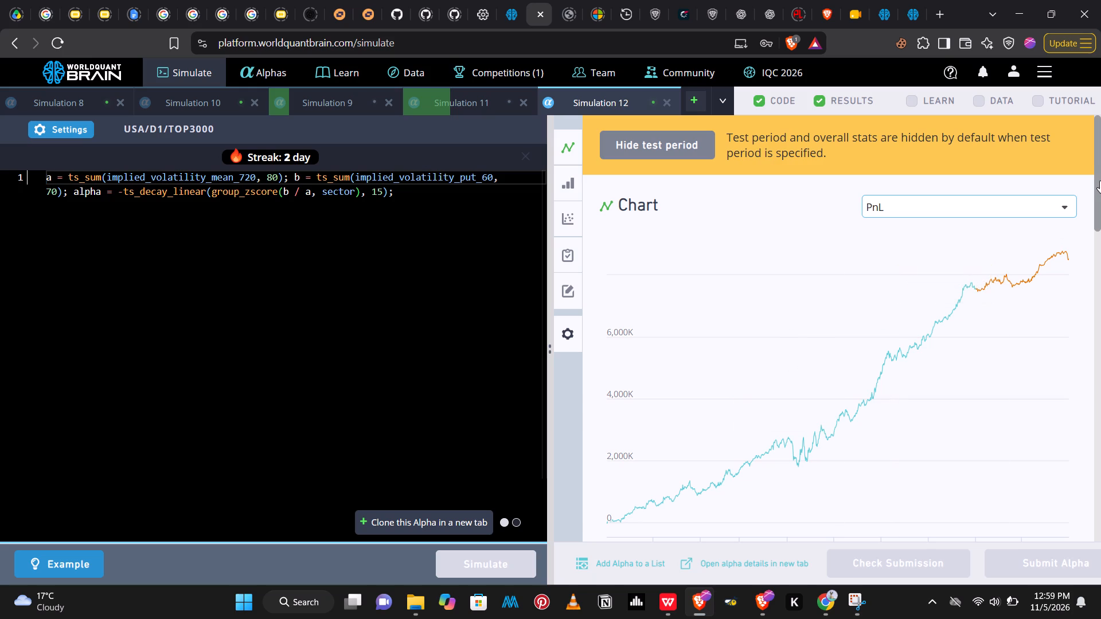
left_click_drag(1100, 181, 1098, 339)
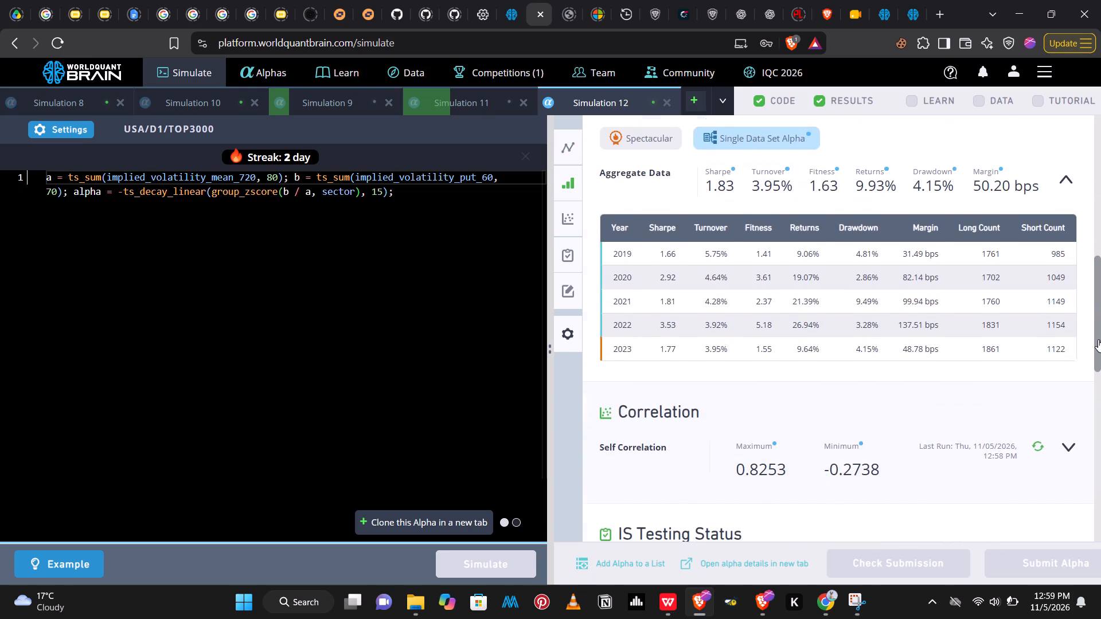
left_click_drag(1098, 339, 1098, 382)
left_click(1067, 388)
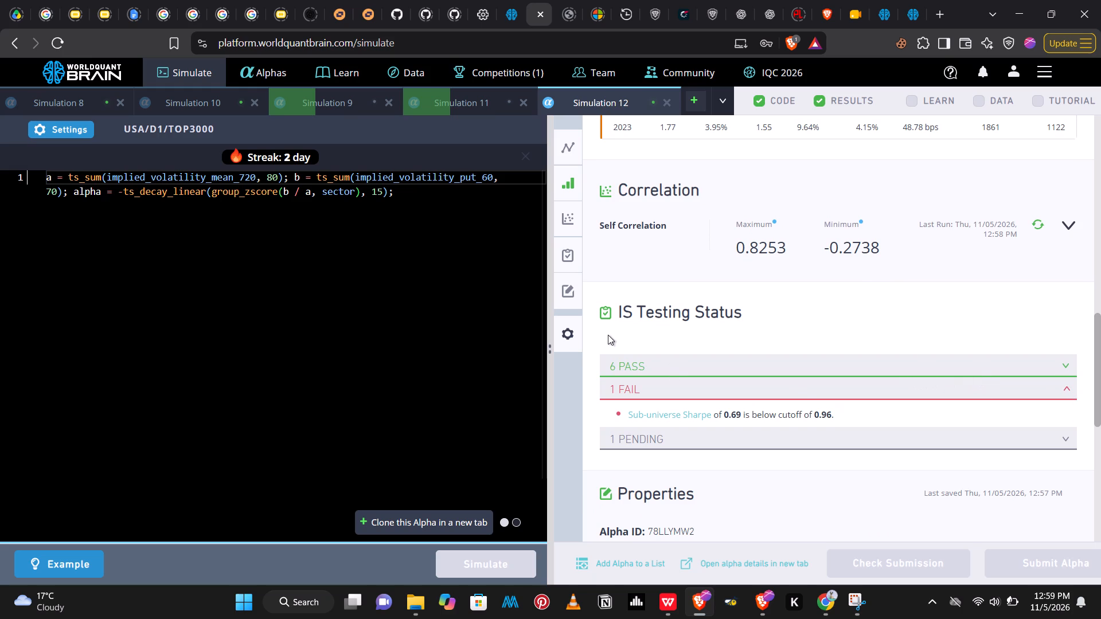
left_click(381, 194)
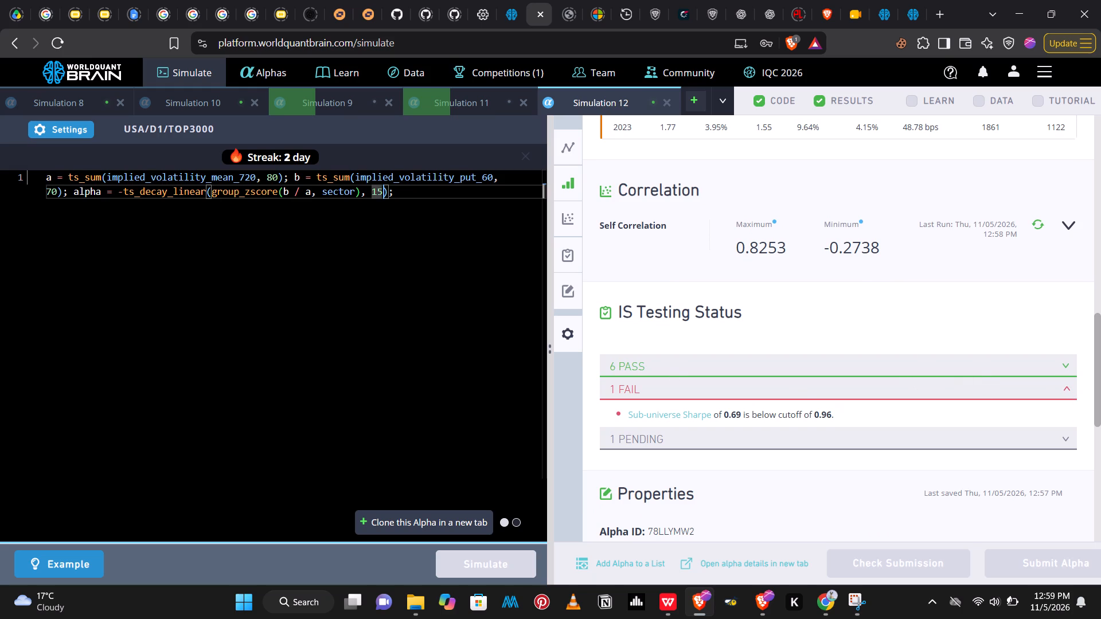
key("BackSpace")
key("BackSpace")
key("2")
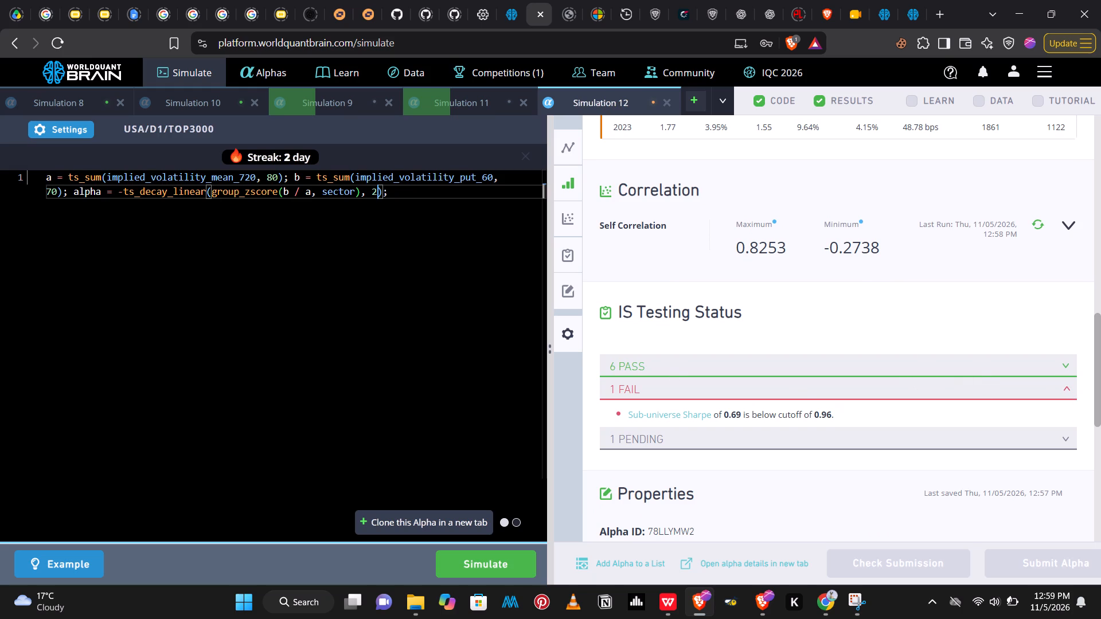
key("0")
Change b's field in Simulation 12's alpha to implied_volatility_put_720 and rerun the simulation.
left_click(489, 179)
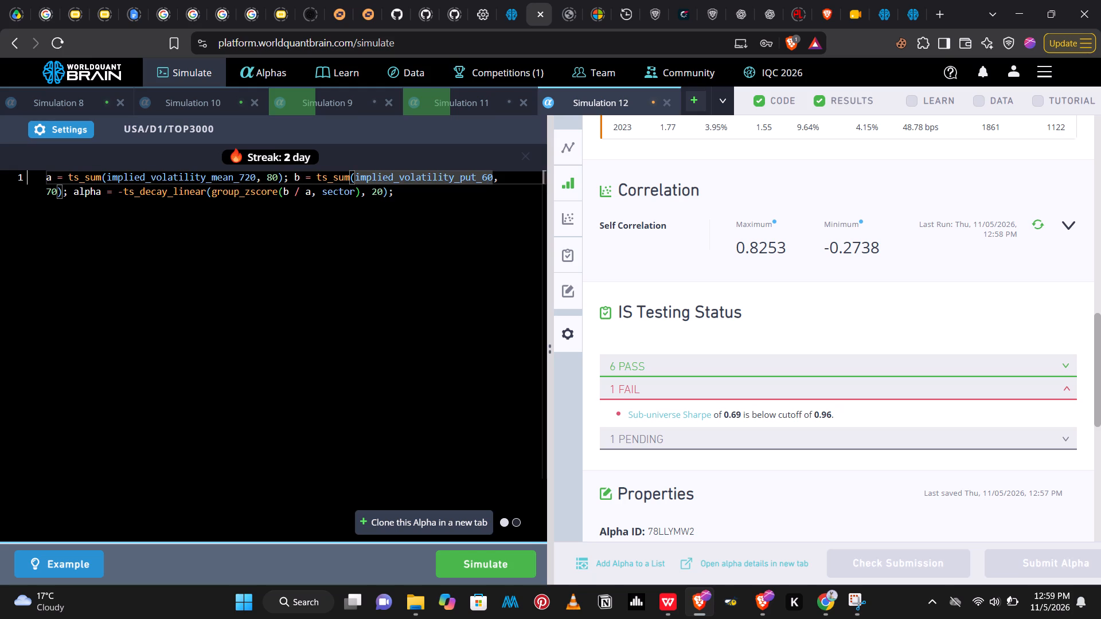
key("BackSpace")
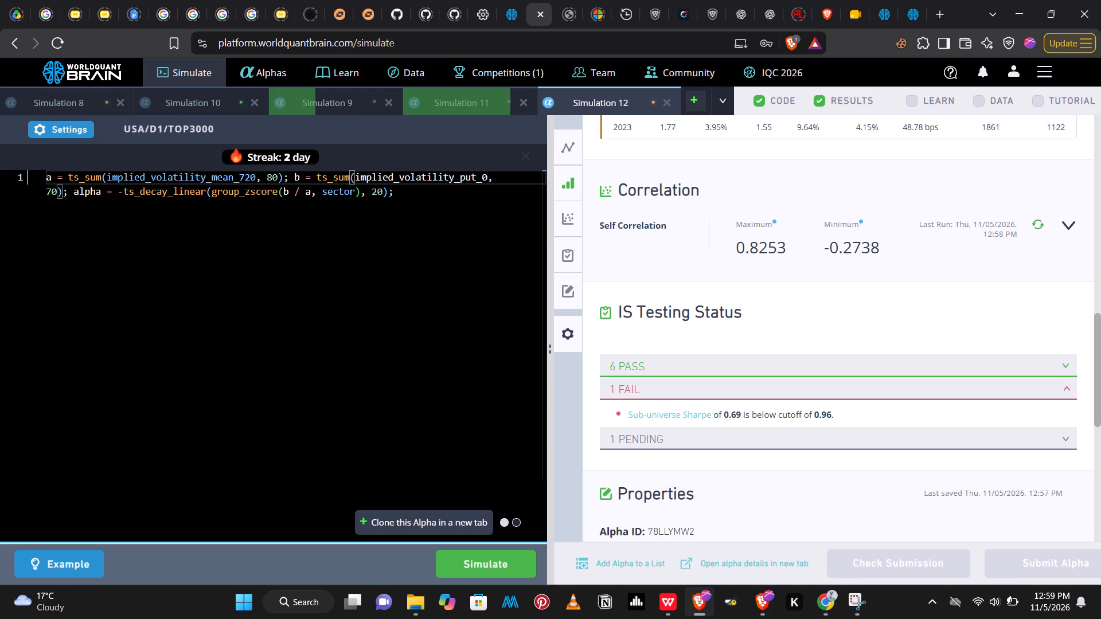
key("1")
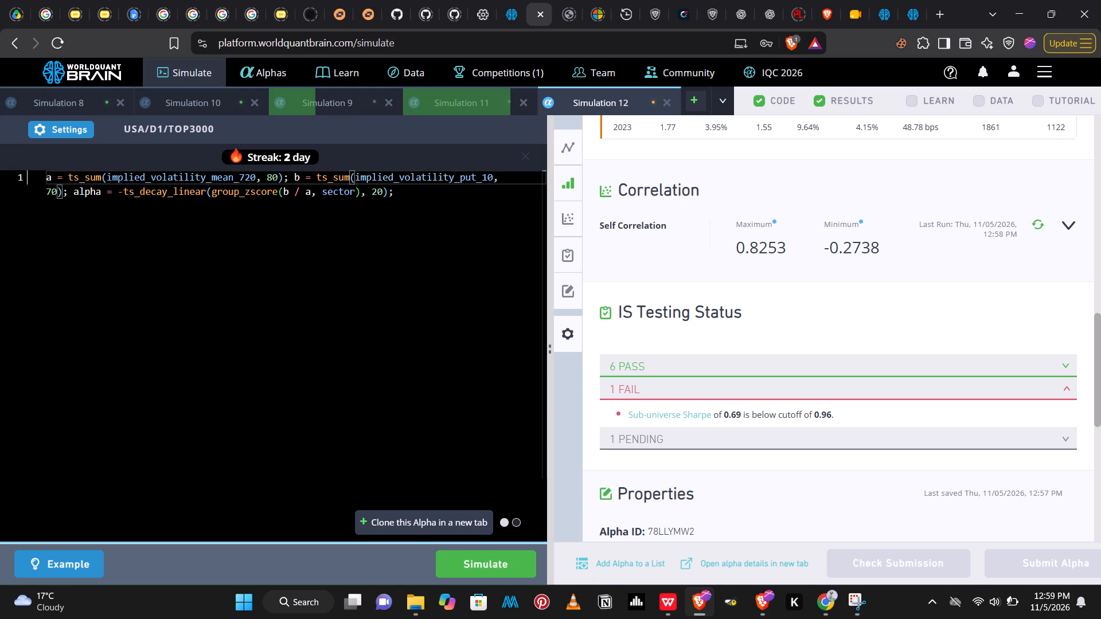
key("BackSpace")
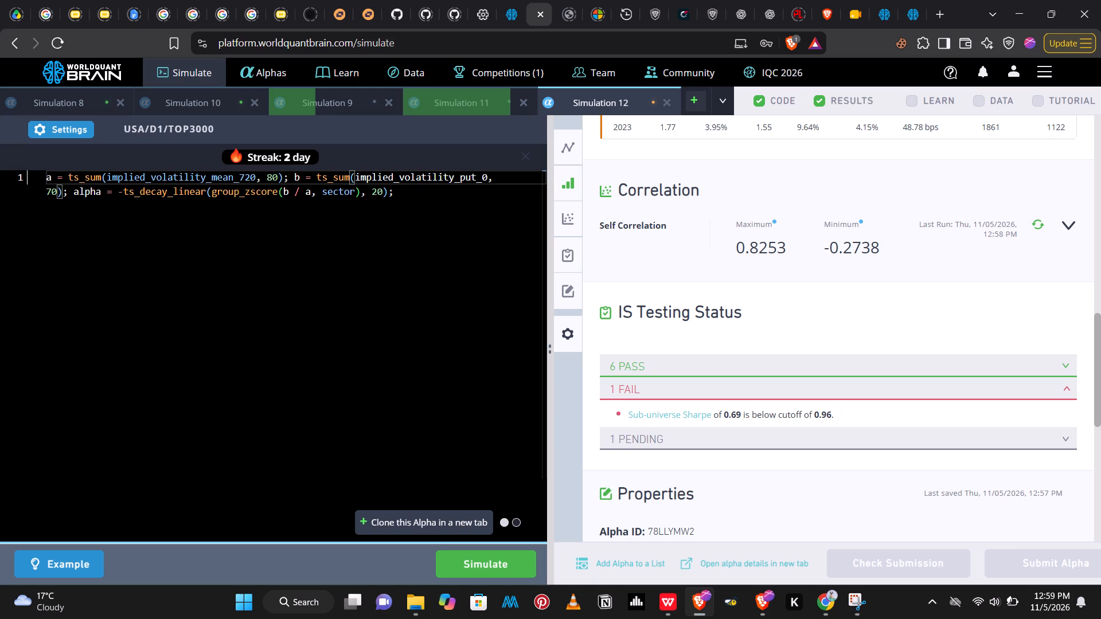
type("72")
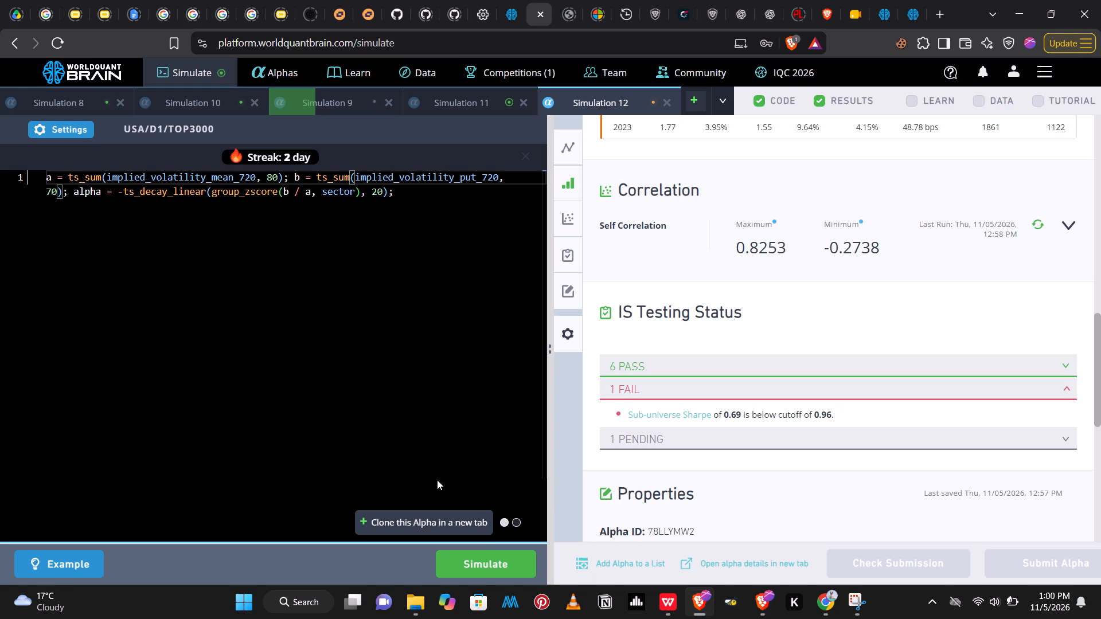
left_click(473, 565)
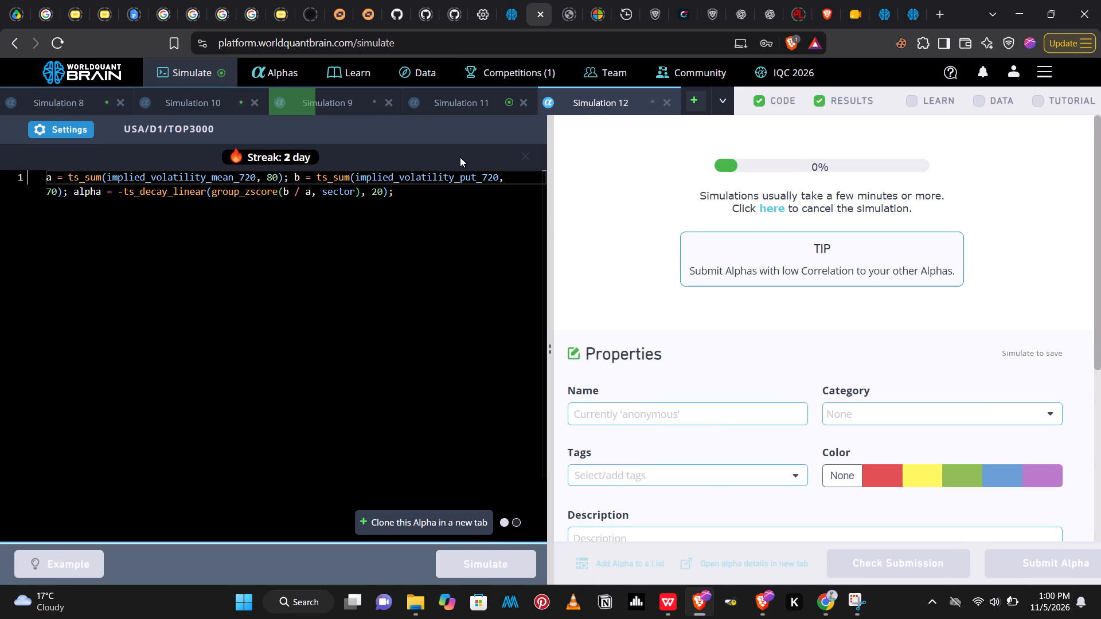
Show Simulation 11's test period, review its IS testing status, and run the self-correlation check.
left_click(450, 105)
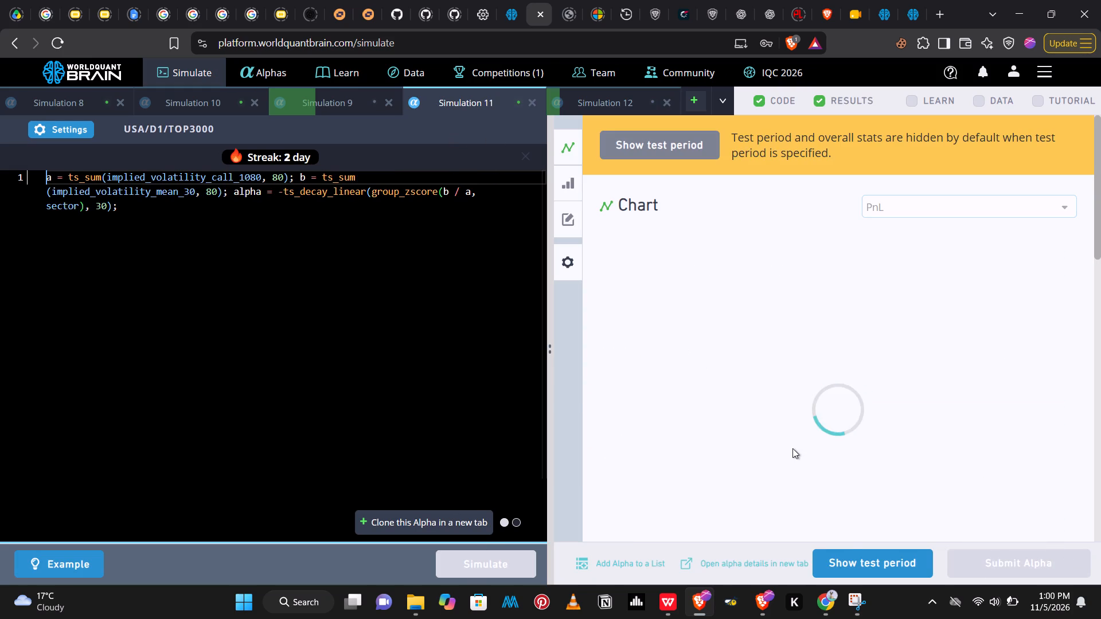
left_click(849, 557)
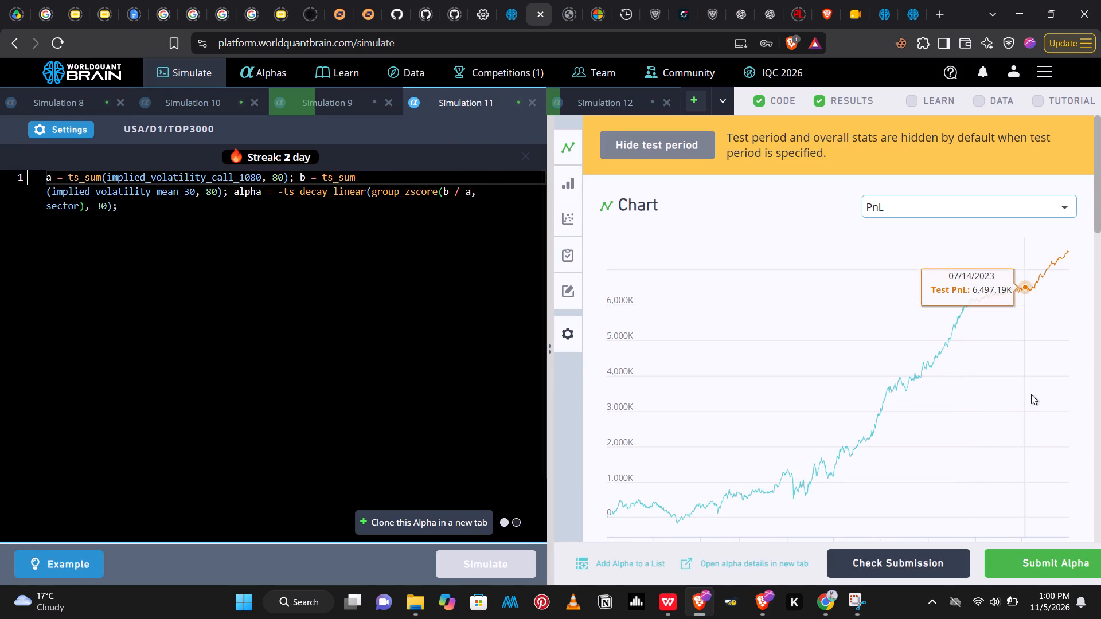
left_click_drag(1095, 202, 1100, 421)
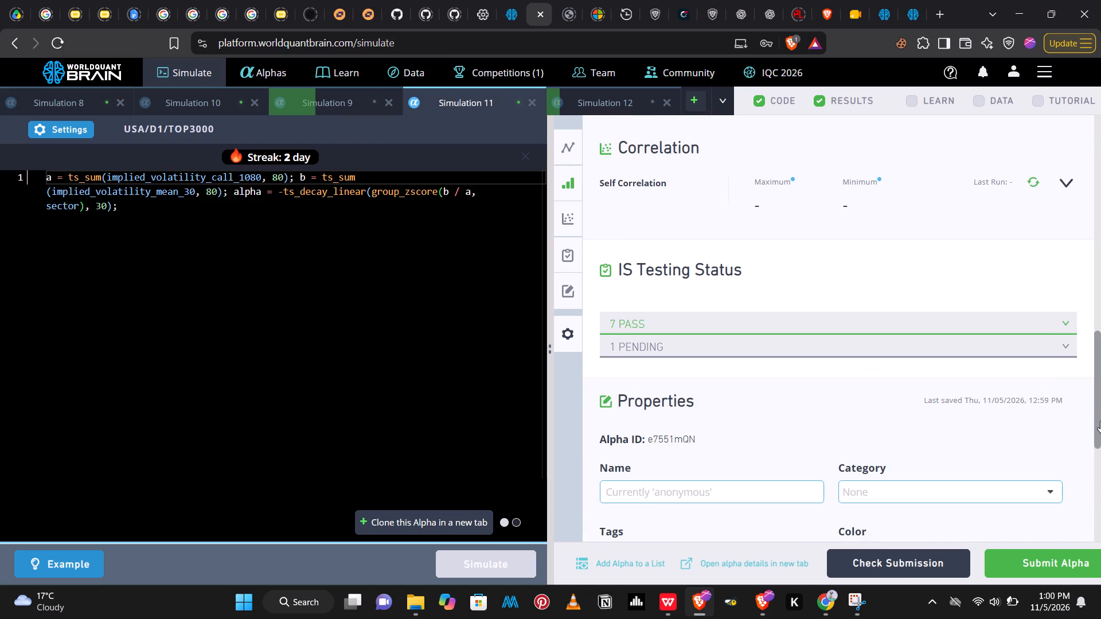
left_click_drag(1100, 421, 1100, 397)
left_click(1028, 256)
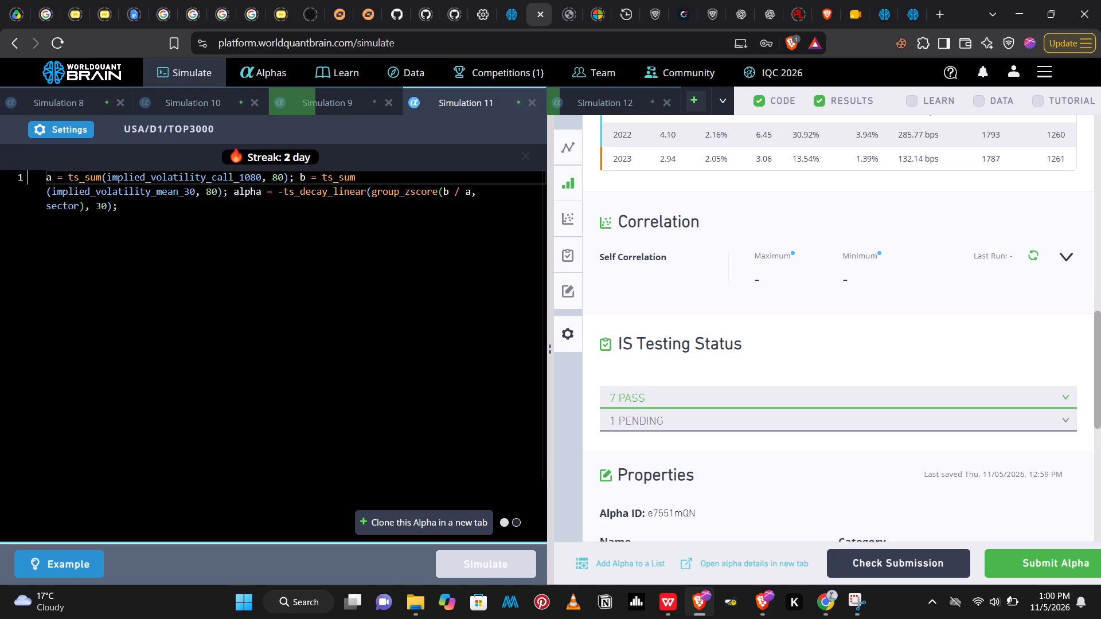
Change b's field in Simulation 11's alpha to implied_volatility_mean_1080 and rerun the simulation.
left_click(190, 193)
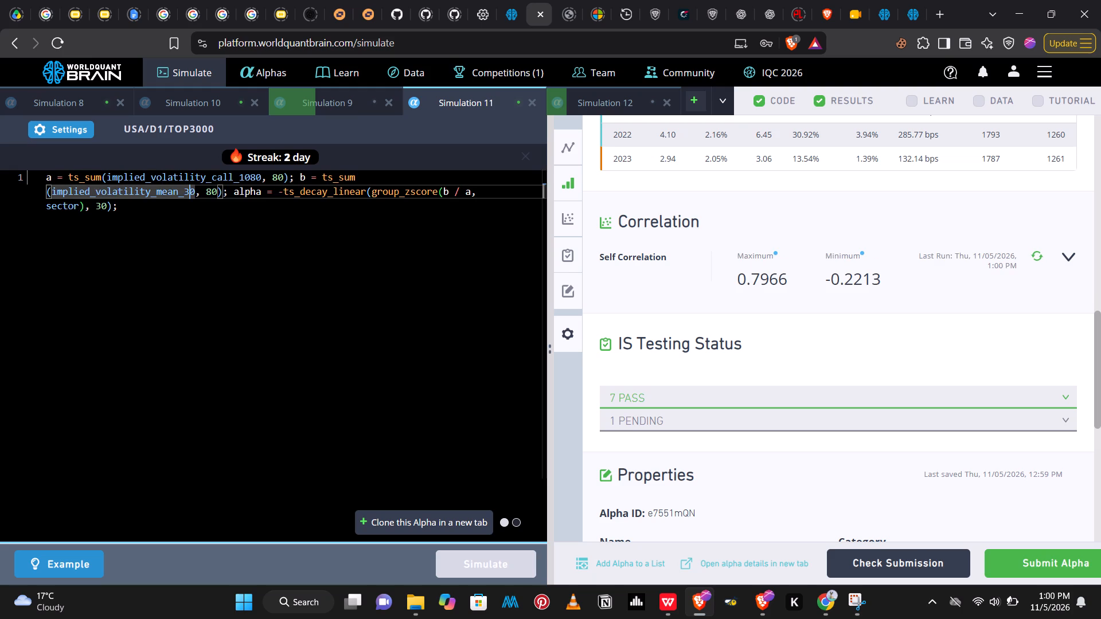
key("BackSpace")
type("108")
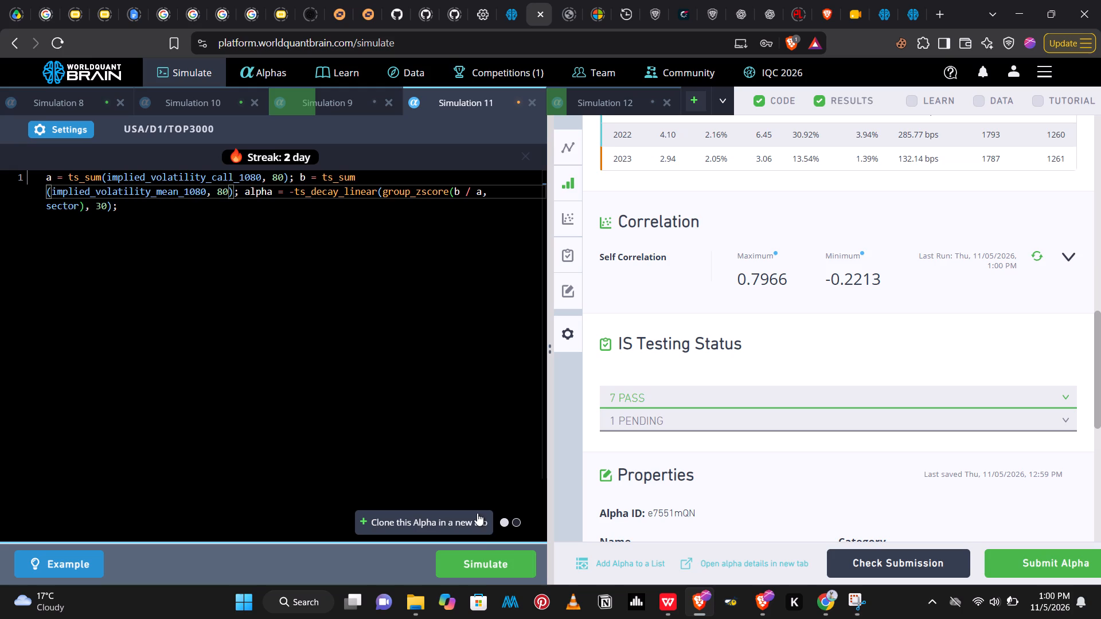
left_click(482, 570)
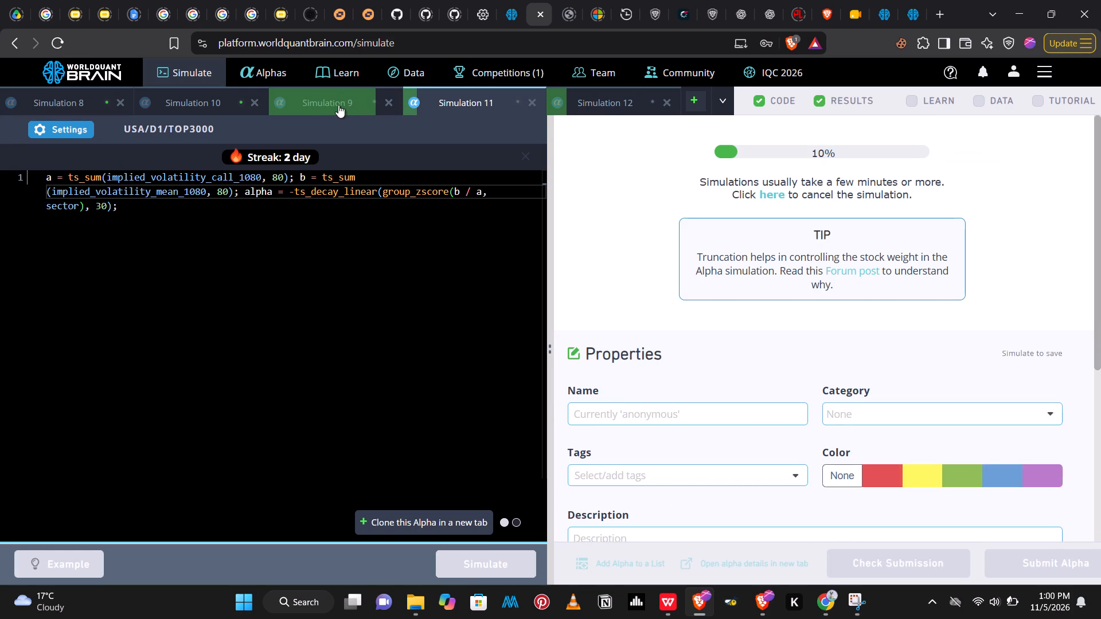
Show Simulation 9's test period and review its yearly statistics and failed IS test.
left_click(317, 101)
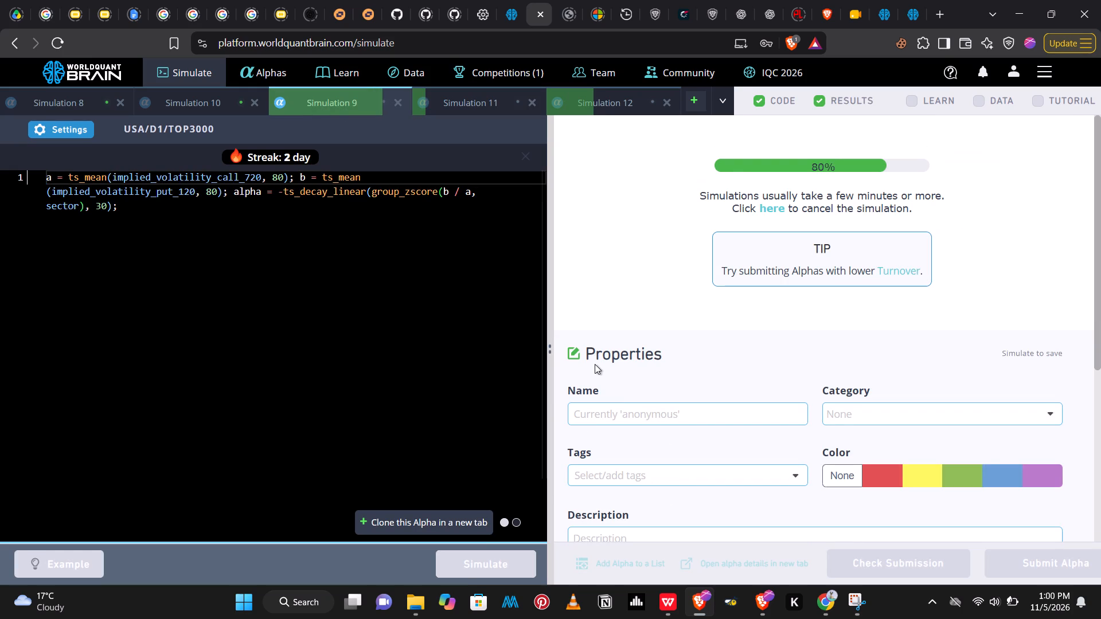
left_click(870, 561)
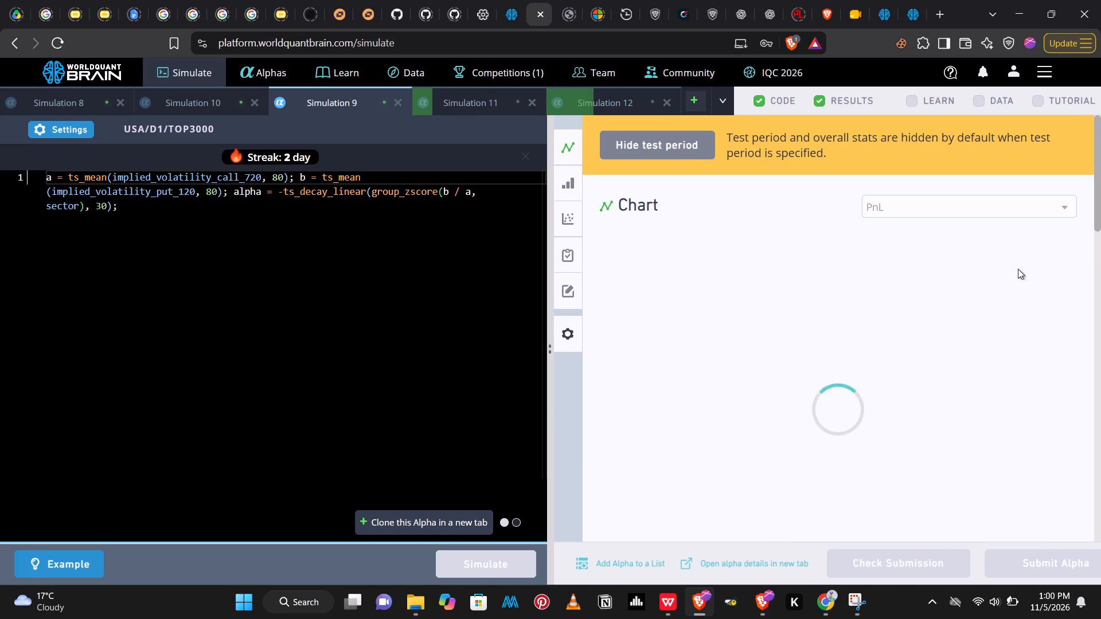
left_click_drag(1100, 186, 1100, 305)
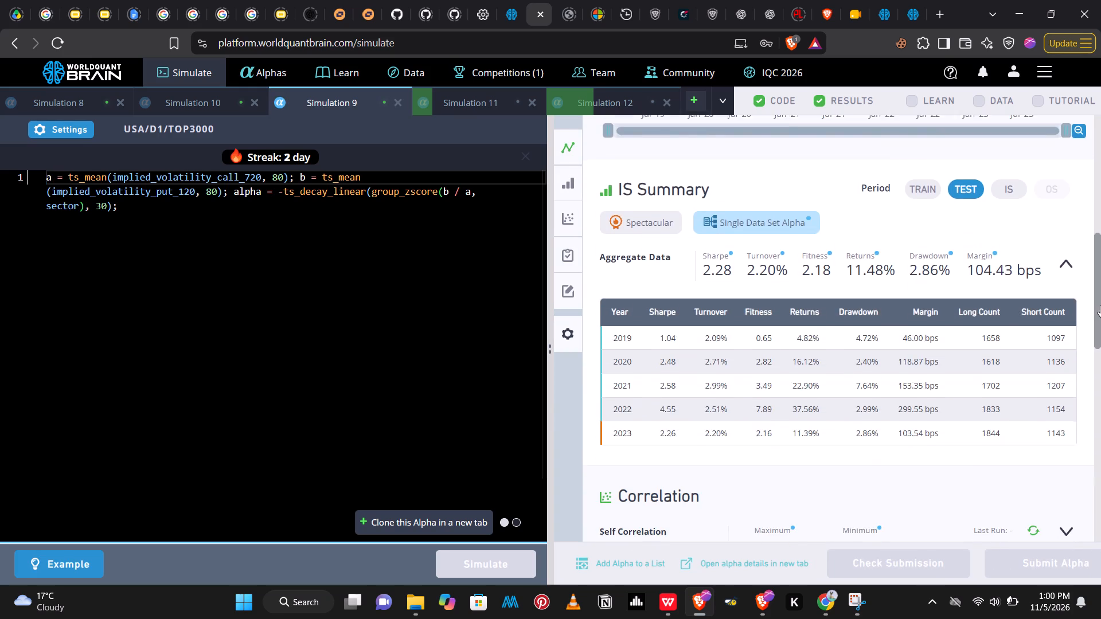
left_click_drag(1100, 305, 1100, 367)
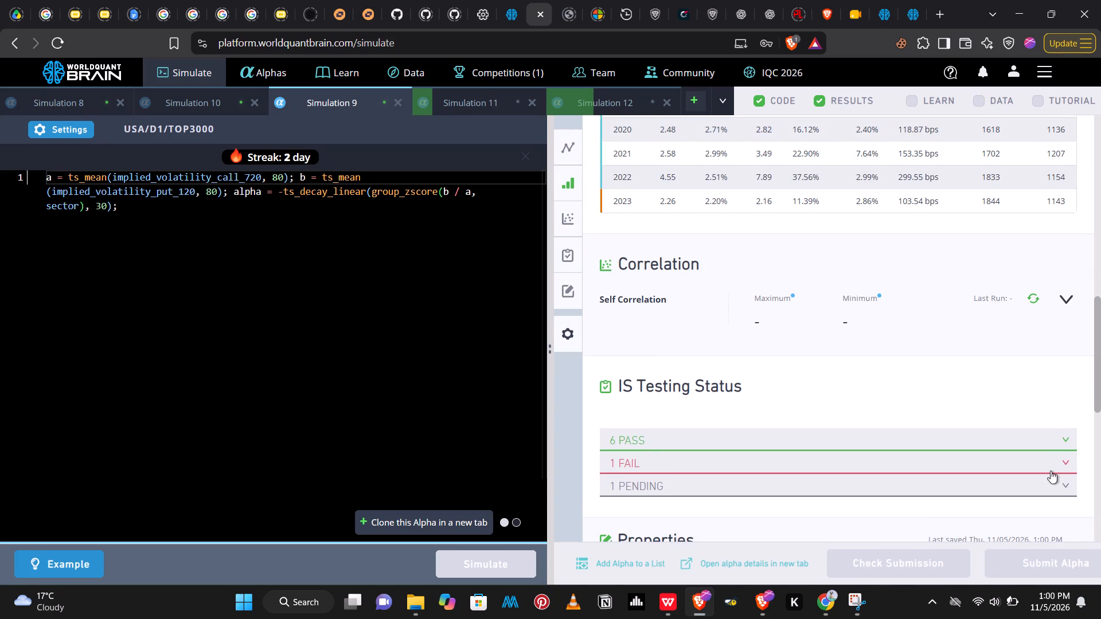
left_click(1068, 460)
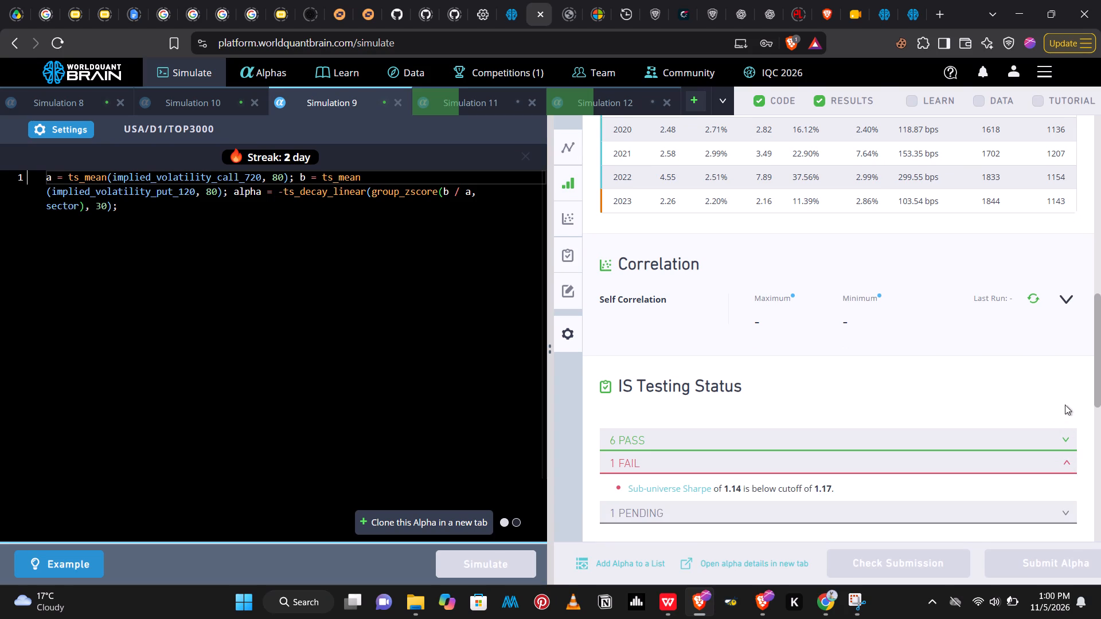
left_click_drag(1098, 351, 1100, 334)
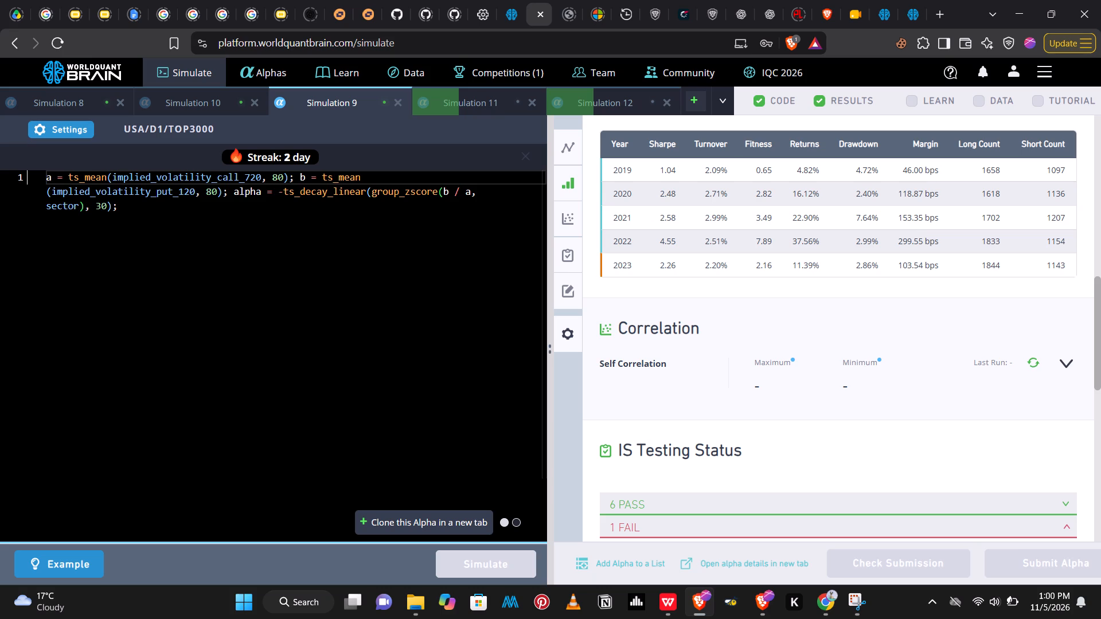
Change b's field in Simulation 9's alpha to implied_volatility_put_1080 and rerun the simulation.
left_click(189, 195)
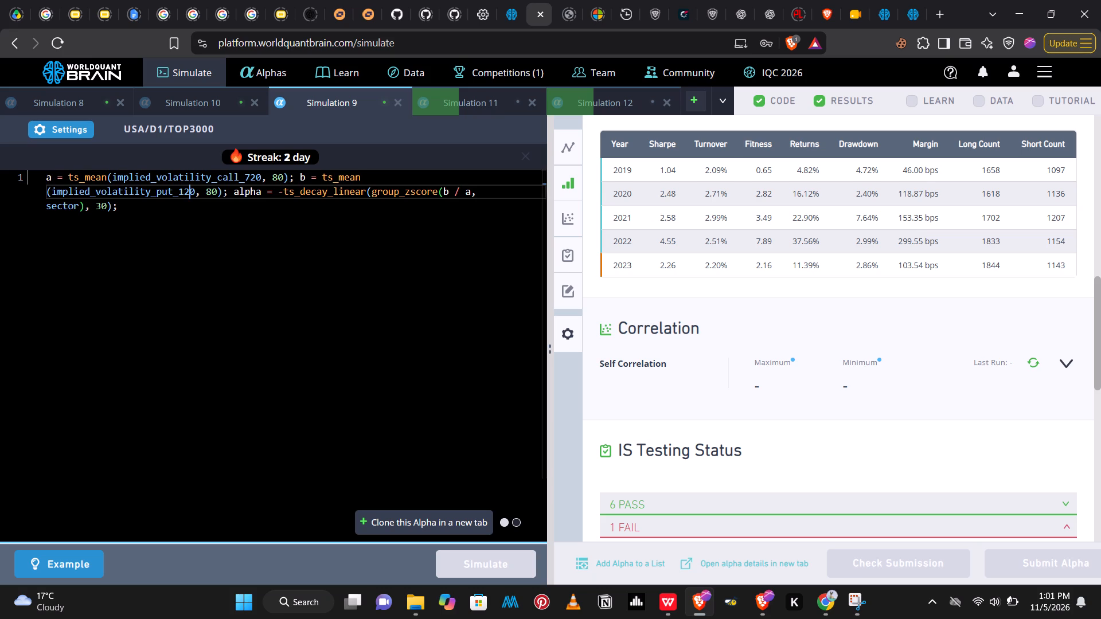
key("BackSpace")
key("BackSpace")
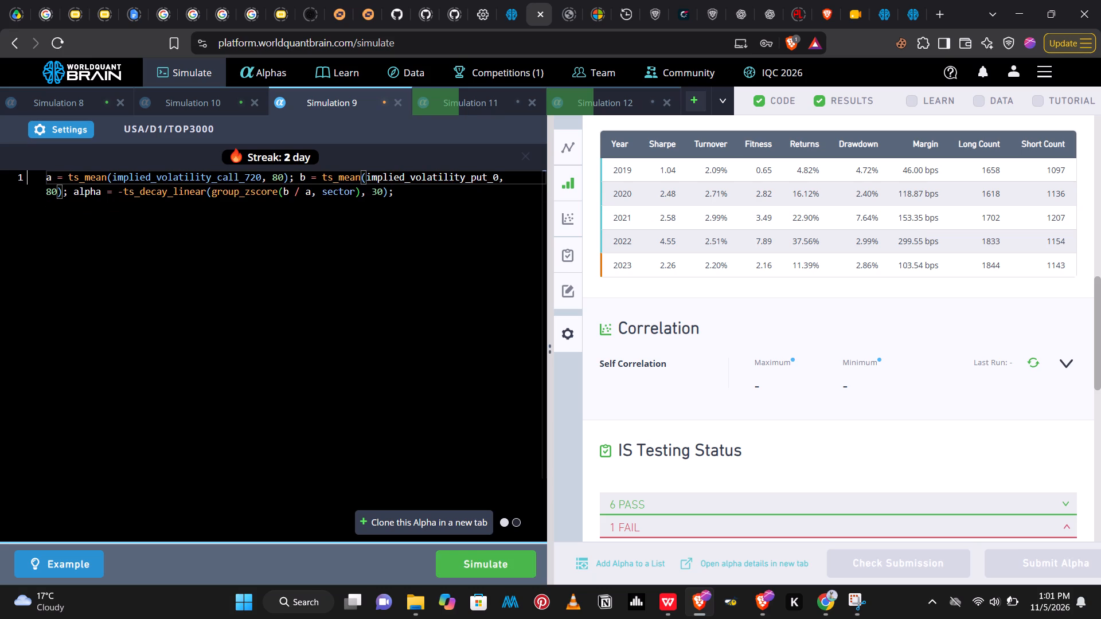
type("108")
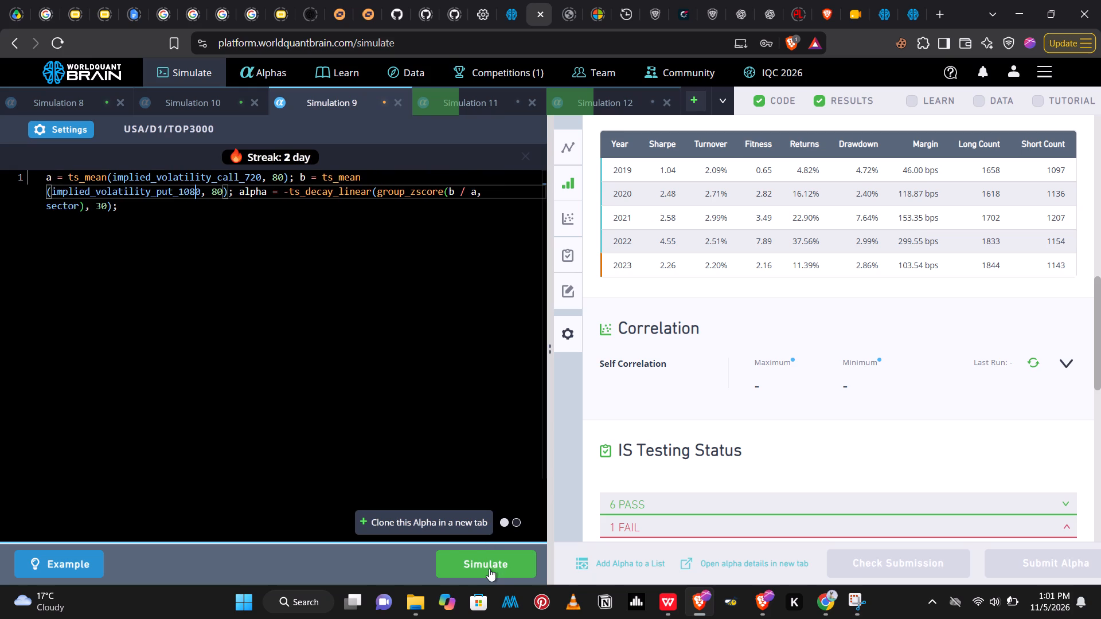
left_click(487, 572)
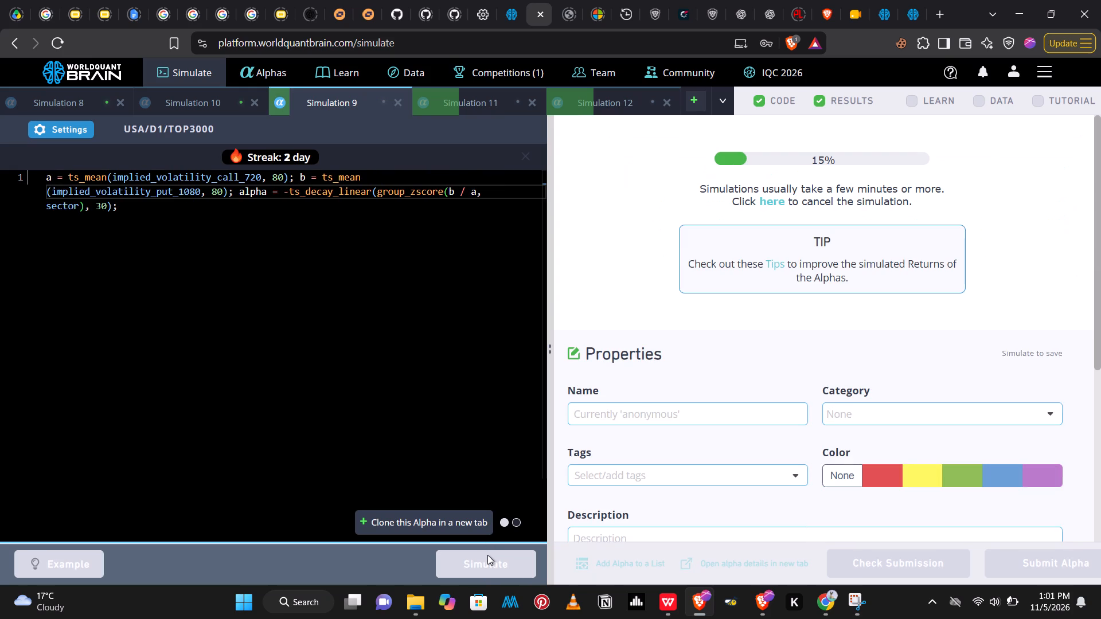
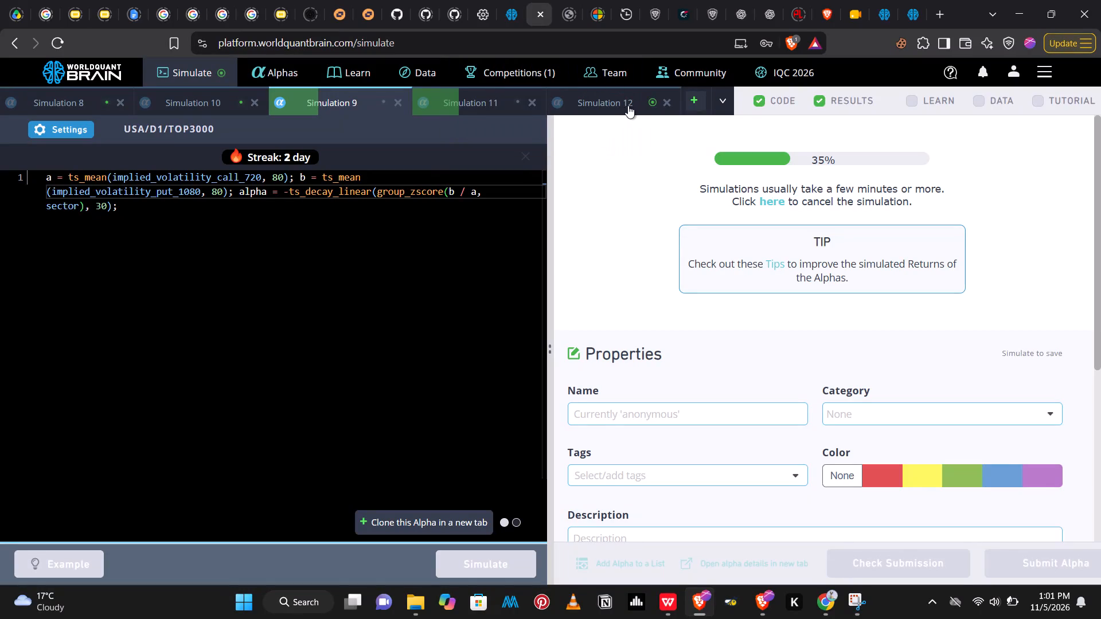
Show Simulation 12's test period and review its yearly statistics and failed IS test.
left_click(625, 105)
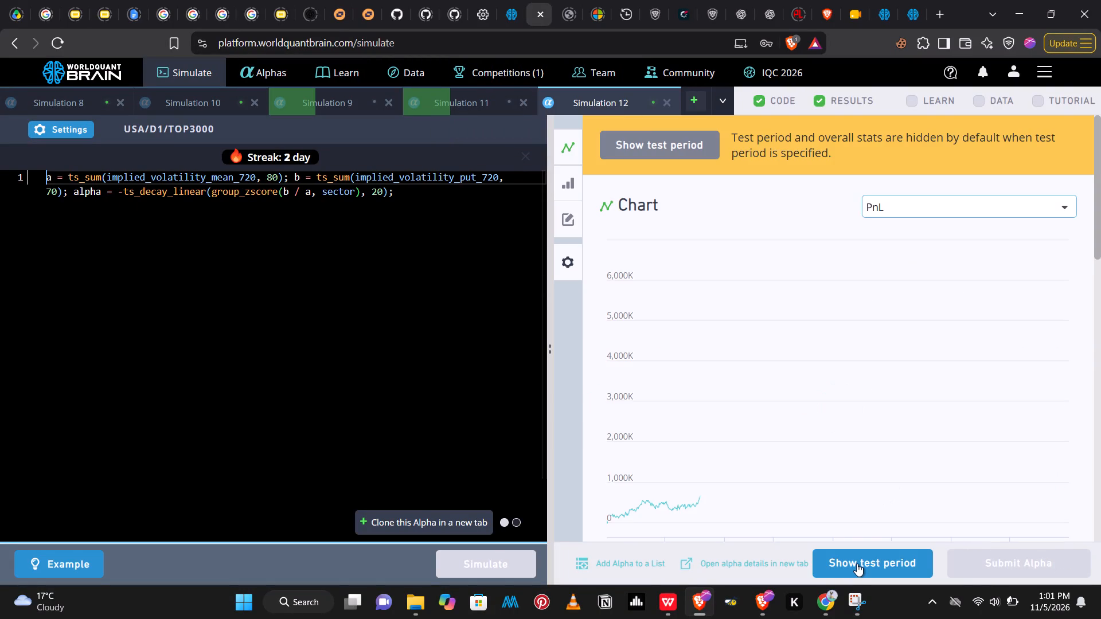
left_click(857, 563)
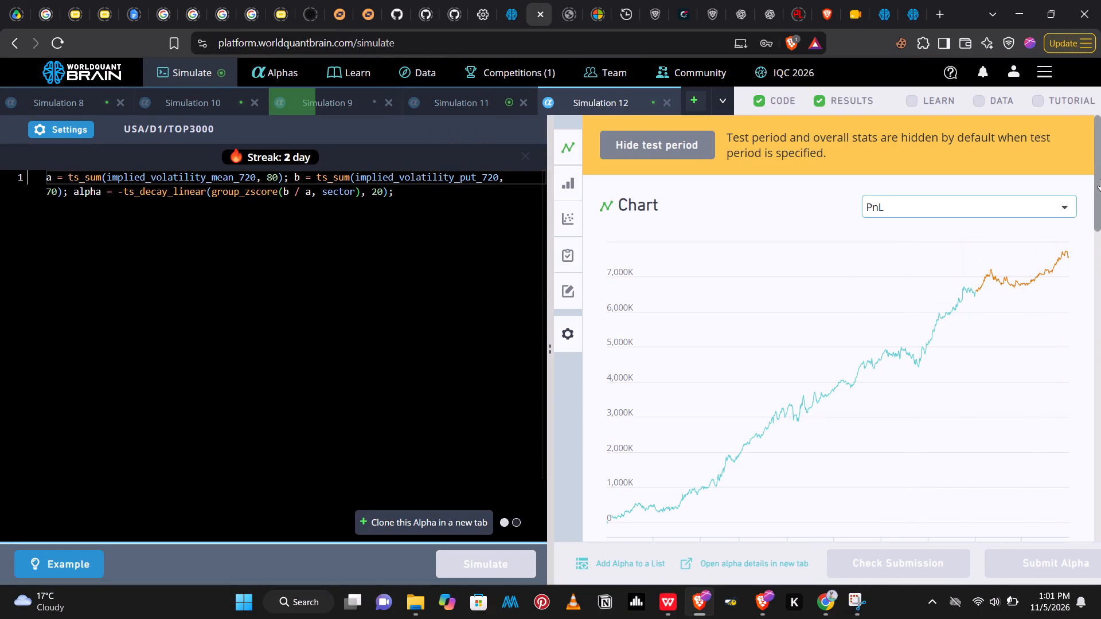
left_click_drag(1100, 179, 1100, 301)
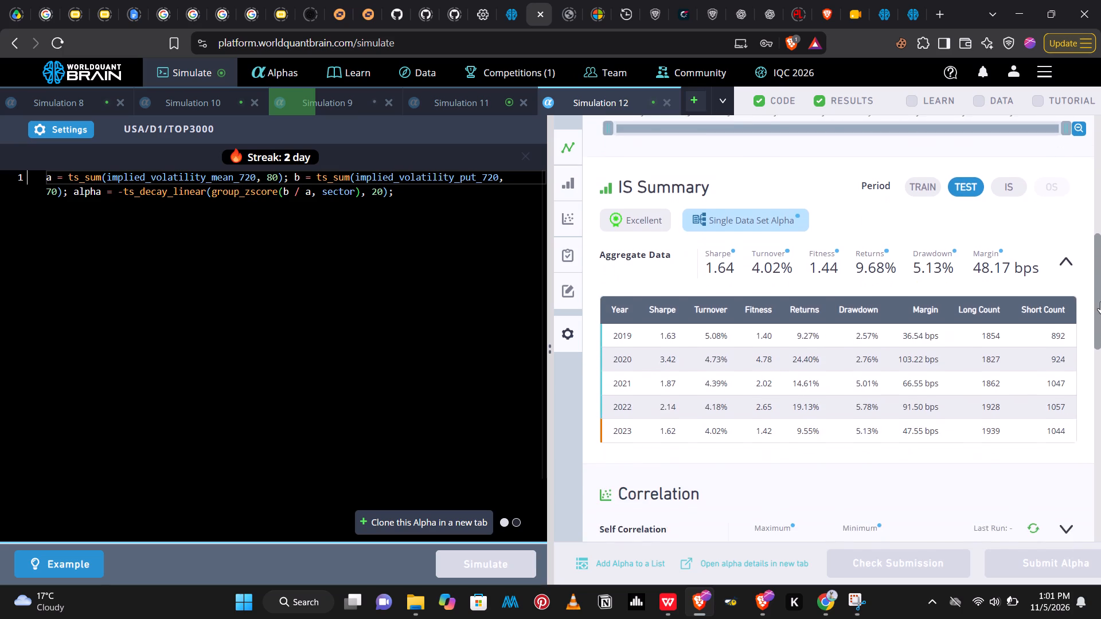
left_click_drag(1100, 301, 1100, 370)
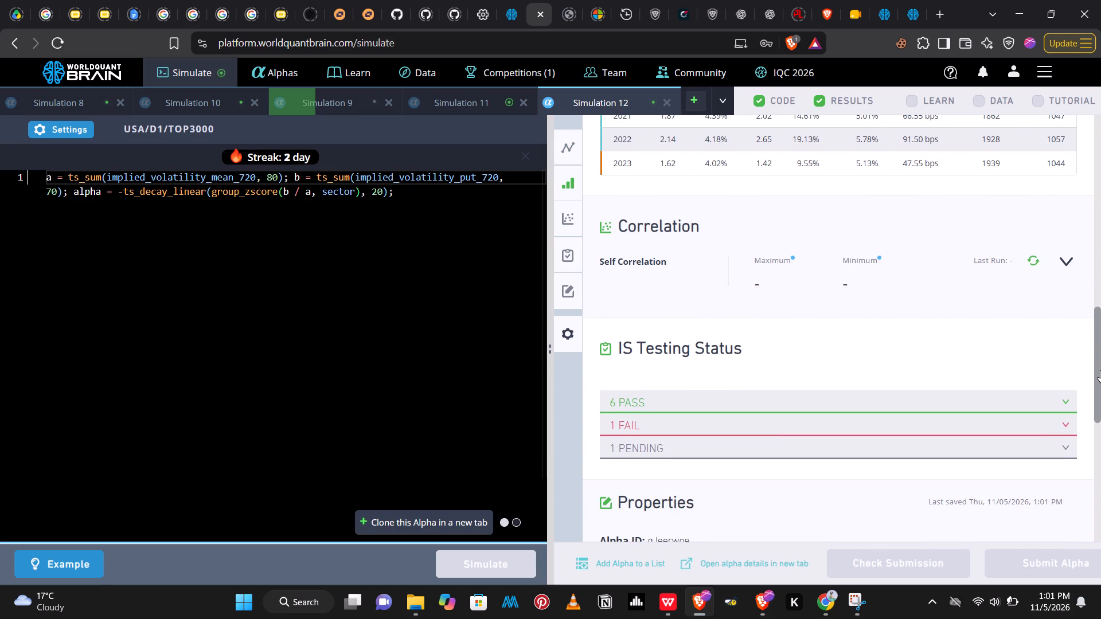
left_click(1069, 421)
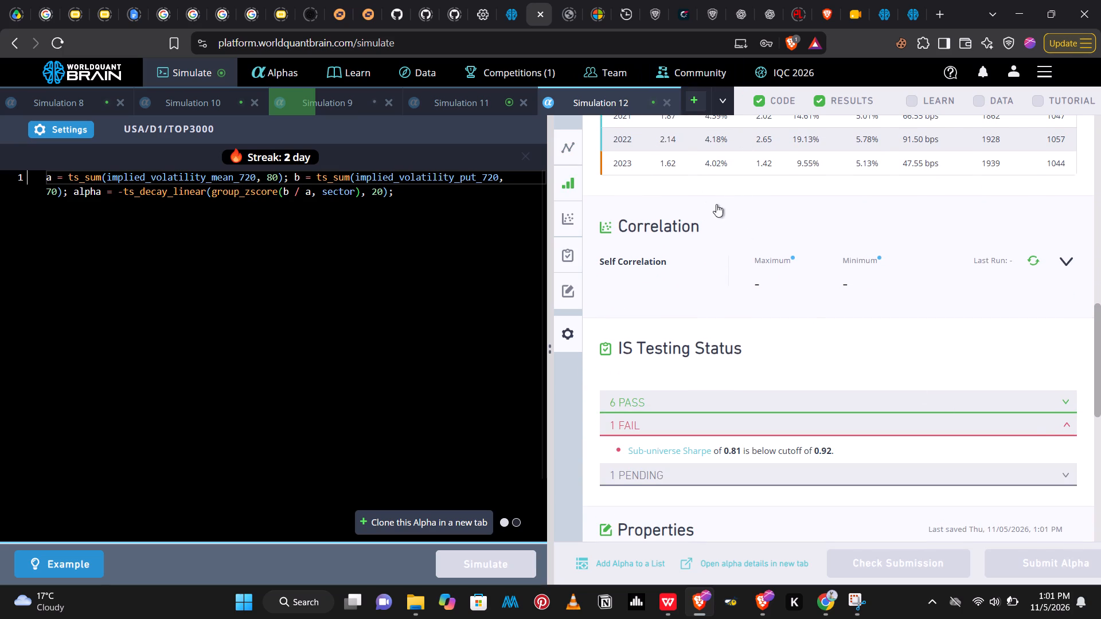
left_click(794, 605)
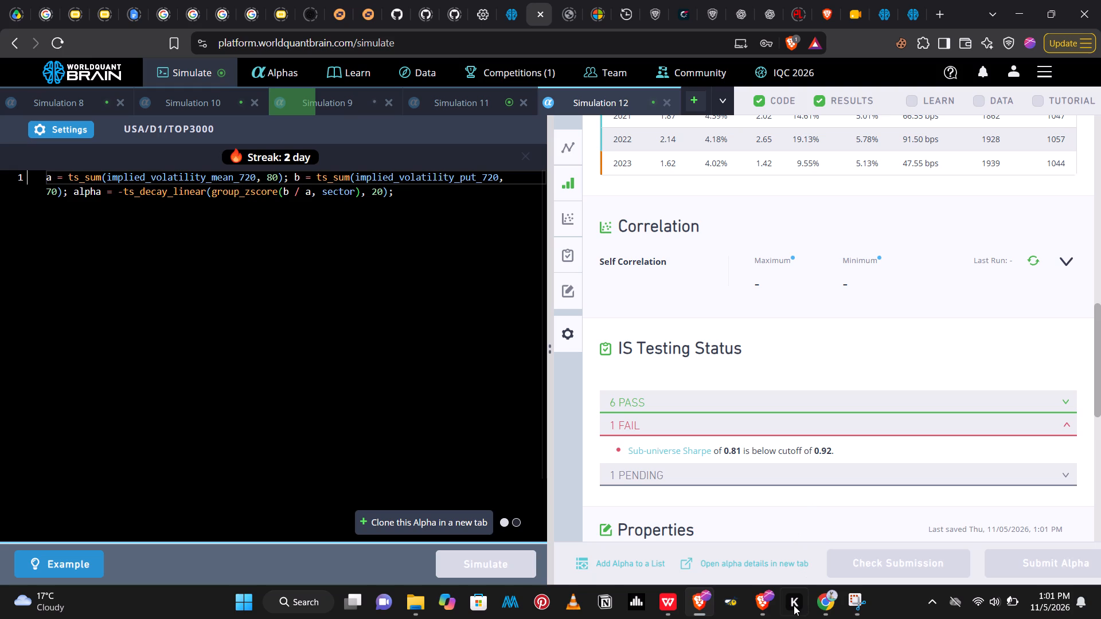
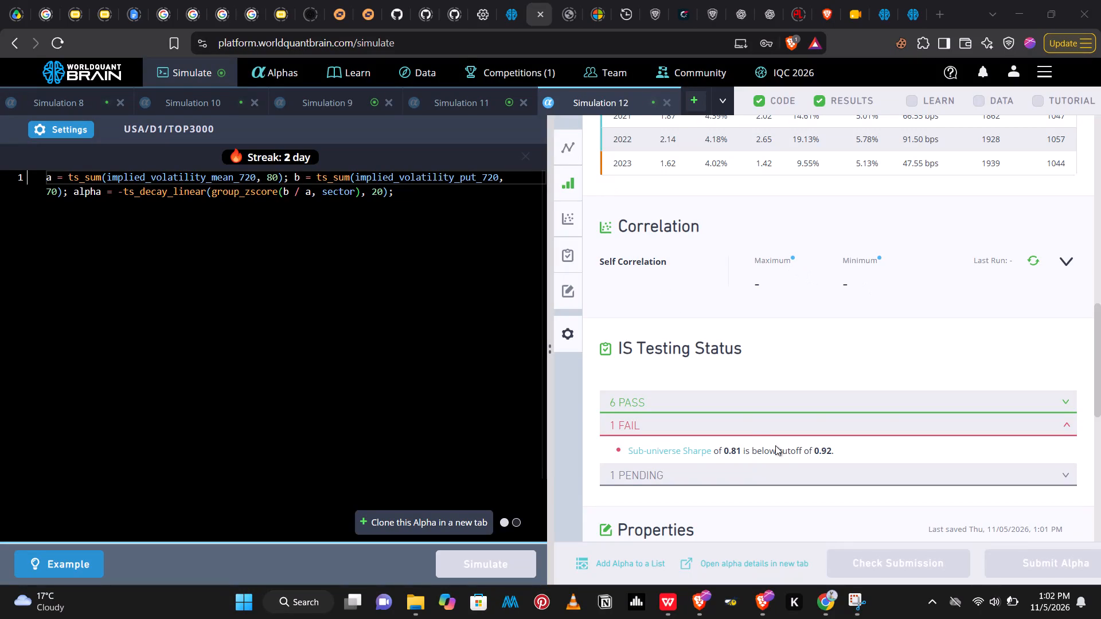
Copy the failed sub-universe Sharpe test message from Simulation 12's IS Testing Status.
left_click_drag(842, 450, 643, 427)
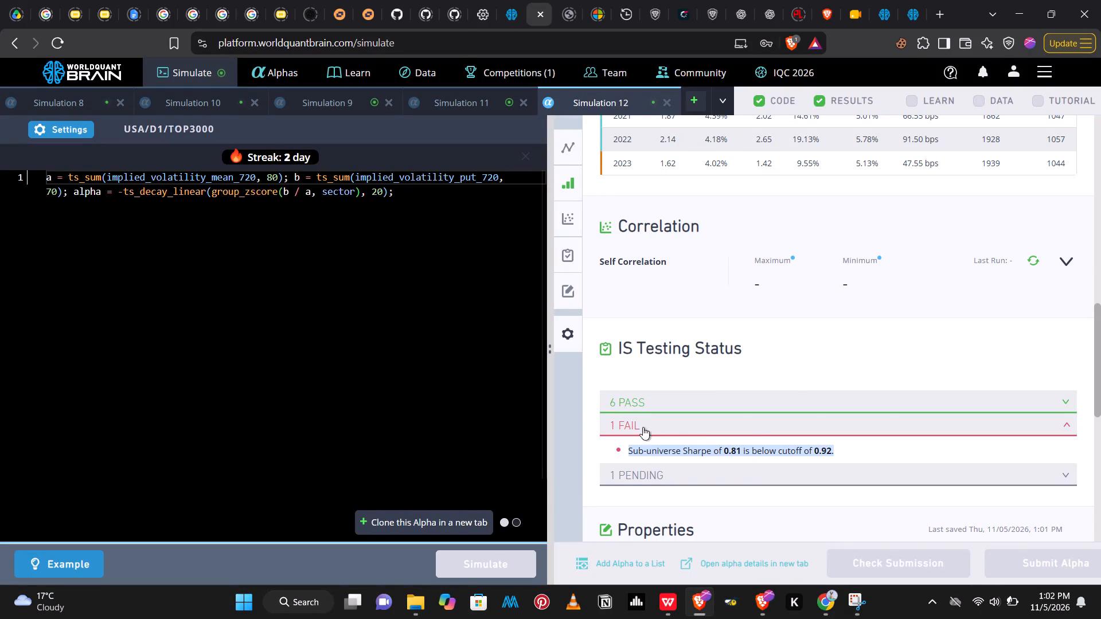
left_click_drag(643, 427, 606, 417)
key("ctrl+c")
left_click(766, 15)
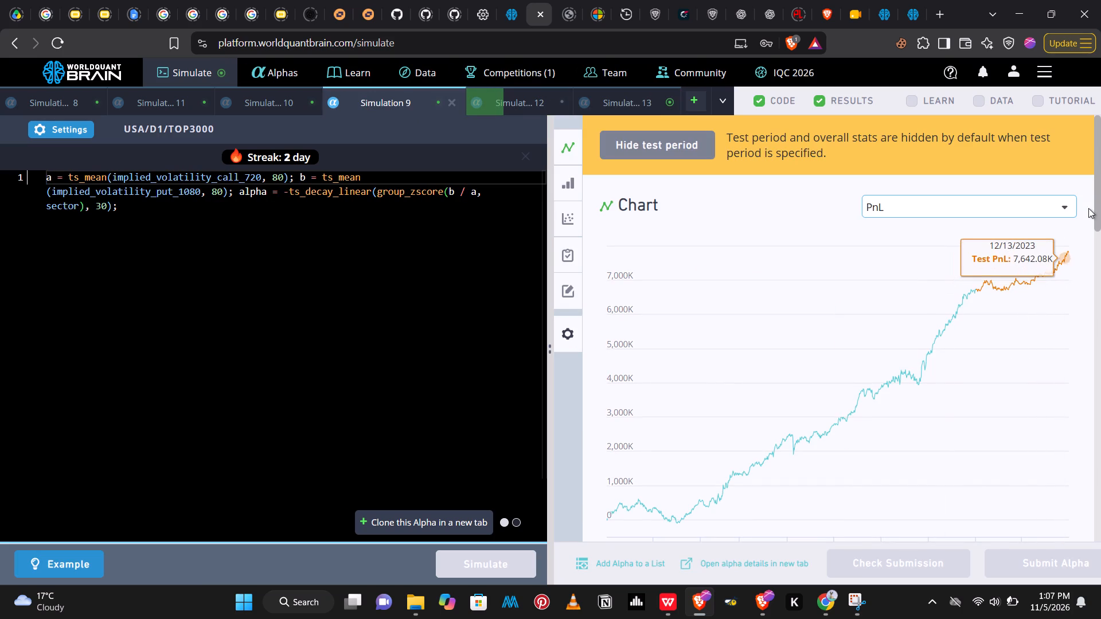
left_click_drag(1100, 201, 1100, 366)
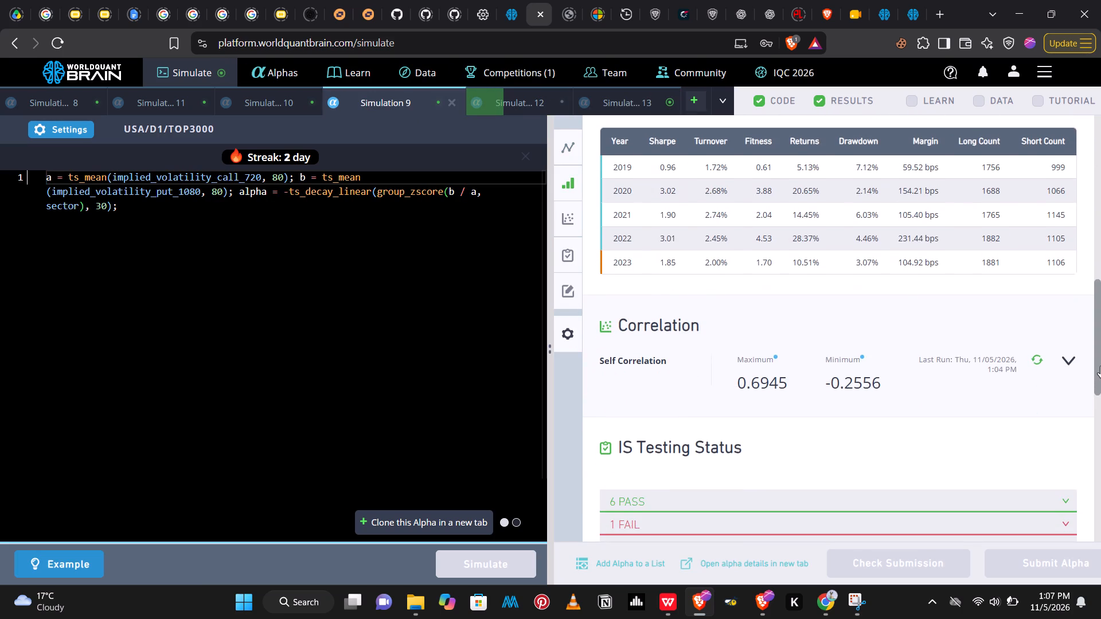
left_click_drag(1100, 366, 1100, 331)
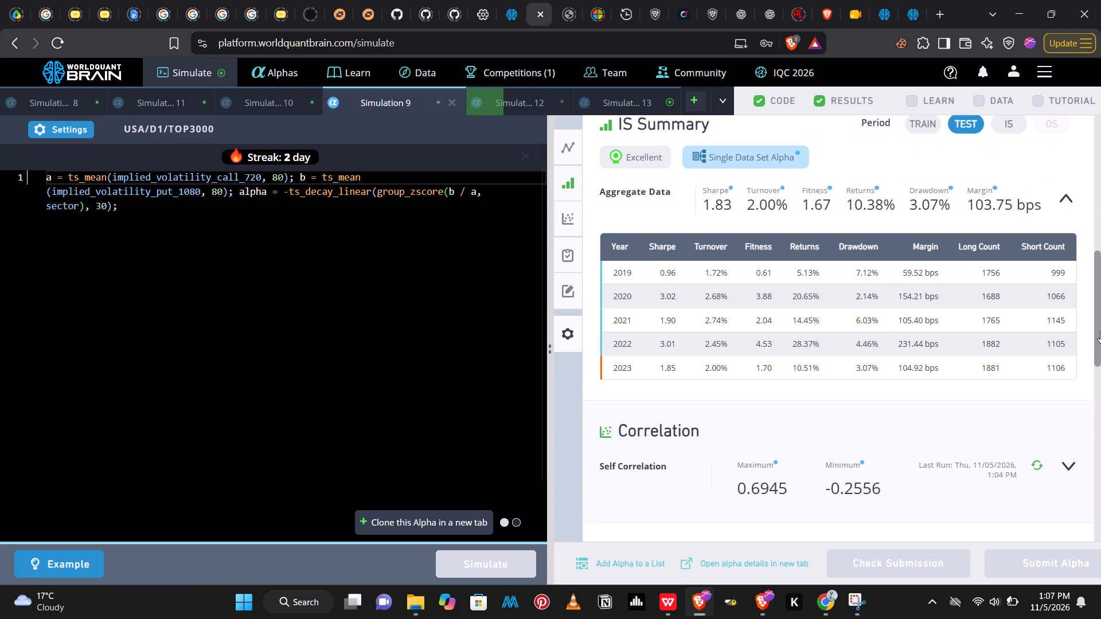
left_click_drag(1100, 331, 1100, 330)
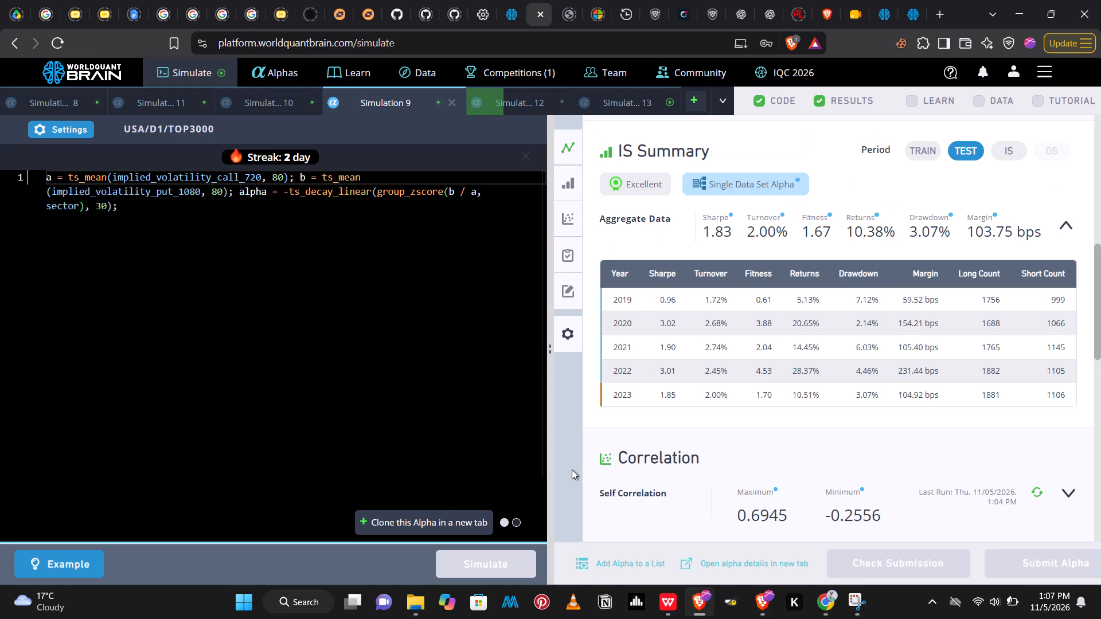
Clone Simulation 9's alpha in a new tab, replace its code with the copied Experiment 1 code, and simulate it.
left_click(431, 523)
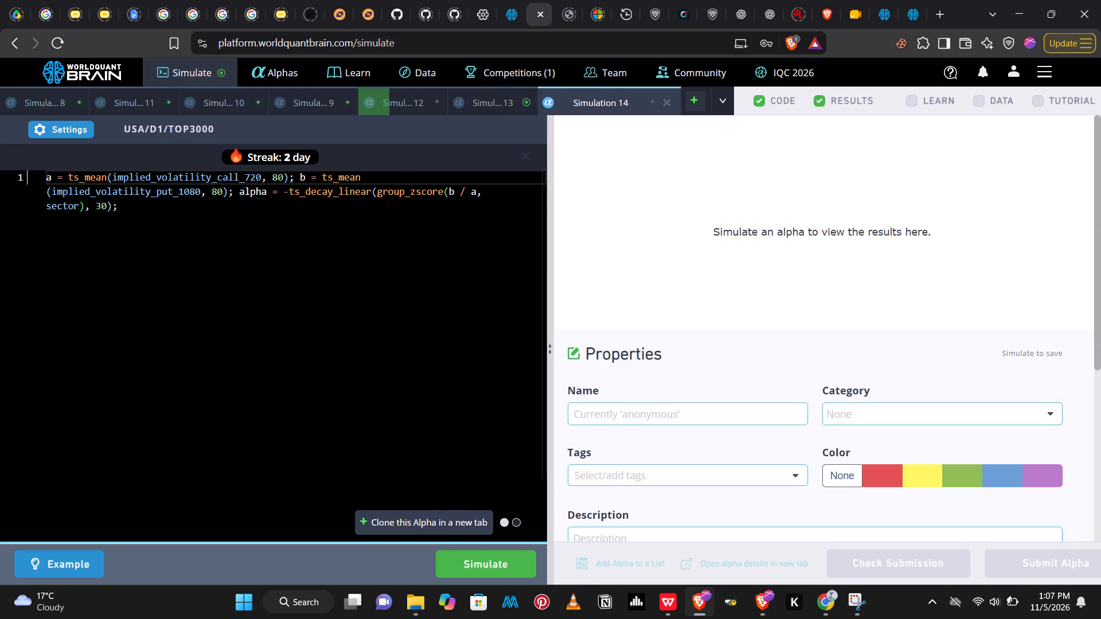
left_click(224, 198)
key("ctrl+a")
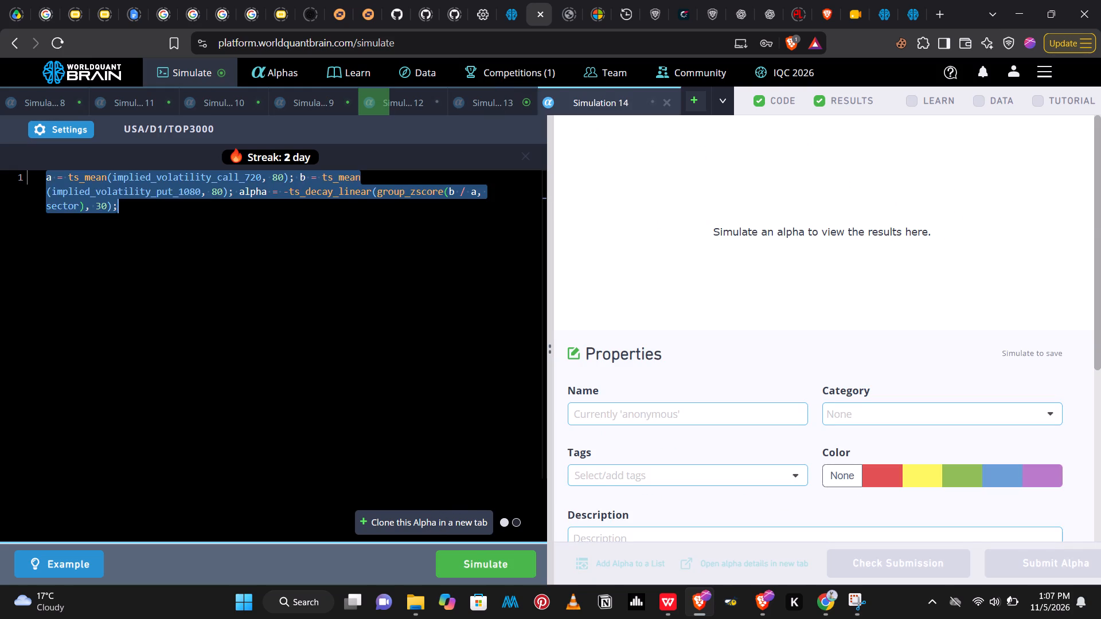
key("ctrl+v")
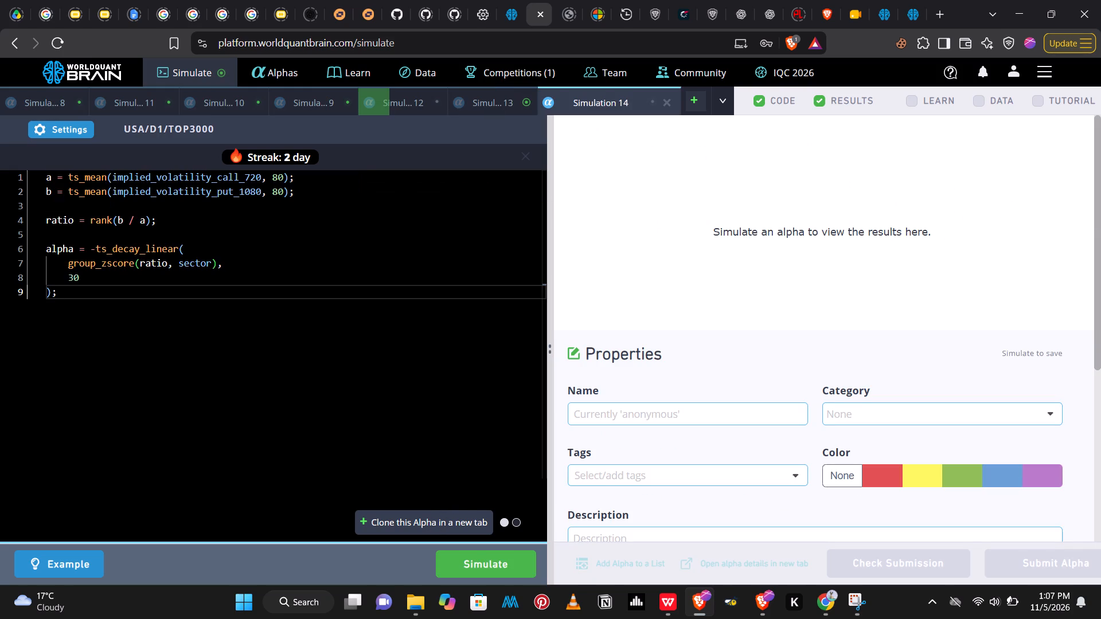
left_click(492, 562)
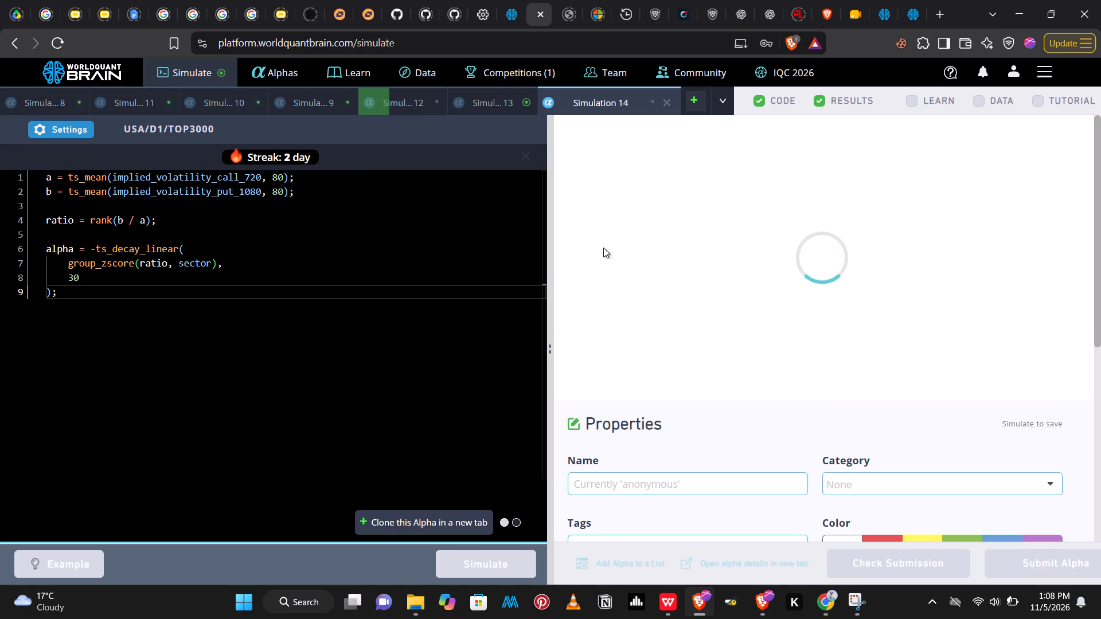
Show Simulation 13's test period, examine its failed IS test, and run its self-correlation check.
left_click(497, 101)
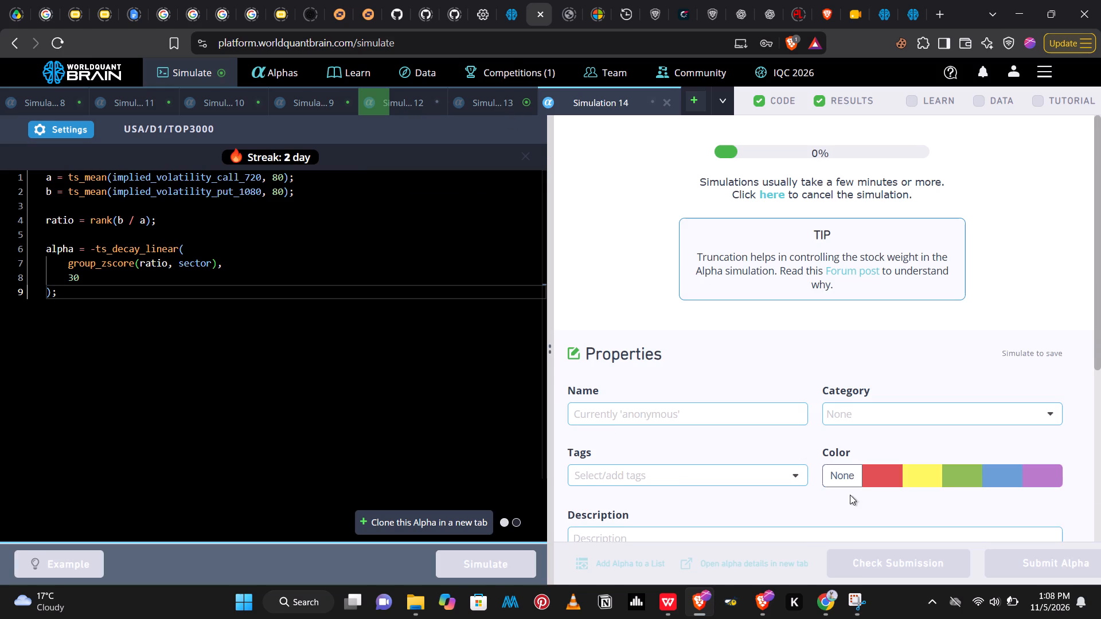
left_click(882, 571)
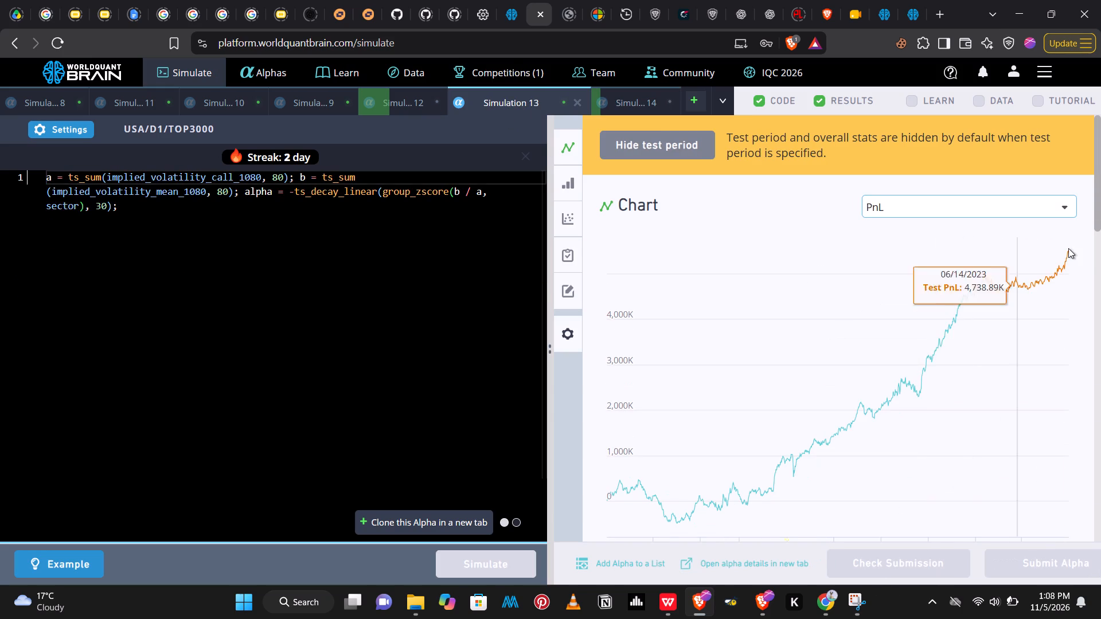
left_click_drag(1100, 175, 1100, 361)
left_click(1070, 448)
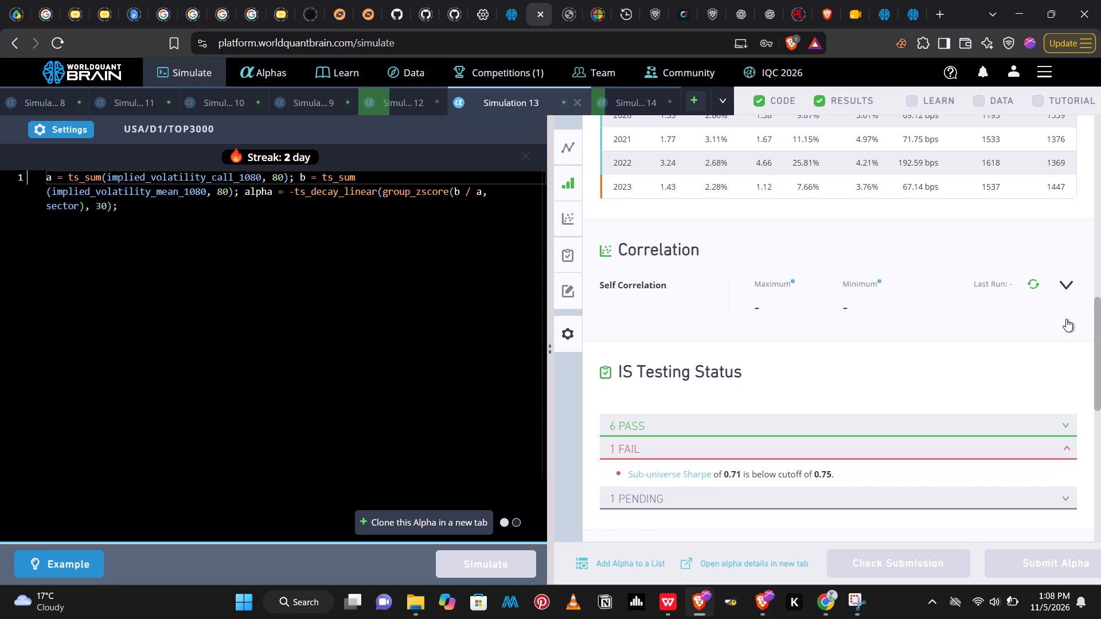
left_click(1035, 282)
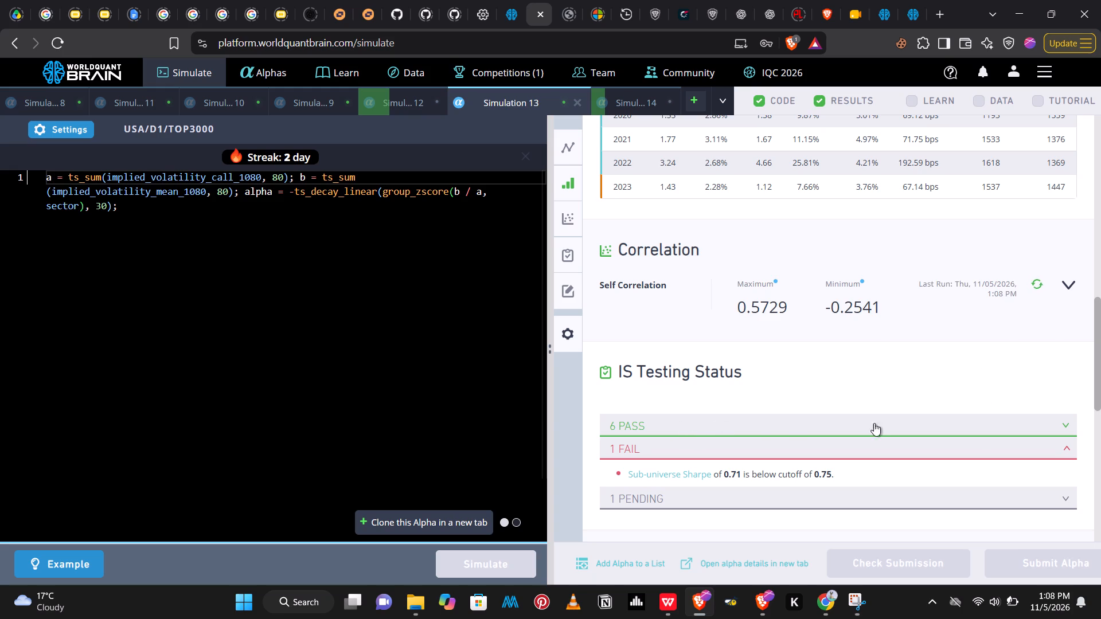
left_click(1096, 373)
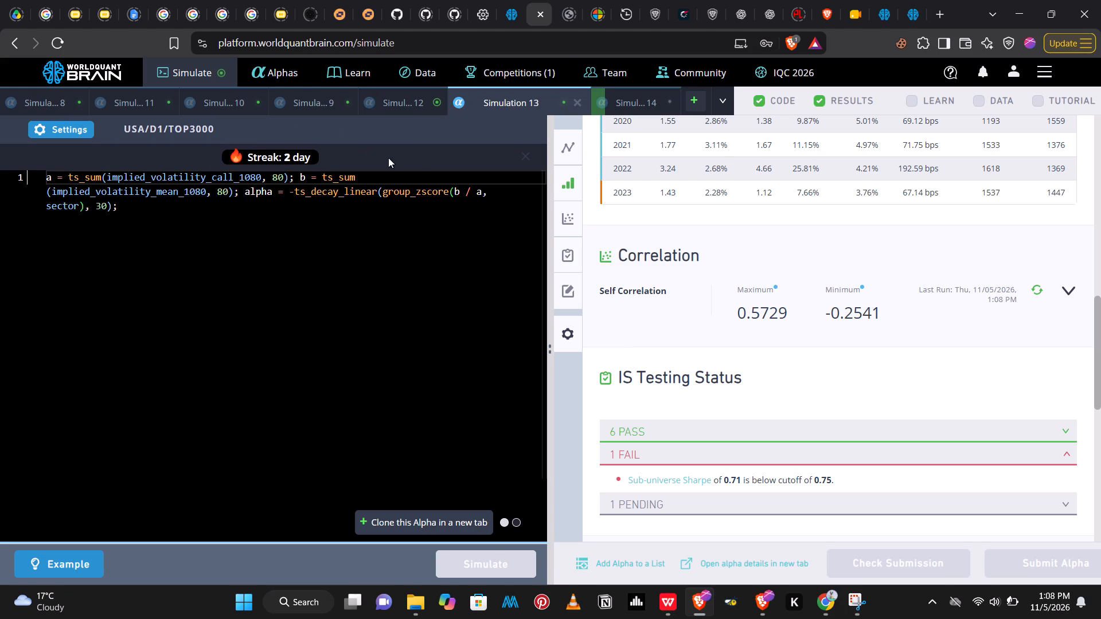
Show Simulation 12's test period, examine its failed IS tests and yearly statistics, and run its self-correlation check.
left_click(405, 94)
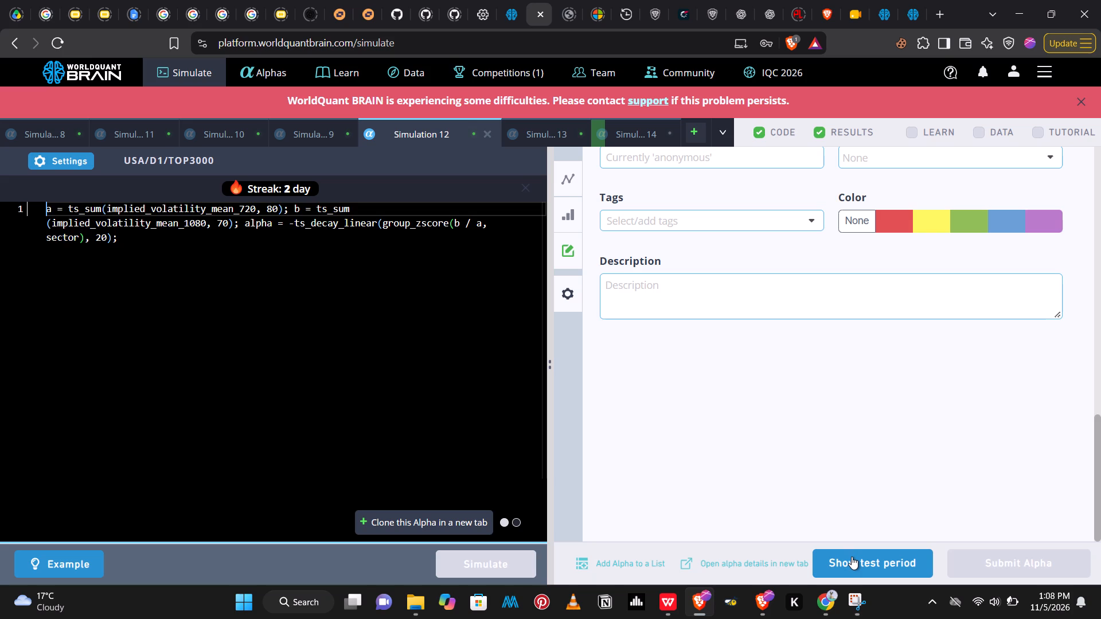
left_click(857, 563)
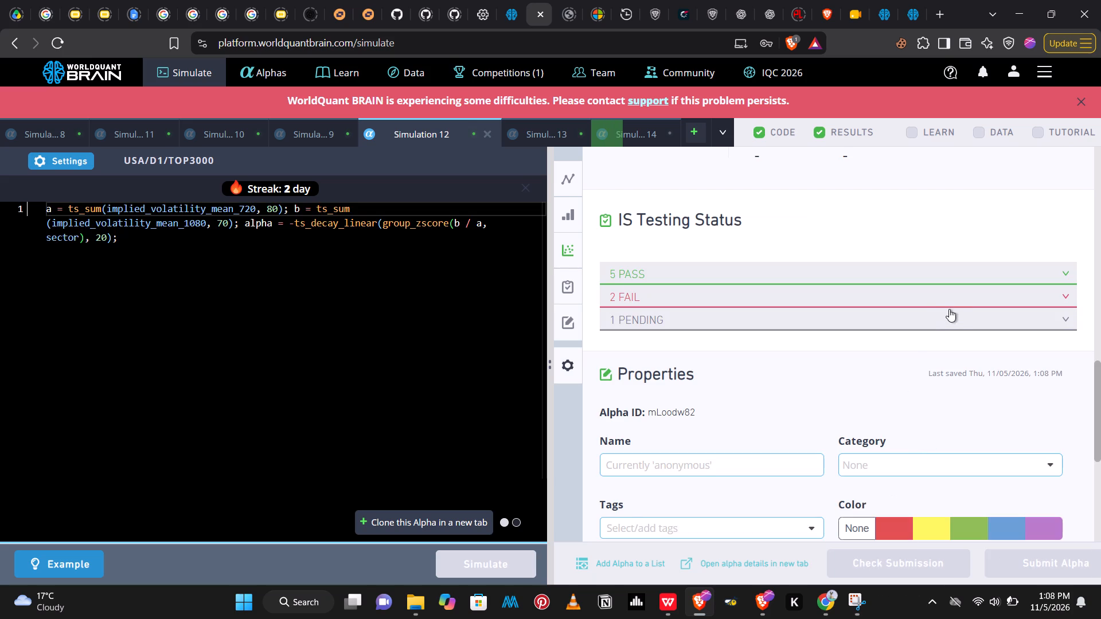
left_click(943, 302)
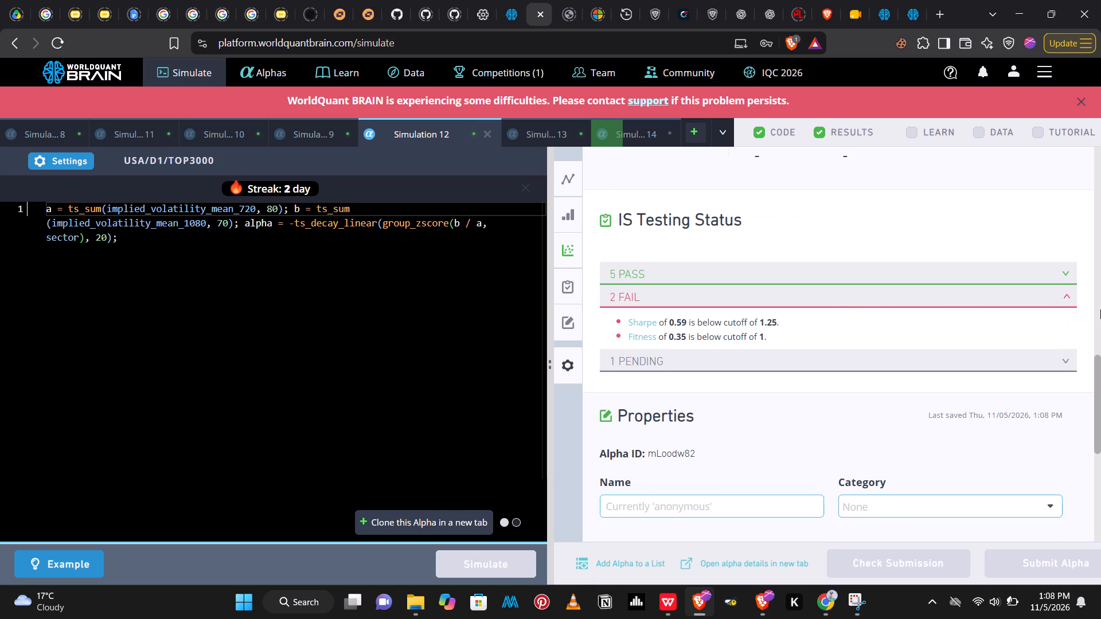
left_click(1093, 371)
left_click_drag(1098, 373, 1098, 367)
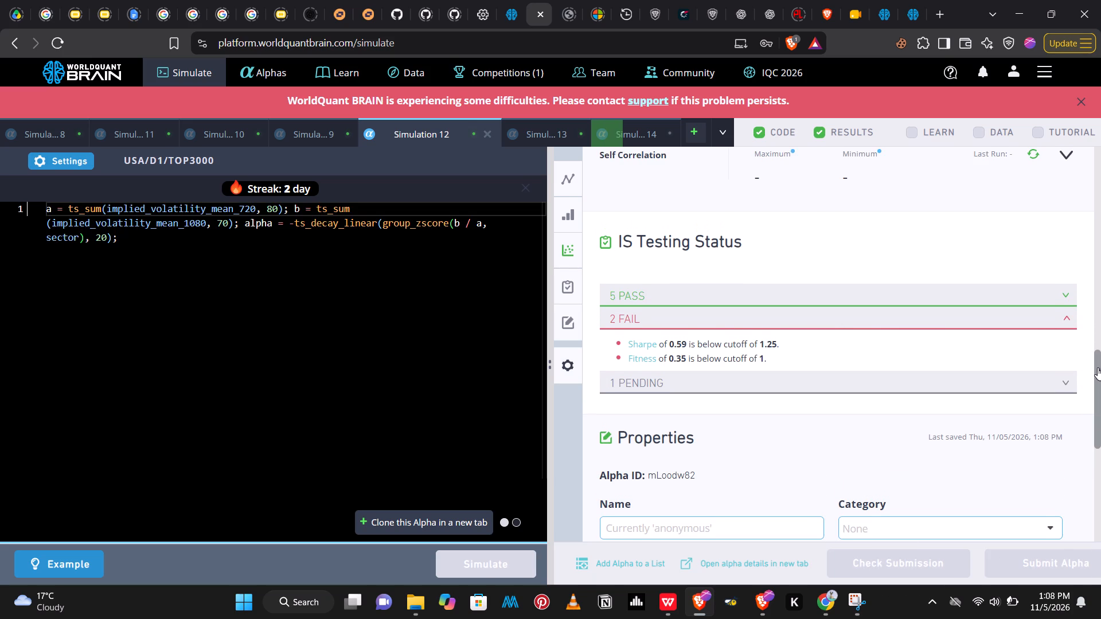
left_click_drag(1098, 367, 1099, 357)
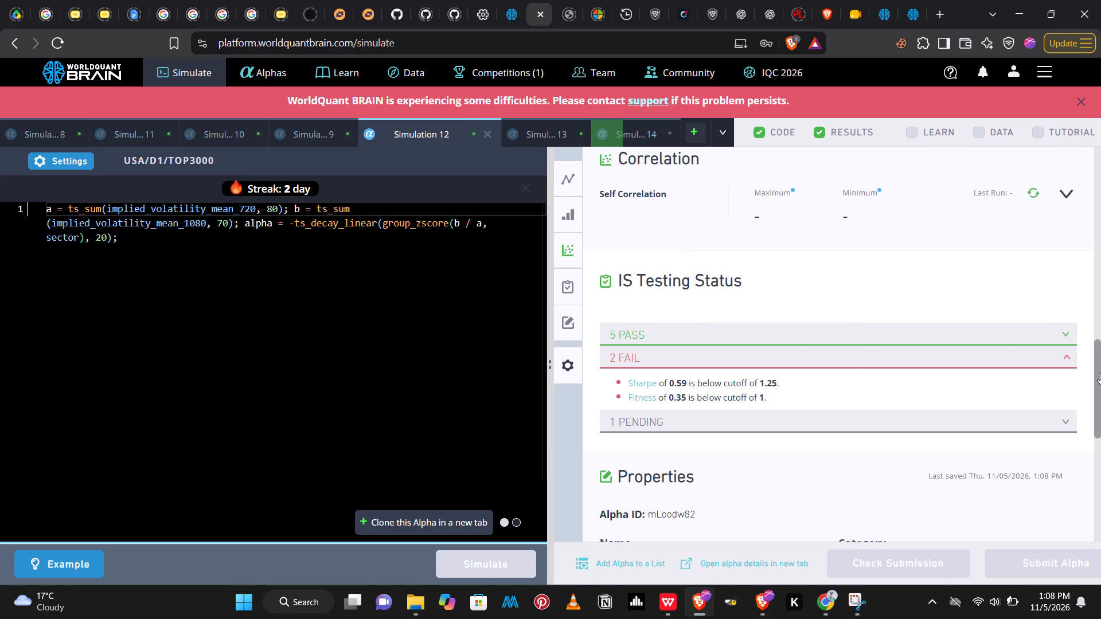
left_click_drag(1100, 371, 1099, 288)
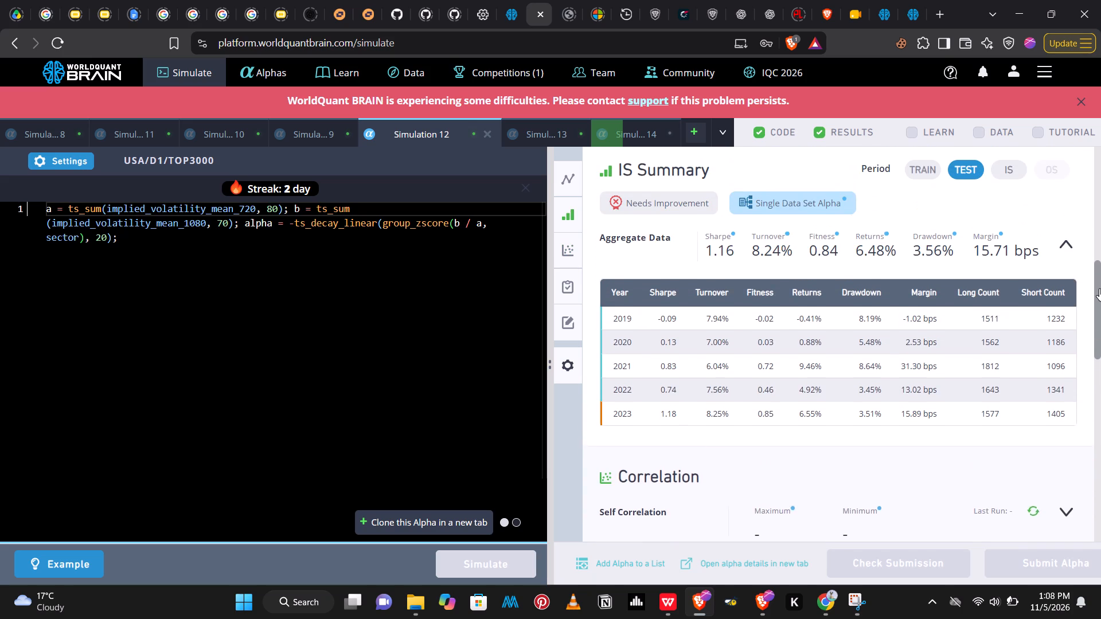
left_click_drag(1099, 288, 1100, 353)
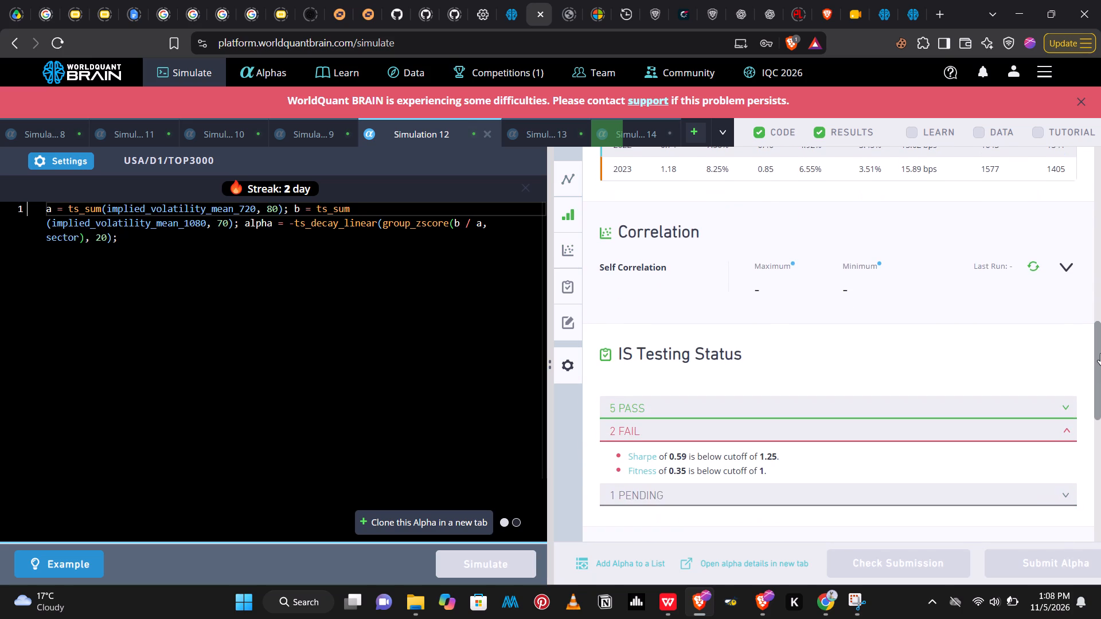
left_click(1033, 270)
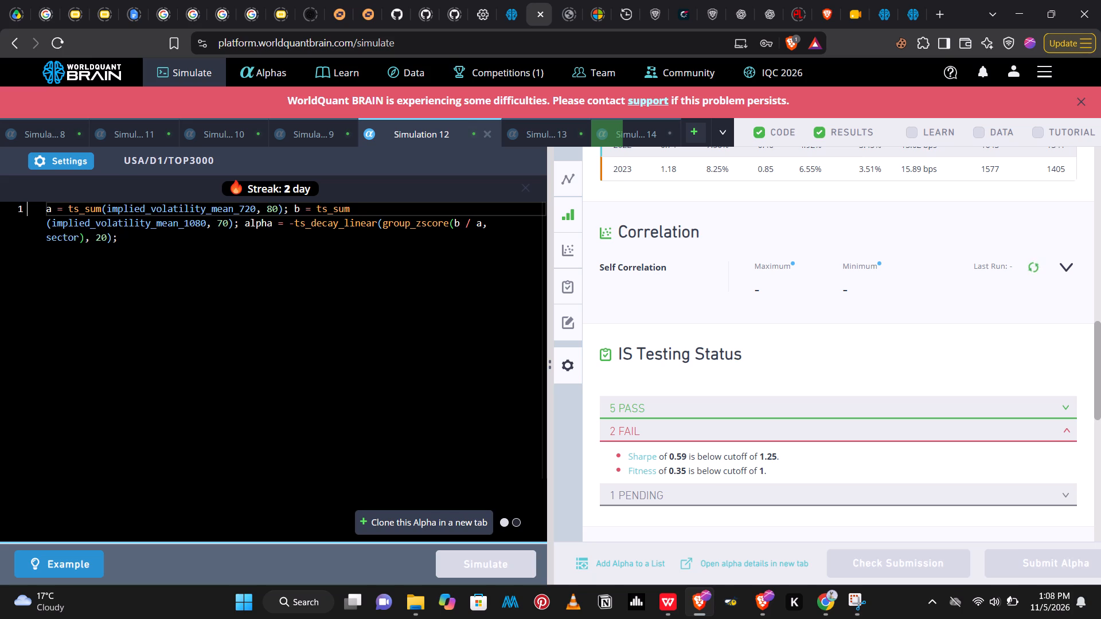
In Simulation 12, change the data field in b to implied_volatility_put_1080 and simulate the alpha.
left_click(177, 221)
key("BackSpace")
key("BackSpace")
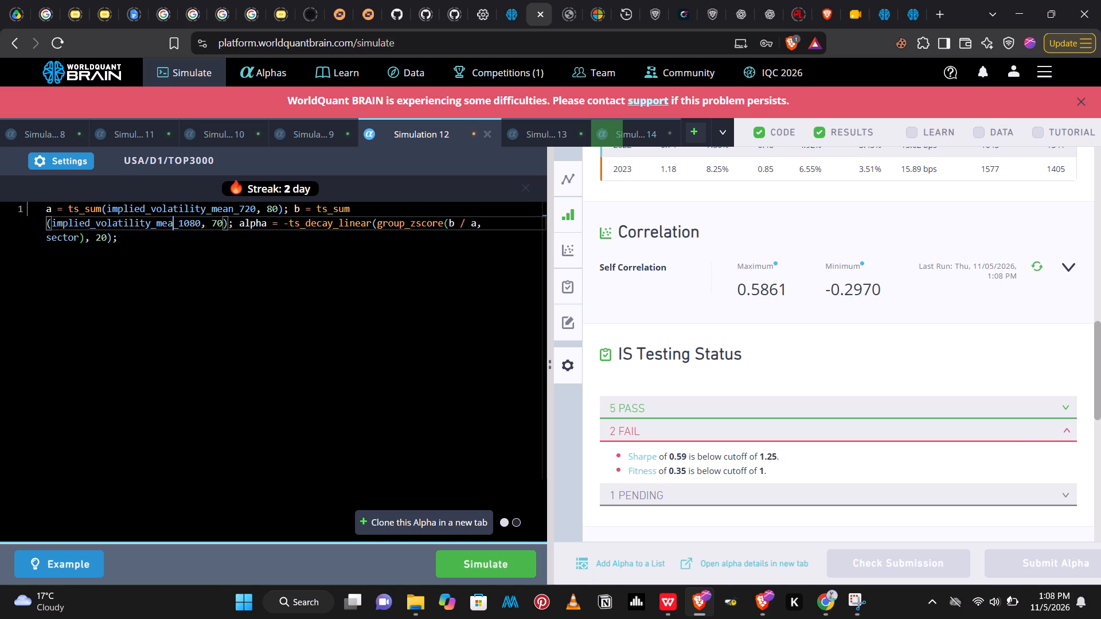
key("BackSpace")
key("BackSpace")
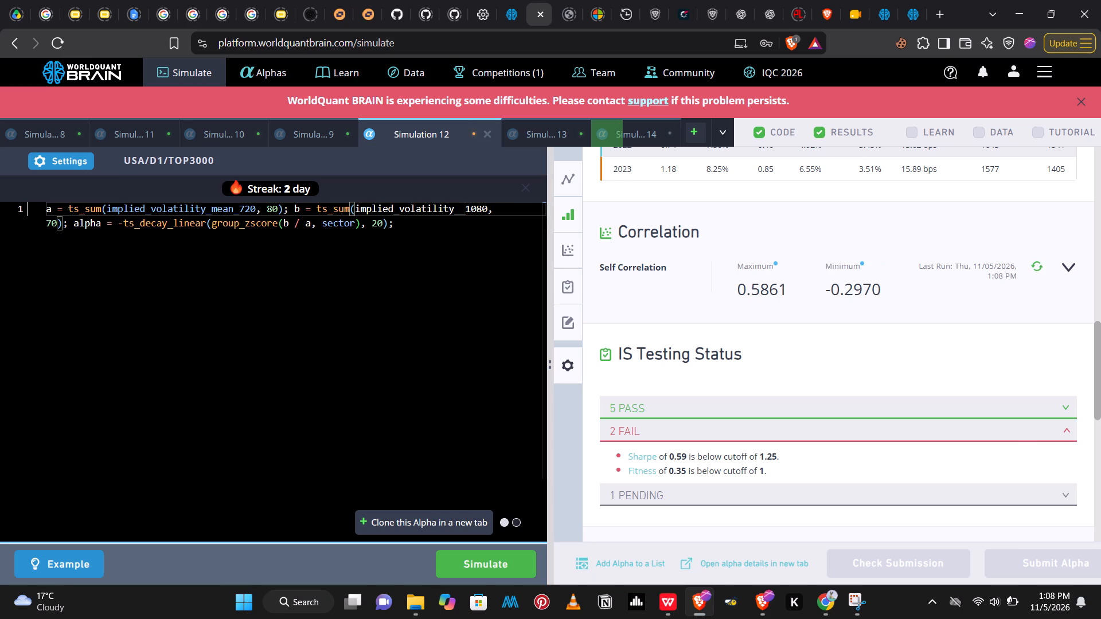
type("put")
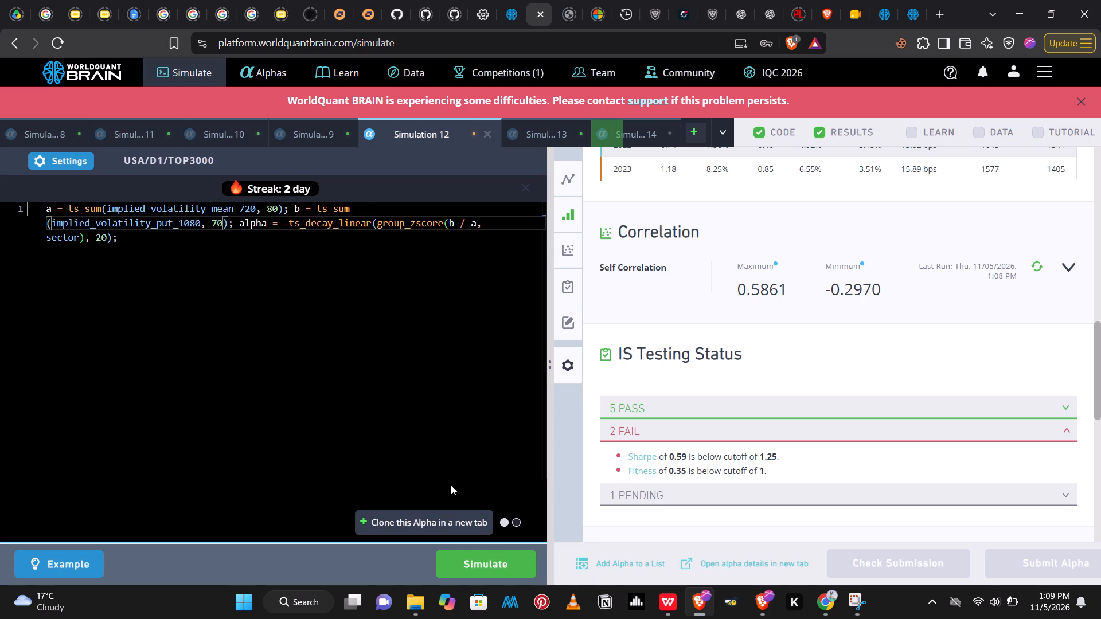
left_click(489, 559)
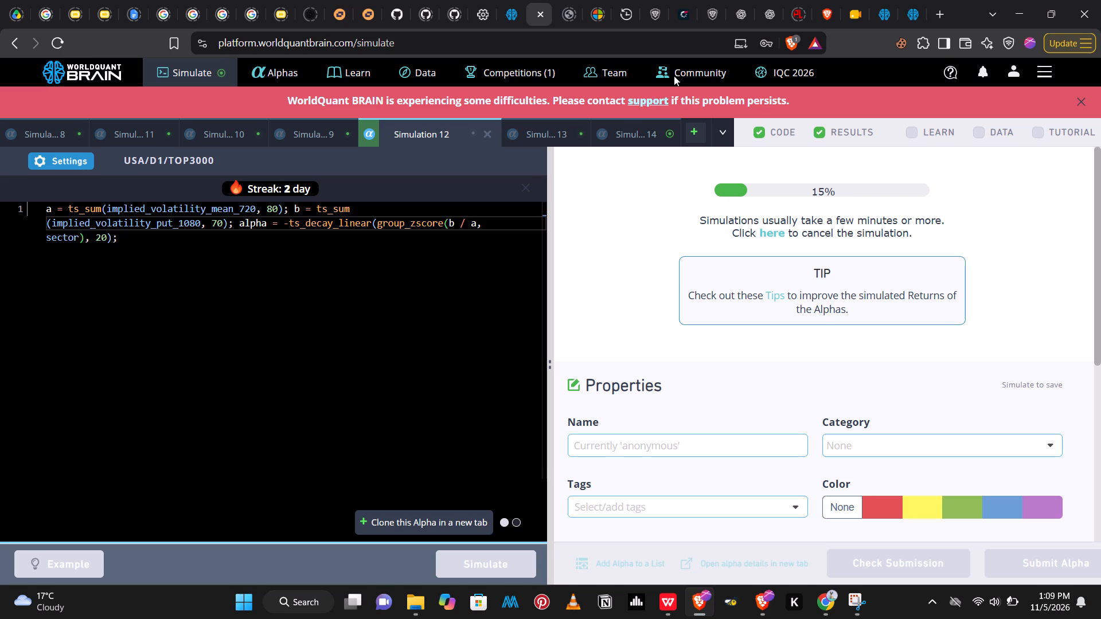
Show Simulation 14's test period, examine its PnL chart, yearly statistics and IS testing status, and close that simulation.
left_click(637, 132)
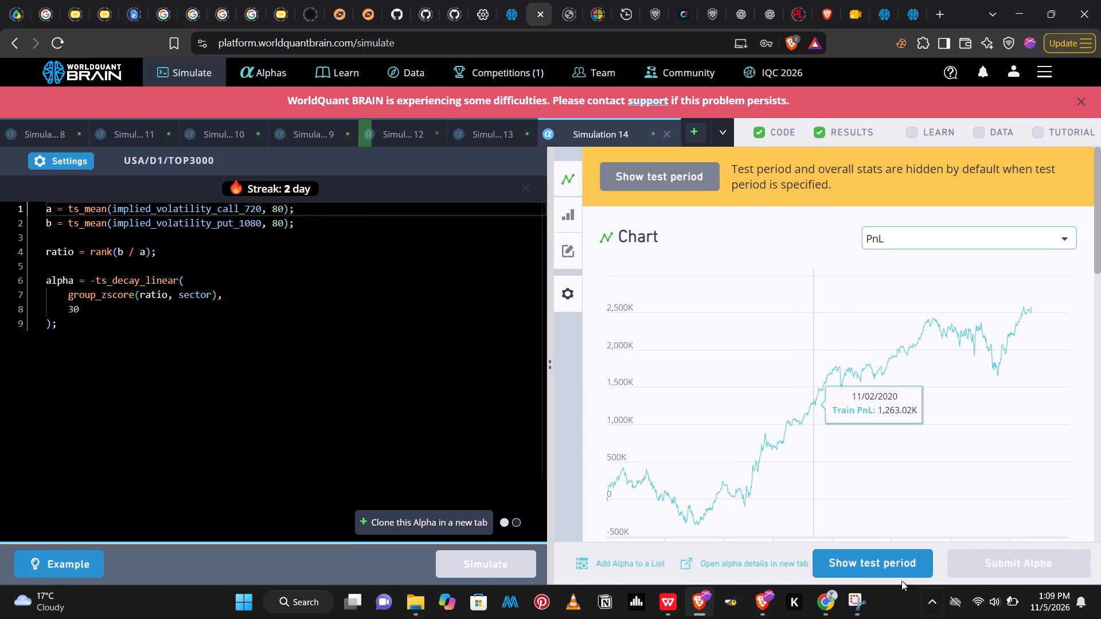
left_click(864, 556)
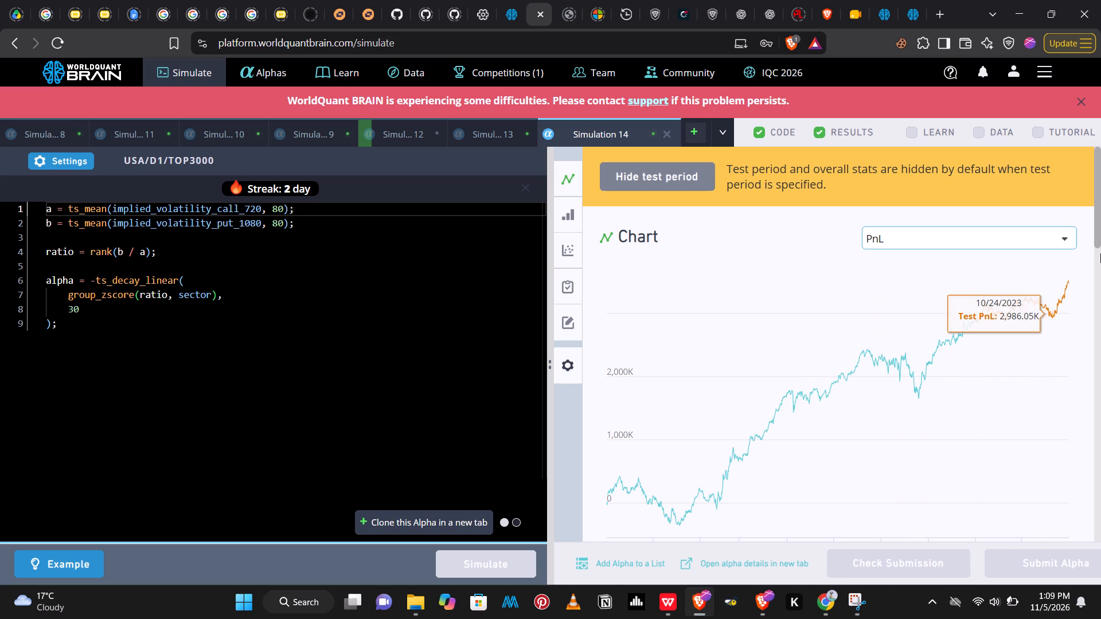
left_click_drag(1100, 183, 1100, 234)
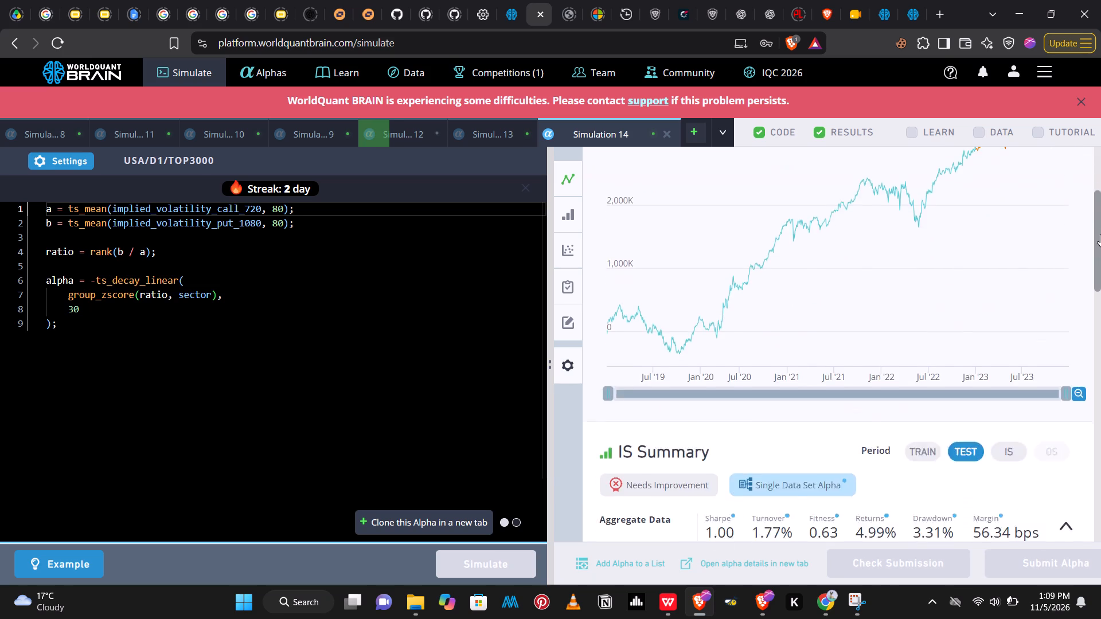
left_click_drag(1100, 234, 1100, 331)
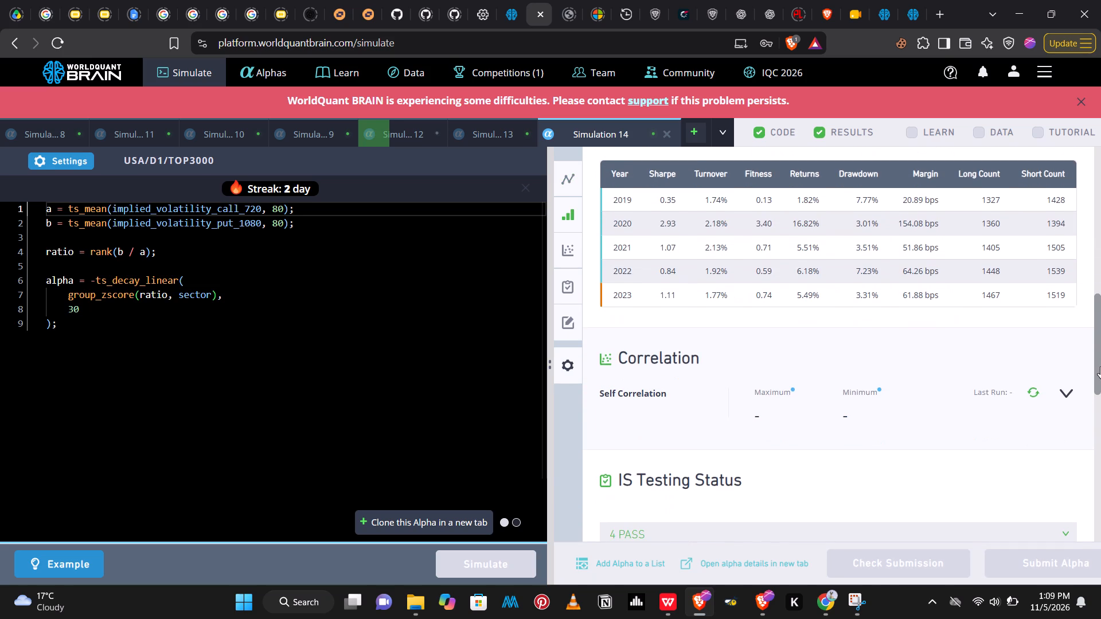
left_click_drag(1100, 414, 1100, 430)
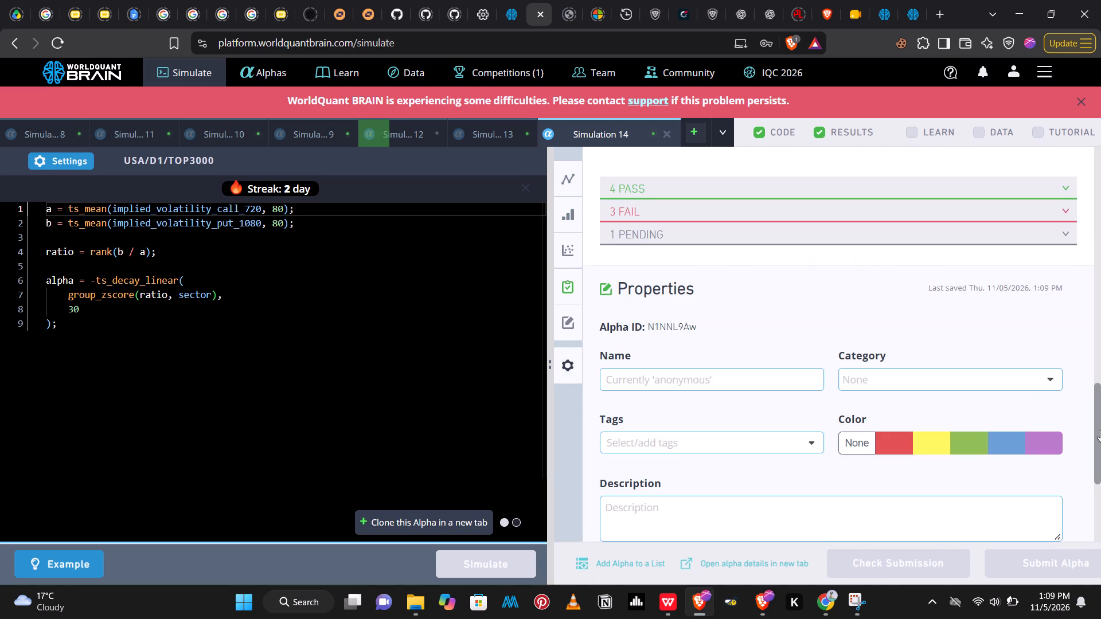
left_click_drag(1099, 430, 1089, 374)
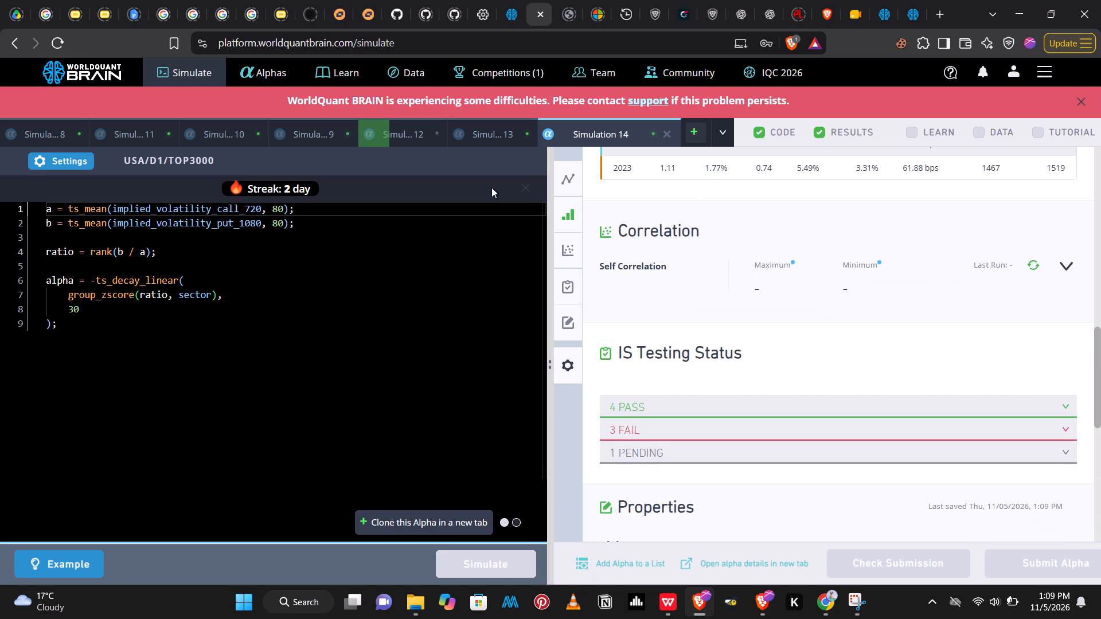
left_click(669, 133)
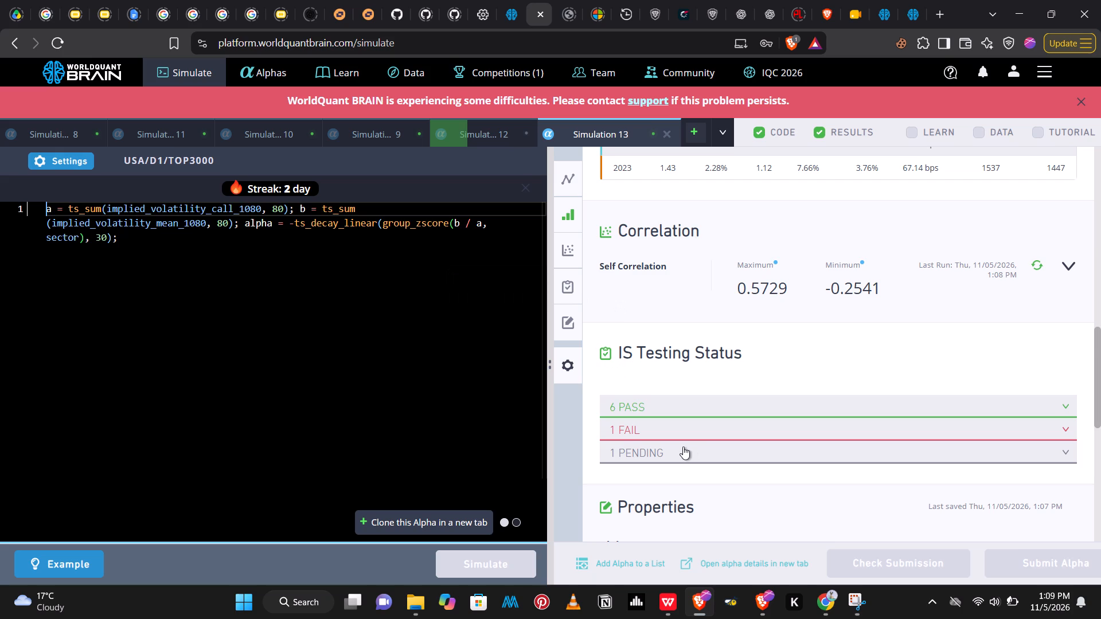
Examine the failed IS test of Simulation 13.
left_click(669, 434)
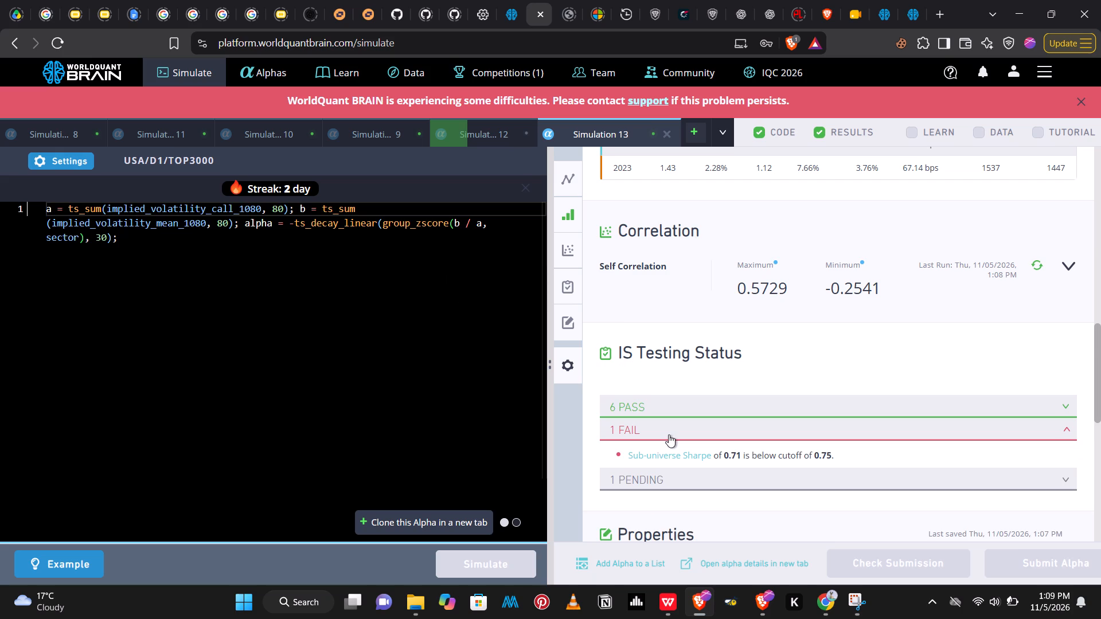
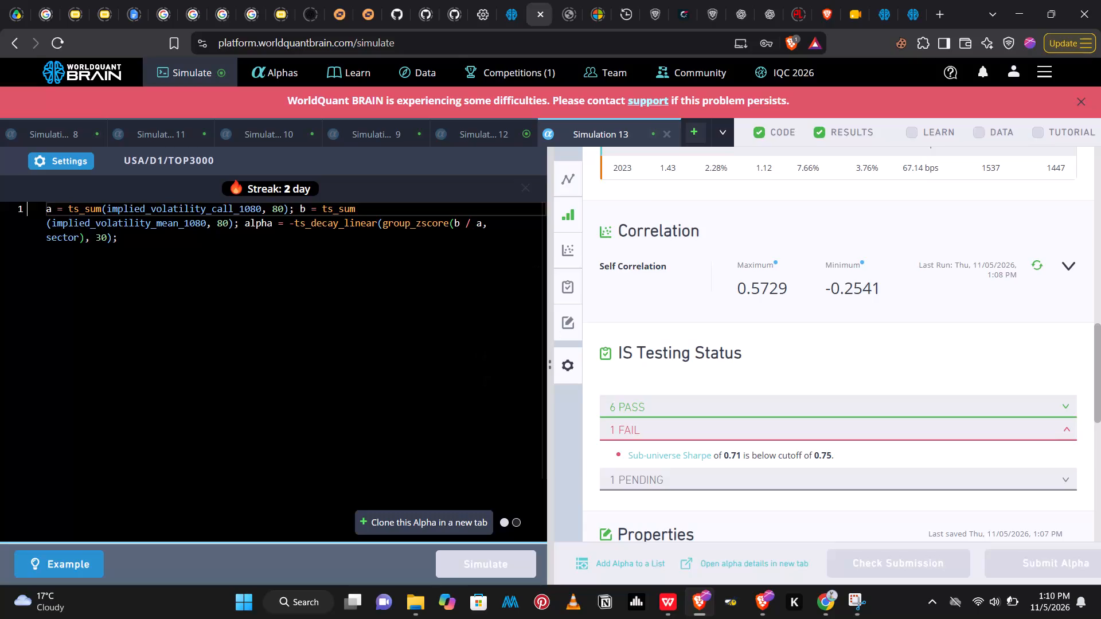
Show Simulation 12's test period, examine its failed IS test, and run its self-correlation check.
left_click(497, 136)
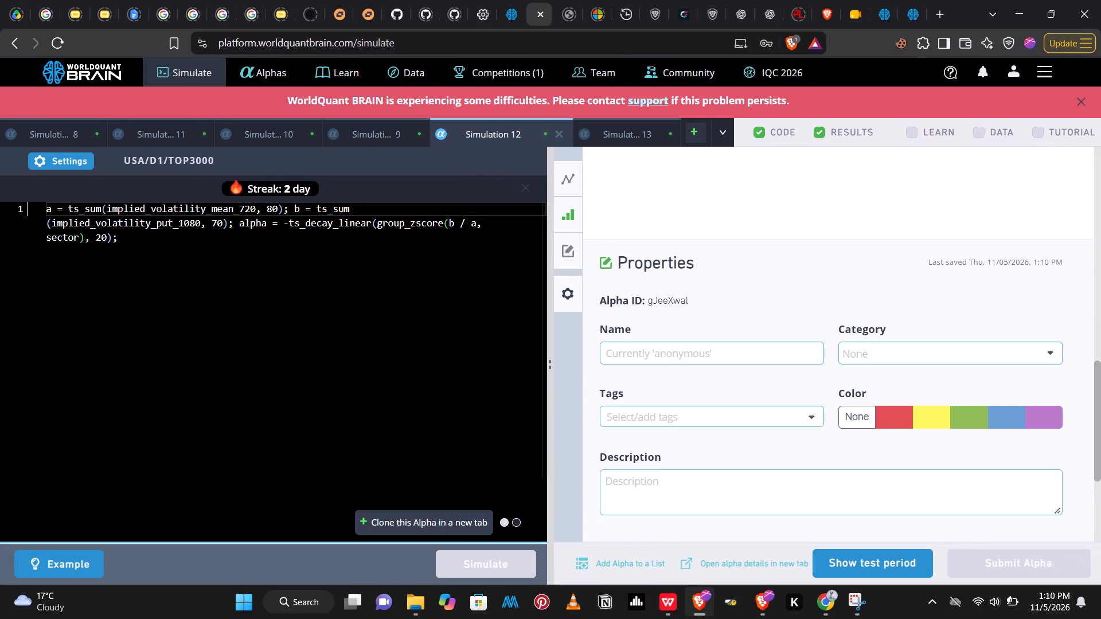
left_click(835, 554)
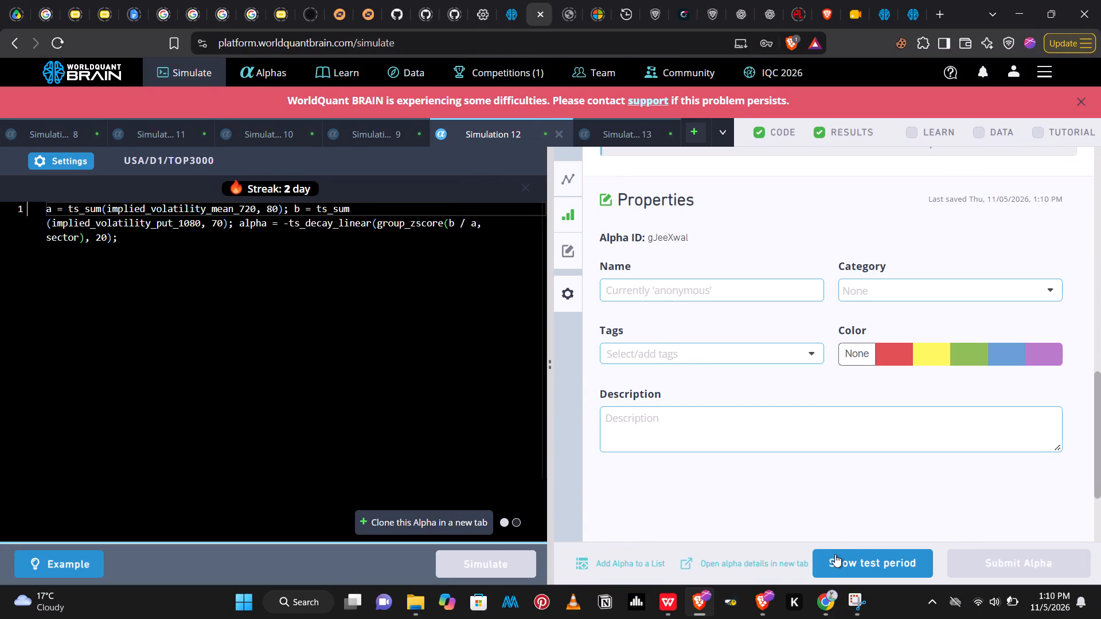
left_click_drag(1098, 336, 1099, 350)
left_click(1058, 377)
left_click(1030, 208)
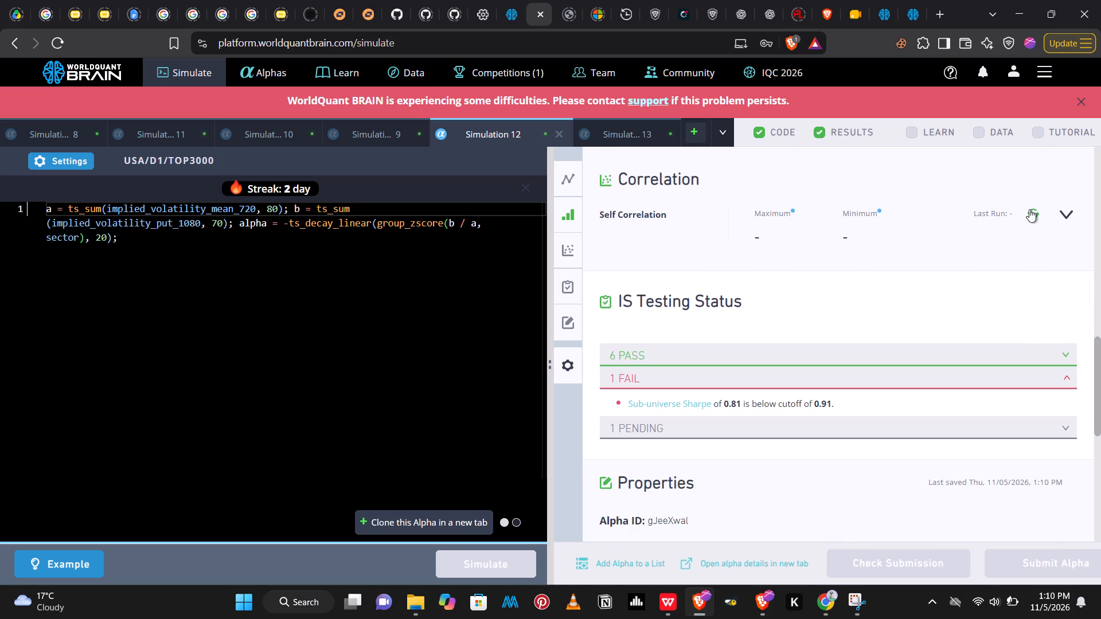
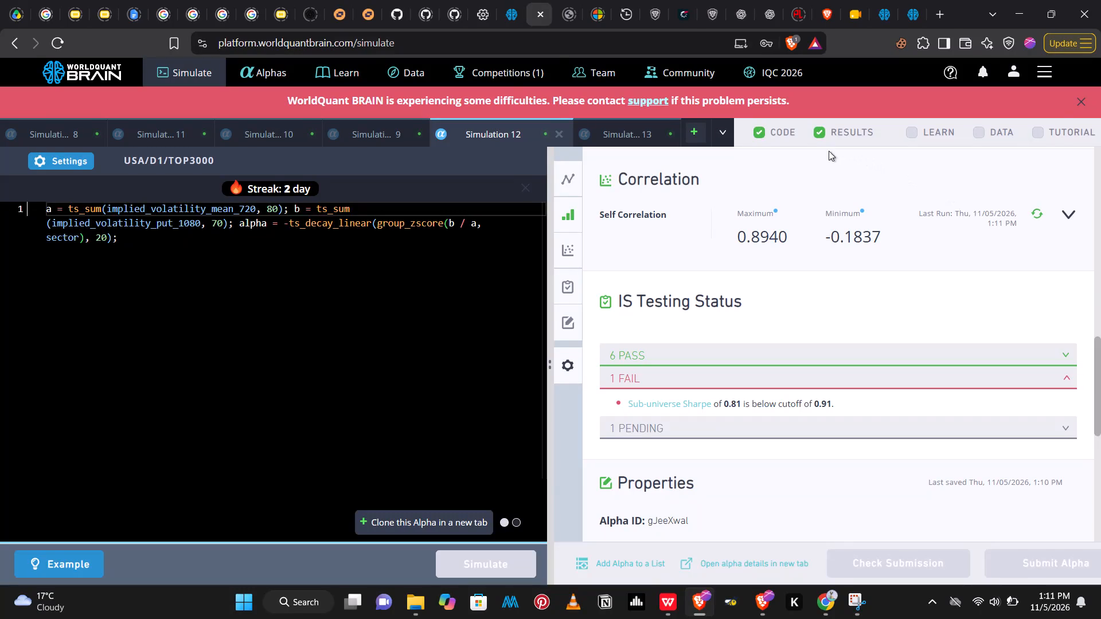
In Simulation 12, change the group_zscore grouping from sector to subindustry and run the simulation.
left_click(76, 239)
key("BackSpace")
key("BackSpace")
key("BackSpace")
key("BackSpace")
key("BackSpace")
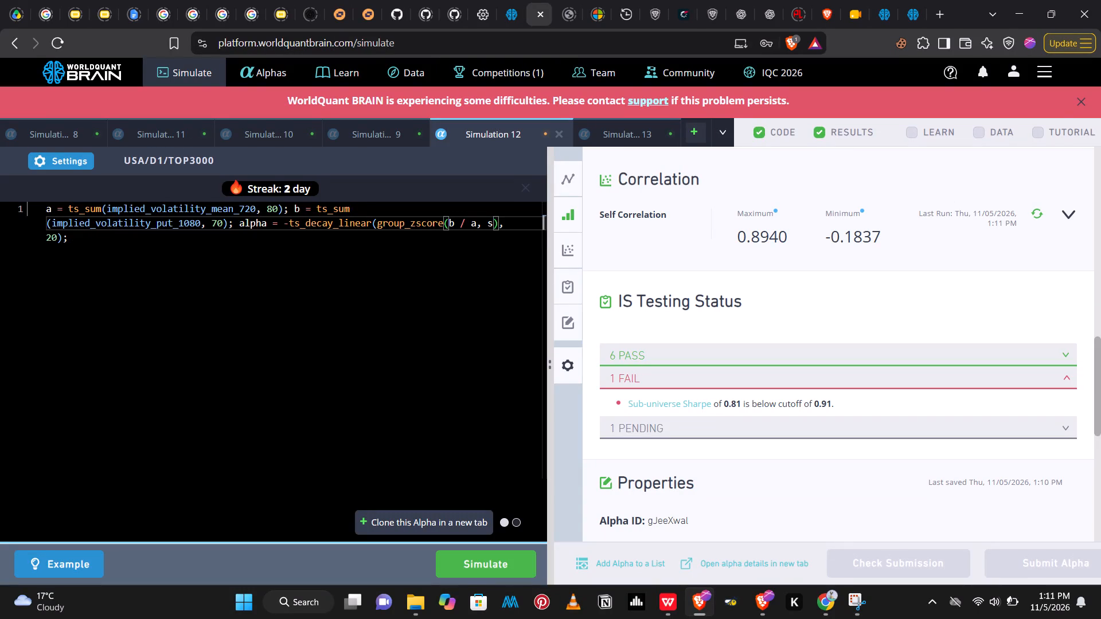
type("ubin")
key("Return")
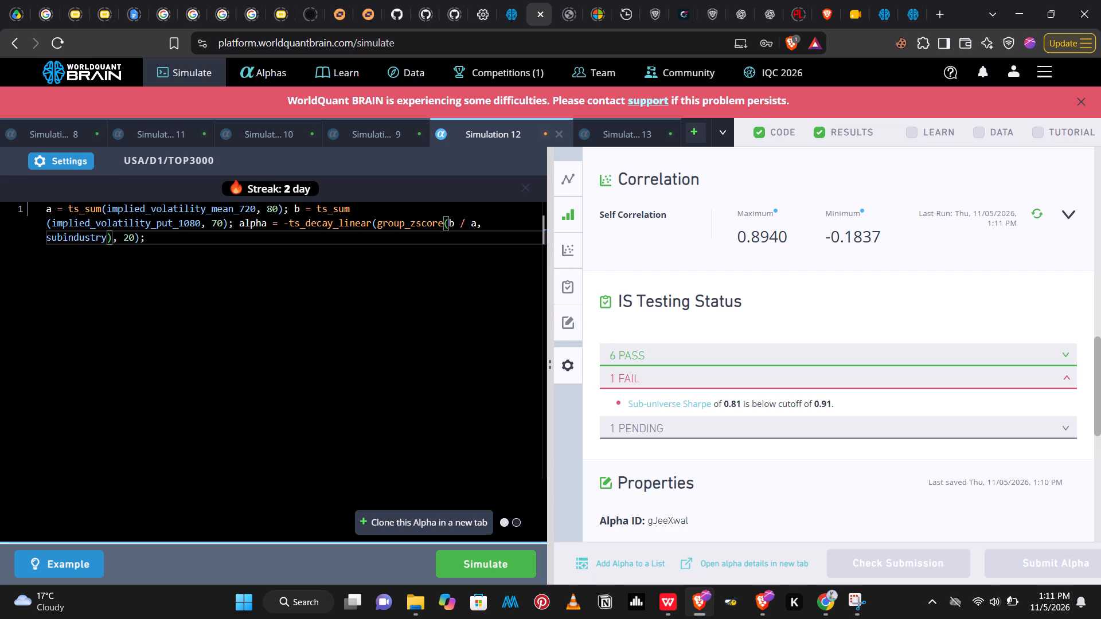
left_click(467, 560)
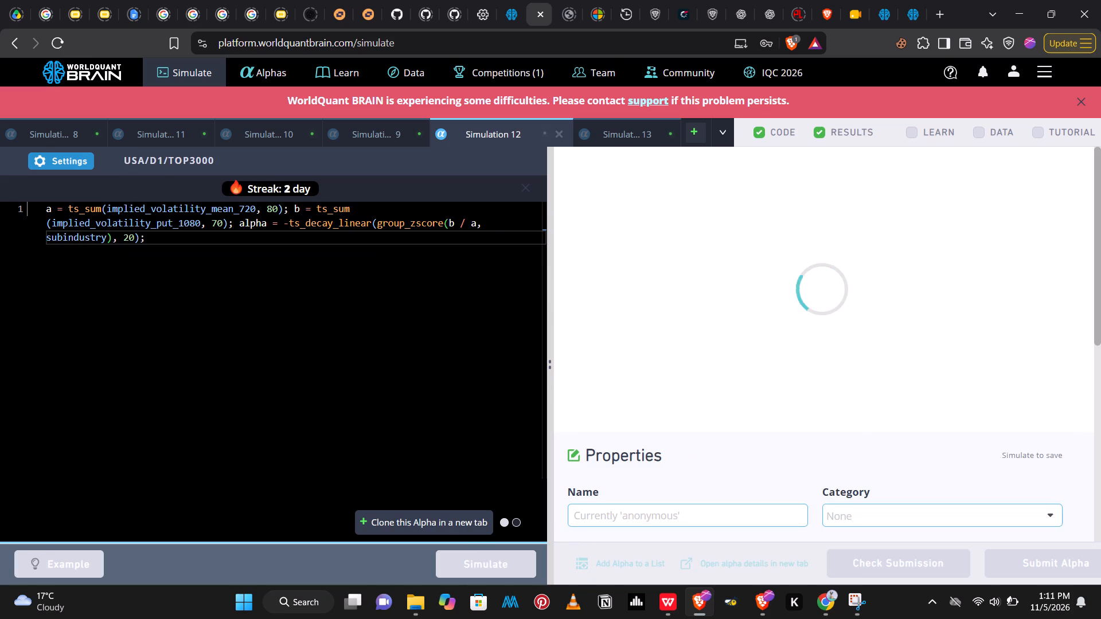
Review Simulation 13's IS summary and self-correlation, and examine its failed IS test.
left_click(616, 138)
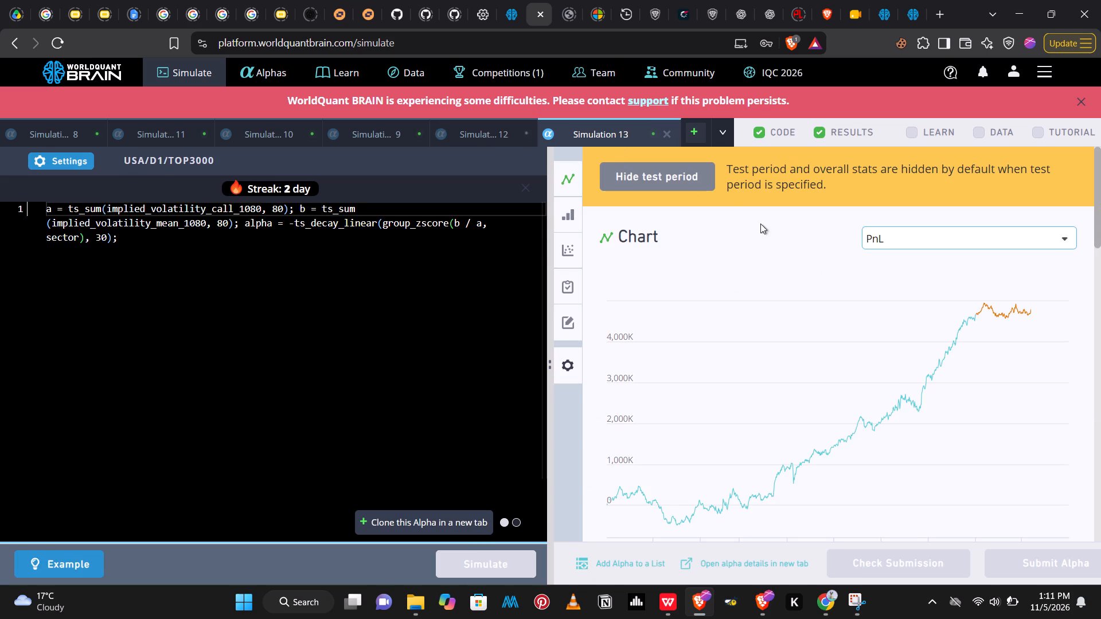
left_click_drag(1100, 203, 1100, 314)
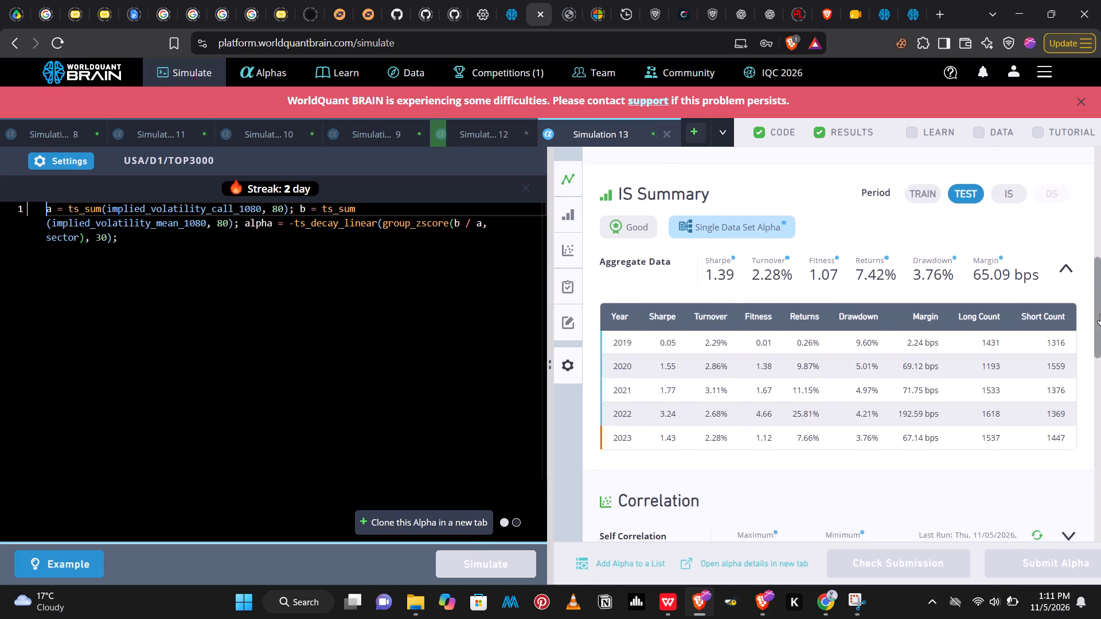
left_click_drag(1100, 314, 1100, 375)
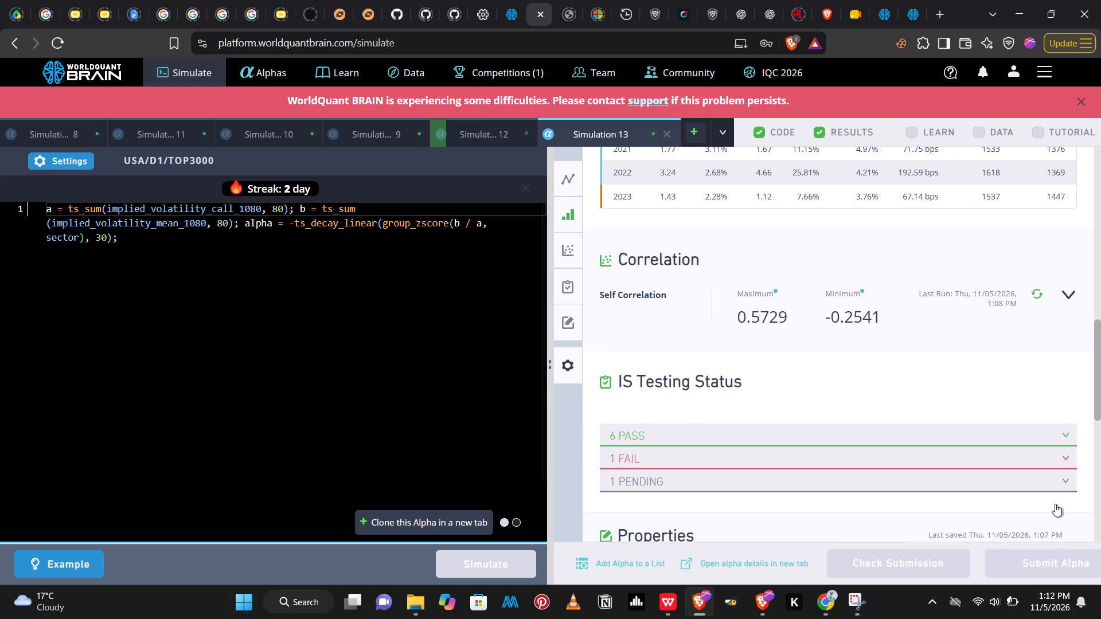
left_click(1065, 452)
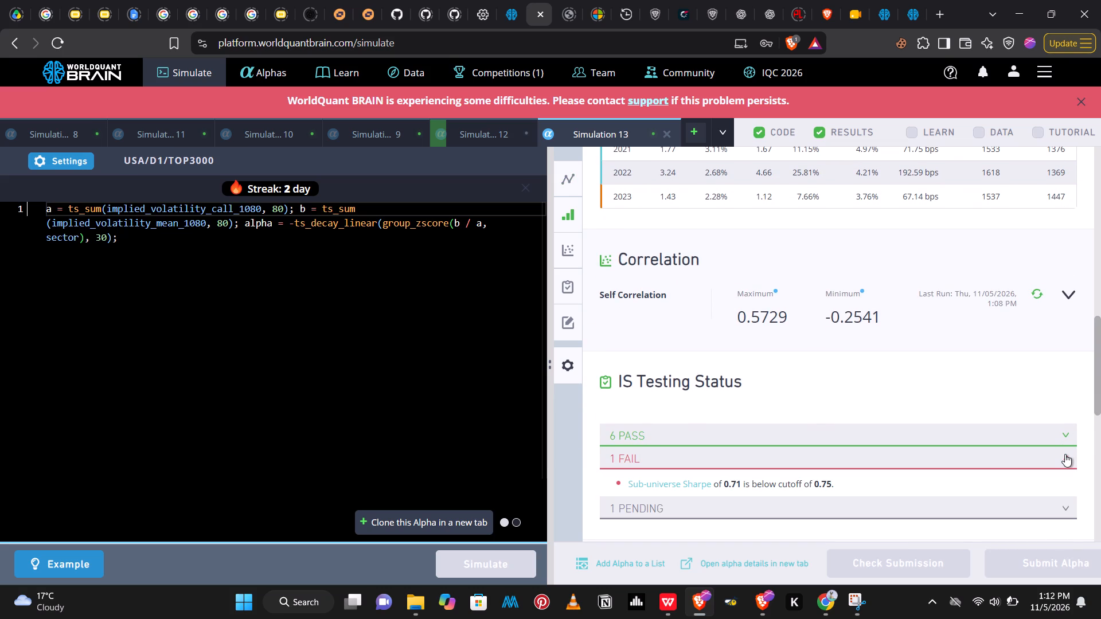
In Simulation 13, change the group_zscore grouping from sector to subindustry and run the simulation.
left_click(77, 240)
key("BackSpace")
key("BackSpace")
key("BackSpace")
key("BackSpace")
key("BackSpace")
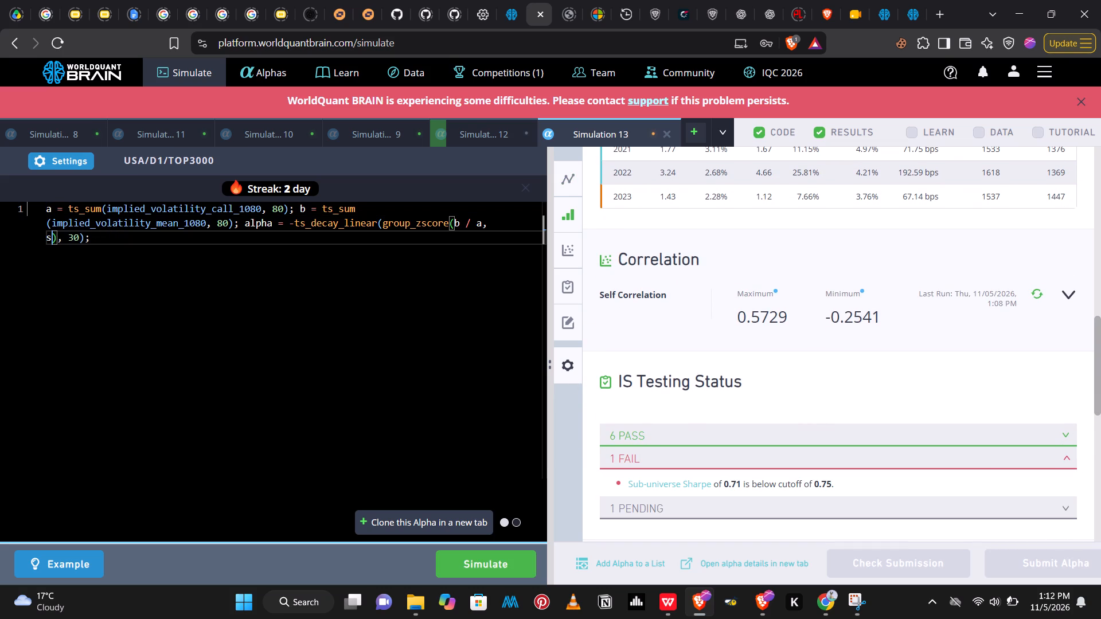
key("u")
type("ind")
key("Return")
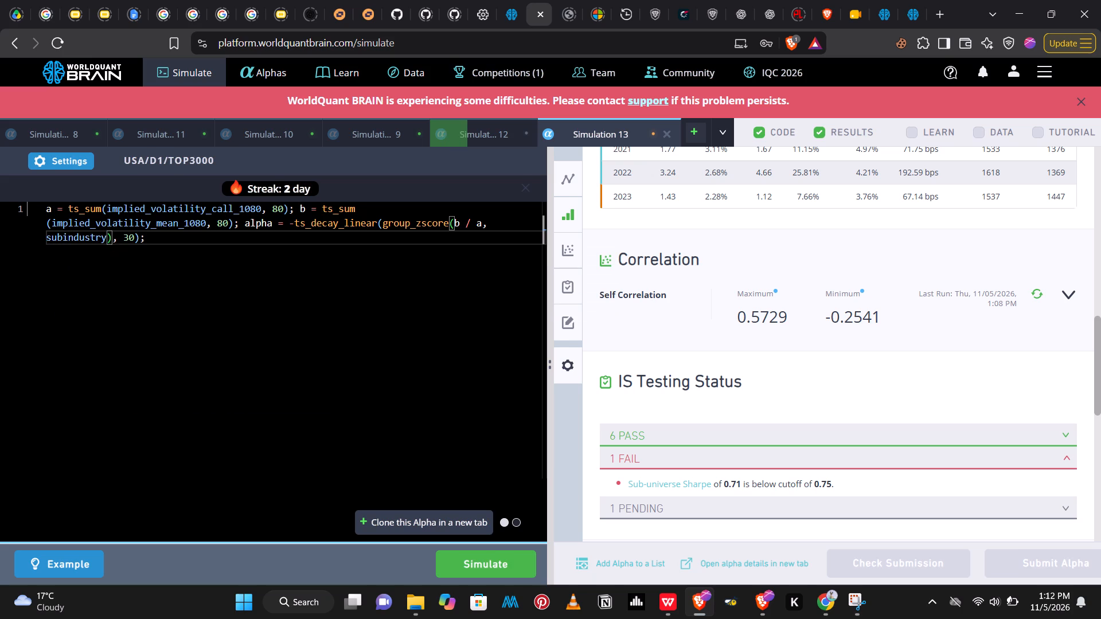
left_click(498, 563)
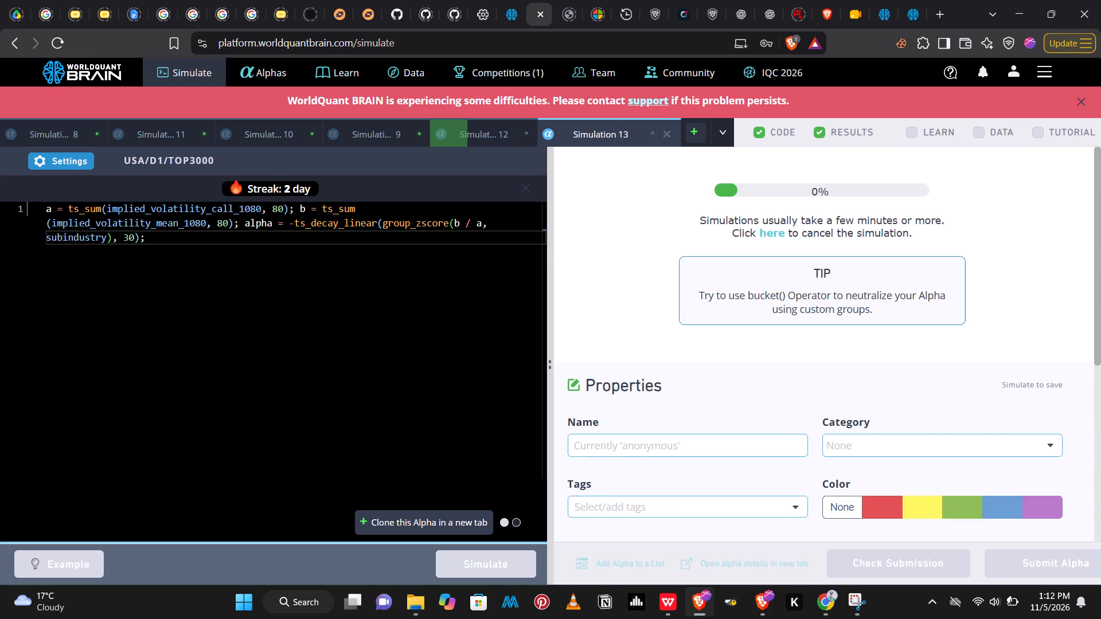
Review Simulation 9's self-correlation and examine its failed IS test.
left_click(368, 136)
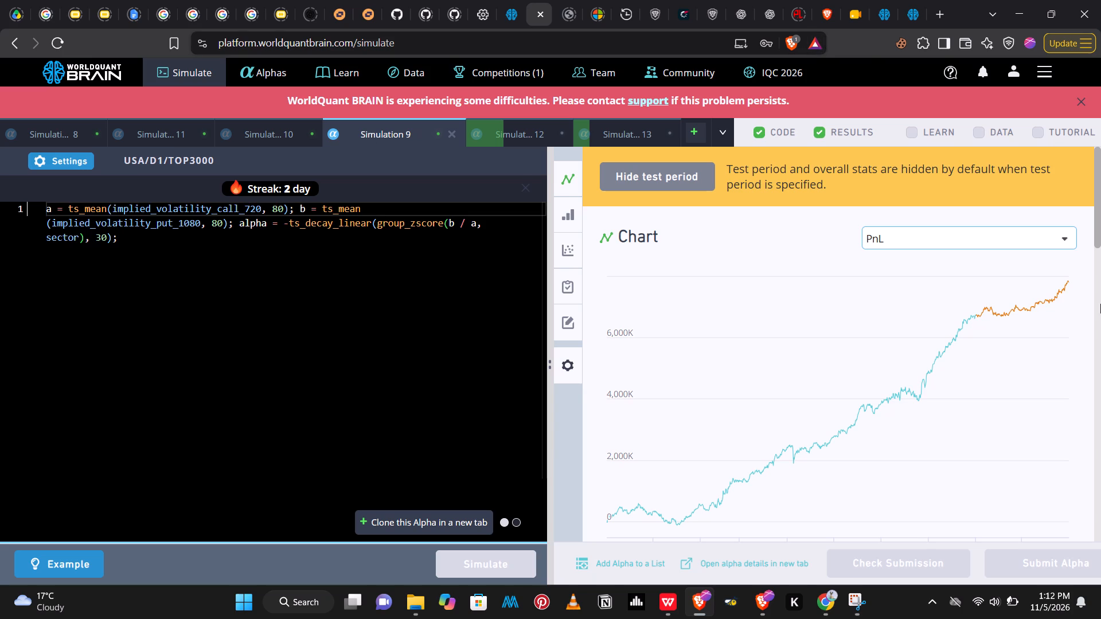
left_click_drag(1097, 211, 1097, 213)
left_click_drag(1097, 213, 1098, 412)
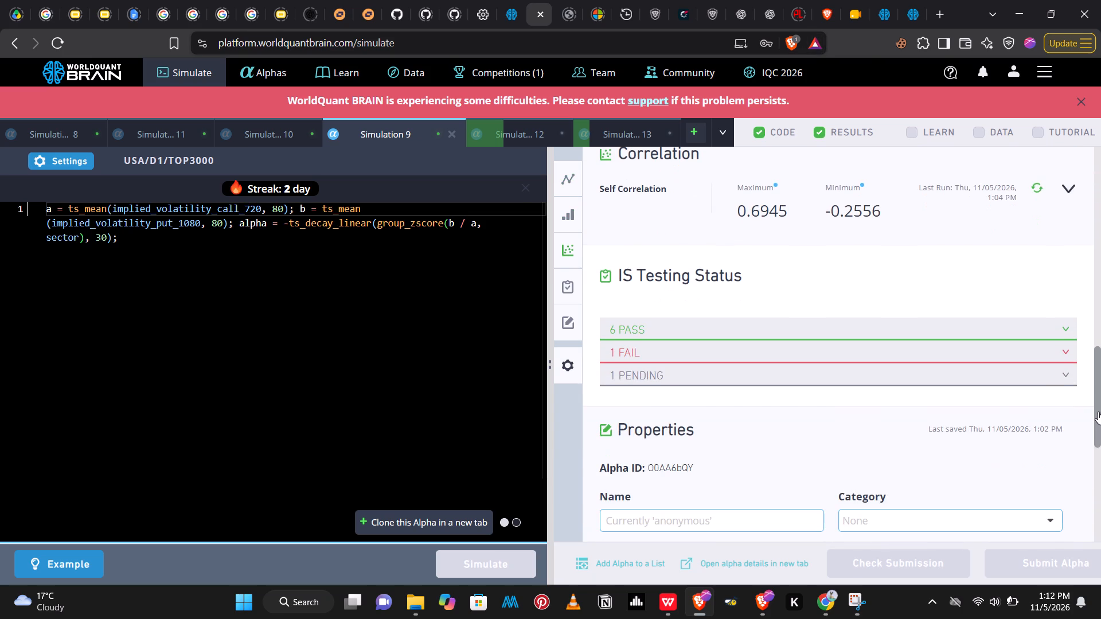
left_click(1065, 351)
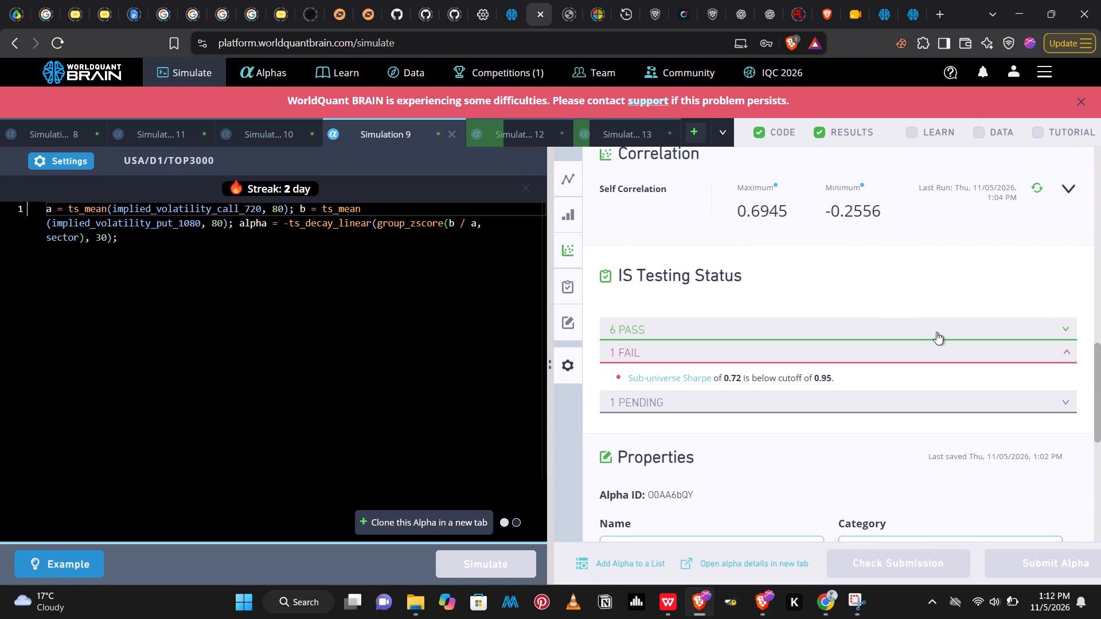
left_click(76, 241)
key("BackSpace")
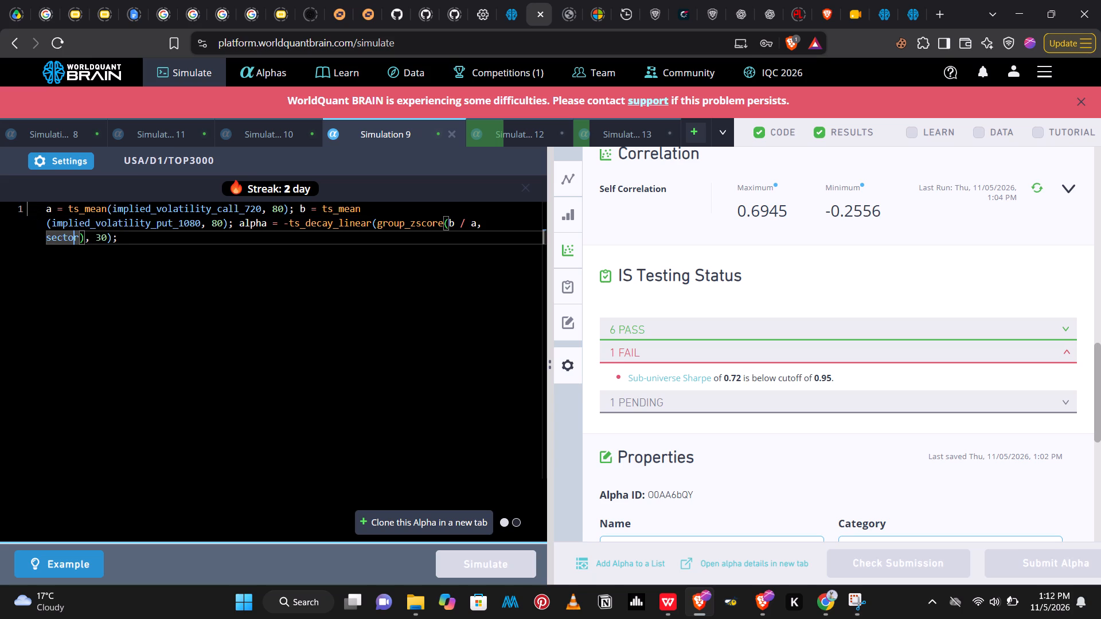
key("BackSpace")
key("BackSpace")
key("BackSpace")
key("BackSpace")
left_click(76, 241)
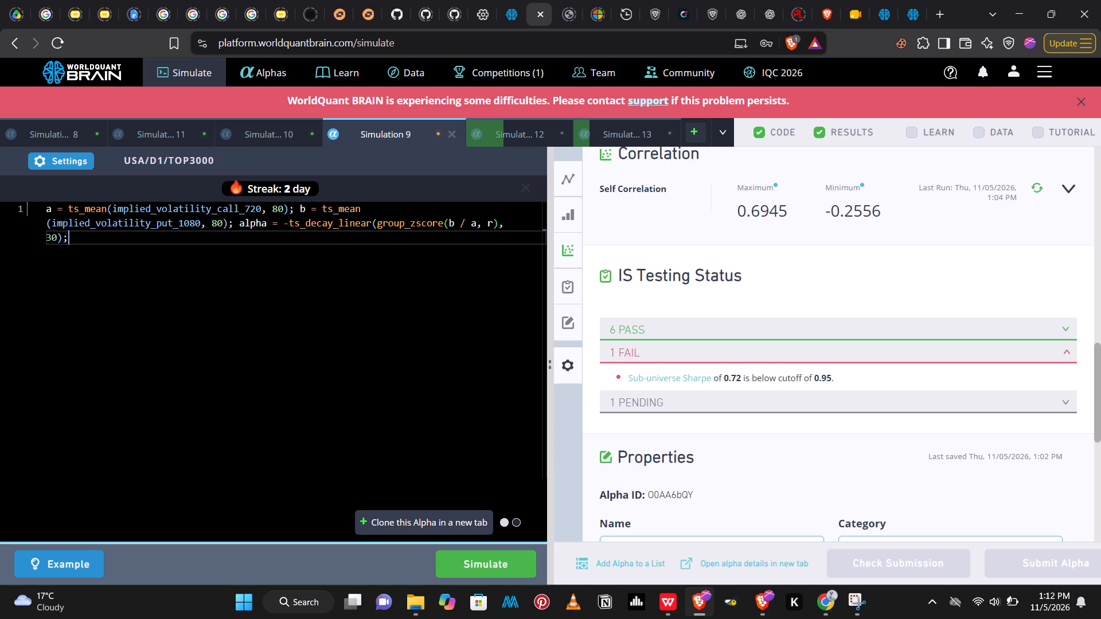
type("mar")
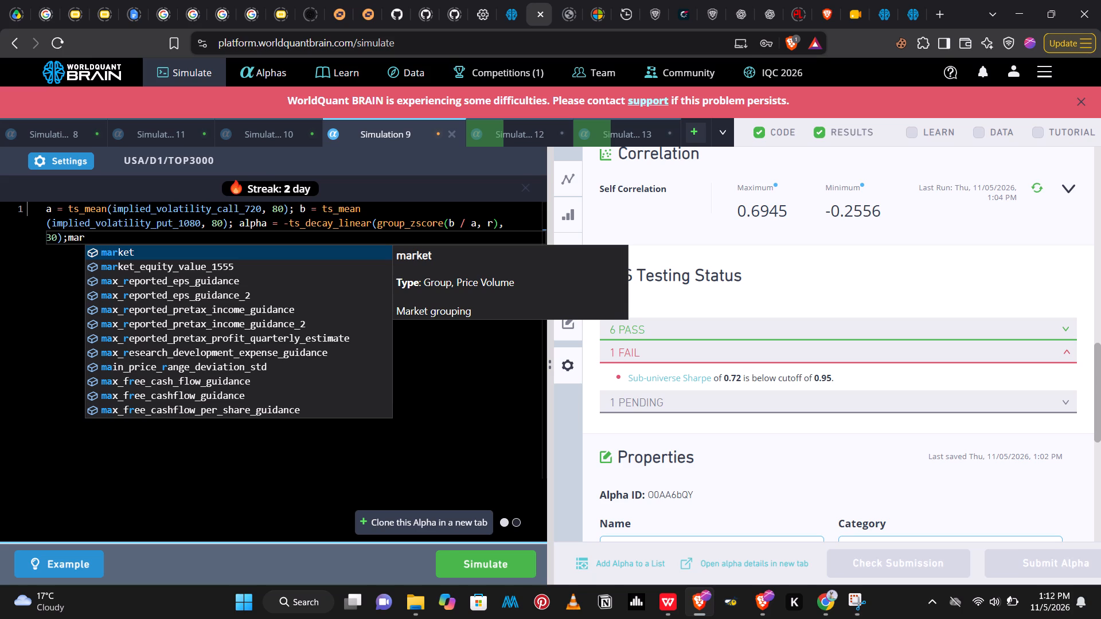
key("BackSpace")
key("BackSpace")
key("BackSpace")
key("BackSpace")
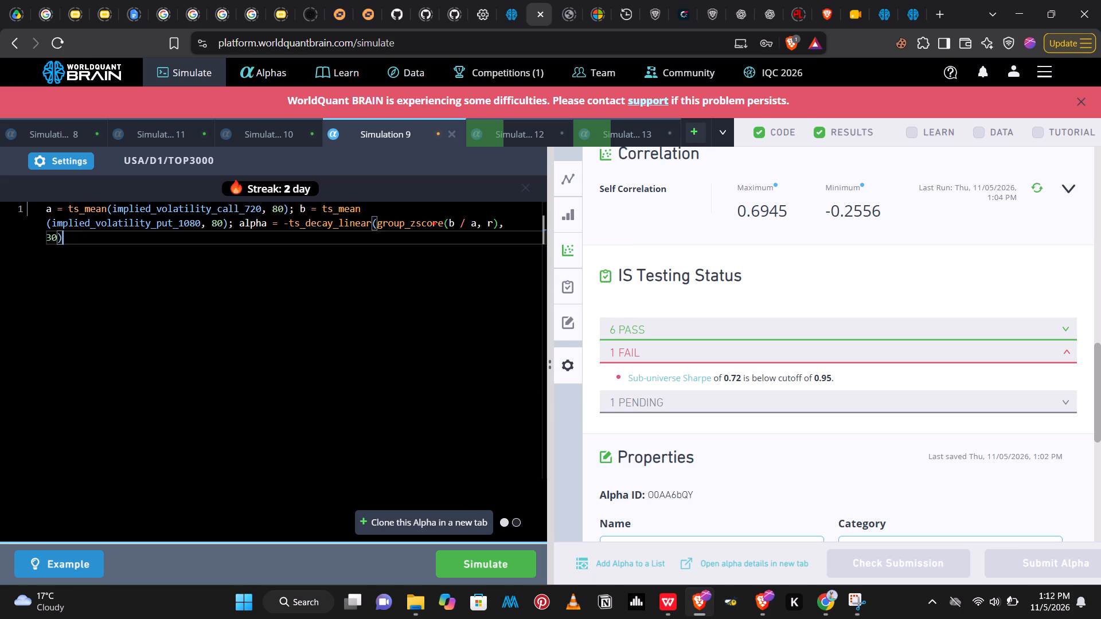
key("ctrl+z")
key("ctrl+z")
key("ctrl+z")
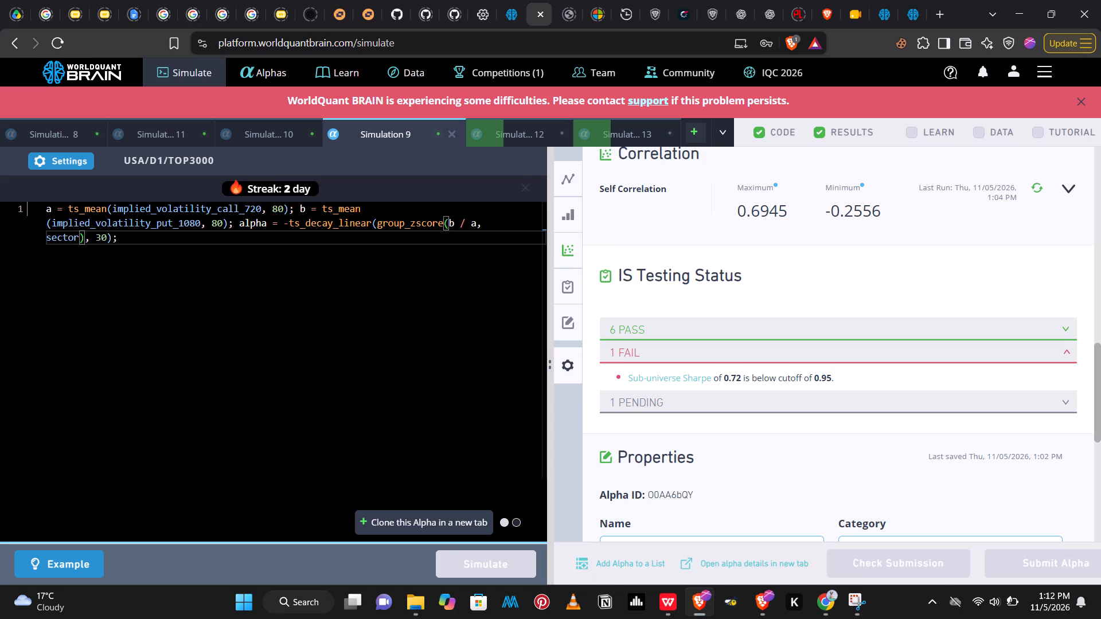
In Simulation 9, change the group_zscore grouping from sector to industry and run the simulation.
key("Right")
key("BackSpace")
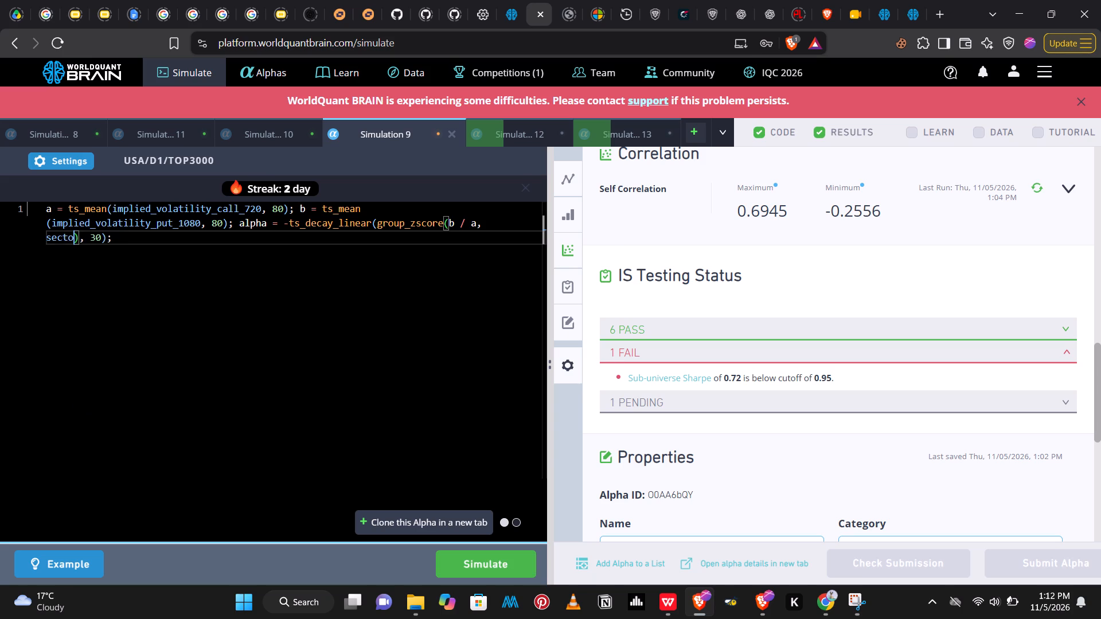
key("BackSpace")
key("BackSpace")
key("BackSpace")
key("BackSpace")
key("BackSpace")
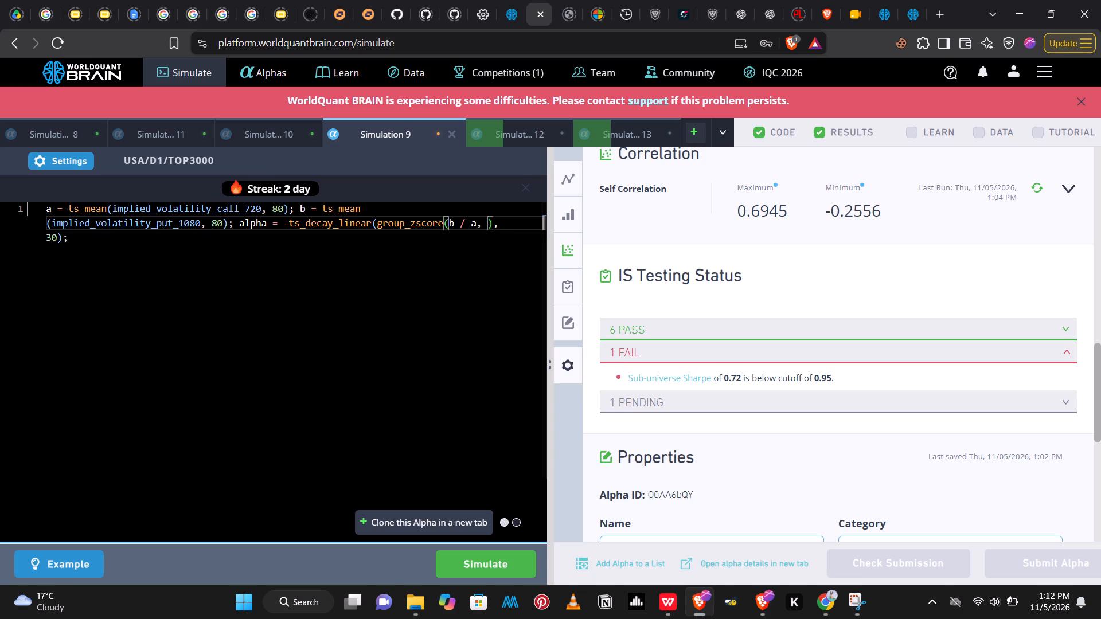
type("industr")
key("Return")
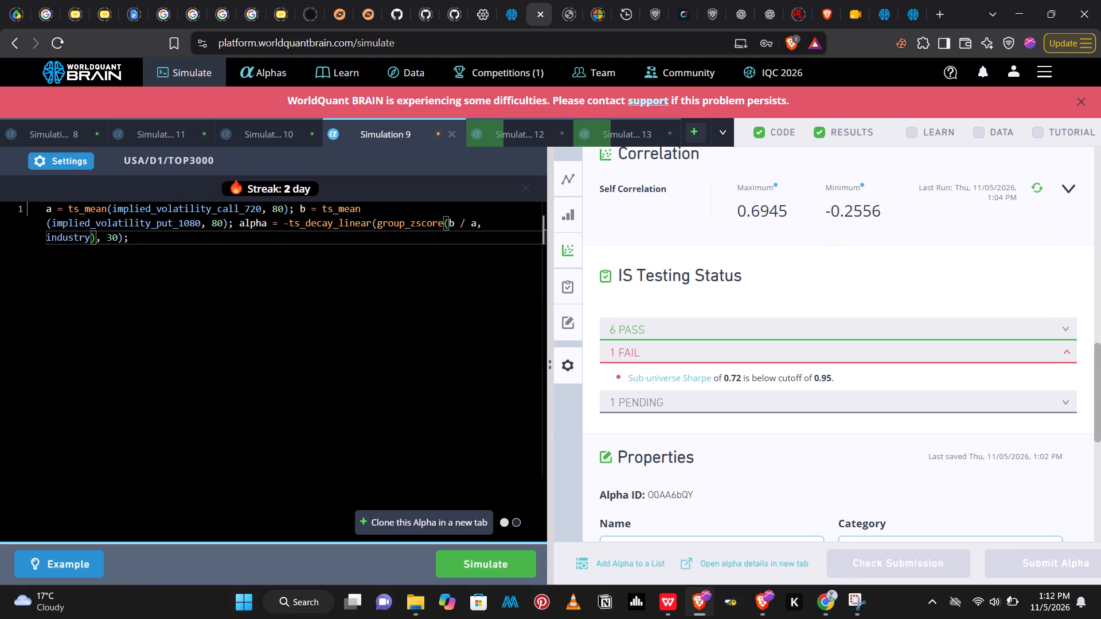
left_click(474, 554)
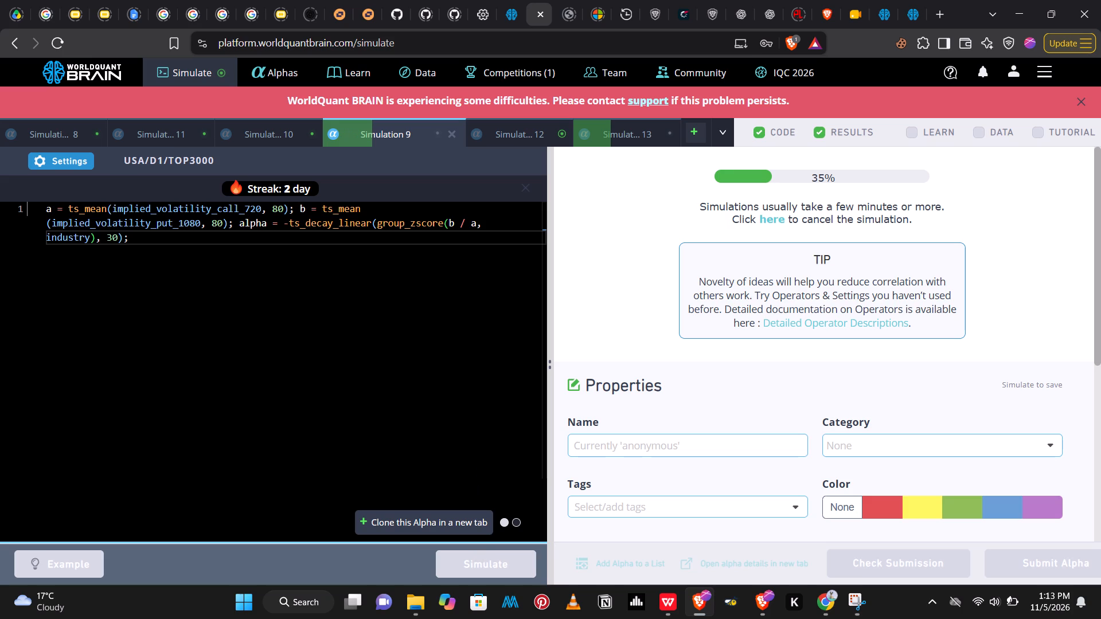
Show Simulation 12's test period, review its IS summary and examine its failed IS test.
left_click(518, 135)
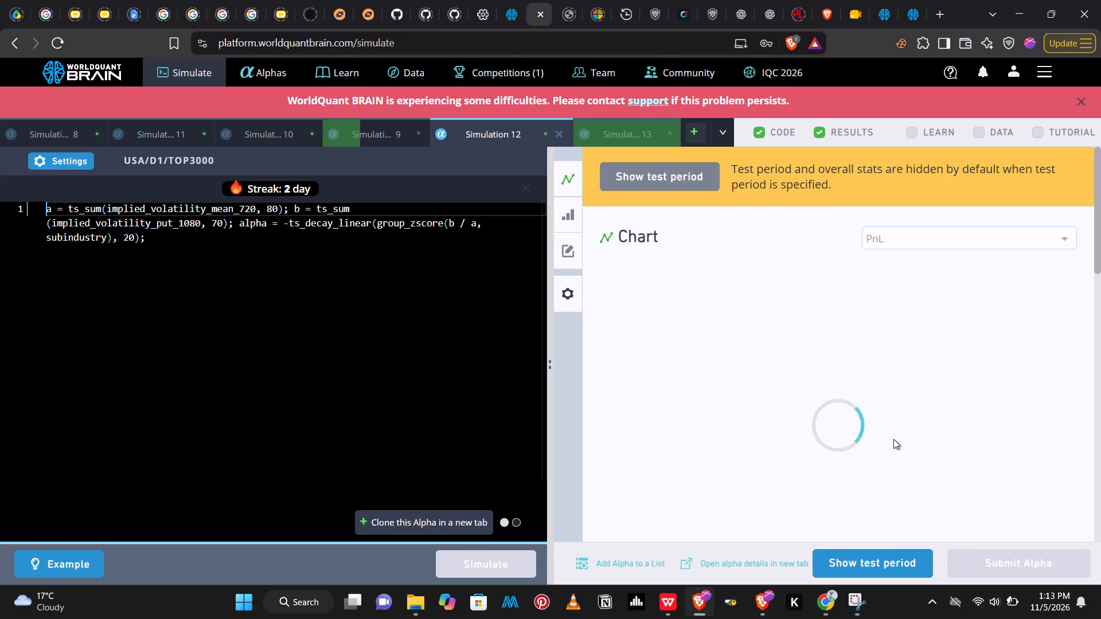
left_click(858, 558)
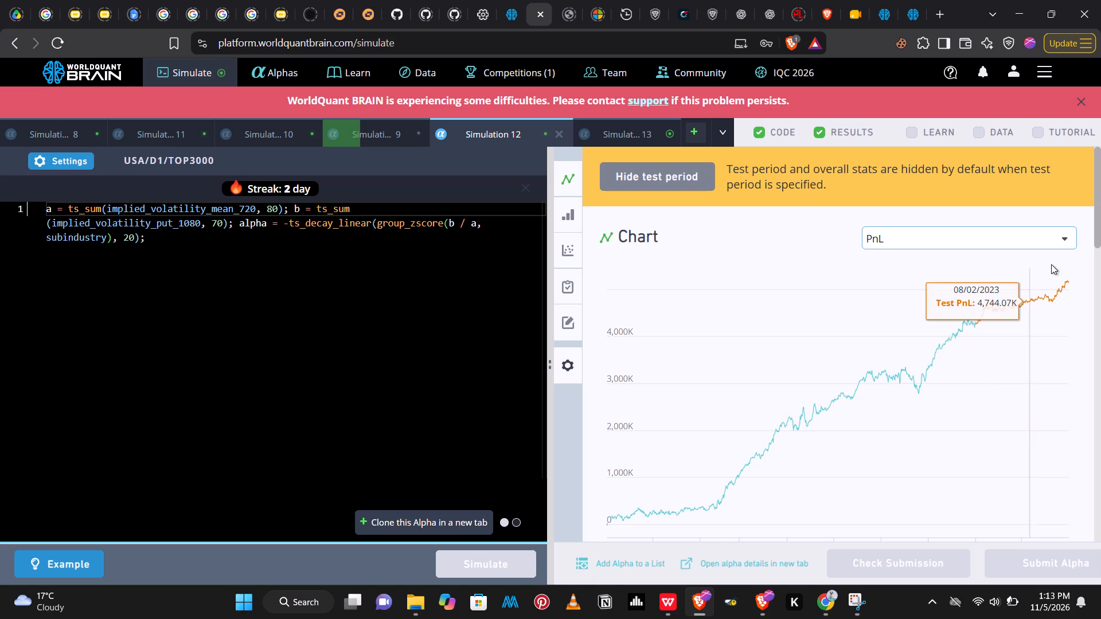
left_click_drag(1100, 194, 1100, 267)
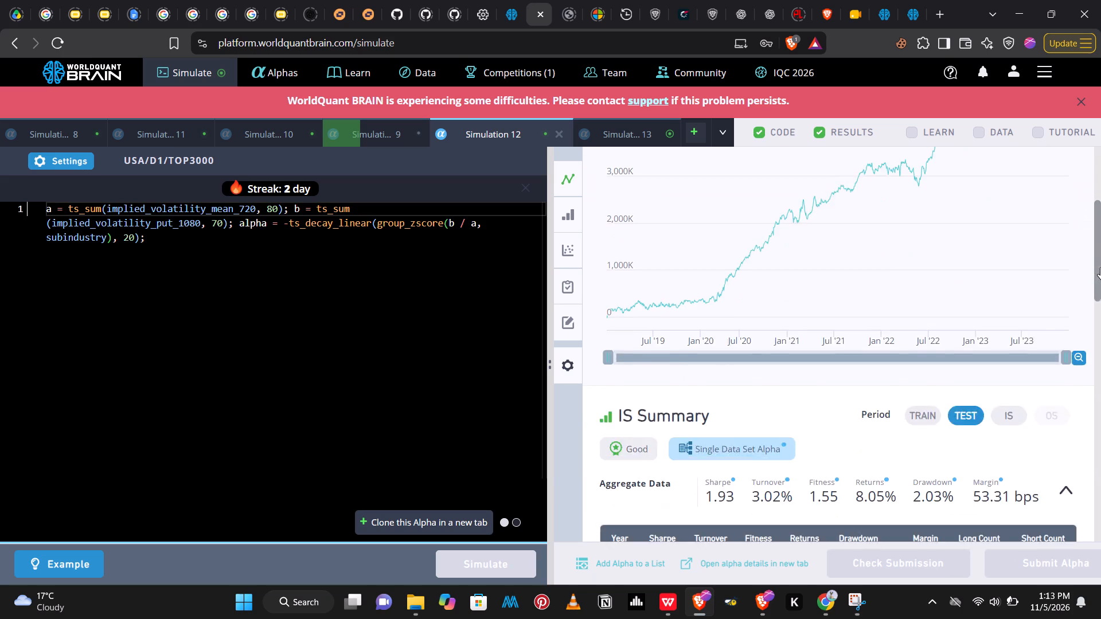
left_click_drag(1100, 267, 1100, 383)
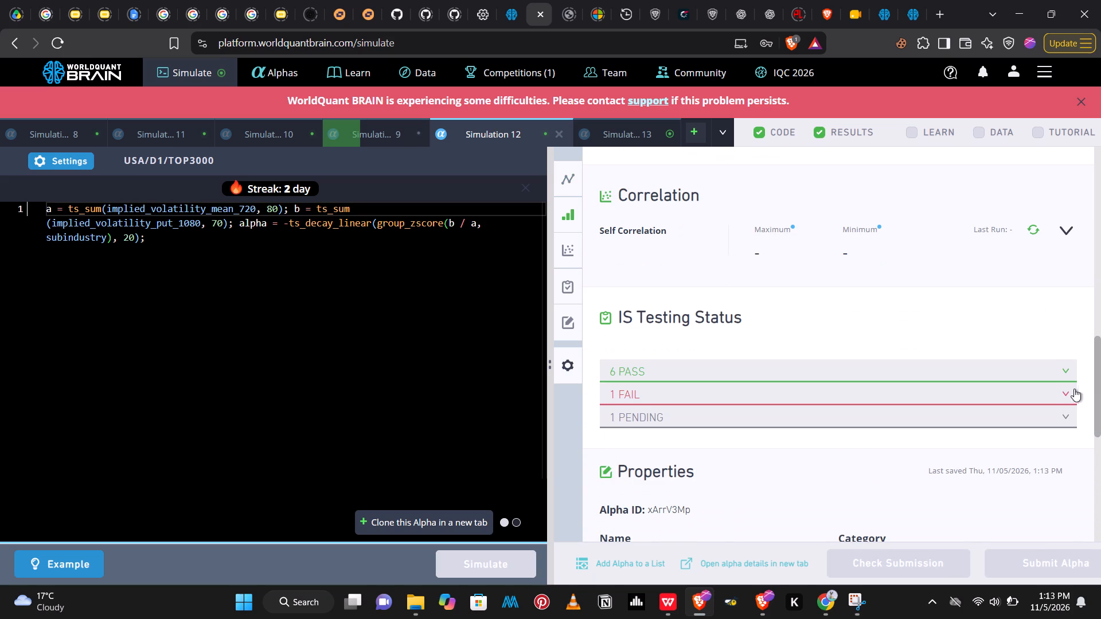
left_click(1064, 390)
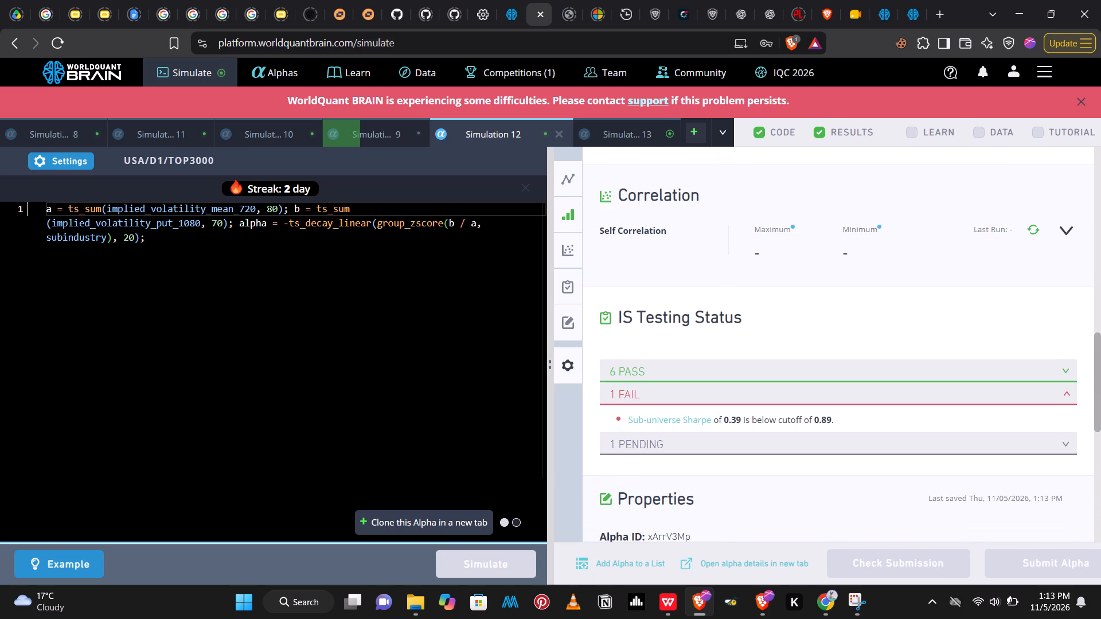
Set Simulation 12's group_zscore grouping to industry and its neutralization to Industry, and run the simulation.
left_click(64, 239)
key("BackSpace")
key("BackSpace")
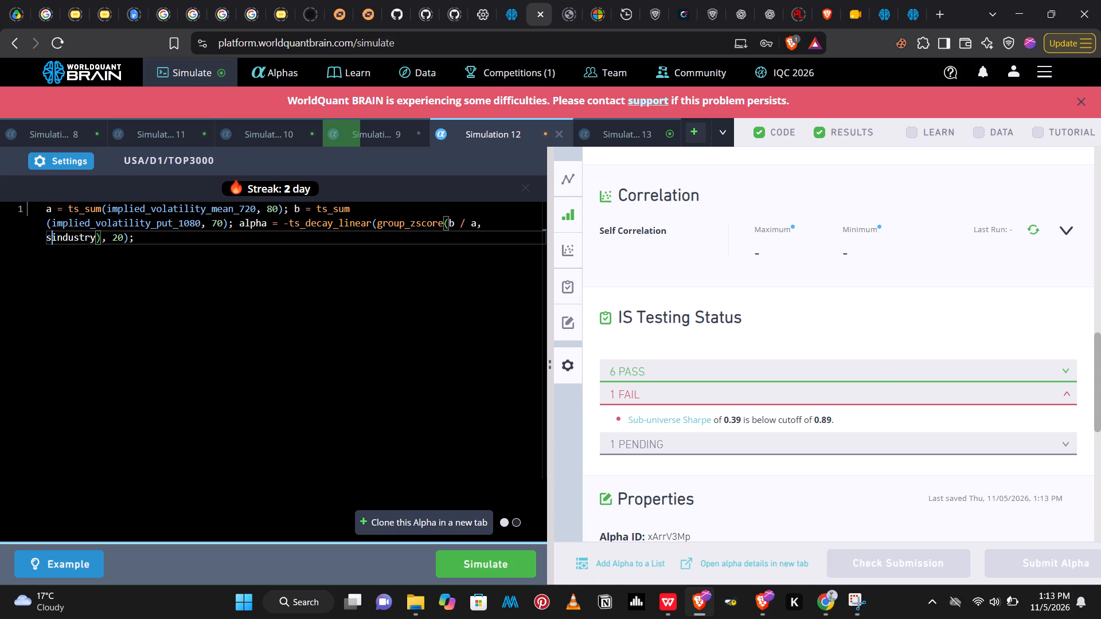
key("BackSpace")
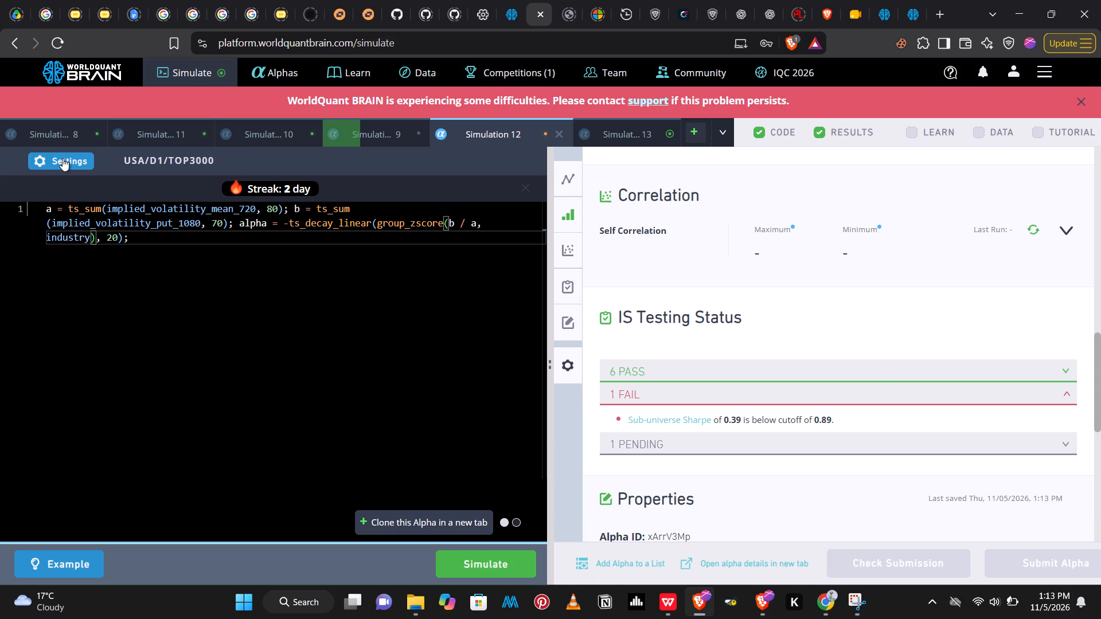
left_click(63, 158)
left_click(112, 376)
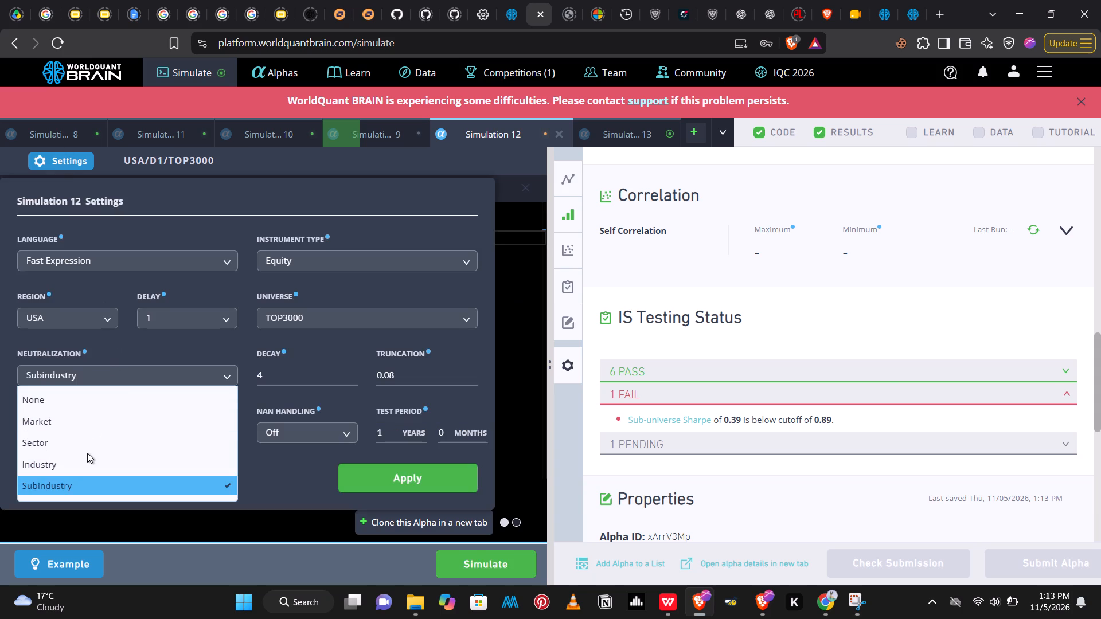
left_click(85, 460)
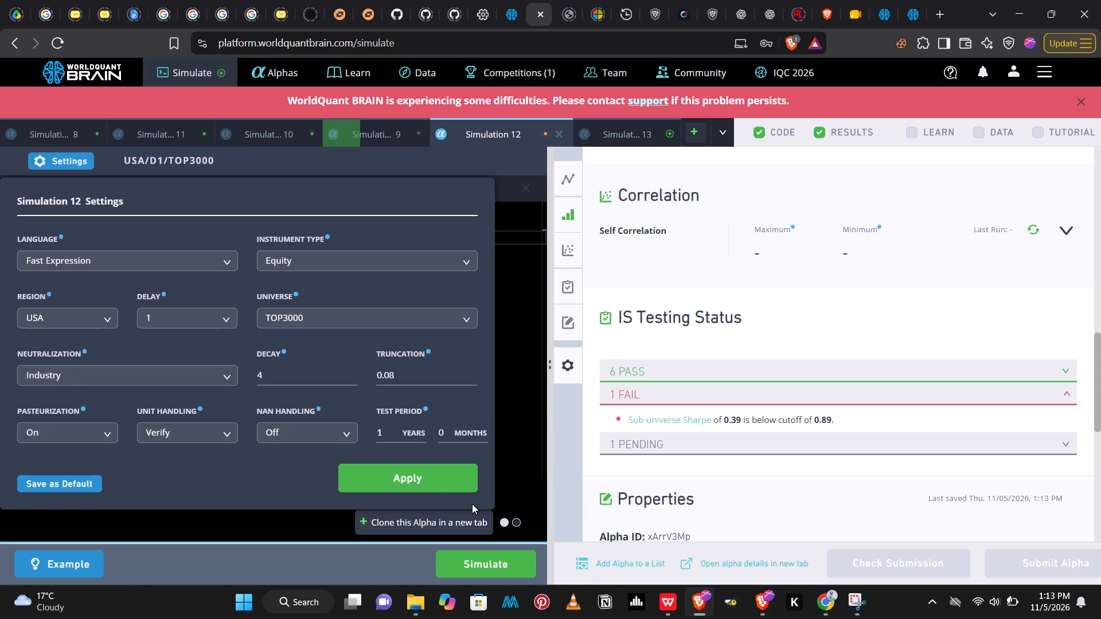
left_click(436, 478)
left_click(495, 565)
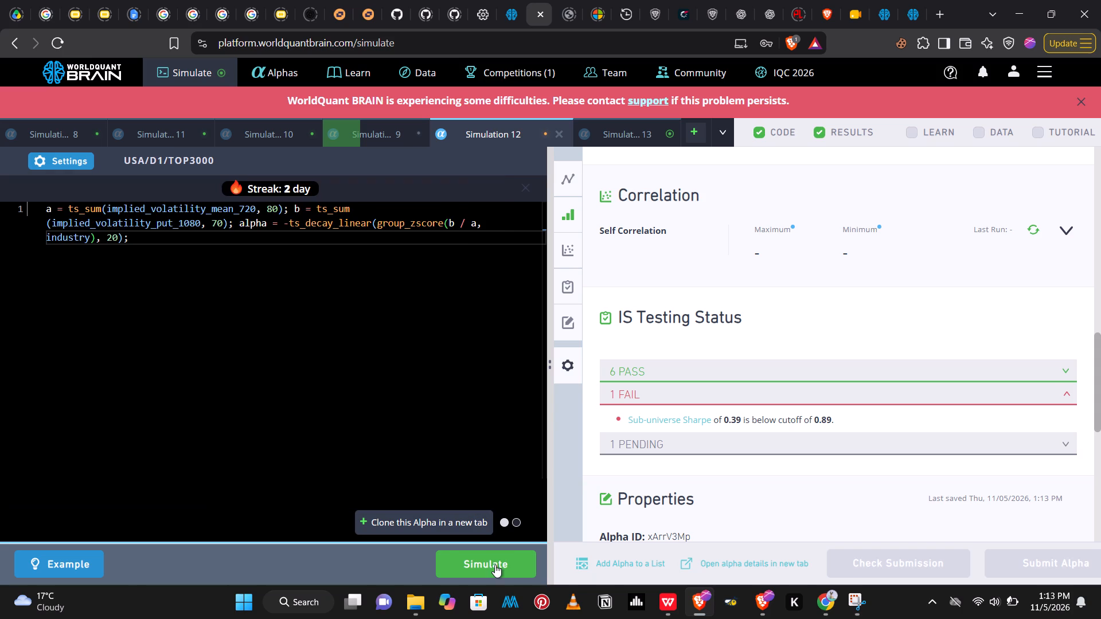
Show Simulation 13's test period, examine its failed IS tests and review its IS summary.
left_click(619, 129)
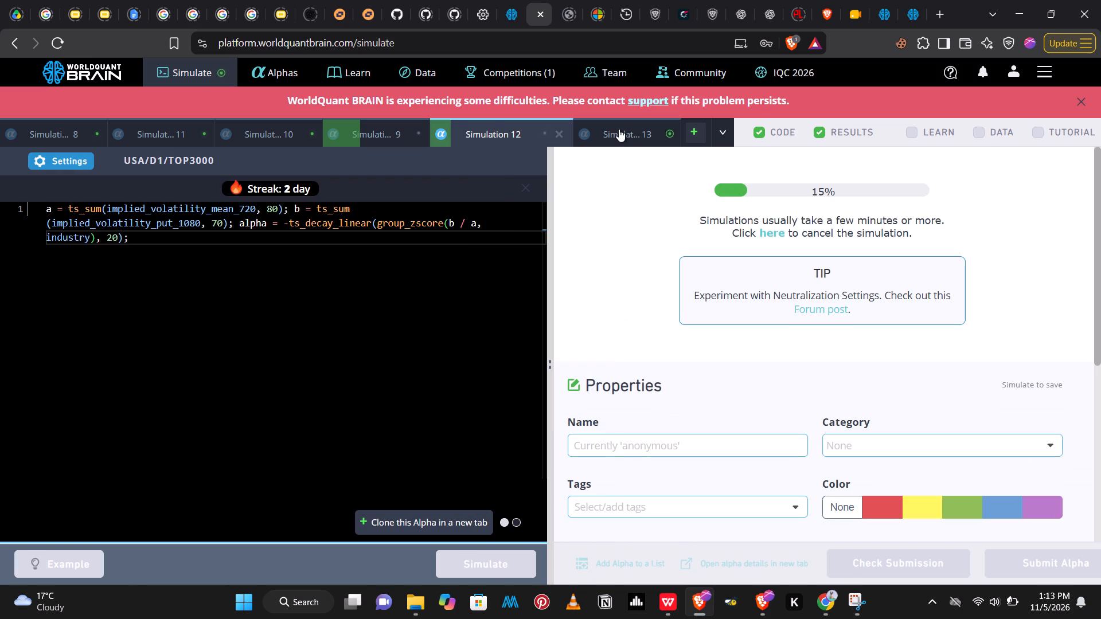
left_click(869, 557)
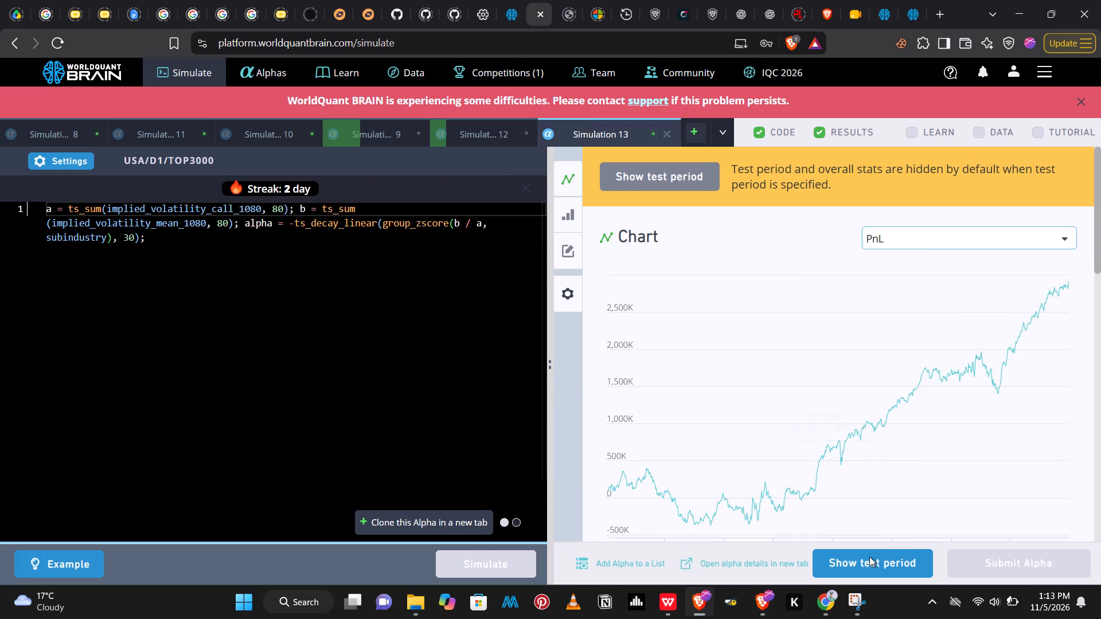
left_click_drag(1099, 219, 1099, 393)
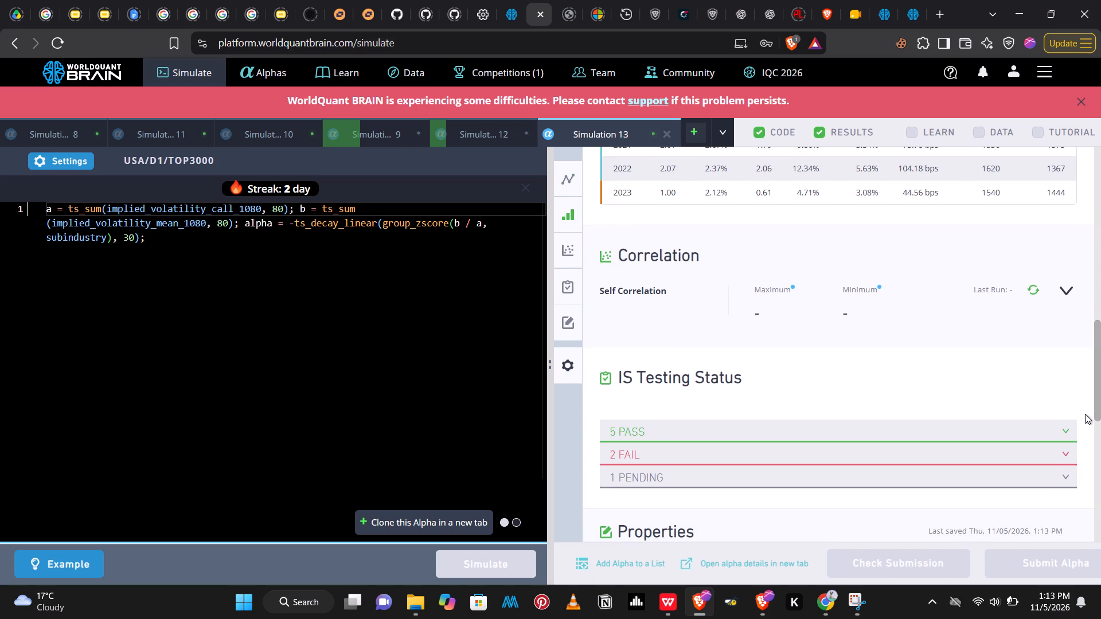
left_click(1067, 450)
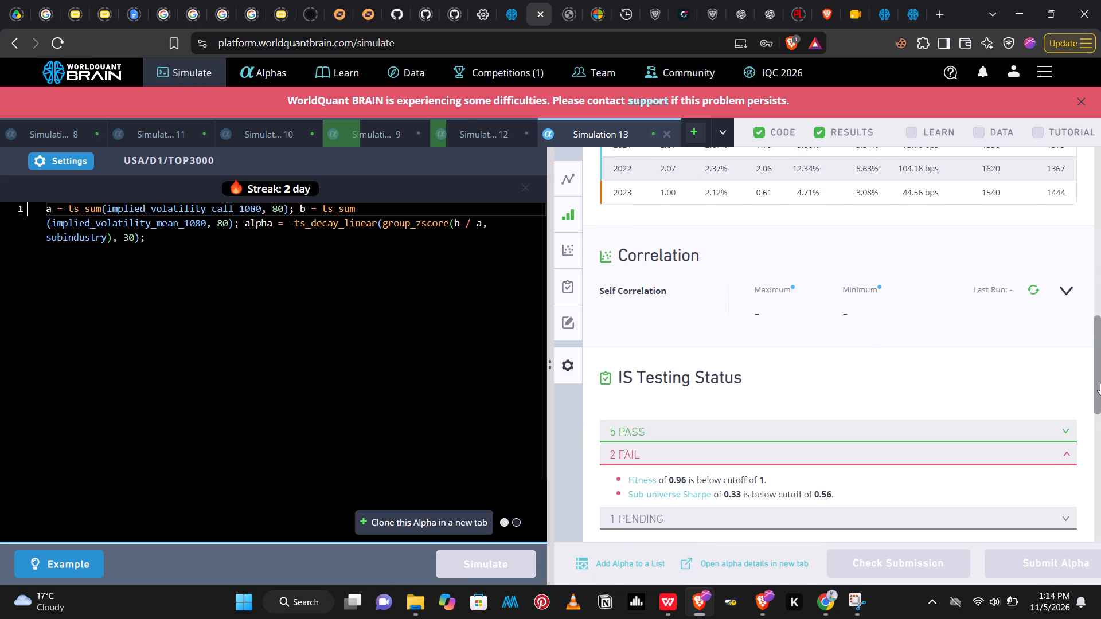
left_click_drag(1100, 383, 1098, 339)
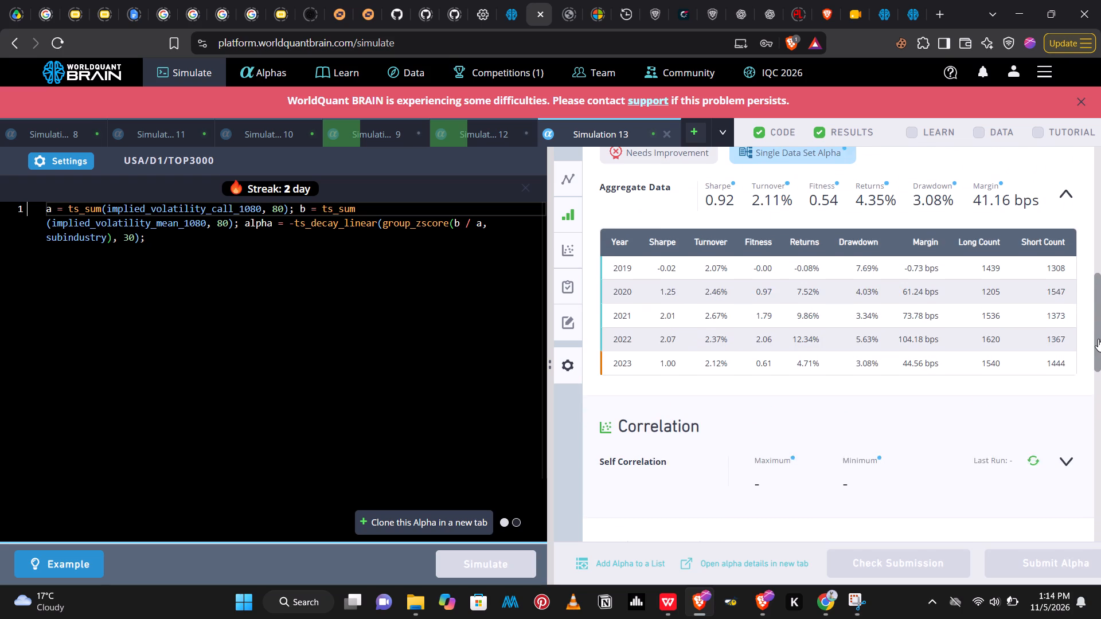
left_click_drag(1098, 339, 1096, 340)
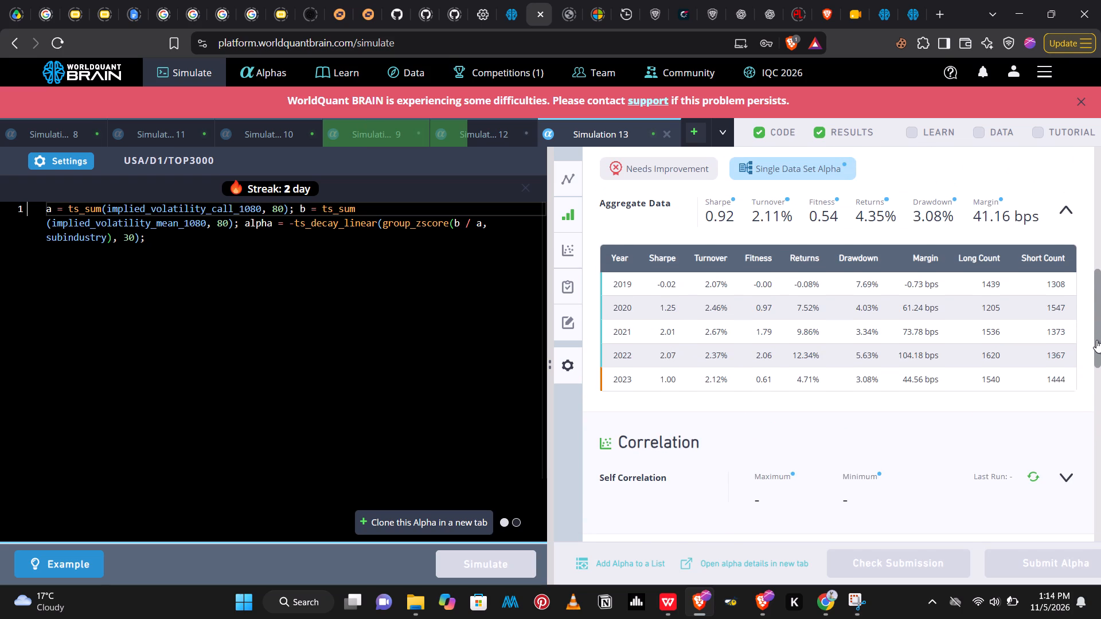
left_click_drag(1096, 340, 1099, 327)
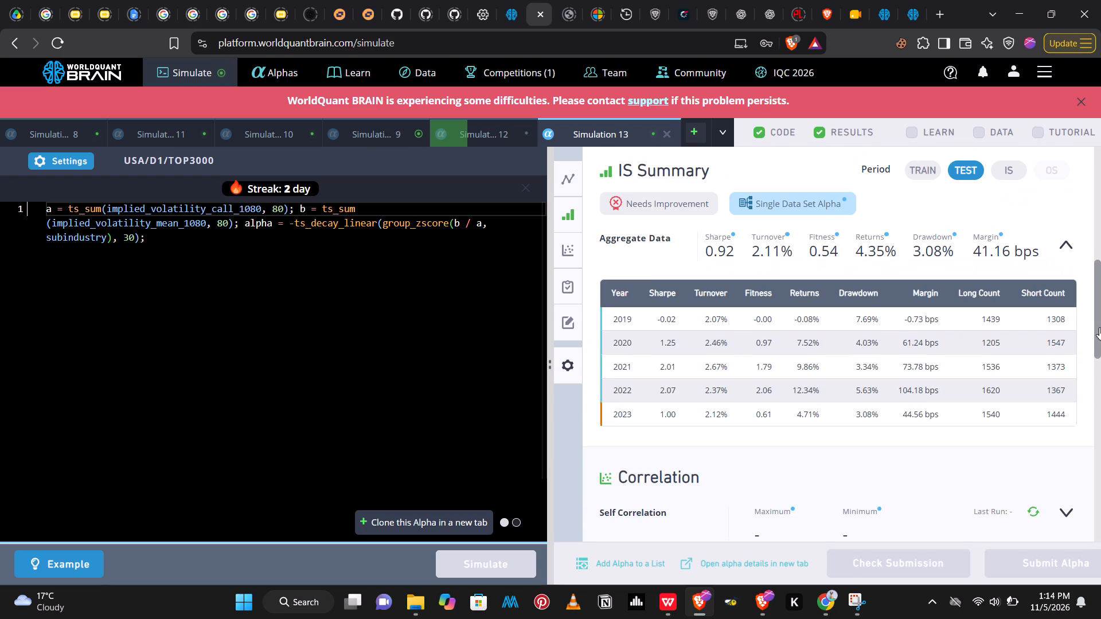
In Simulation 13, change the group_zscore grouping from subindustry to market and run the simulation.
left_click(104, 241)
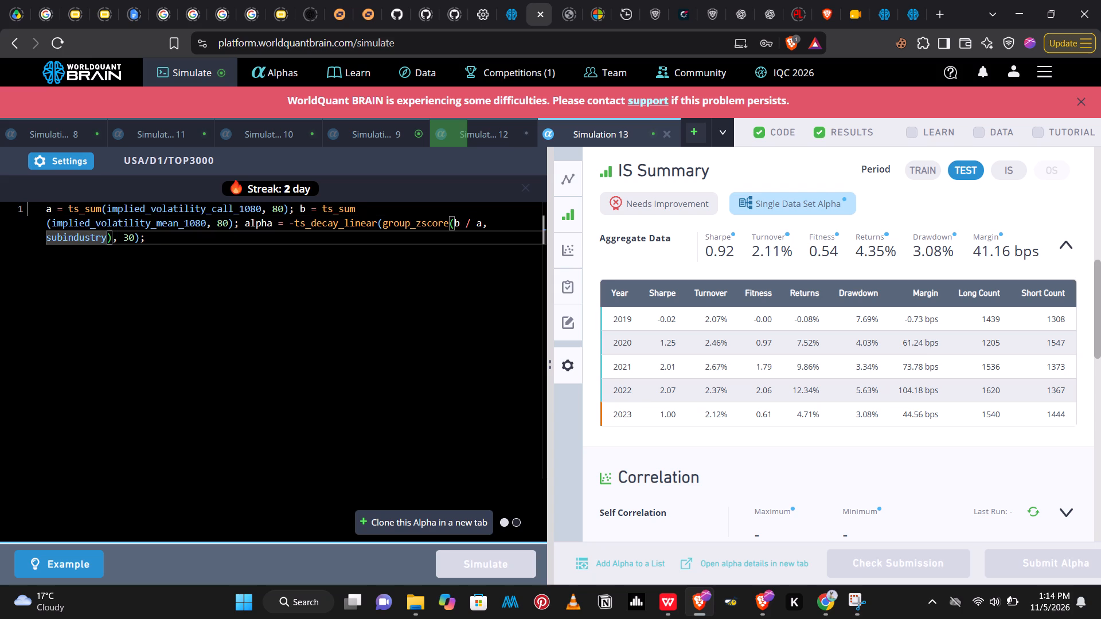
key("BackSpace")
key("BackSpace")
key("BackSpace")
key("BackSpace")
key("BackSpace")
key("BackSpace")
key("BackSpace")
key("BackSpace")
key("BackSpace")
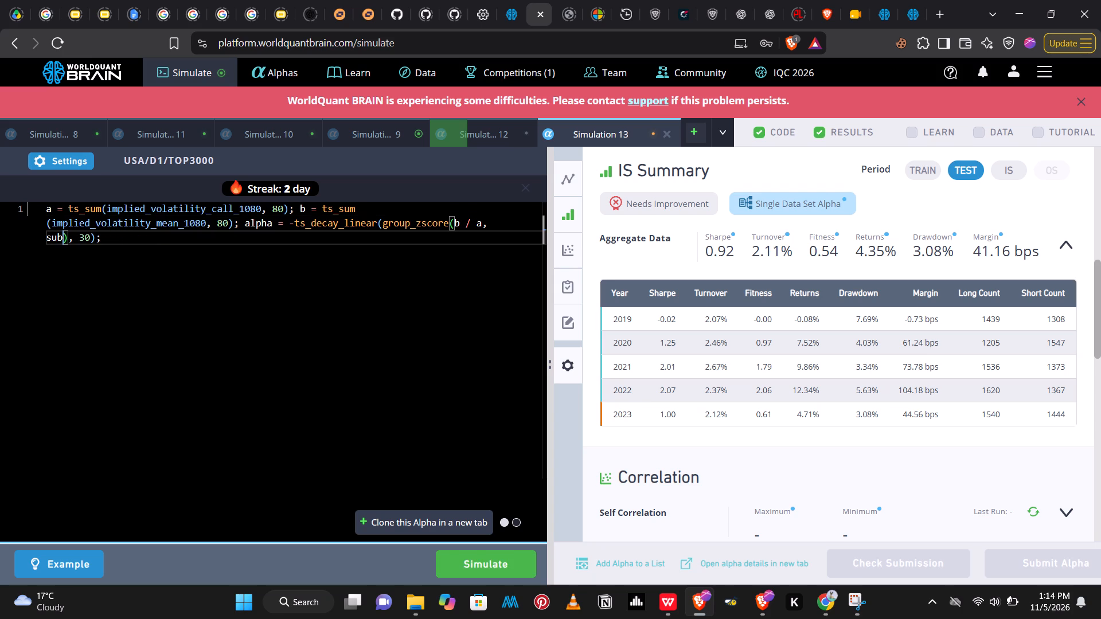
key("BackSpace")
key("BackSpace")
type("mark")
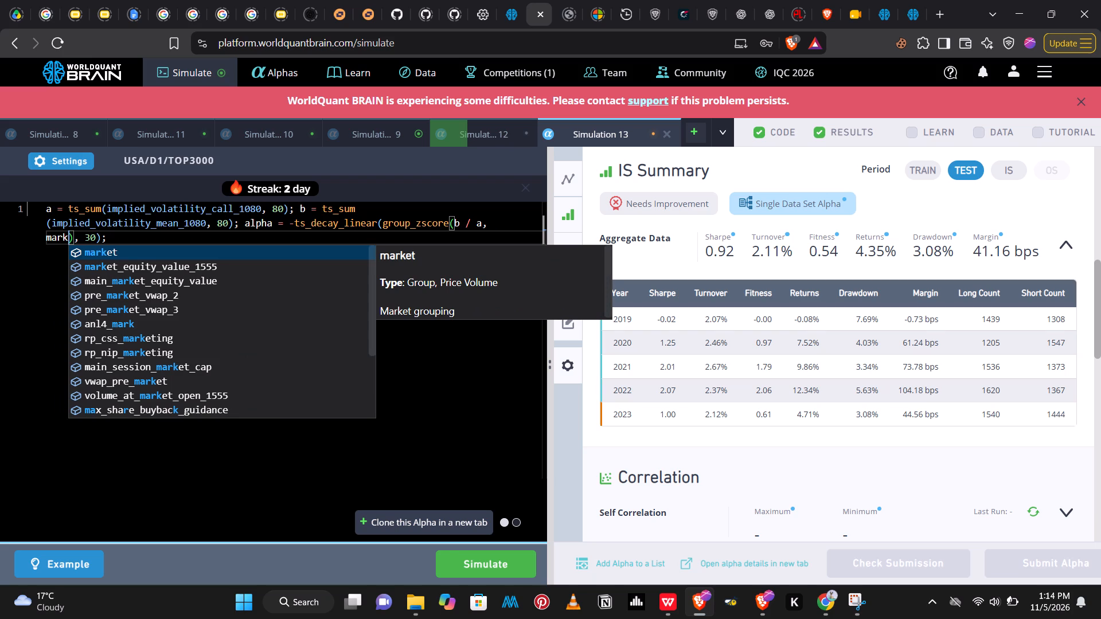
key("Return")
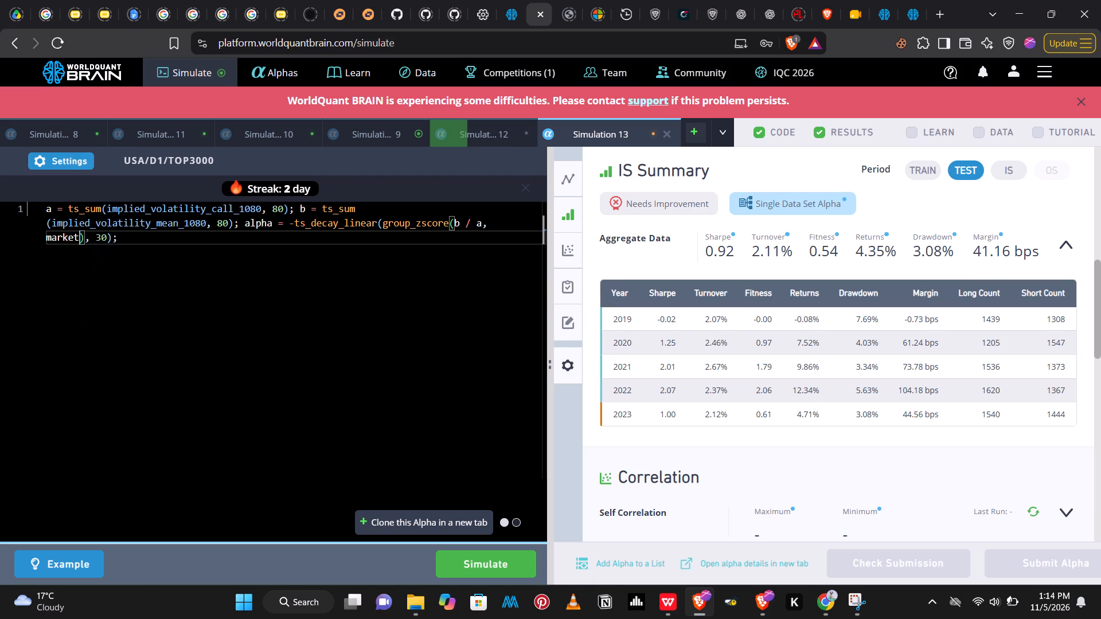
left_click(474, 561)
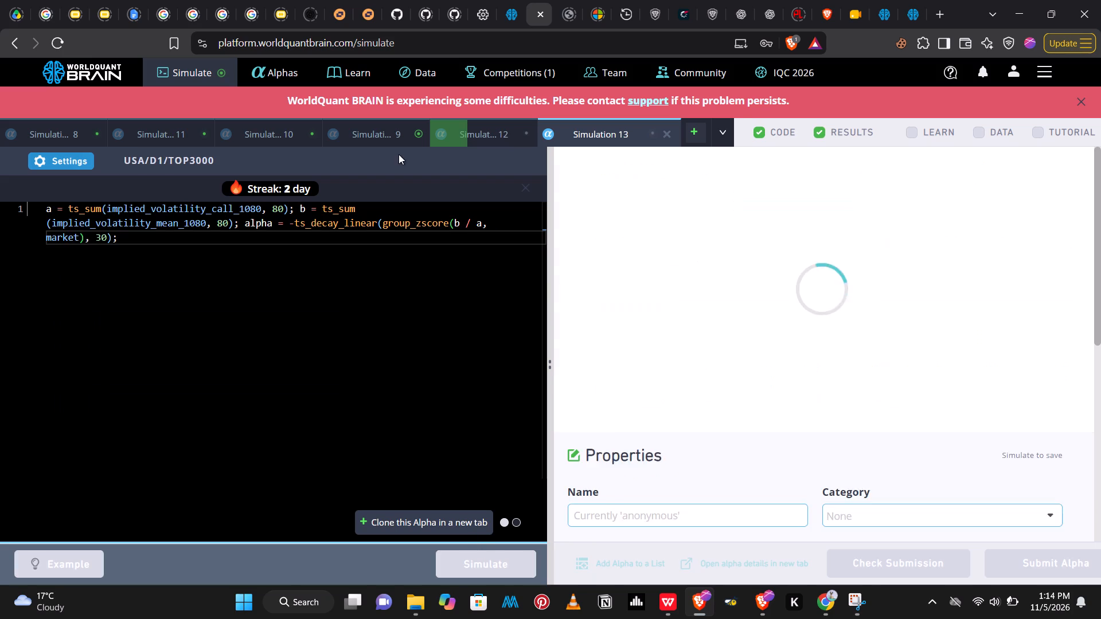
Show Simulation 9's test period, review its IS summary and examine its failed IS test.
left_click(371, 136)
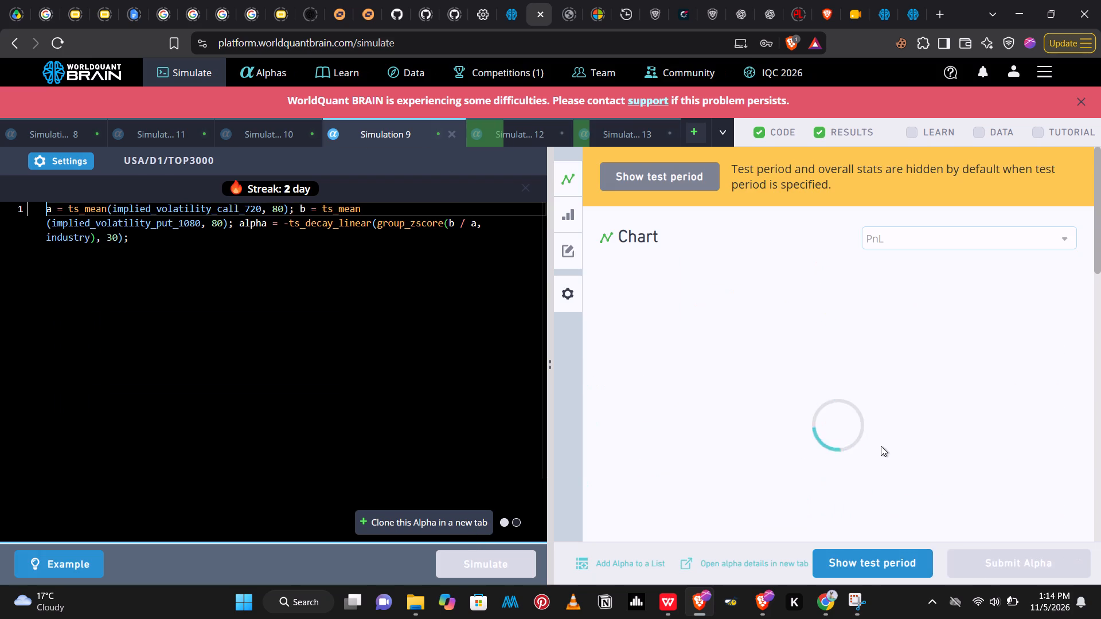
left_click(861, 563)
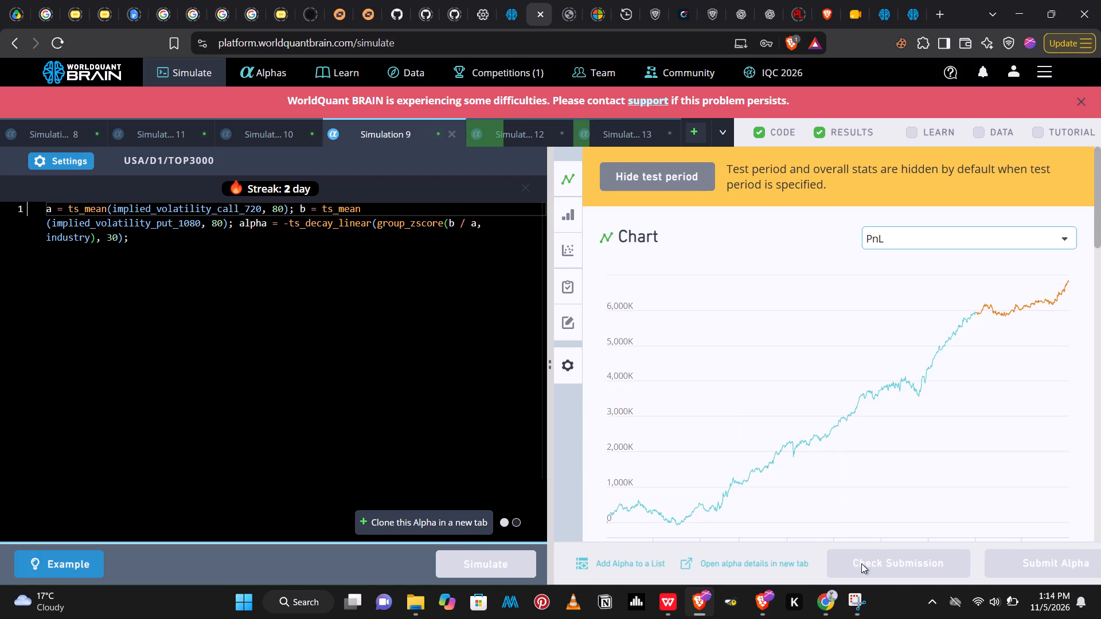
left_click_drag(1100, 215, 1100, 328)
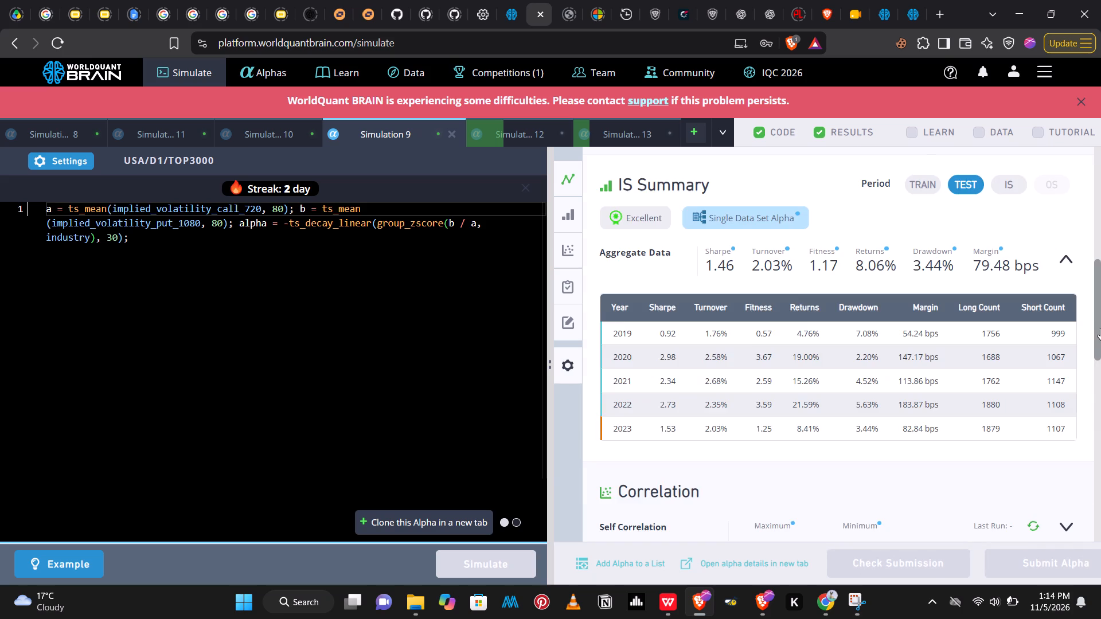
left_click_drag(1100, 328, 1100, 422)
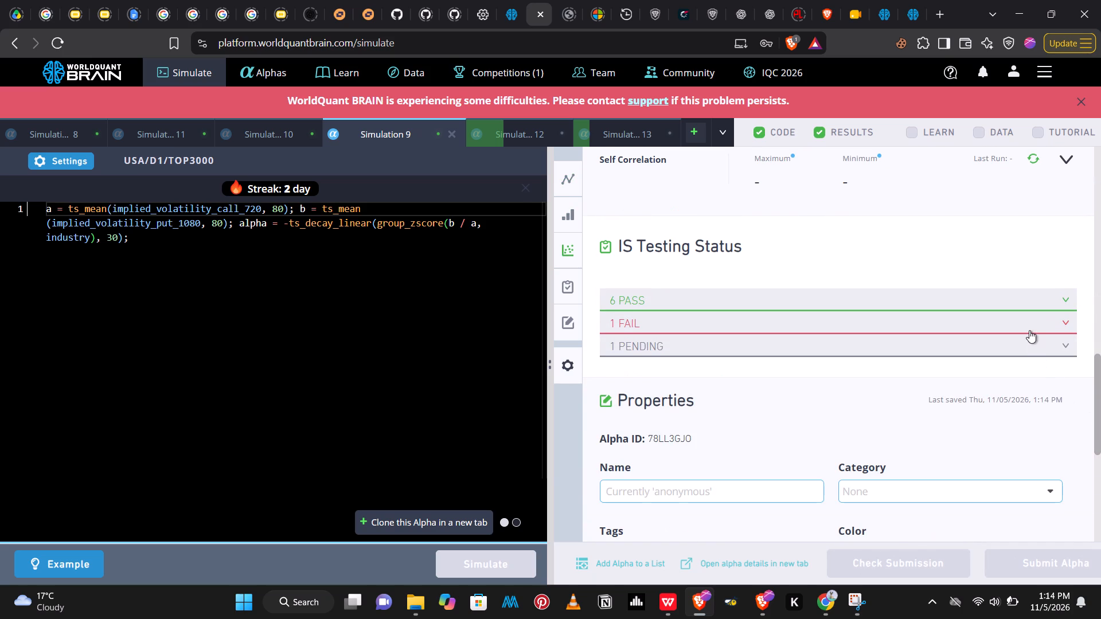
left_click(1029, 330)
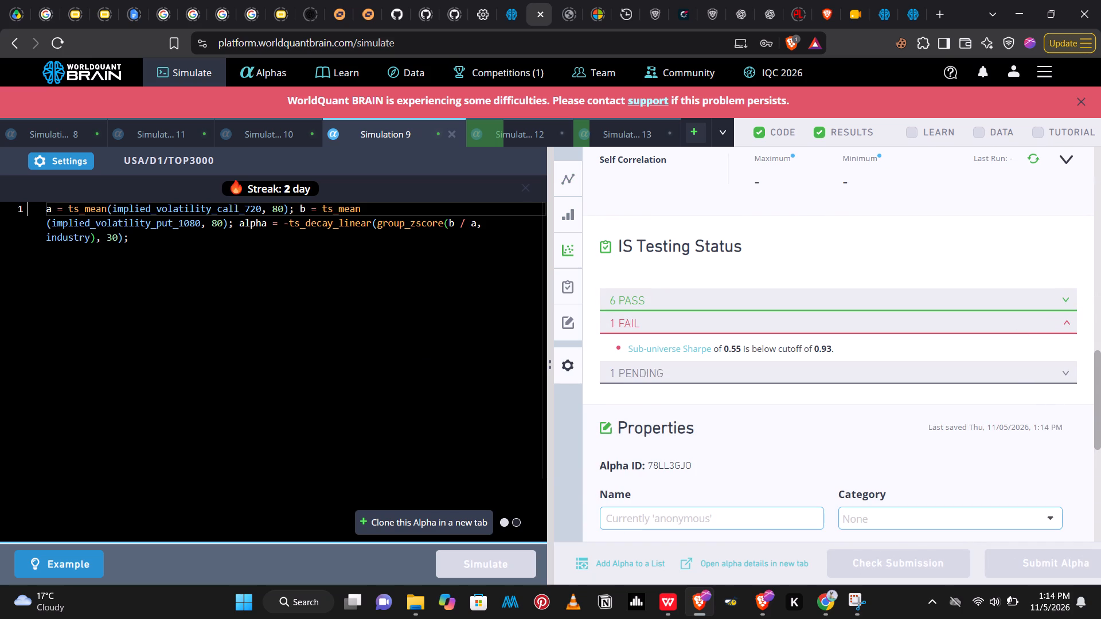
Set Simulation 9's neutralization to Industry and run the simulation.
left_click(77, 160)
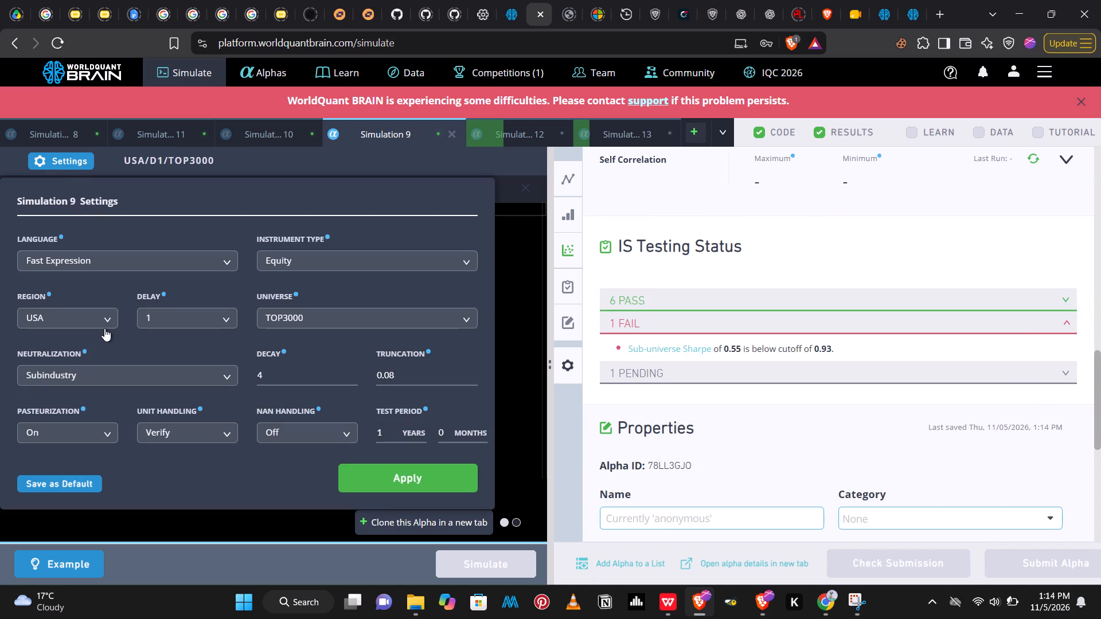
left_click(101, 367)
left_click(115, 465)
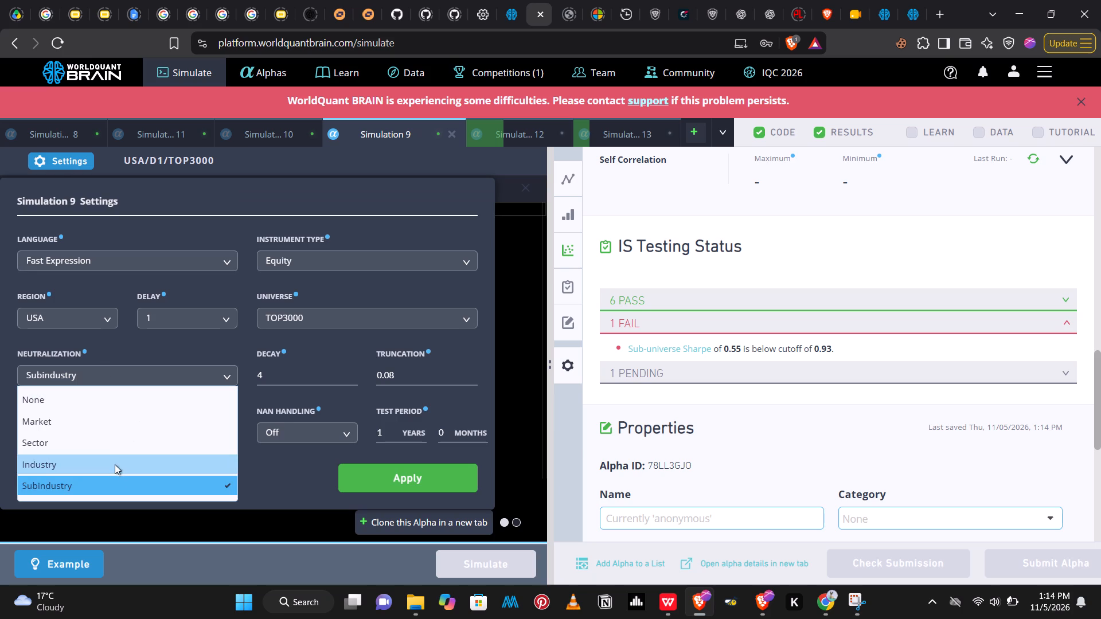
left_click(385, 488)
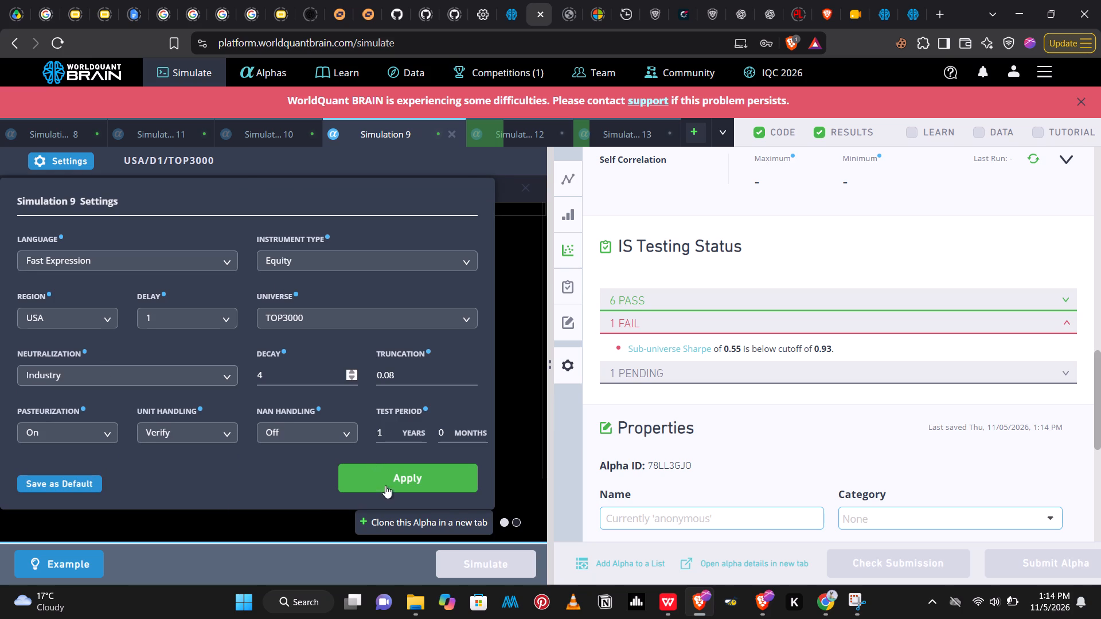
left_click(506, 562)
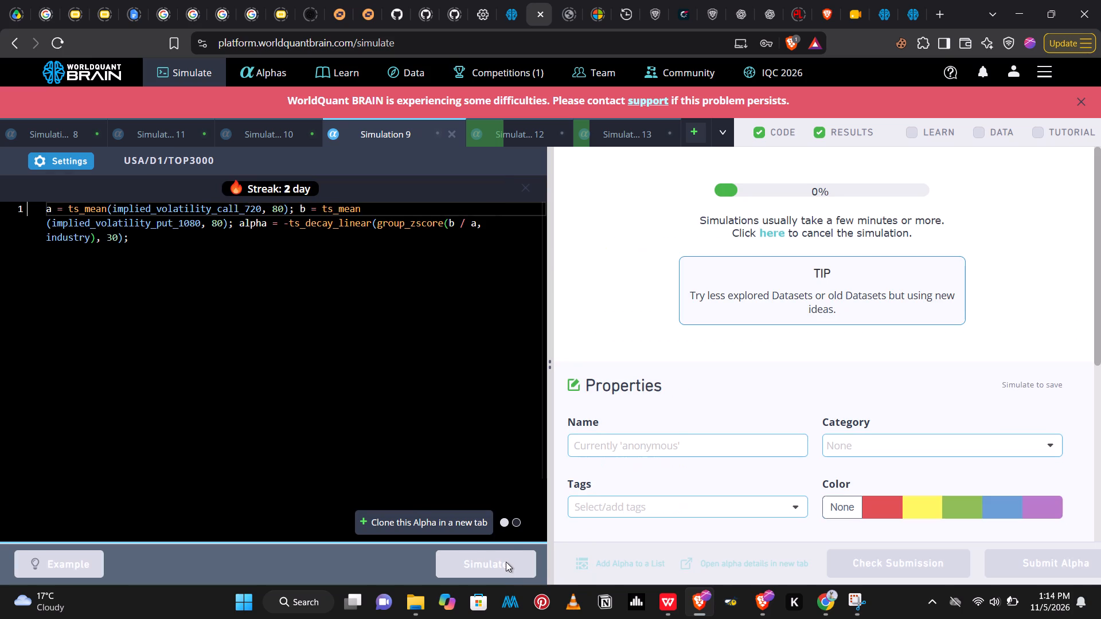
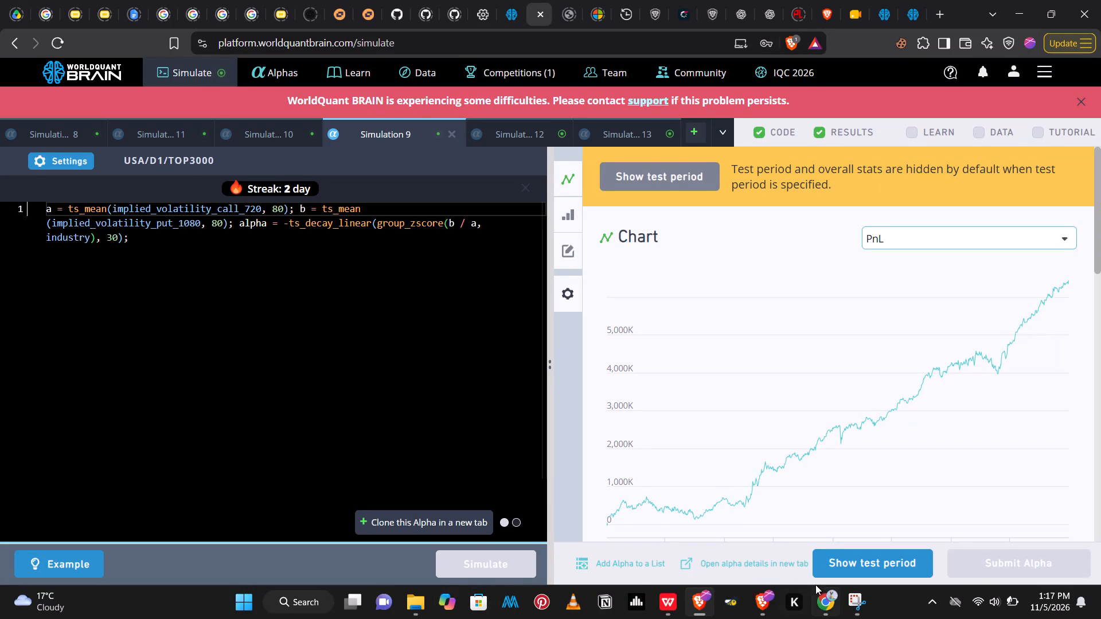
Show the test period for Simulations 9 and 12, and examine the failed IS test in Simulation 9.
left_click(844, 565)
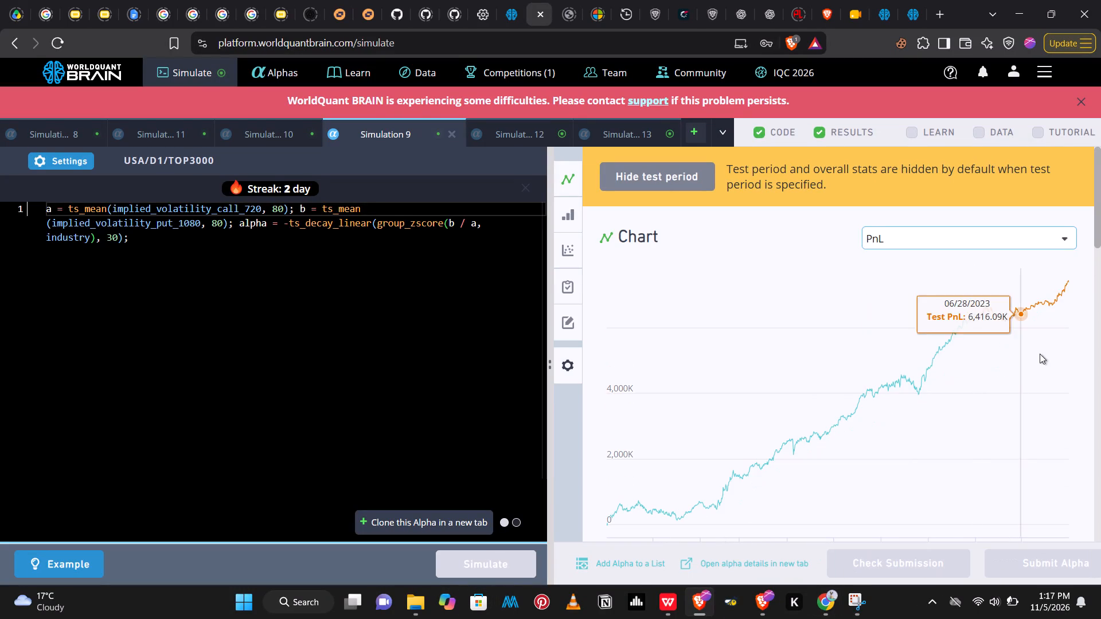
left_click_drag(1098, 230, 1100, 390)
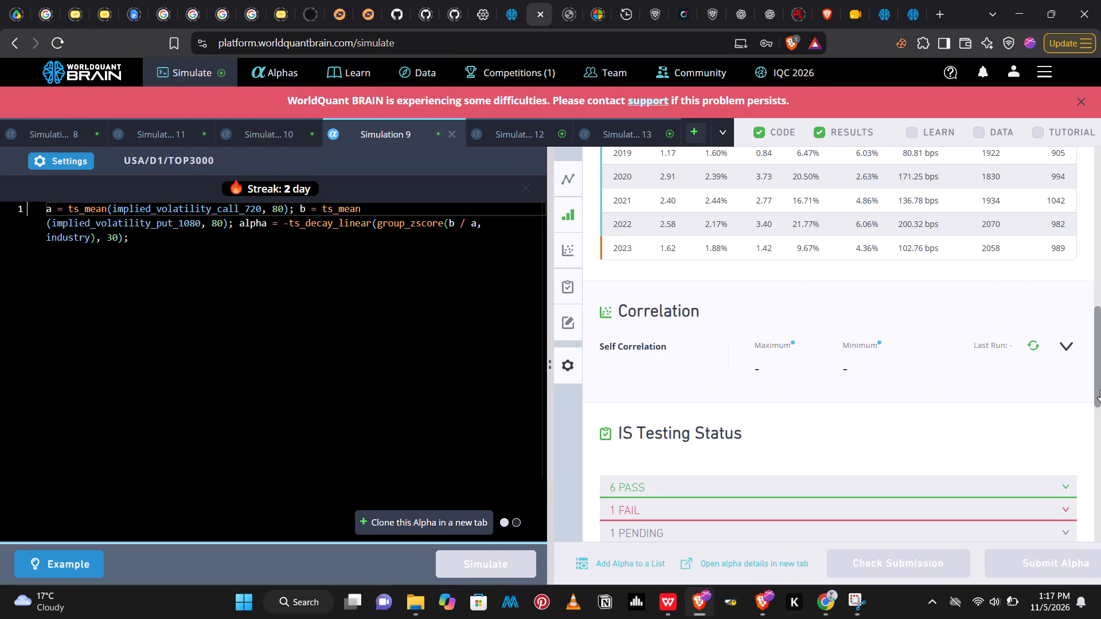
left_click_drag(1100, 390, 1100, 405)
left_click(1063, 446)
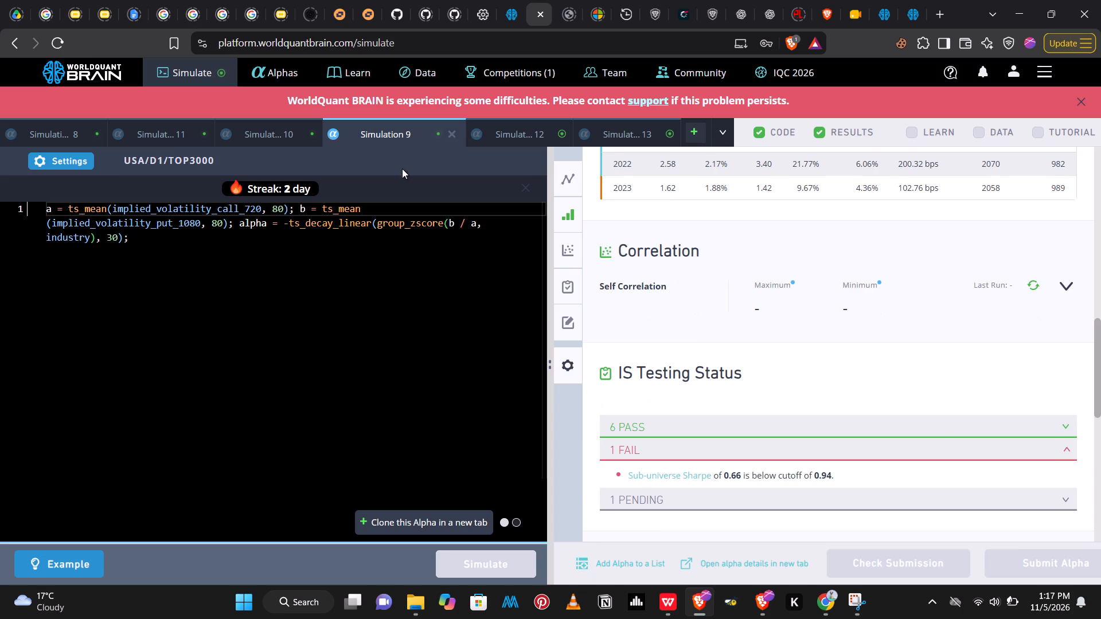
left_click(507, 137)
left_click(853, 559)
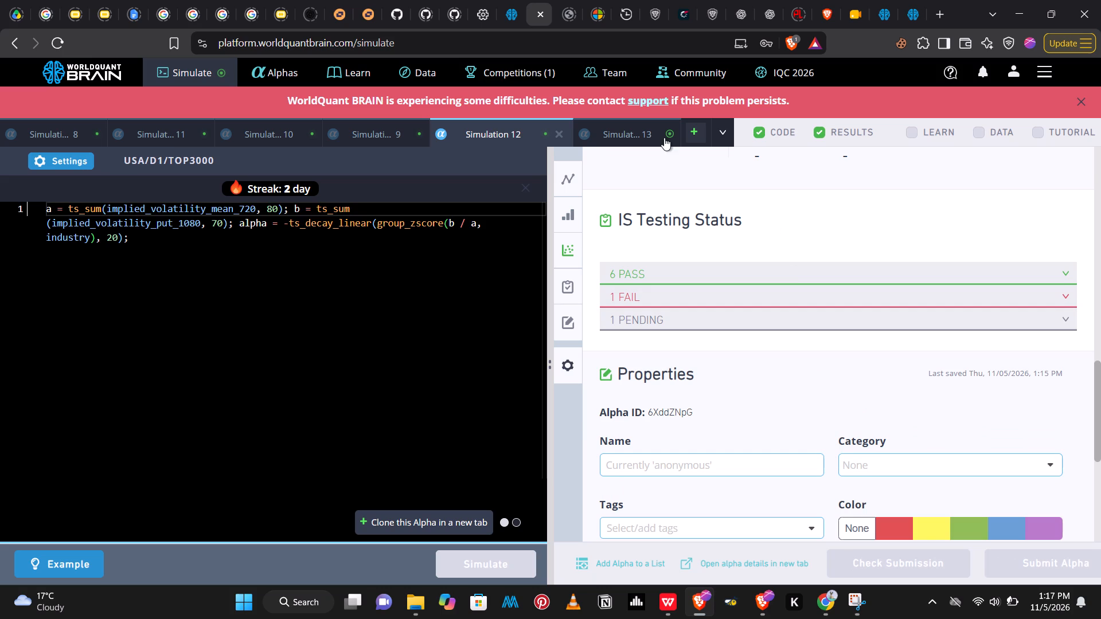
Show Simulation 13's test period and run its self-correlation check, then review its simulation settings.
left_click(630, 131)
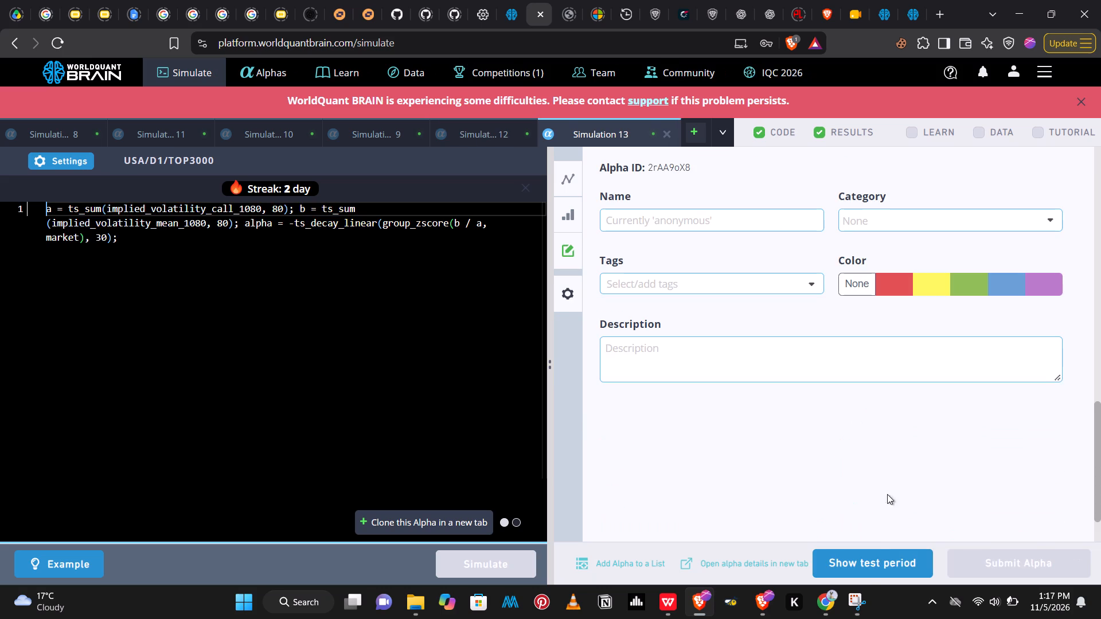
left_click(865, 566)
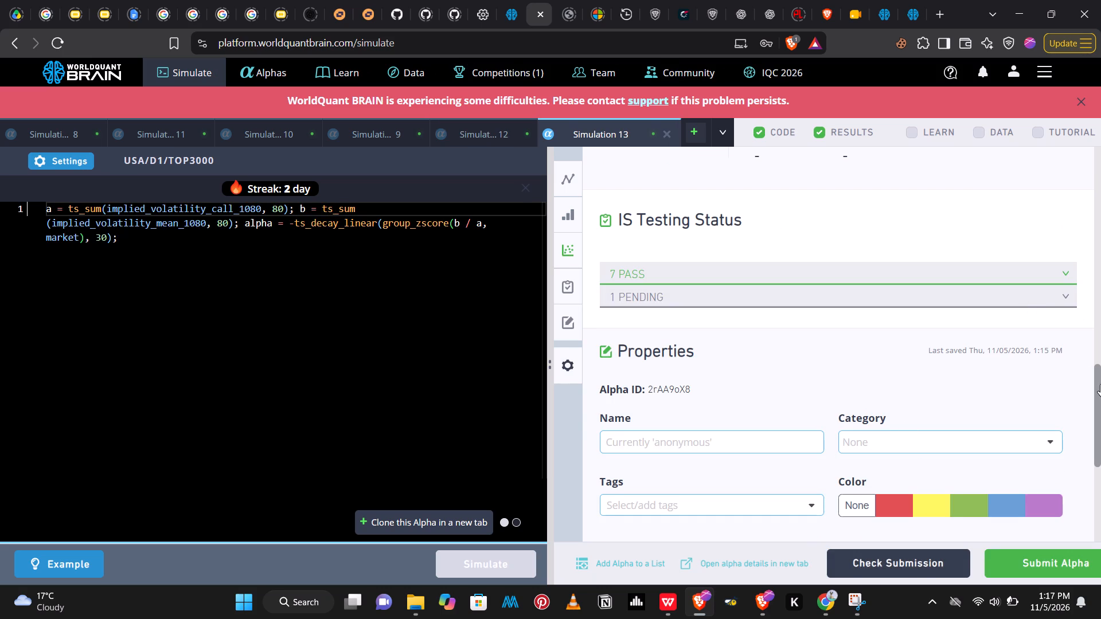
left_click_drag(1098, 385, 1099, 283)
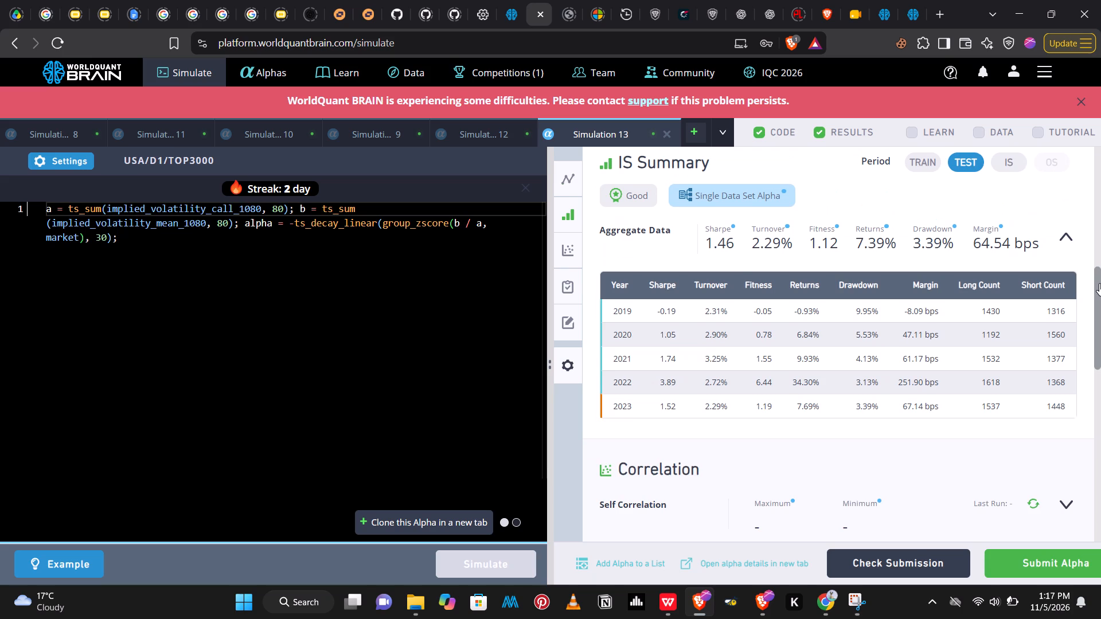
left_click_drag(1099, 283, 1099, 340)
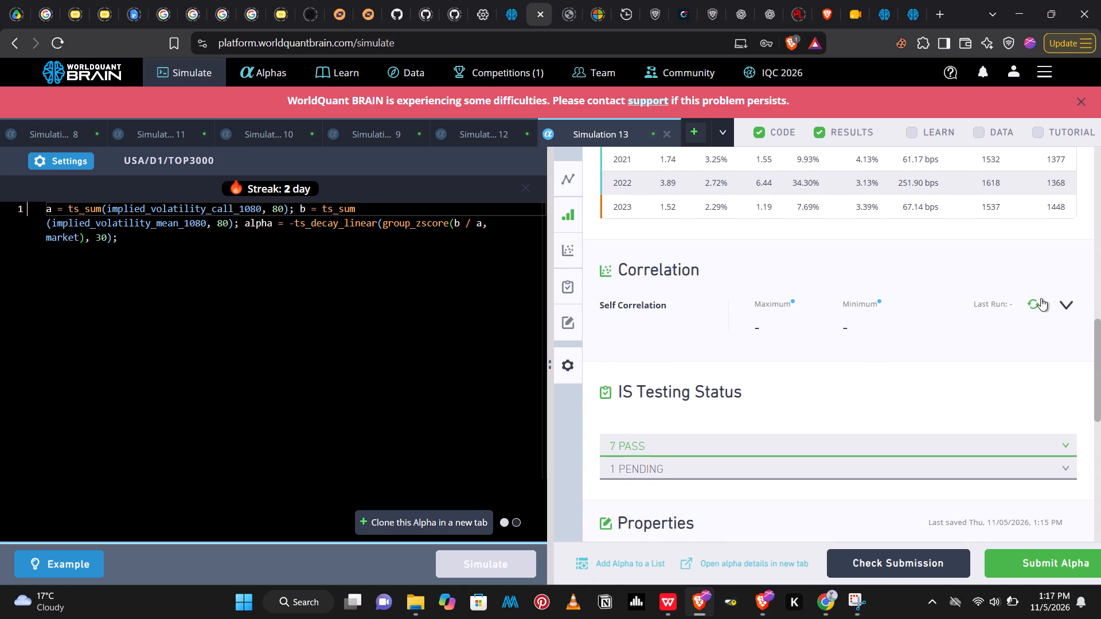
left_click(1033, 301)
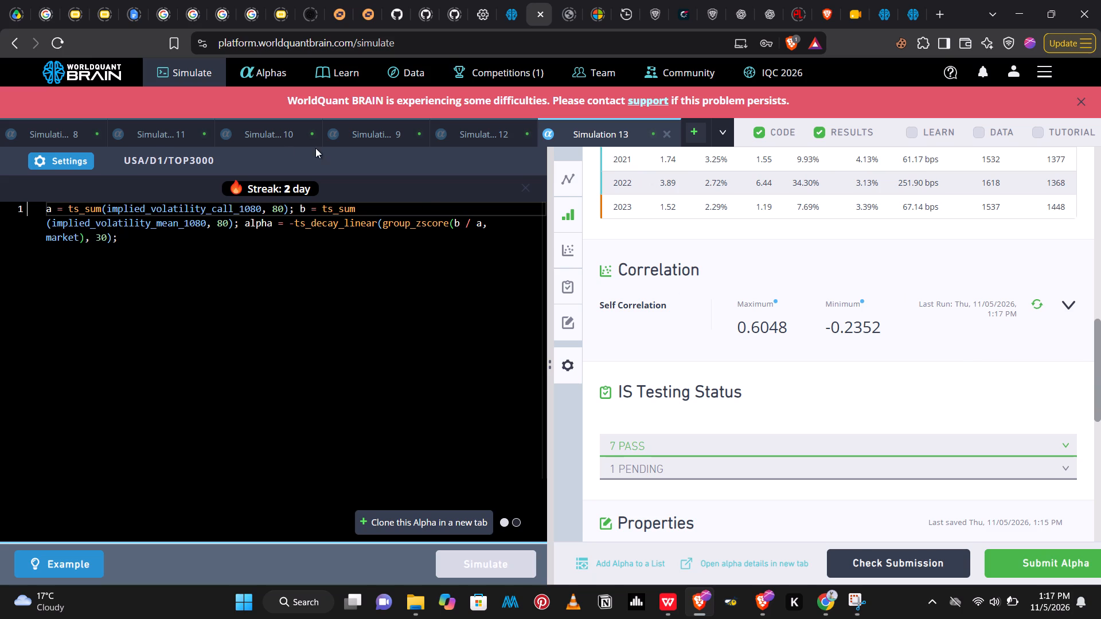
left_click(71, 159)
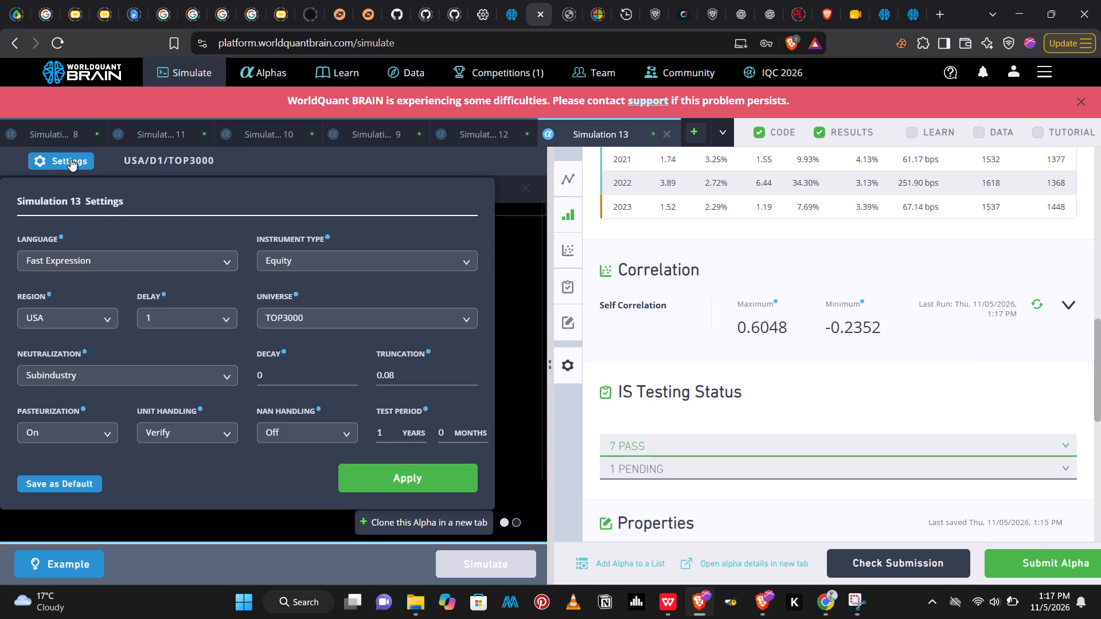
left_click(71, 159)
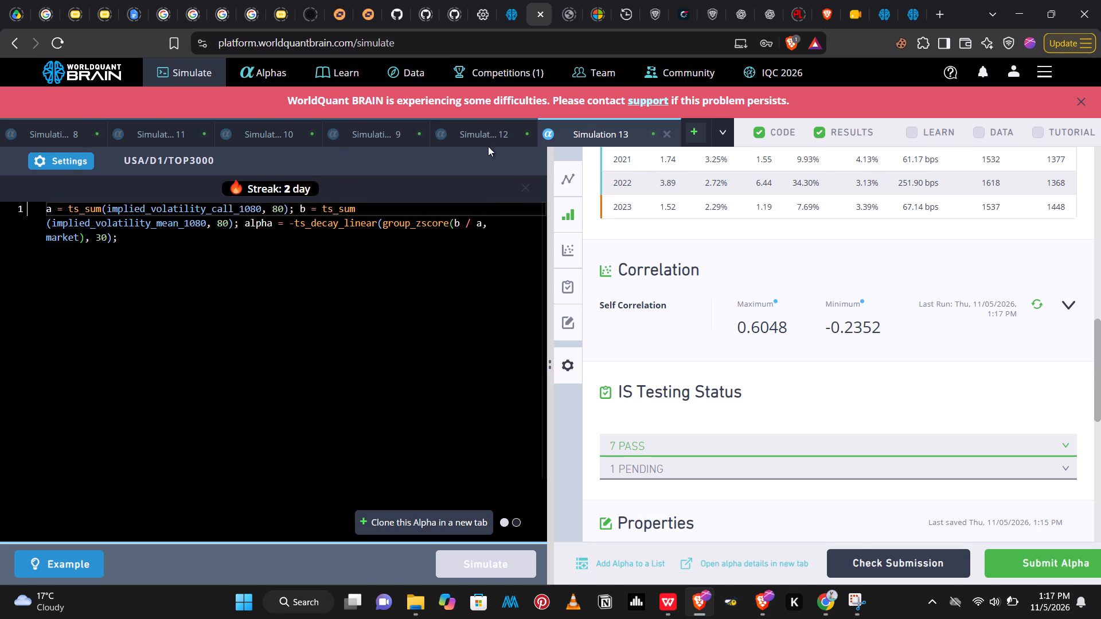
In Simulation 12's expression, replace the group_zscore grouping industry with market.
left_click(488, 132)
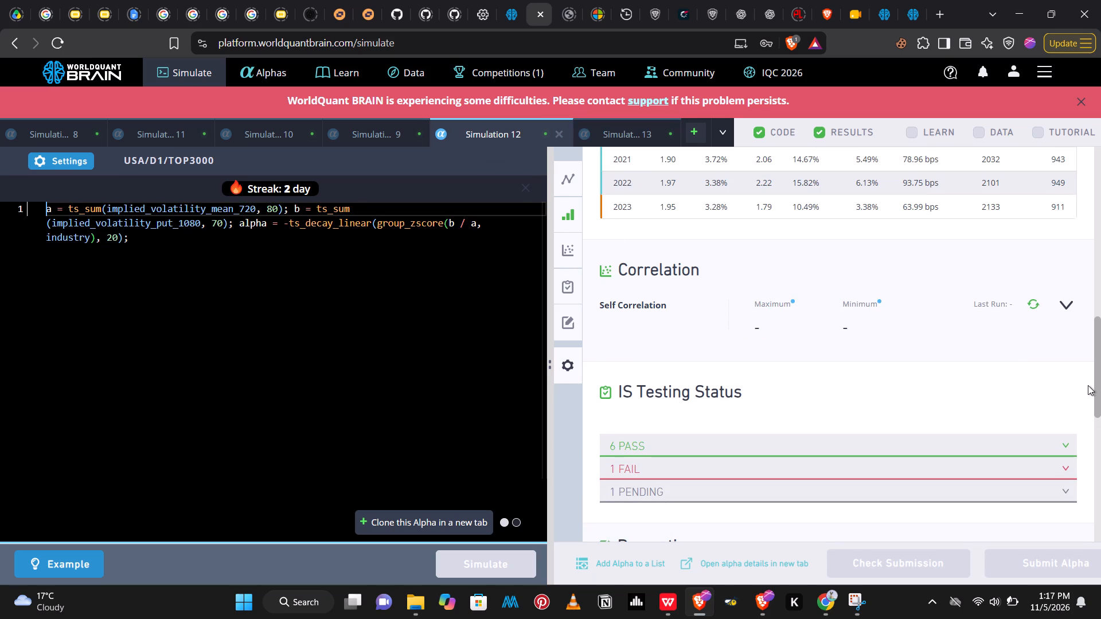
left_click_drag(1095, 383, 1096, 306)
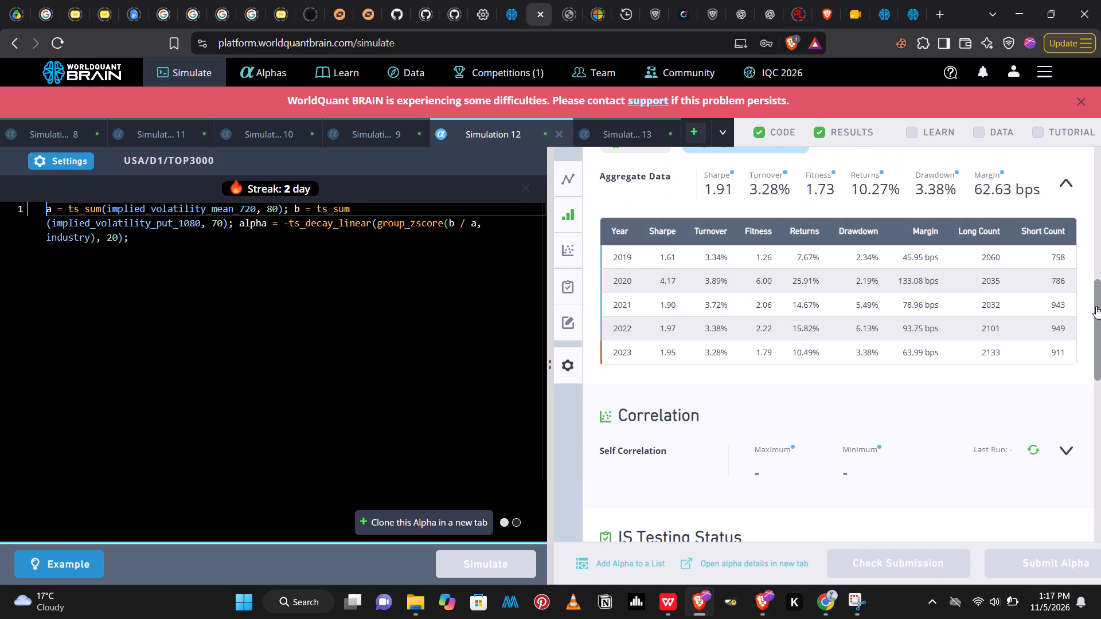
left_click_drag(1096, 306, 1092, 343)
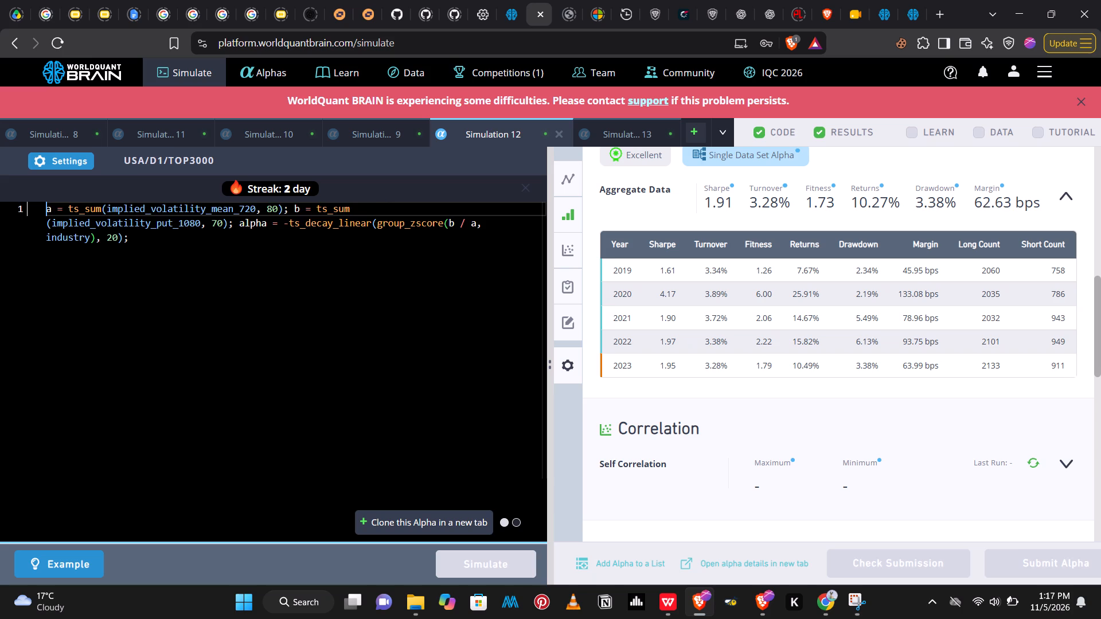
left_click(88, 237)
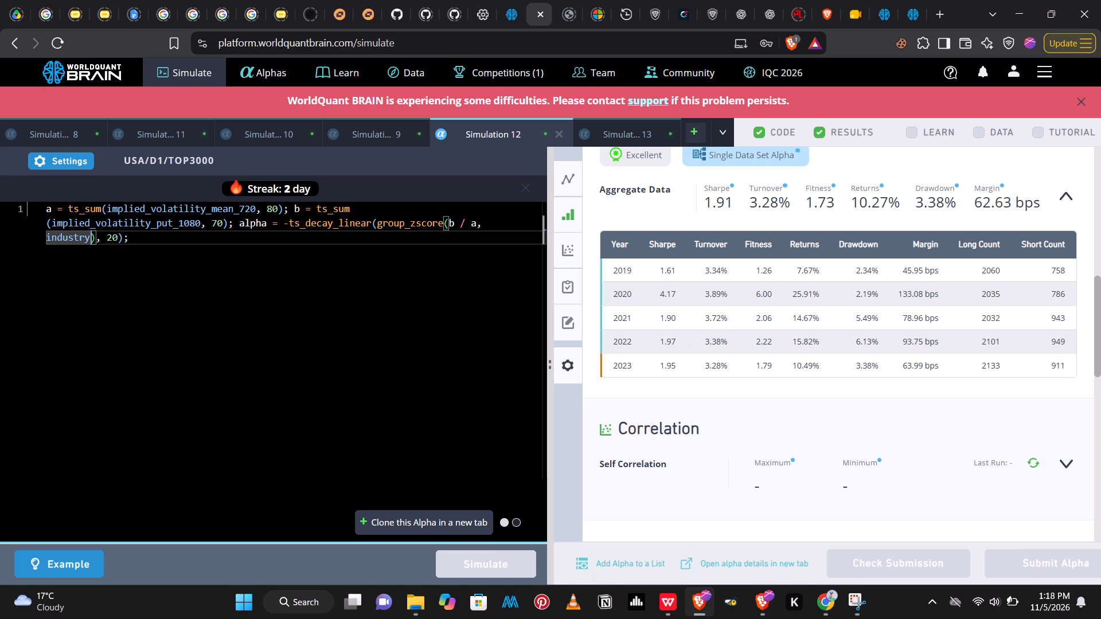
key("BackSpace")
key("BackSpace")
key("BackSpace")
key("BackSpace")
key("BackSpace")
key("BackSpace")
key("BackSpace")
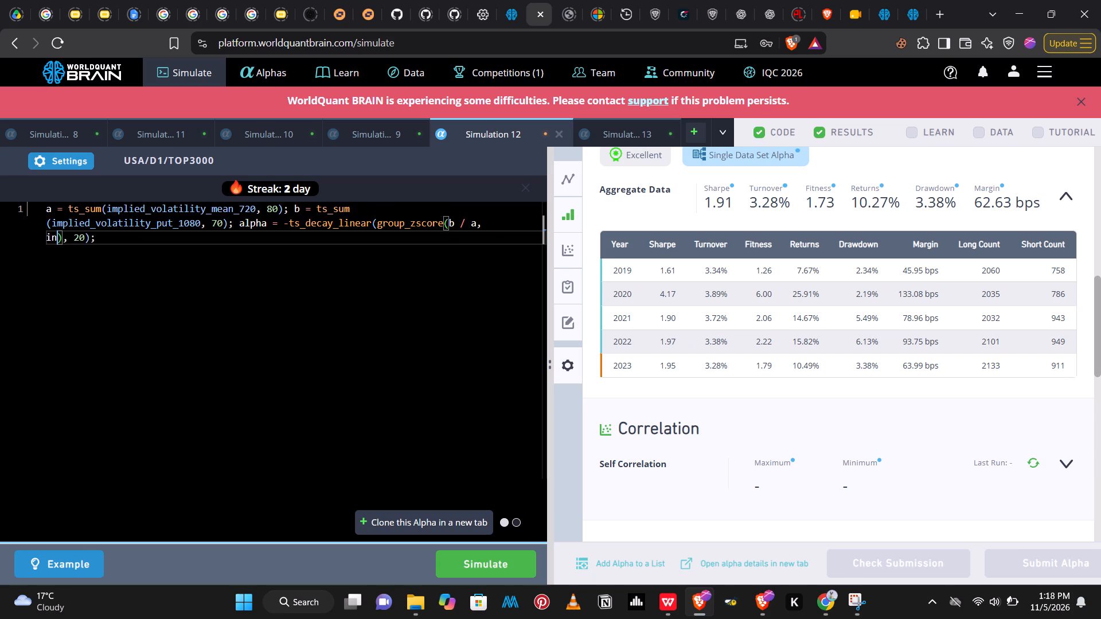
key("BackSpace")
key("m")
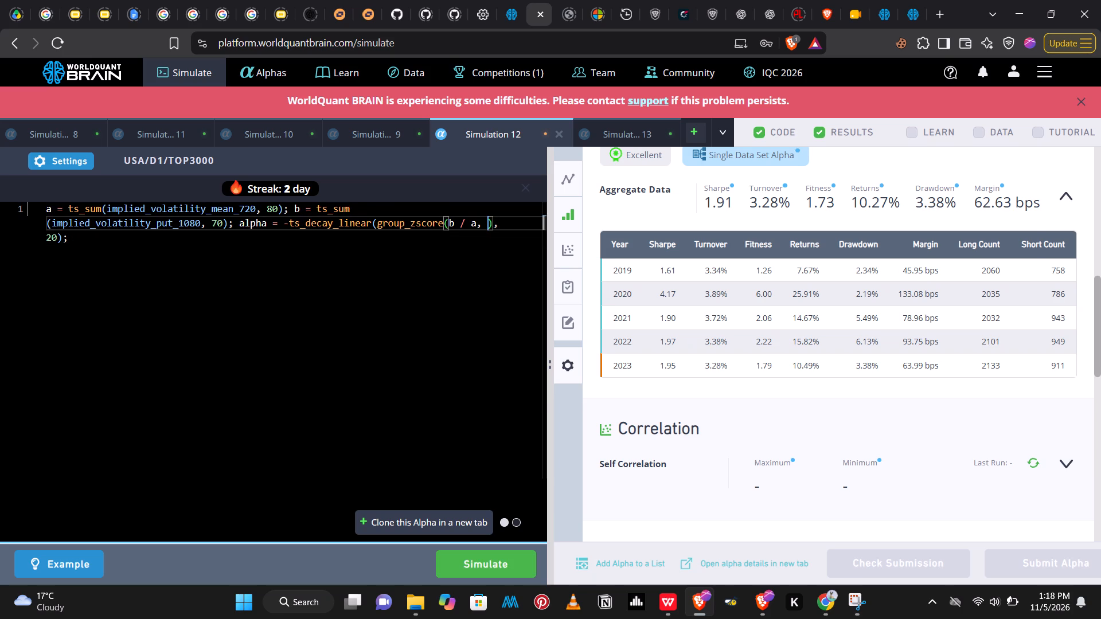
type("arket")
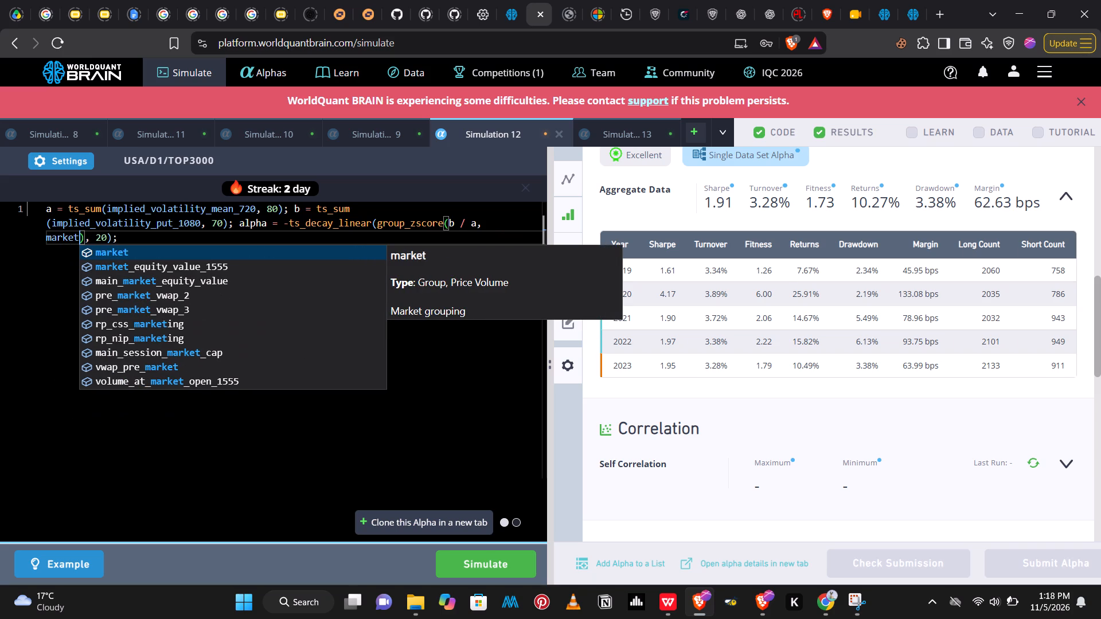
Set Simulation 12's neutralization to Subindustry, apply the settings and run the simulation.
left_click(48, 162)
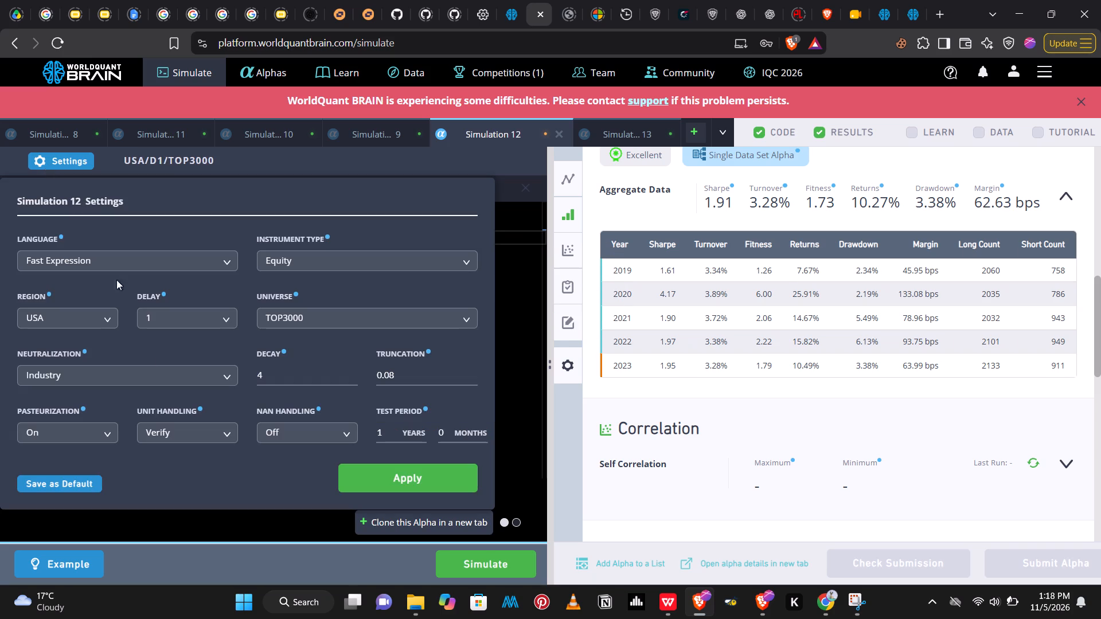
left_click(141, 375)
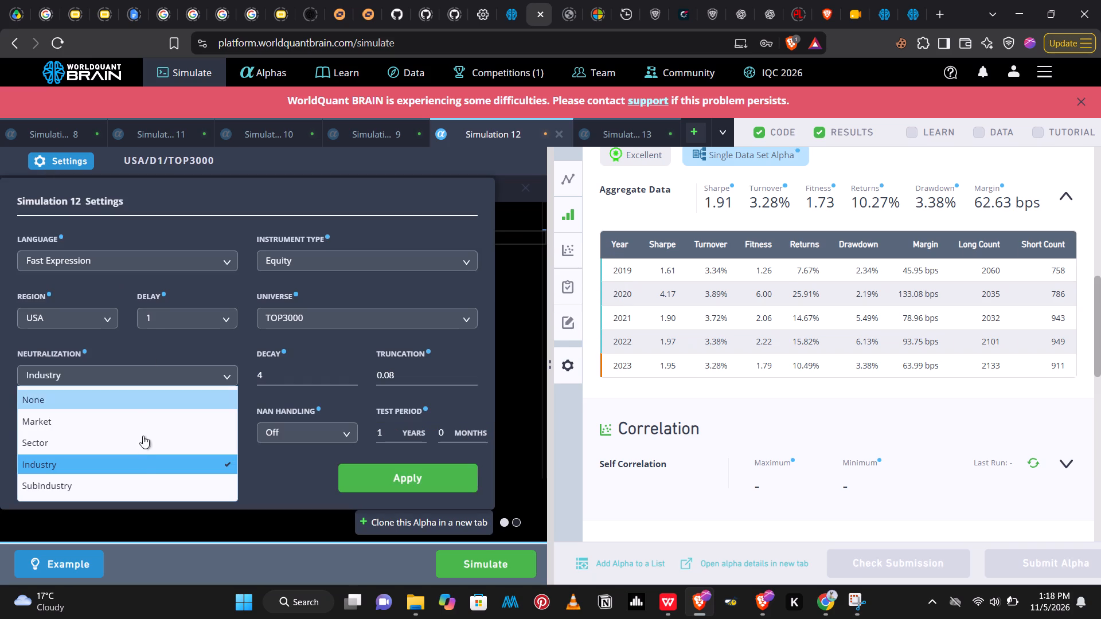
double_click(134, 476)
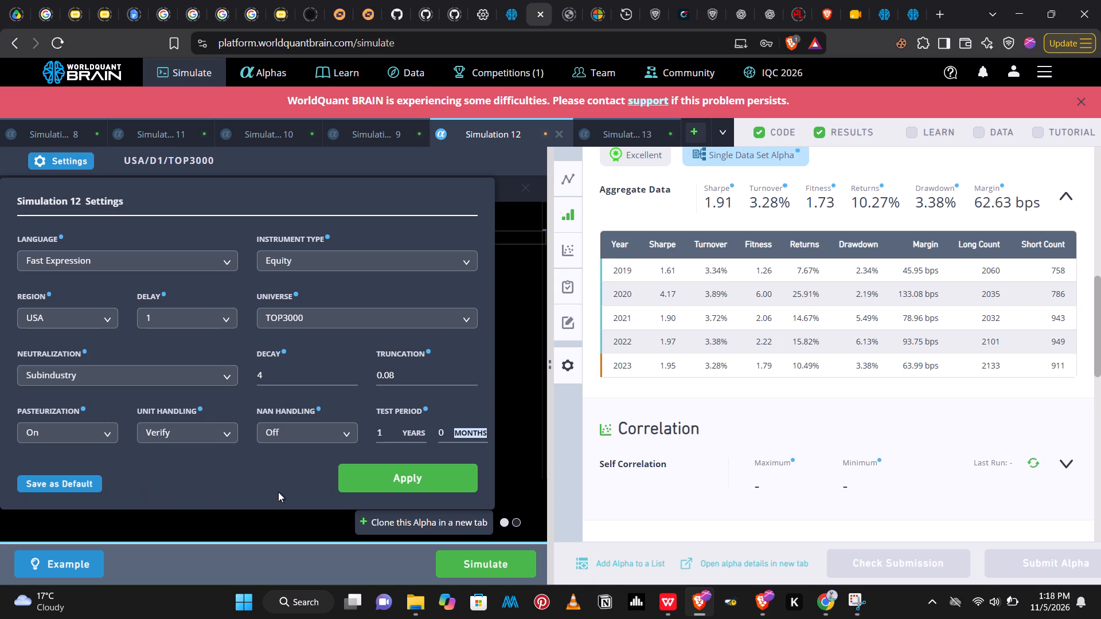
left_click(385, 472)
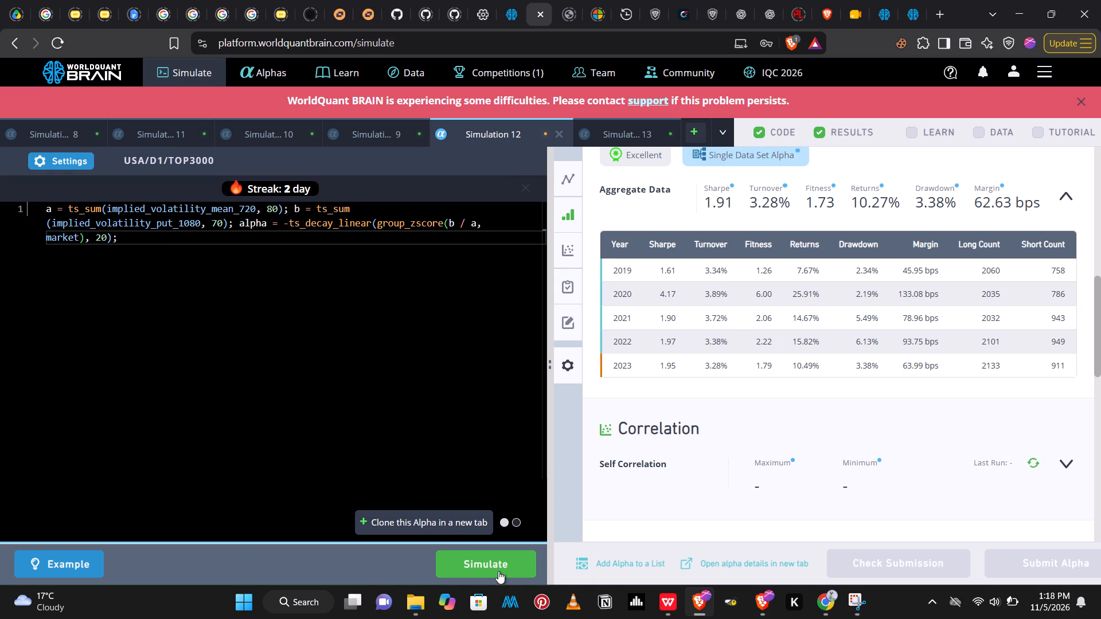
left_click(489, 558)
Review the simulation settings of Simulation 13 for reference.
left_click(641, 138)
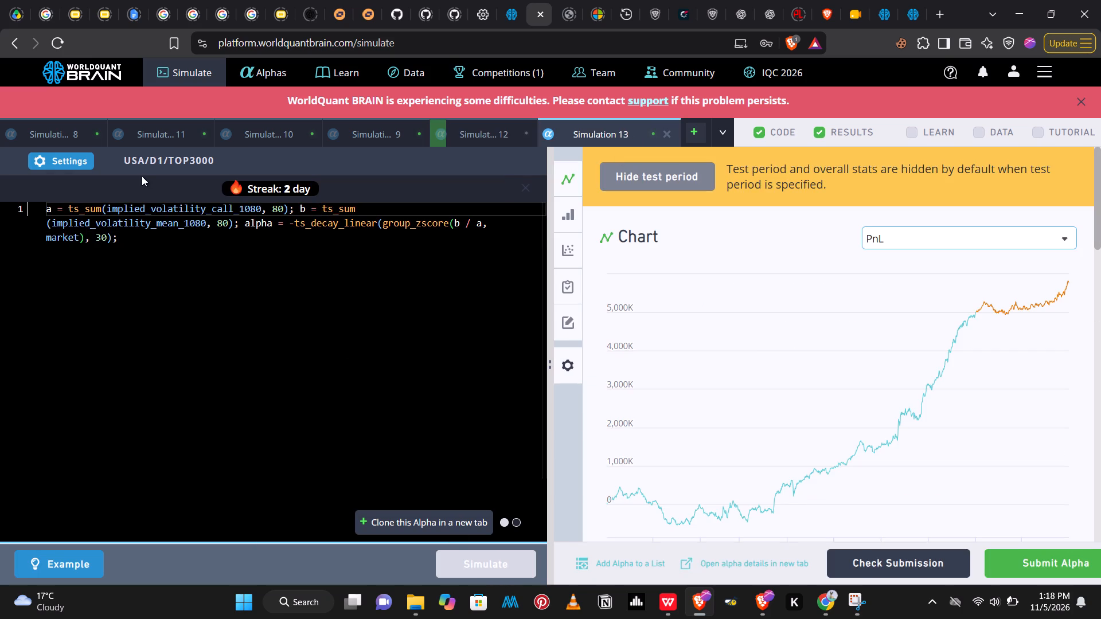
left_click(84, 163)
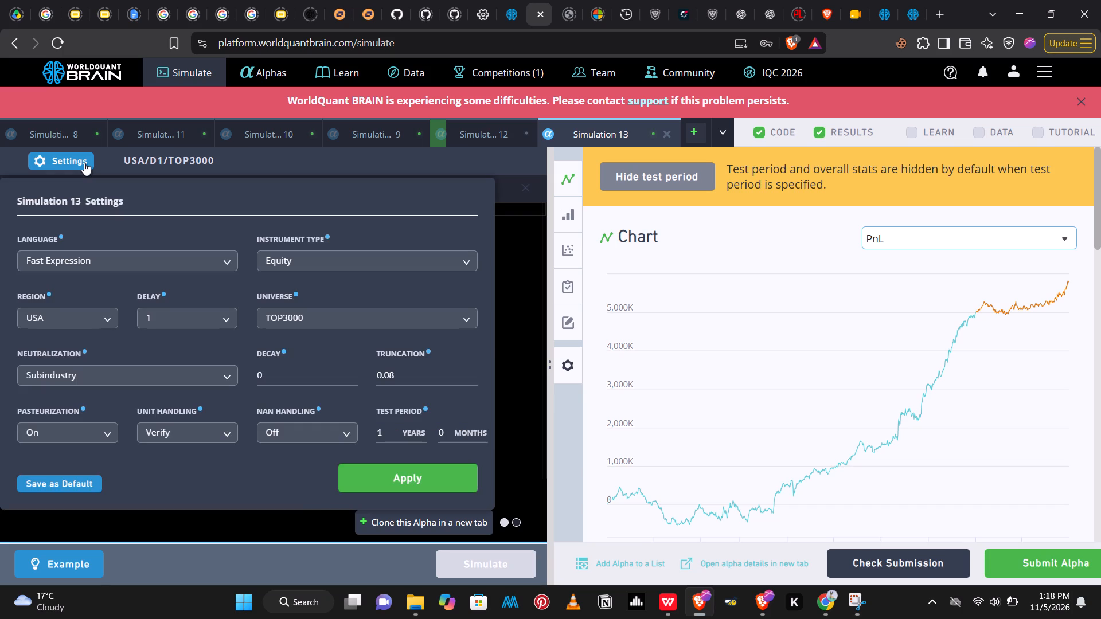
left_click(84, 163)
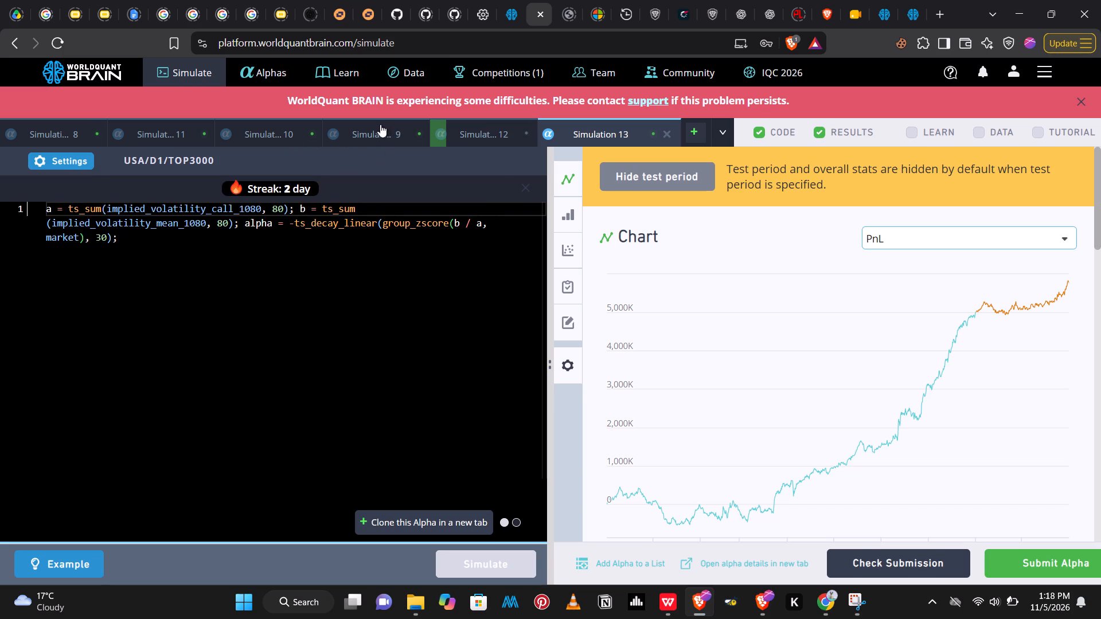
In Simulation 9's expression, replace the group_zscore grouping industry with market.
left_click(380, 128)
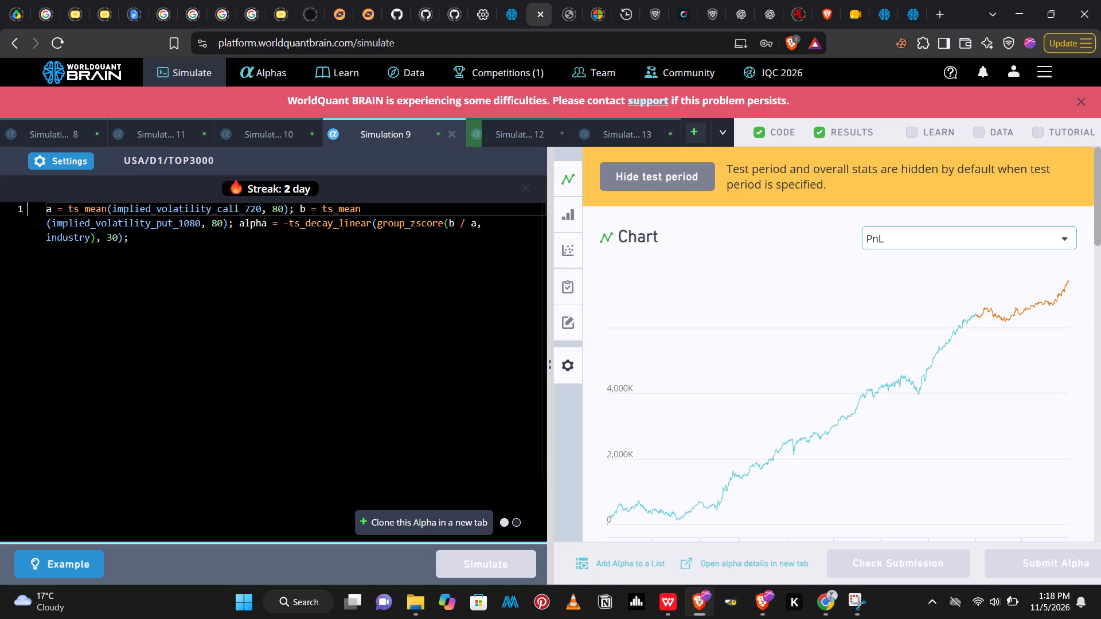
left_click(91, 241)
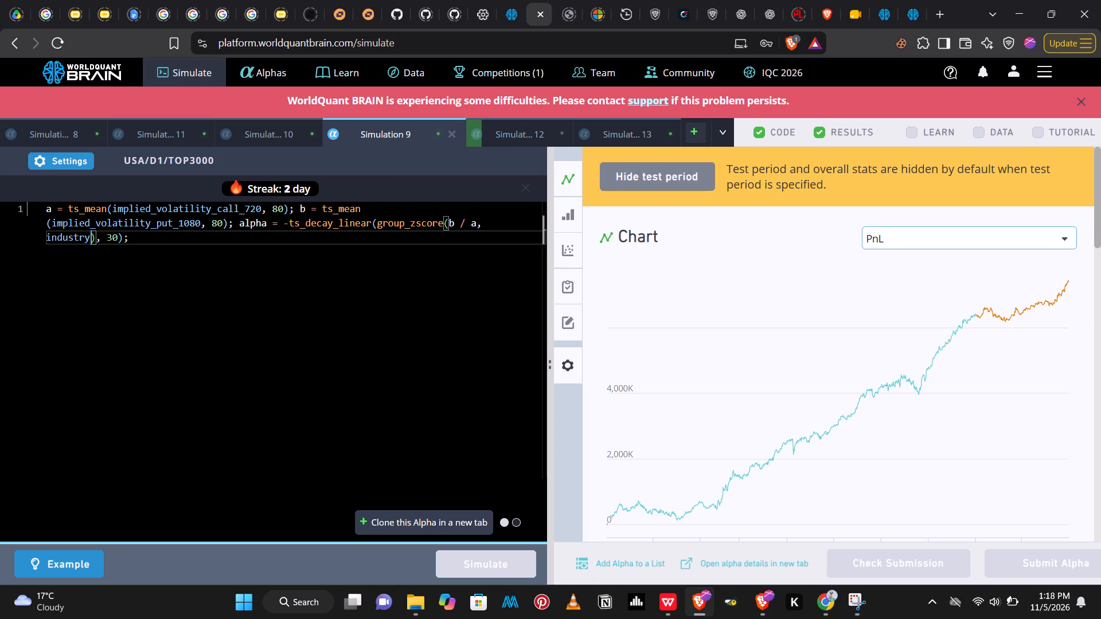
key("BackSpace")
key("BackSpace")
key("BackSpace")
key("BackSpace")
key("BackSpace")
key("BackSpace")
key("BackSpace")
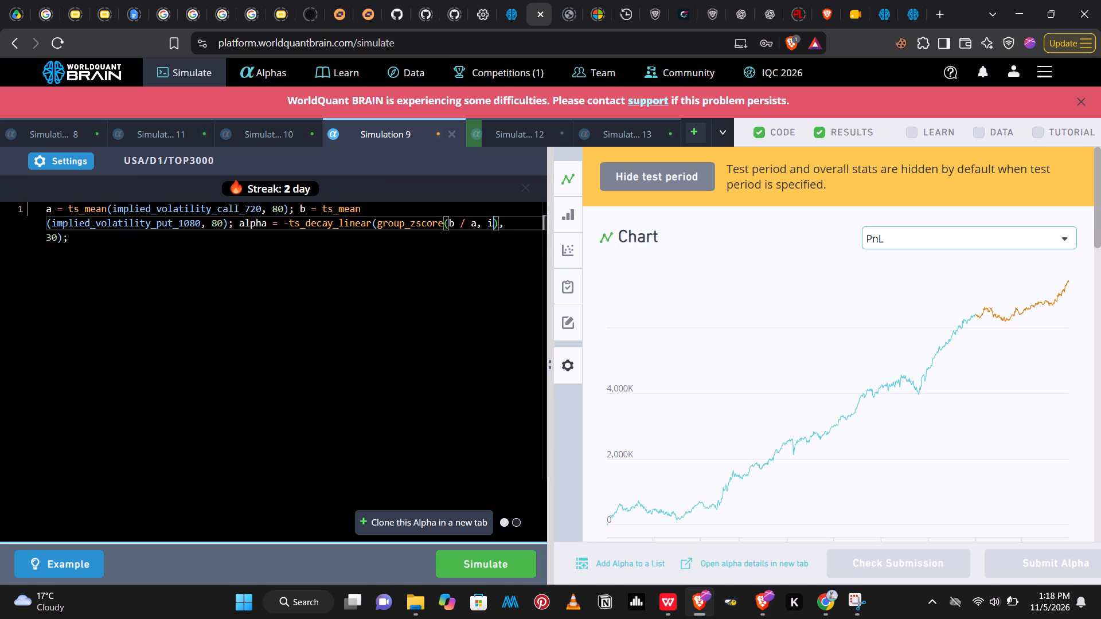
key("BackSpace")
type("ma")
key("r")
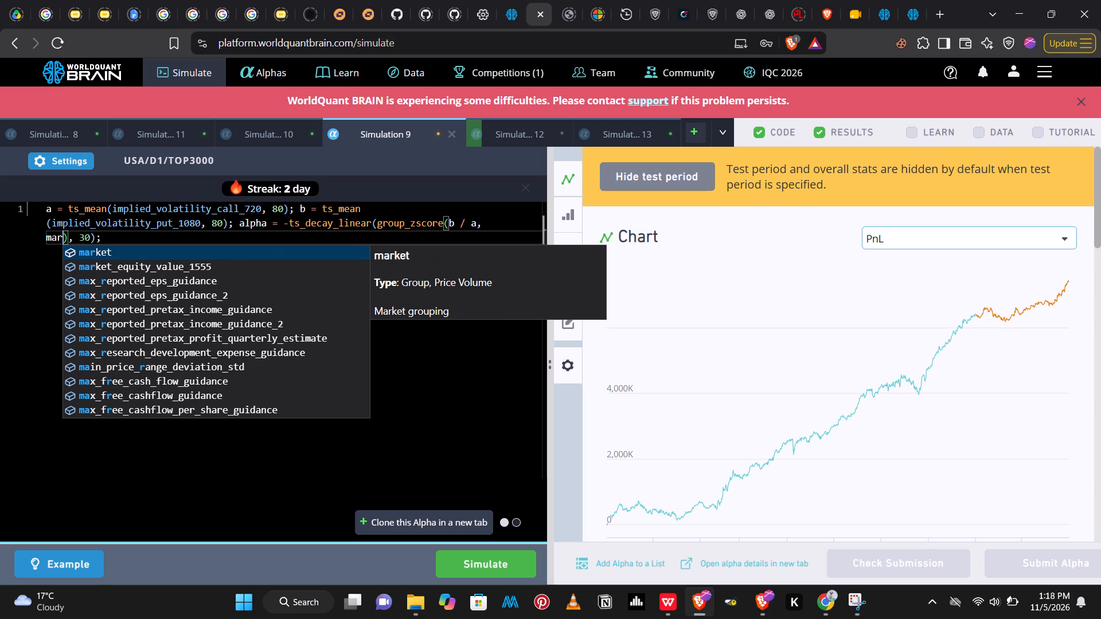
key("Return")
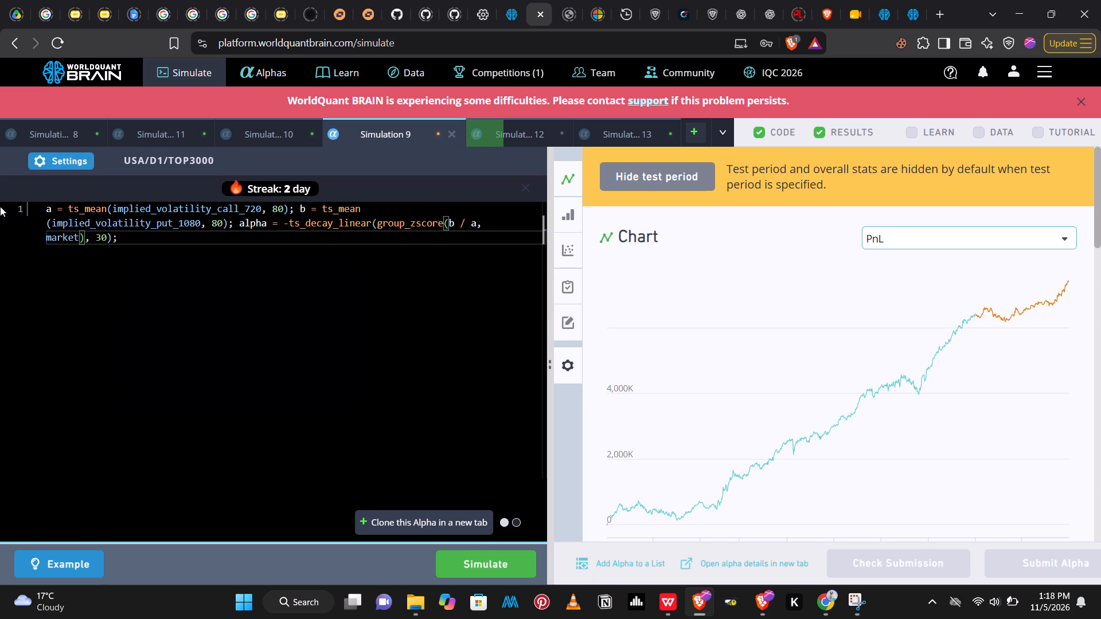
Set Simulation 9's neutralization to Subindustry, apply the settings and run the simulation.
left_click(53, 162)
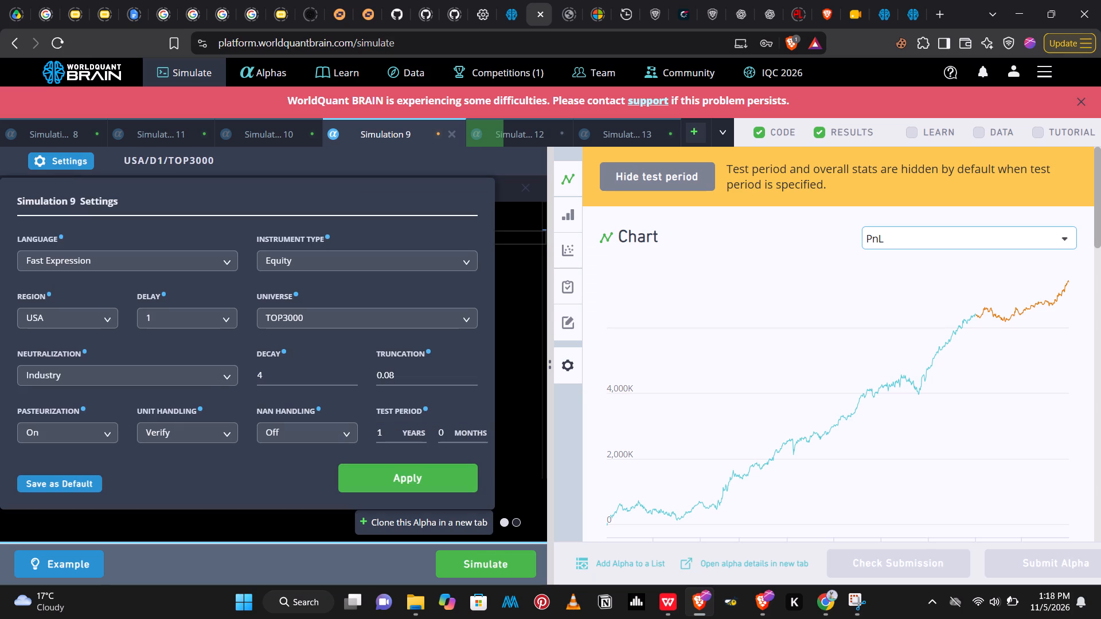
left_click(206, 380)
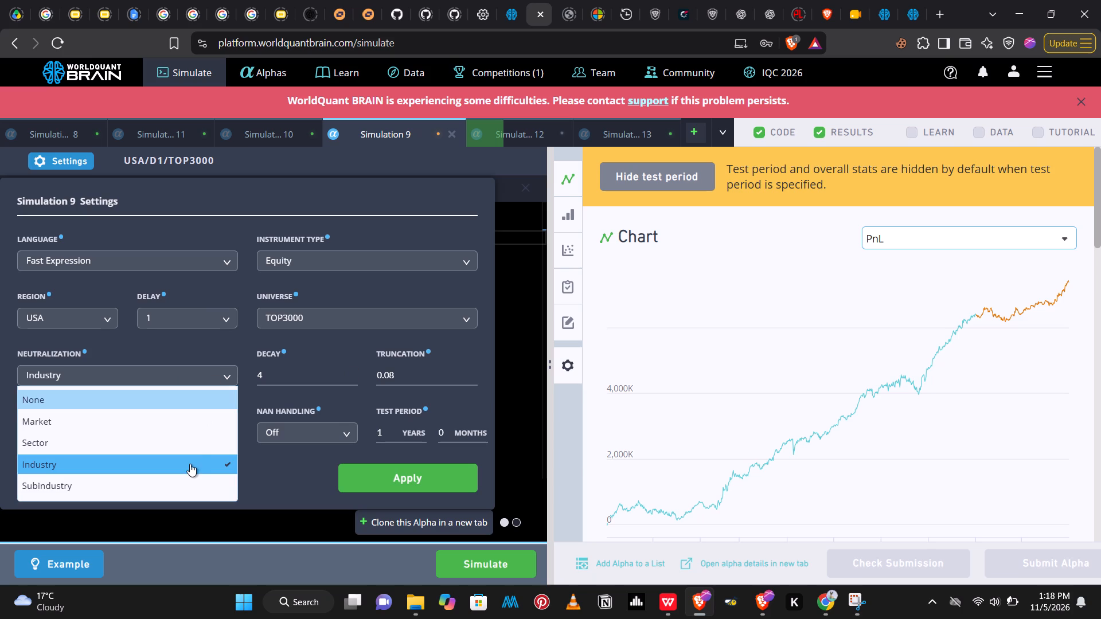
left_click(180, 476)
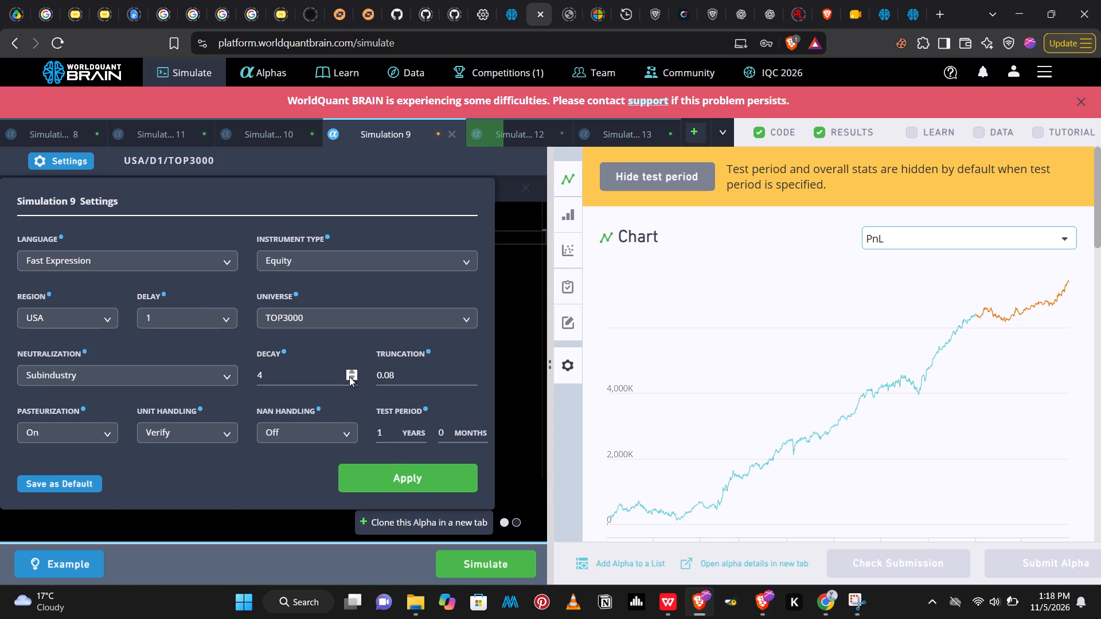
left_click(394, 475)
left_click(486, 555)
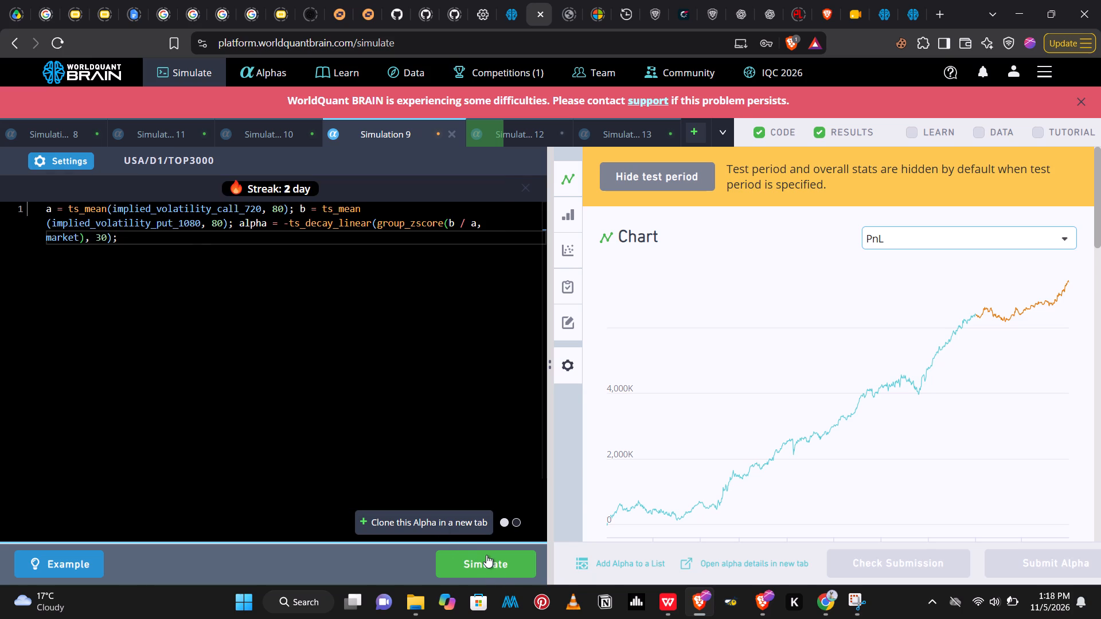
Check the progress of Simulation 12's run.
left_click(624, 128)
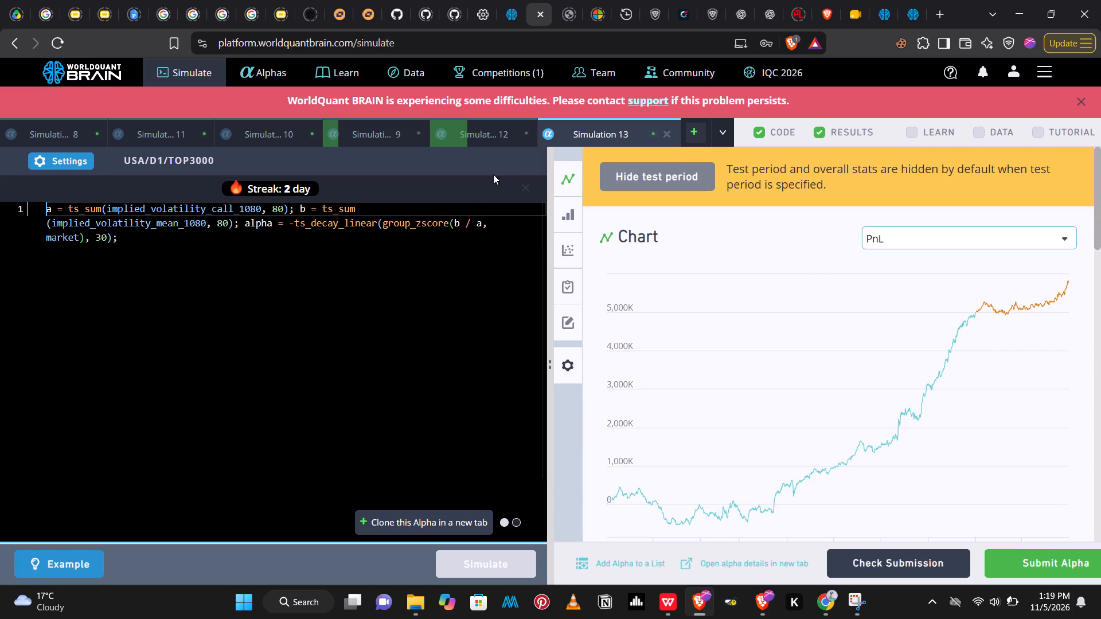
left_click(498, 135)
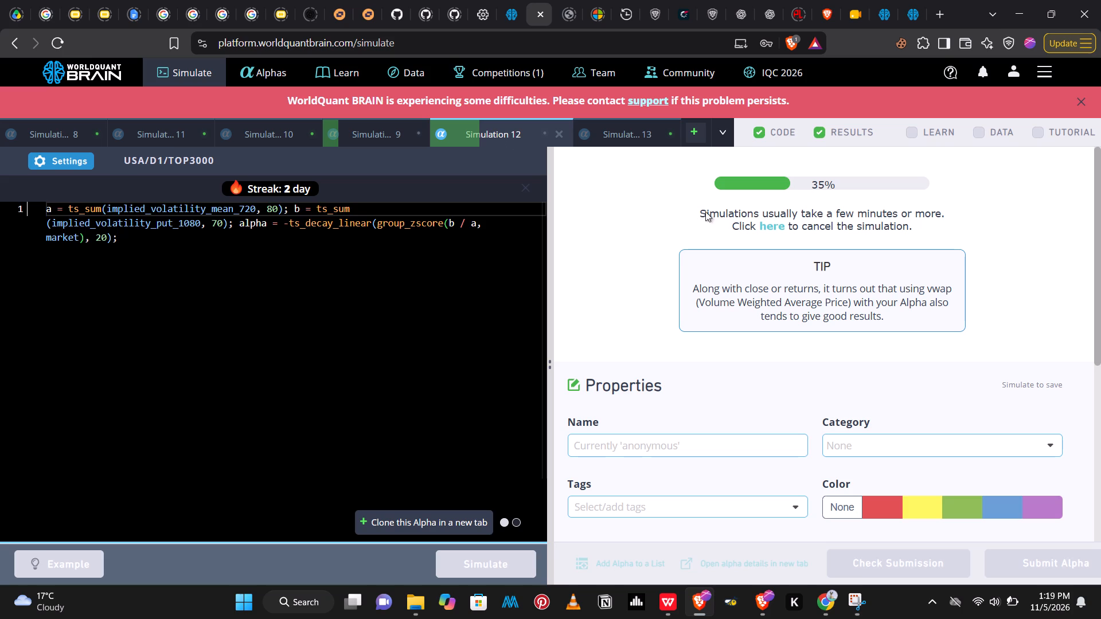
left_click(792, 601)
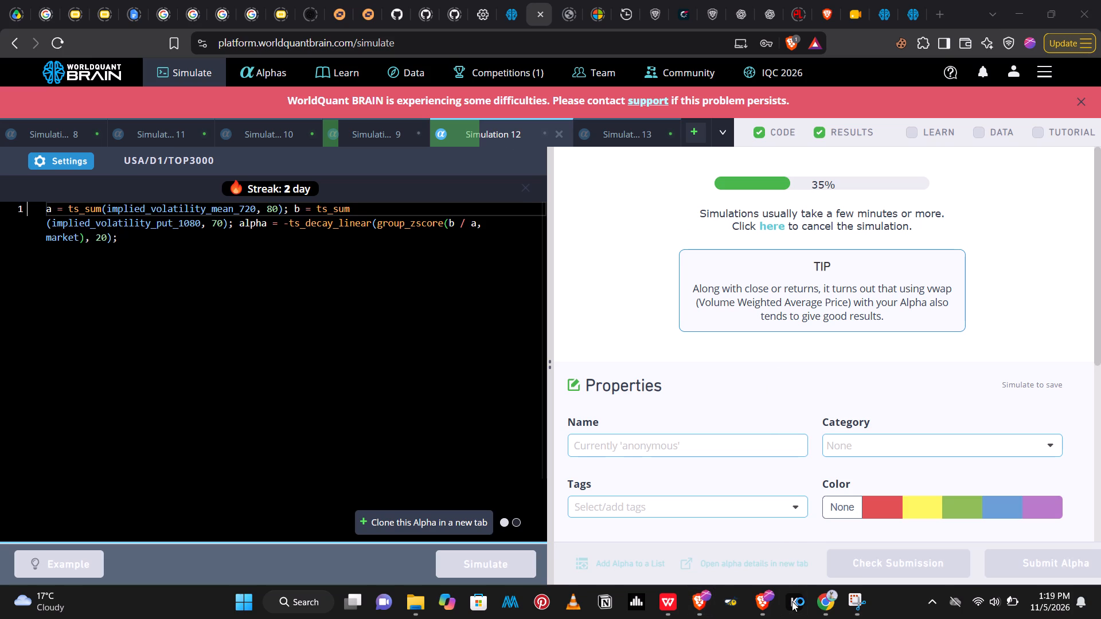
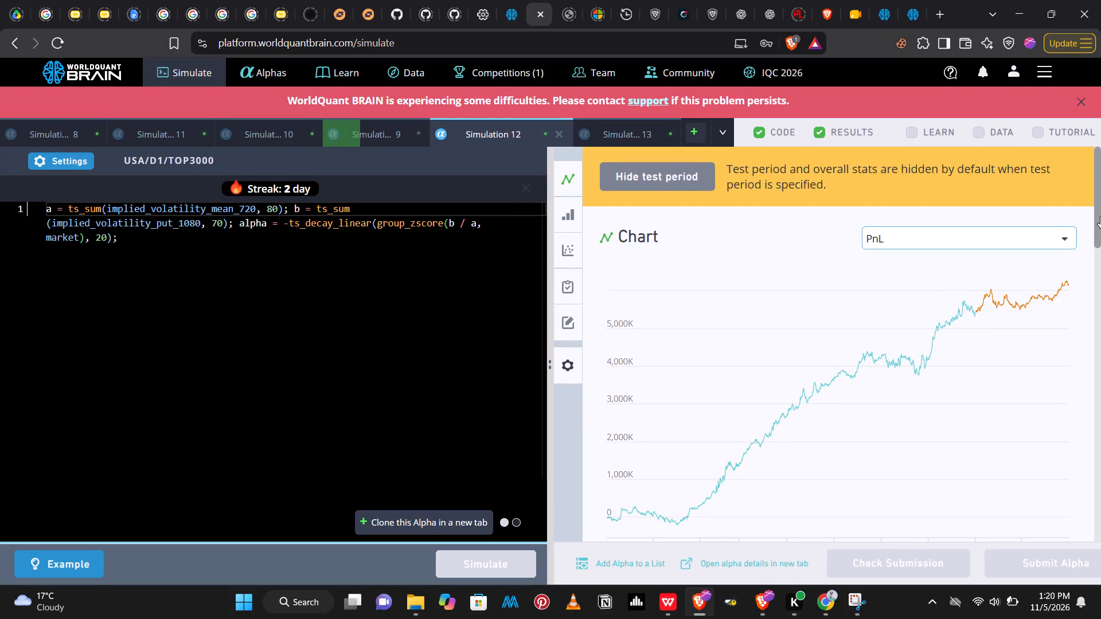
Set Simulation 12's decay to 0, apply the settings and run the simulation.
left_click_drag(1100, 216, 1096, 382)
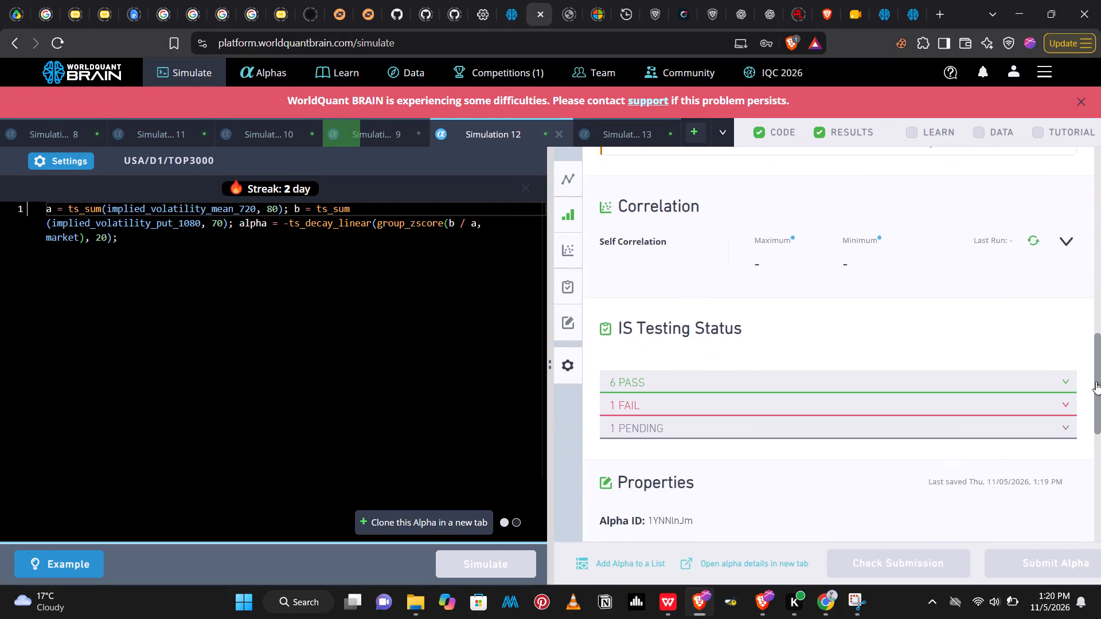
left_click_drag(1096, 382, 1077, 217)
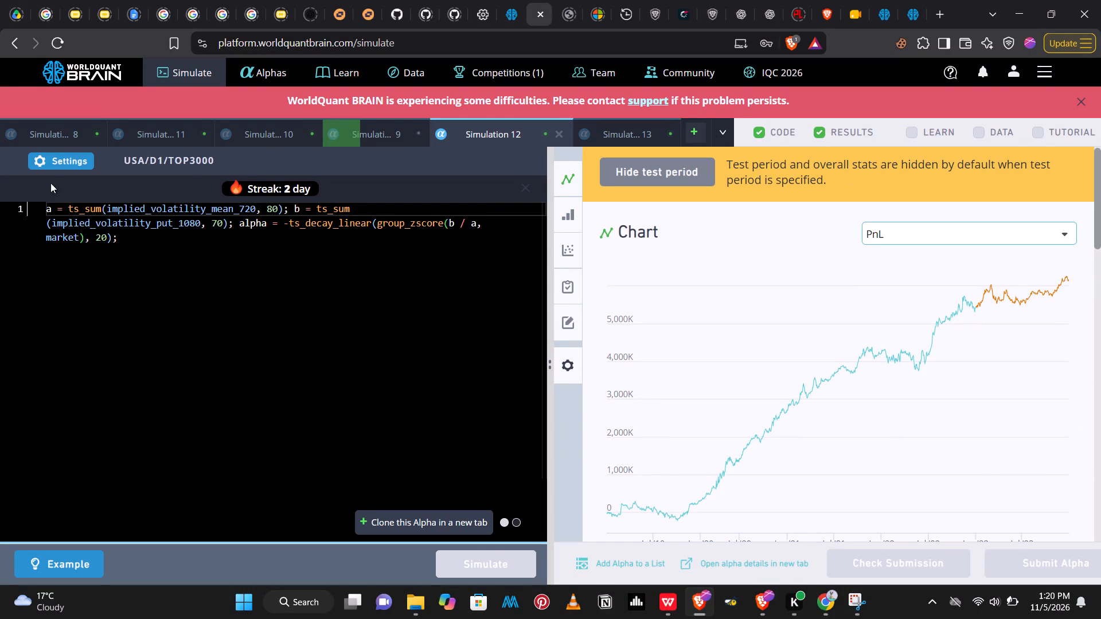
left_click(55, 158)
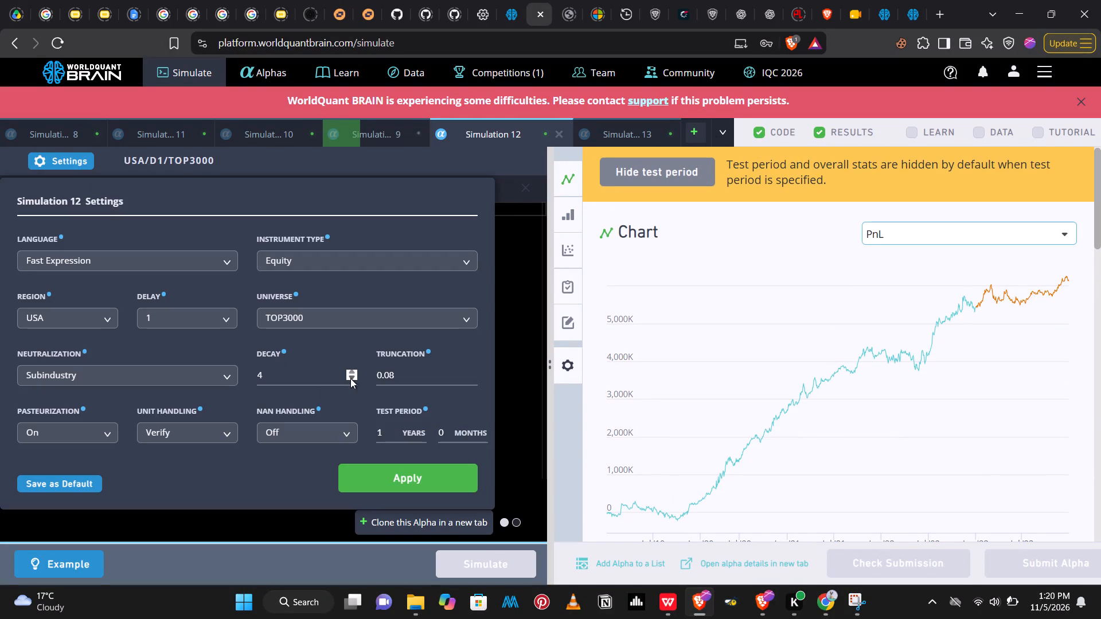
triple_click(350, 377)
left_click(350, 377)
left_click(399, 468)
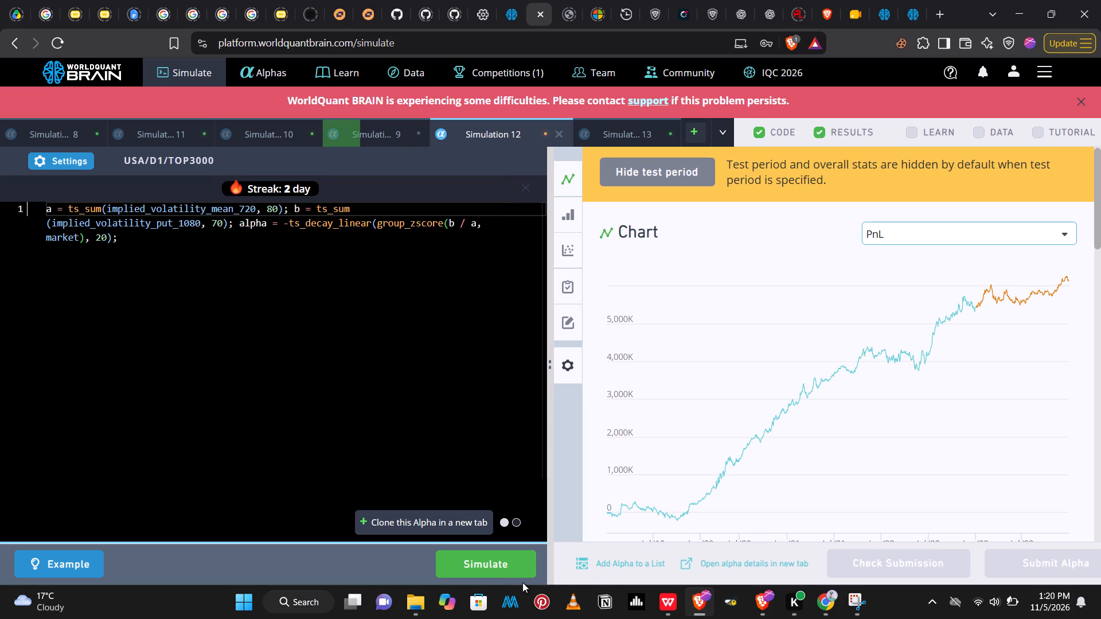
left_click(502, 566)
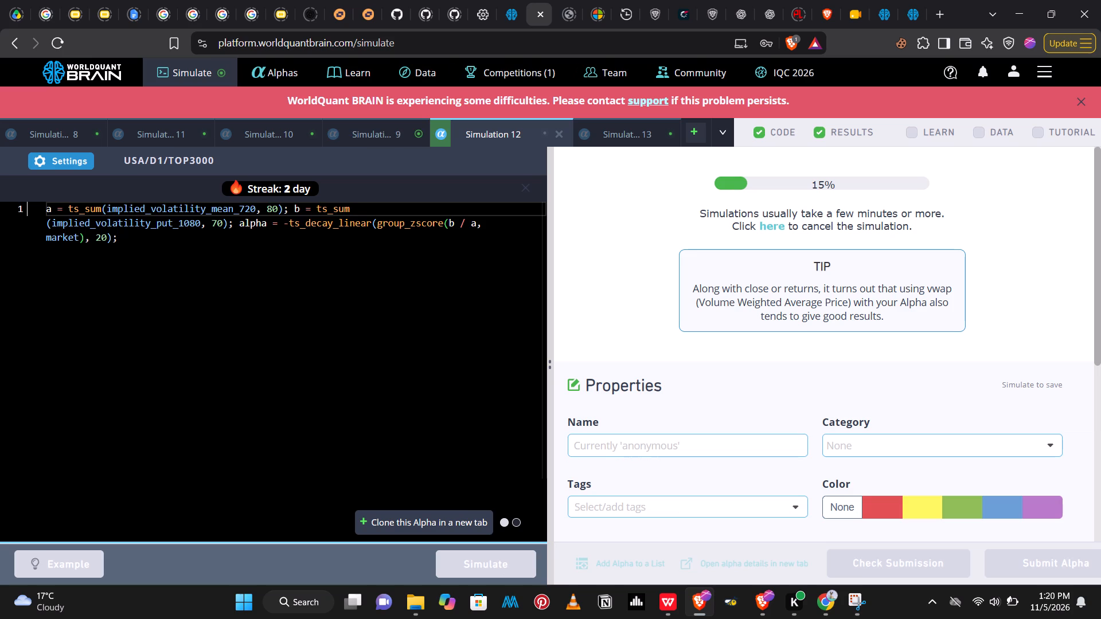
Examine Simulation 9's IS testing status and the details of its failed test.
left_click(379, 134)
left_click(843, 553)
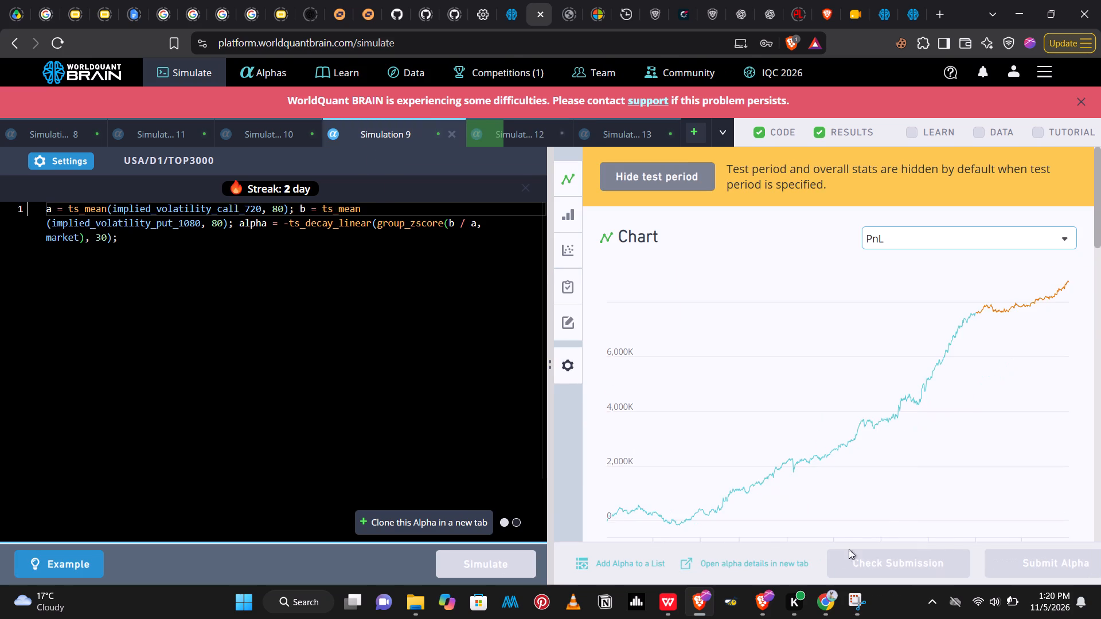
left_click_drag(1100, 215, 1100, 354)
left_click_drag(1100, 354, 1100, 387)
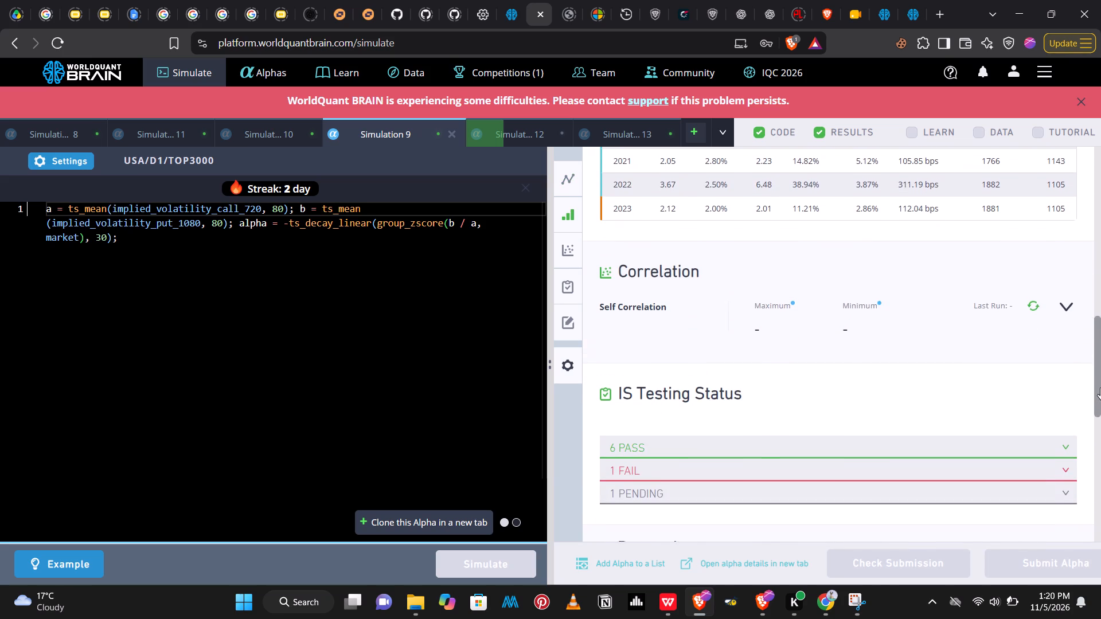
left_click_drag(1100, 387, 1100, 397)
left_click(1052, 418)
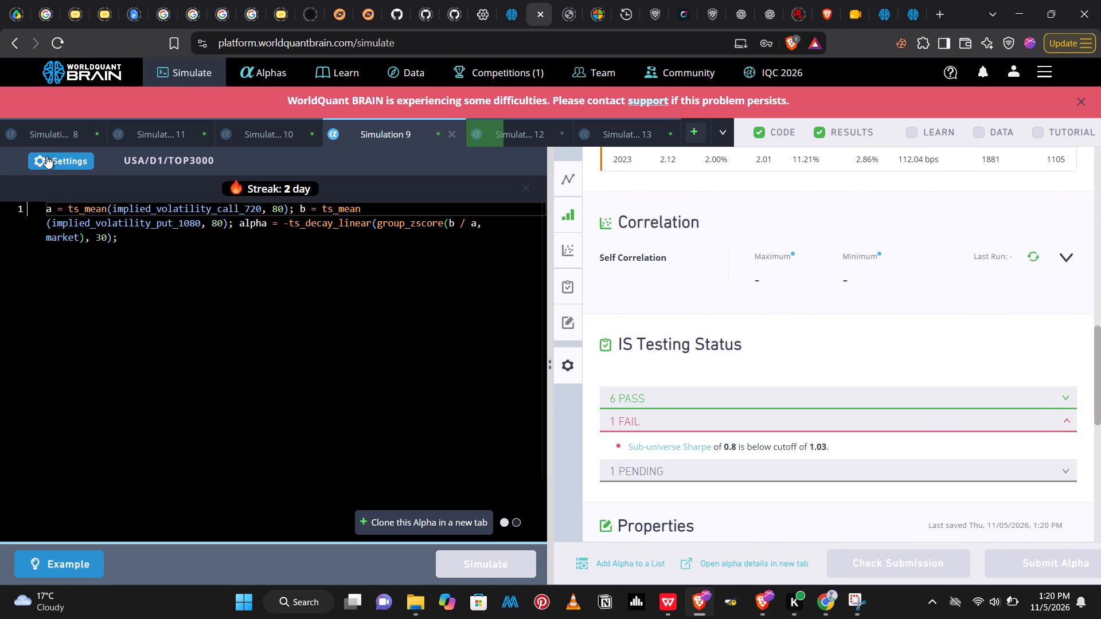
Review Simulation 13's simulation settings for comparison with Simulation 9.
left_click(638, 130)
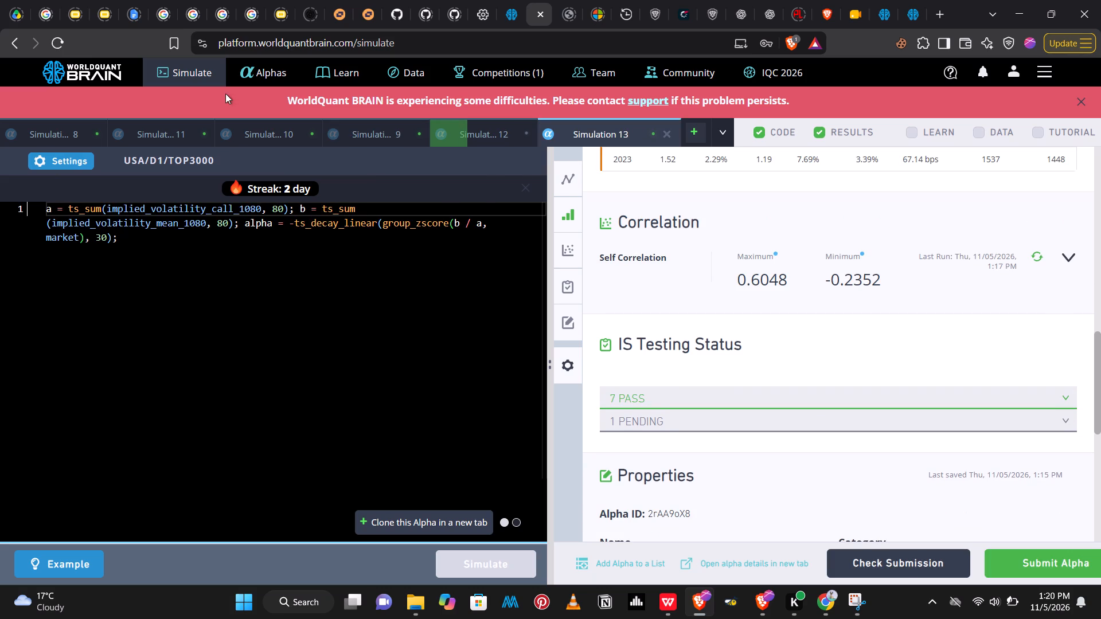
left_click(46, 159)
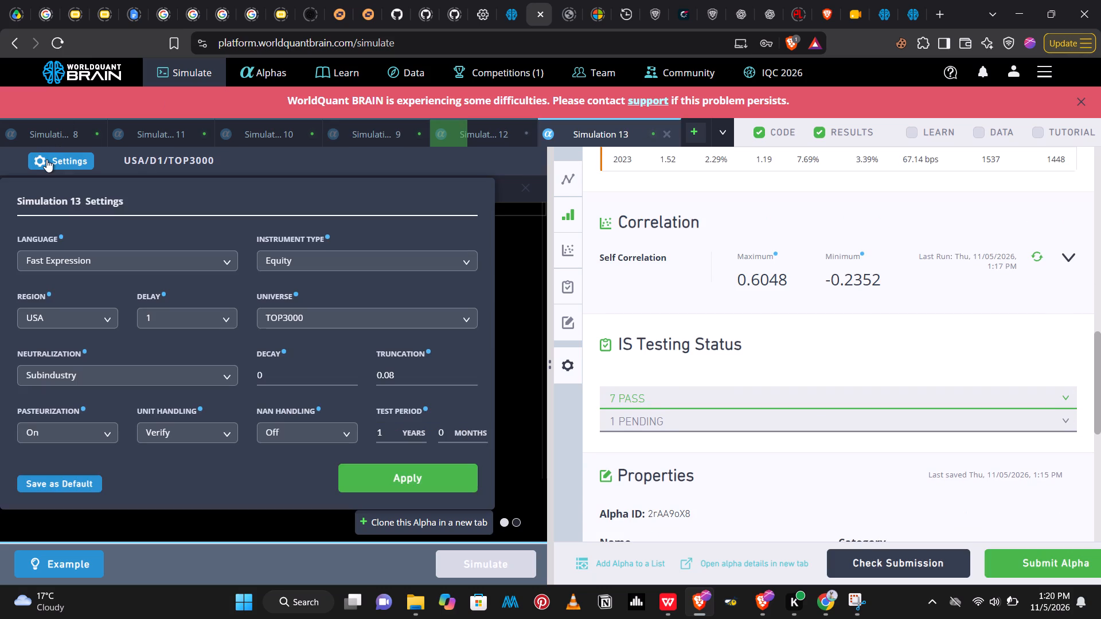
left_click(46, 159)
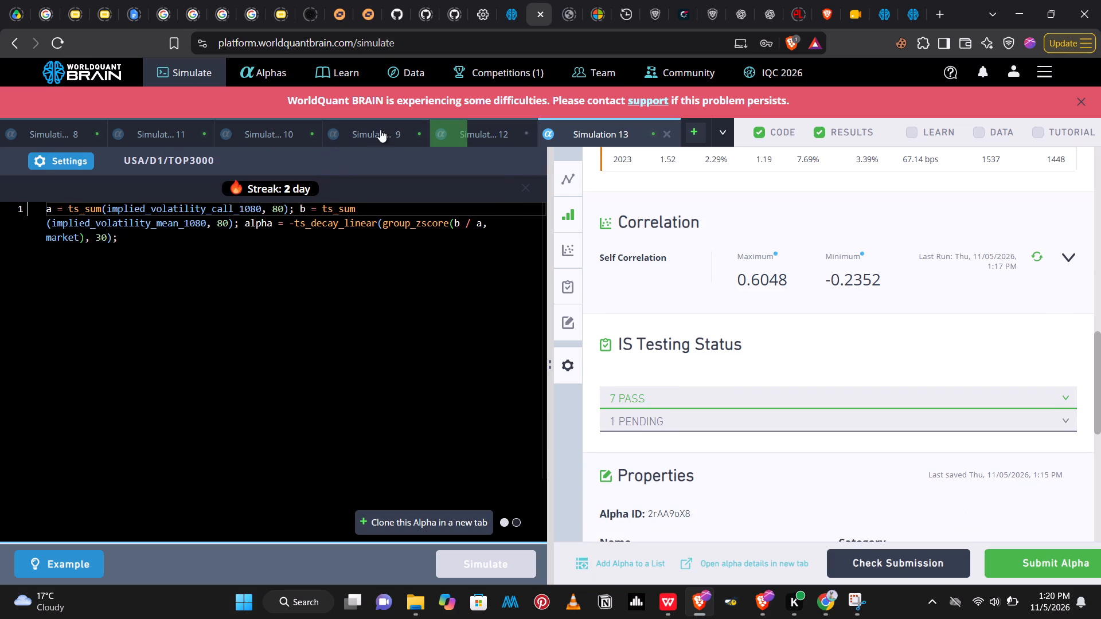
Set Simulation 9's decay to 0, matching Simulation 13, apply the settings and run the simulation.
left_click(383, 130)
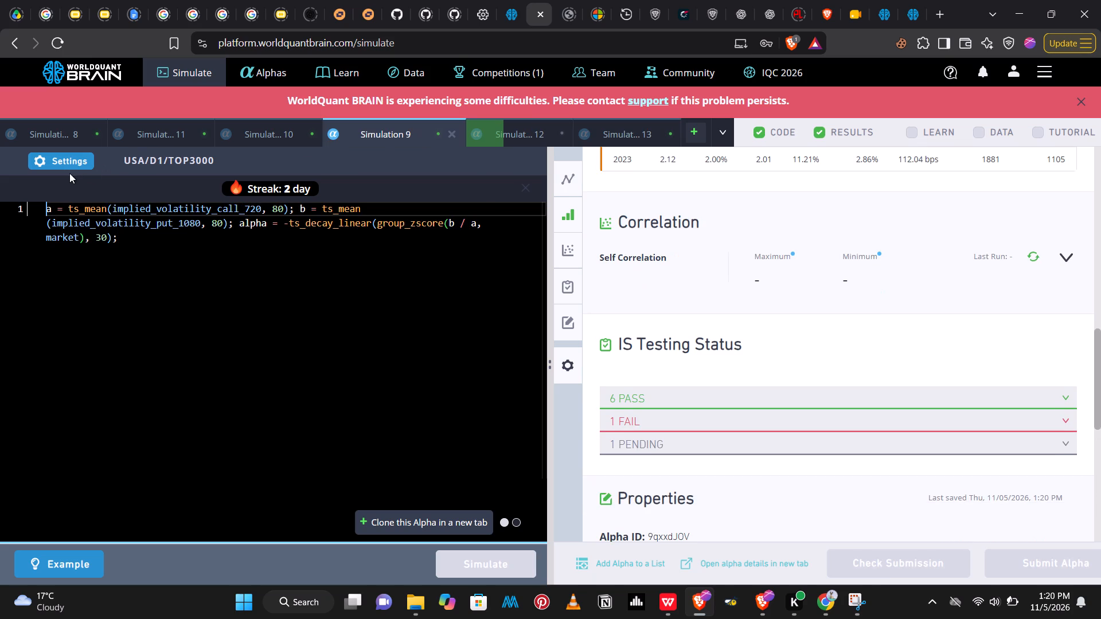
left_click(63, 163)
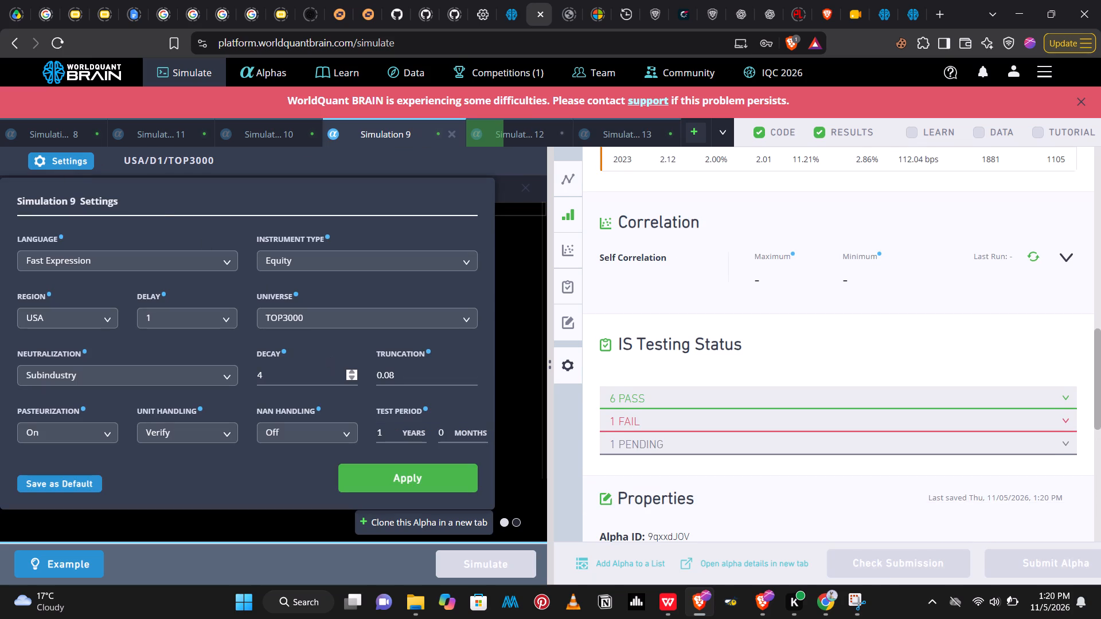
triple_click(350, 376)
left_click_drag(350, 376, 430, 474)
left_click(430, 474)
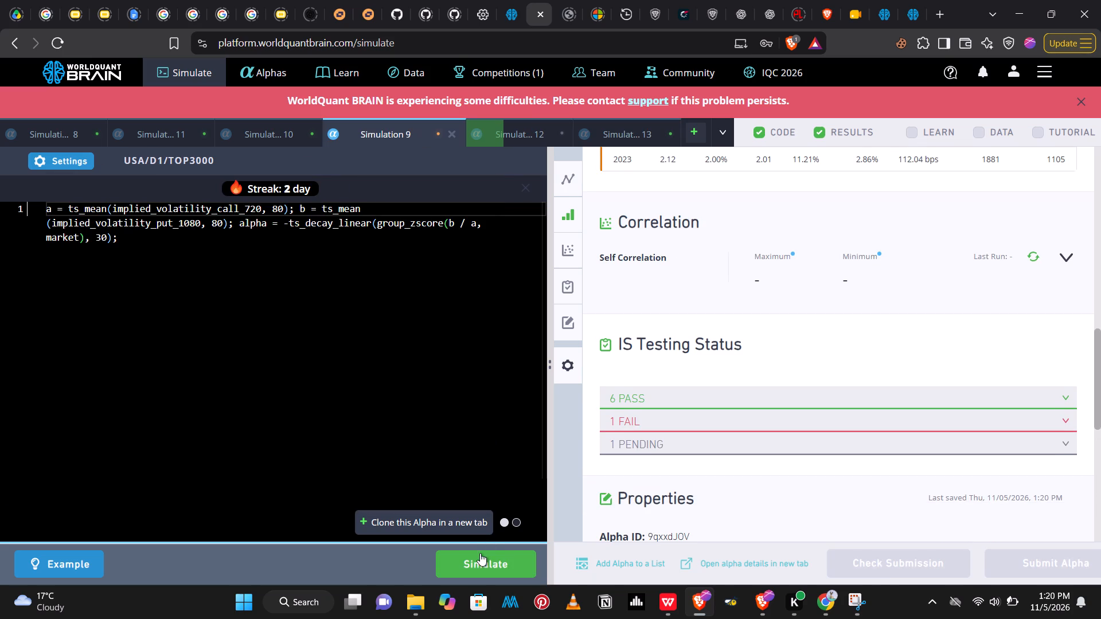
left_click(478, 561)
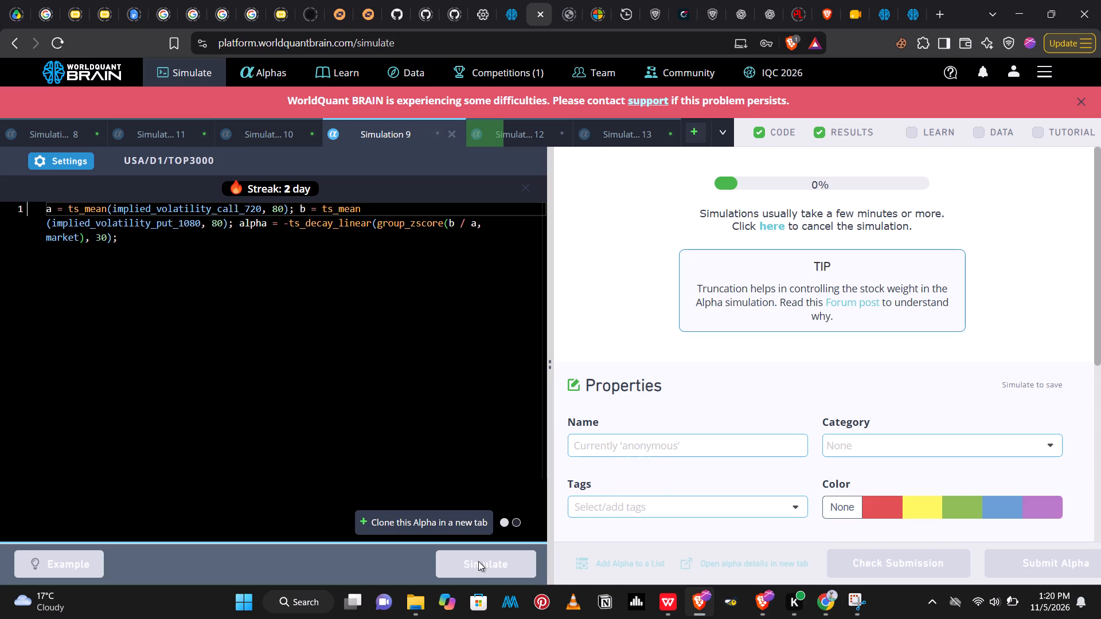
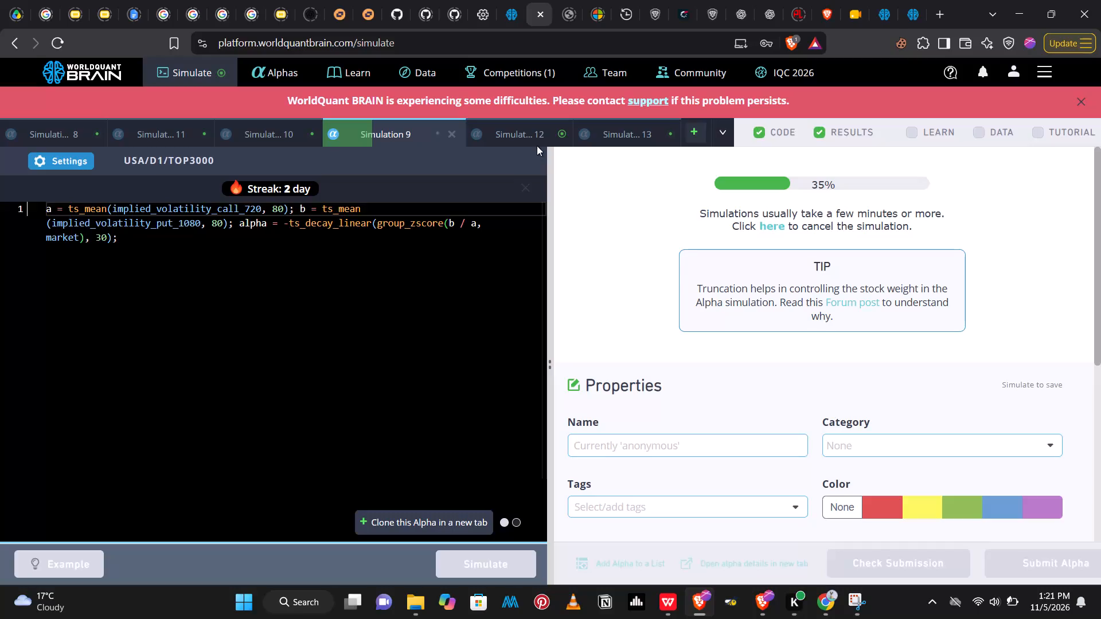
Show Simulation 12's test period and examine its IS testing status and the details of its failed test.
left_click(509, 131)
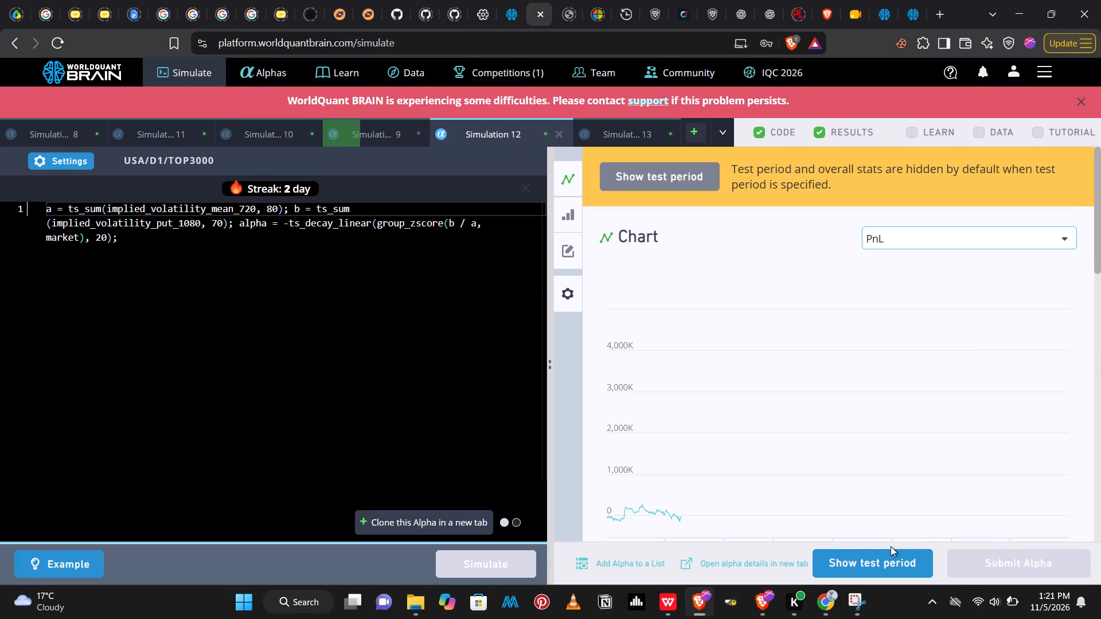
left_click(877, 560)
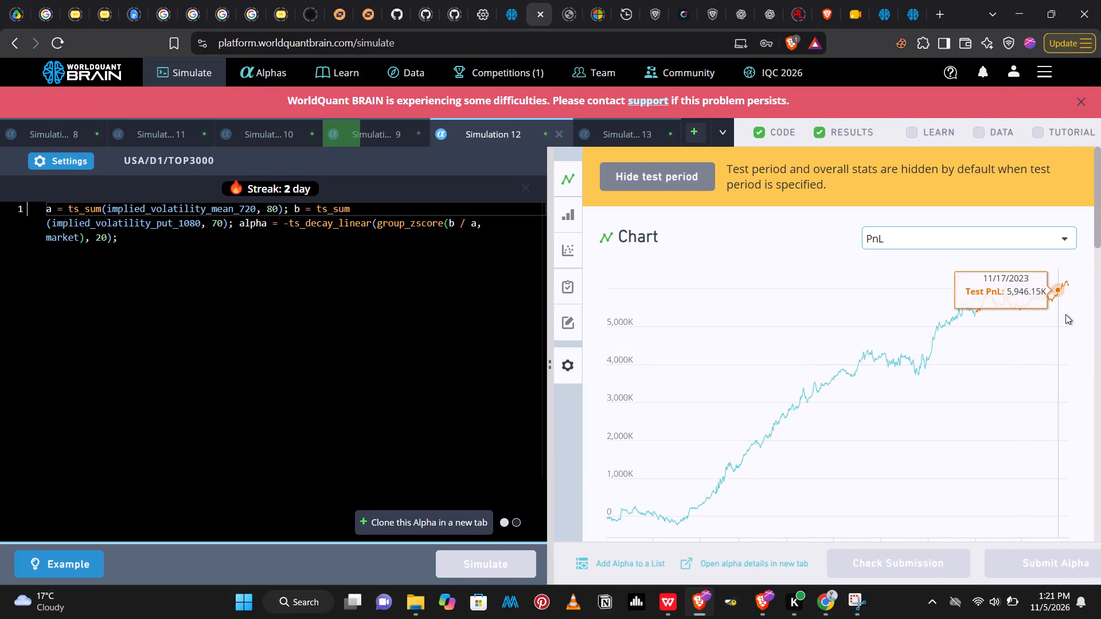
left_click_drag(1100, 225, 1100, 300)
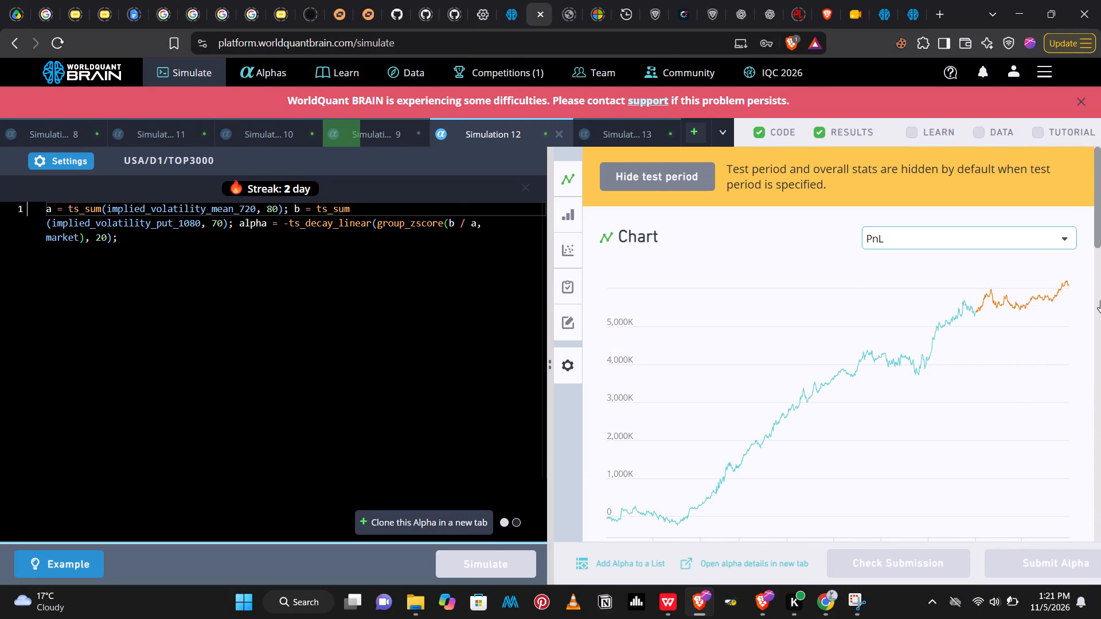
left_click_drag(1100, 300, 1100, 416)
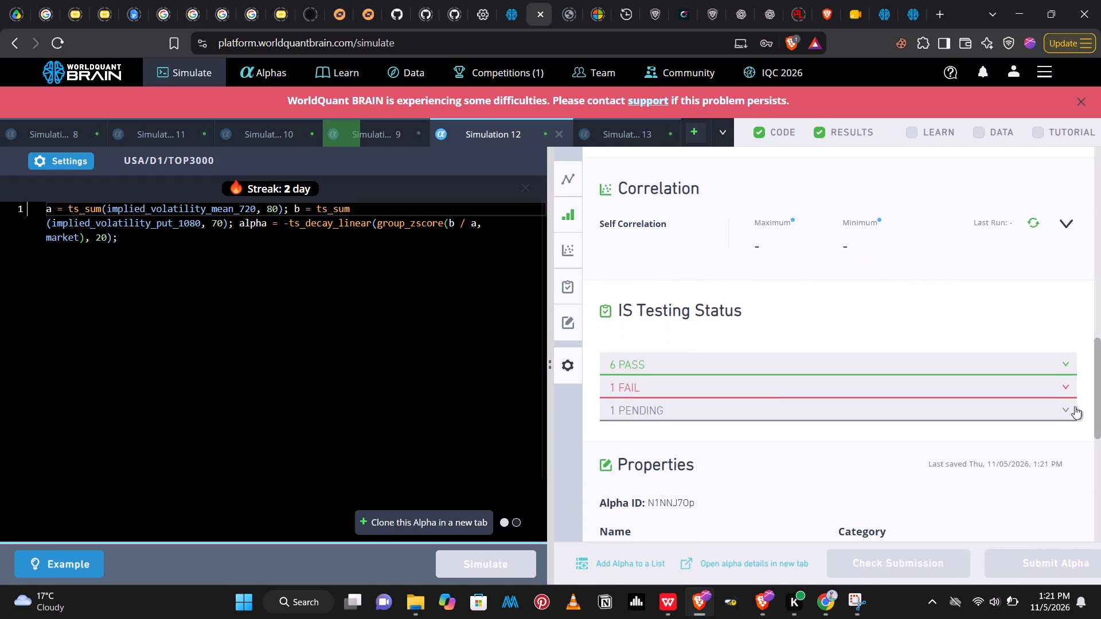
left_click(1063, 384)
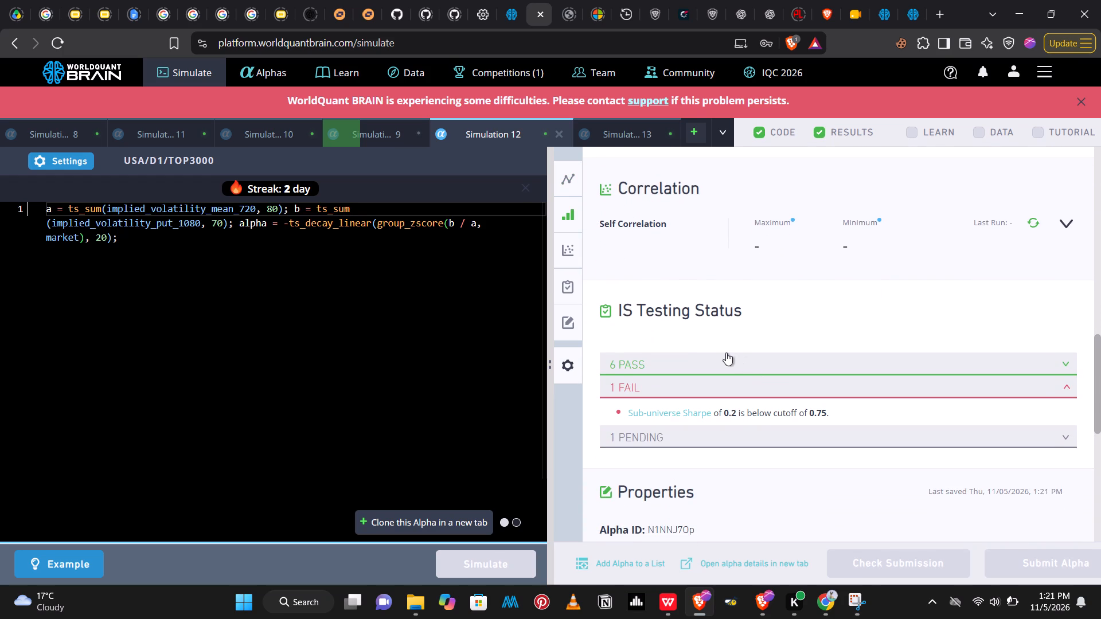
Change the group_zscore grouping in Simulation 12's expression to sector and run the simulation.
left_click(76, 236)
left_click(76, 237)
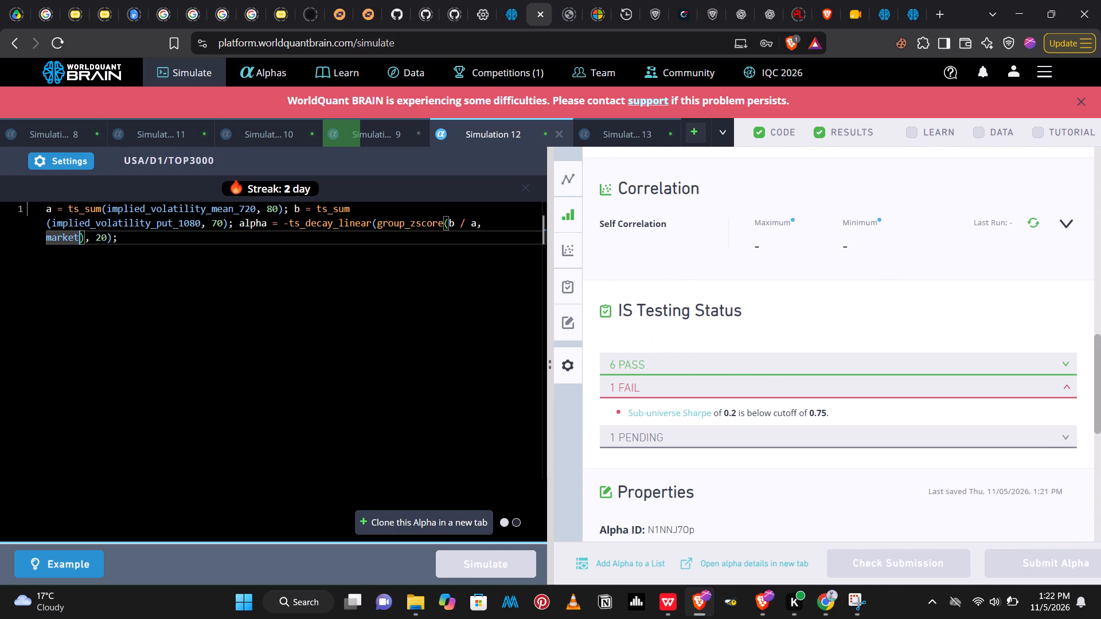
key("BackSpace")
key("BackSpace")
key("BackSpace")
key("BackSpace")
key("BackSpace")
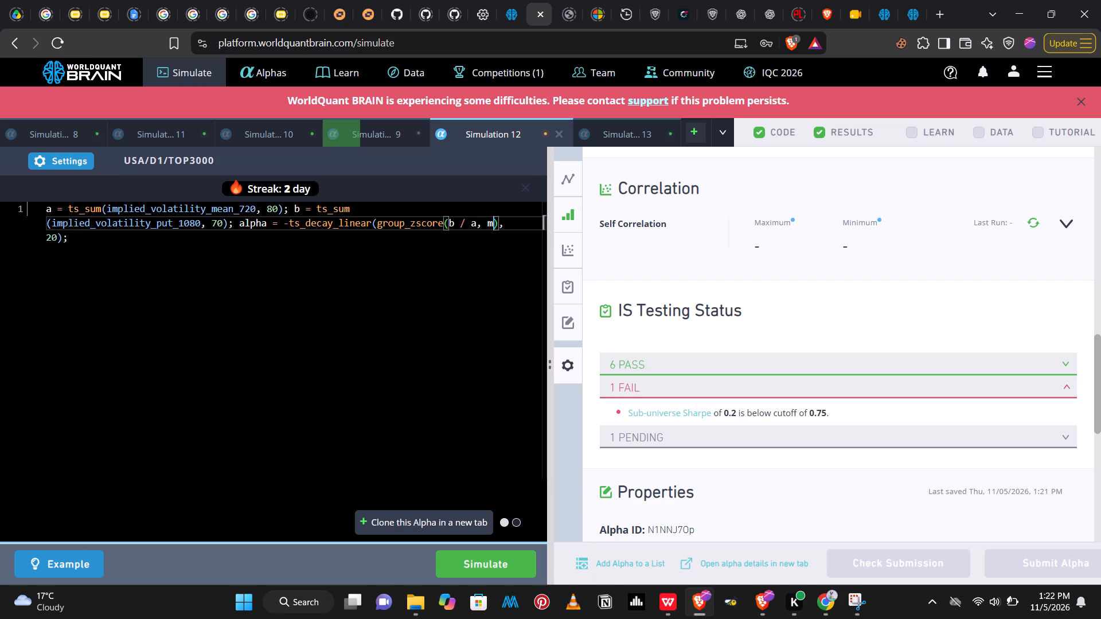
type("secy")
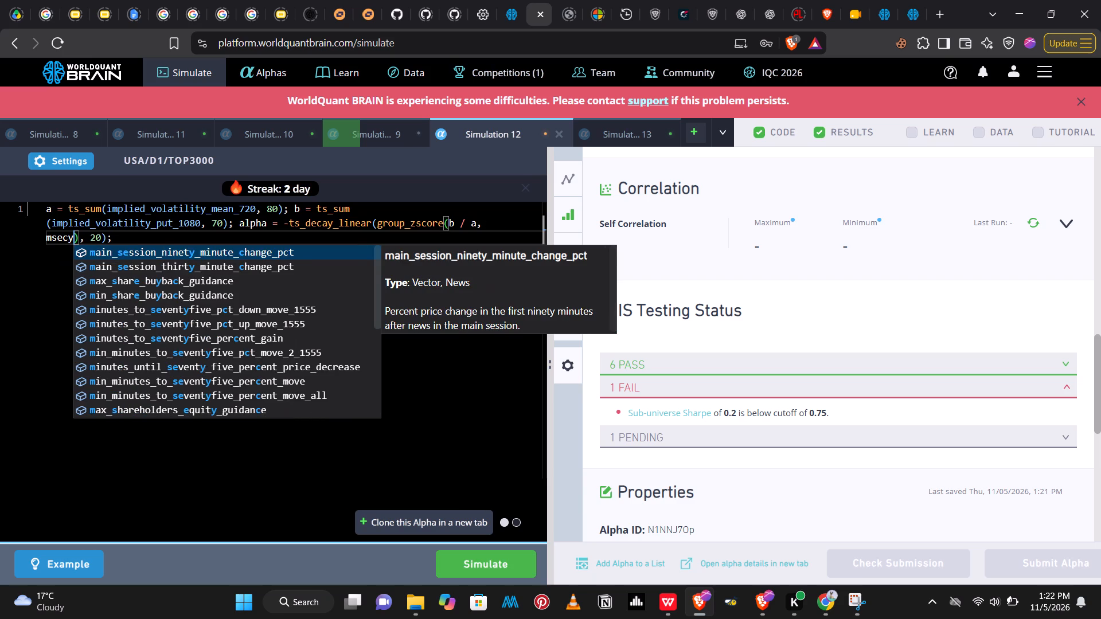
key("BackSpace")
type("to")
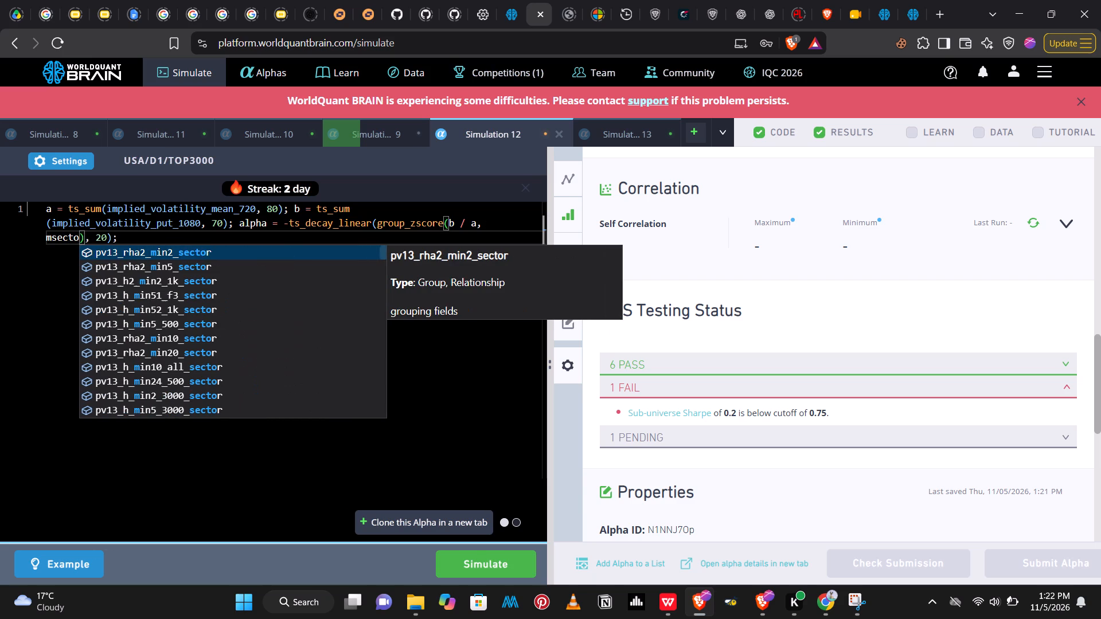
key("BackSpace")
key("BackSpace")
key("BackSpace")
key("BackSpace")
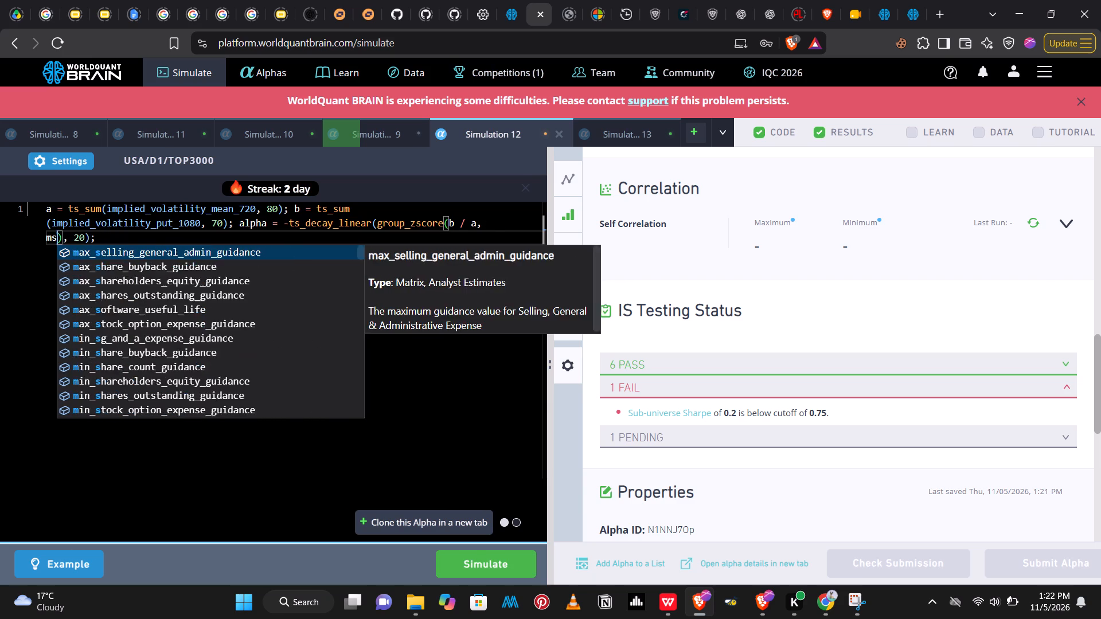
key("BackSpace")
key("BackSpace")
type("sect")
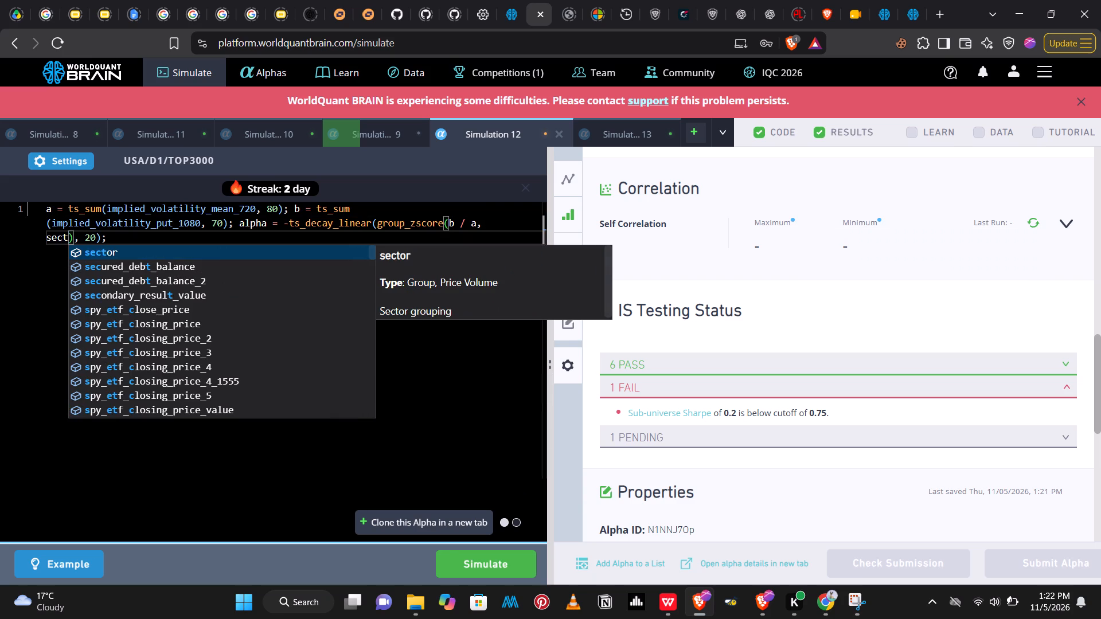
key("Return")
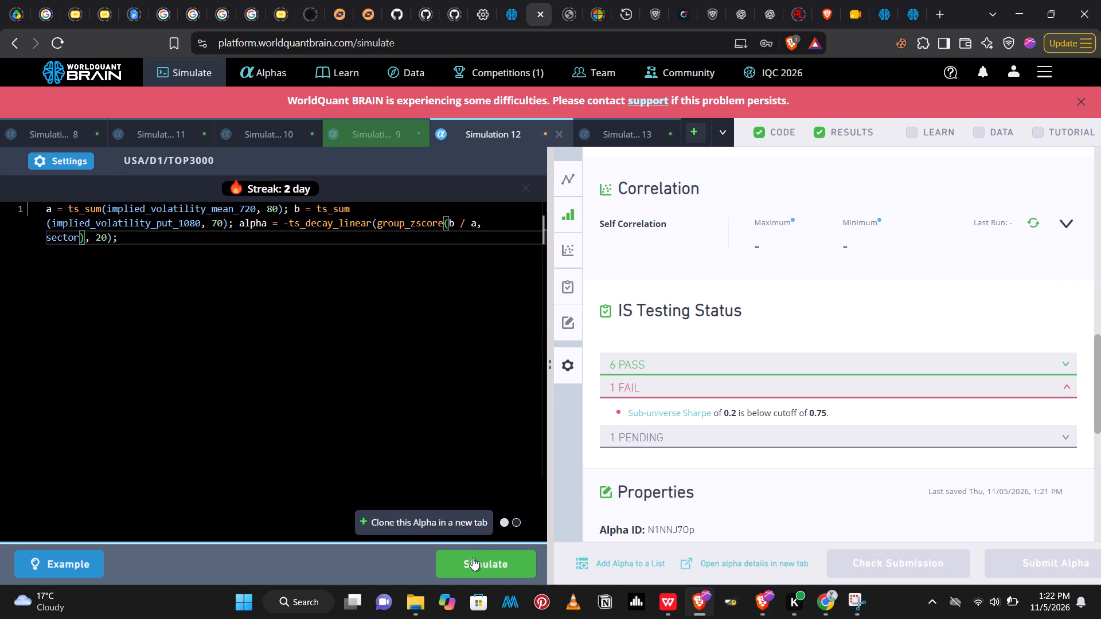
left_click(473, 562)
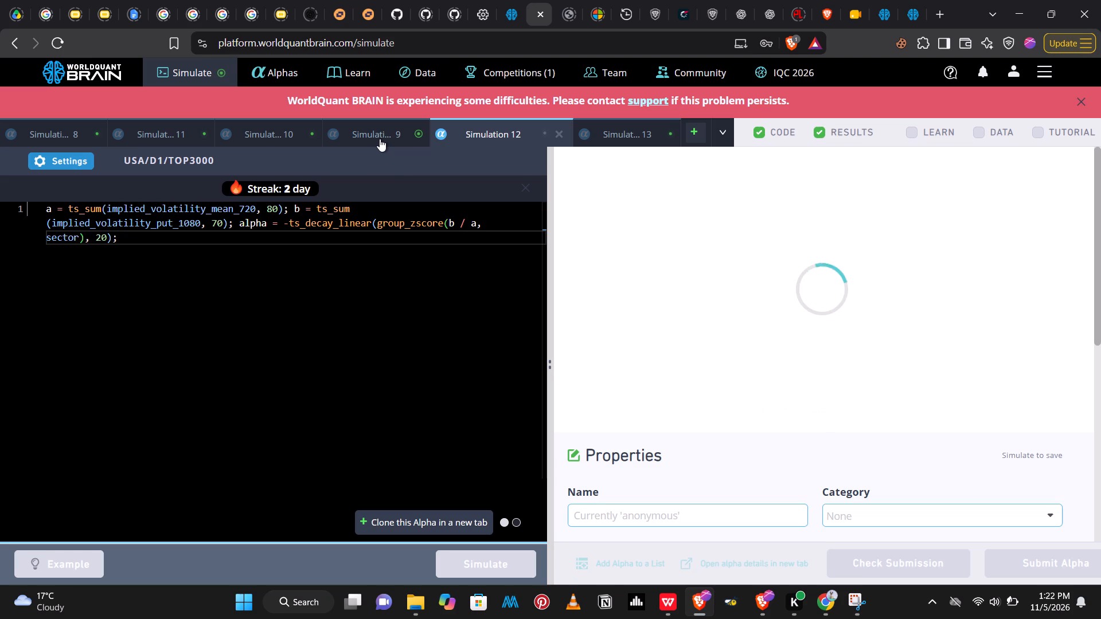
Show the test period in Simulation 9's results to view its full PnL chart.
left_click(380, 139)
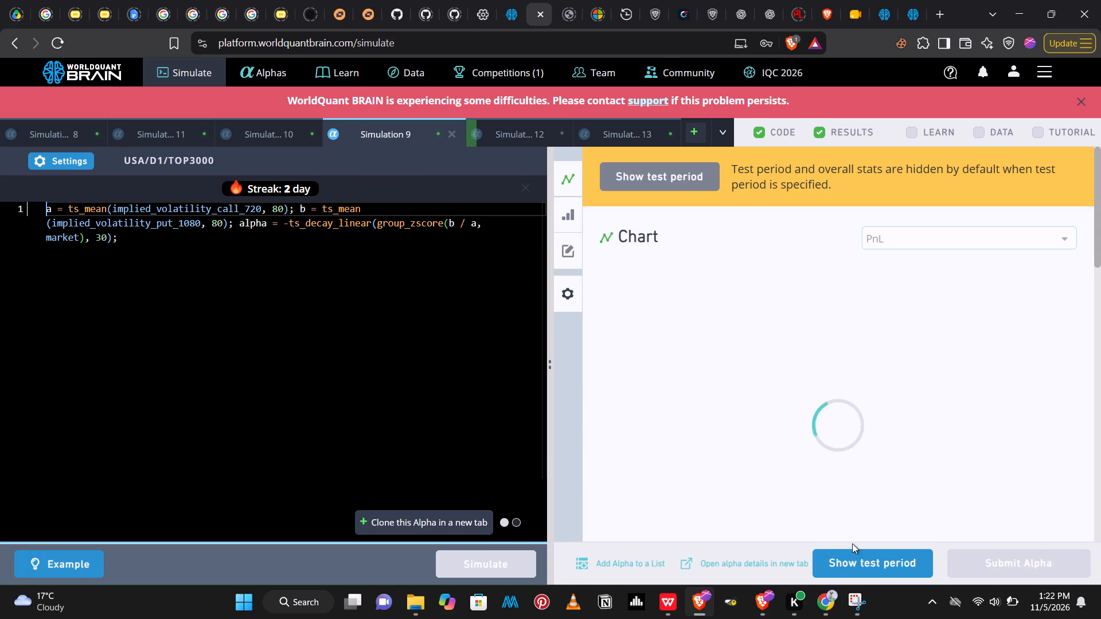
left_click(852, 563)
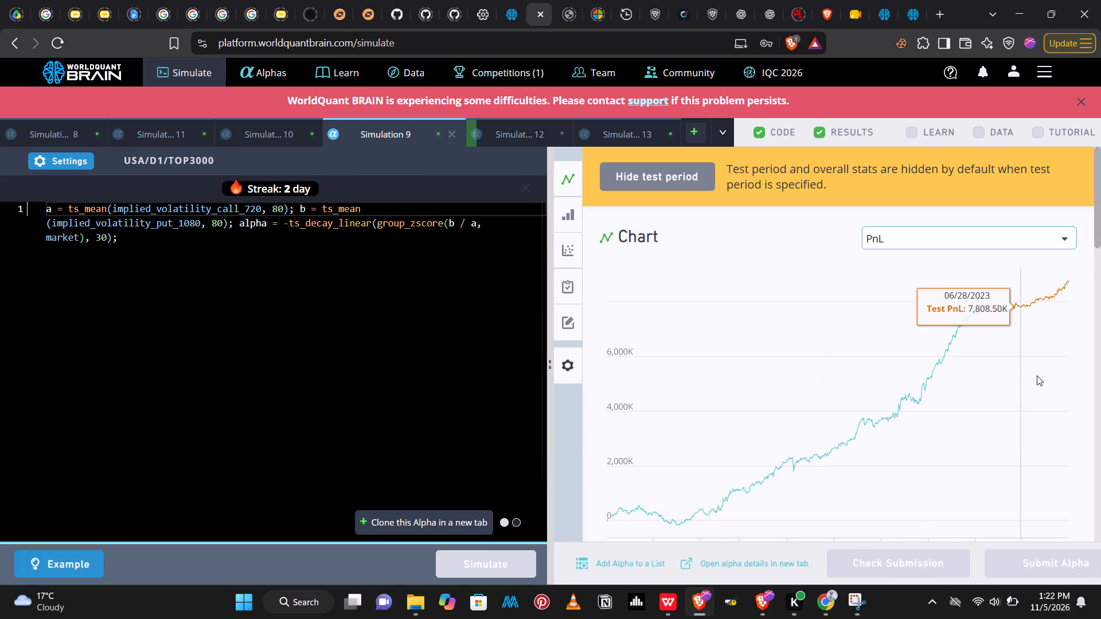
Change the group_zscore grouping in Simulation 9's expression to sector and run the simulation.
left_click(79, 240)
key("BackSpace")
key("BackSpace")
key("BackSpace")
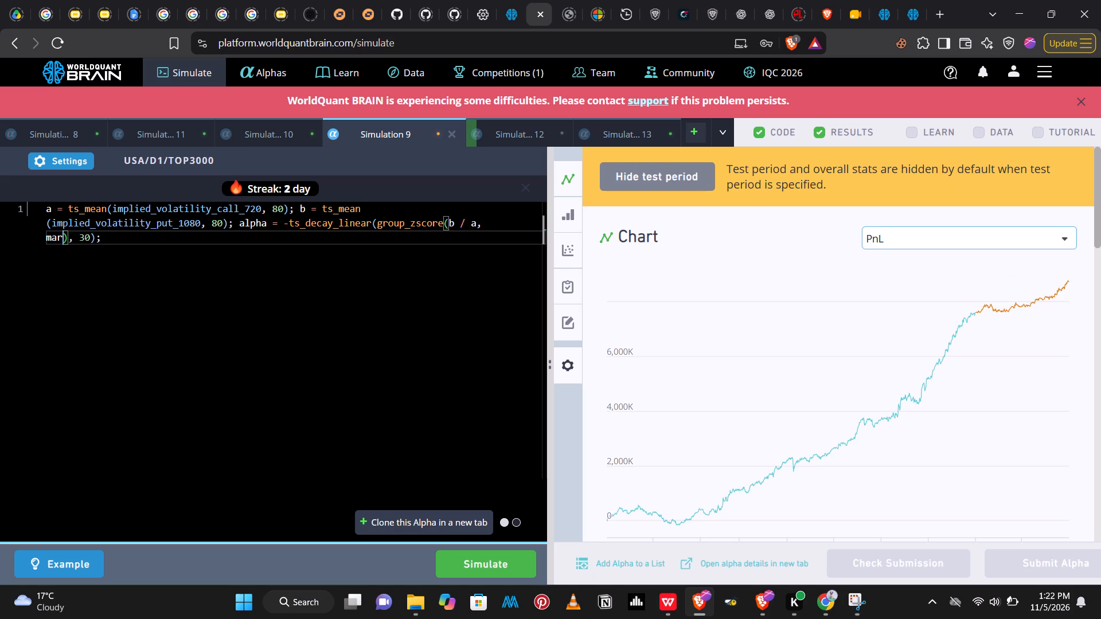
key("BackSpace")
key("BackSpace")
type("sector")
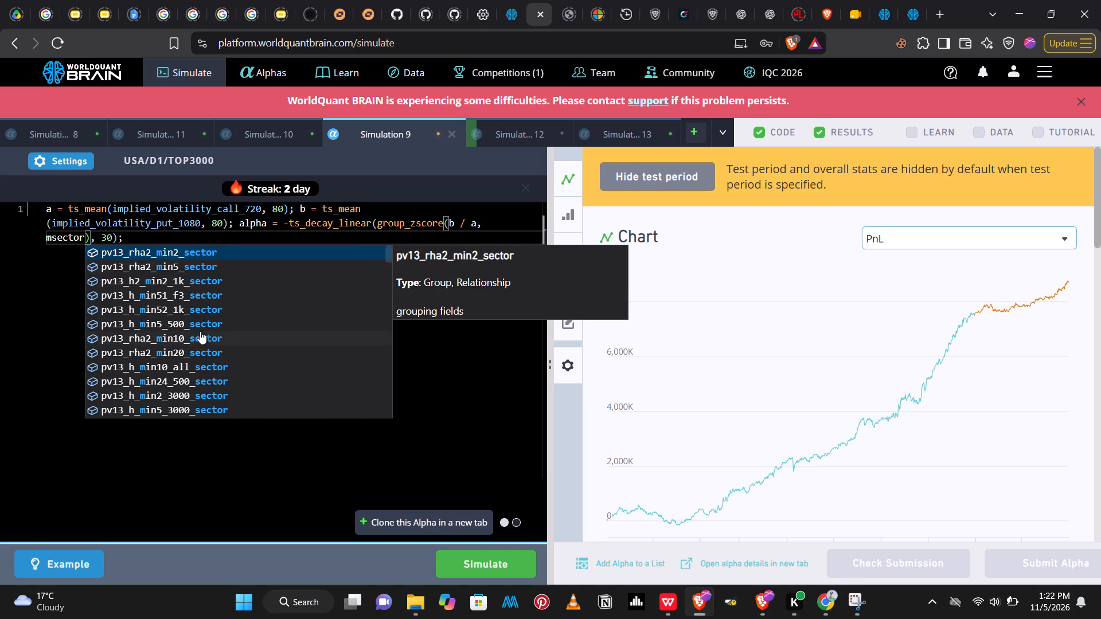
left_click(54, 245)
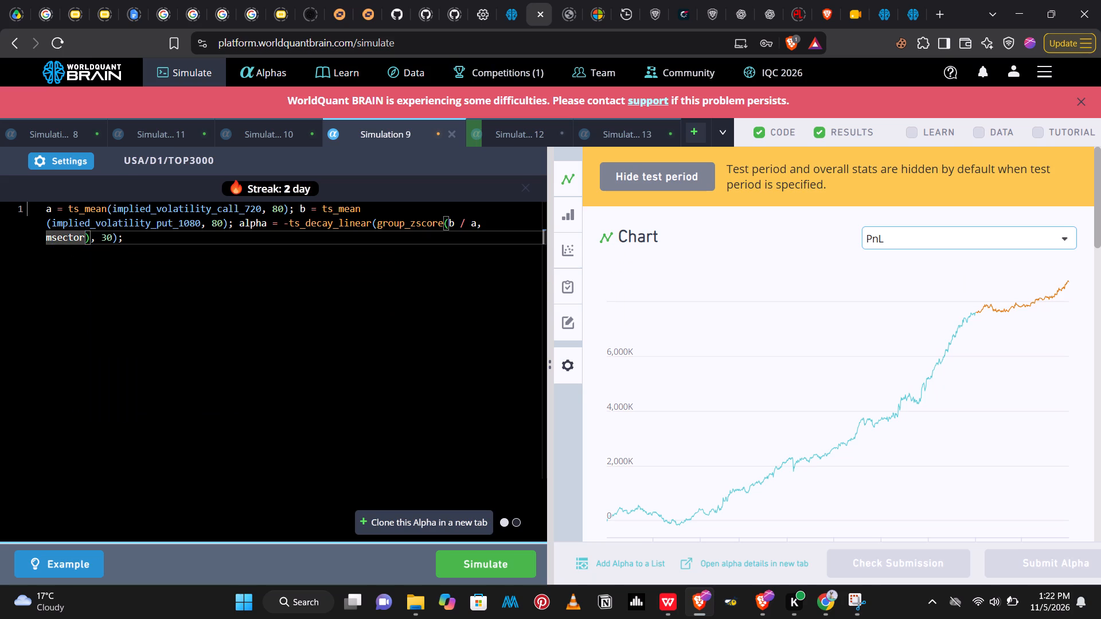
key("BackSpace")
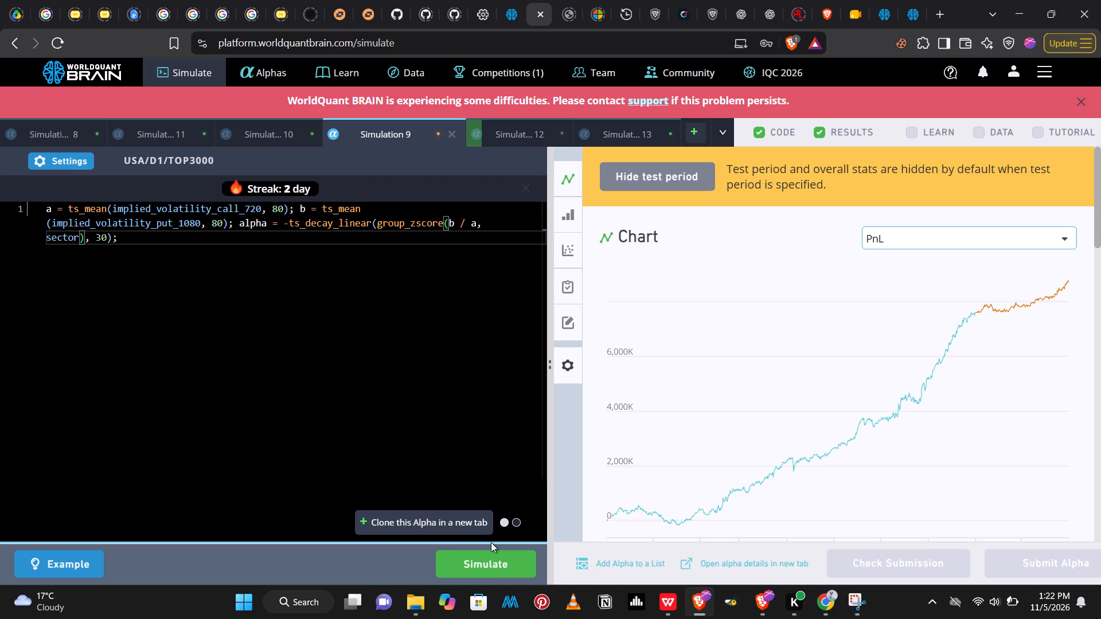
left_click(484, 554)
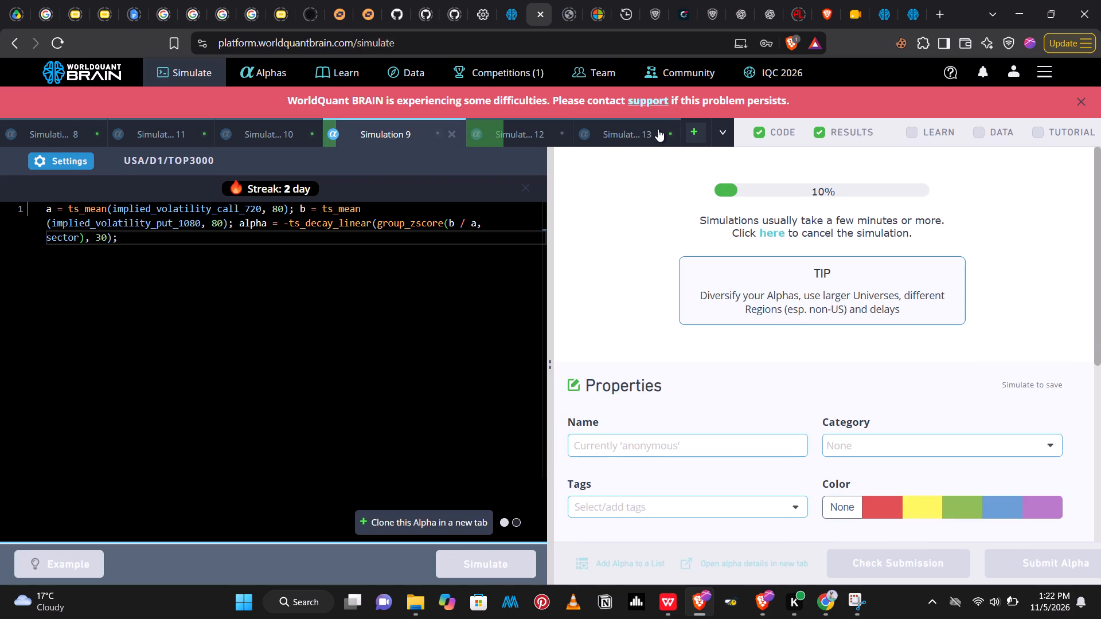
Review Simulation 13's PnL chart, IS summary and IS testing status, and submit its alpha.
left_click(658, 129)
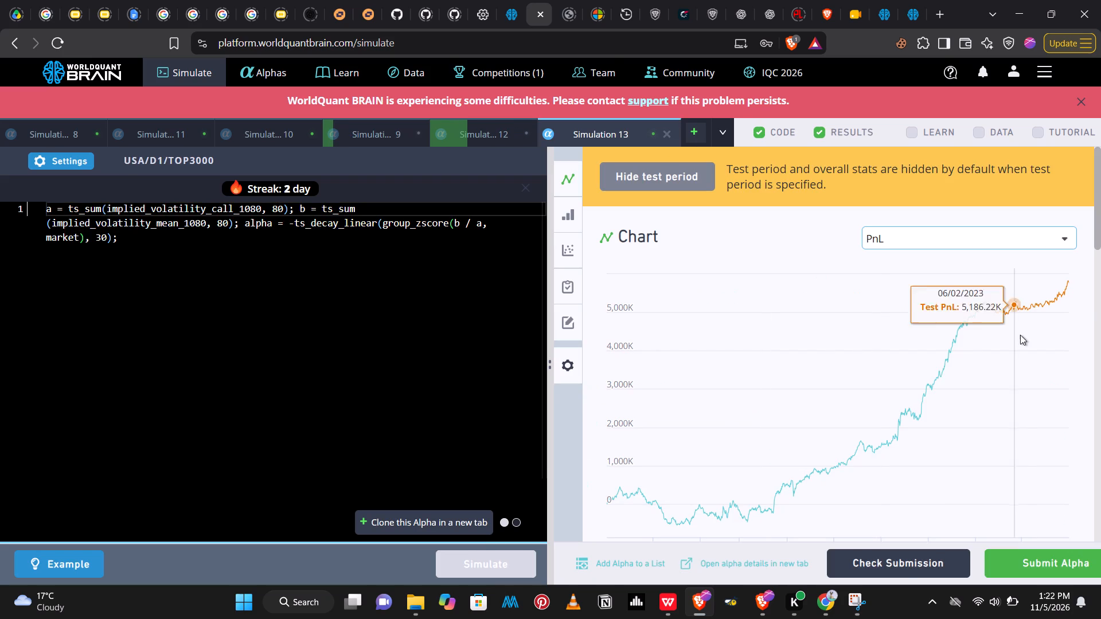
left_click_drag(1098, 232, 1100, 292)
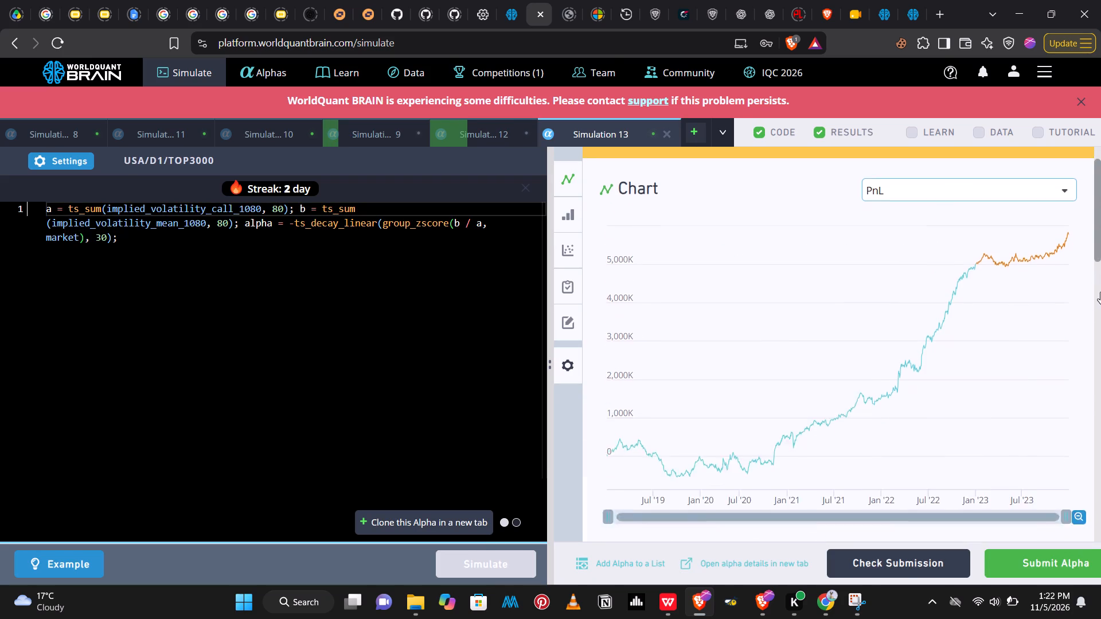
left_click_drag(1100, 292, 1088, 331)
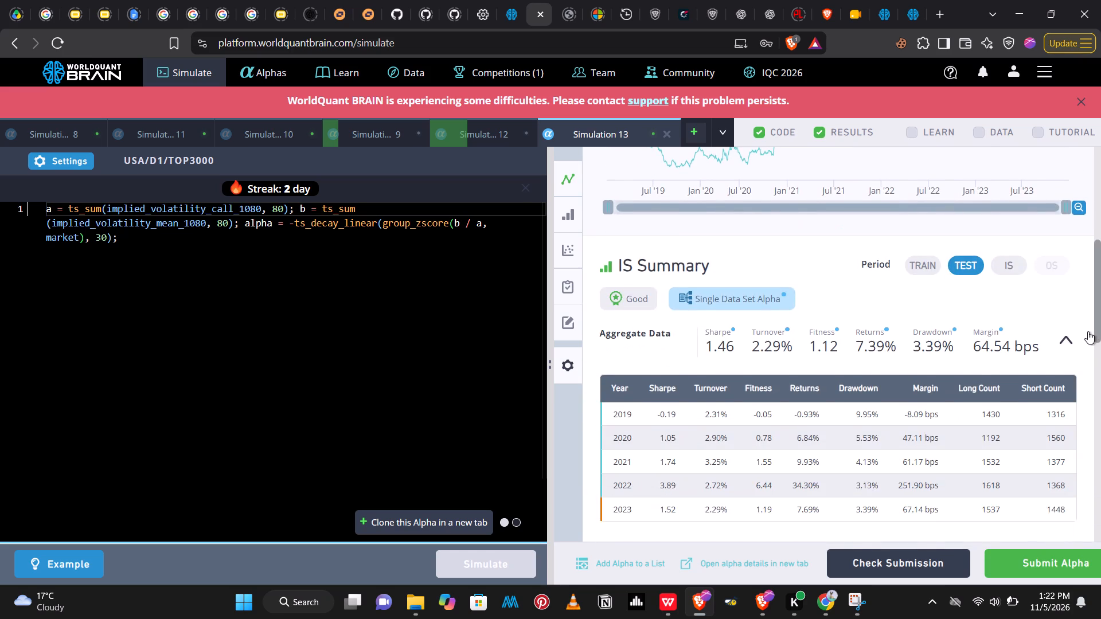
left_click_drag(1088, 331, 1100, 441)
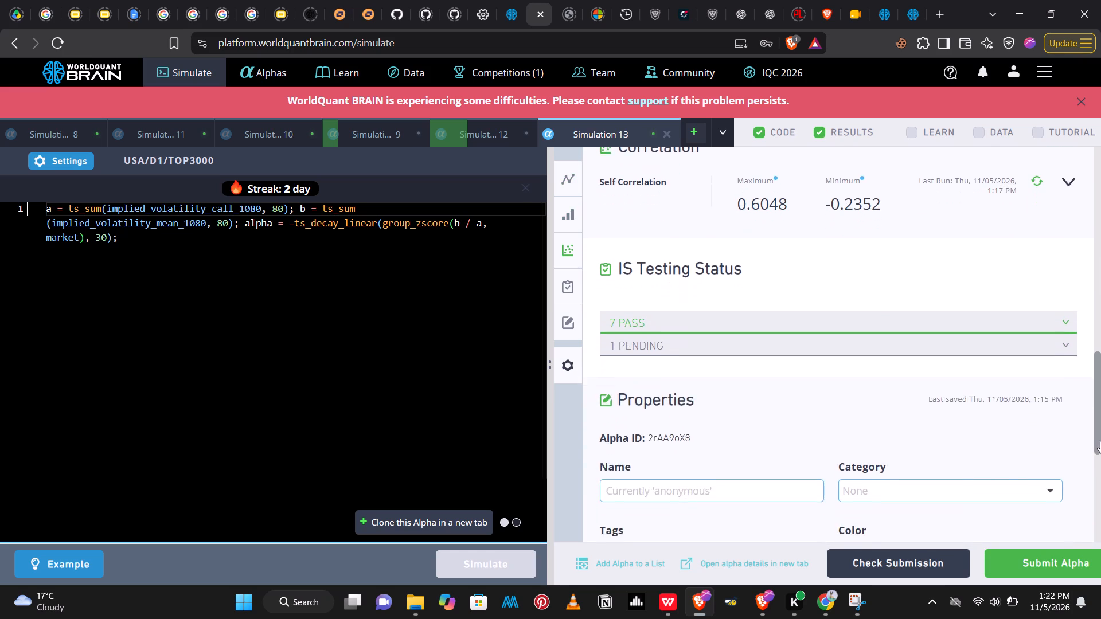
left_click_drag(1100, 441, 1100, 442)
left_click(1042, 571)
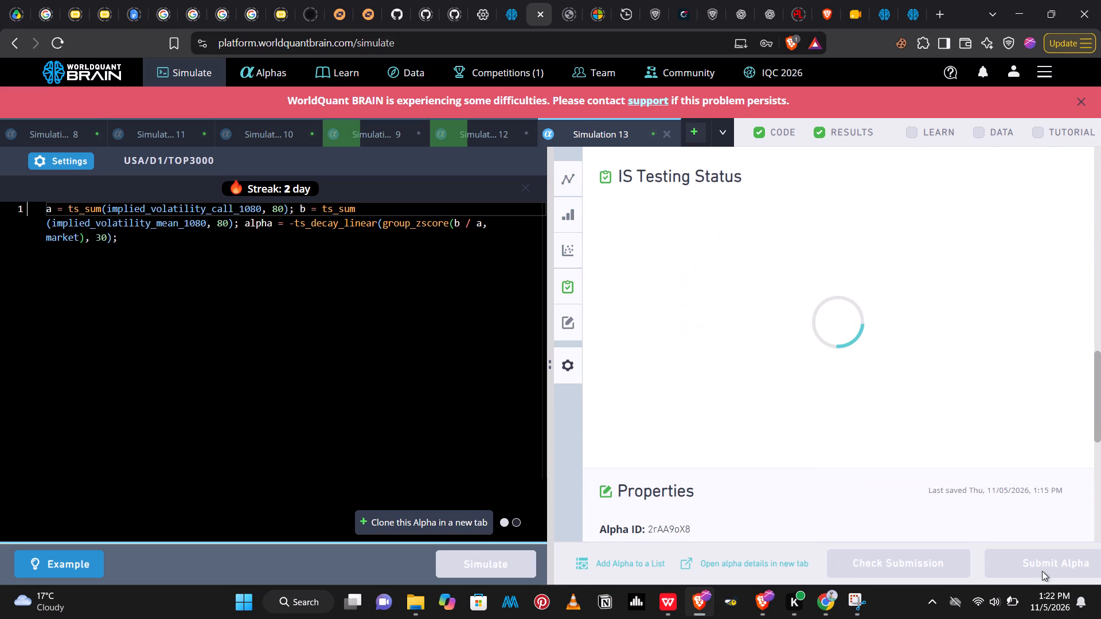
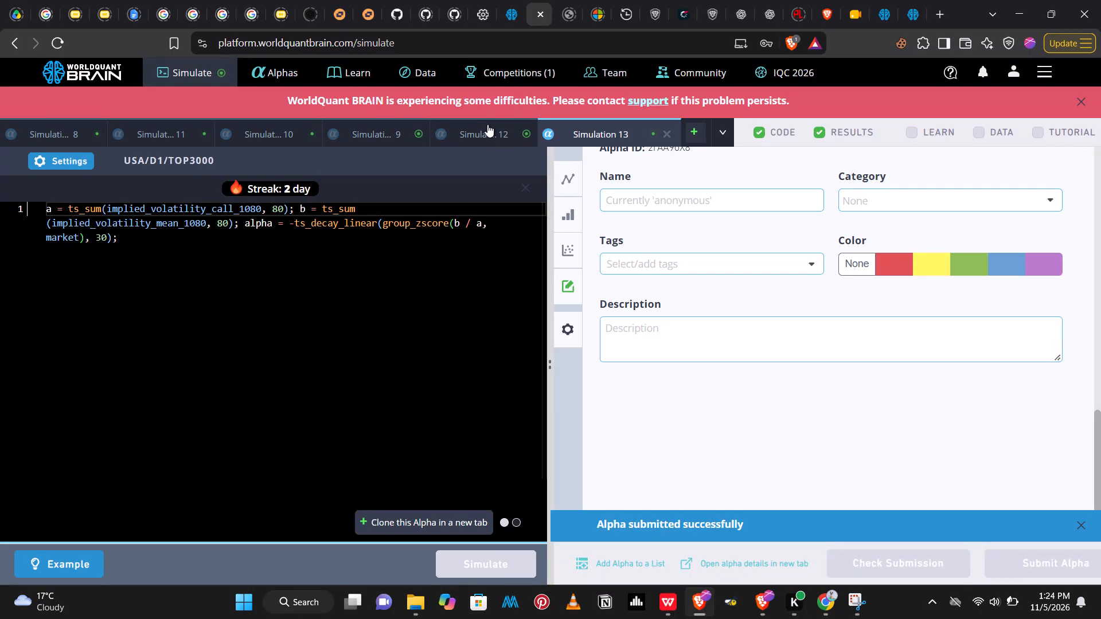
Show the test period in Simulation 12's results to check its IS testing status.
left_click(481, 133)
left_click(858, 566)
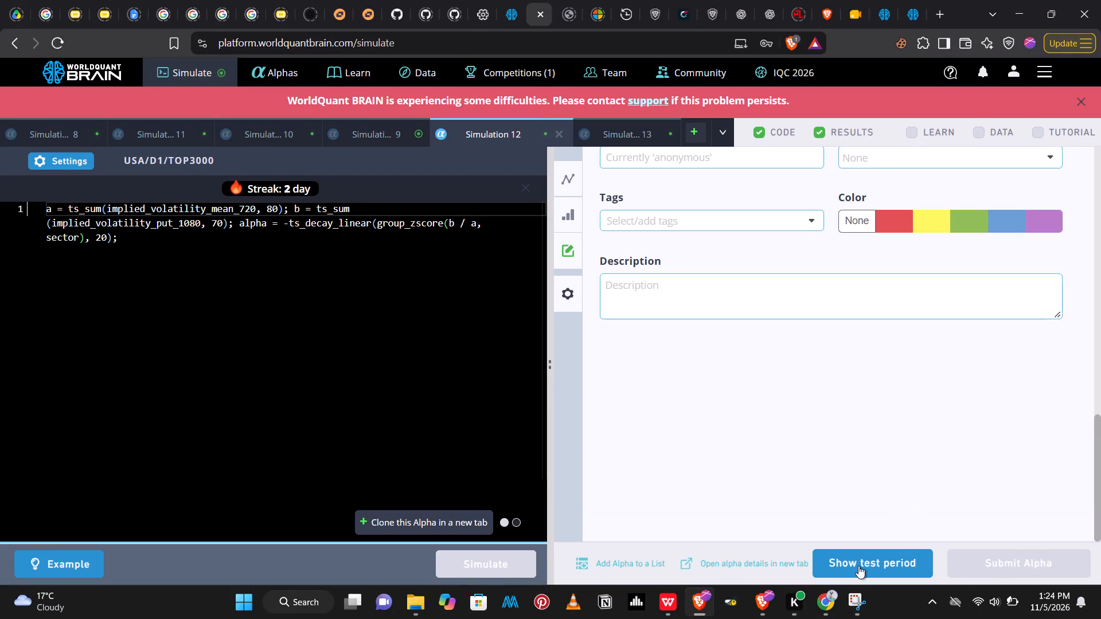
Show the test period in Simulation 9's results and expand the failed tests in its IS testing status.
left_click(371, 136)
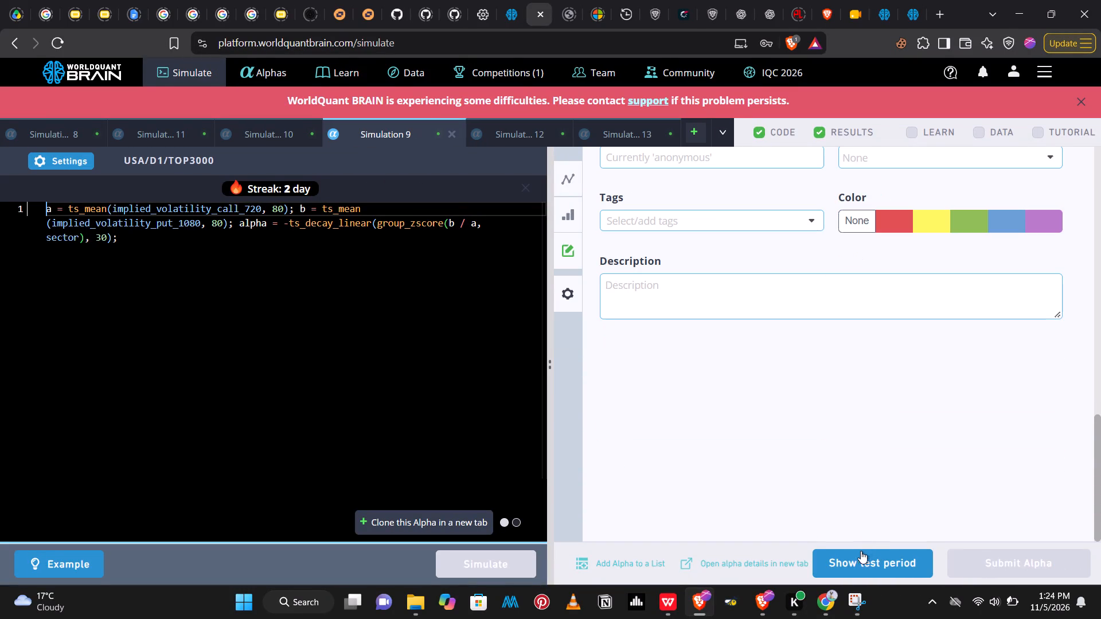
left_click(856, 555)
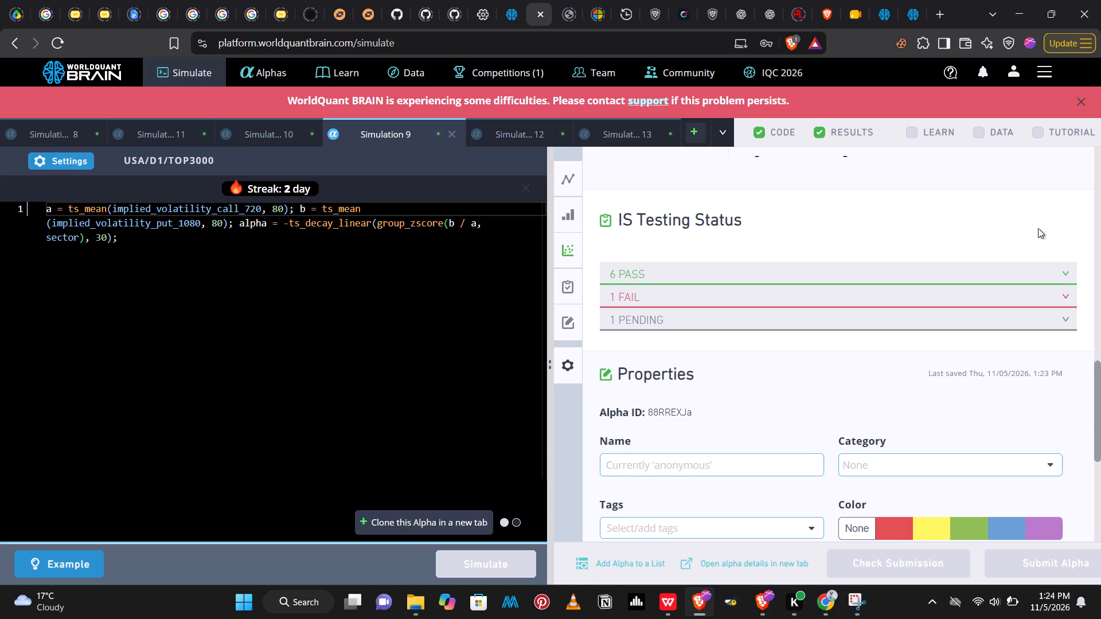
left_click(1072, 293)
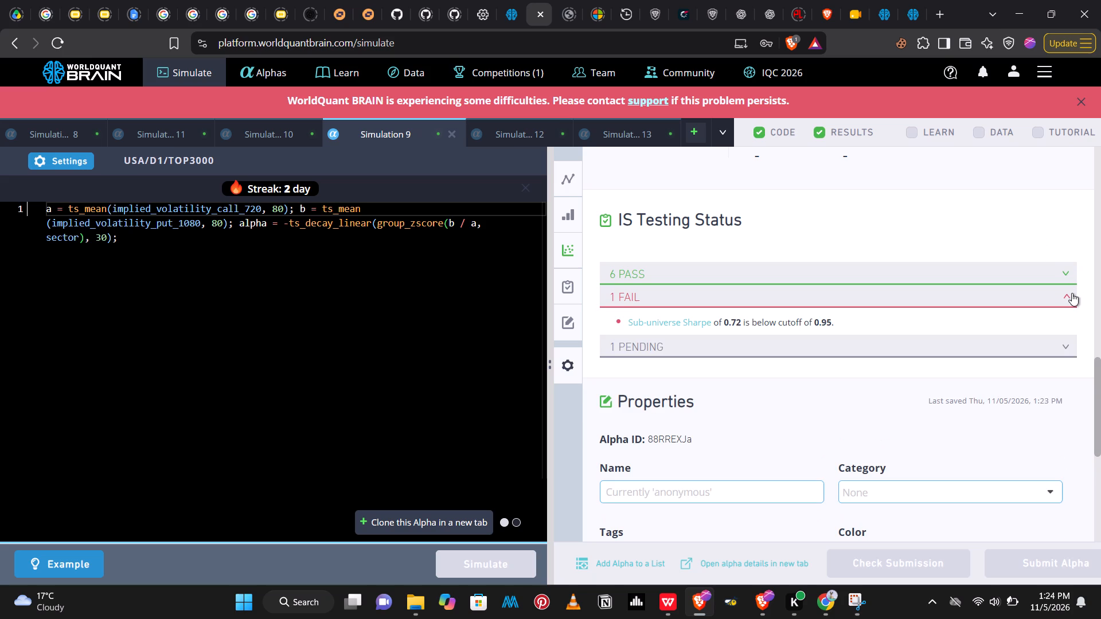
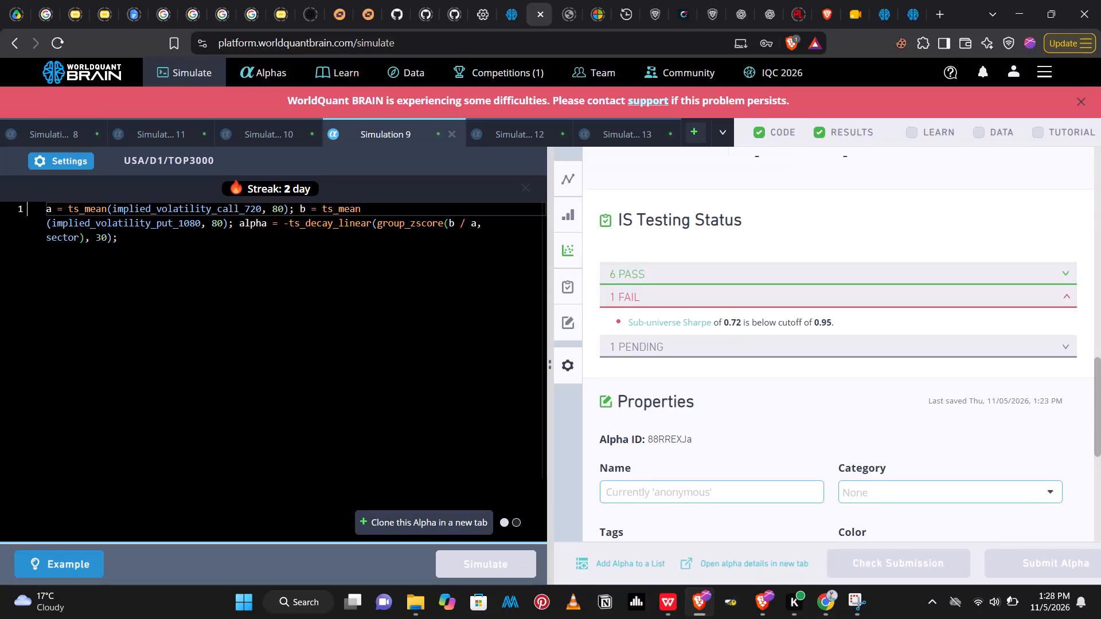
Change the put field in Simulation 9's alpha to implied_volatility_put_720 and run the simulation again.
left_click(201, 226)
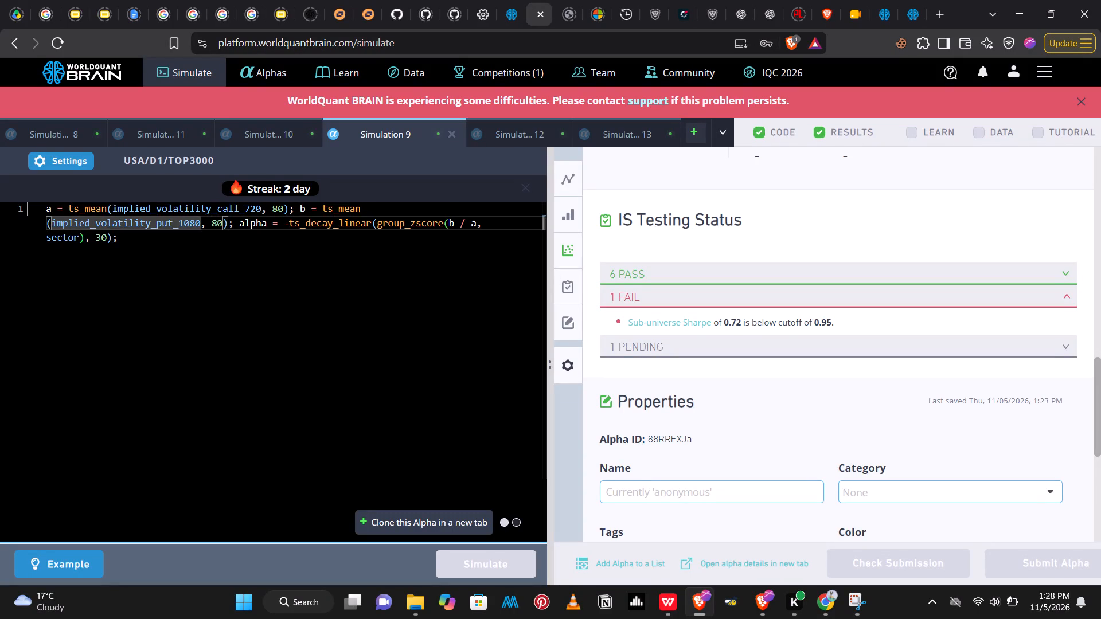
key("BackSpace")
key("BackSpace")
key("BackSpace")
key("BackSpace")
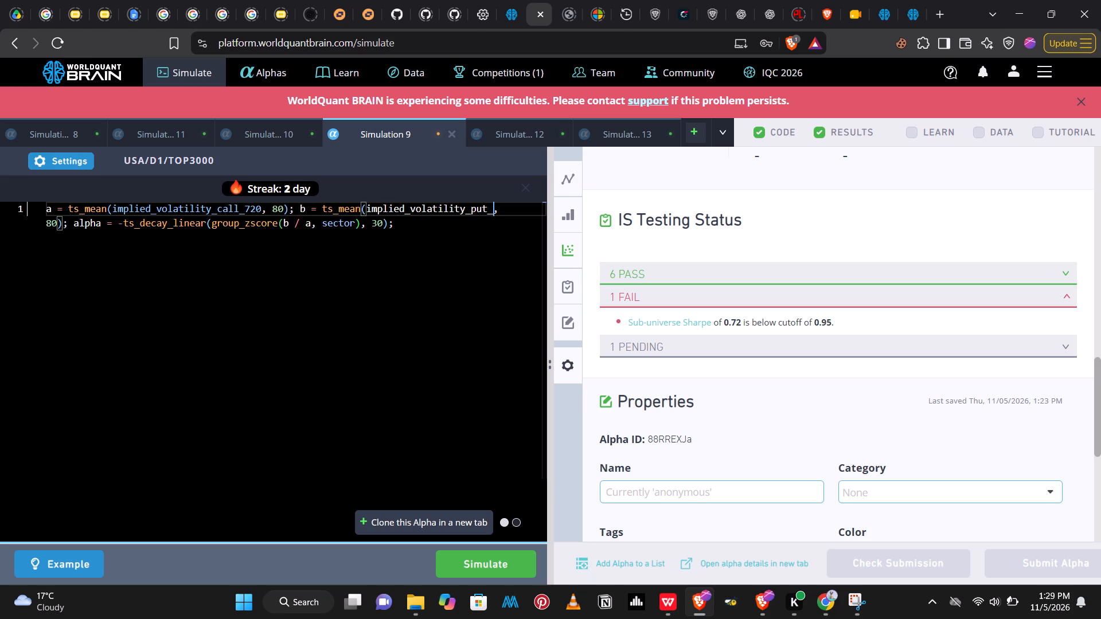
type("72")
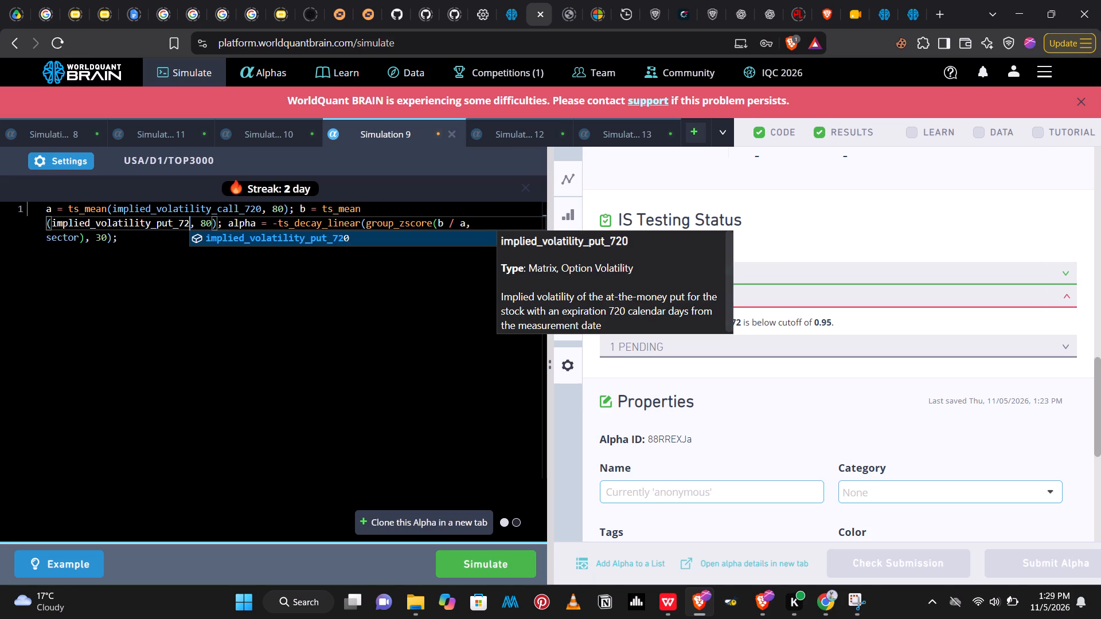
key("0")
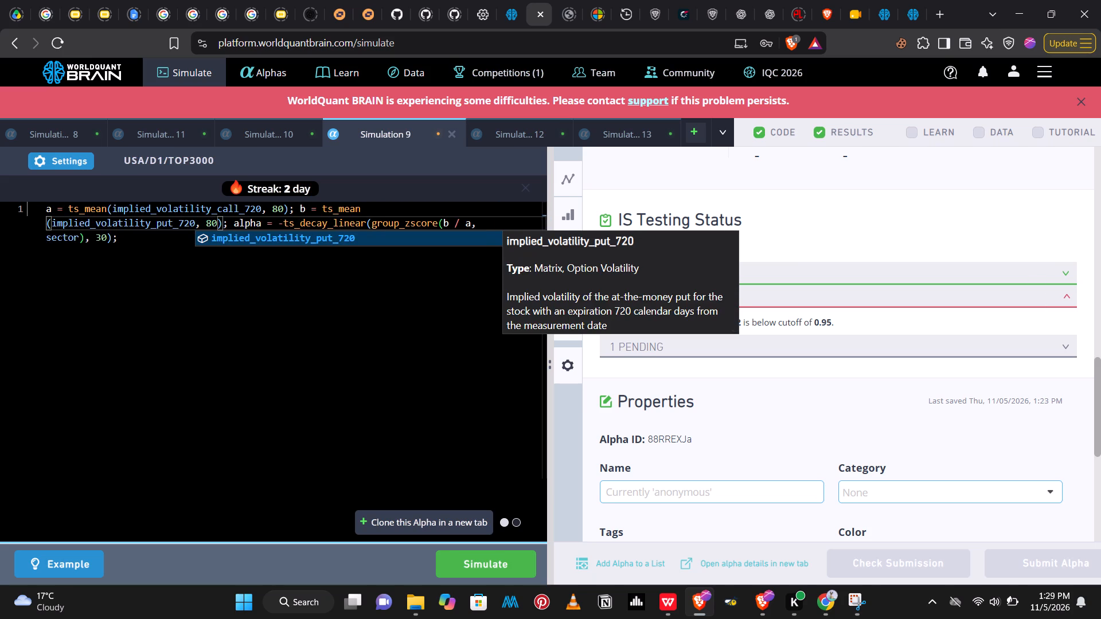
left_click(469, 559)
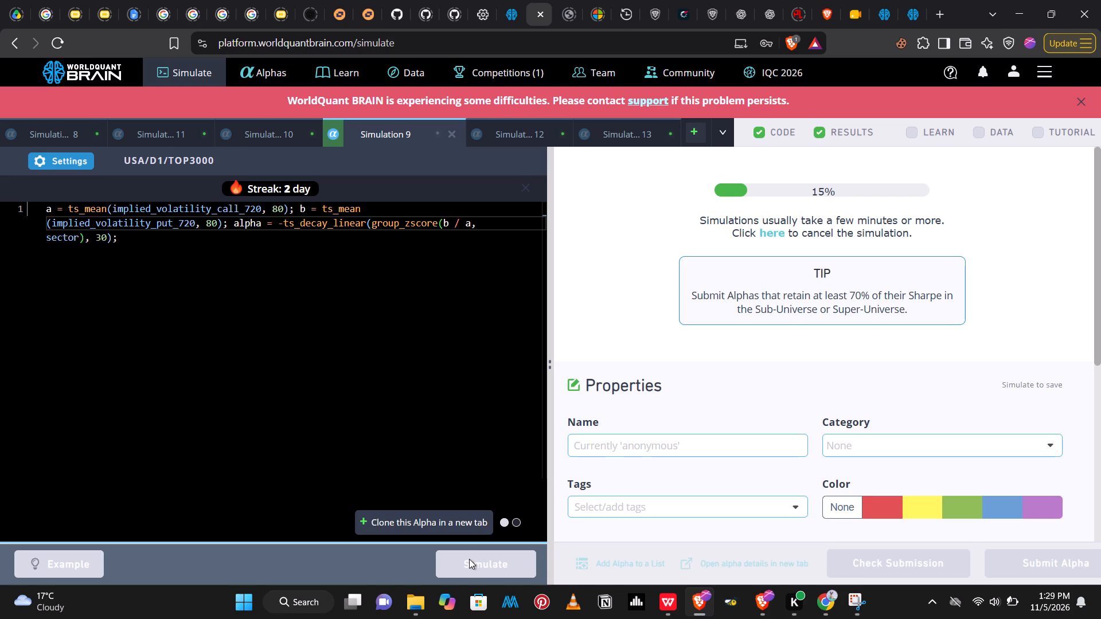
left_click(469, 559)
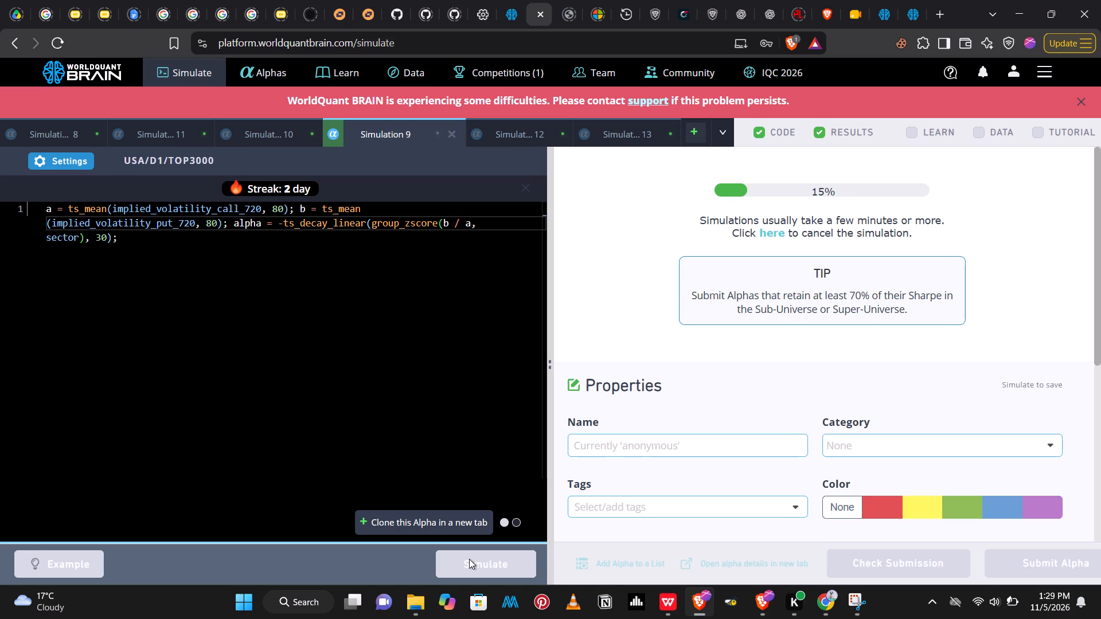
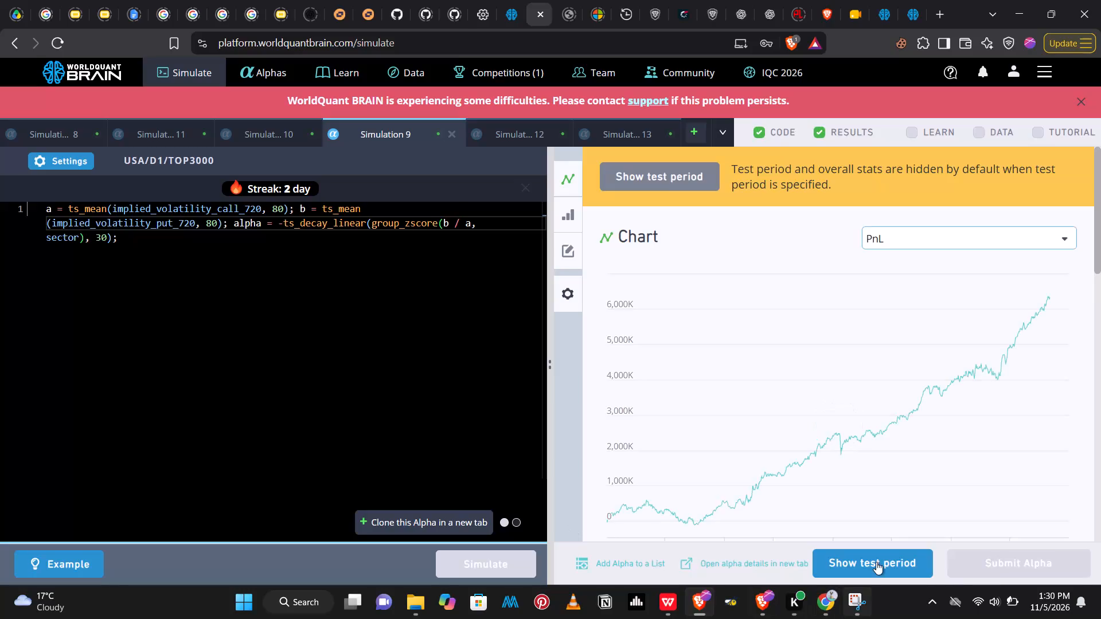
Reveal Simulation 9's test period and review its IS summary and the details of the failed tests.
left_click(876, 561)
left_click_drag(1096, 204, 1100, 239)
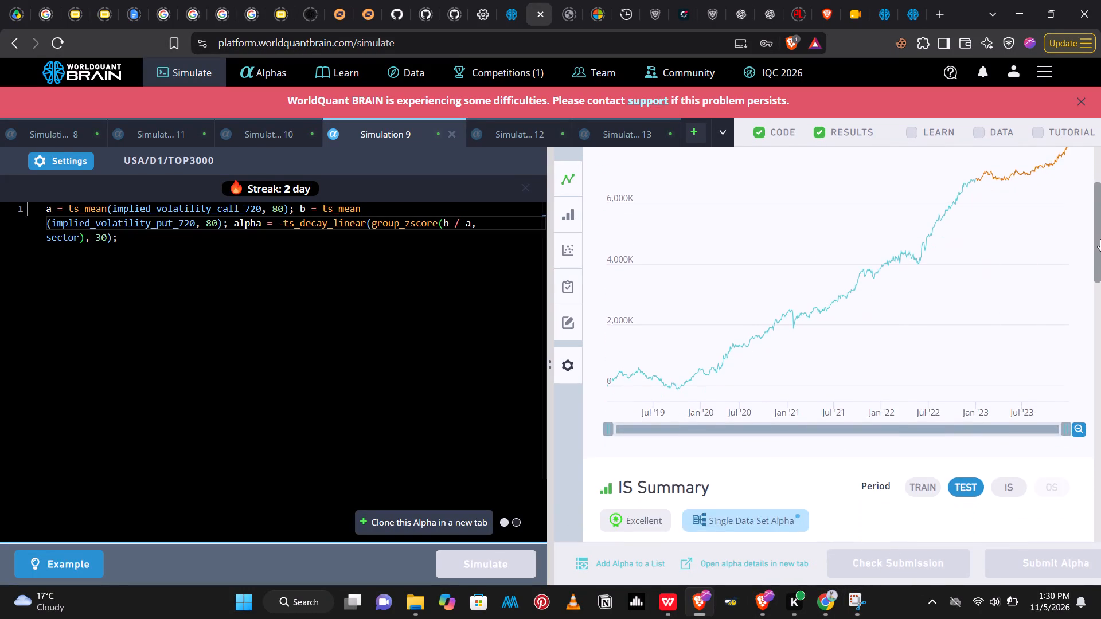
left_click_drag(1100, 239, 1100, 299)
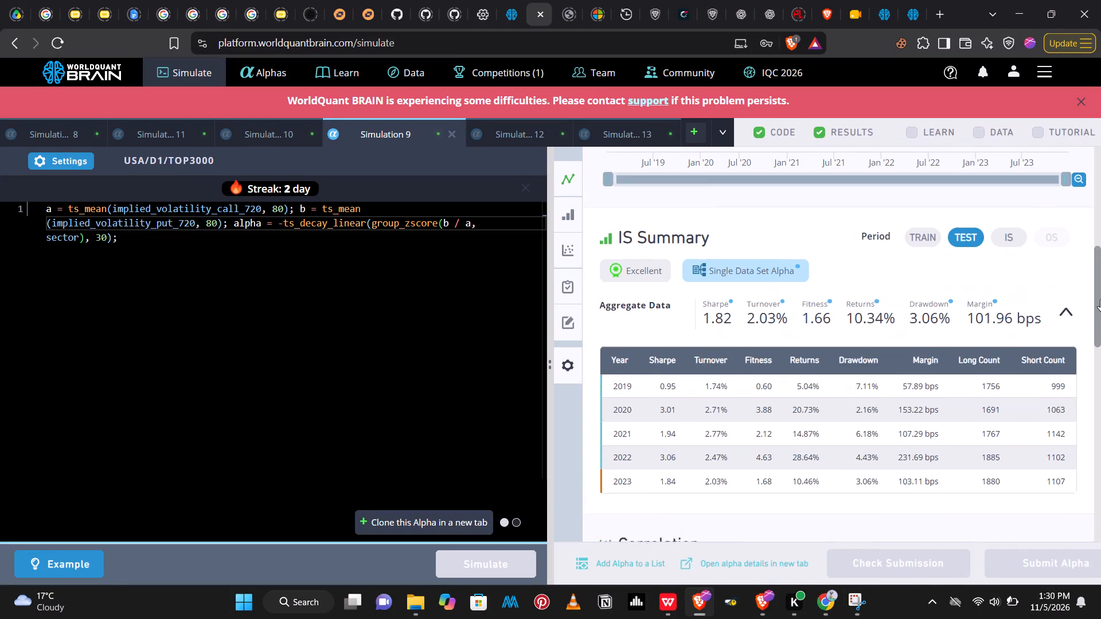
left_click_drag(1100, 299, 1095, 347)
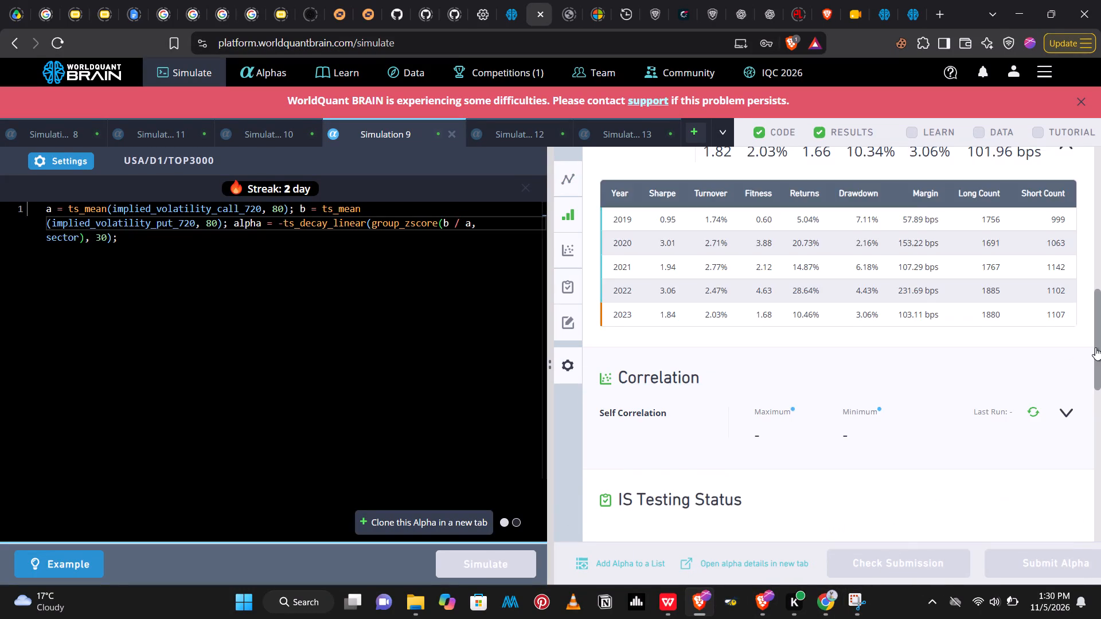
left_click_drag(1095, 347, 1098, 390)
left_click(1061, 398)
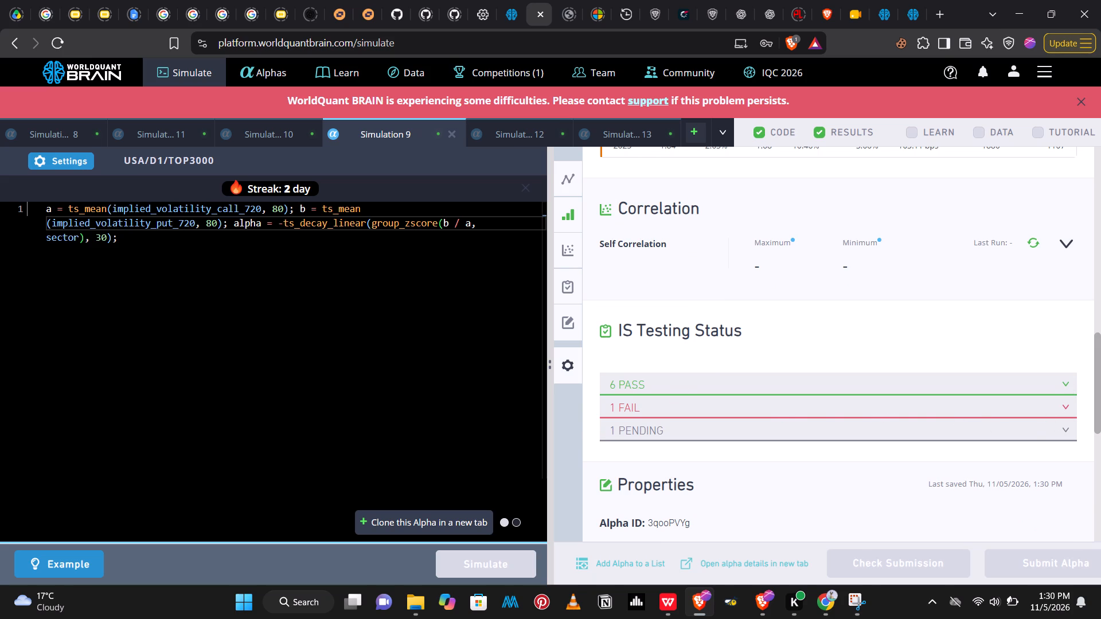
Change Simulation 9's fields to implied_volatility_put_120 and implied_volatility_call_120 and run the simulation again.
left_click(187, 226)
key("BackSpace")
key("BackSpace")
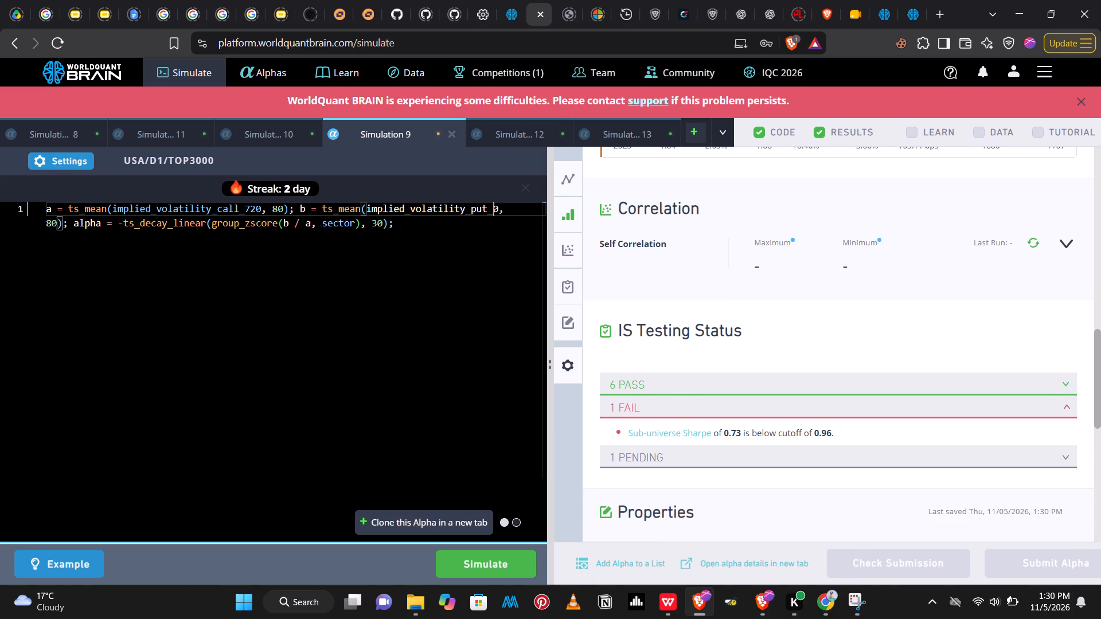
type("12")
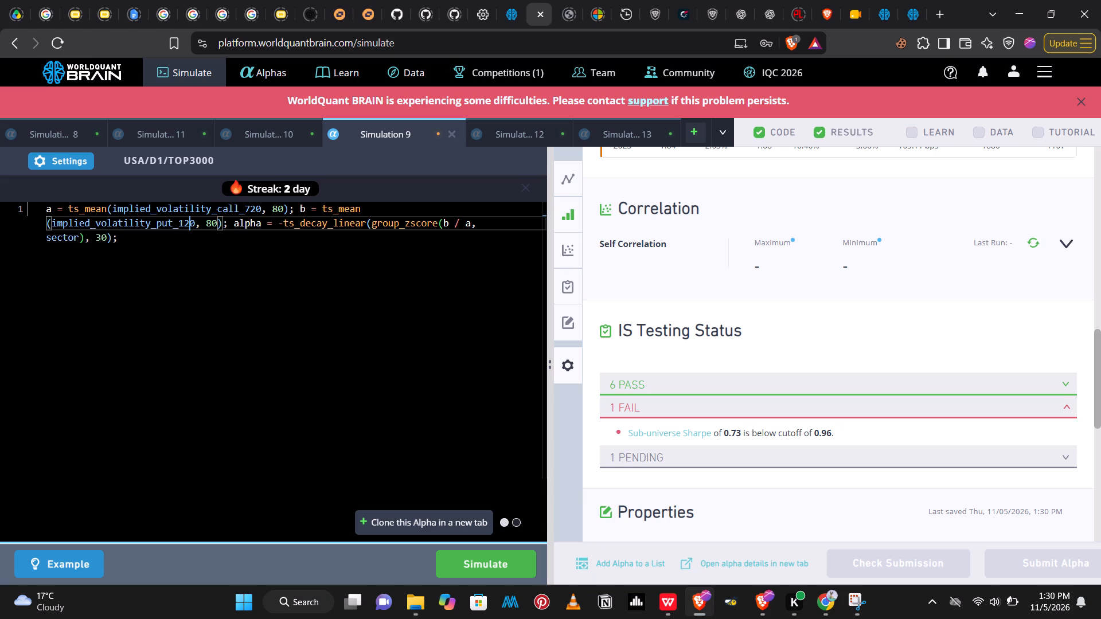
left_click(253, 212)
key("BackSpace")
type("12")
key("BackSpace")
key("BackSpace")
key("BackSpace")
type("12")
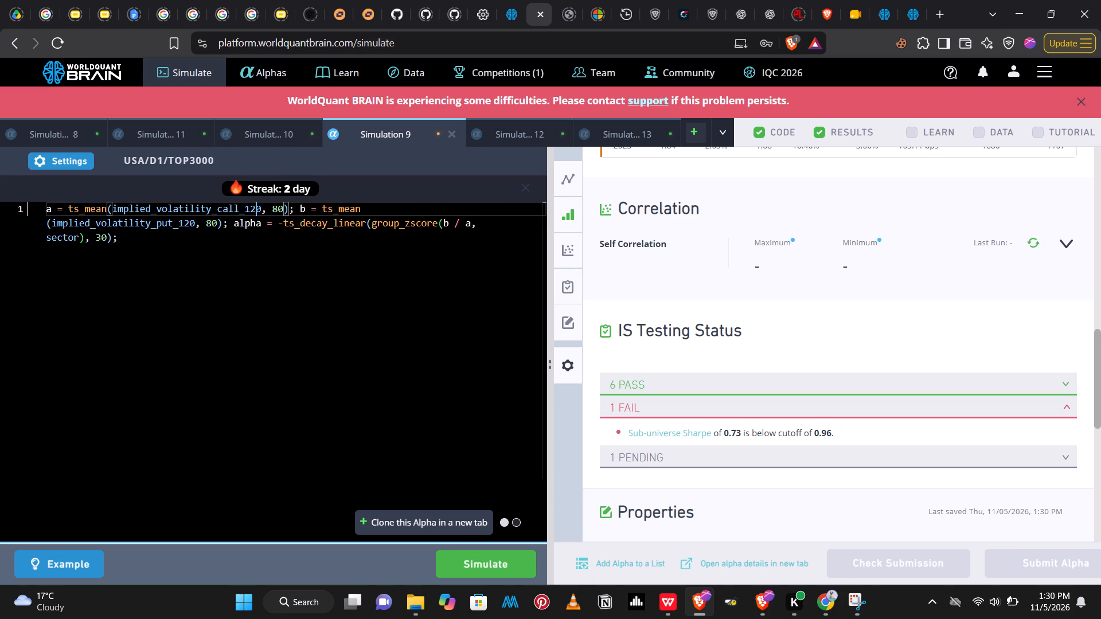
left_click(475, 557)
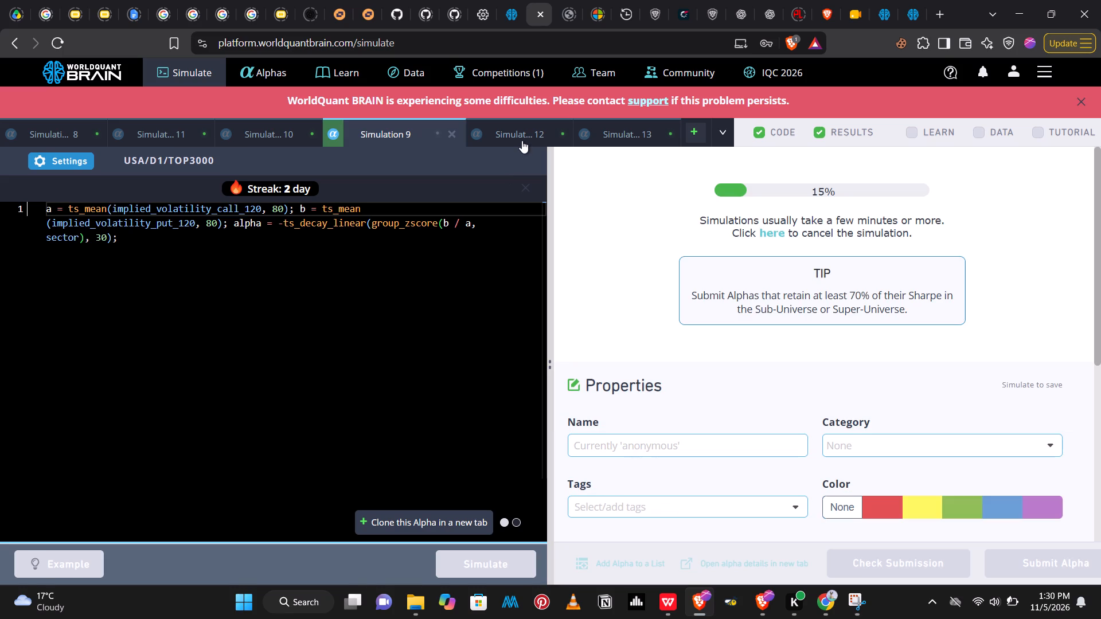
In Simulation 12, change the fields to implied_volatility_mean_30 and implied_volatility_put_30 and run the simulation again.
left_click(521, 139)
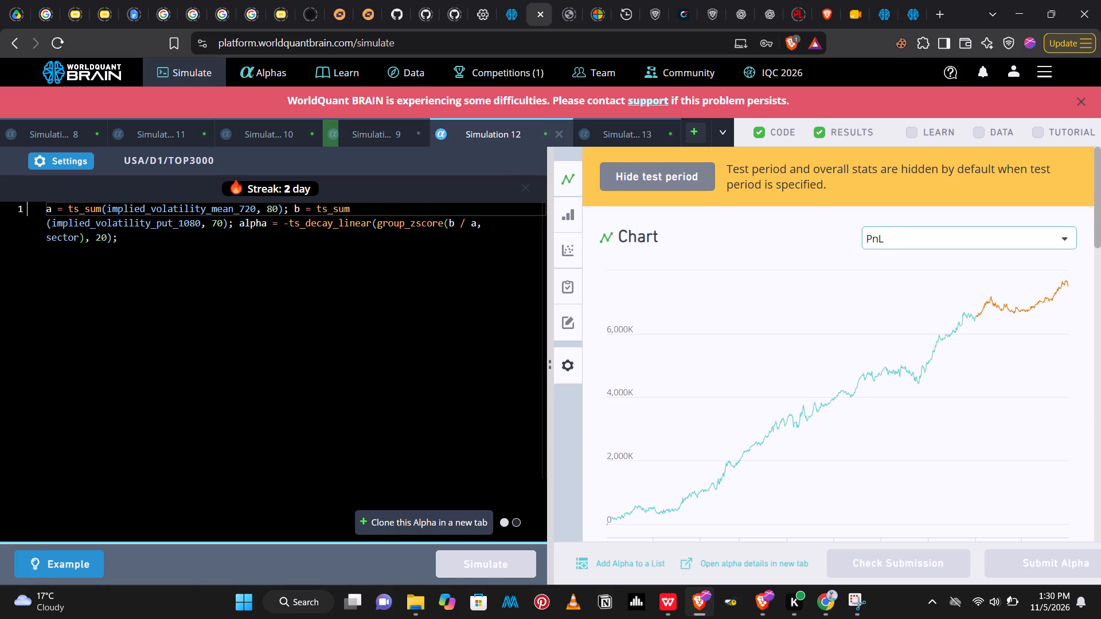
left_click(256, 216)
key("BackSpace")
key("BackSpace")
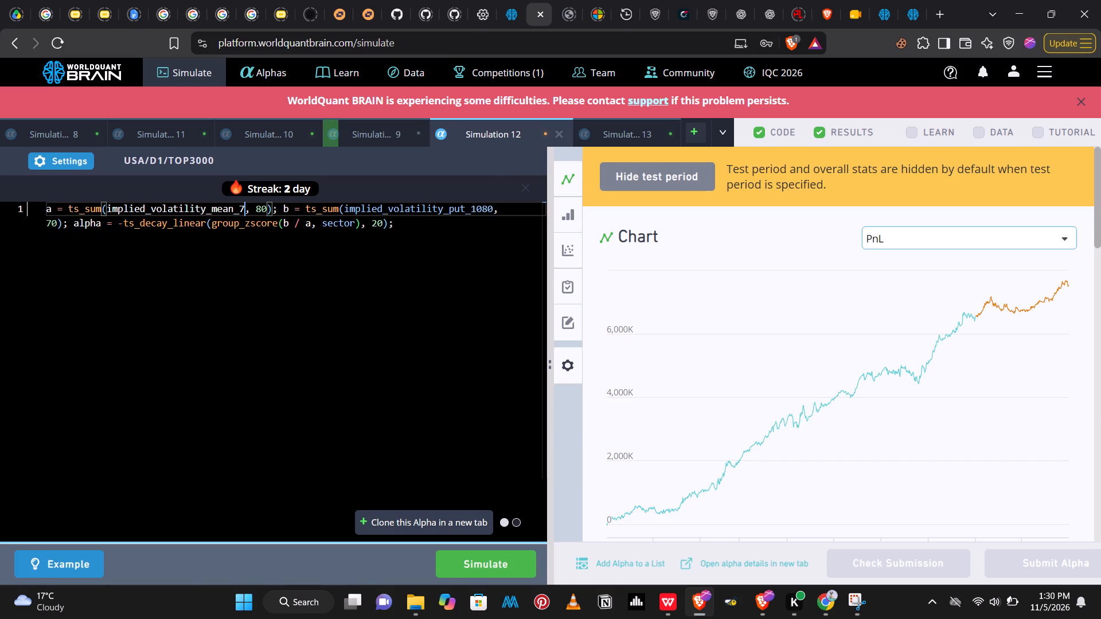
key("BackSpace")
type("30")
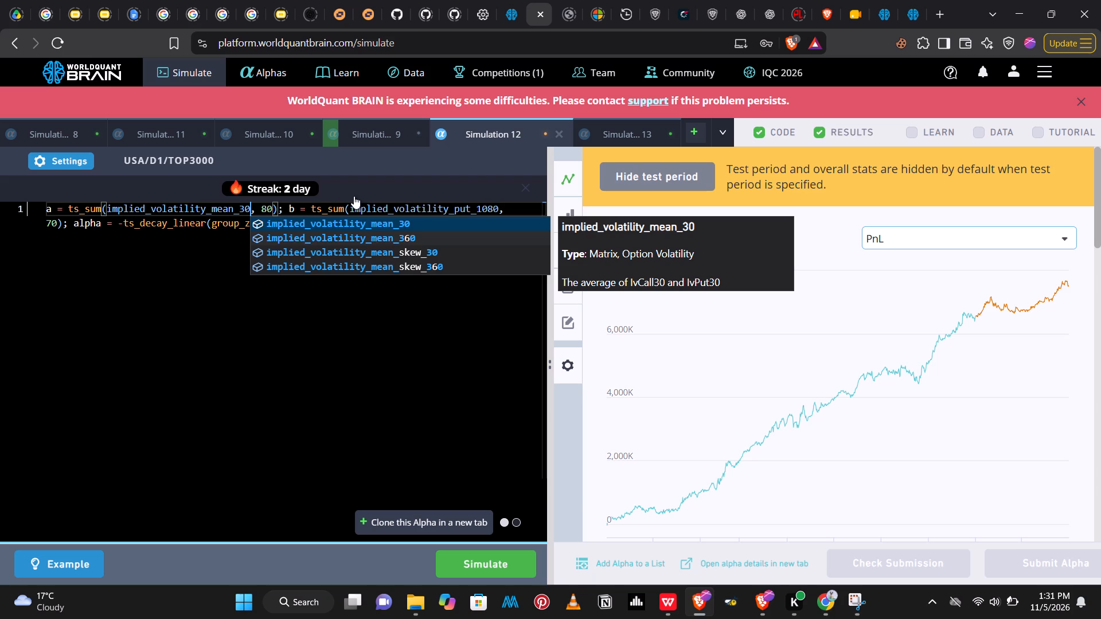
left_click(493, 209)
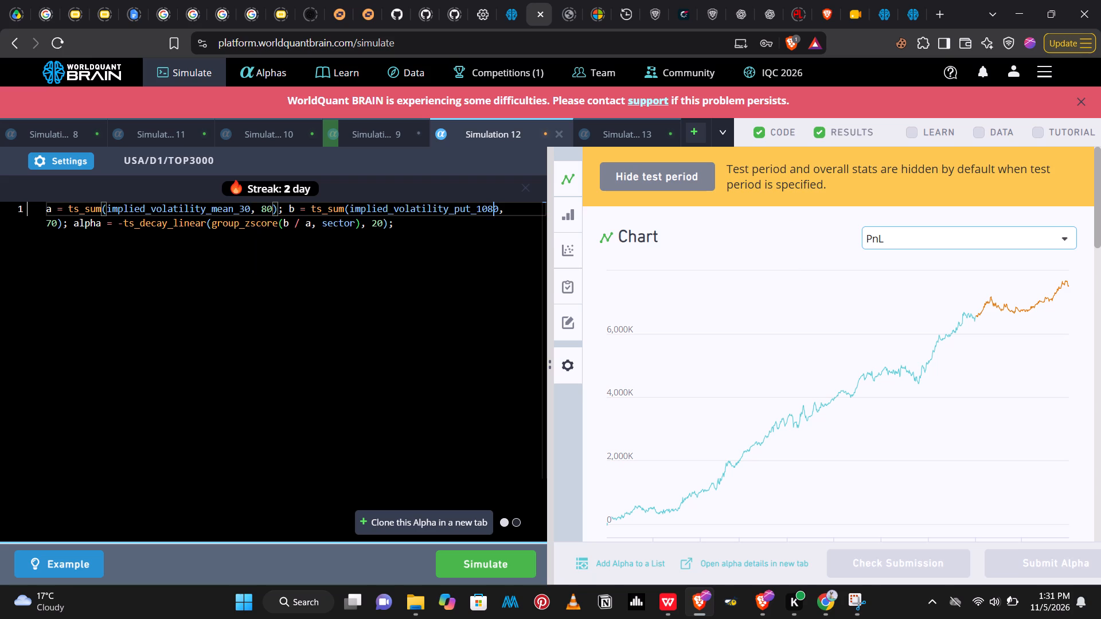
key("BackSpace")
key("BackSpace")
key("BackSpace")
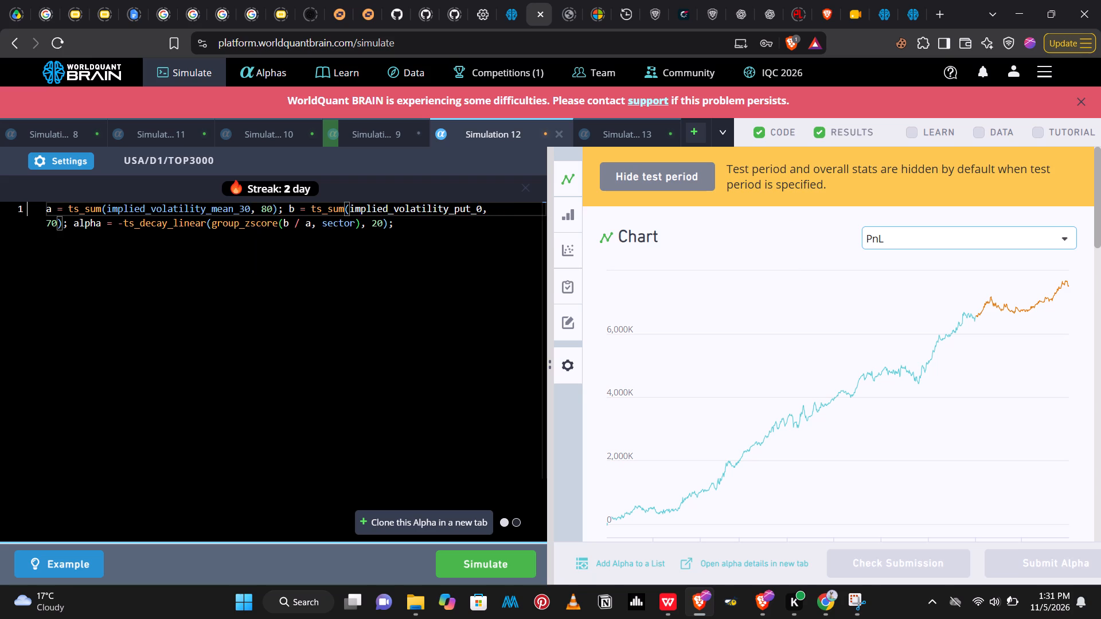
type("30")
key("BackSpace")
left_click(479, 555)
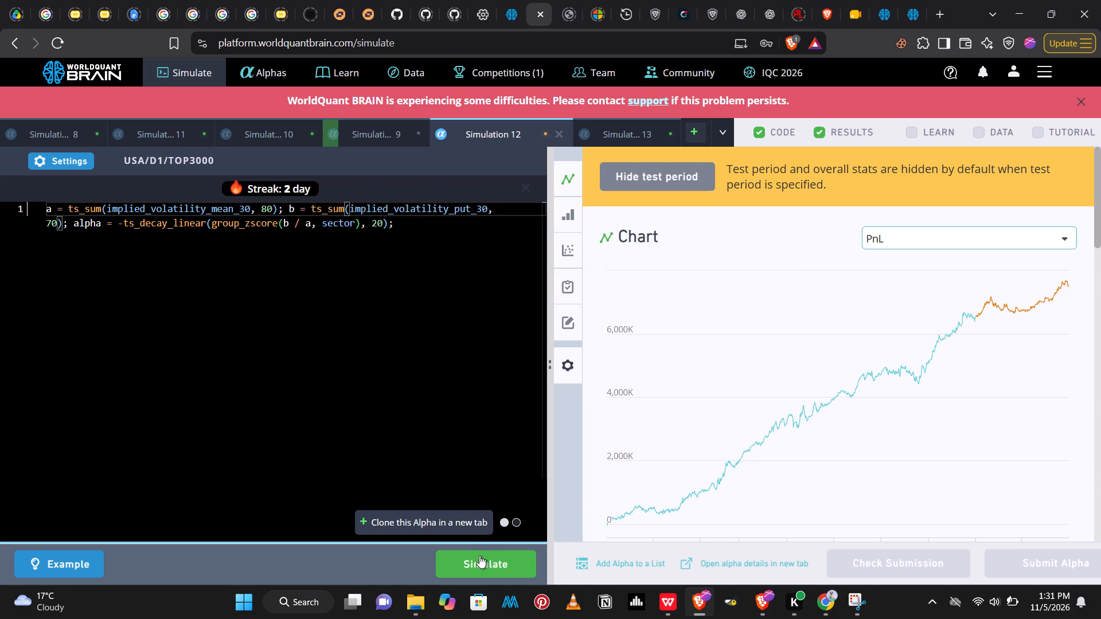
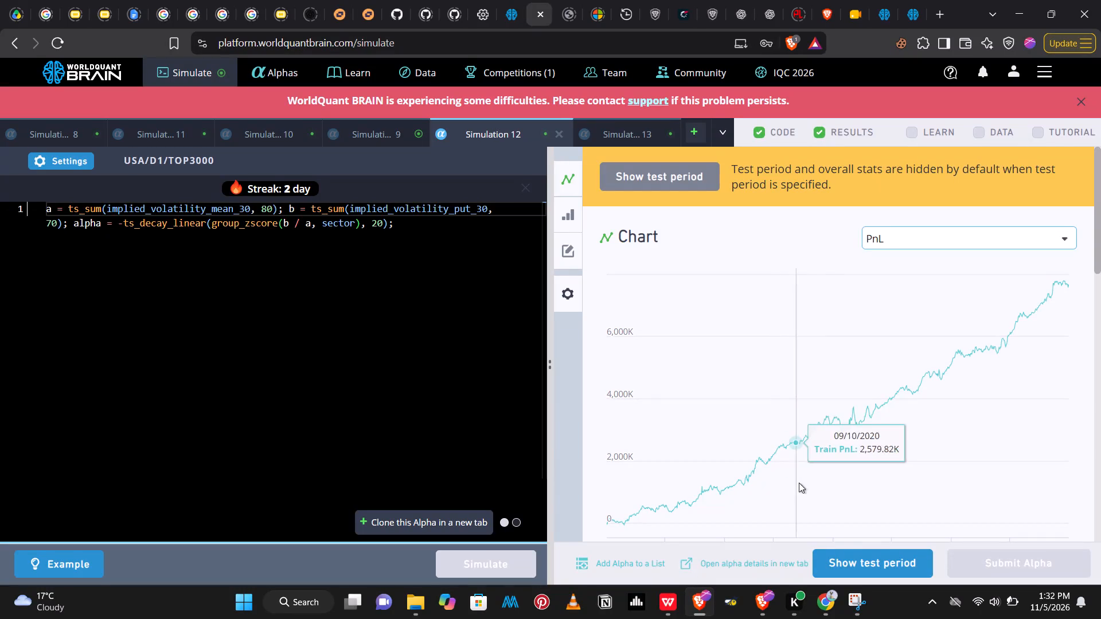
Reveal Simulation 12's test period, review its IS summary and run the self-correlation check.
left_click(848, 560)
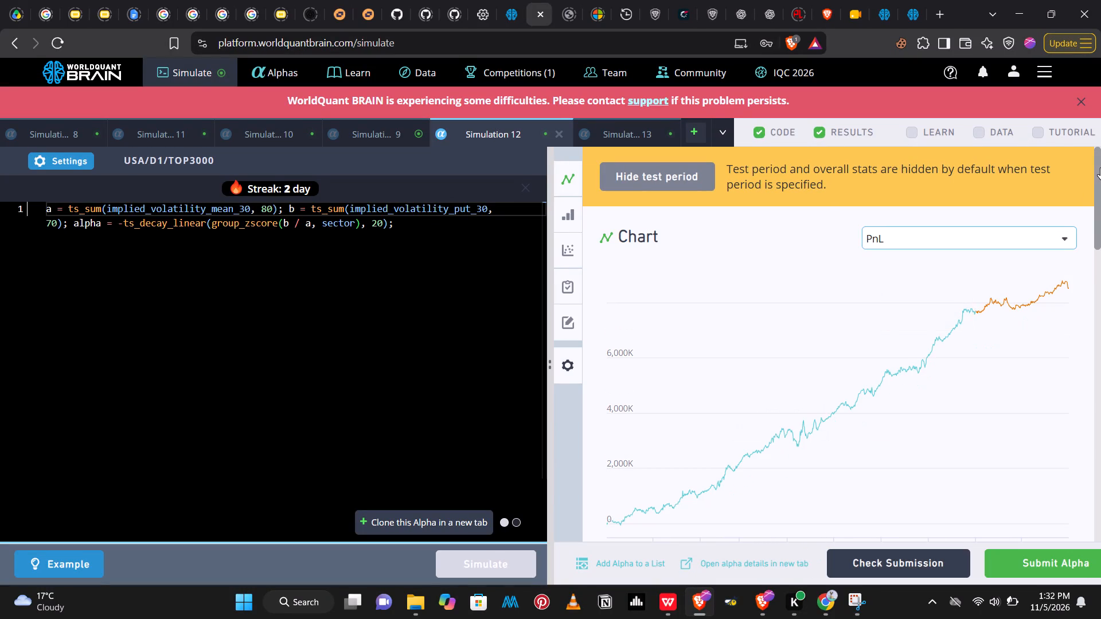
left_click_drag(1100, 167, 1100, 256)
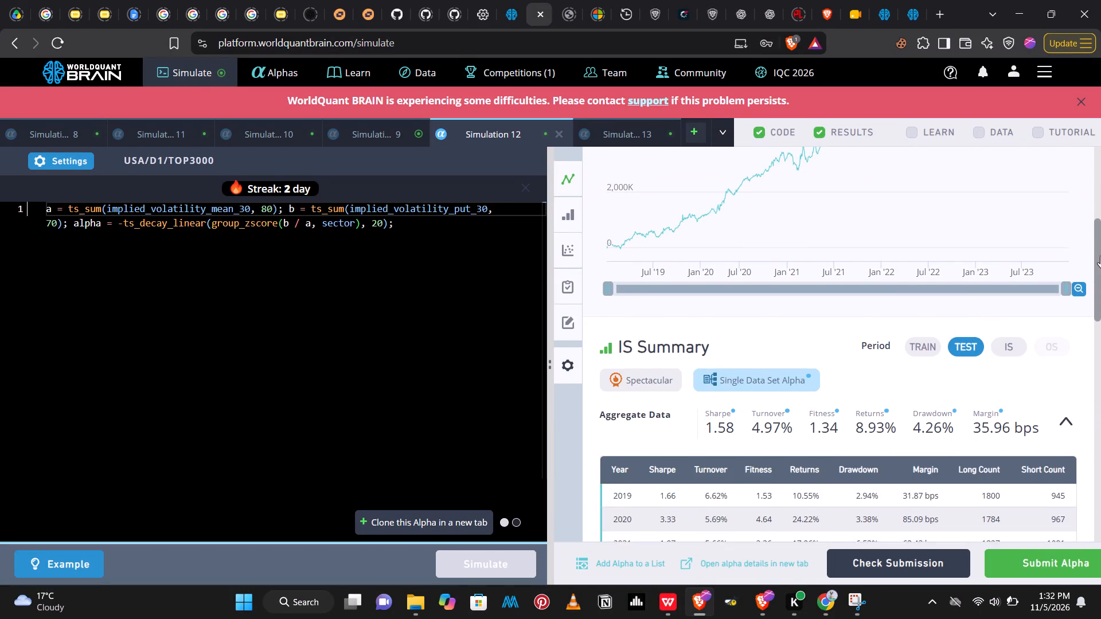
left_click_drag(1100, 256, 1100, 315)
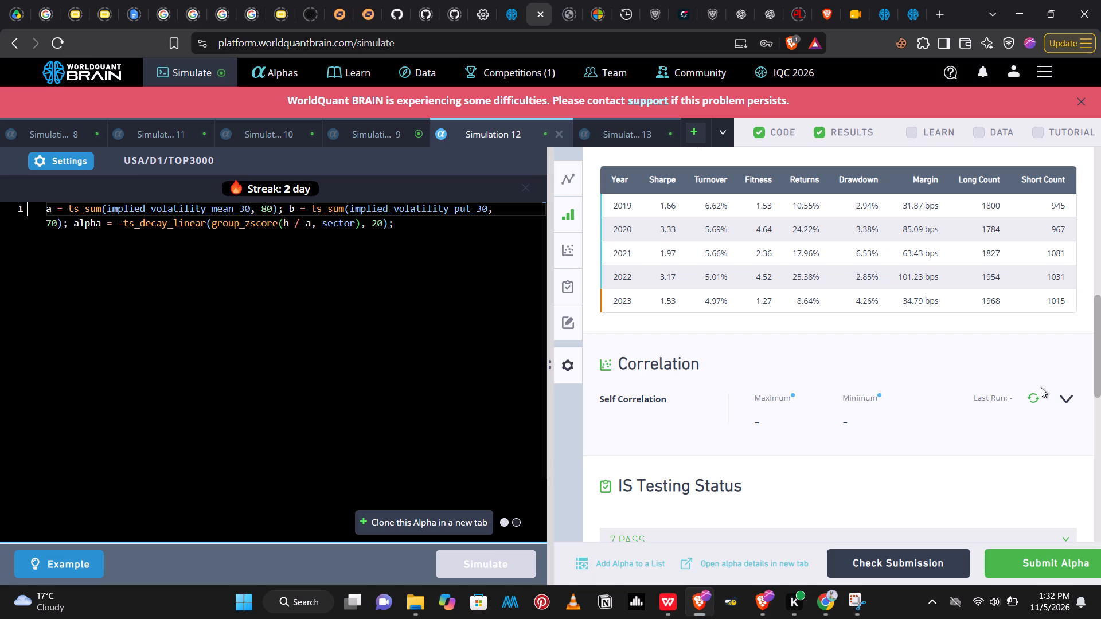
left_click(1033, 398)
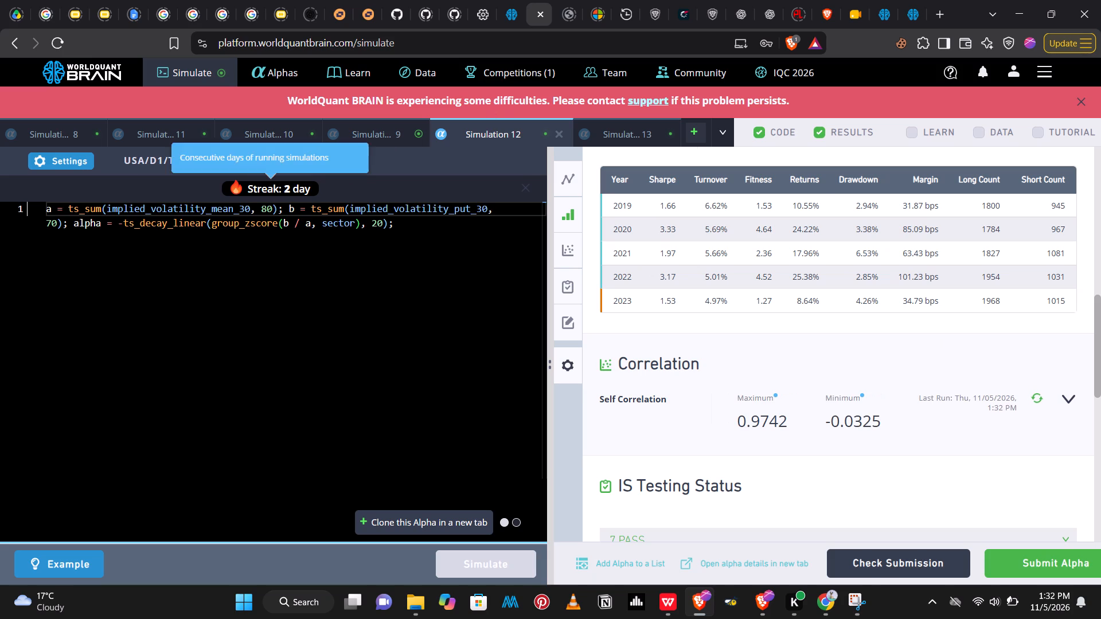
In Simulation 12, change the mean field to implied_volatility_mean_1080 and the put window to 80, and run the simulation again.
left_click(245, 211)
key("BackSpace")
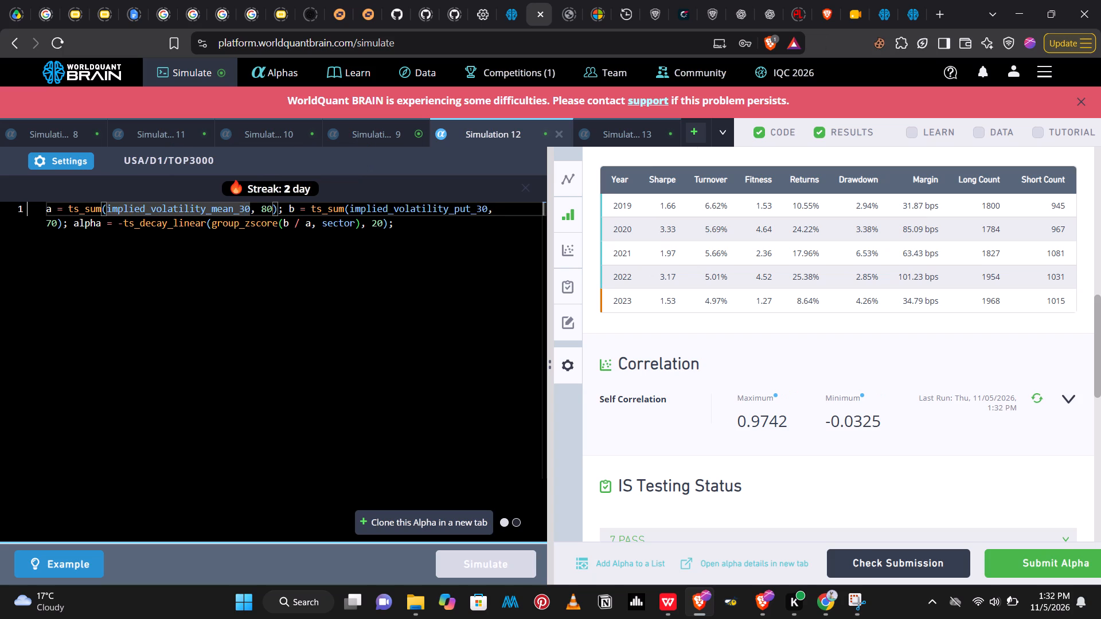
key("1")
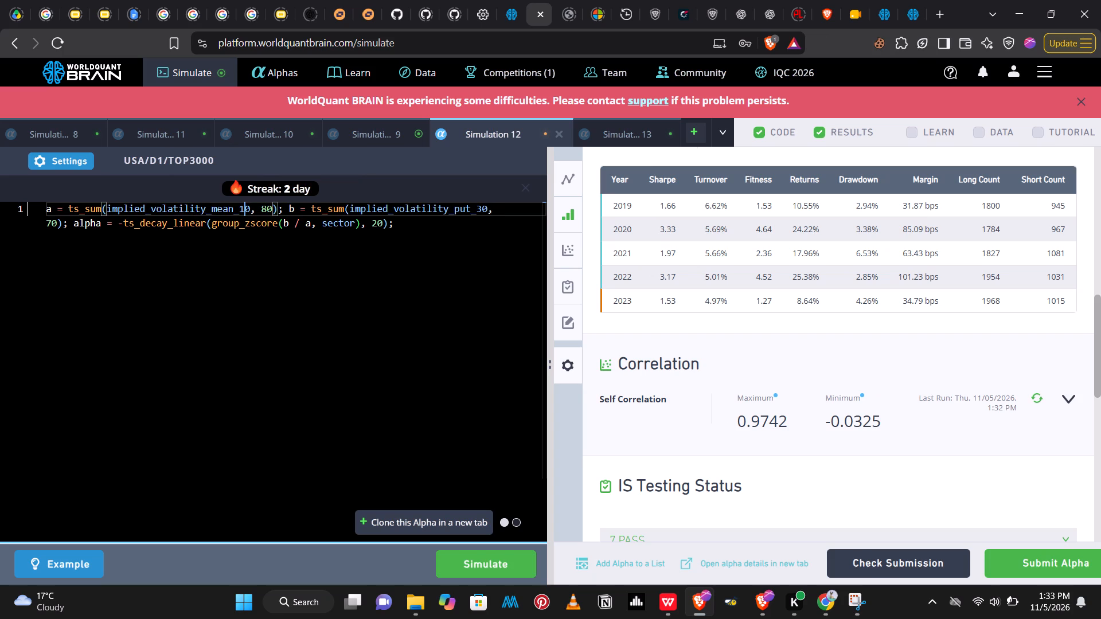
key("0")
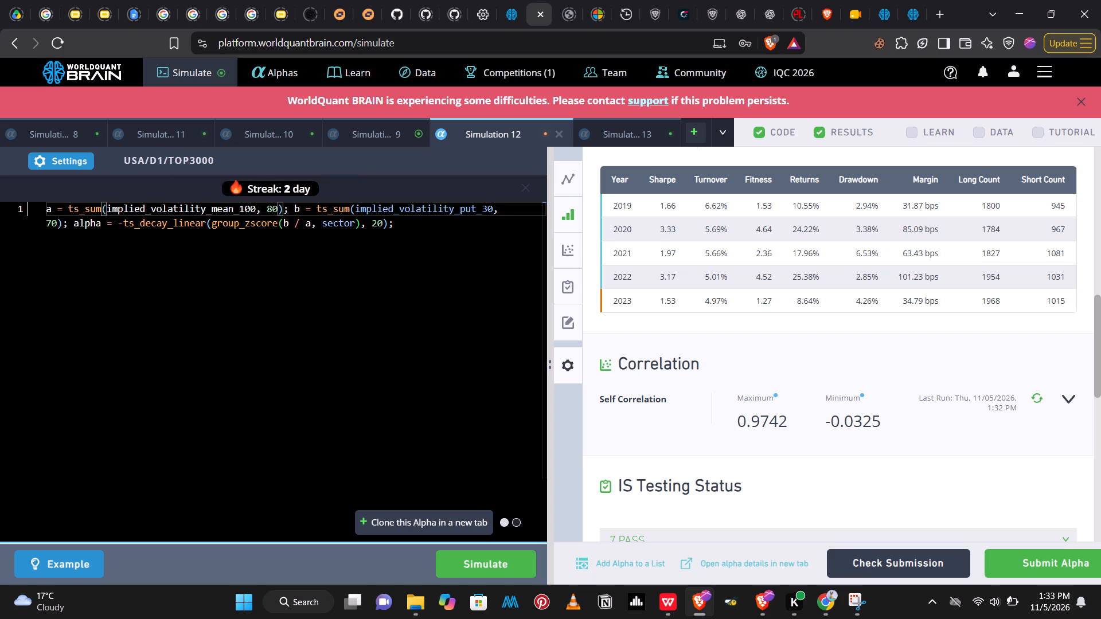
key("8")
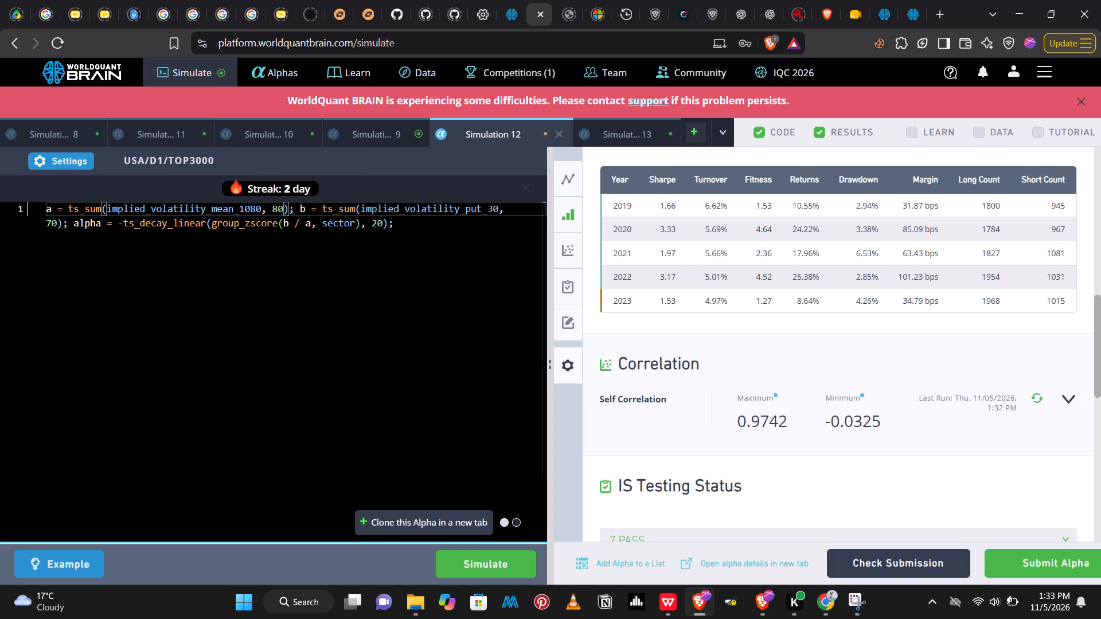
left_click(52, 225)
key("BackSpace")
key("8")
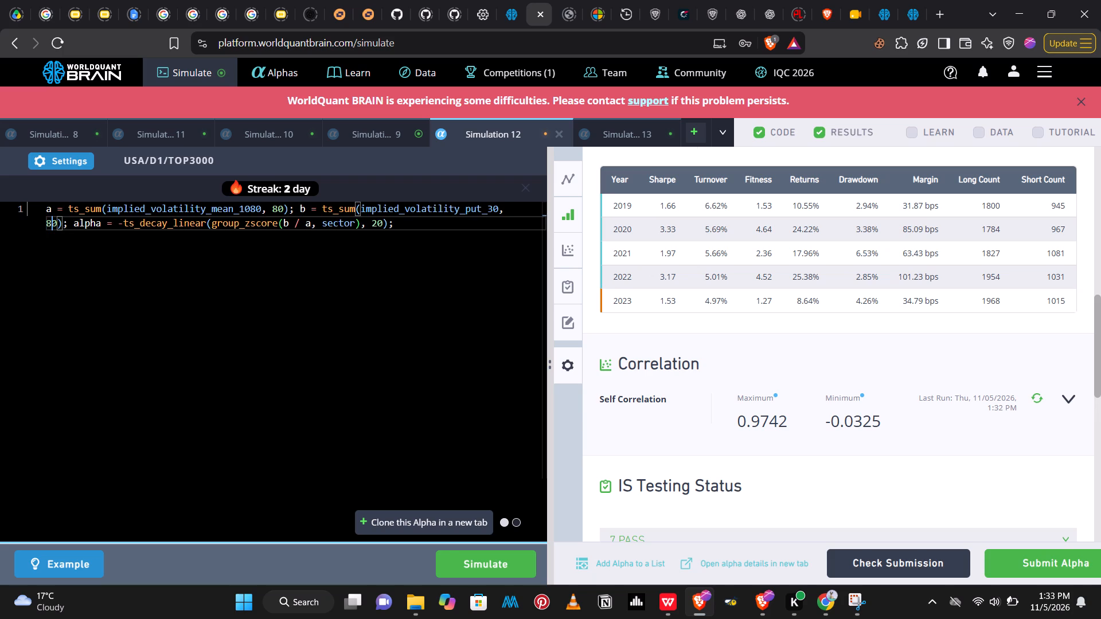
left_click(471, 567)
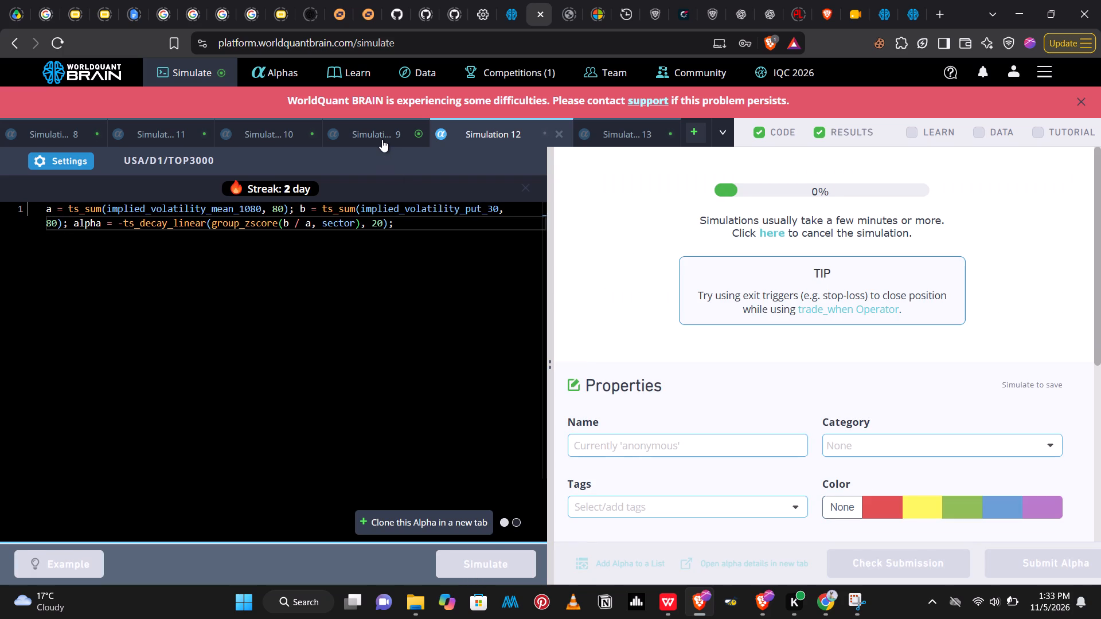
Reveal Simulation 9's test period, review its IS summary and run the self-correlation check.
left_click(382, 138)
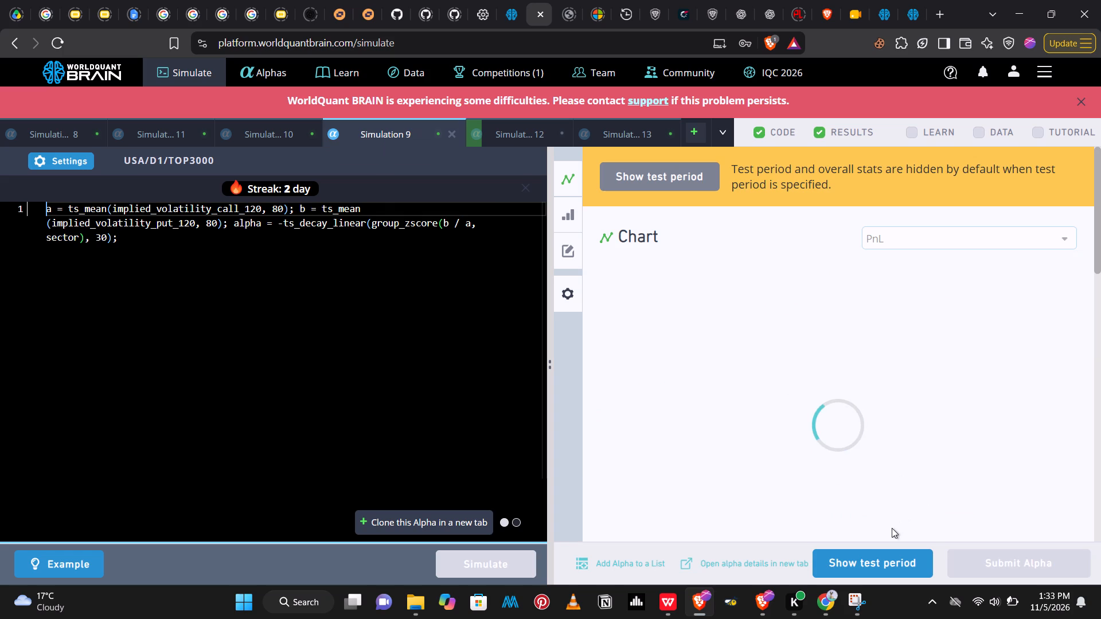
left_click(871, 559)
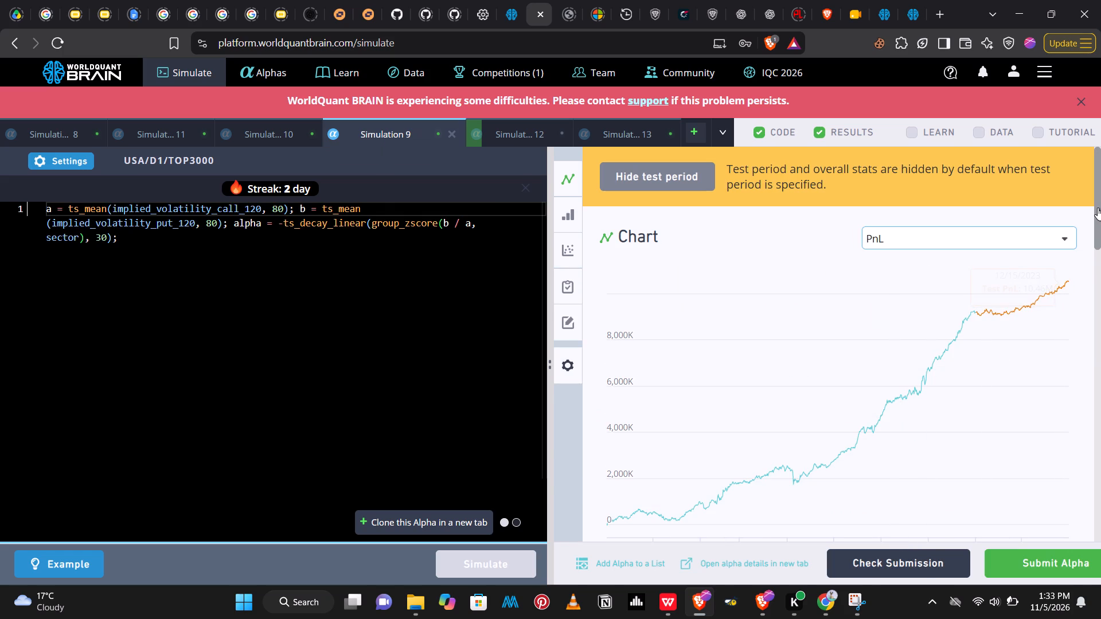
left_click_drag(1098, 207, 1100, 281)
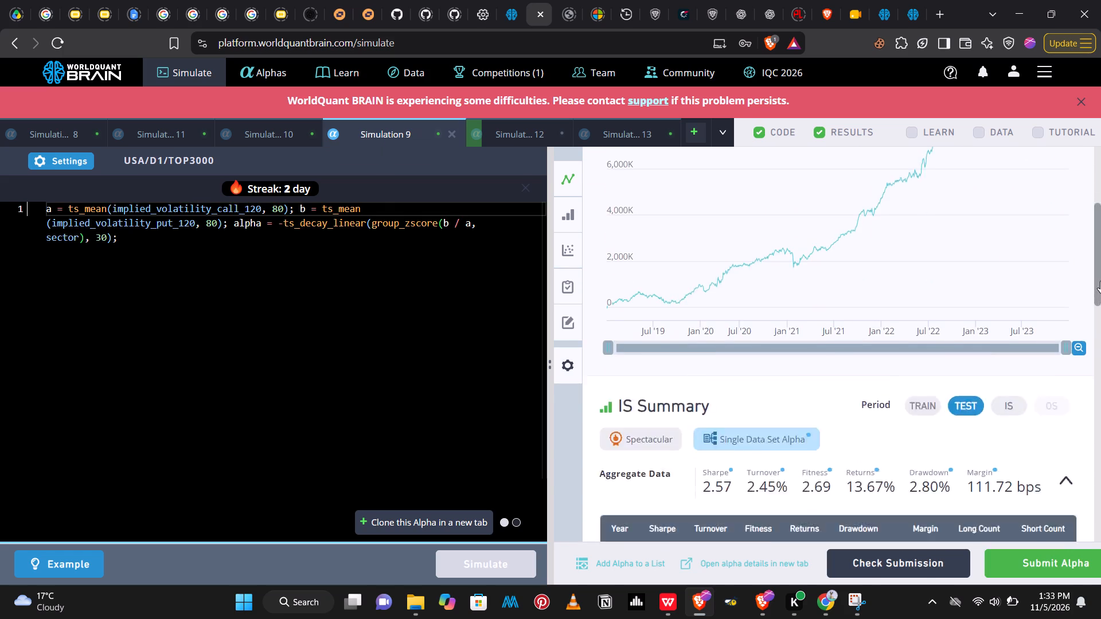
left_click_drag(1100, 281, 1099, 360)
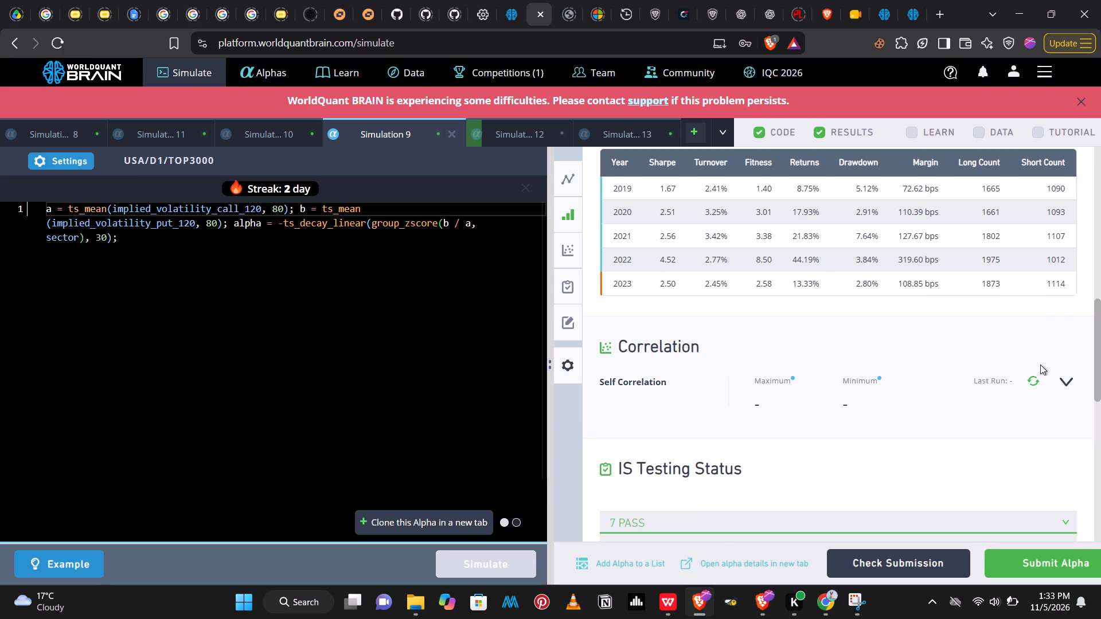
left_click(1033, 381)
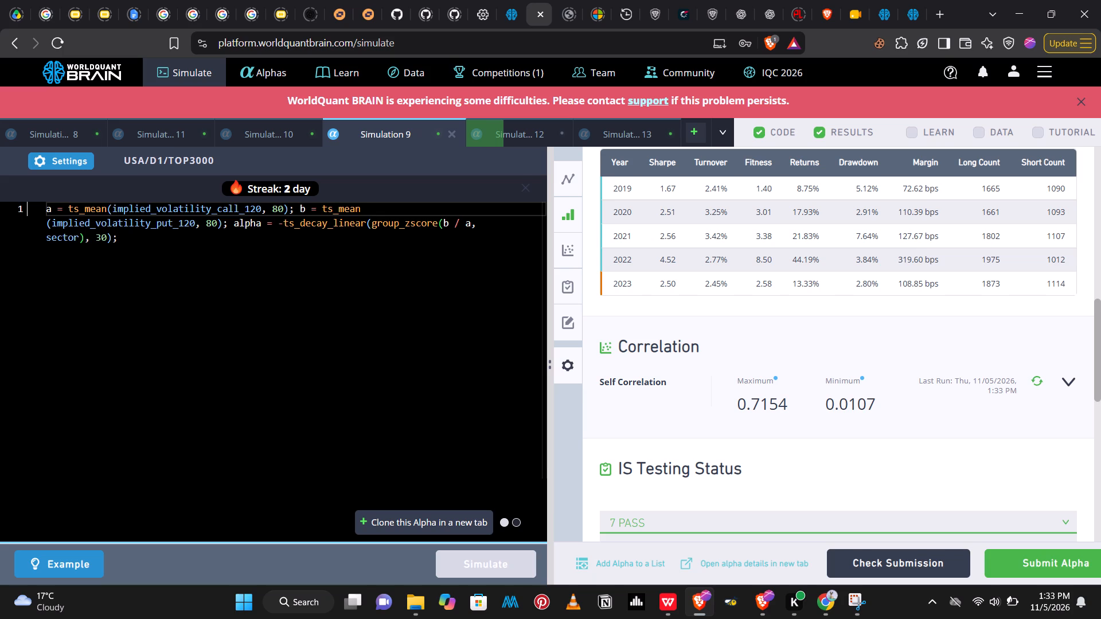
In Simulation 9, set both ts_mean windows to 100 and the linear decay to 20, and run the simulation again.
left_click(276, 206)
key("BackSpace")
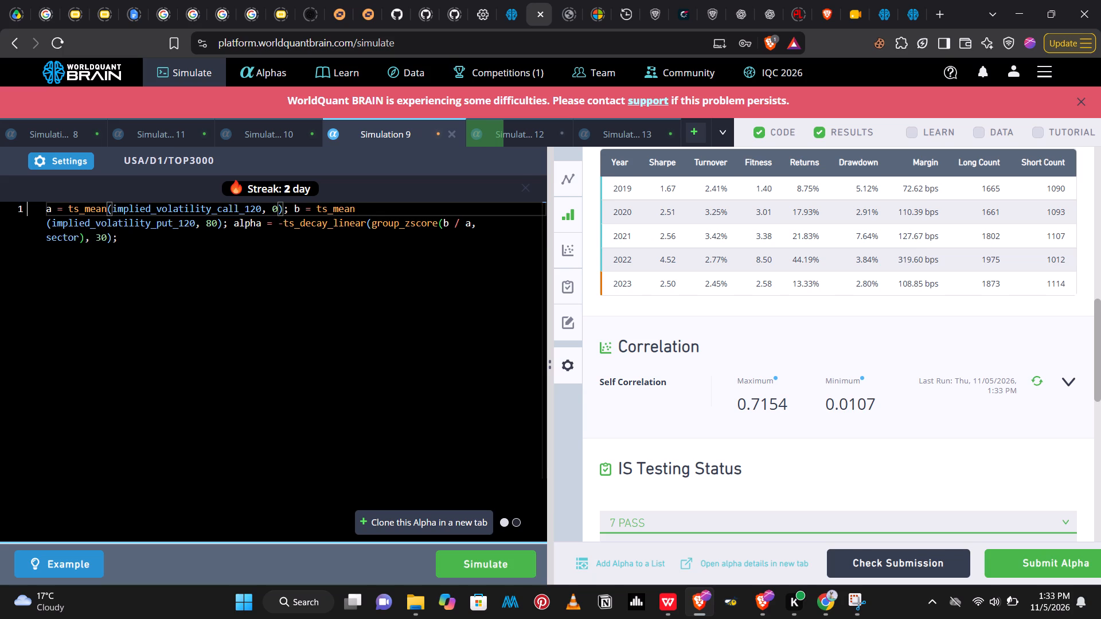
type("10")
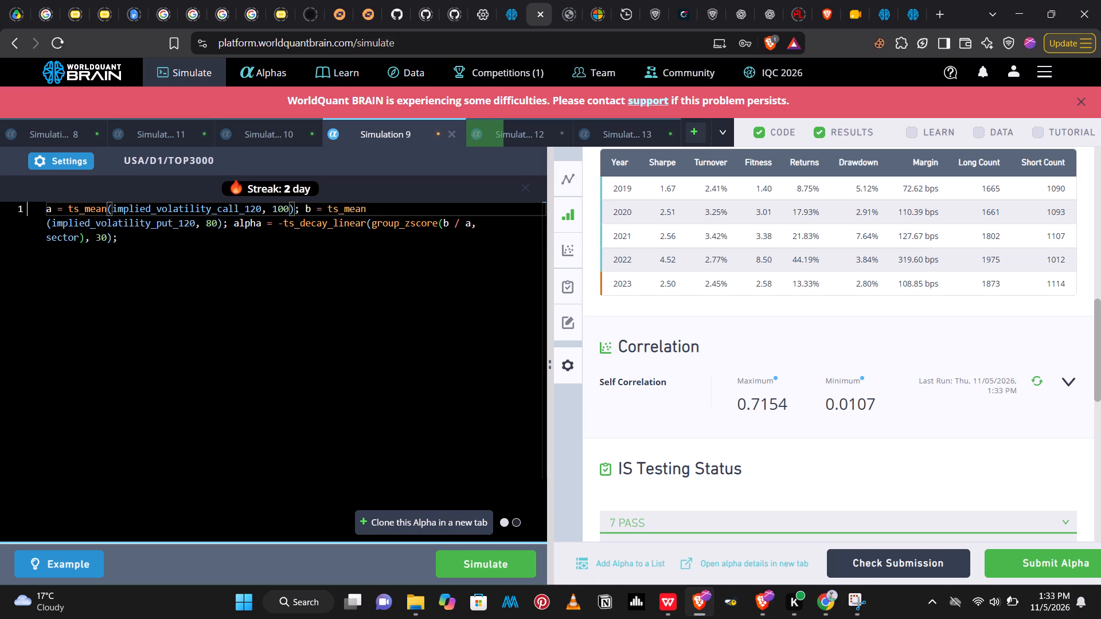
left_click(213, 225)
key("BackSpace")
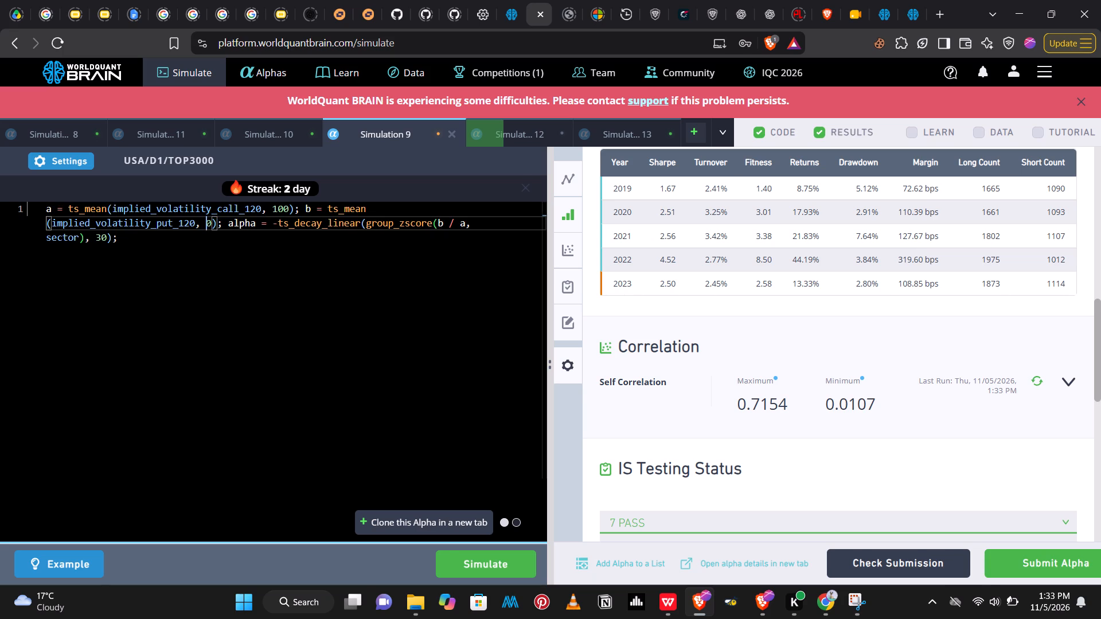
key("1")
key("0")
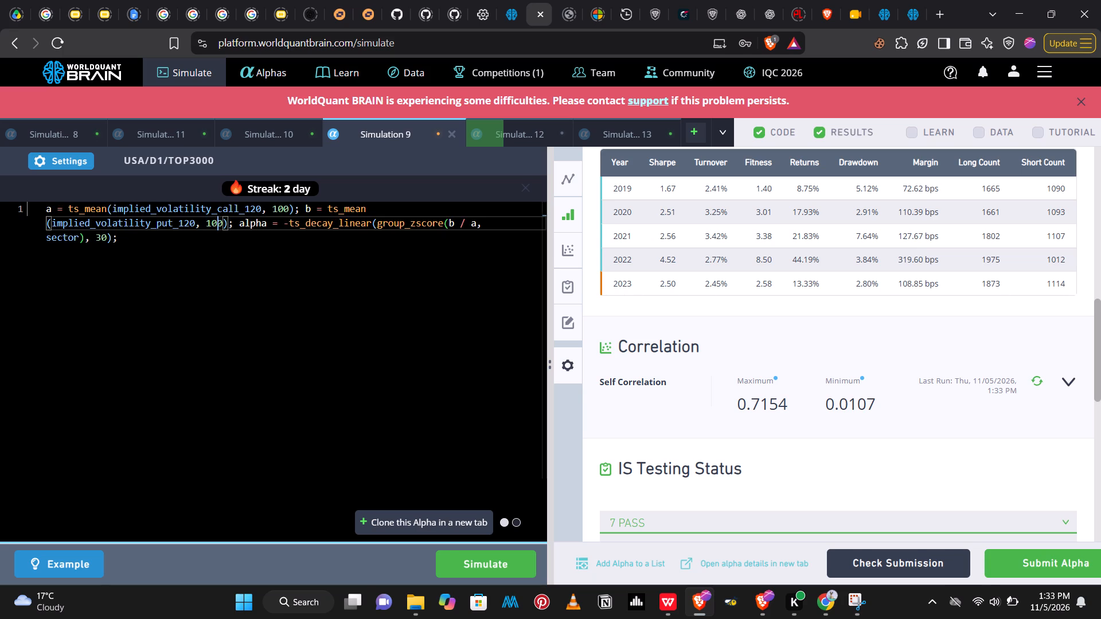
left_click(102, 240)
key("BackSpace")
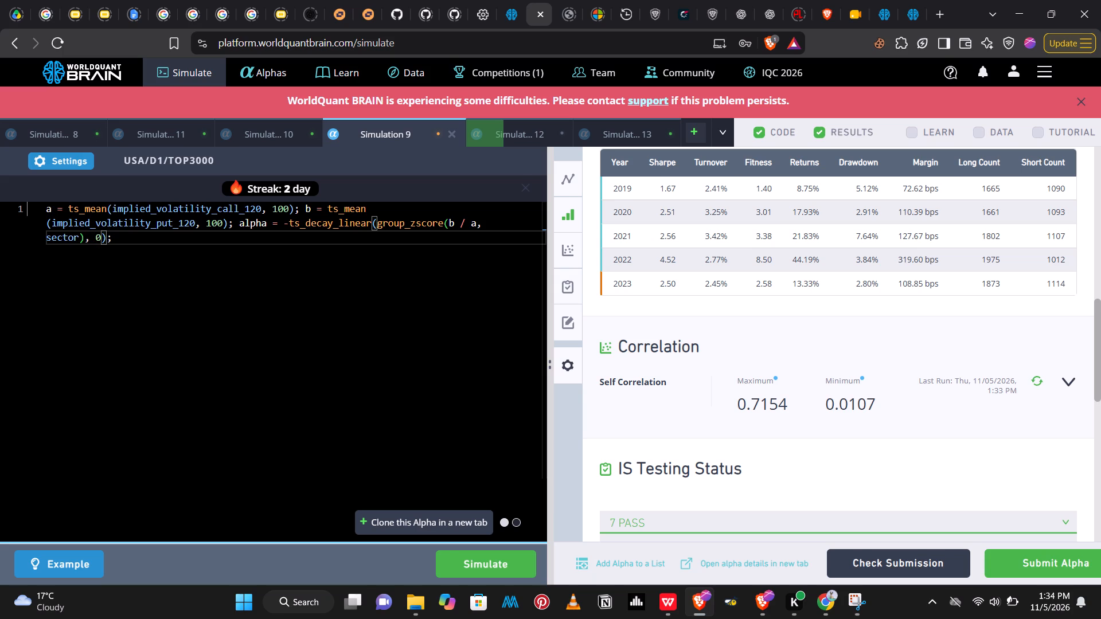
key("2")
left_click(481, 558)
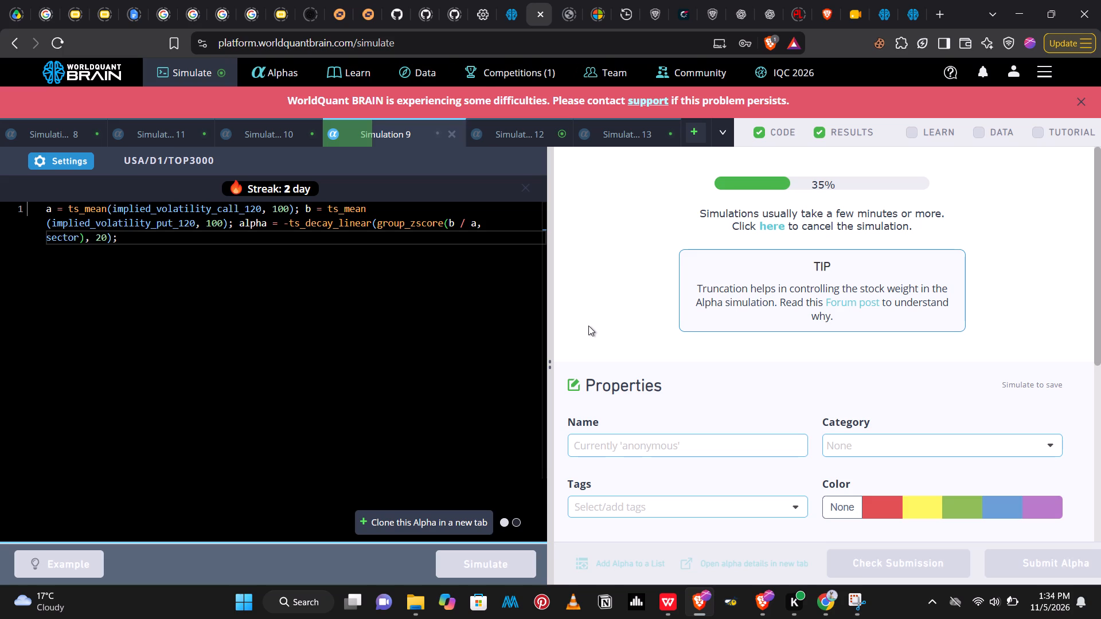
Reveal Simulation 12's test period, run its self-correlation check and view the details of the failed test.
left_click(509, 135)
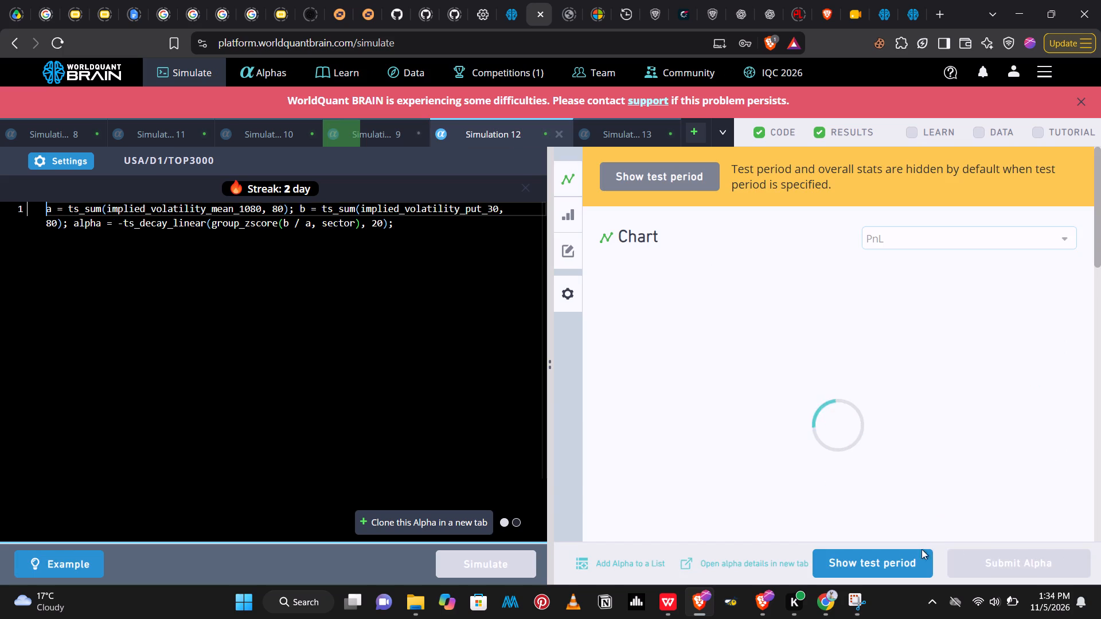
left_click(908, 554)
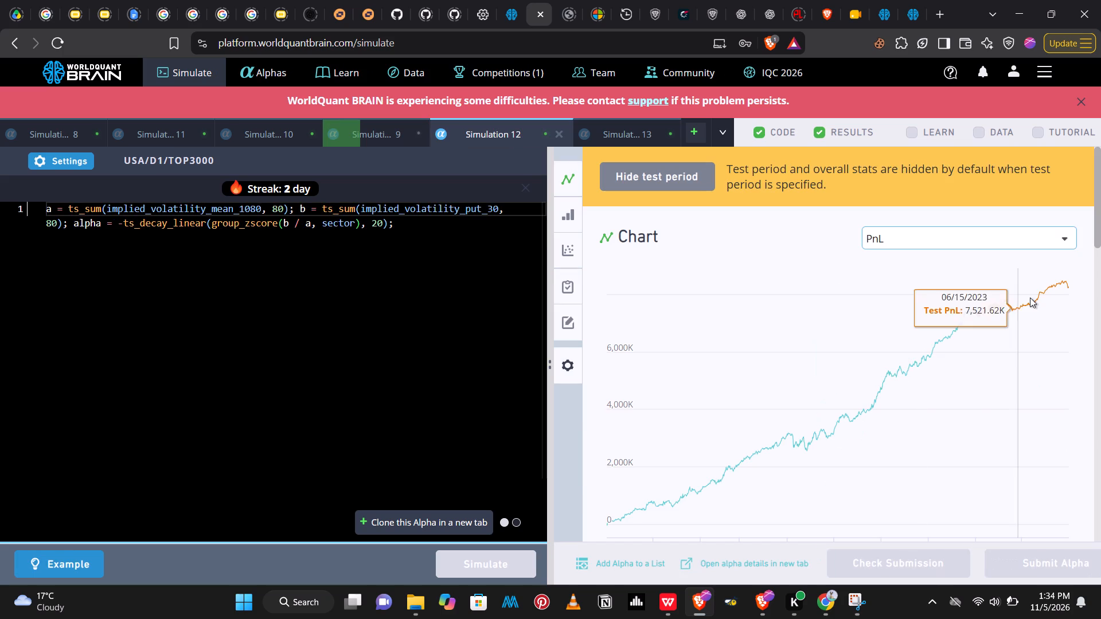
left_click_drag(1099, 224, 1093, 352)
left_click(1033, 467)
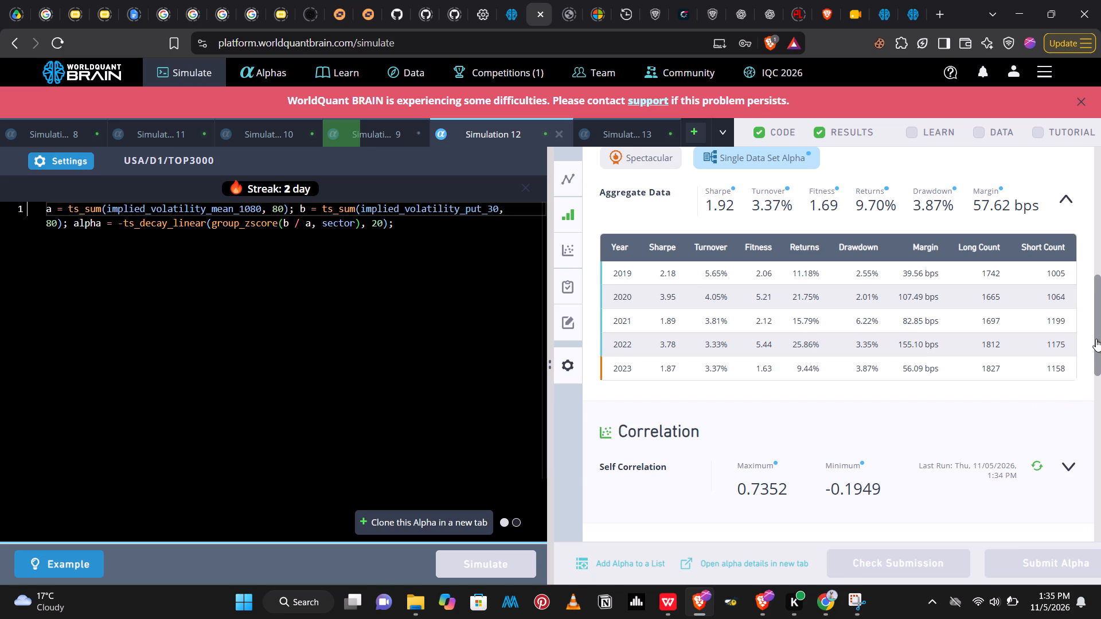
left_click_drag(1096, 339, 1092, 407)
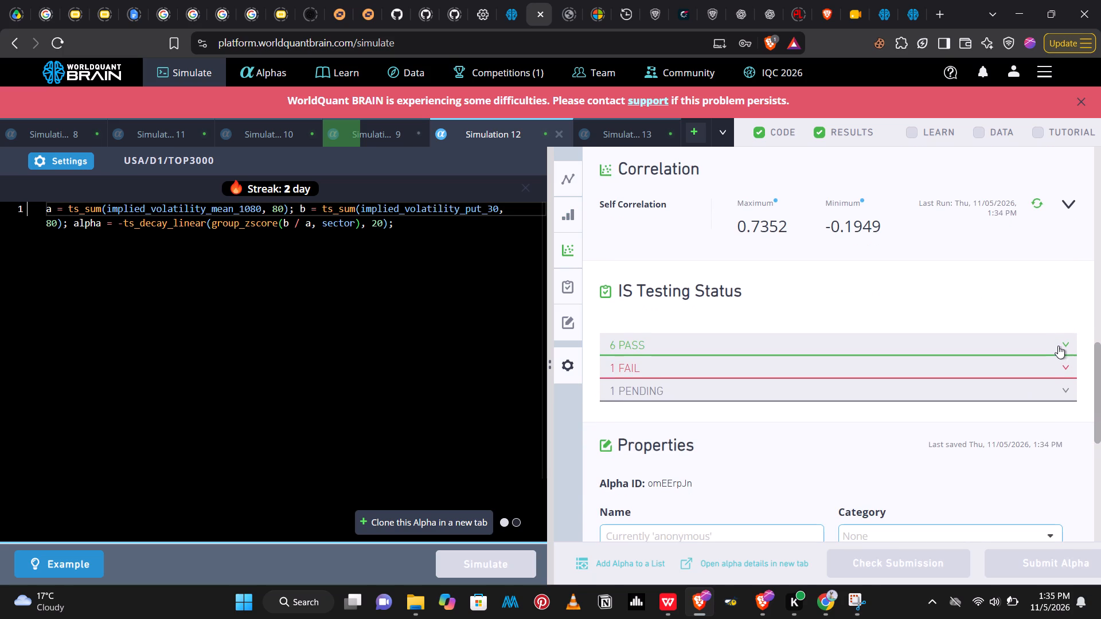
left_click(1062, 365)
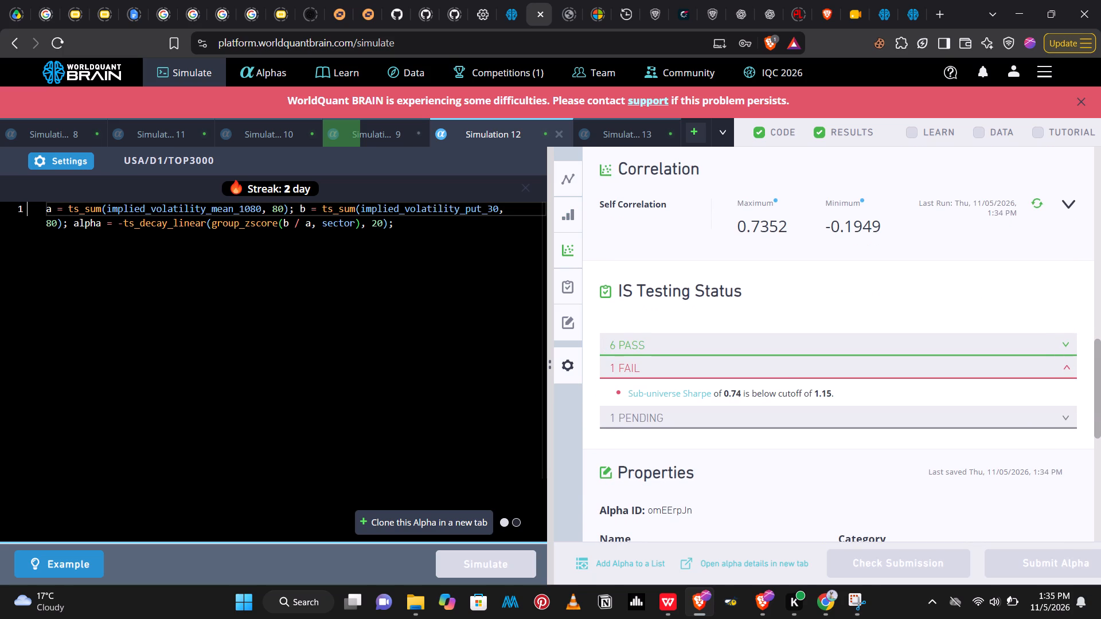
Change Simulation 12's mean field to implied_volatility_mean_720 and run the simulation again.
left_click(257, 210)
key("BackSpace")
key("BackSpace")
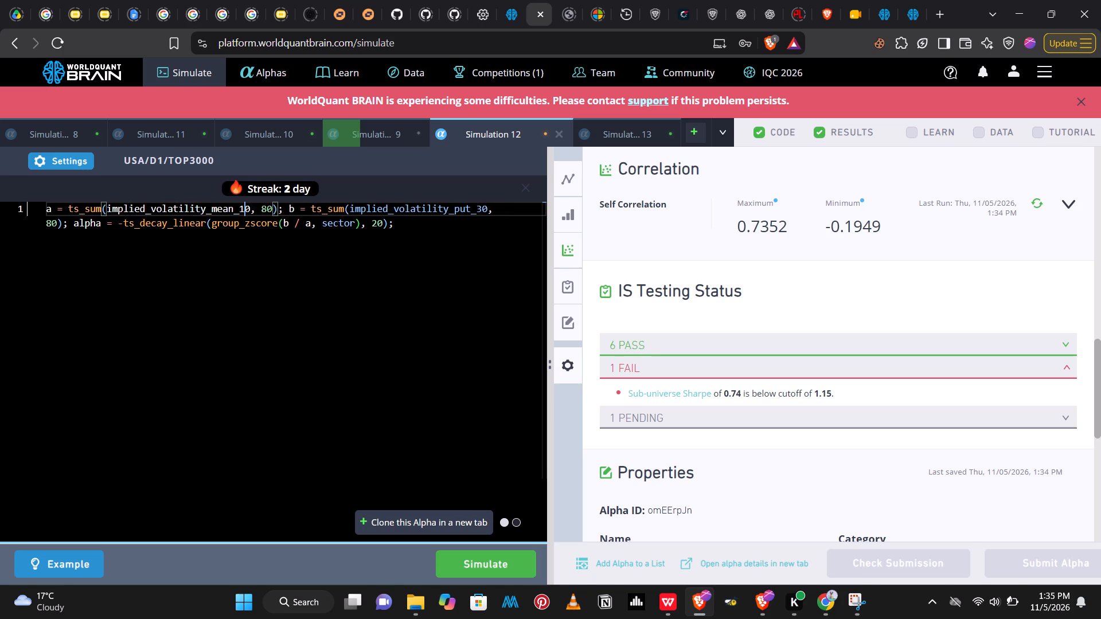
key("BackSpace")
type("72")
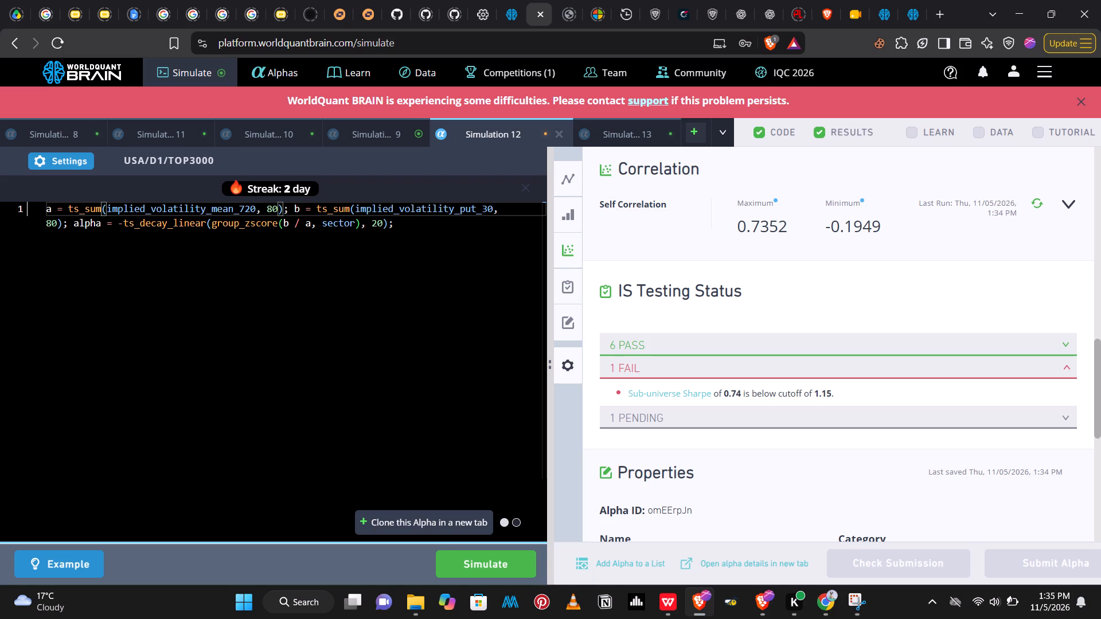
left_click(484, 566)
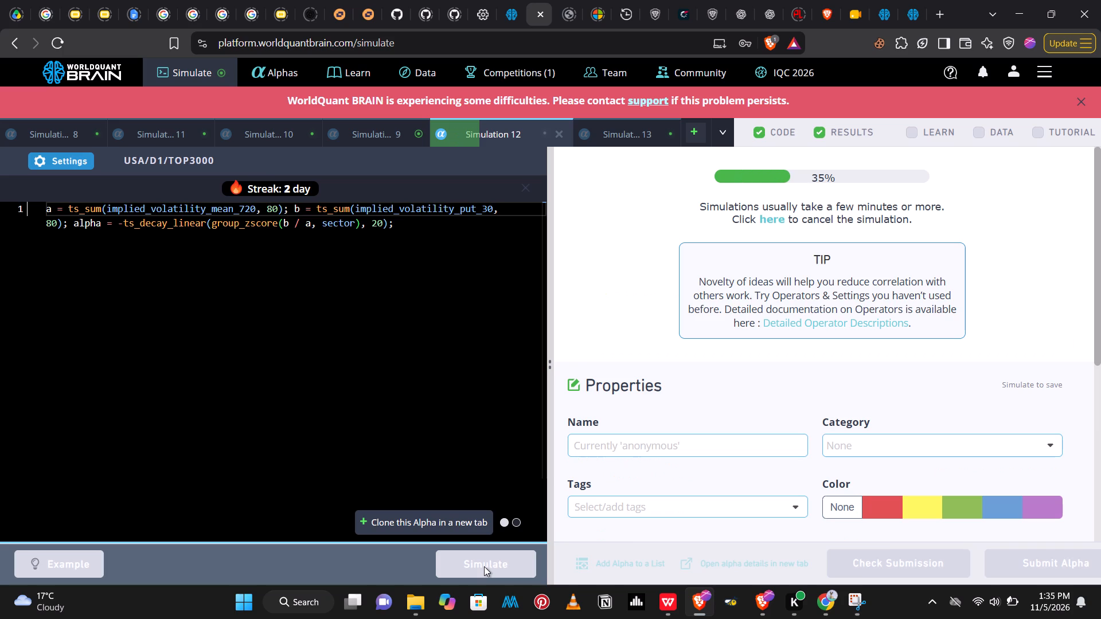
Reveal Simulation 9's test period, run its self-correlation check and view the details of the failed test.
left_click(380, 137)
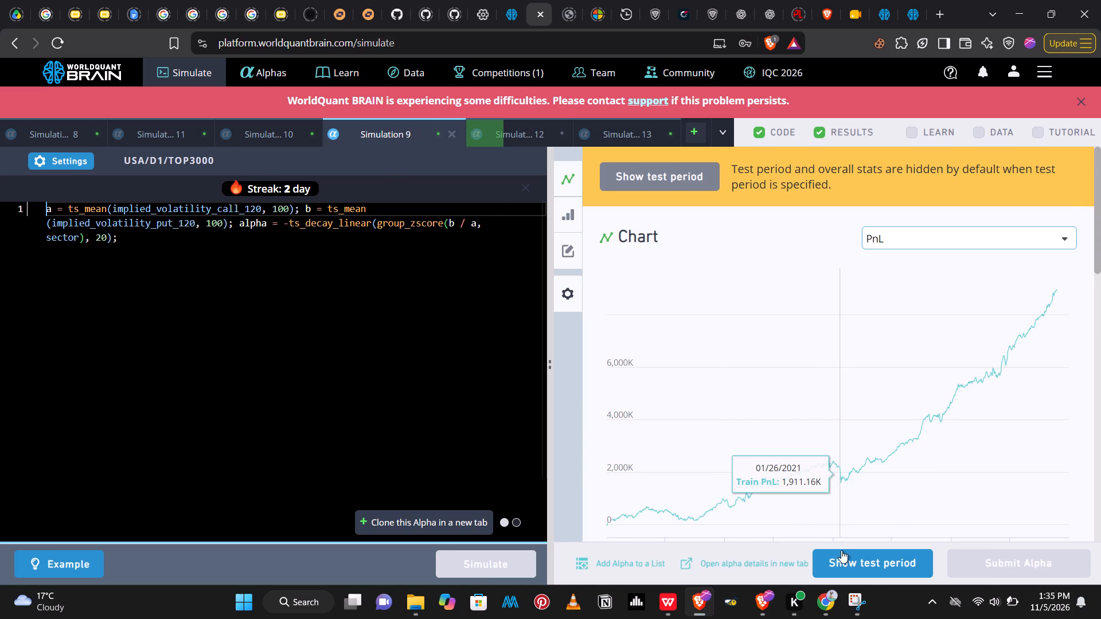
left_click(844, 558)
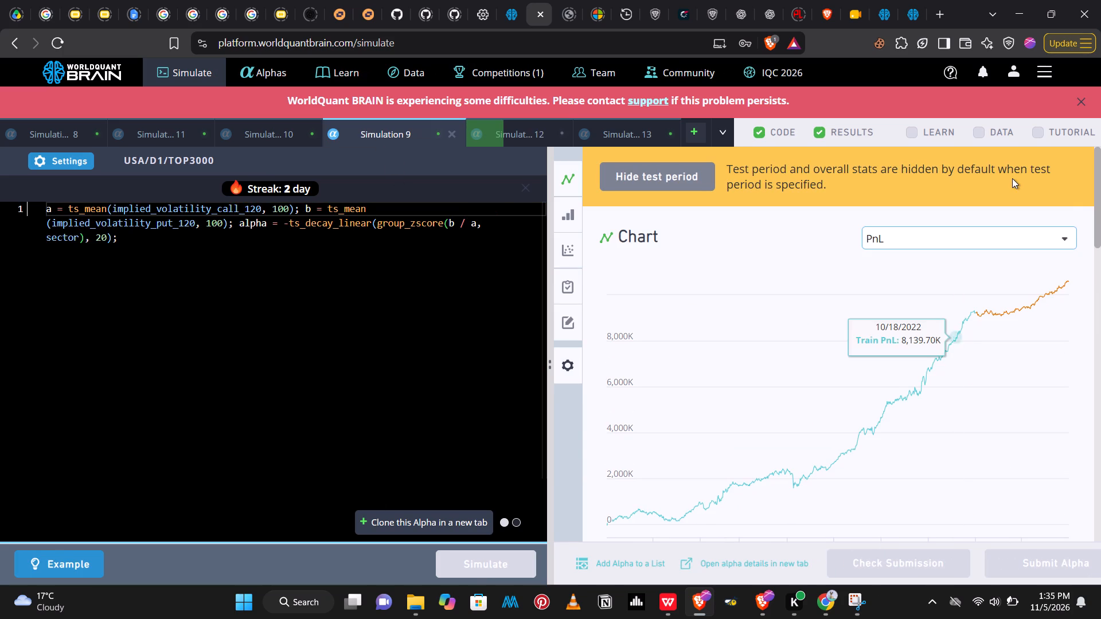
left_click_drag(1099, 198, 1099, 347)
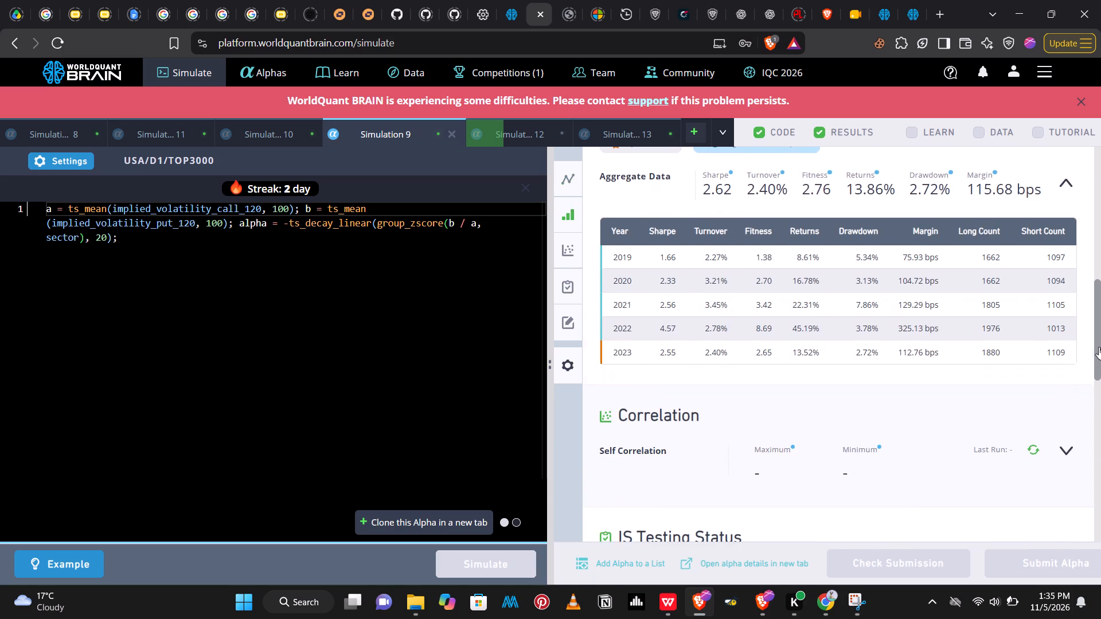
left_click_drag(1099, 347, 1099, 389)
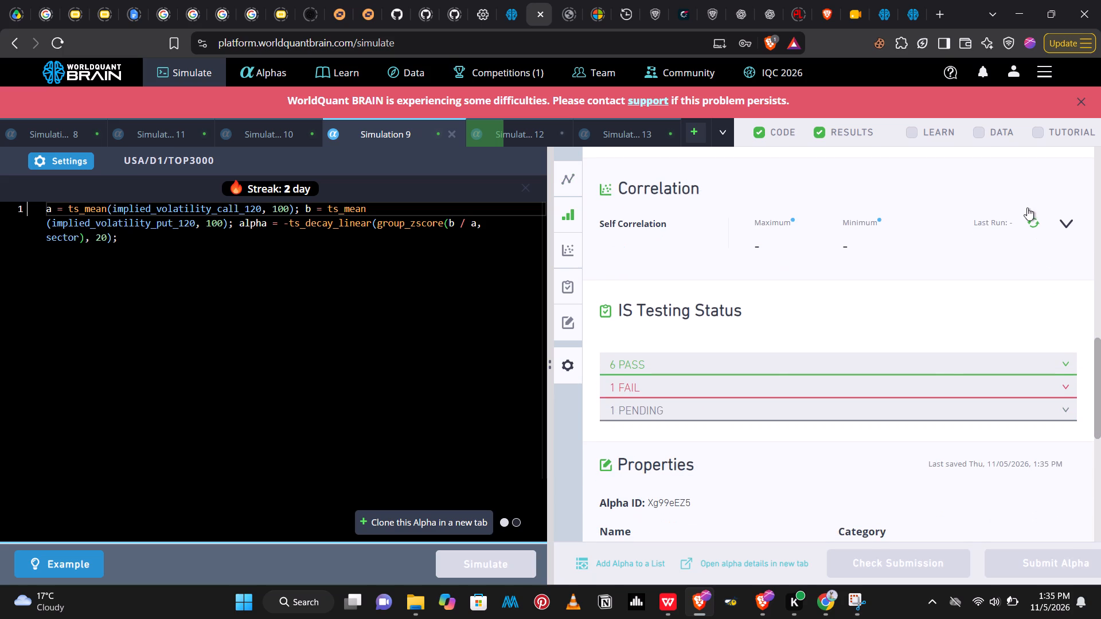
left_click(1030, 229)
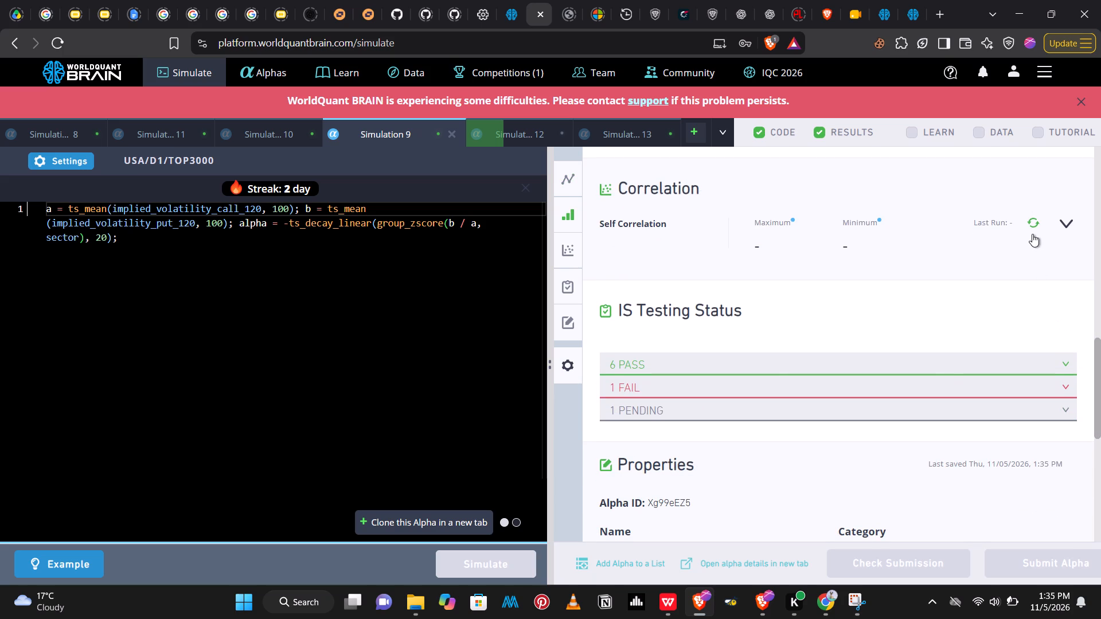
left_click(1030, 225)
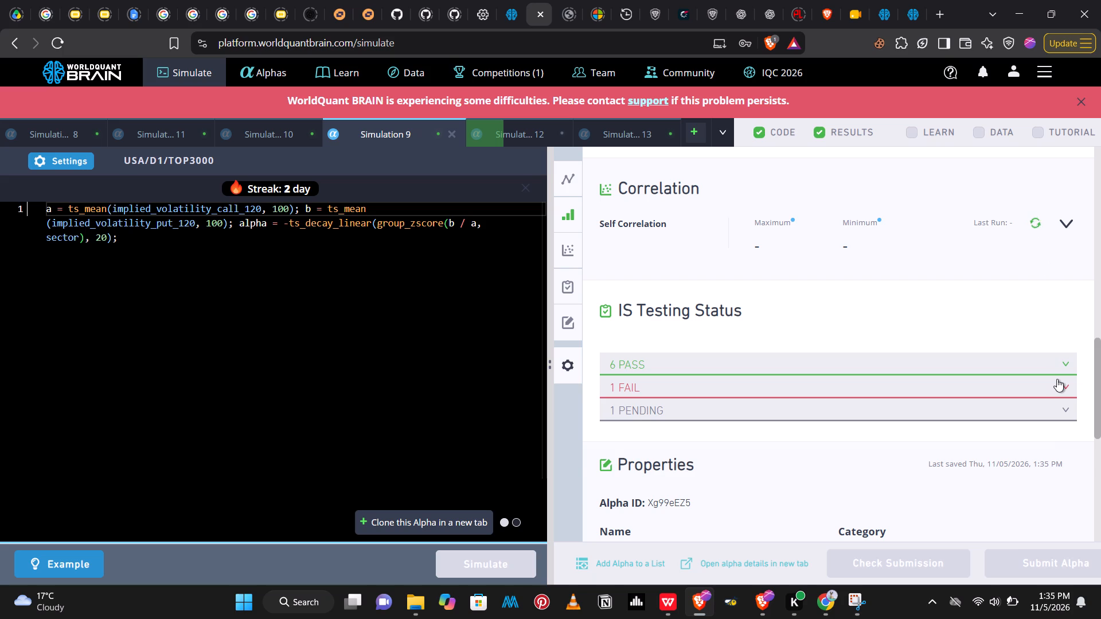
left_click(1057, 379)
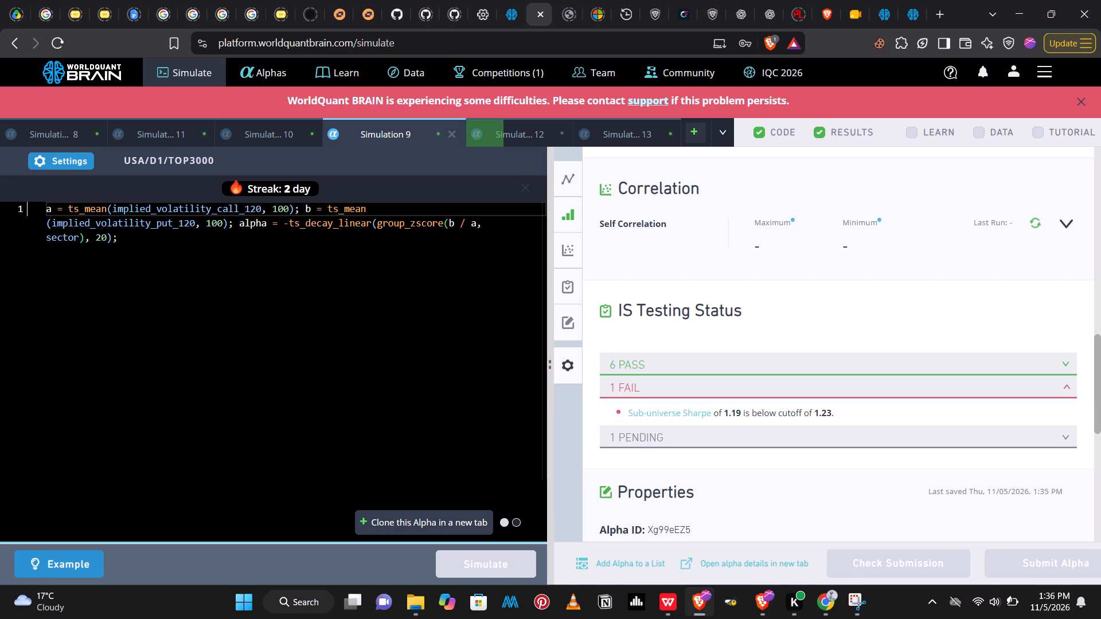
In Simulation 9, set both ts_mean windows to 80 and run the simulation again.
left_click(215, 225)
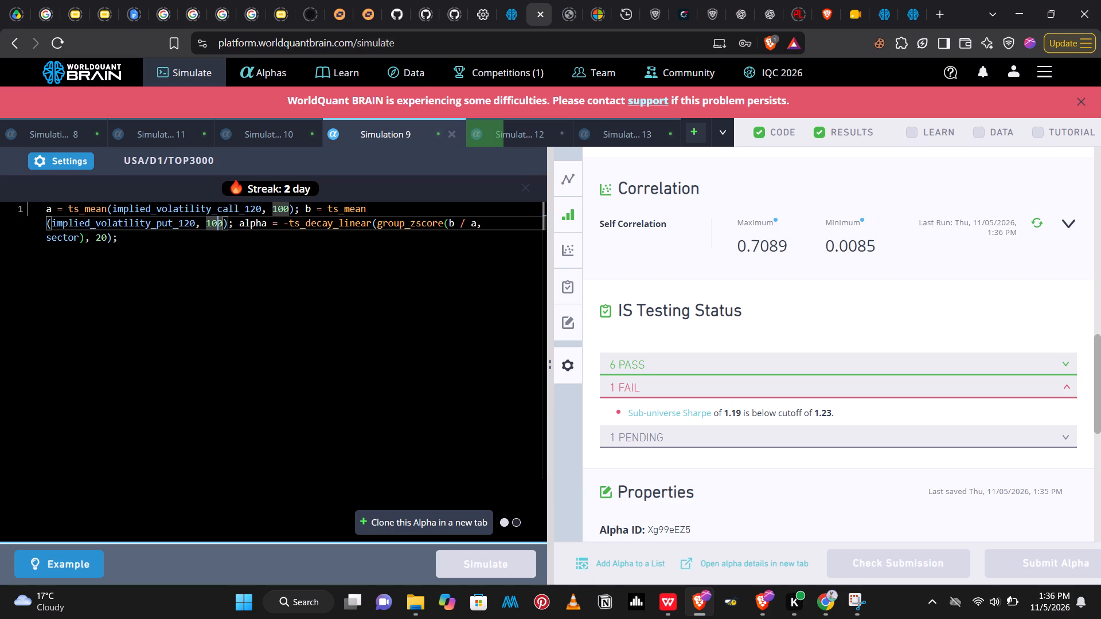
key("BackSpace")
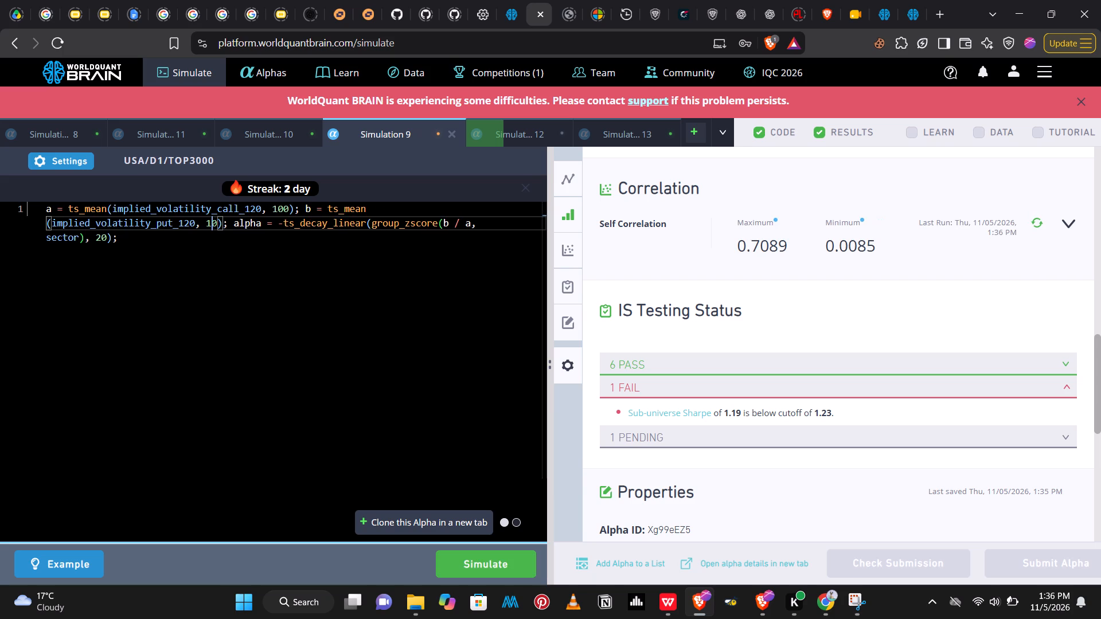
key("BackSpace")
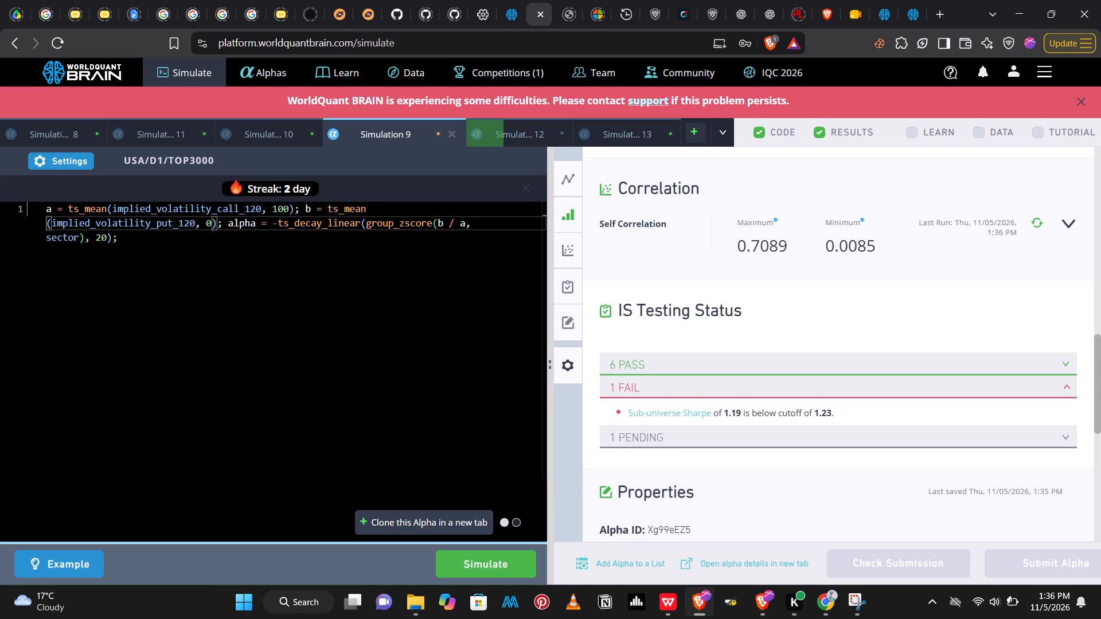
key("8")
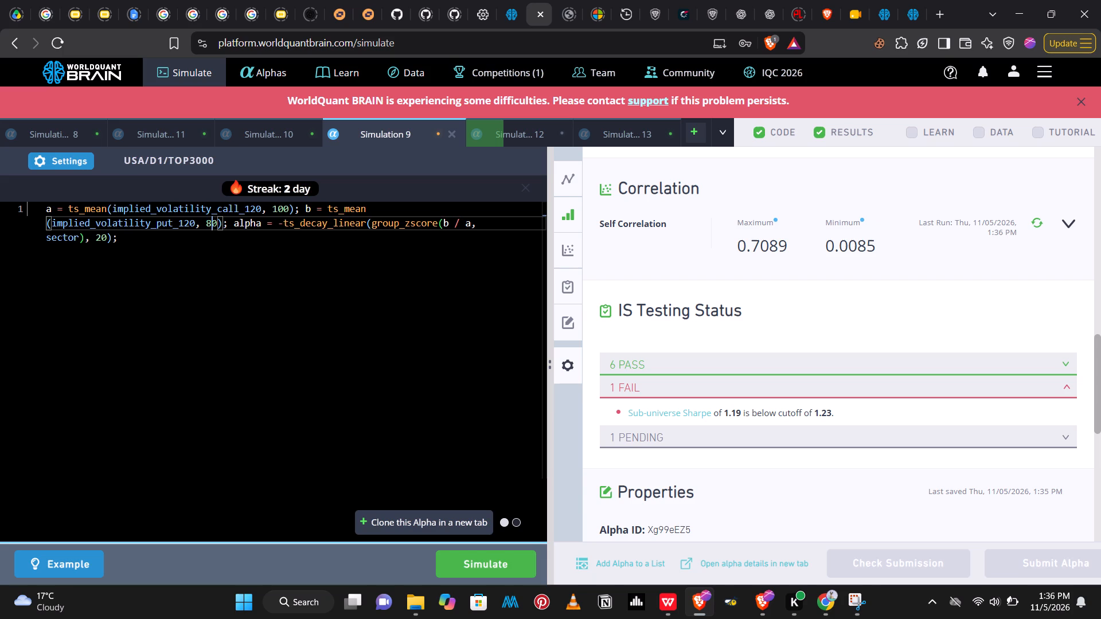
left_click(282, 207)
key("BackSpace")
key("BackSpace")
key("8")
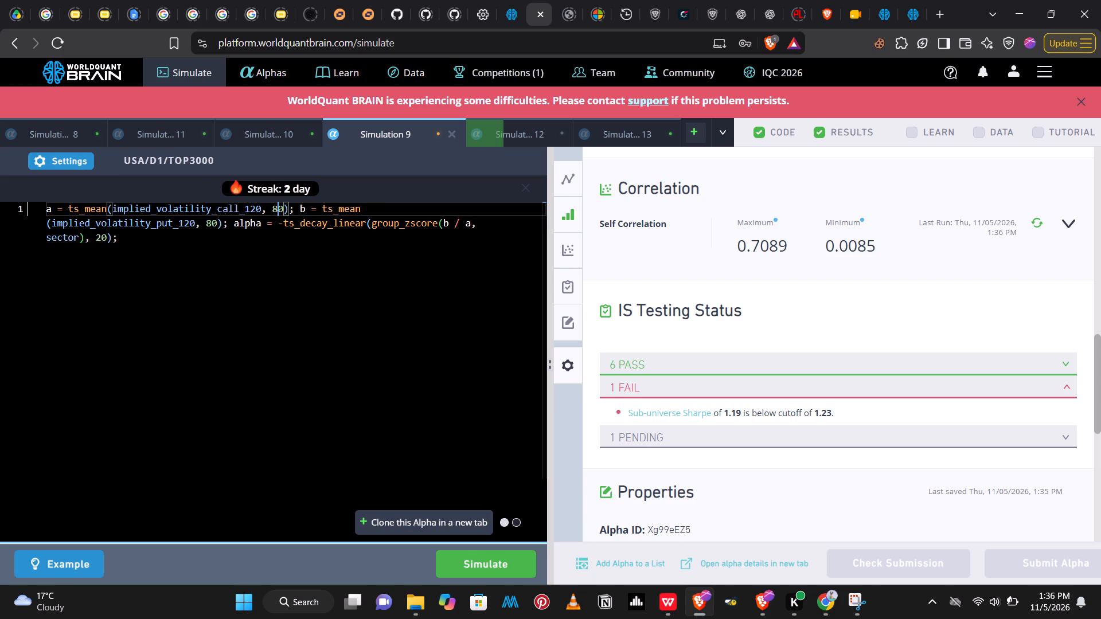
left_click(497, 566)
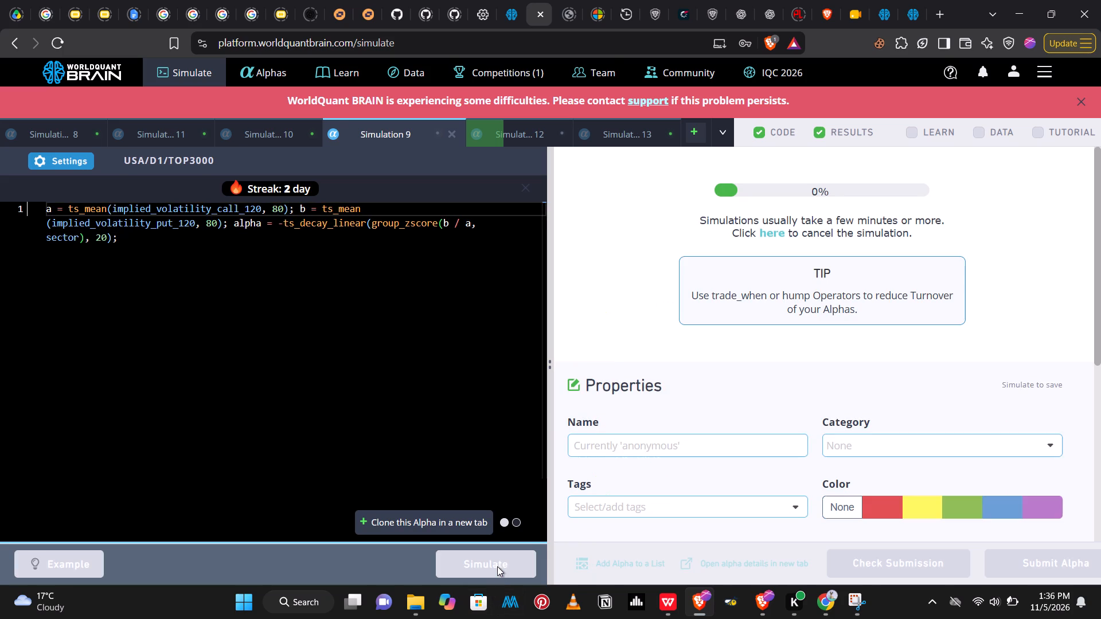
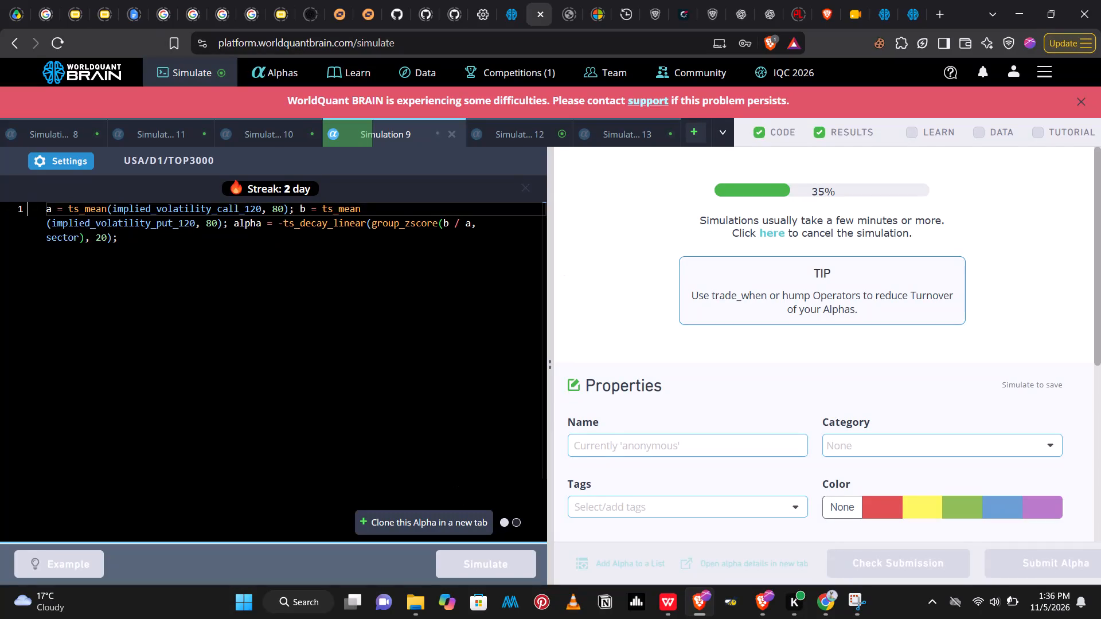
Reveal Simulation 12's test period and view the details of the failed test in its IS testing status.
left_click(517, 135)
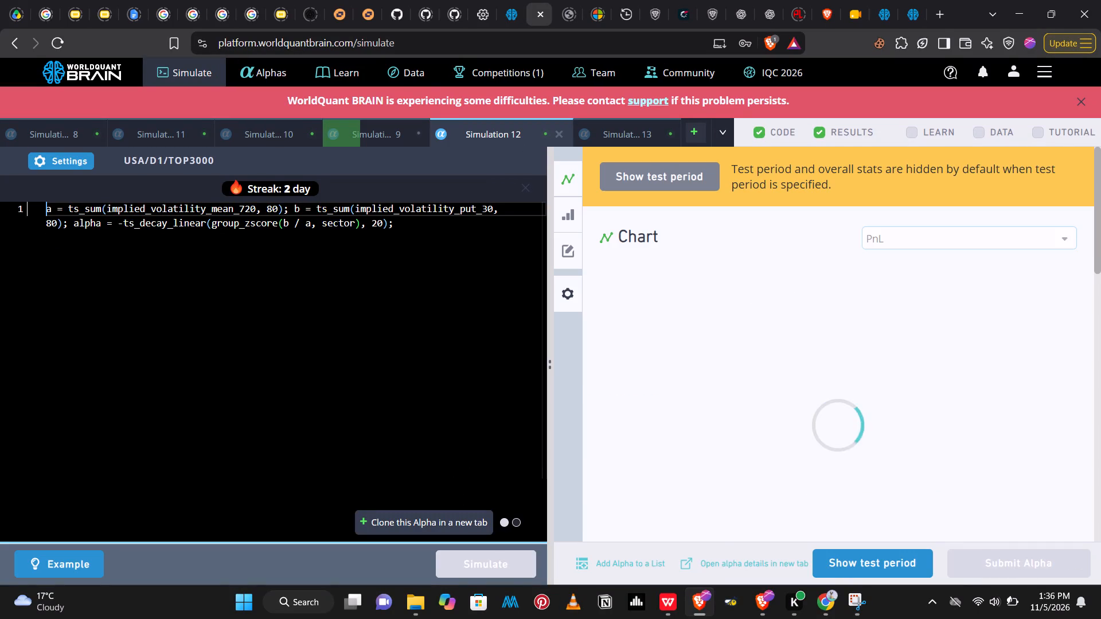
left_click(840, 554)
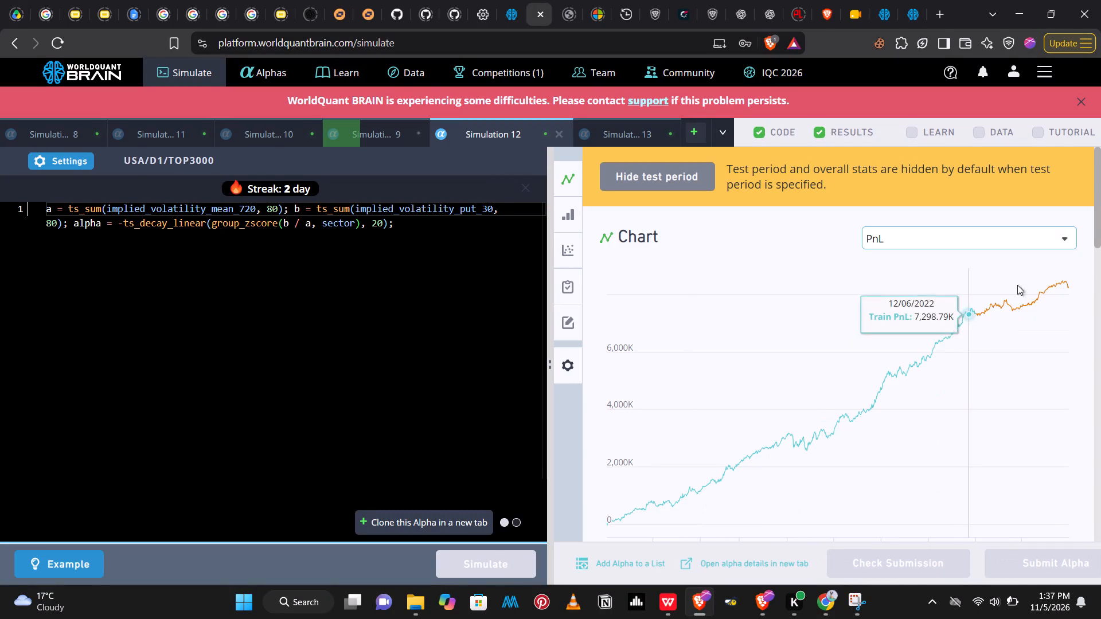
left_click_drag(1099, 214, 1098, 277)
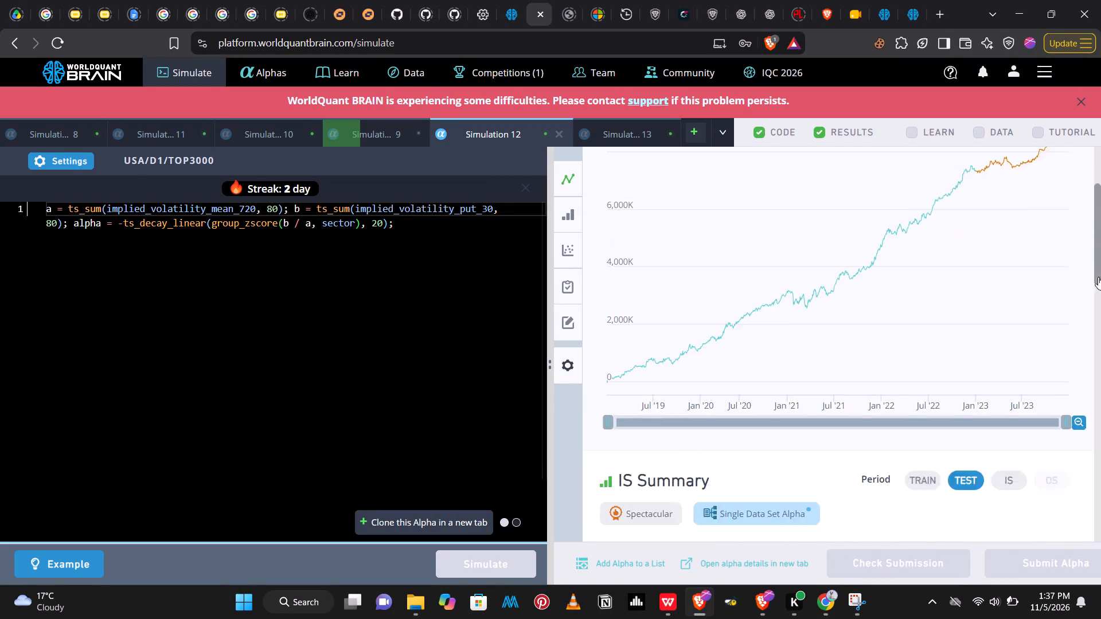
left_click_drag(1098, 277, 1100, 402)
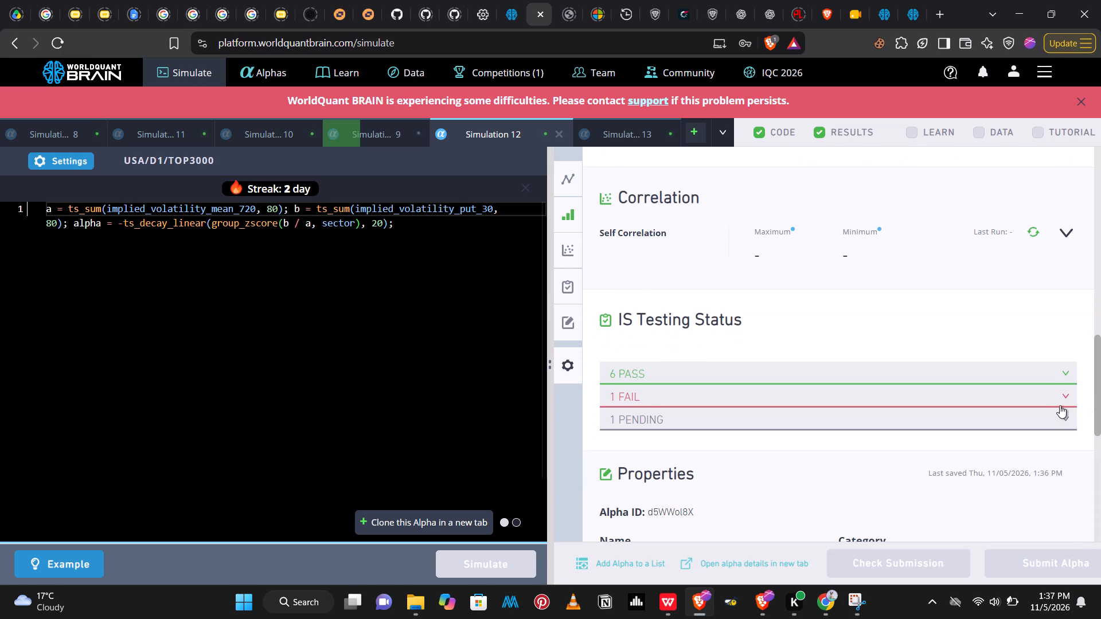
left_click(1057, 397)
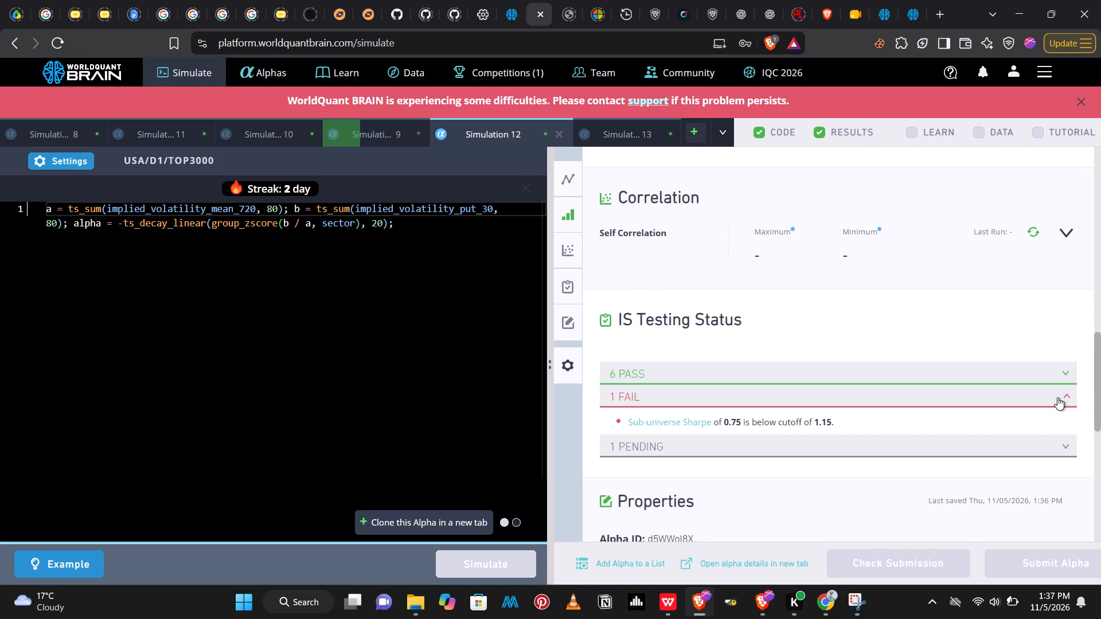
left_click(1057, 397)
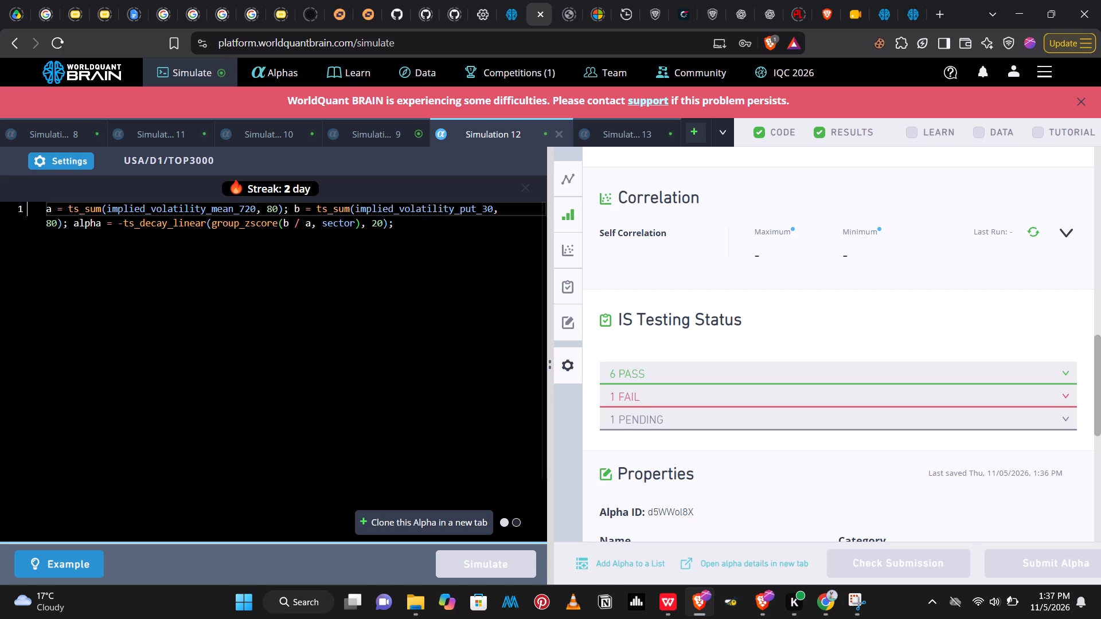
left_click(1064, 390)
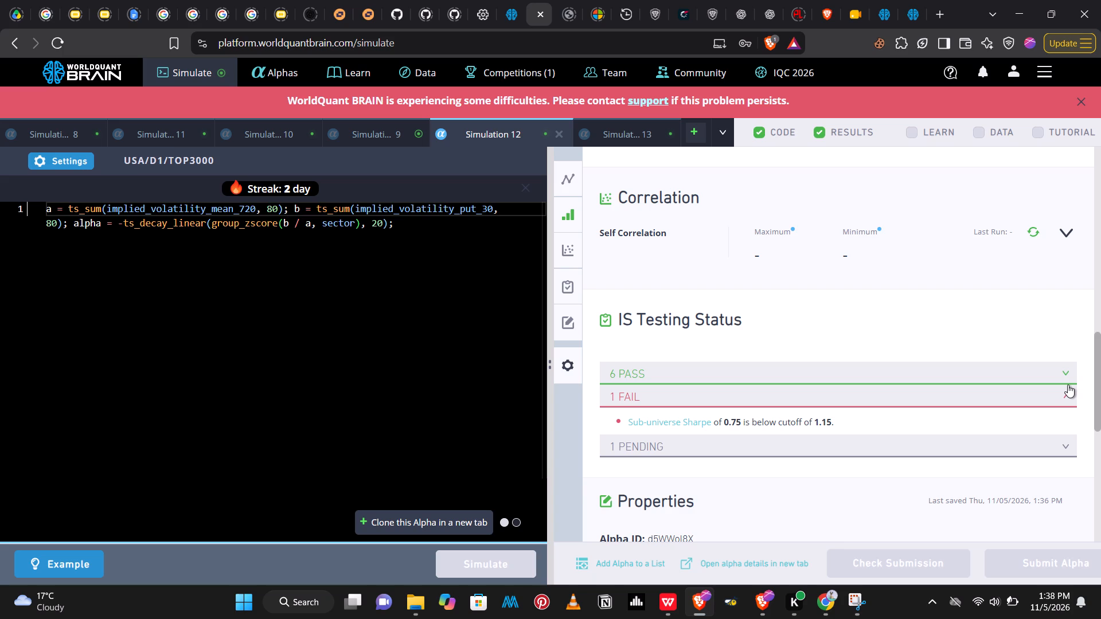
Reveal Simulation 9's test period and run its self-correlation check.
left_click(377, 136)
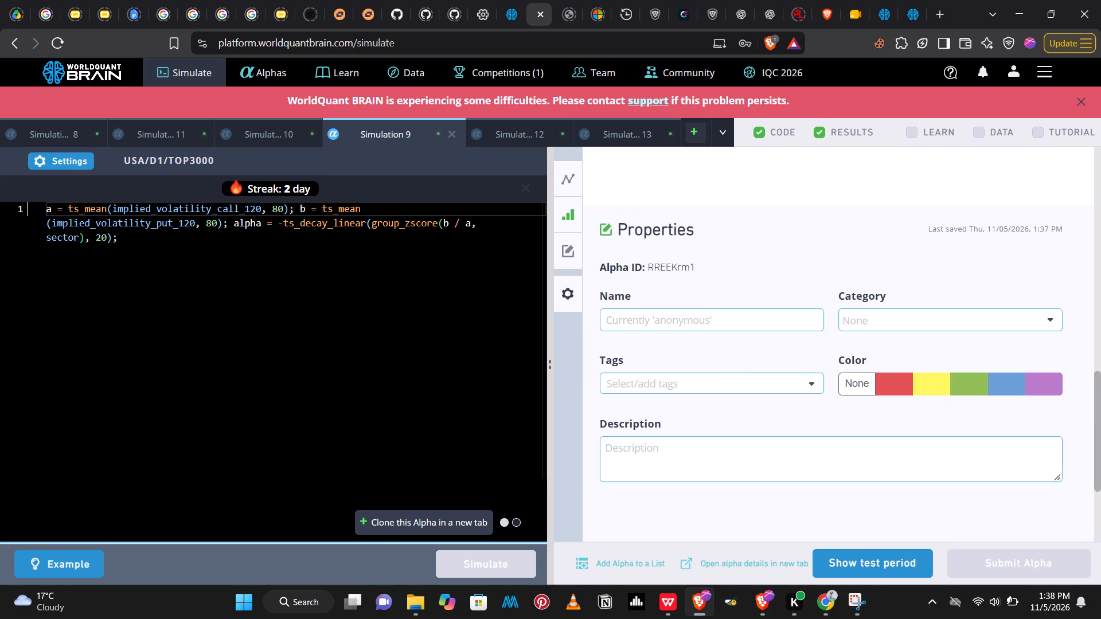
left_click(865, 558)
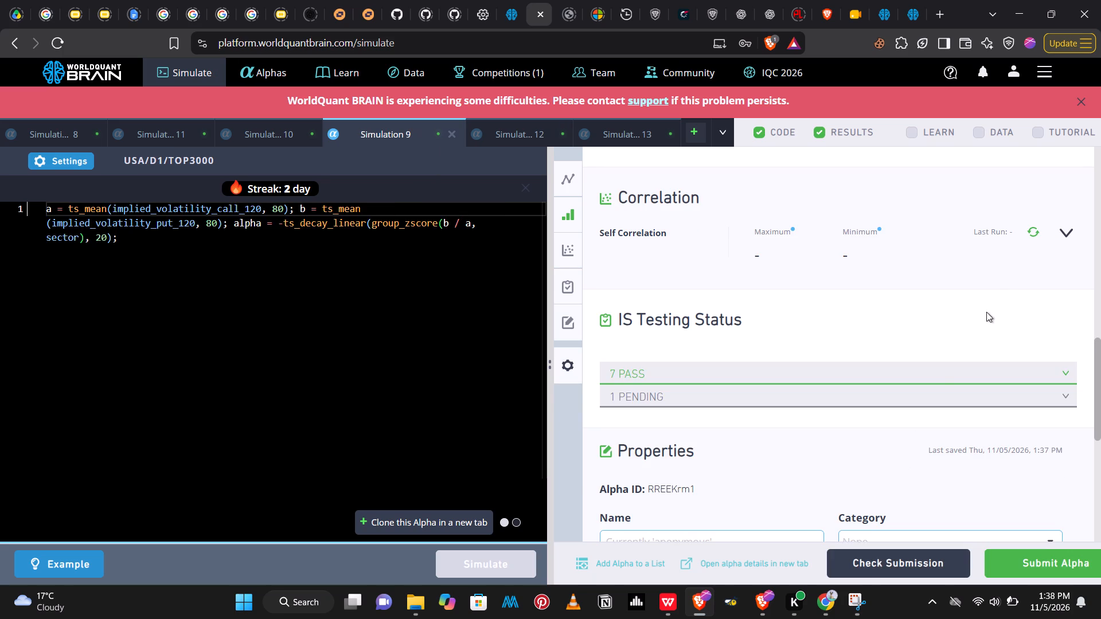
left_click(1033, 234)
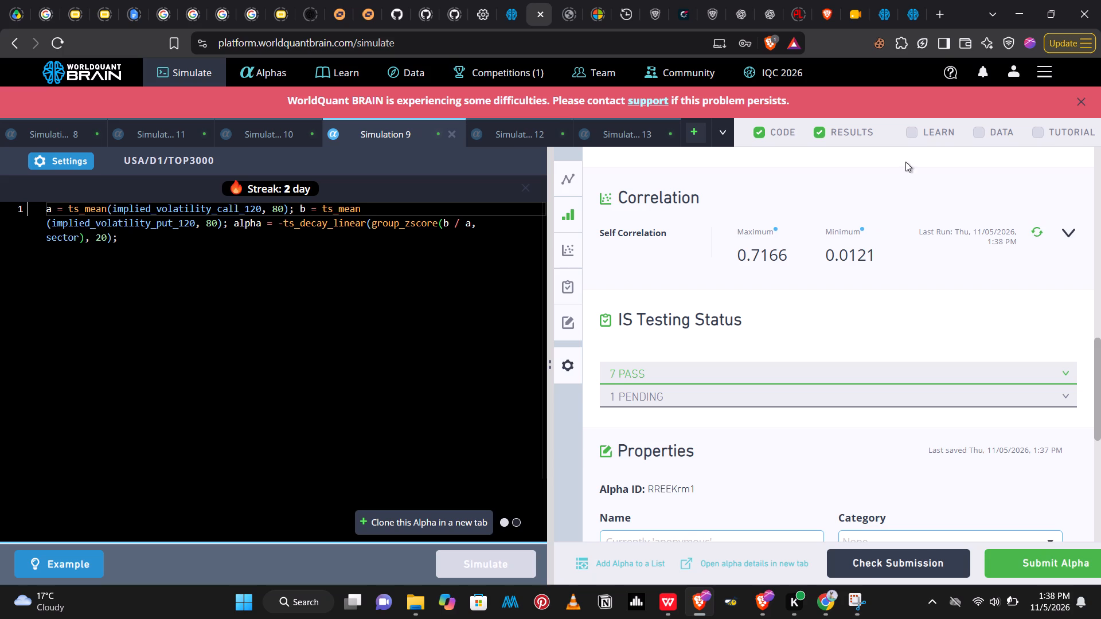
In Simulation 9, set the ts_decay_linear window to 10 and run the simulation again.
left_click(100, 238)
key("BackSpace")
key("1")
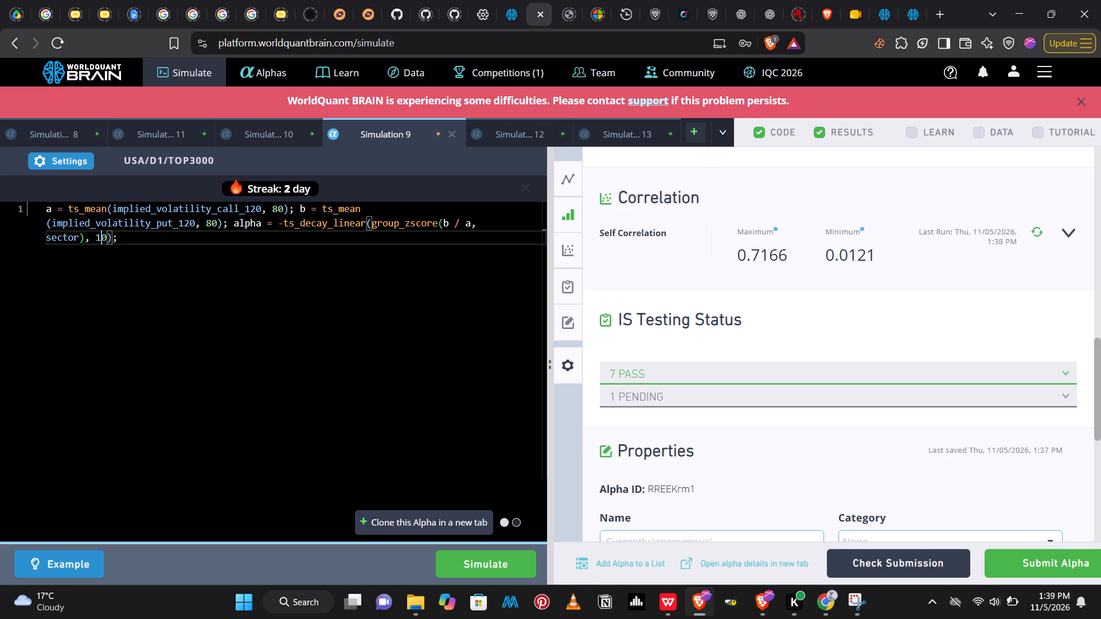
left_click(494, 568)
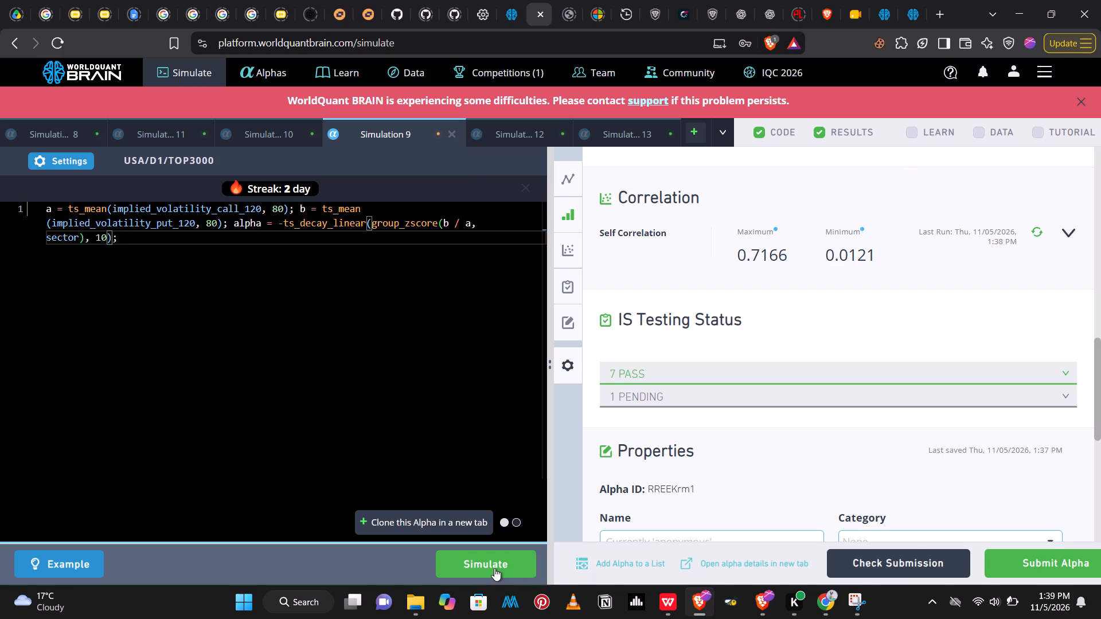
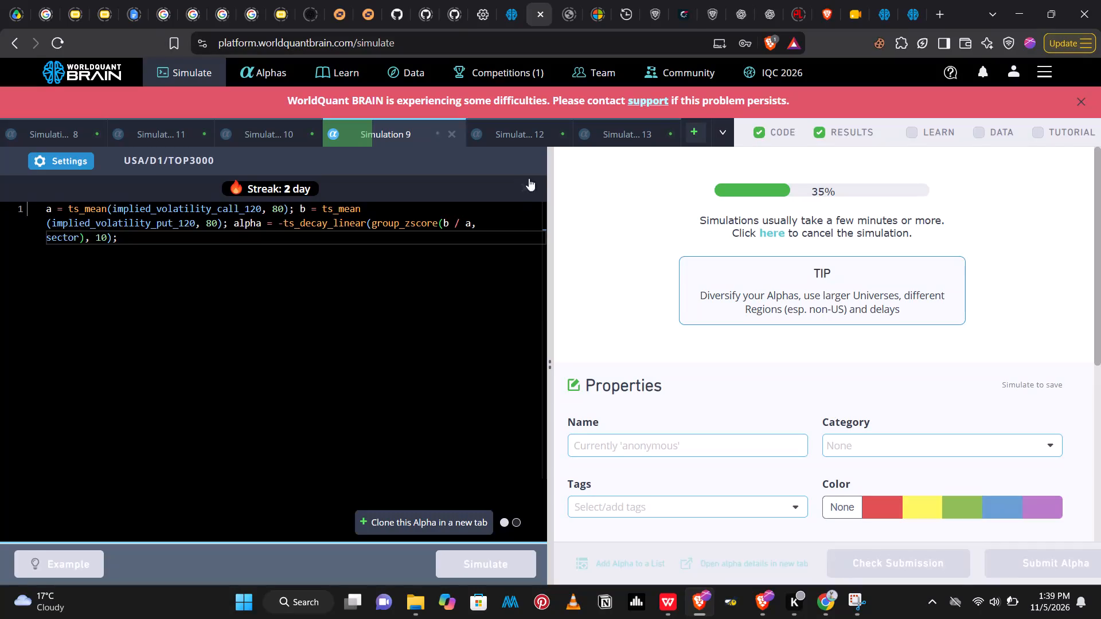
In Simulation 12, change the expression to group_rank(b - a, sector) in place of the group_zscore ratio and run the simulation again.
left_click(518, 138)
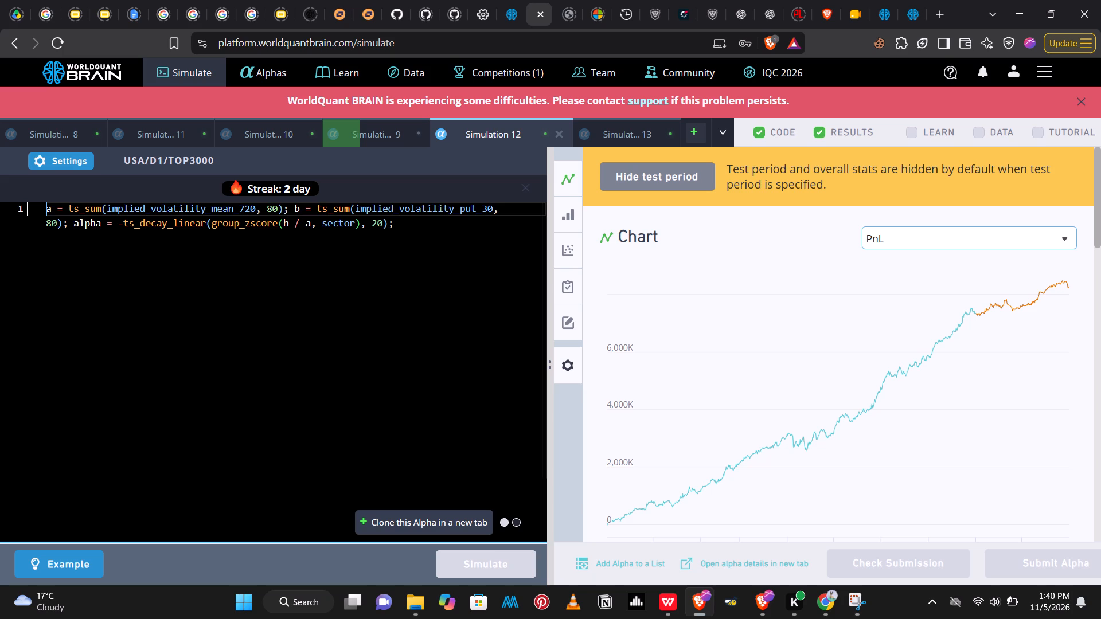
left_click(299, 224)
key("BackSpace")
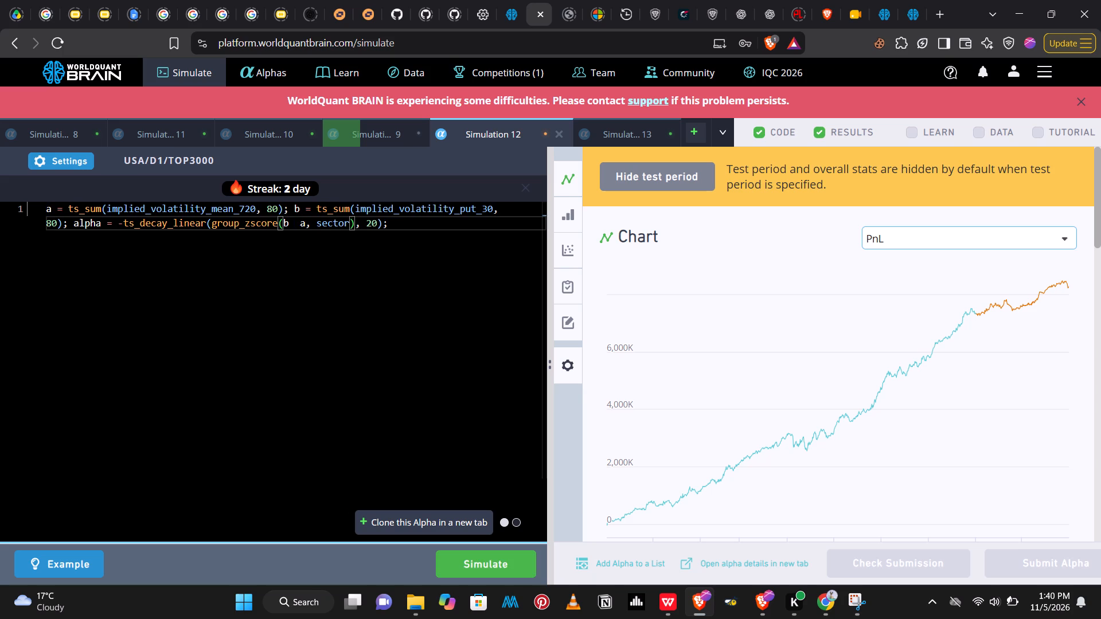
key("minus")
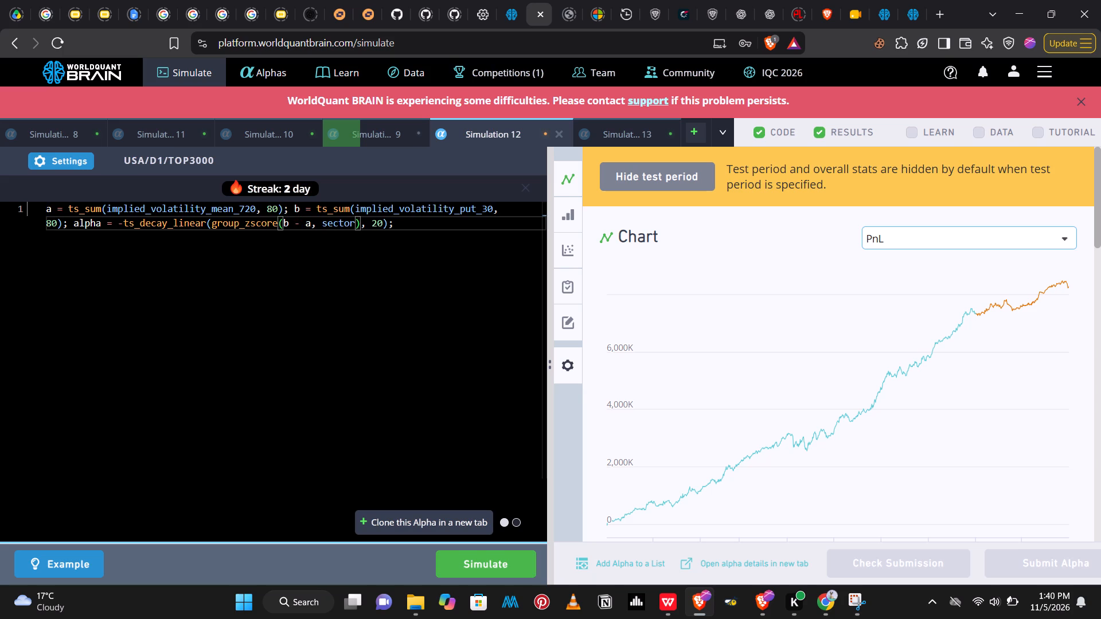
left_click(275, 222)
key("BackSpace")
key("BackSpace")
key("BackSpace")
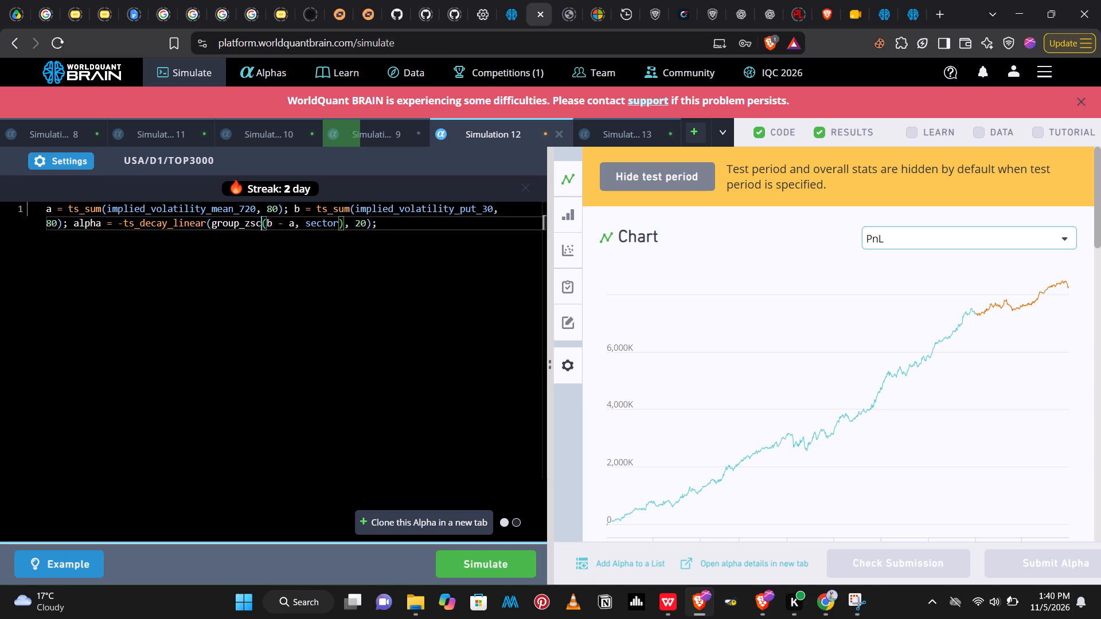
key("BackSpace")
key("BackSpace")
key("BackSpace")
type("rank")
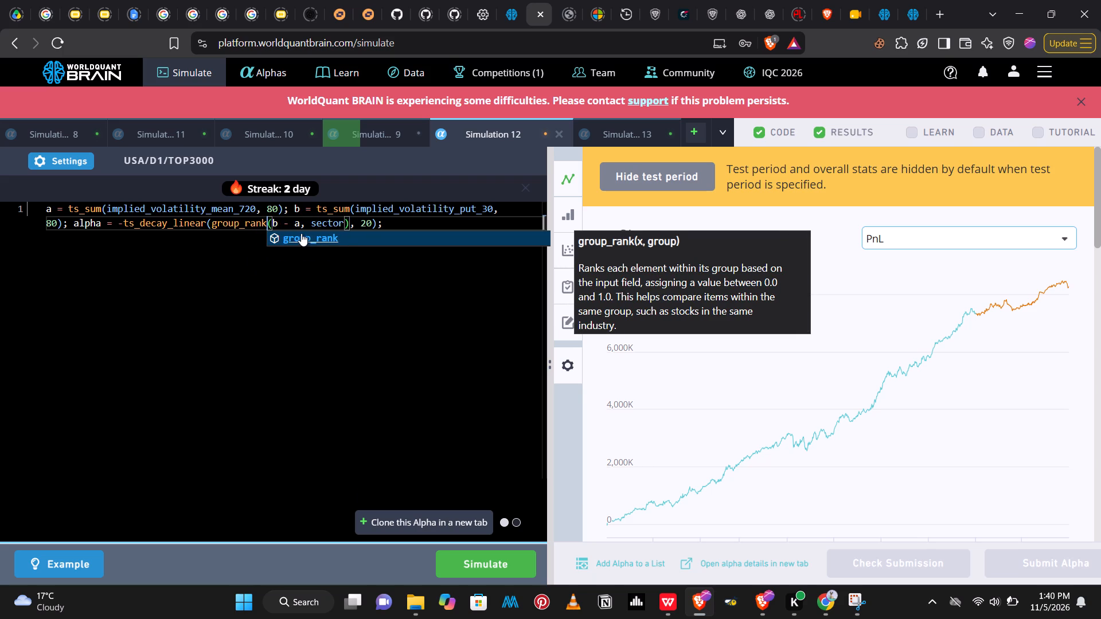
key("Return")
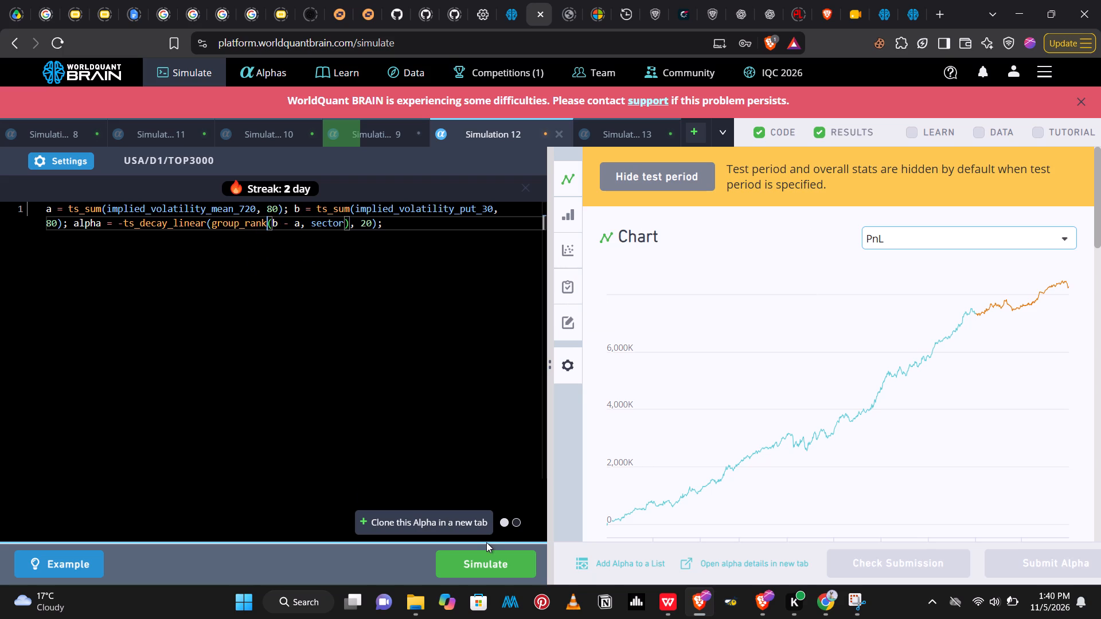
left_click(482, 559)
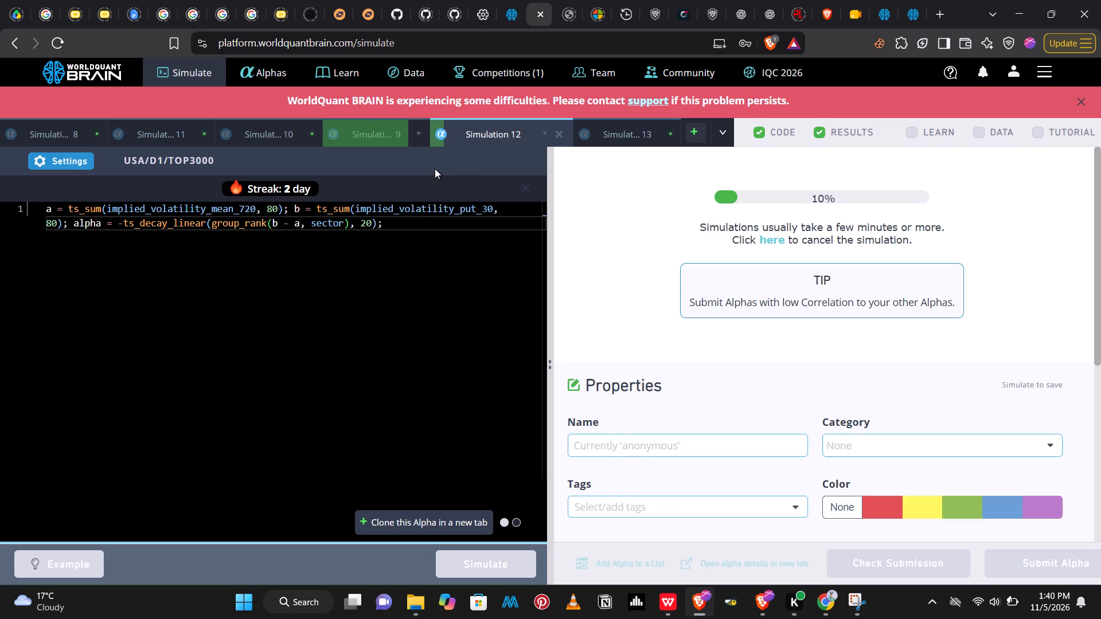
Reveal Simulation 9's test period and run its self-correlation check.
left_click(381, 135)
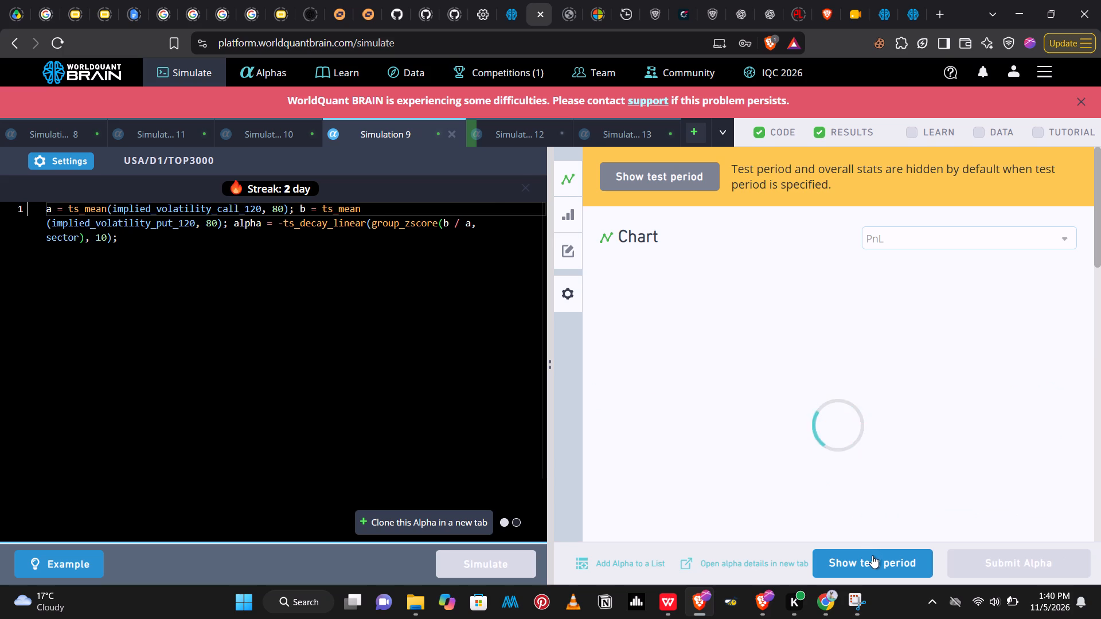
left_click(872, 555)
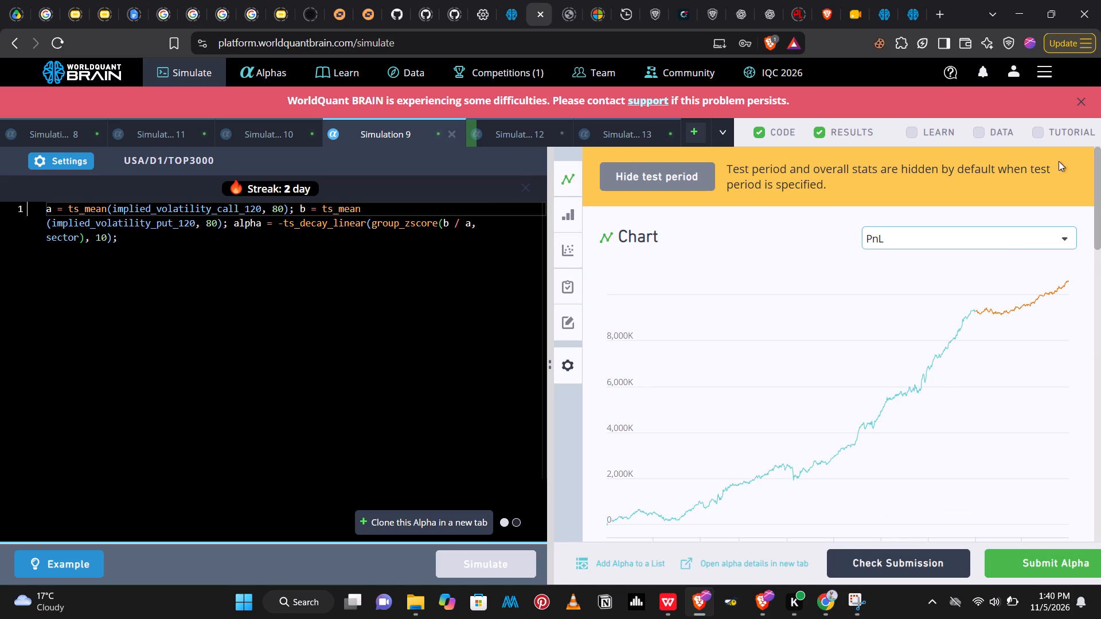
left_click_drag(1100, 180, 1099, 254)
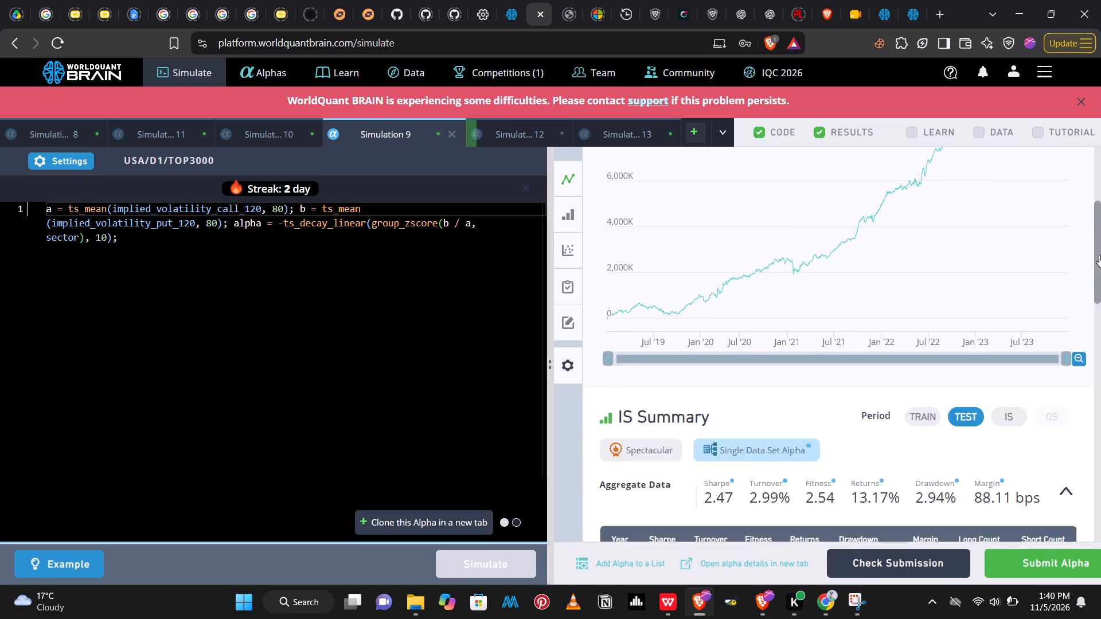
left_click_drag(1099, 254, 1094, 329)
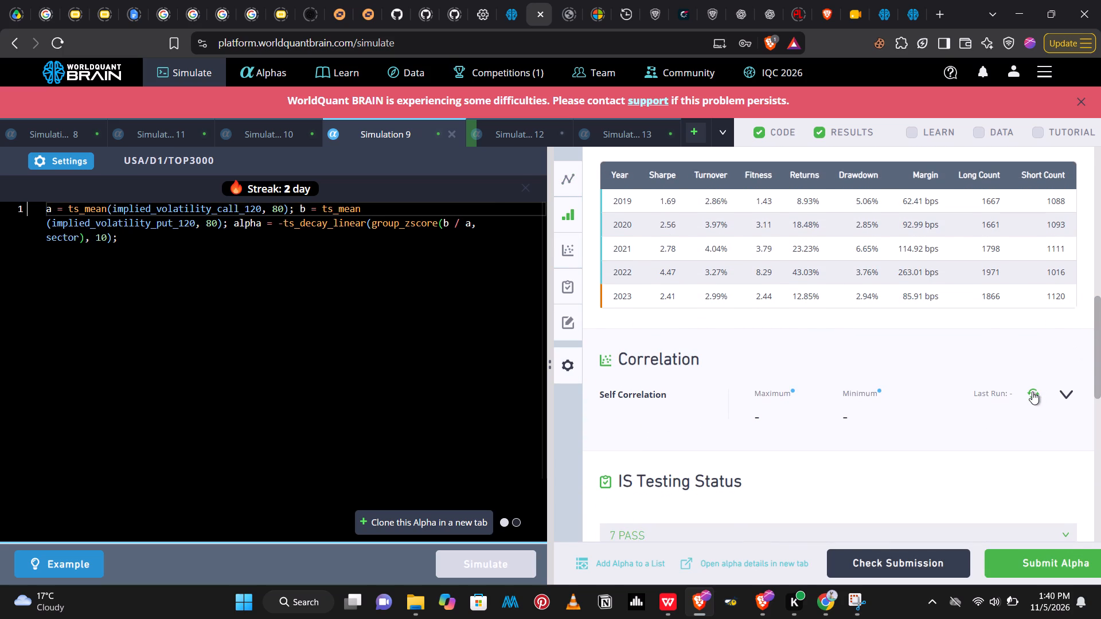
left_click(1032, 391)
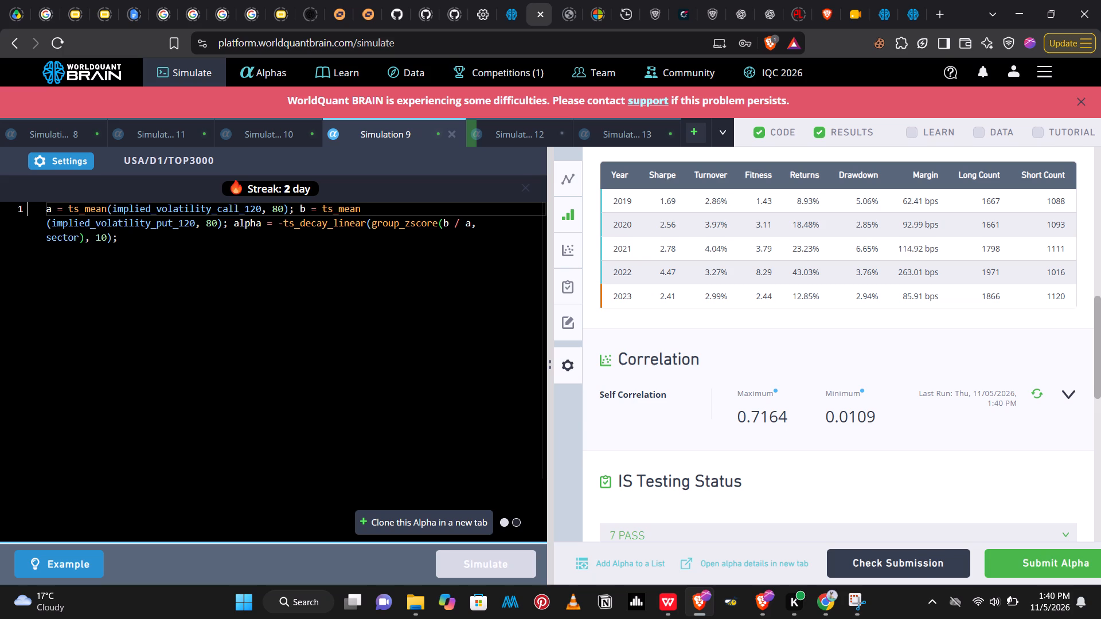
In Simulation 9, set the ts_decay_linear window to 5 and run the simulation again.
left_click(104, 240)
key("BackSpace")
key("BackSpace")
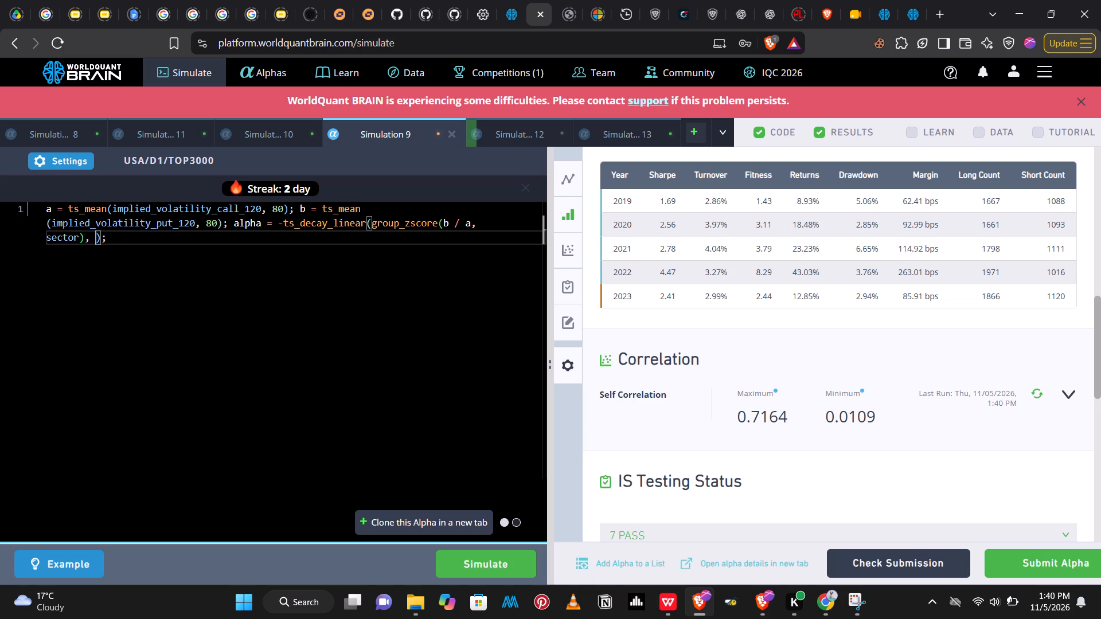
key("5")
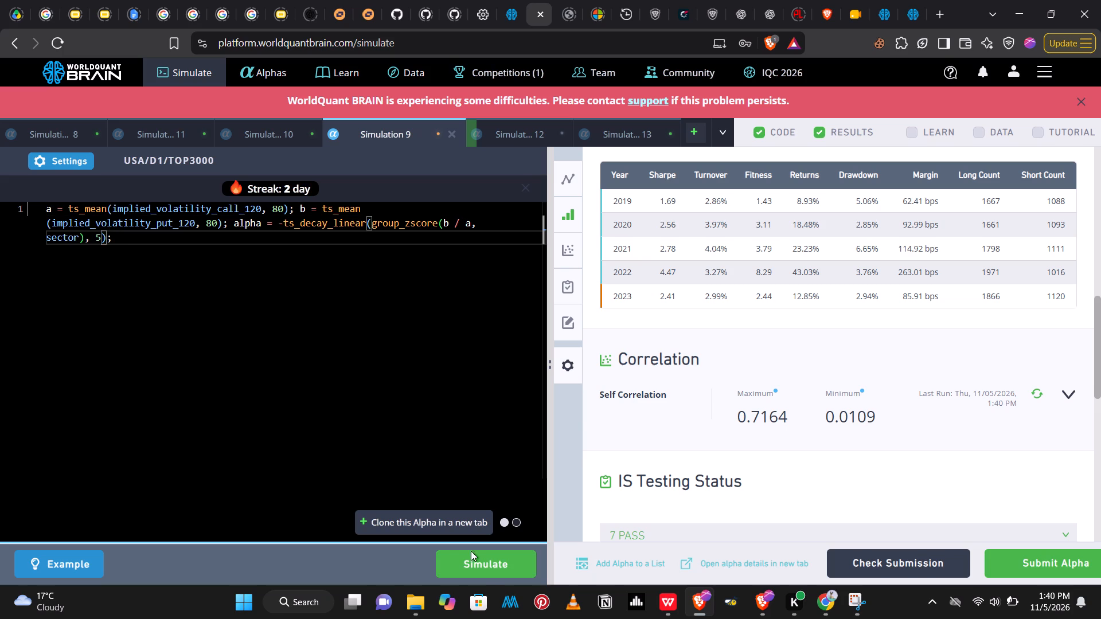
left_click(490, 569)
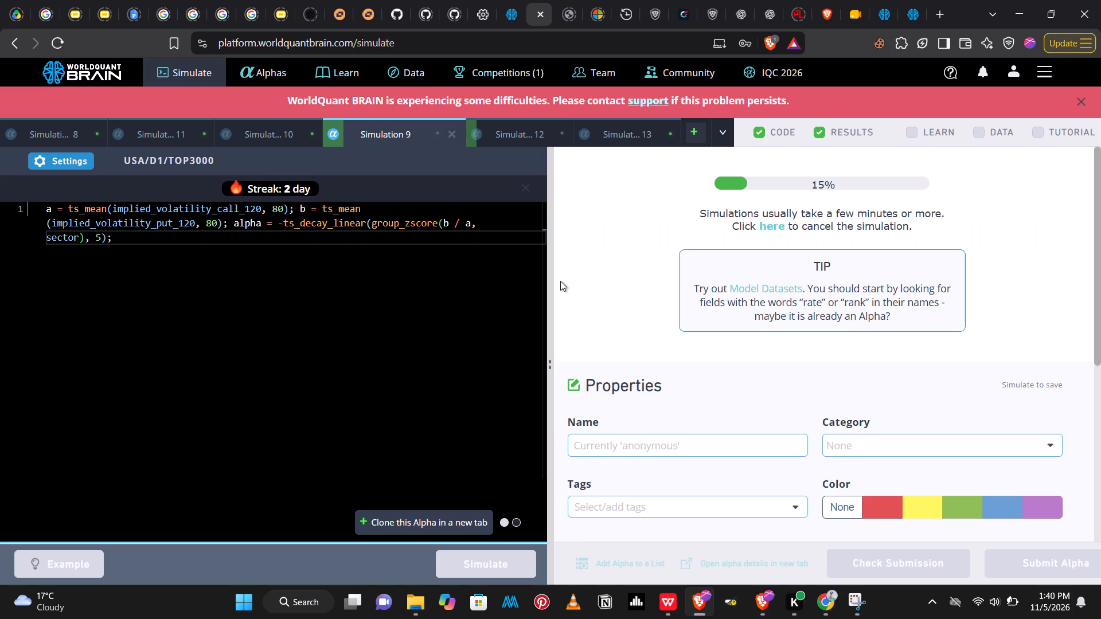
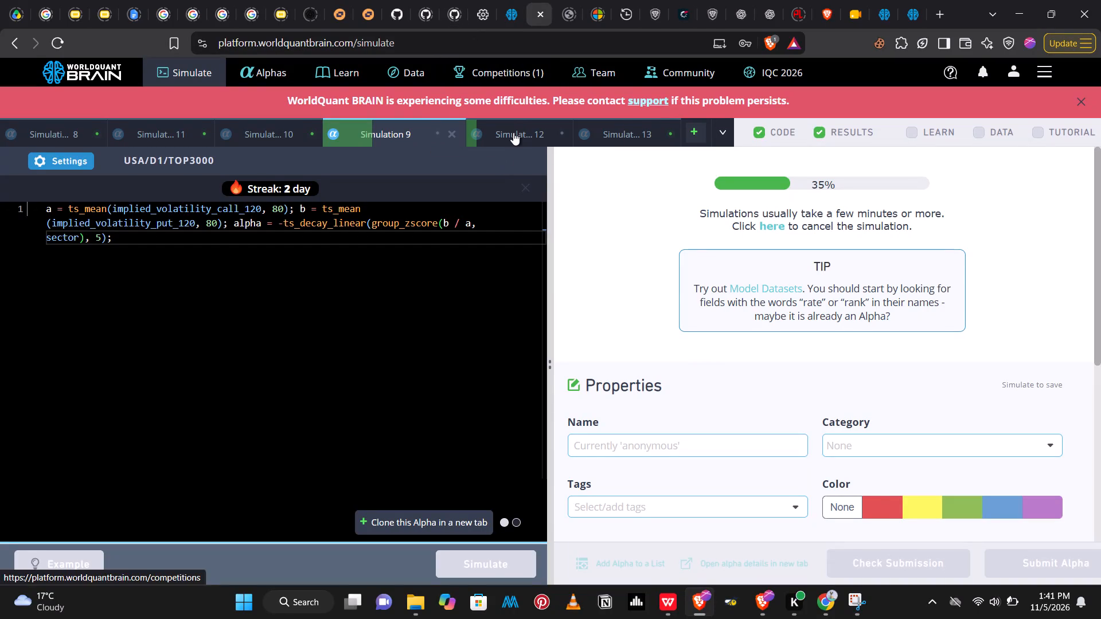
Check the progress of the running simulation in Simulation 12 and return to Simulation 9.
left_click(512, 136)
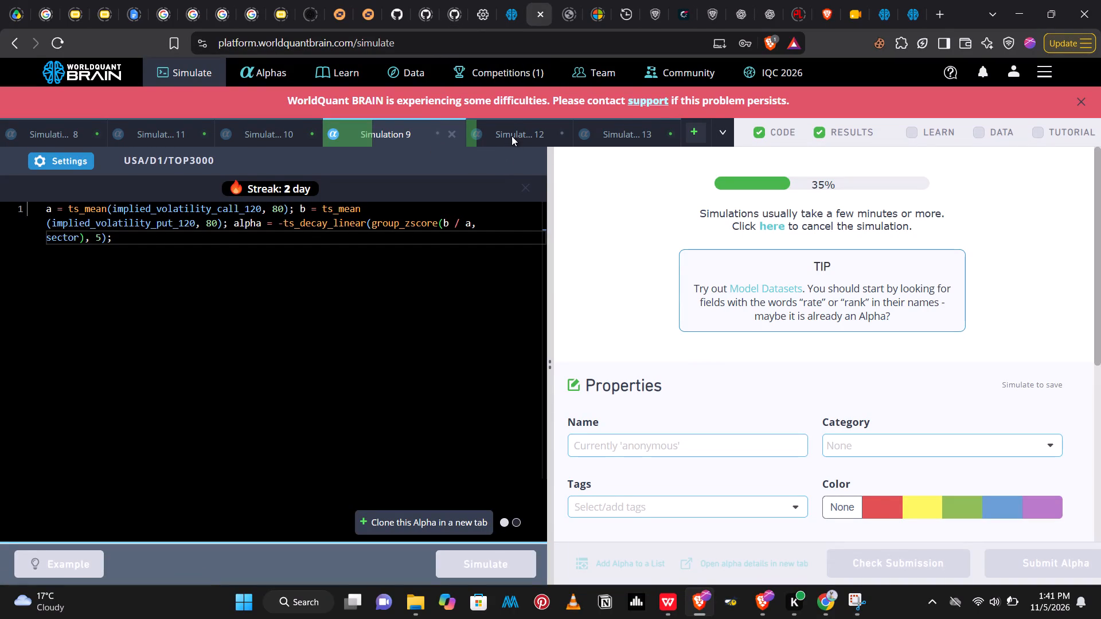
left_click(388, 132)
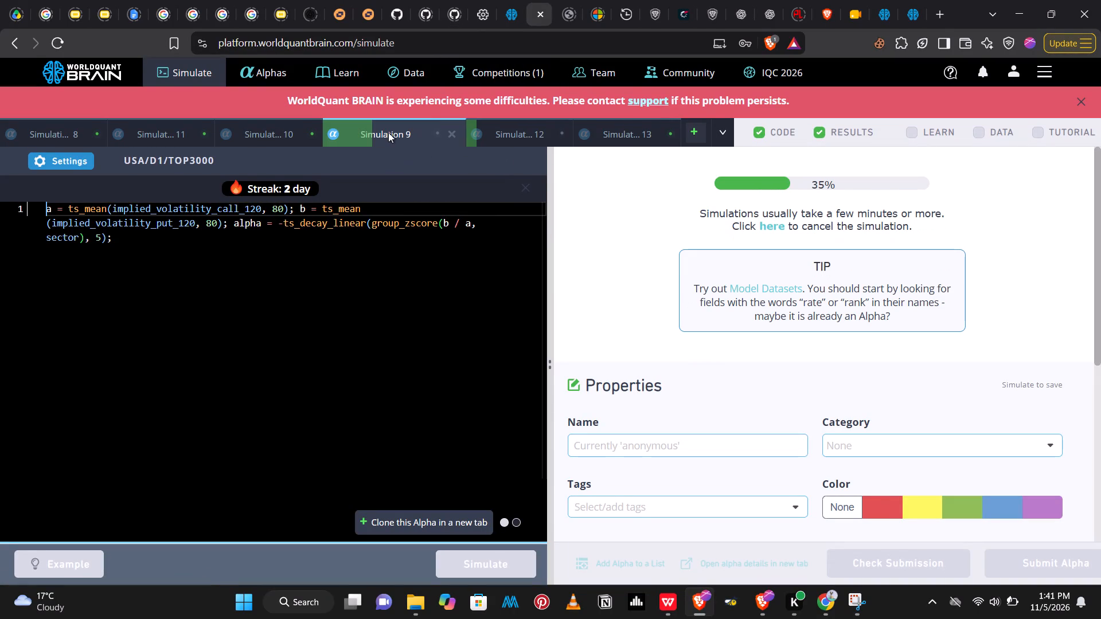
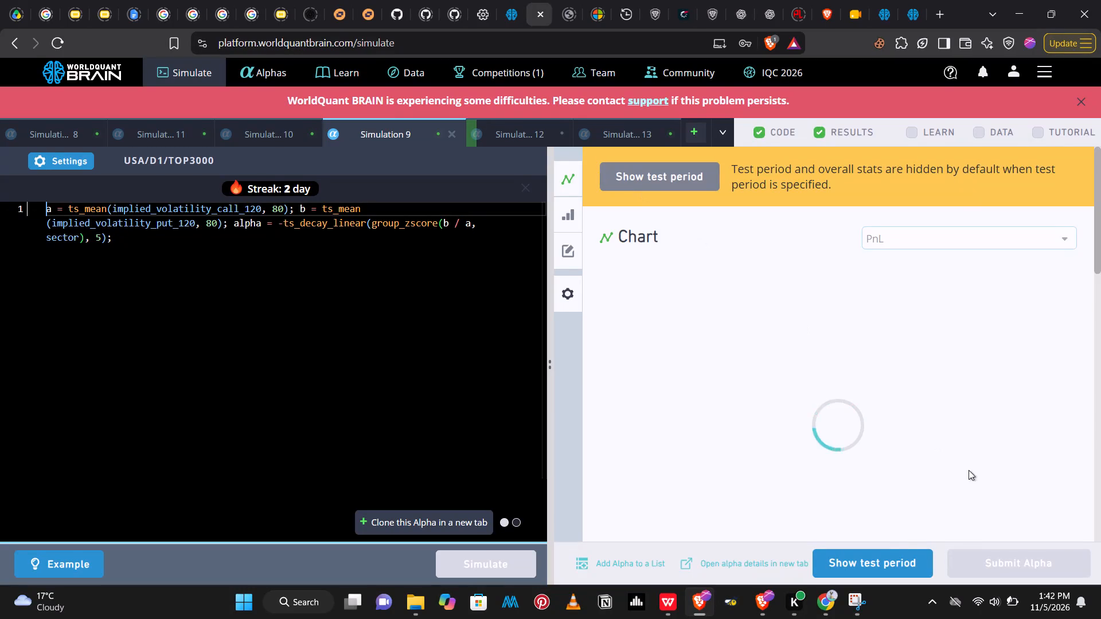
Show the test period for Simulation 9 and run its self-correlation check.
left_click(873, 559)
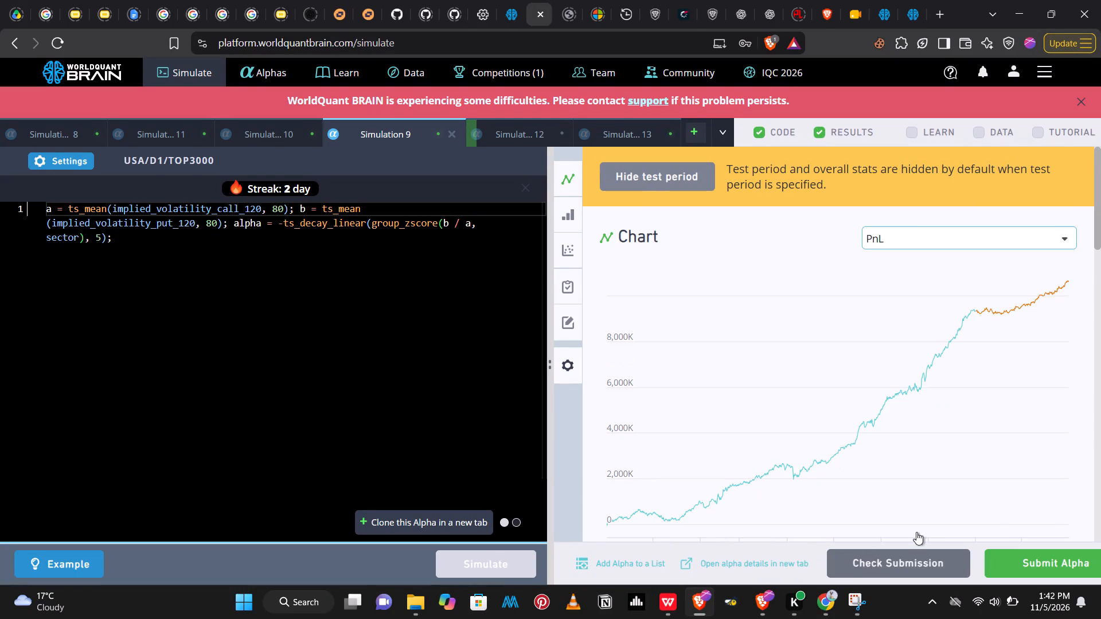
left_click_drag(1098, 171, 1100, 352)
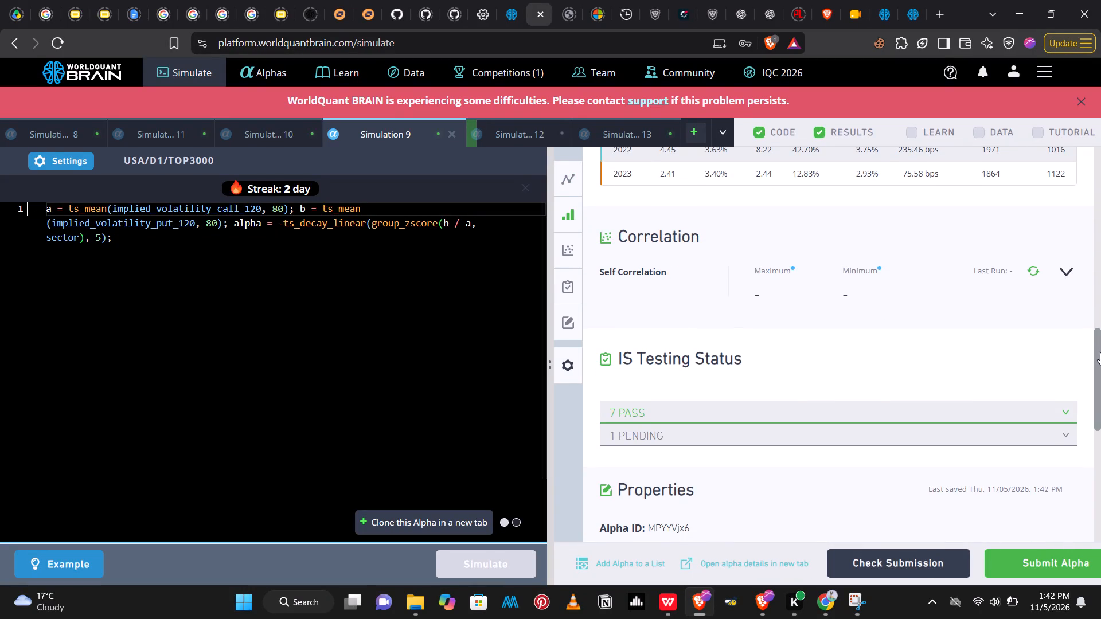
left_click(1031, 273)
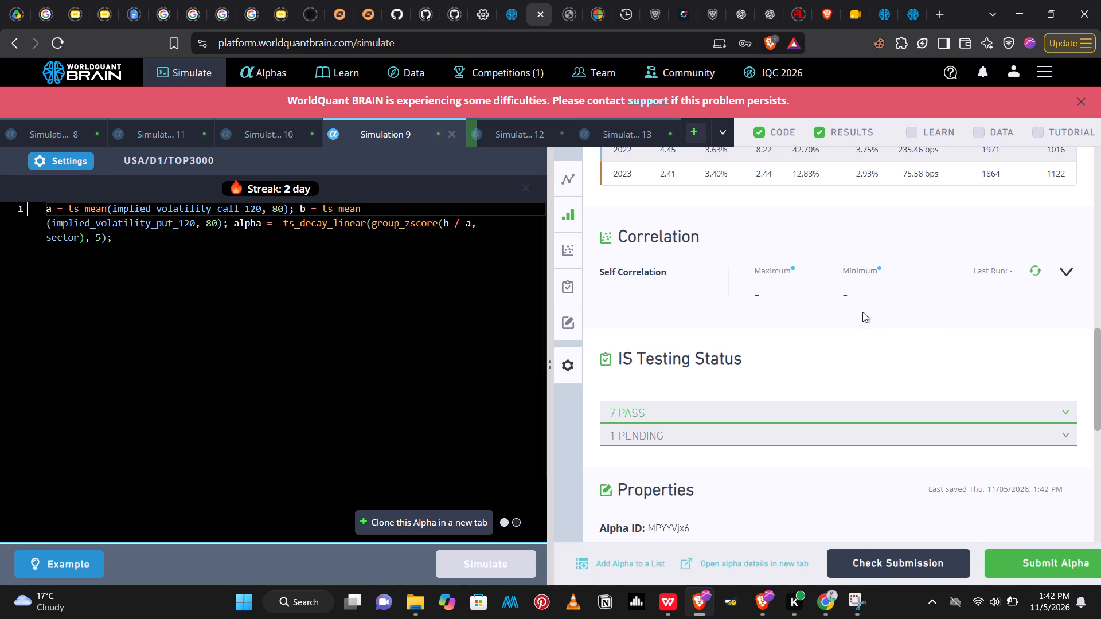
Set the ts_decay_linear window in Simulation 9 to 2 and re-simulate the alpha.
left_click(100, 242)
key("BackSpace")
key("2")
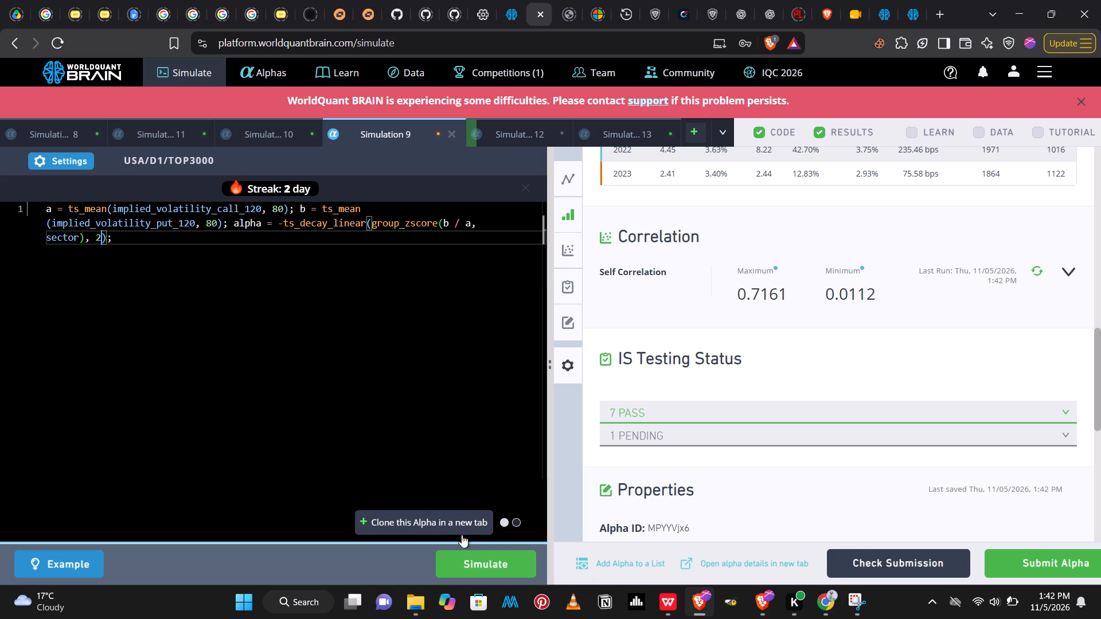
left_click(464, 559)
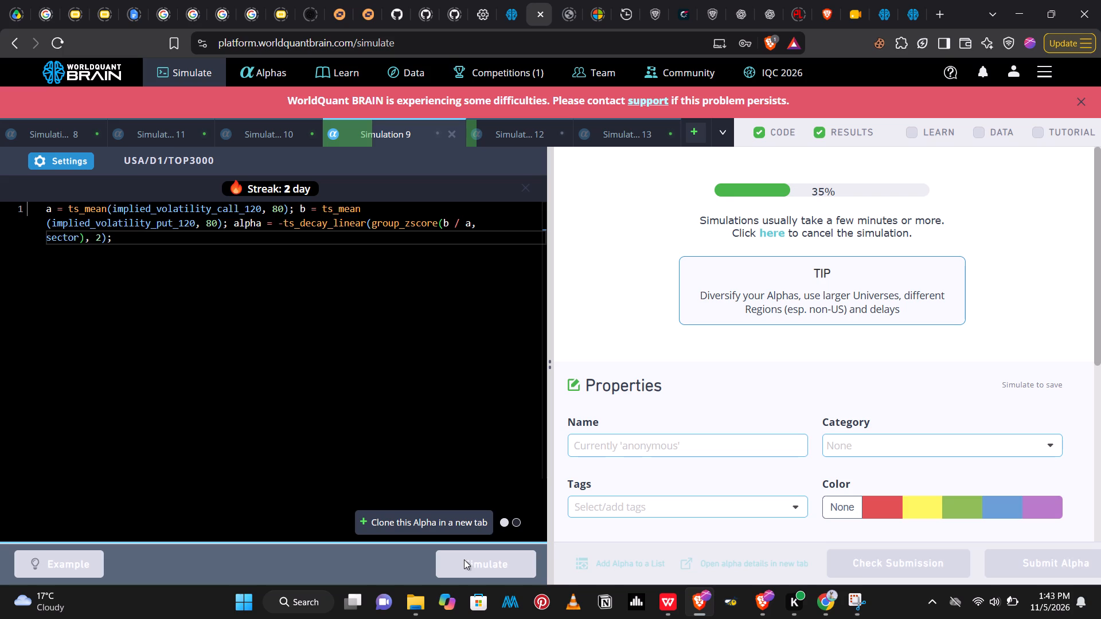
Clone Simulation 12's alpha into a new tab and simulate the copy.
left_click(513, 135)
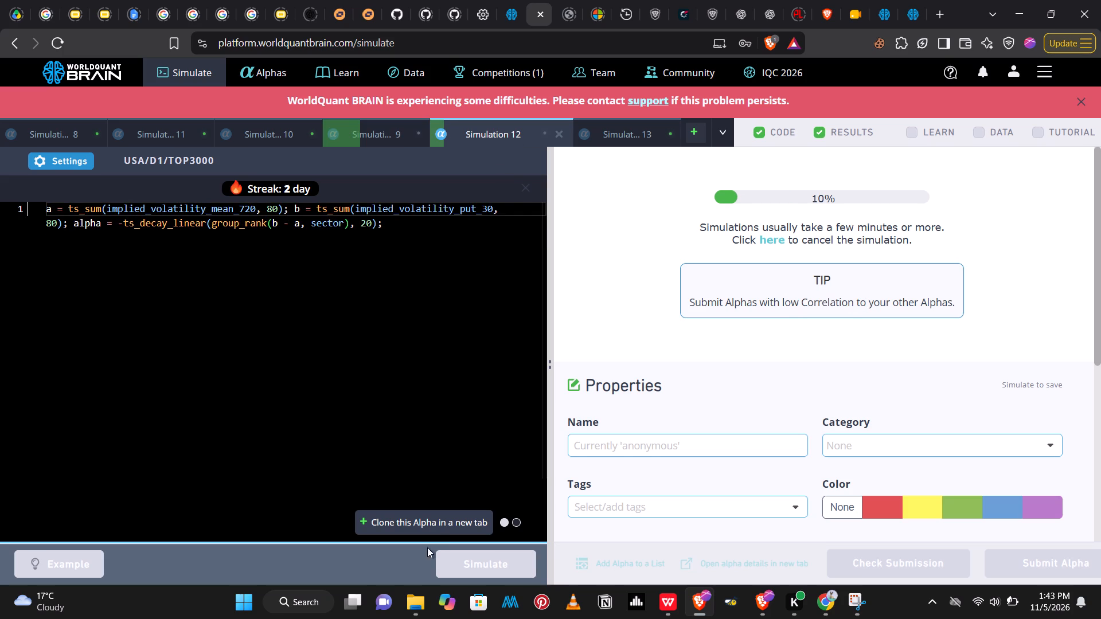
left_click(434, 528)
left_click(490, 561)
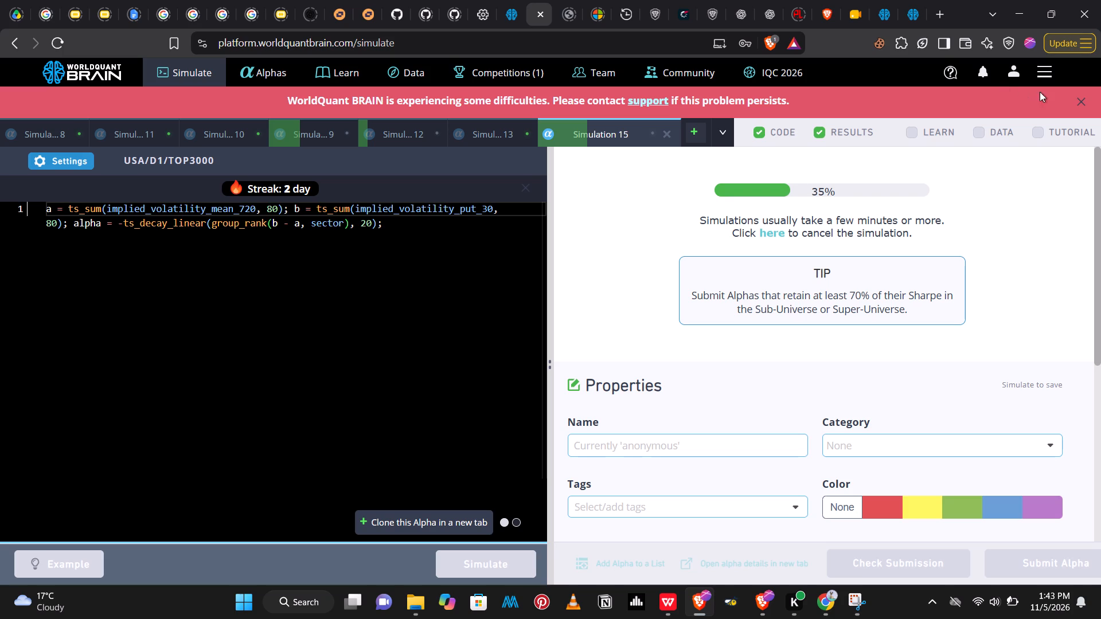
Dismiss the banner about platform difficulties.
left_click(1080, 97)
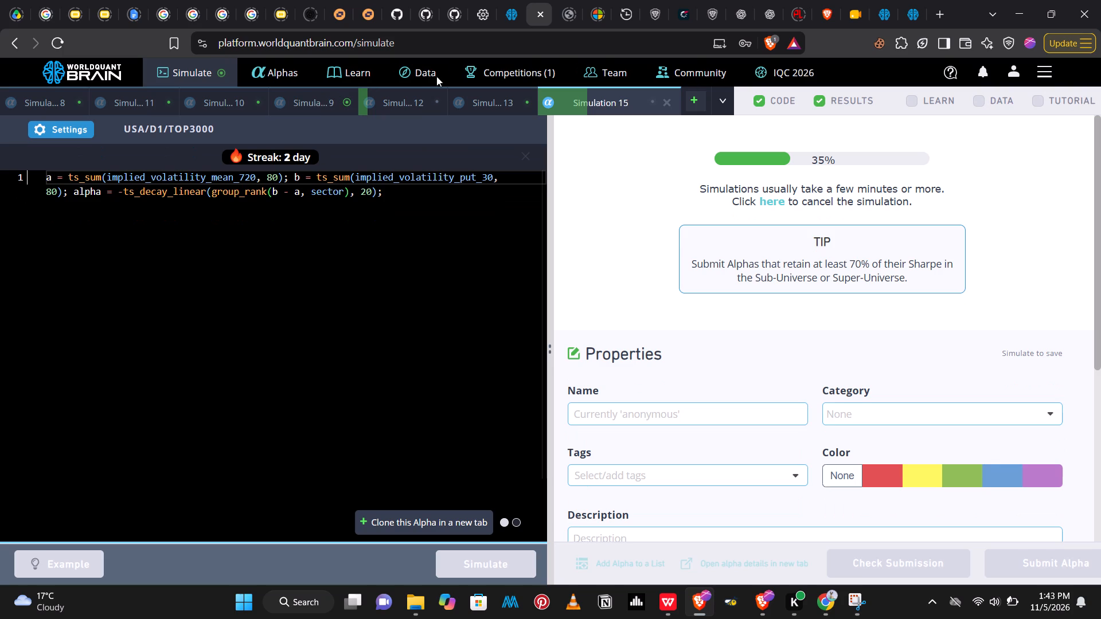
Show the test period for the re-simulated alpha in Simulation 9 and run its self-correlation check.
left_click(301, 104)
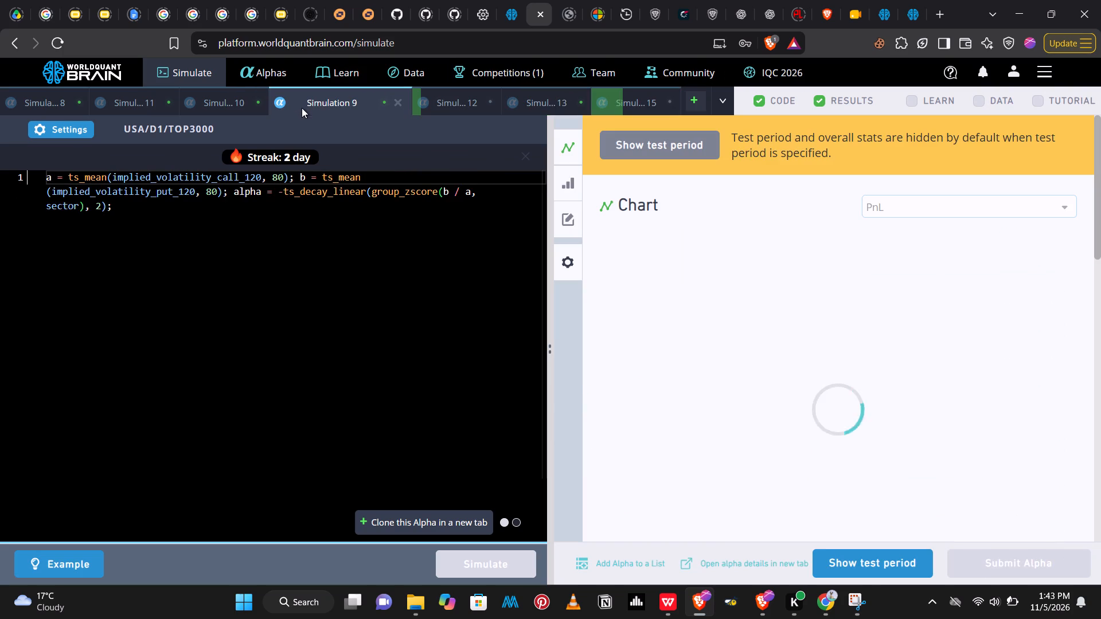
left_click(899, 558)
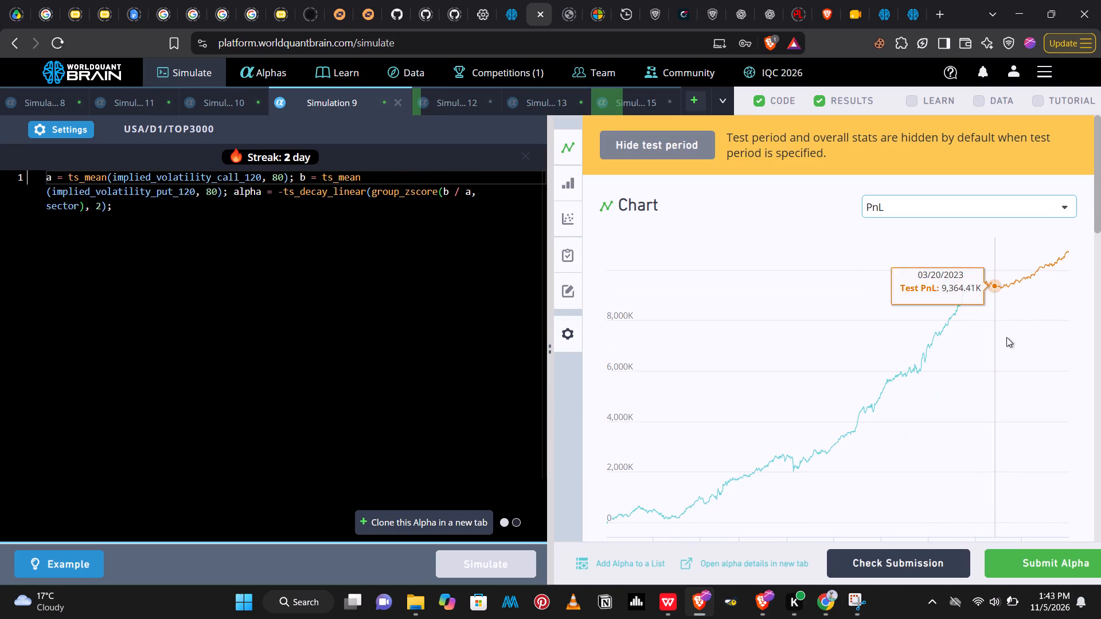
left_click_drag(1095, 198, 1100, 371)
left_click(1032, 342)
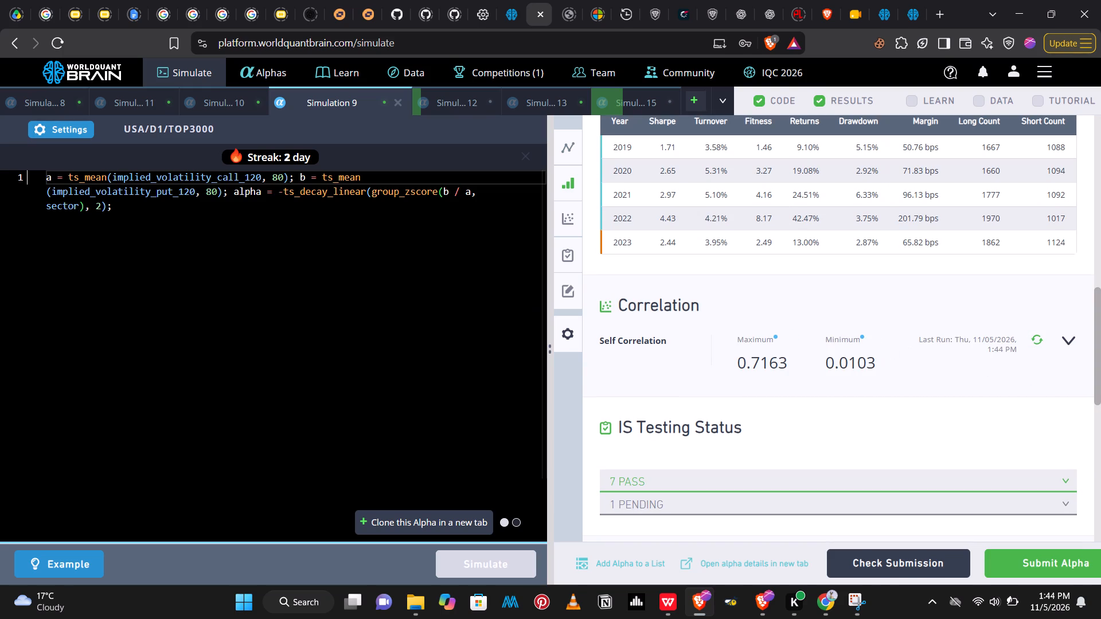
Set both ts_mean windows in Simulation 9, for the put and call implied volatilities, to 70 and re-simulate.
left_click(212, 192)
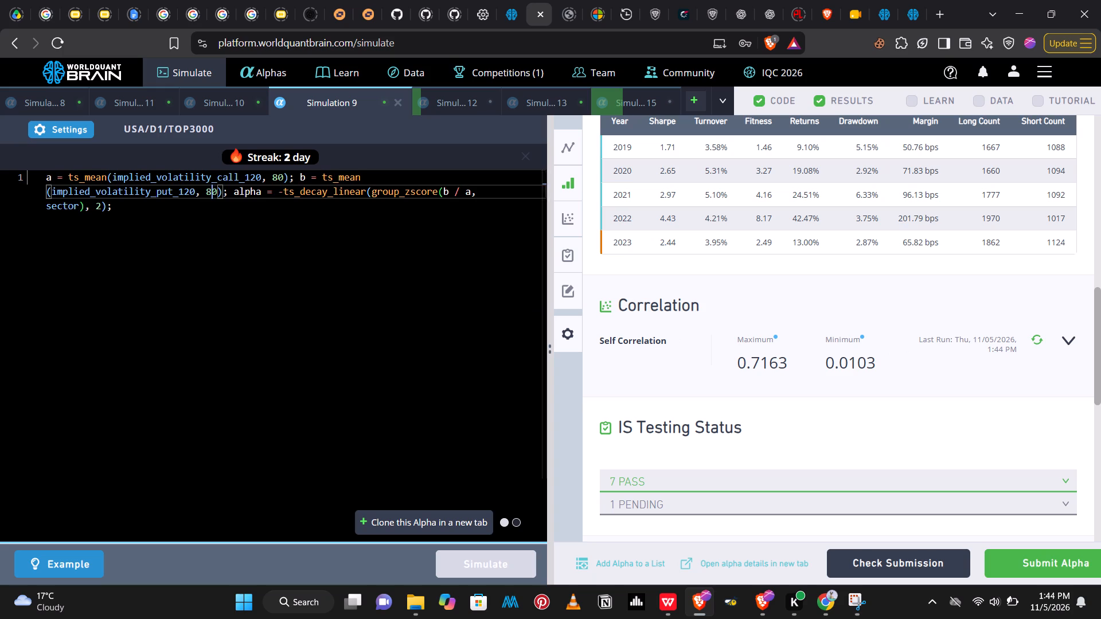
key("BackSpace")
key("7")
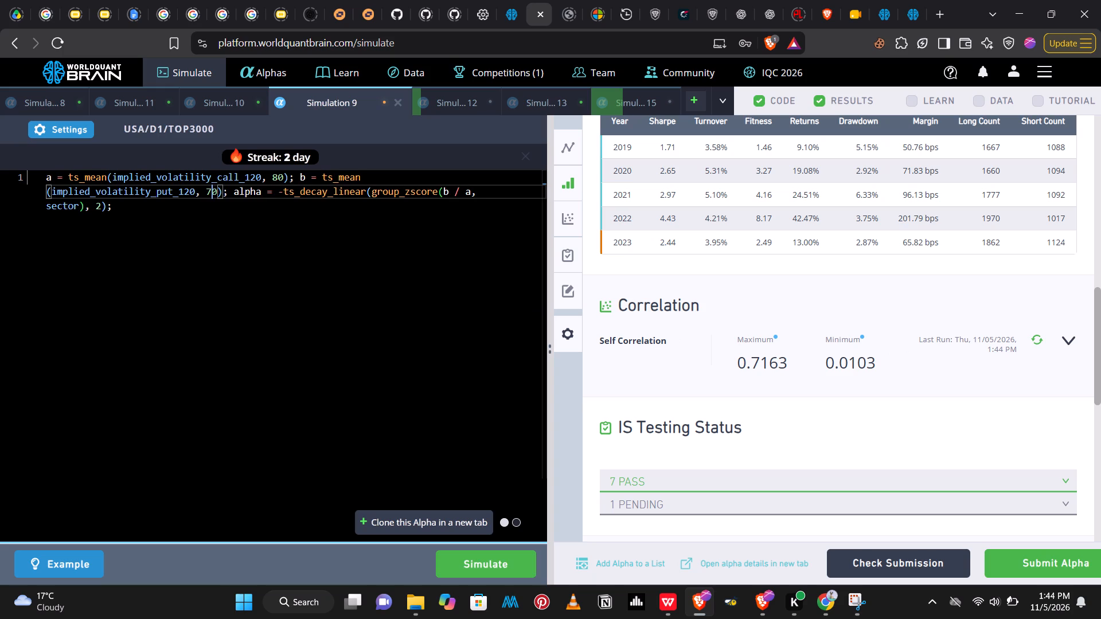
left_click(278, 182)
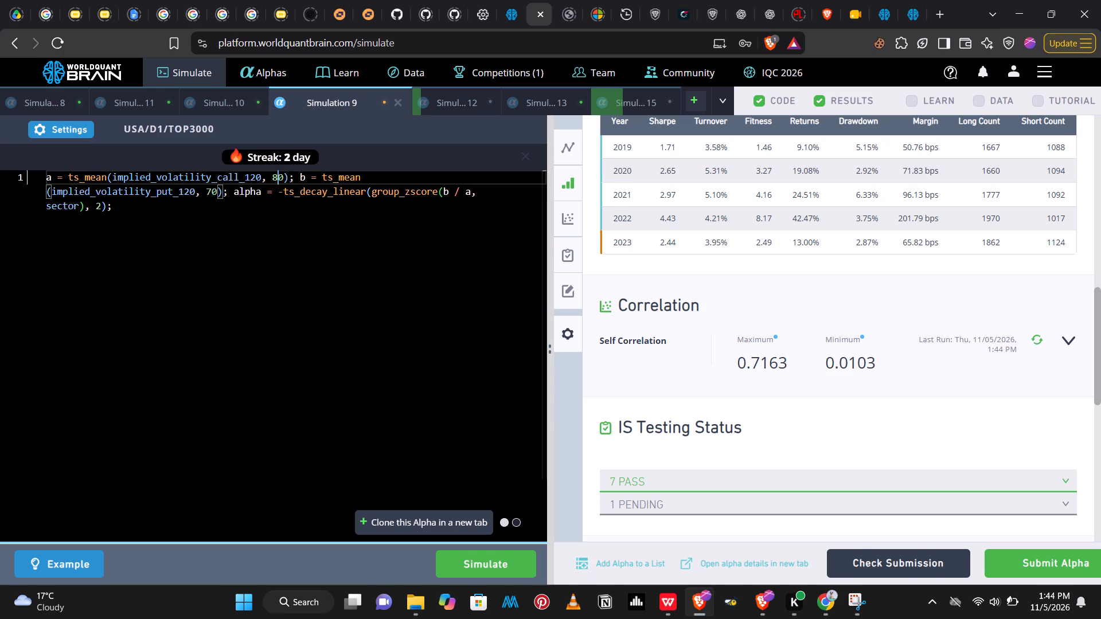
key("BackSpace")
key("7")
left_click(484, 562)
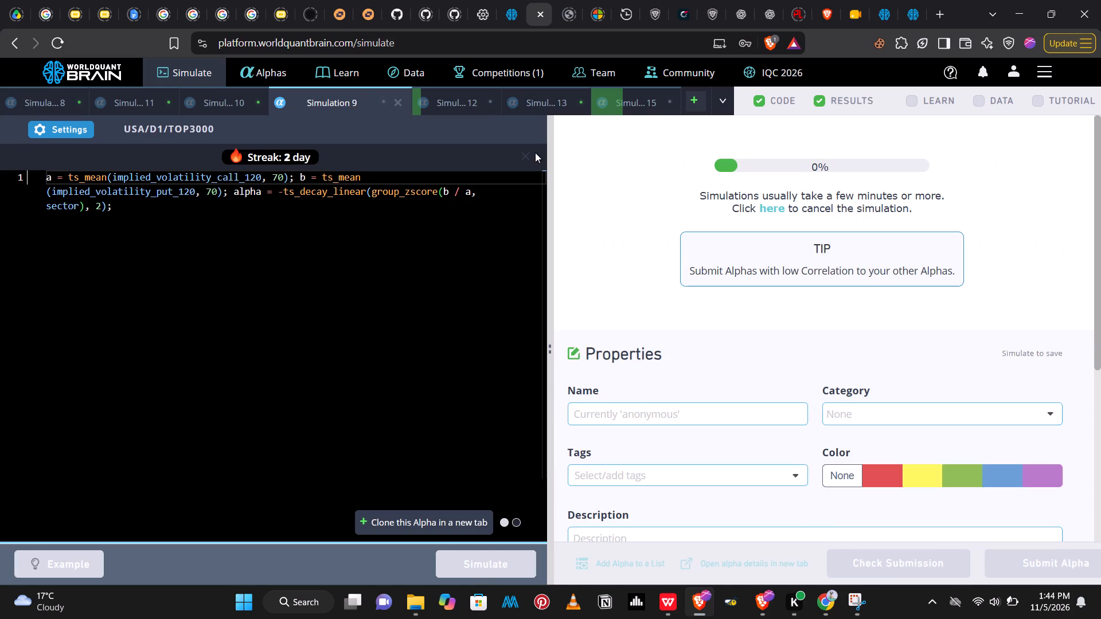
Close the stalled Simulation 12, discarding its unfinished run.
left_click(624, 99)
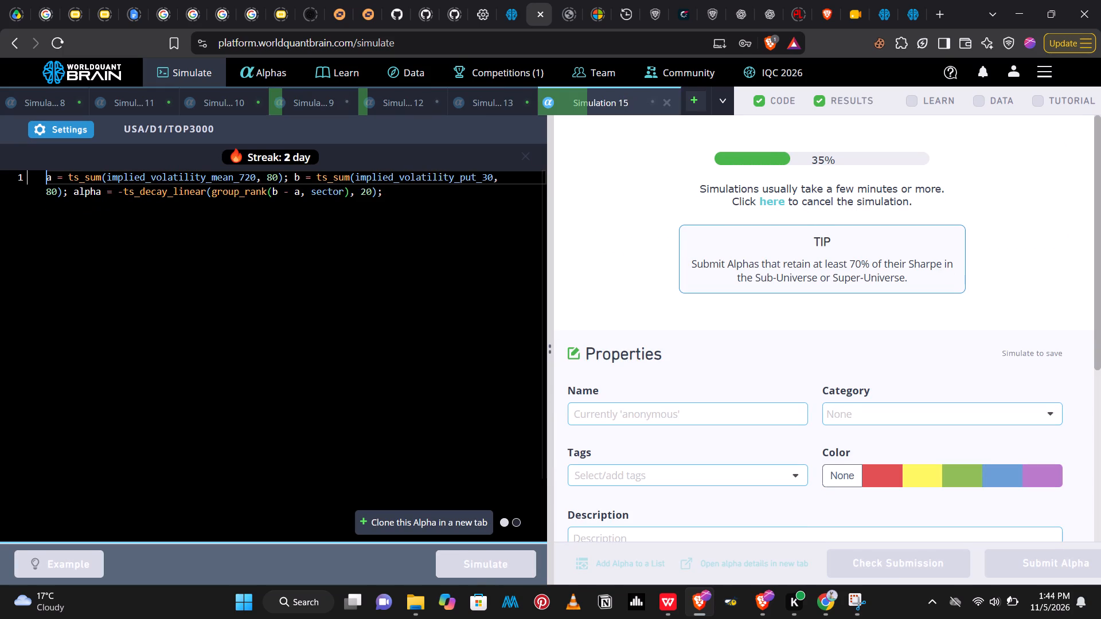
left_click(395, 105)
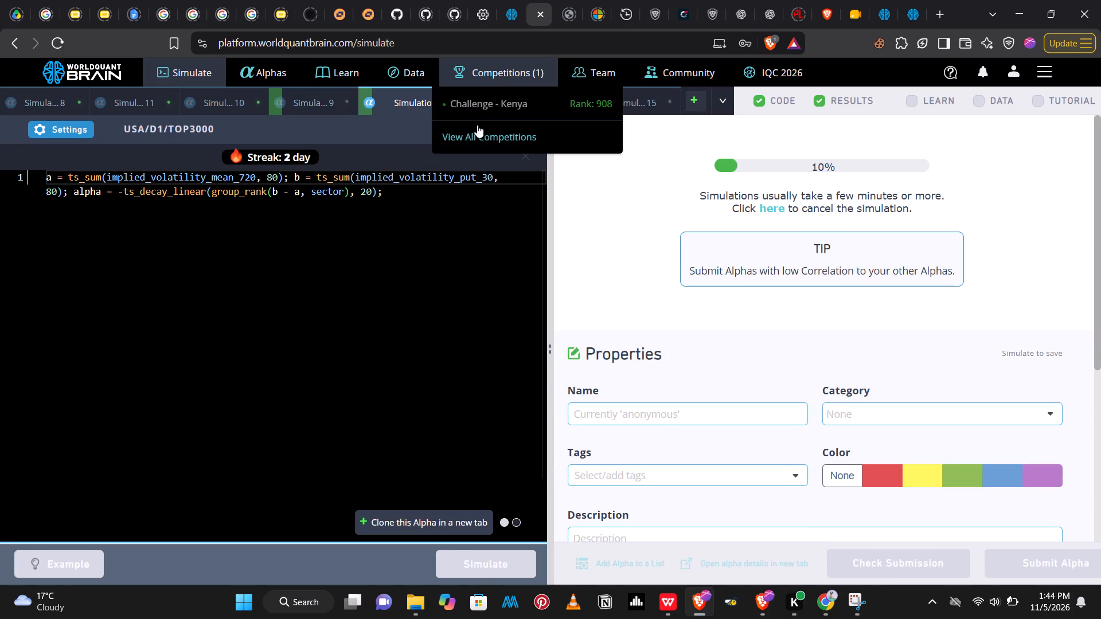
left_click(485, 101)
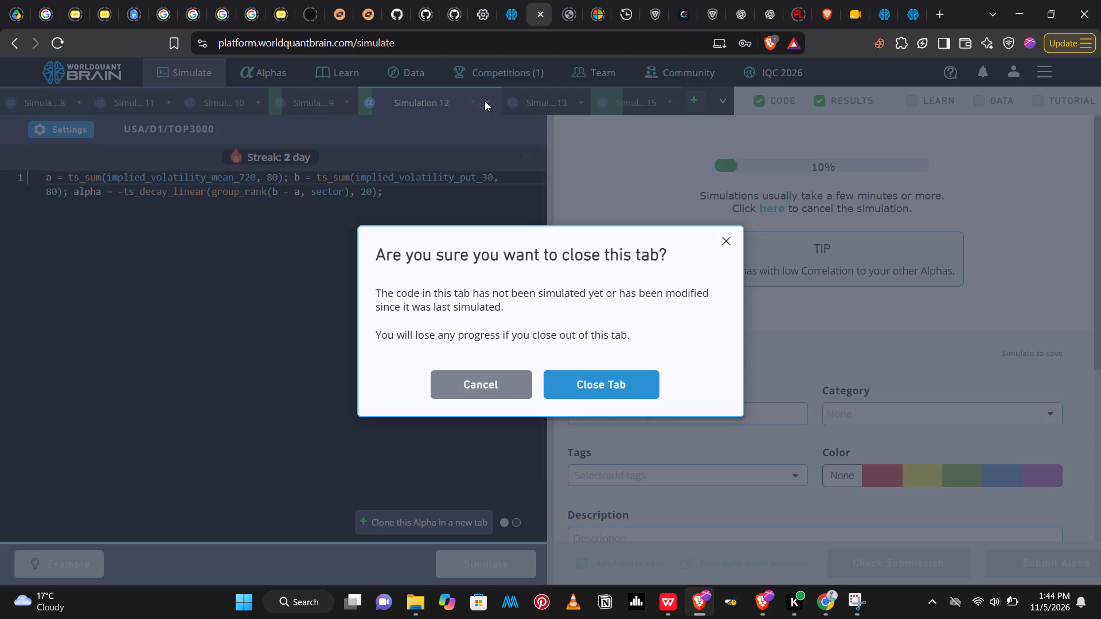
left_click(599, 378)
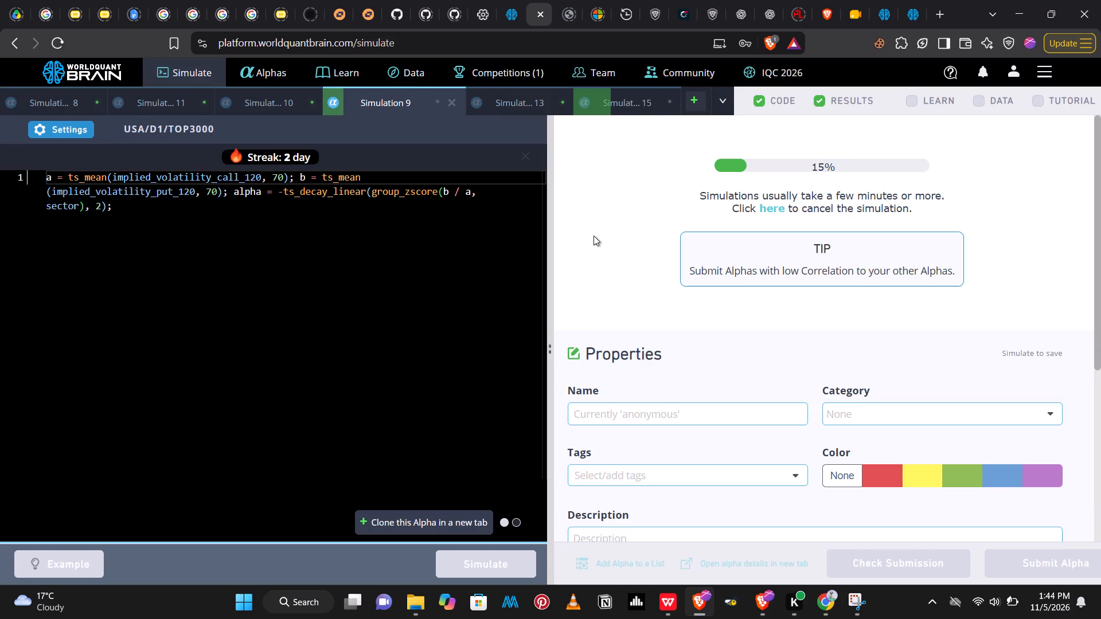
Show the test period for Simulation 15 and review its yearly statistics and failed IS tests.
left_click(622, 100)
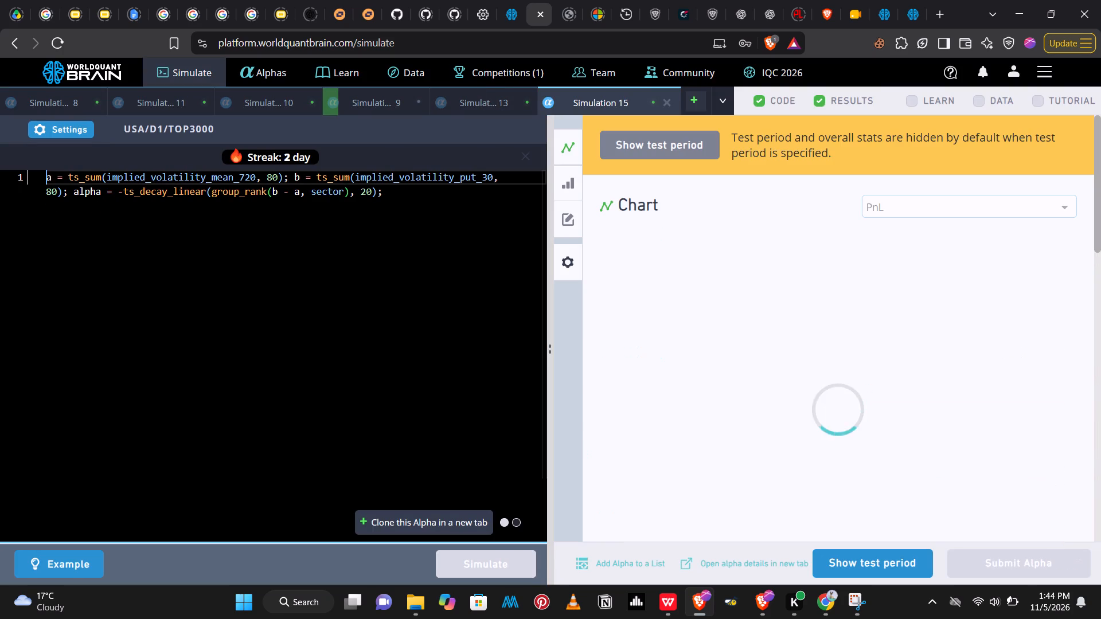
left_click(847, 551)
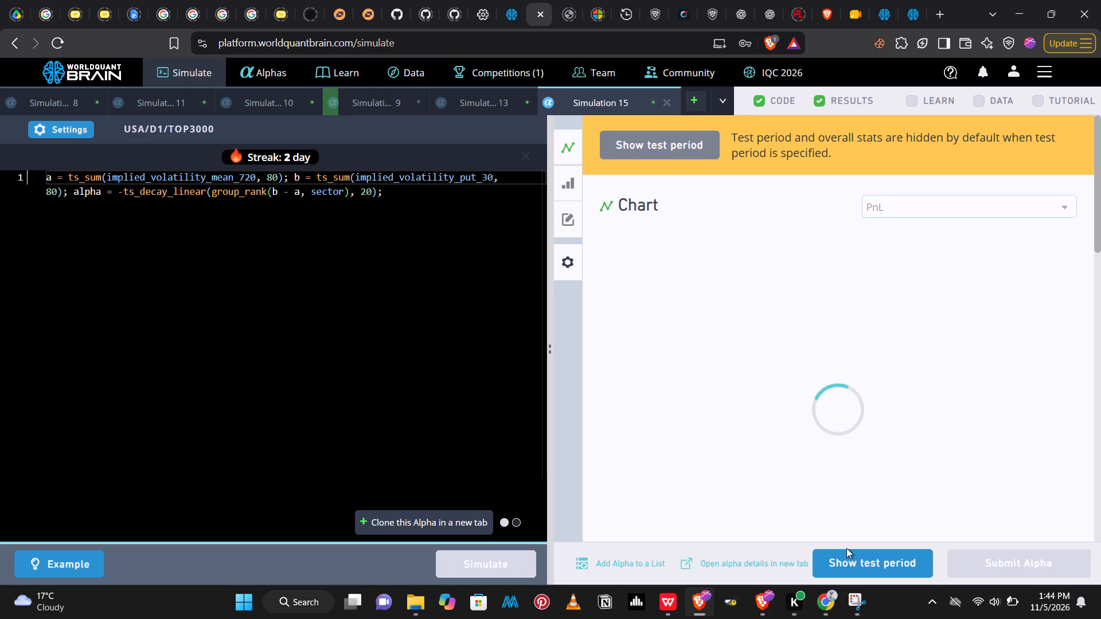
left_click_drag(1100, 144, 1100, 168)
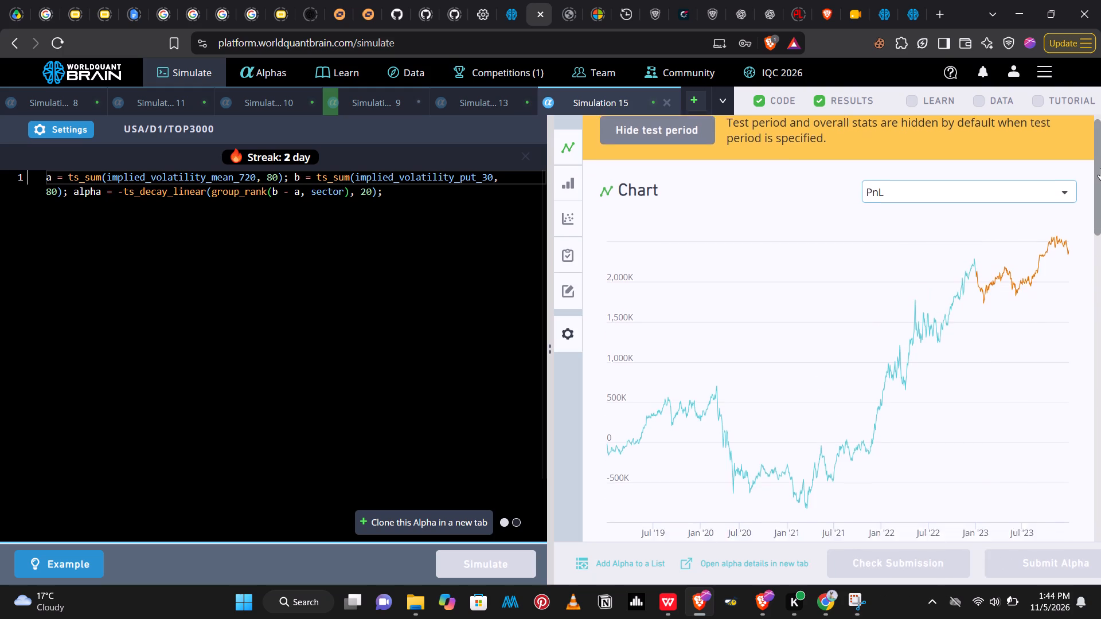
left_click_drag(1100, 168, 1100, 284)
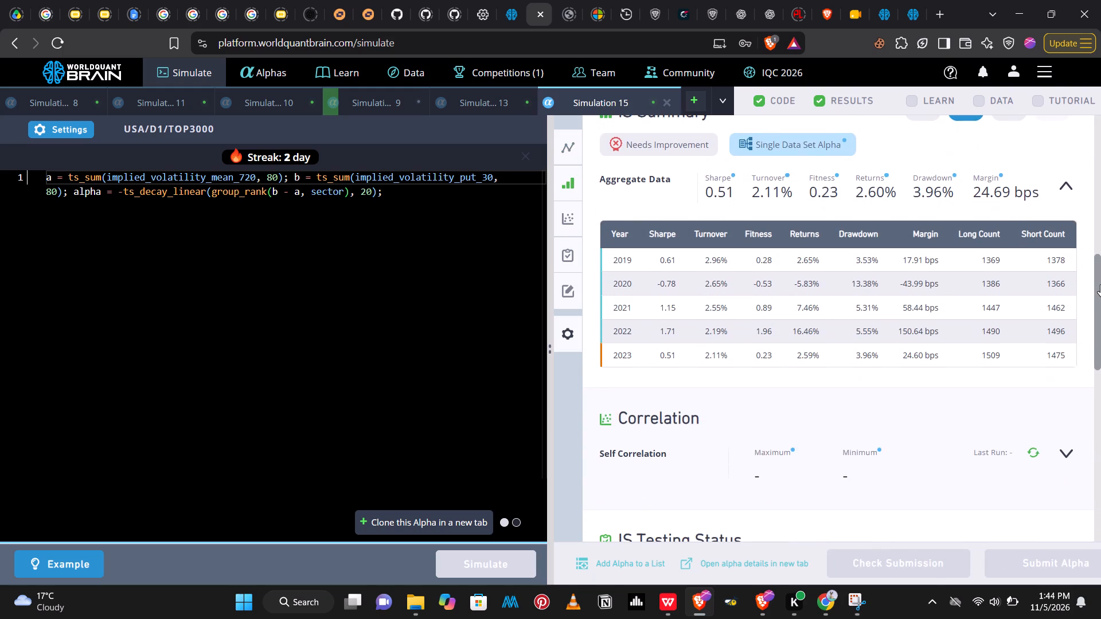
left_click_drag(1100, 284, 1100, 318)
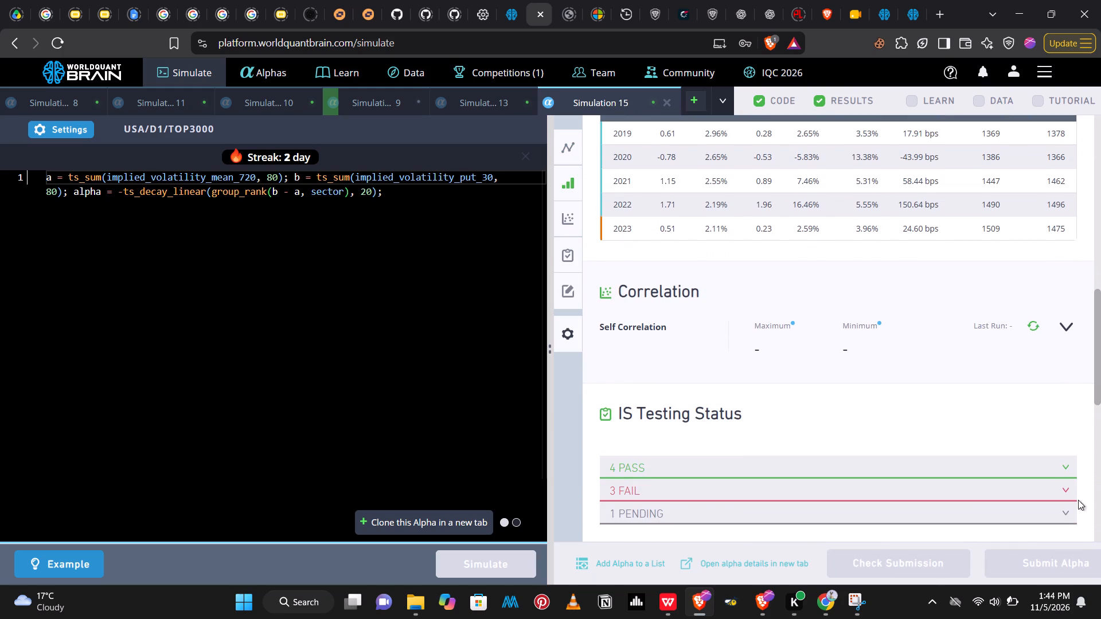
left_click(1067, 485)
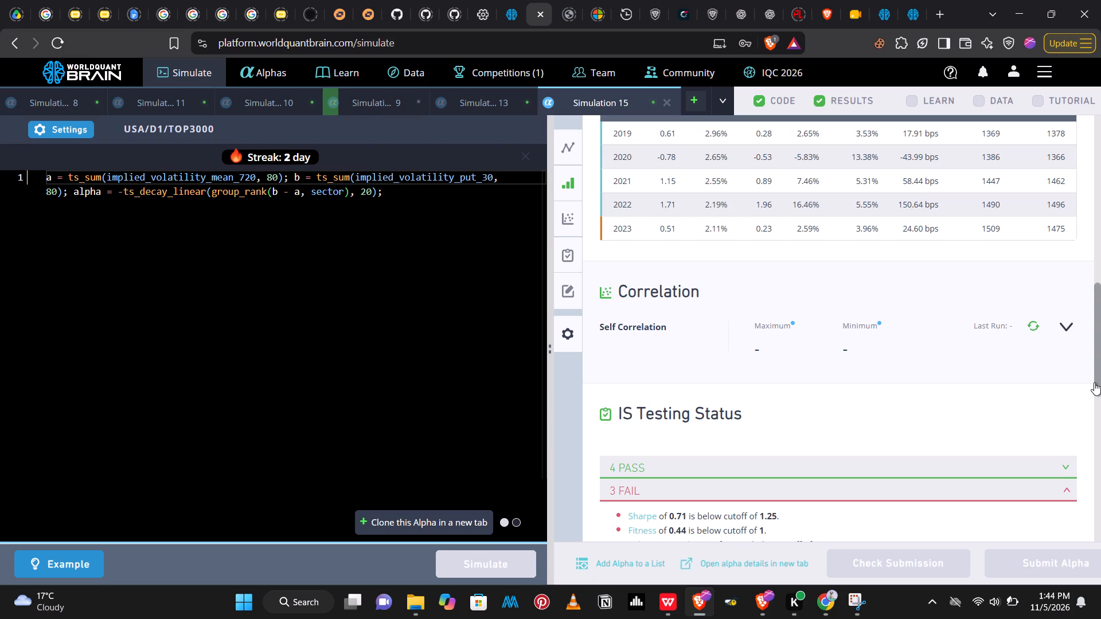
left_click_drag(1097, 377, 1099, 392)
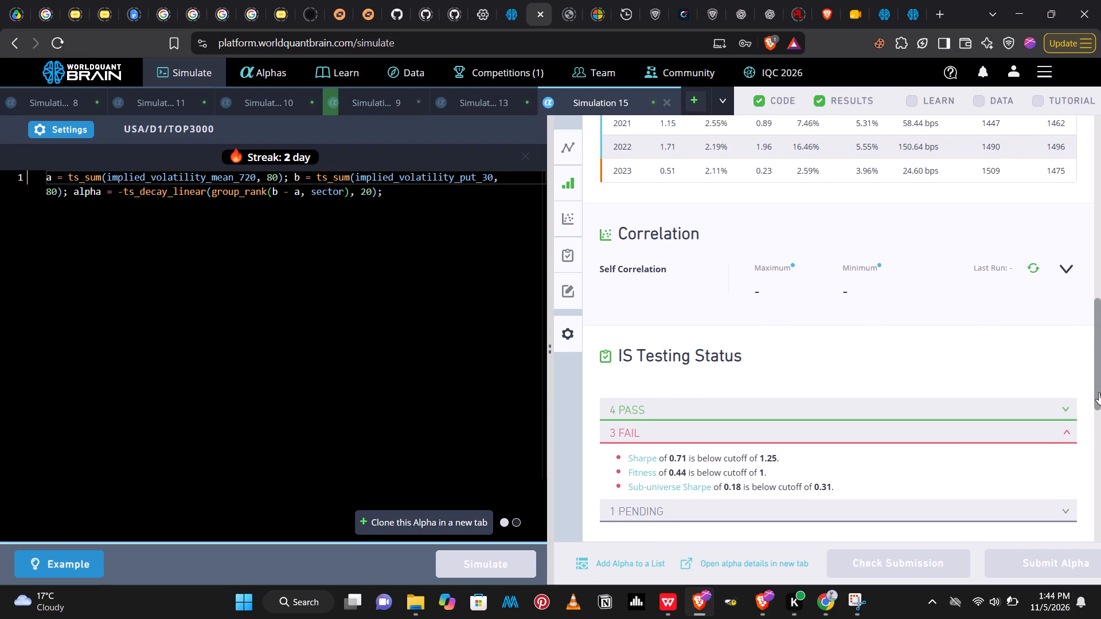
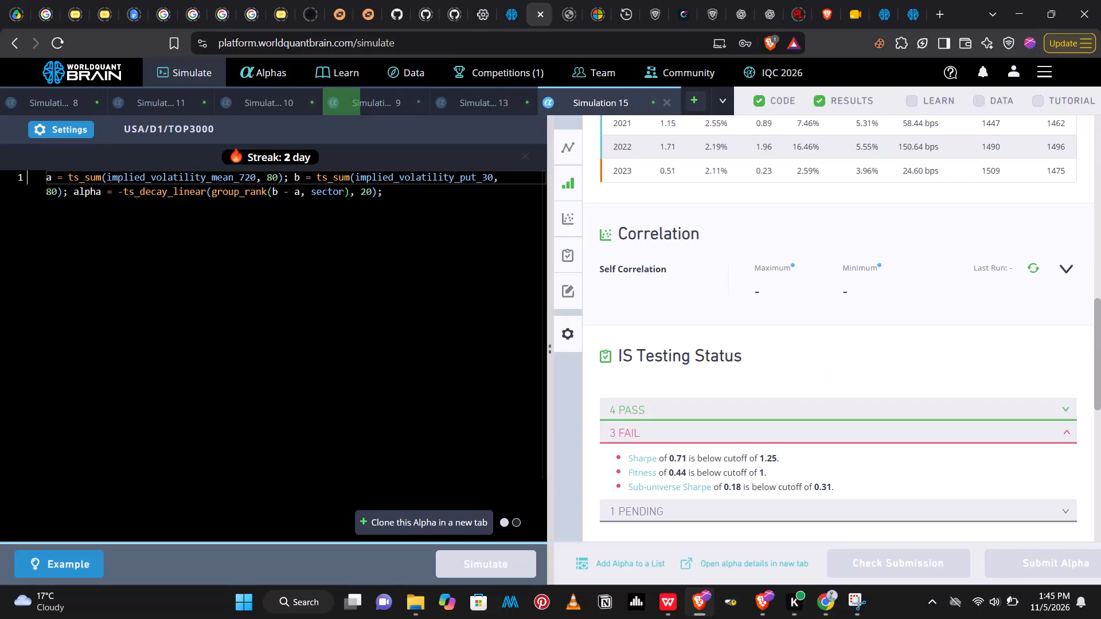
In Simulation 15's alpha expression, replace the subtraction b - a with the ratio b/ a.
left_click(288, 191)
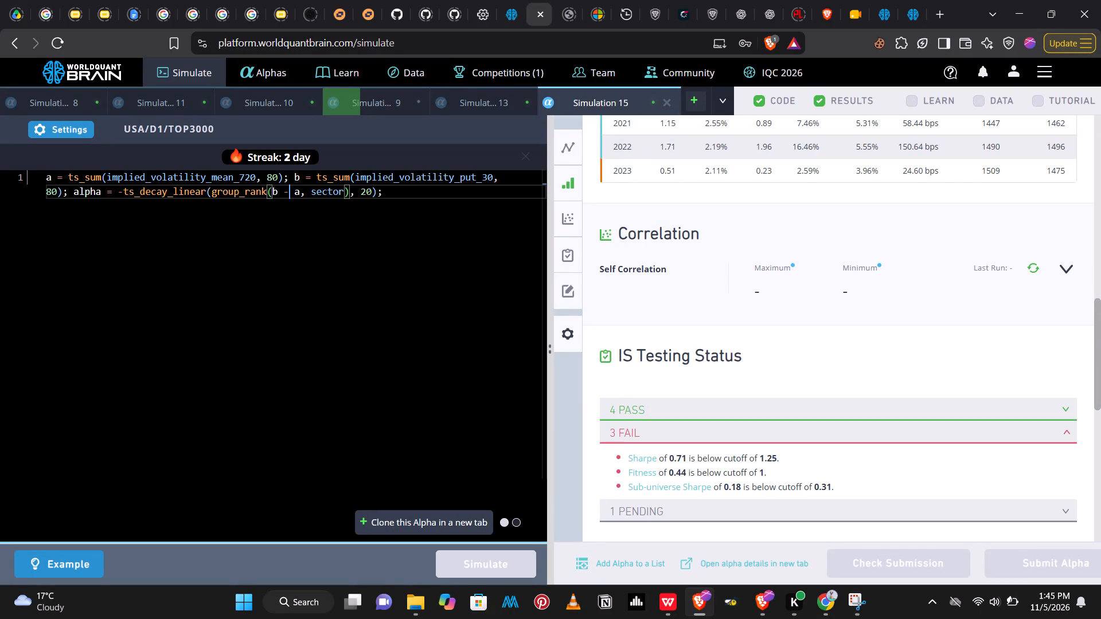
key("BackSpace")
key("BackSpace")
key("slash")
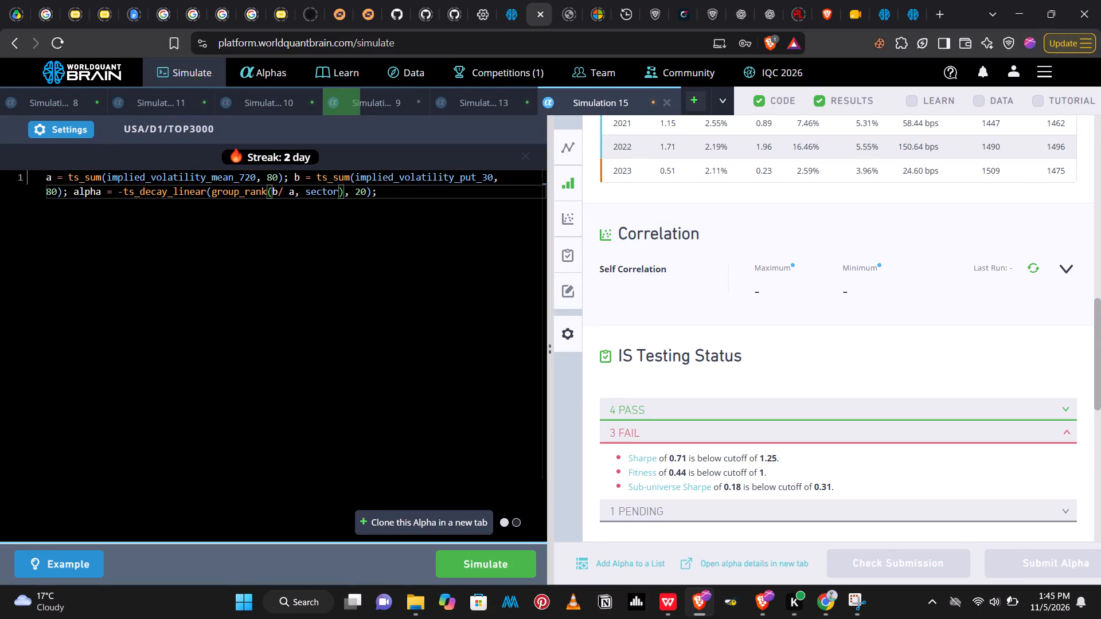
Replace the group_rank operator around the b/ a ratio with group_zscore, keeping the sector grouping.
left_click(264, 193)
key("BackSpace")
key("BackSpace")
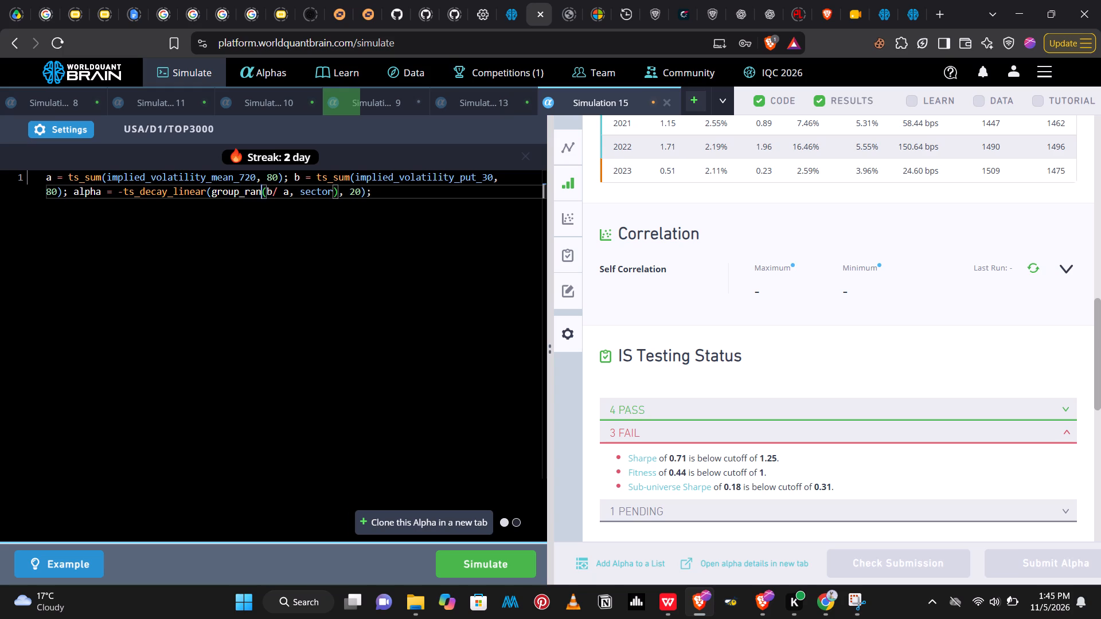
key("BackSpace")
key("BackSpace")
type("zsc")
key("Return")
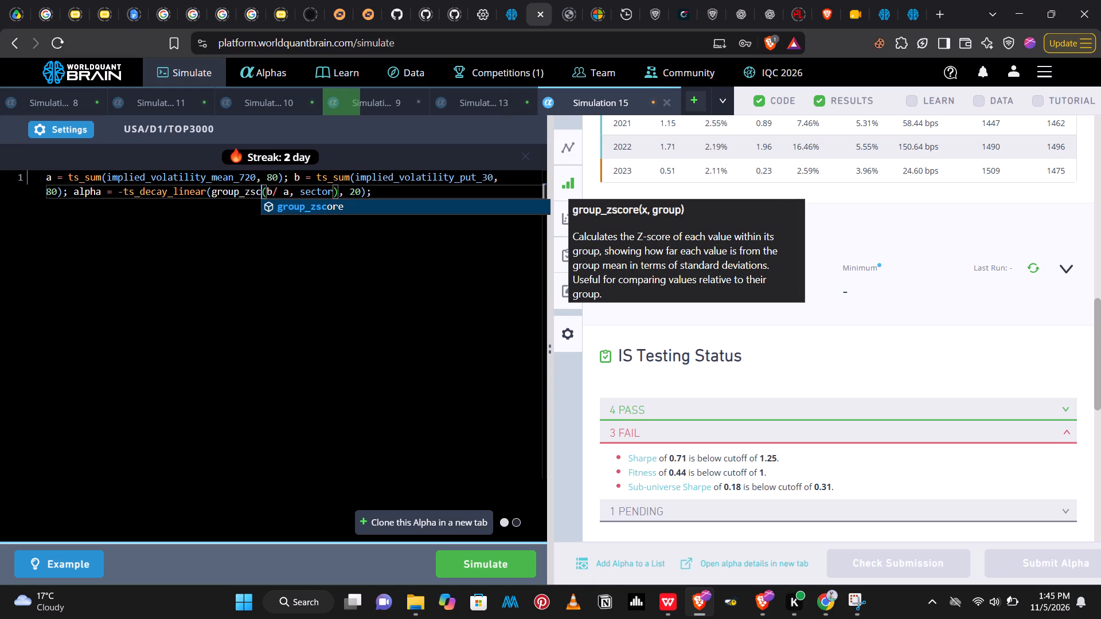
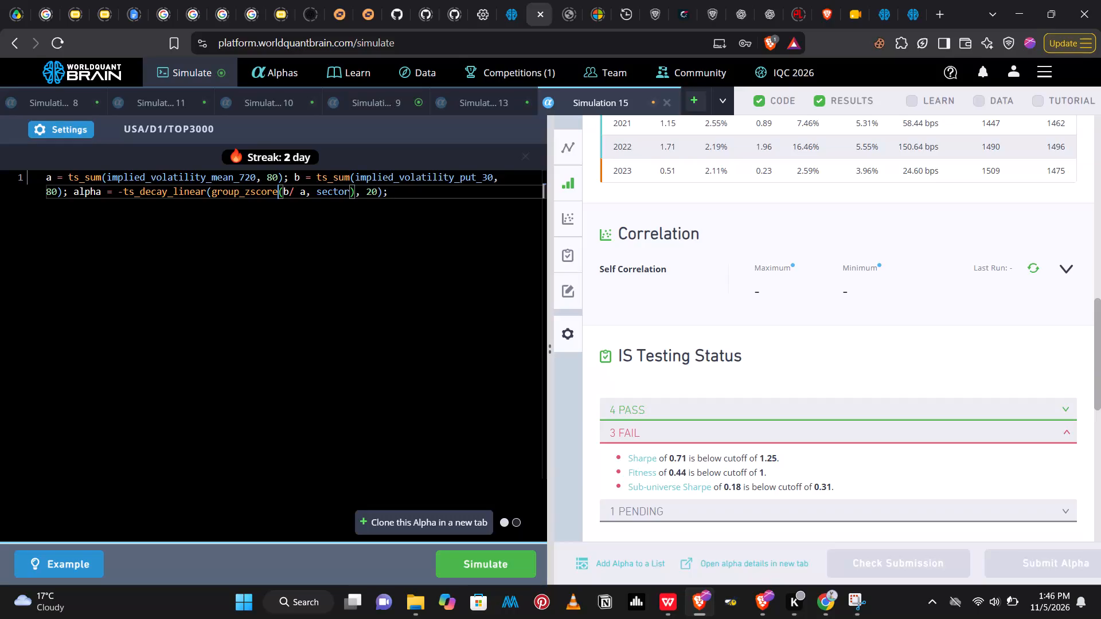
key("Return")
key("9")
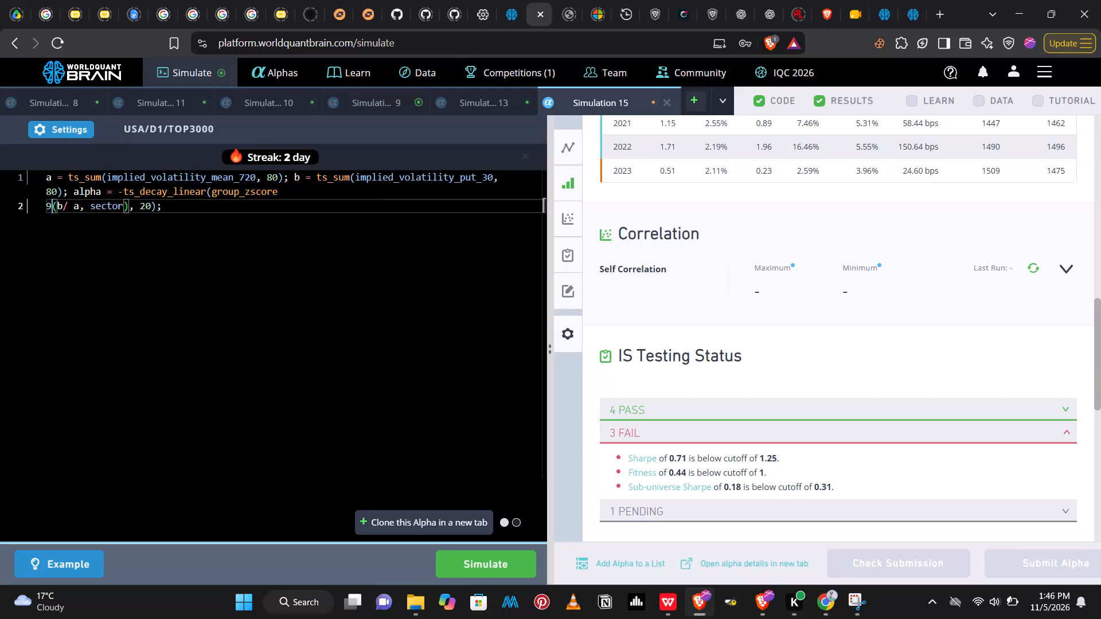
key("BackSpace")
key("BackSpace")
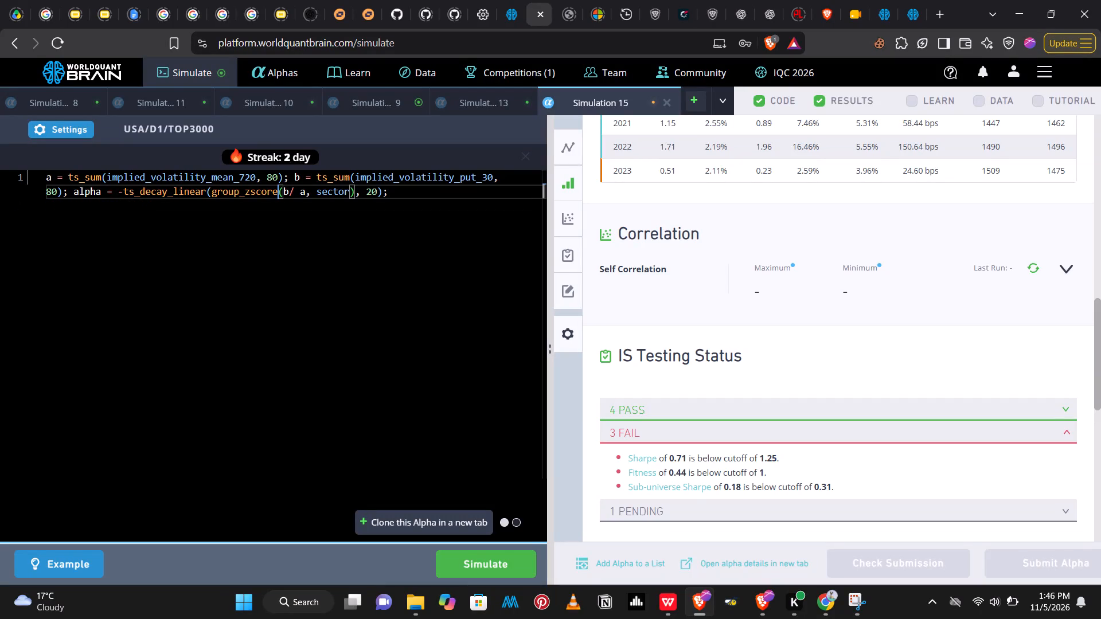
Wrap the b/ a ratio in rank() inside group_zscore in Simulation 15's expression and simulate the alpha.
key("shift+parenleft")
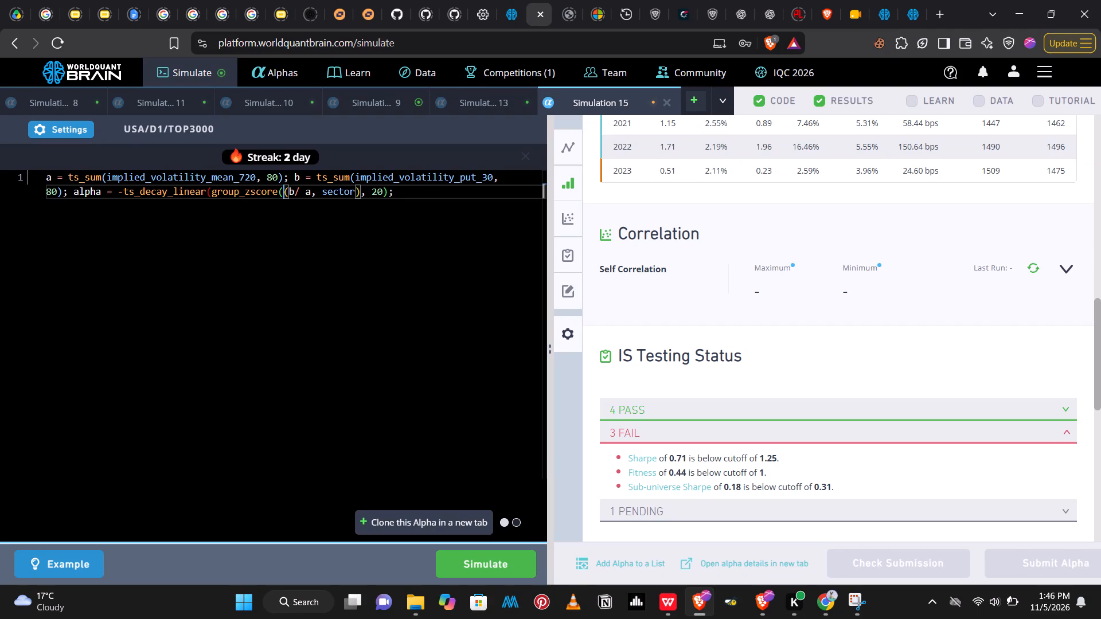
type("ra")
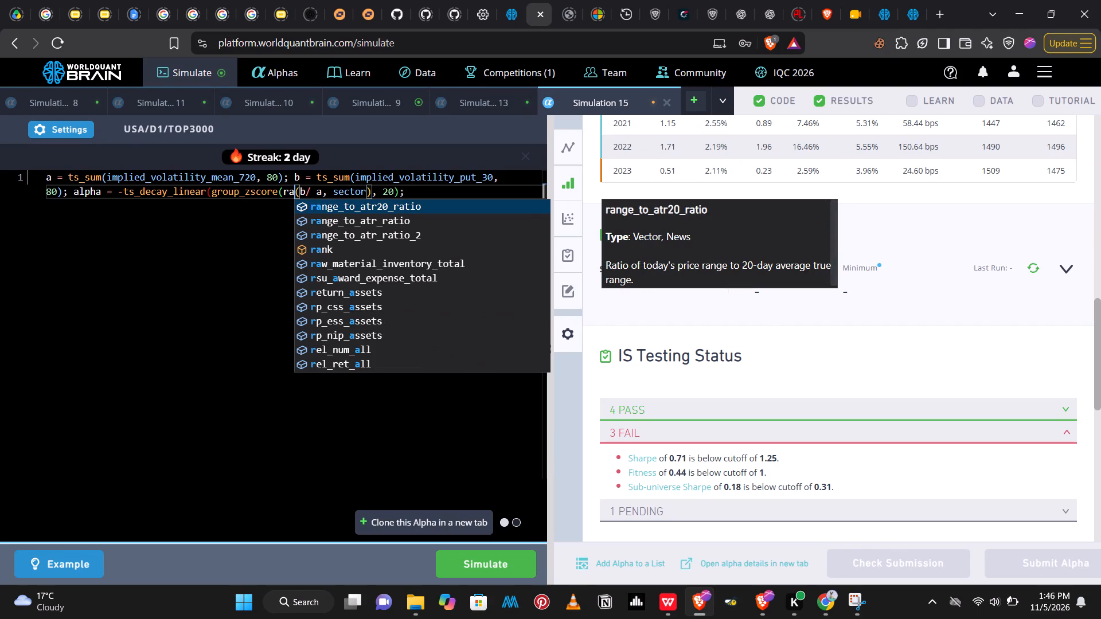
type("nk")
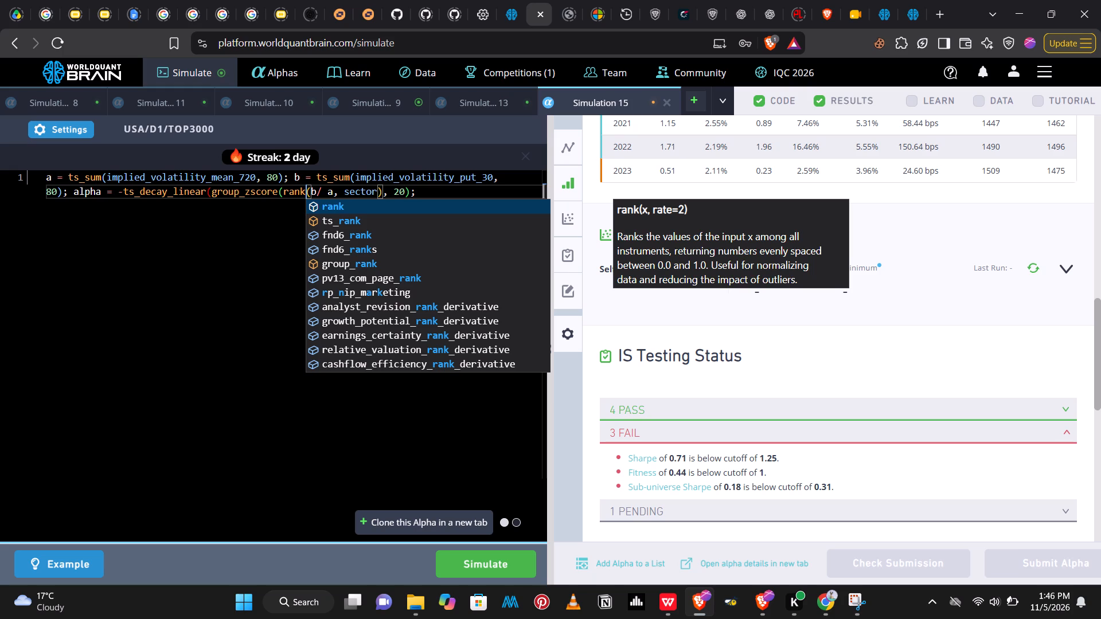
key("Right")
key("Right")
key("Right")
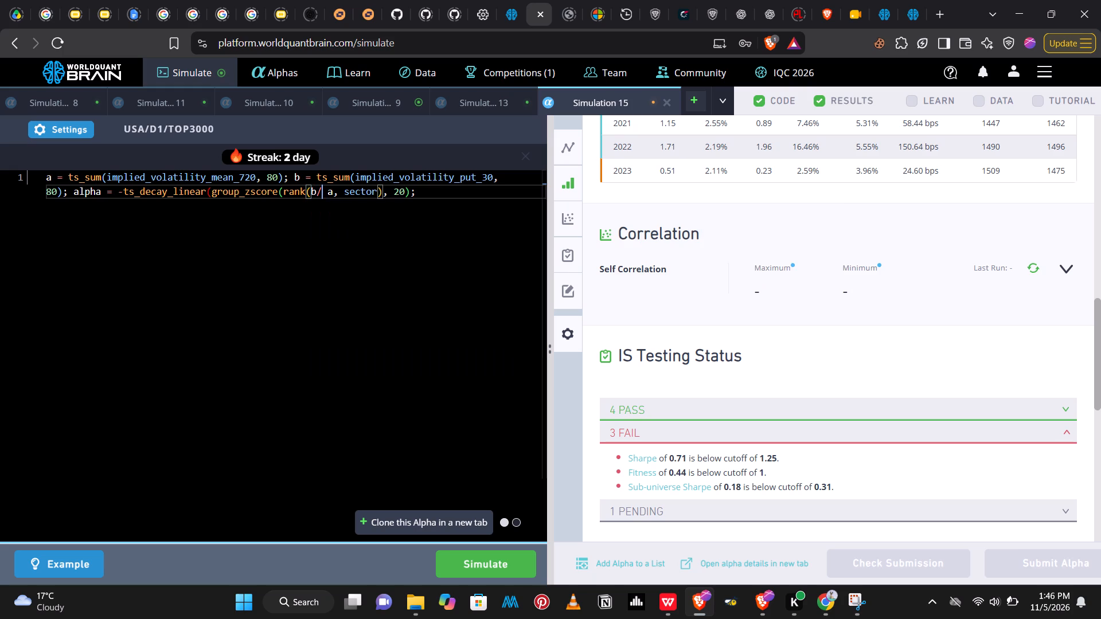
key("Right")
key("Right")
key("shift+parenright")
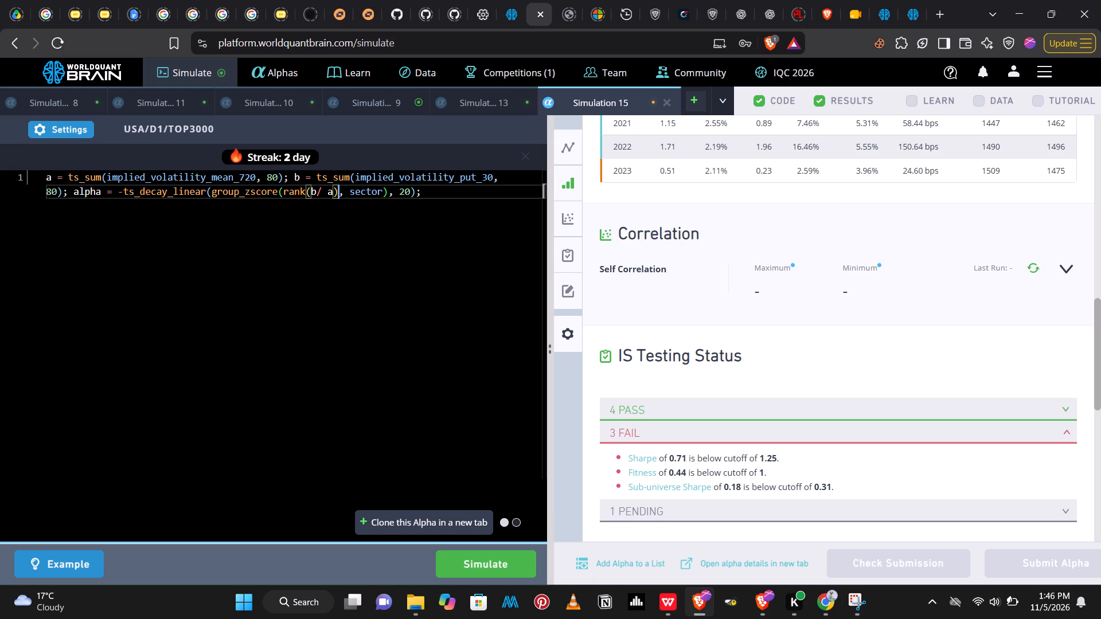
left_click(479, 570)
Show Simulation 9's test period results and expand the failed checks in its IS Testing Status.
left_click(371, 102)
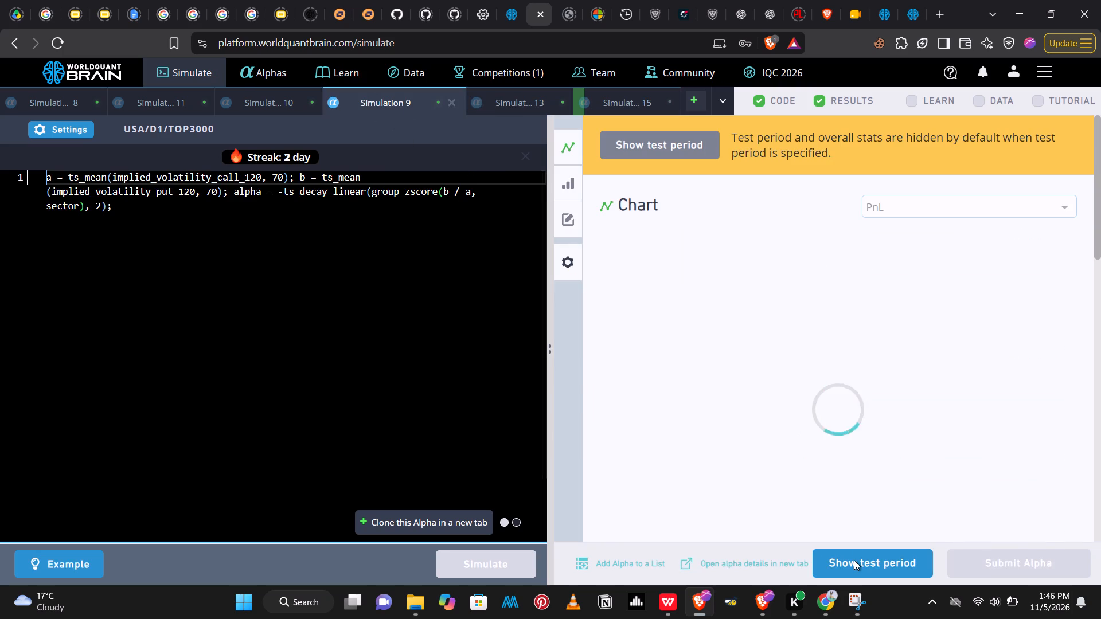
left_click(854, 560)
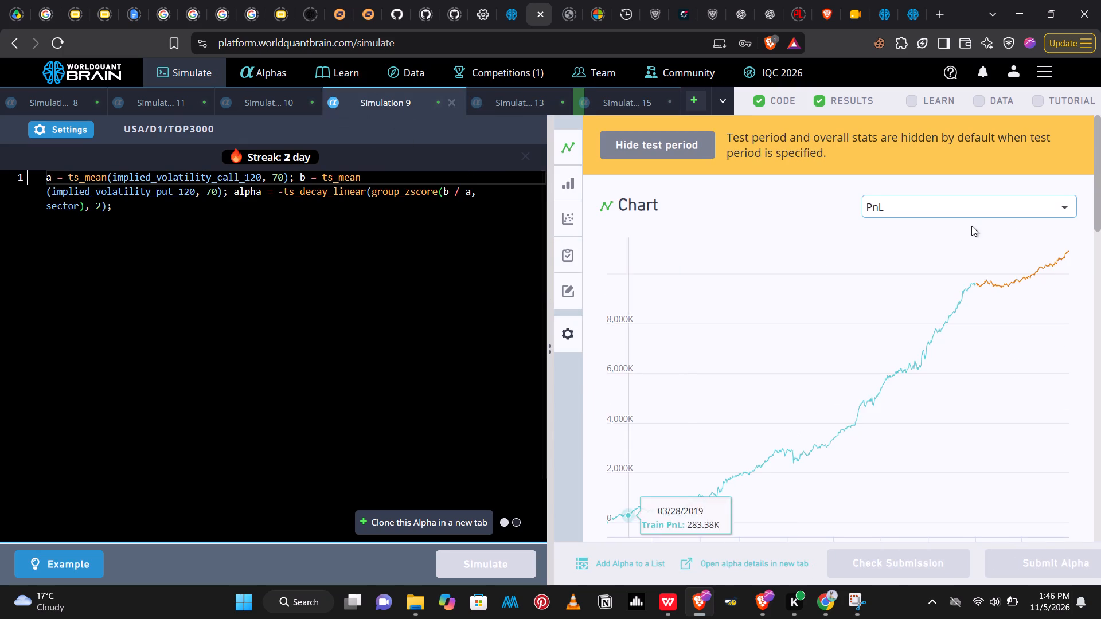
left_click_drag(1097, 189, 1100, 362)
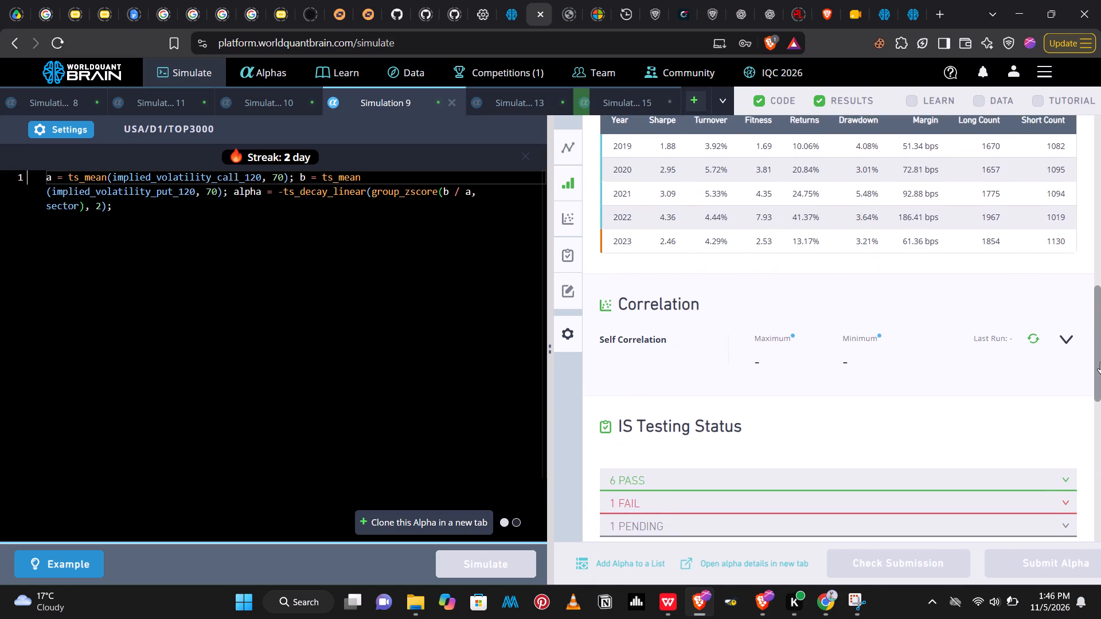
left_click_drag(1100, 362, 1100, 371)
left_click(1068, 460)
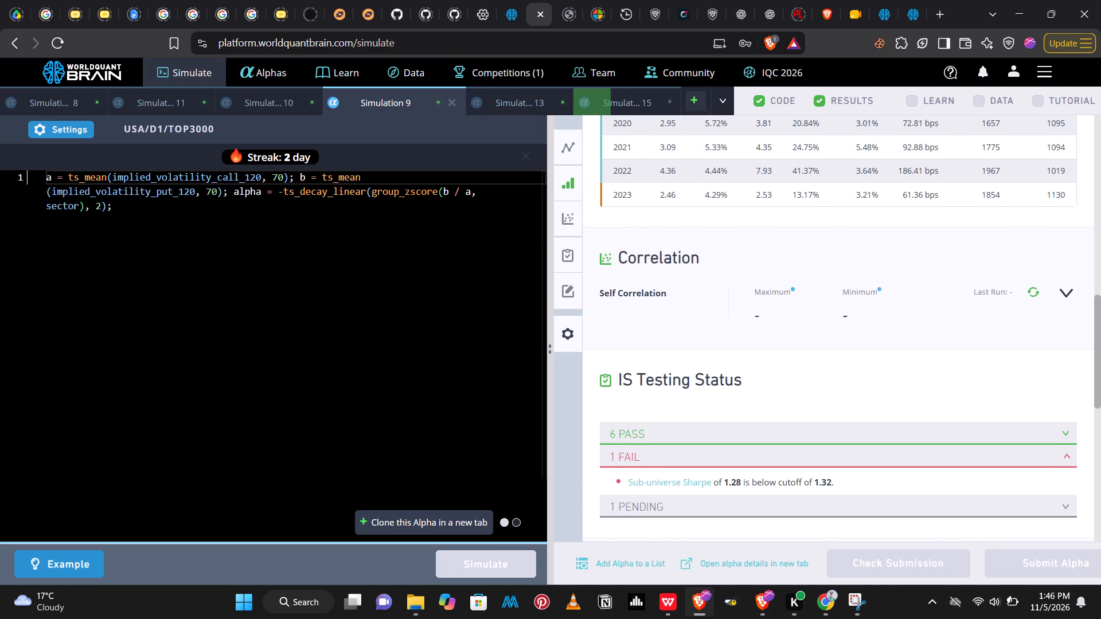
Set both ts_mean windows in Simulation 9, for implied_volatility_put_120 and implied_volatility_call_120, to 90.
left_click(217, 194)
key("BackSpace")
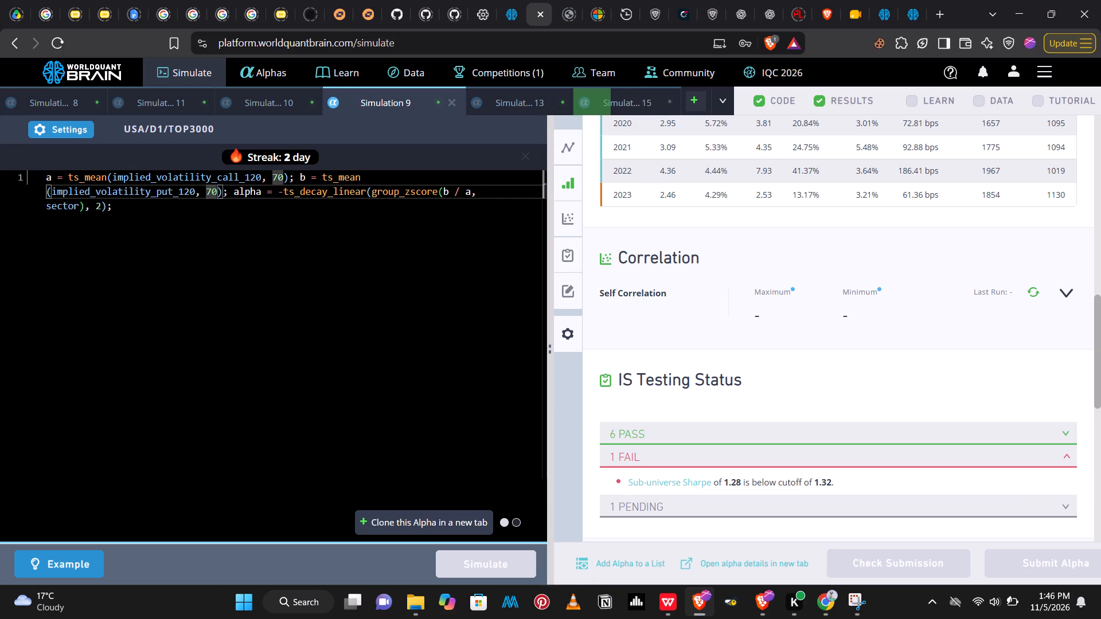
key("BackSpace")
type("90")
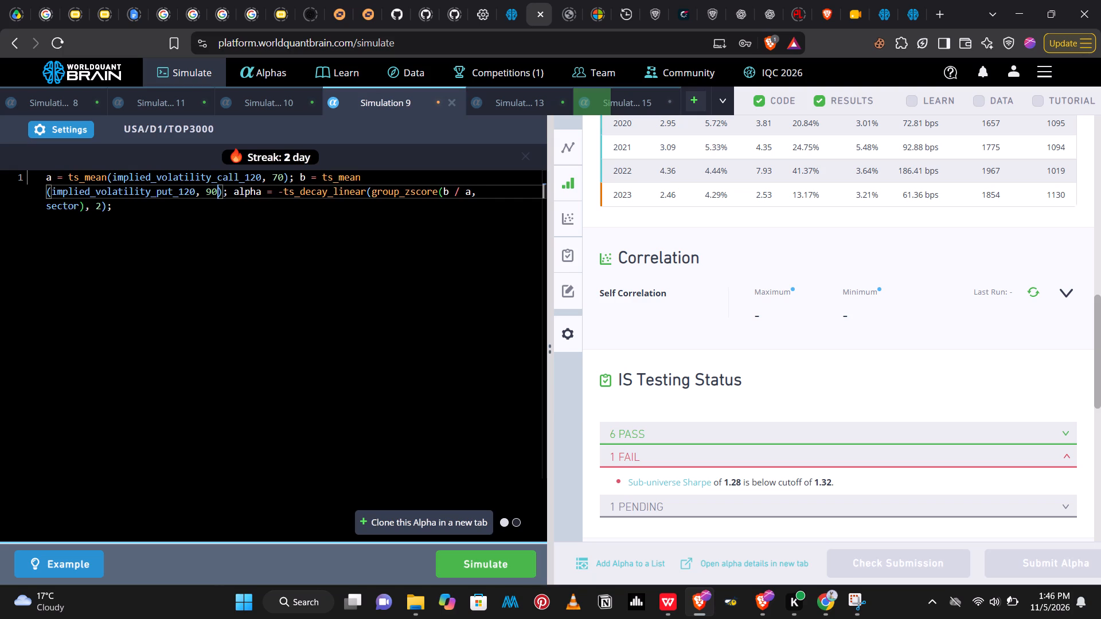
left_click(276, 179)
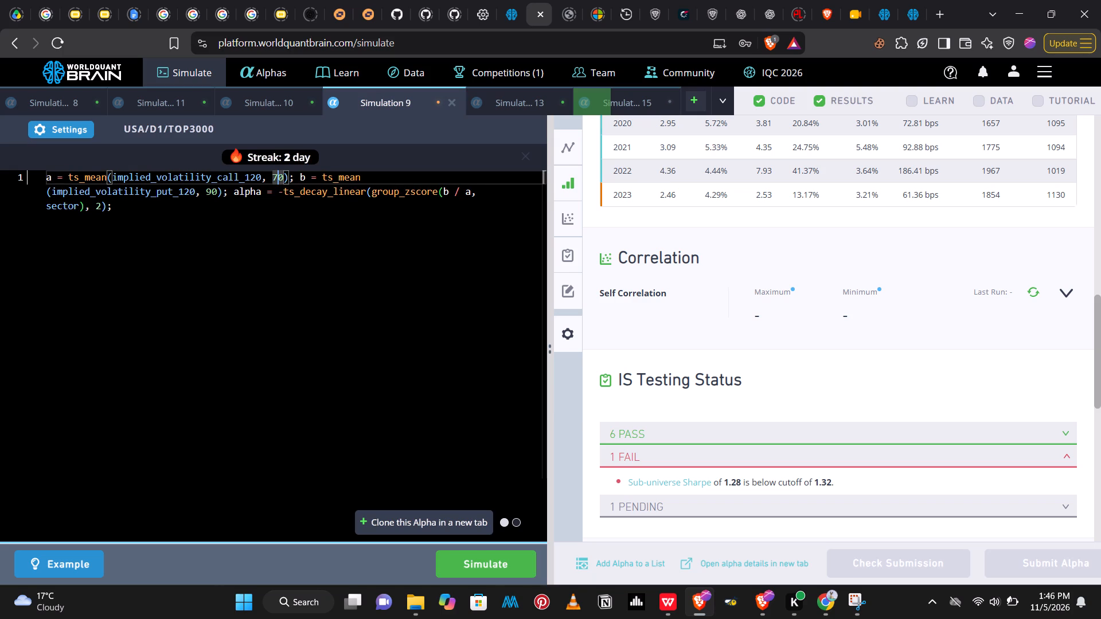
key("BackSpace")
type("90")
key("BackSpace")
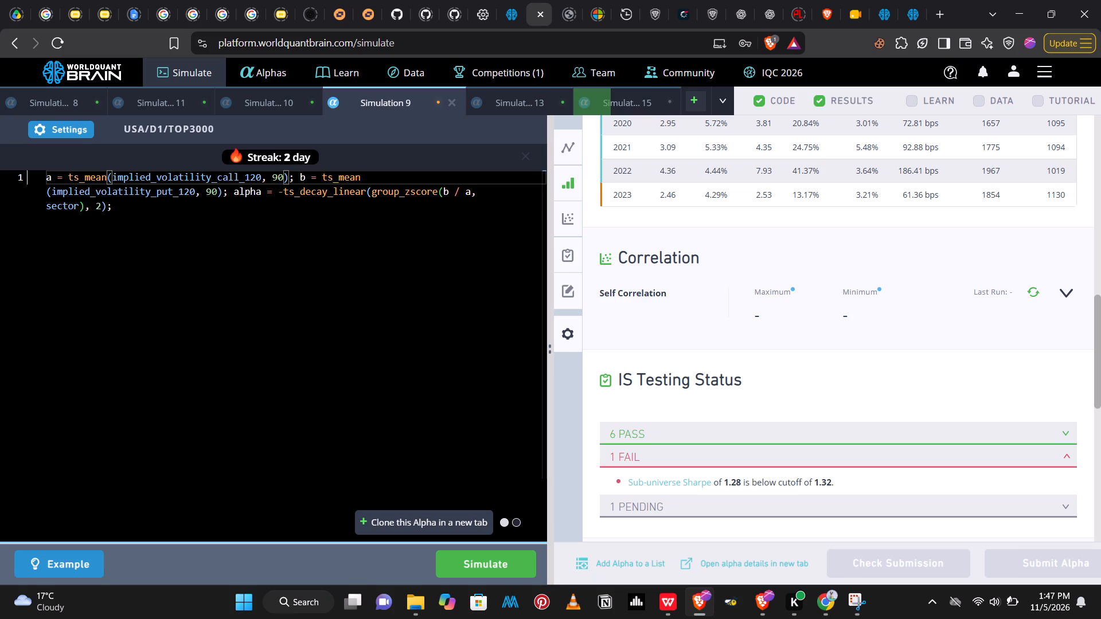
Set the ts_decay_linear window in Simulation 9 to 5 and simulate the alpha.
left_click(98, 207)
key("Right")
key("BackSpace")
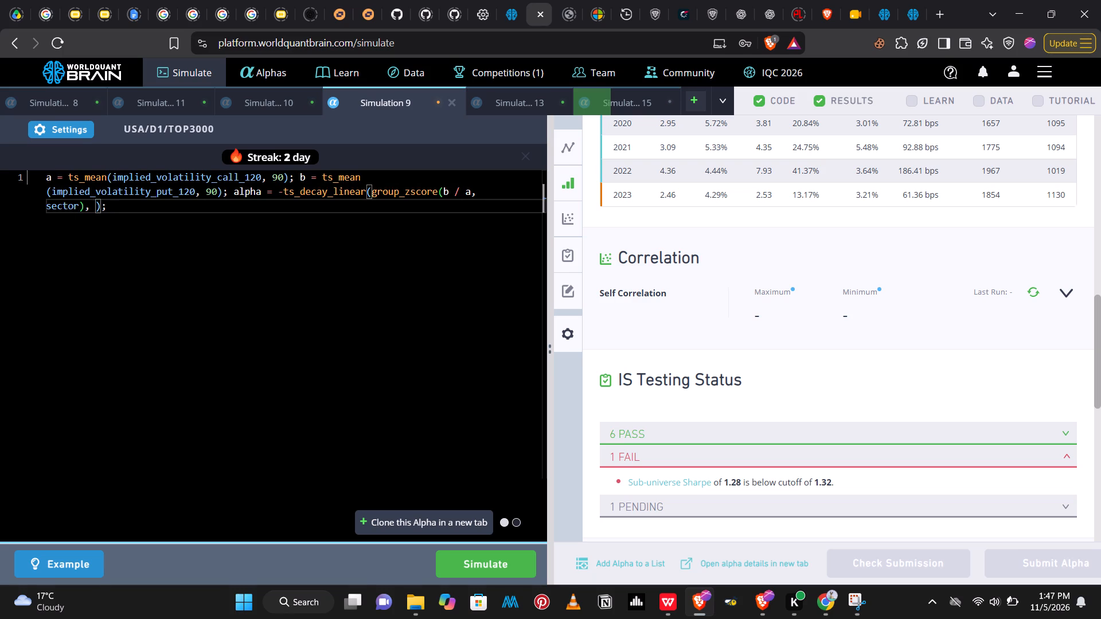
key("5")
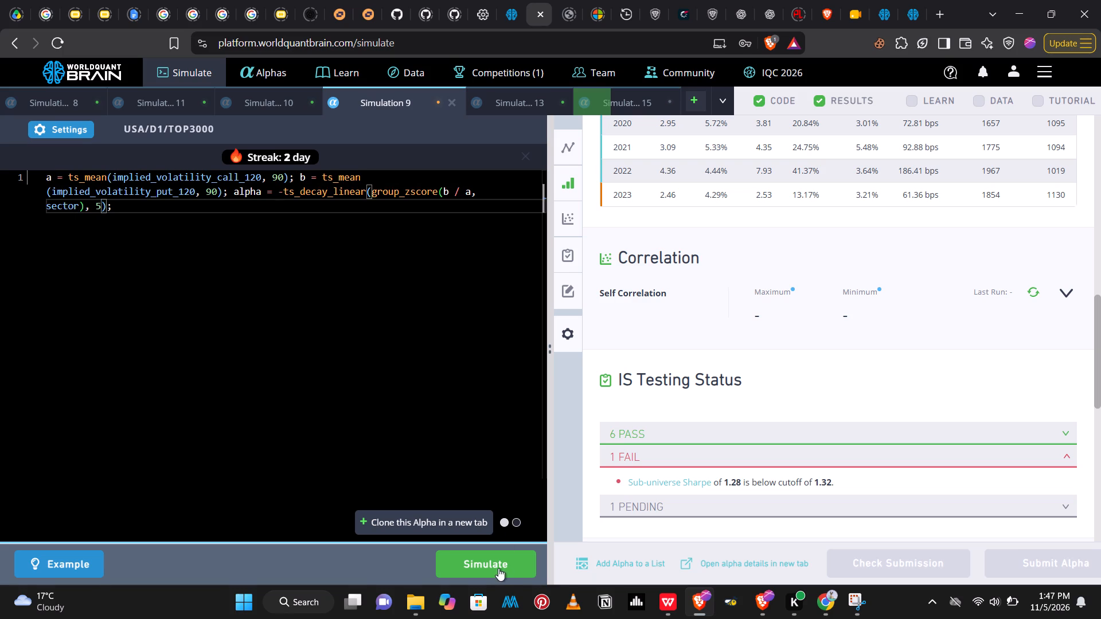
left_click(494, 563)
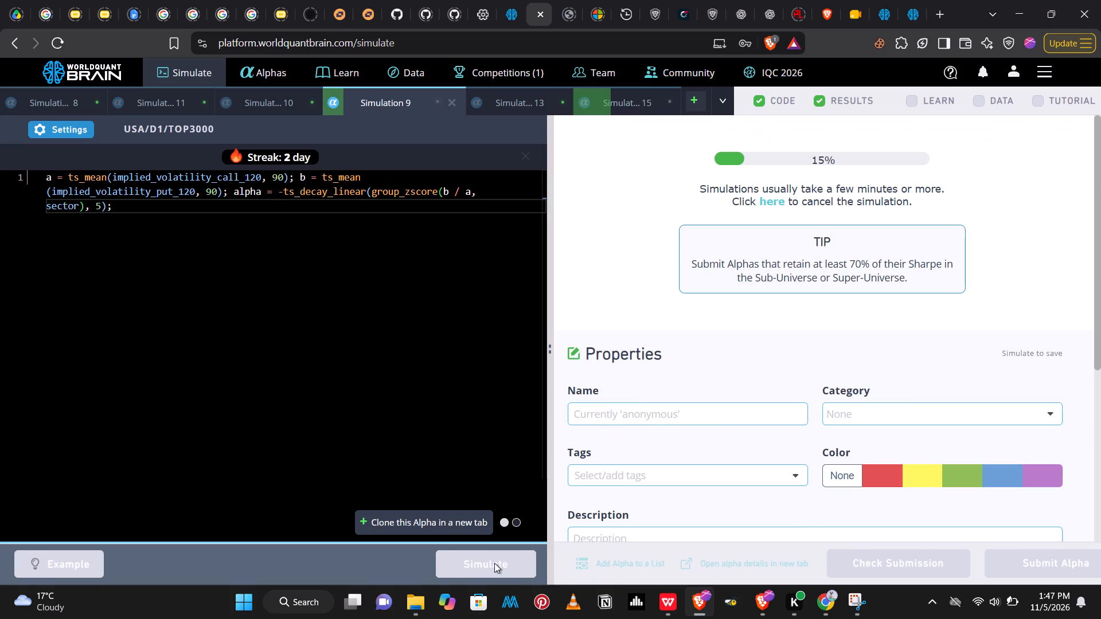
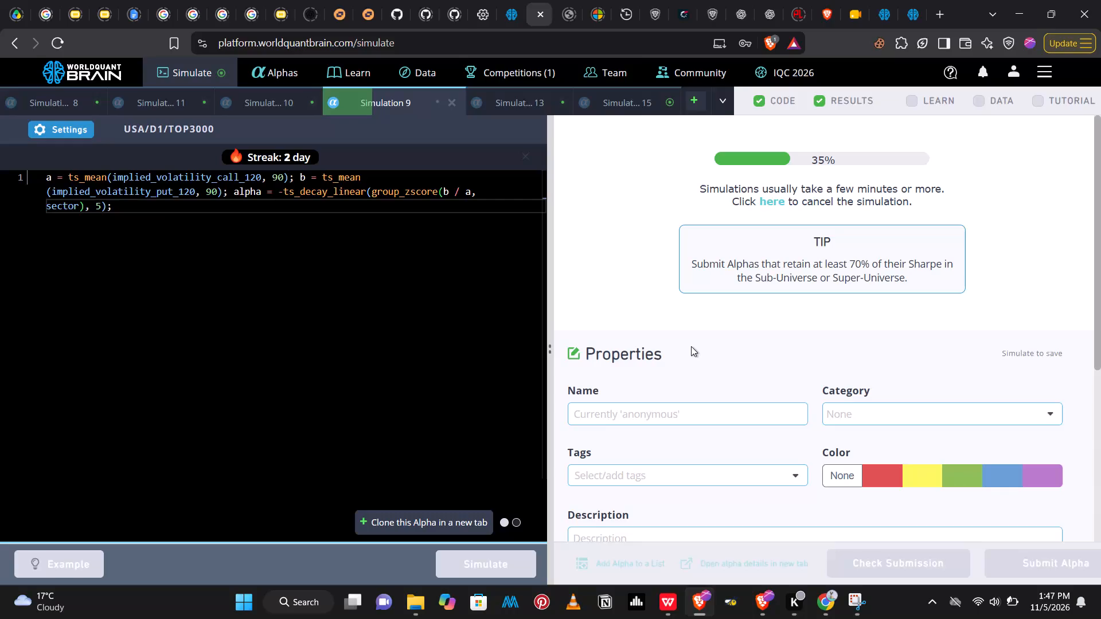
Show Simulation 15's test period results and expand the failed check in its IS Testing Status.
left_click(625, 107)
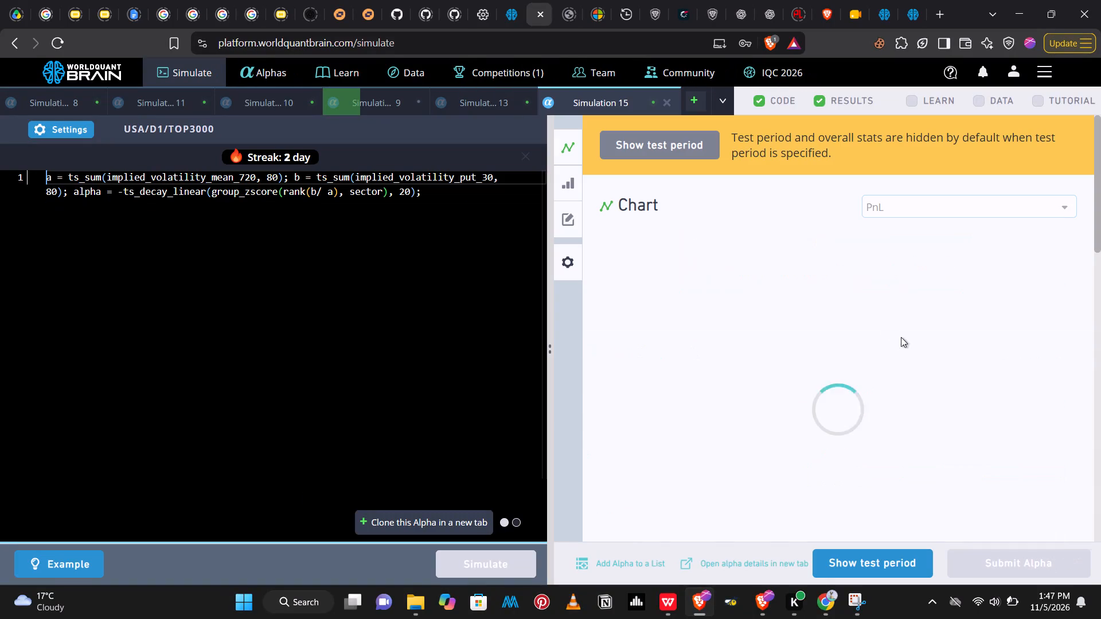
left_click(866, 562)
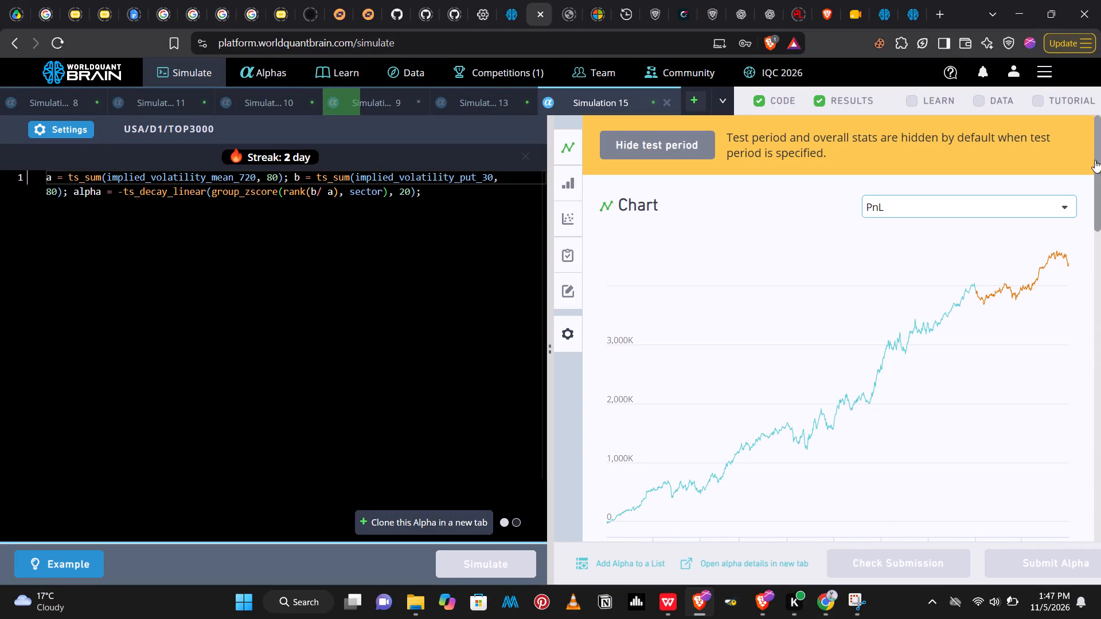
left_click_drag(1096, 161, 1098, 175)
left_click(1100, 223)
left_click_drag(1100, 223, 1100, 232)
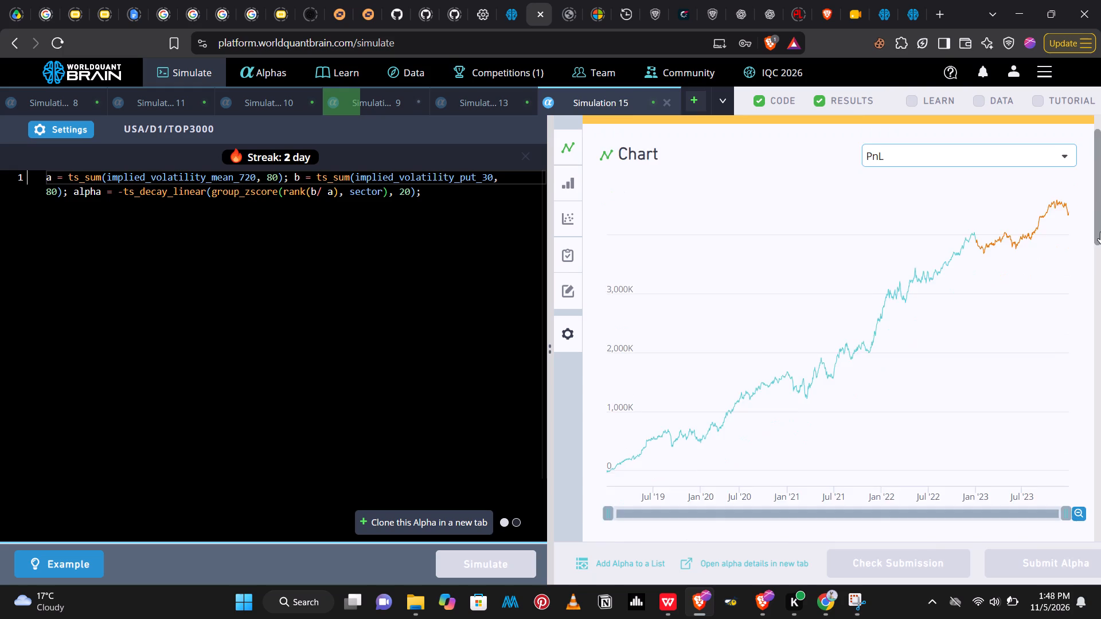
left_click_drag(1100, 232, 1100, 295)
left_click_drag(1100, 284, 1100, 385)
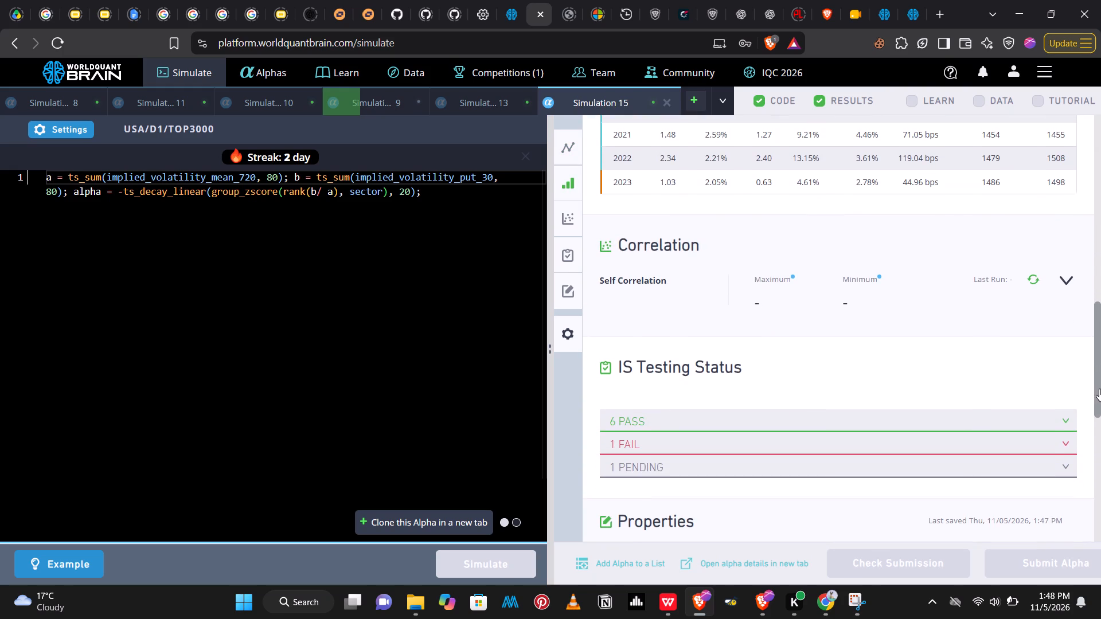
left_click(1064, 441)
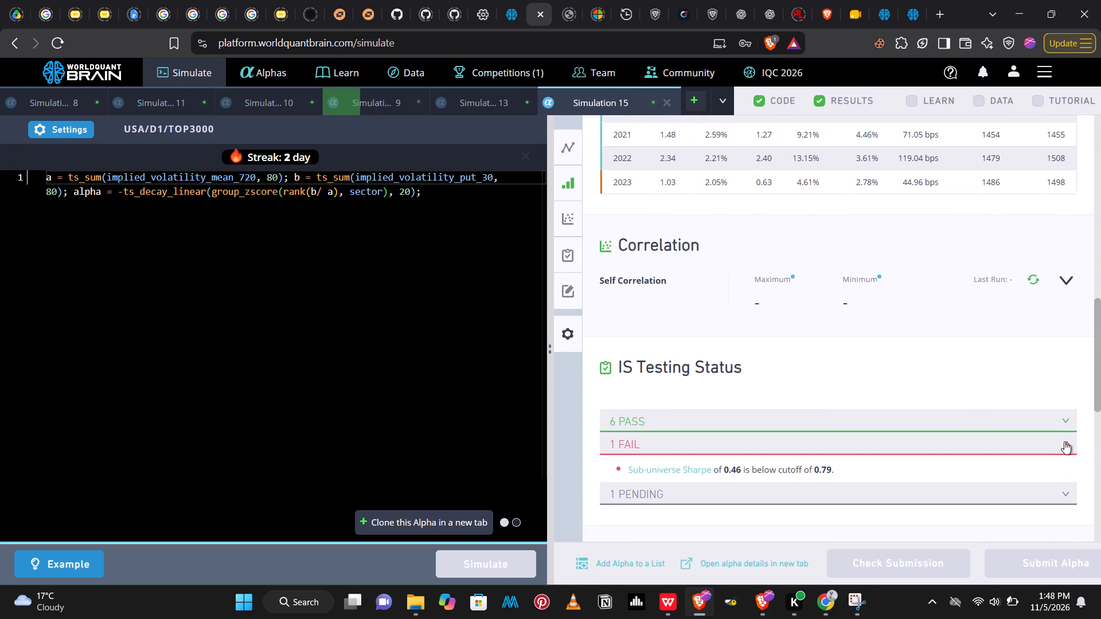
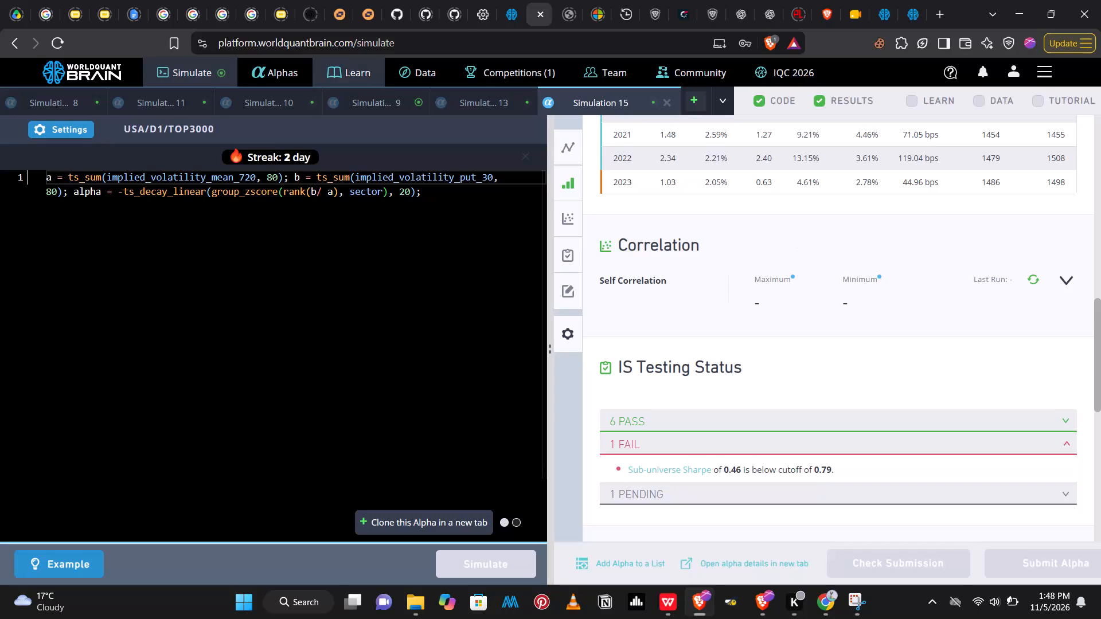
Show Simulation 9's test period results, run its self-correlation check, and review the yearly aggregate data.
left_click(370, 100)
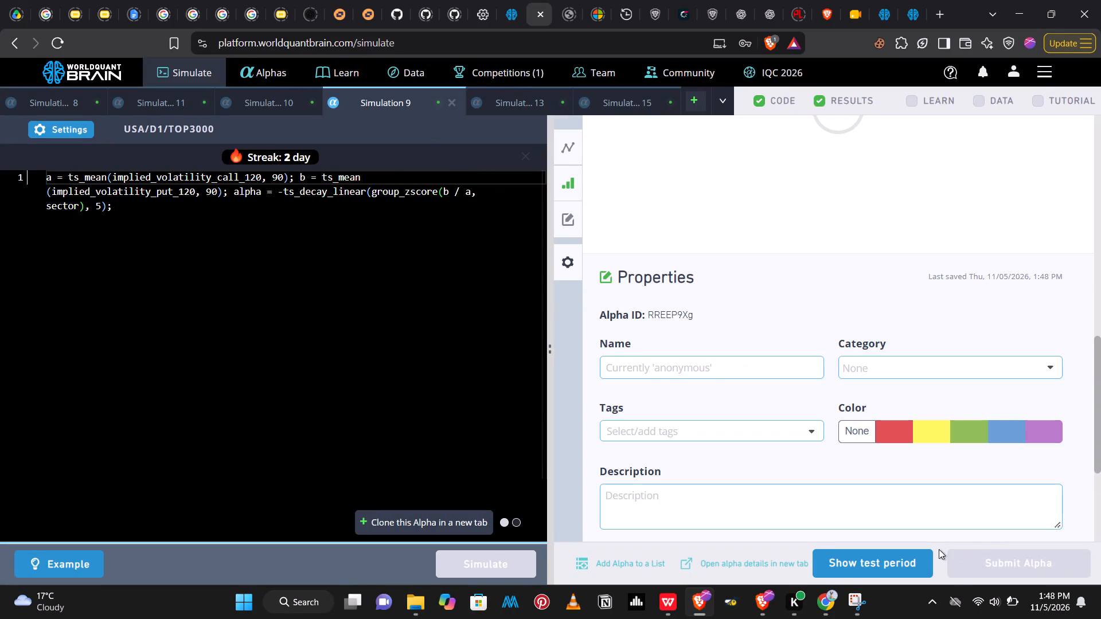
left_click(903, 561)
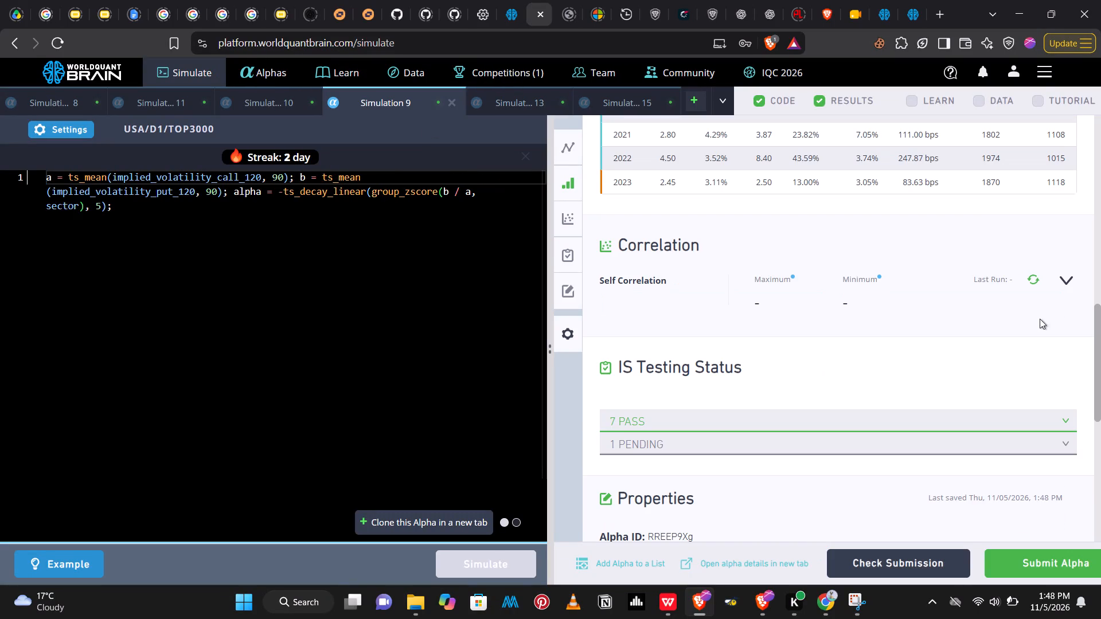
left_click(1033, 284)
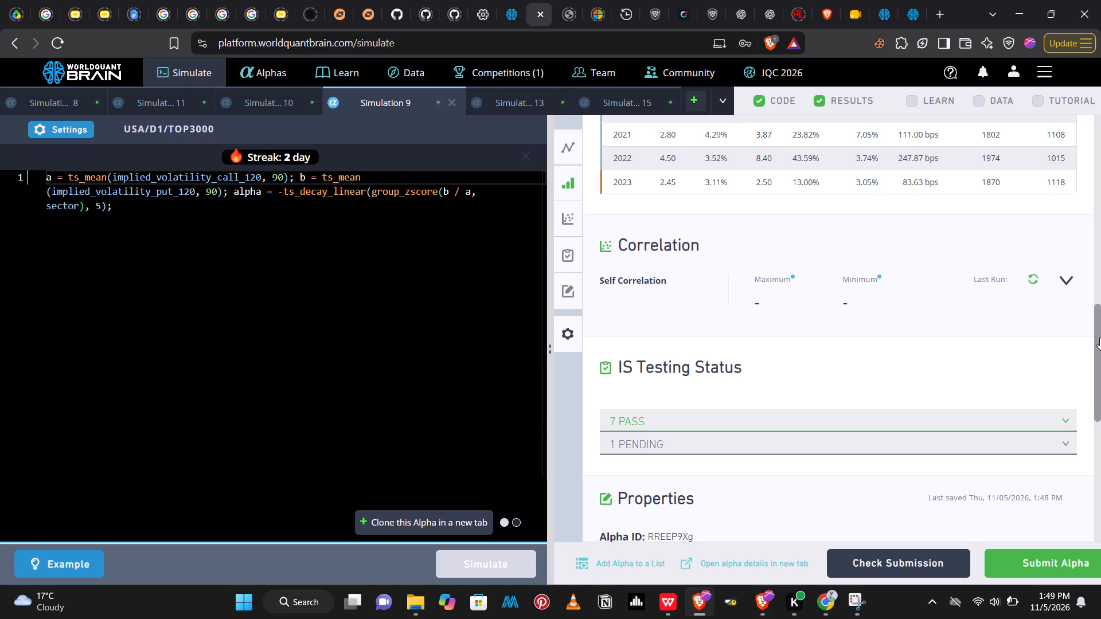
left_click_drag(1100, 338, 1100, 297)
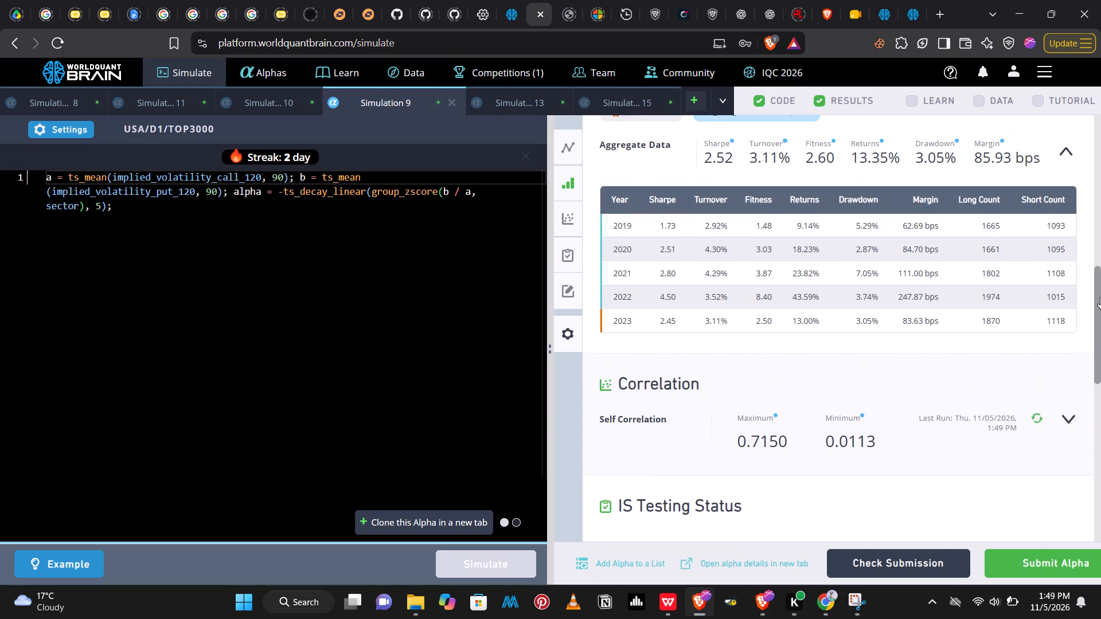
left_click_drag(1100, 297, 1097, 299)
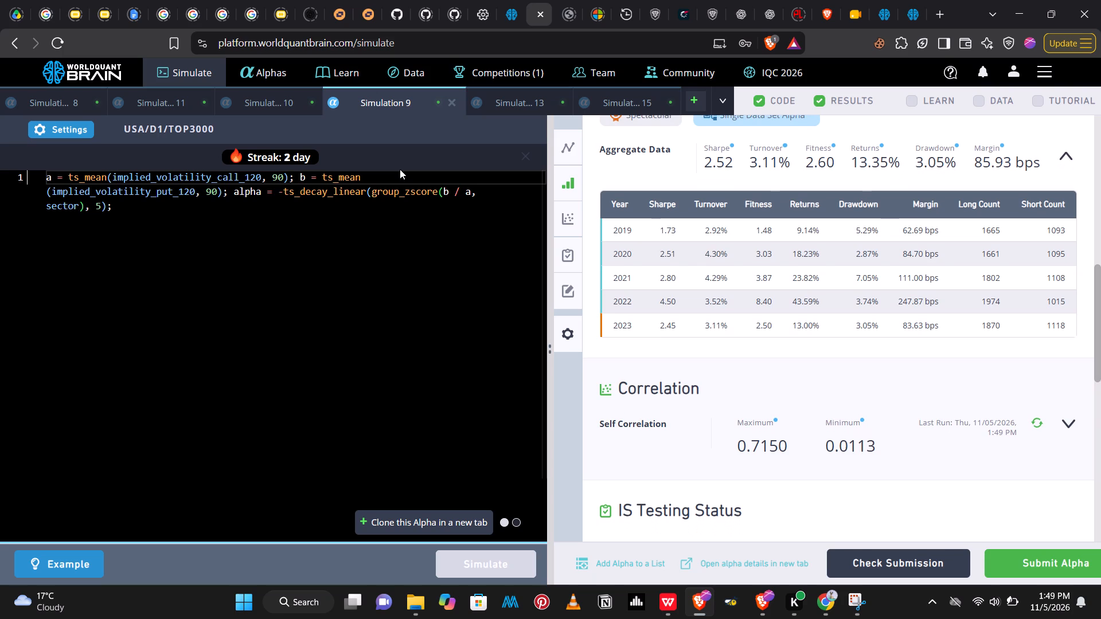
Set both ts_mean windows in Simulation 9 to 100 for the call_120 and put_120 fields, and simulate the alpha again.
left_click(278, 181)
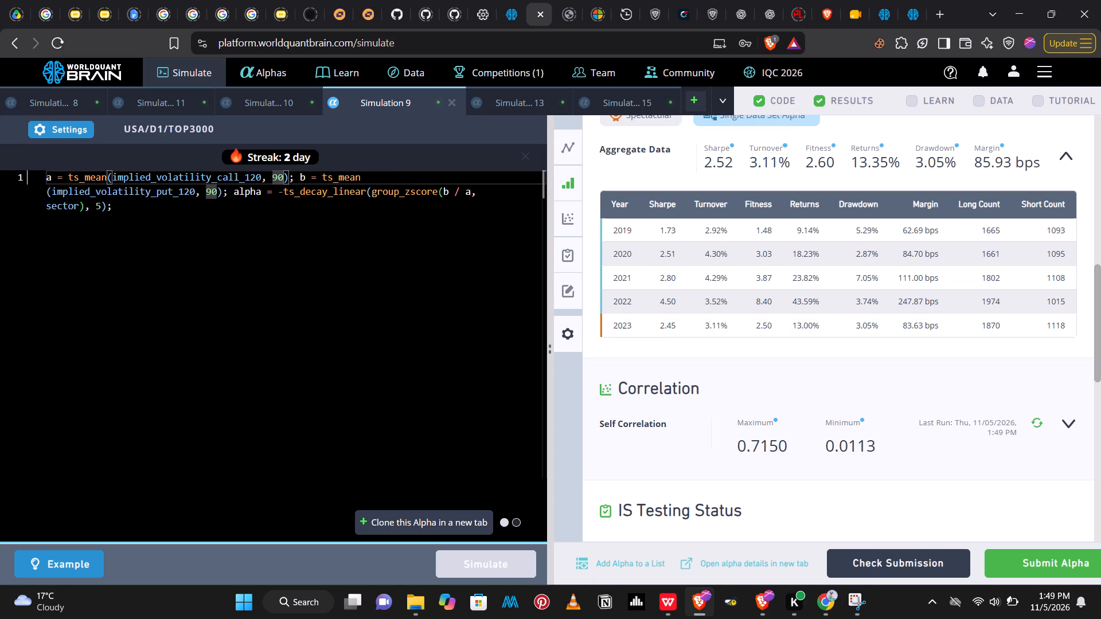
key("BackSpace")
key("1")
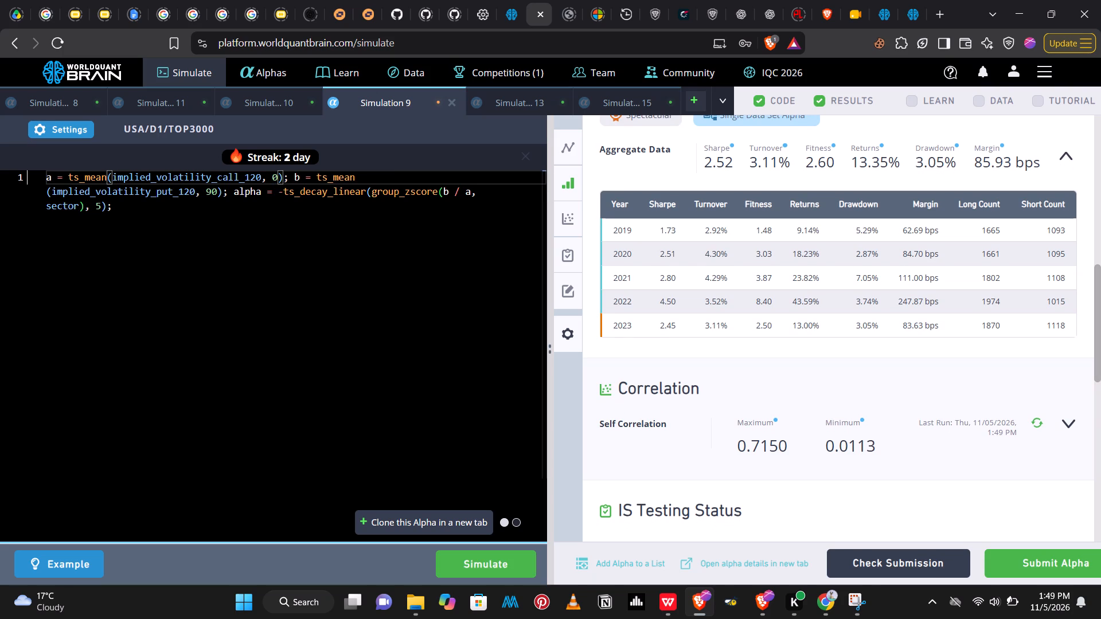
key("0")
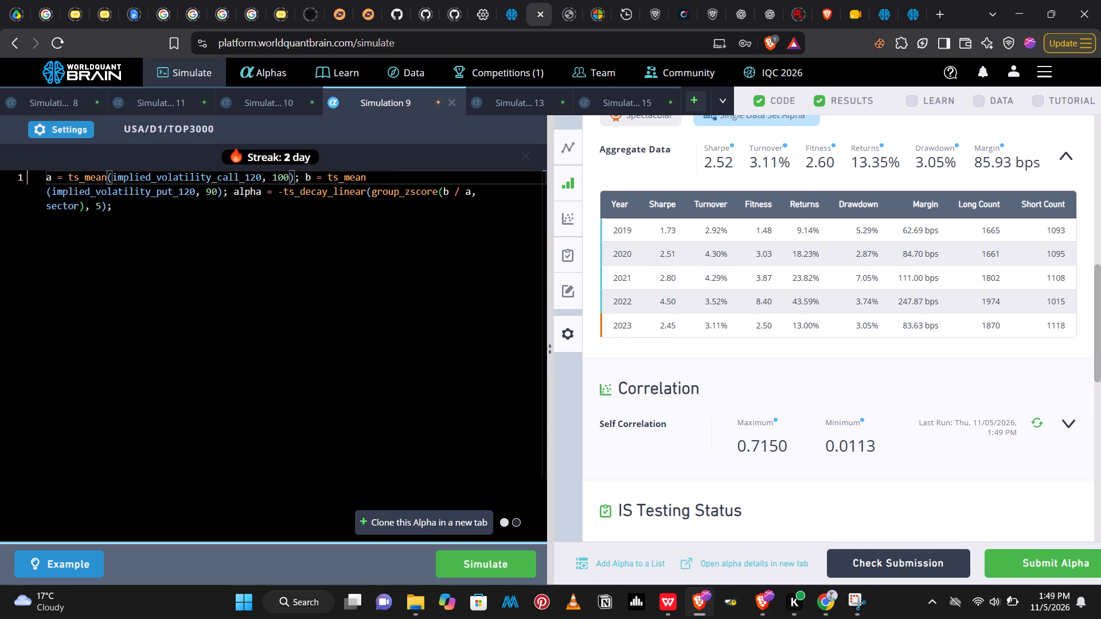
left_click(211, 196)
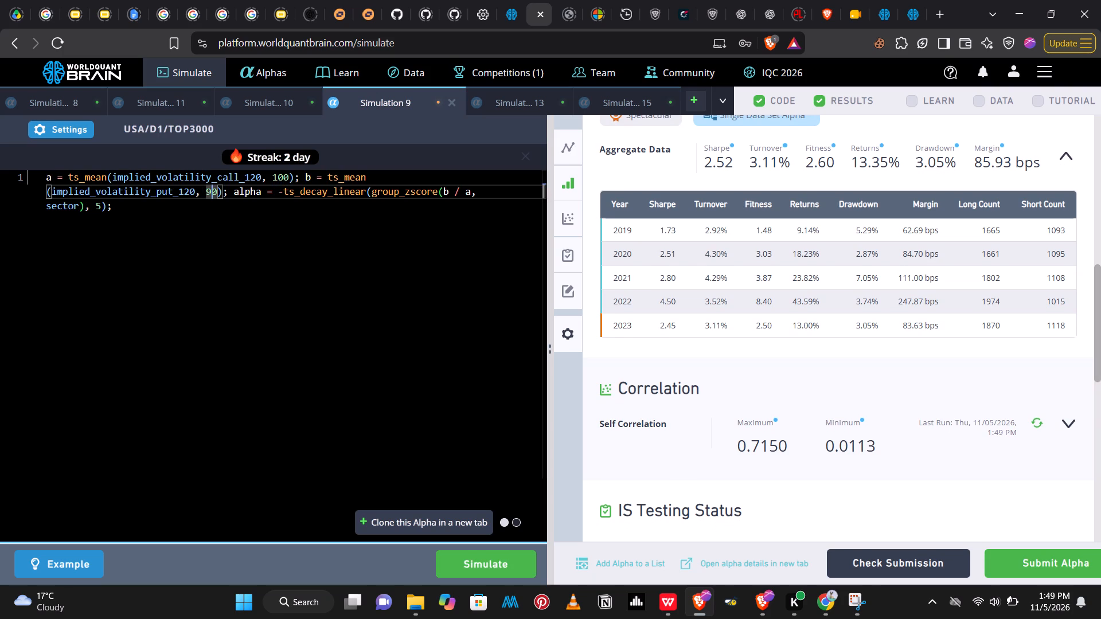
key("BackSpace")
key("1")
key("0")
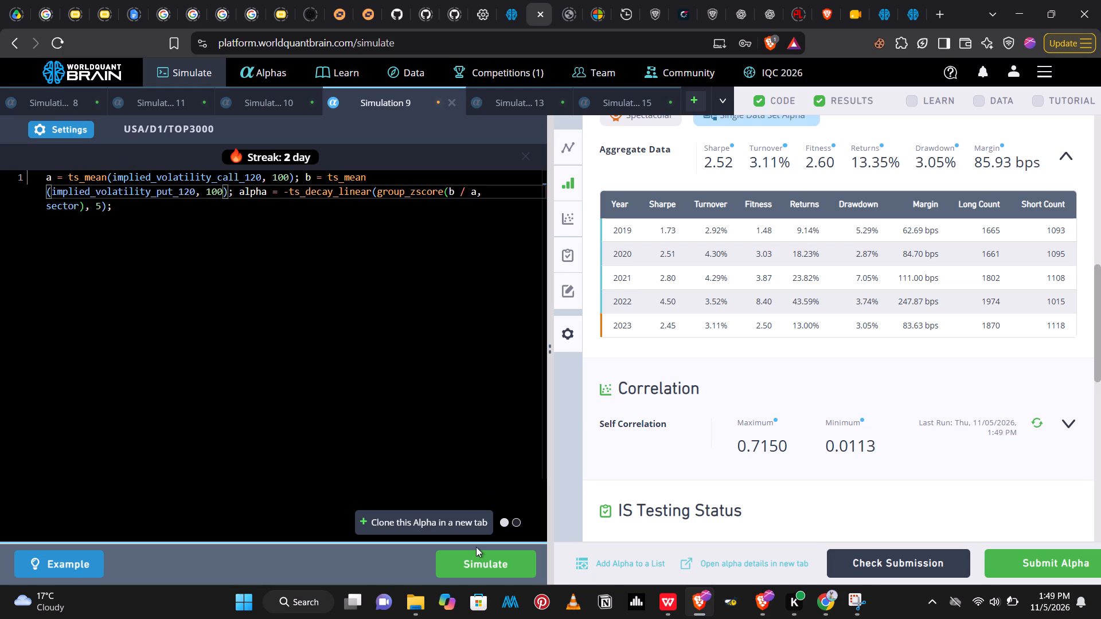
left_click(476, 559)
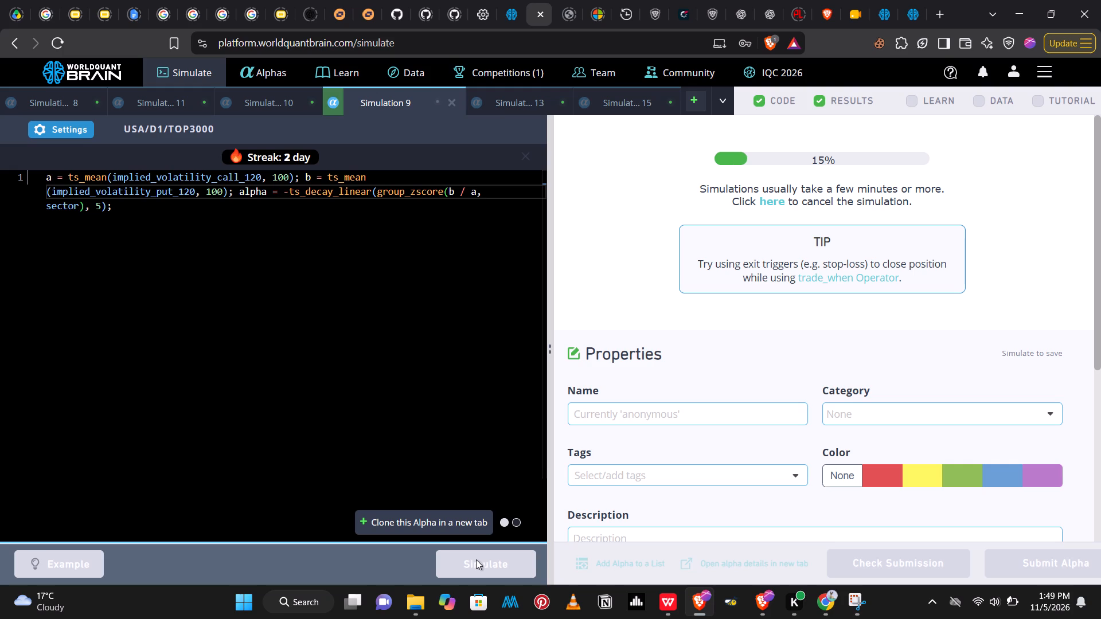
Move the Simulation 15 tab so that it sits between Simulation 11 and Simulation 10.
left_click(624, 105)
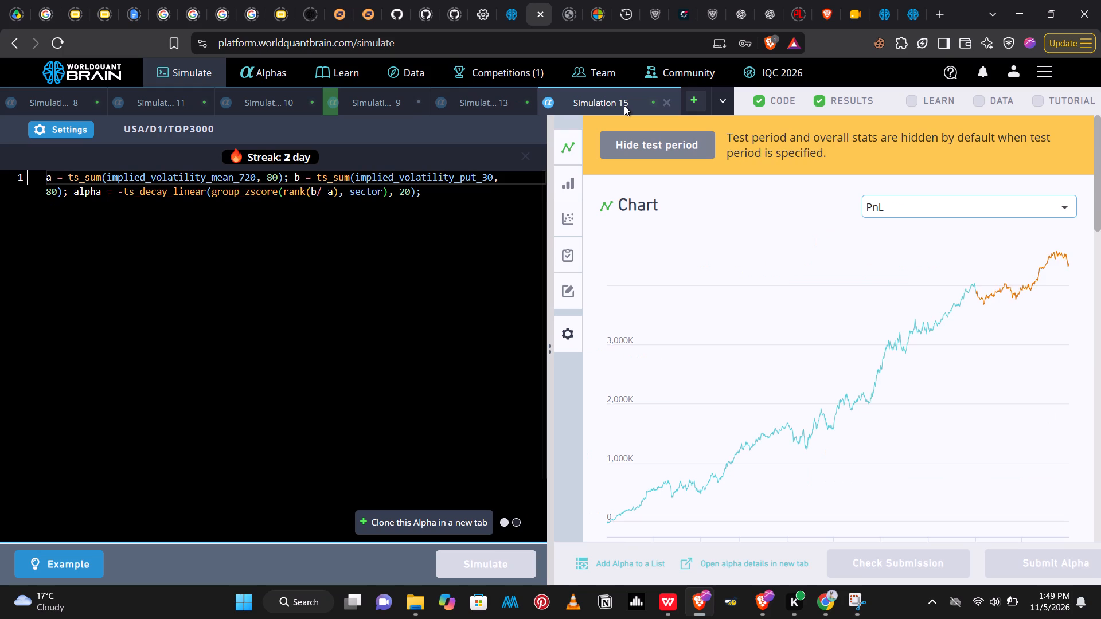
left_click_drag(624, 105, 25, 98)
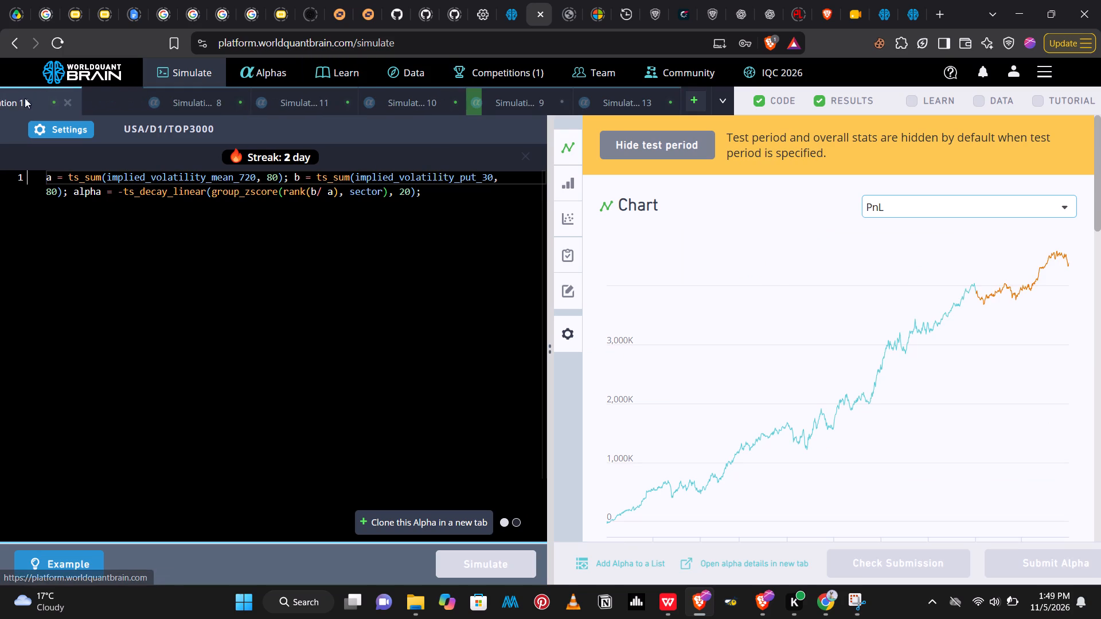
left_click_drag(25, 98, 83, 96)
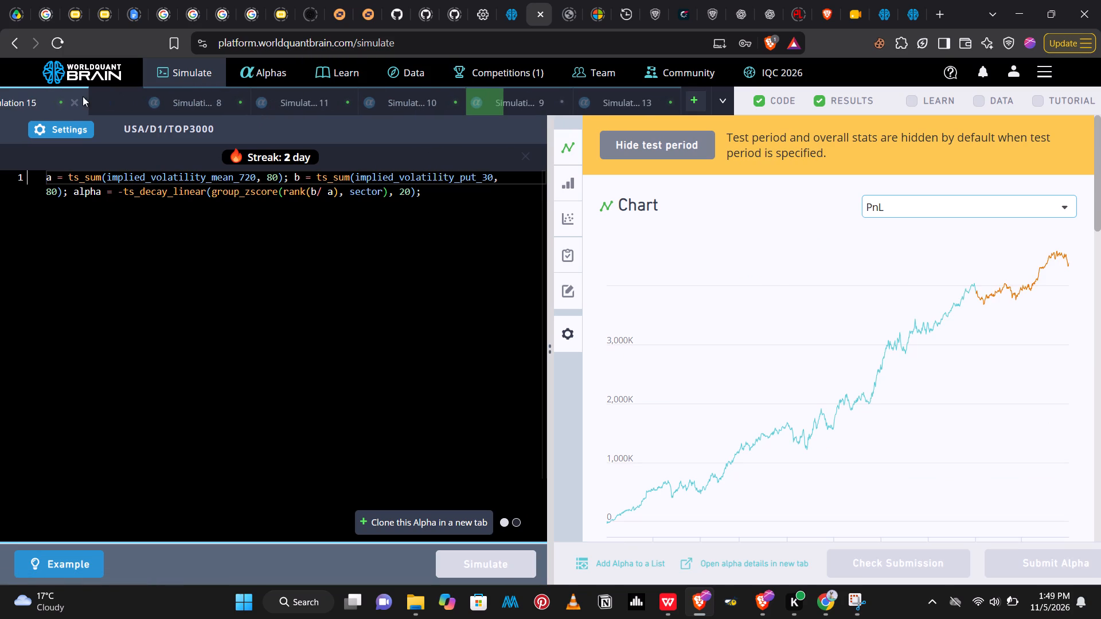
left_click_drag(83, 96, 215, 103)
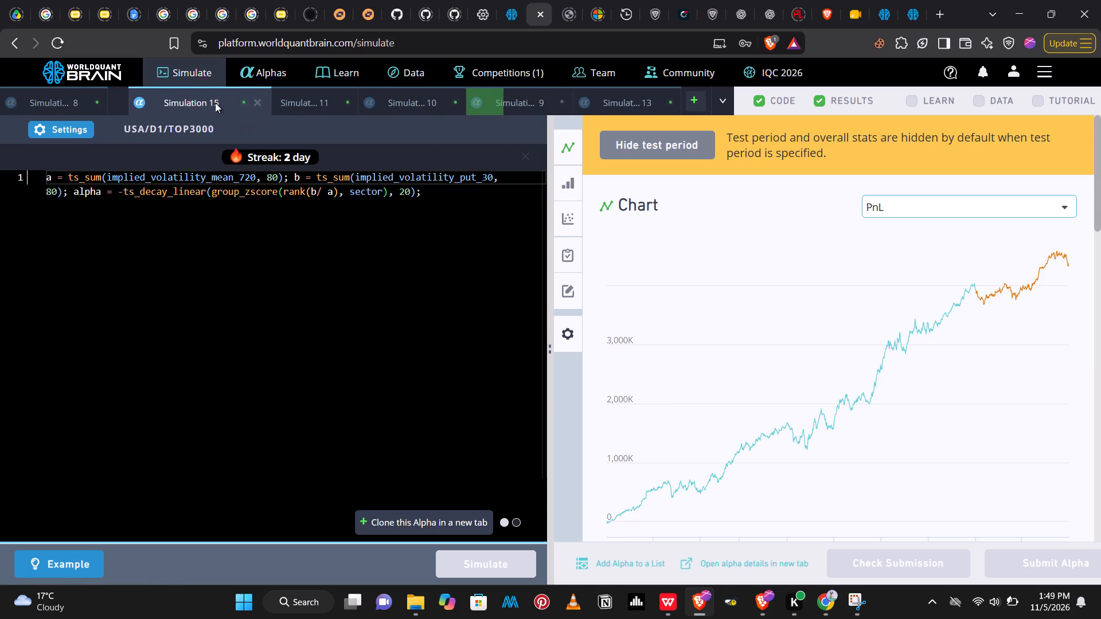
left_click_drag(215, 103, 278, 107)
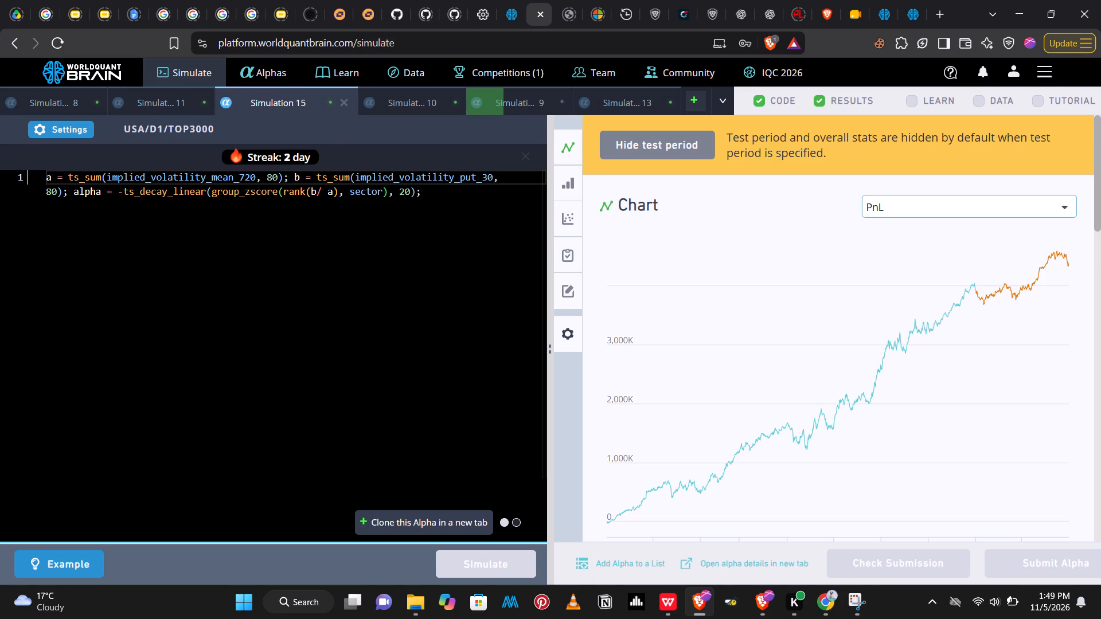
Clone Simulation 15's alpha into a new simulation tab.
left_click(424, 518)
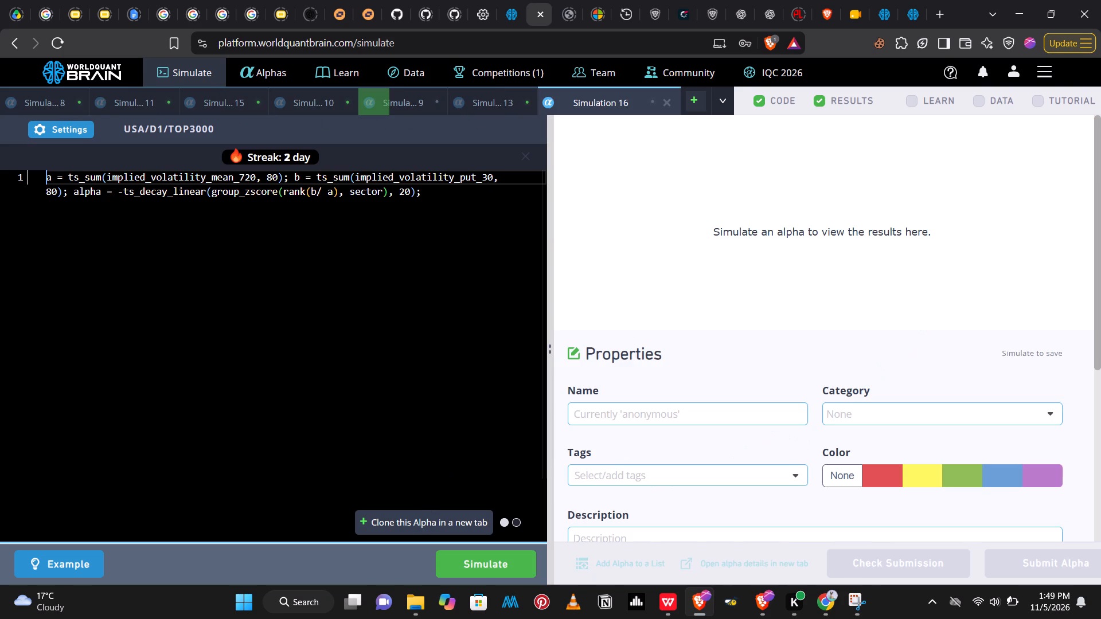
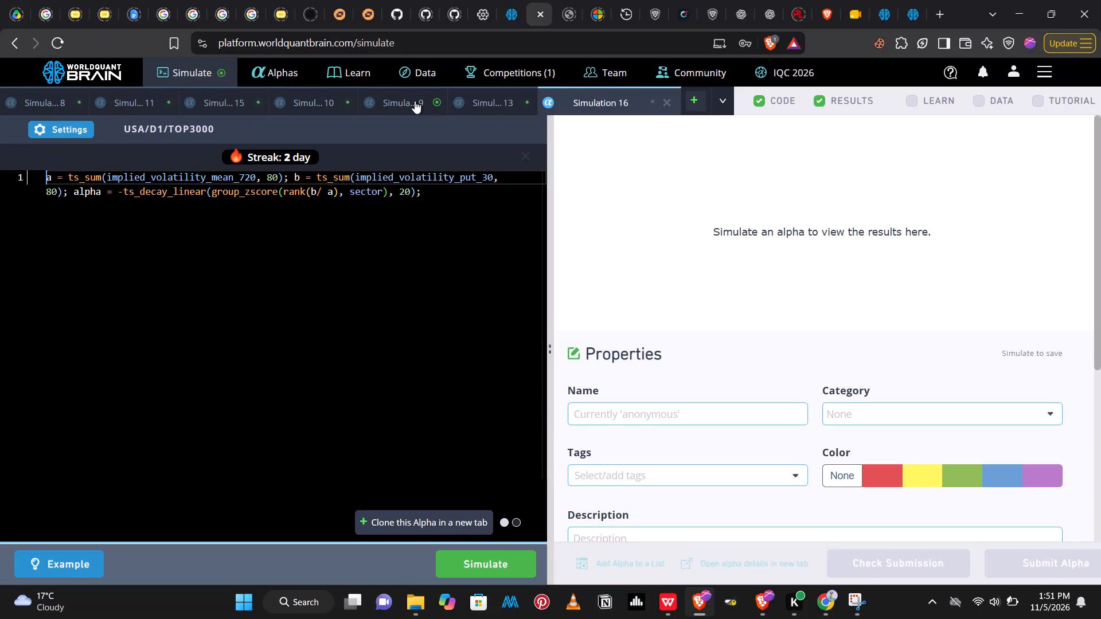
Show Simulation 9's test period results, run its self-correlation check, and examine the failed item in the IS testing status.
left_click(415, 101)
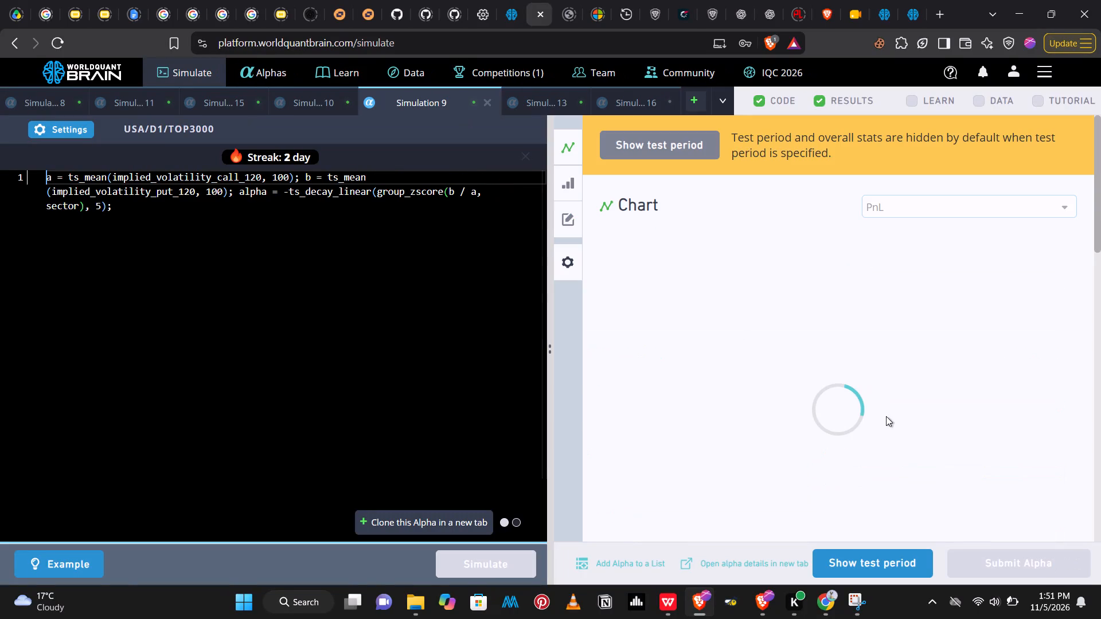
left_click(874, 570)
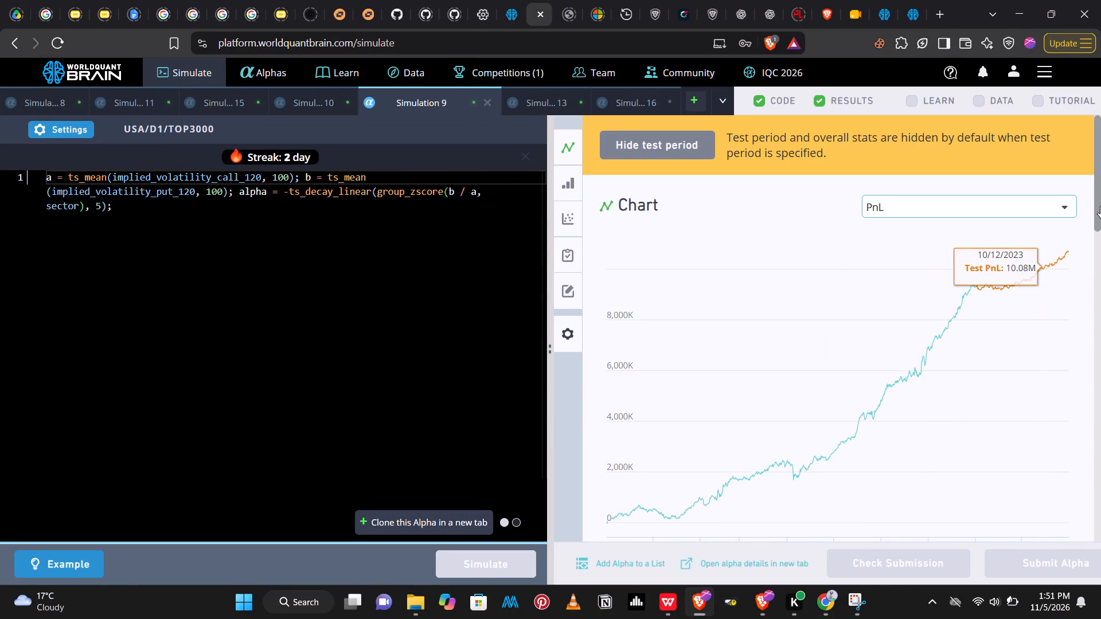
left_click_drag(1100, 206, 1100, 374)
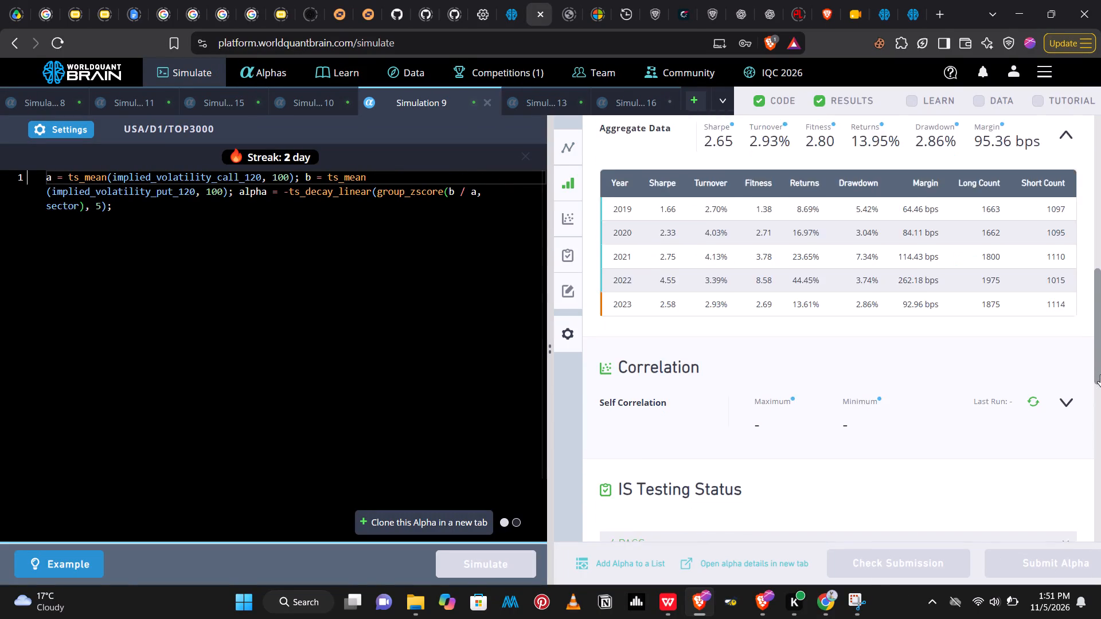
left_click_drag(1100, 374, 1100, 387)
left_click(1033, 299)
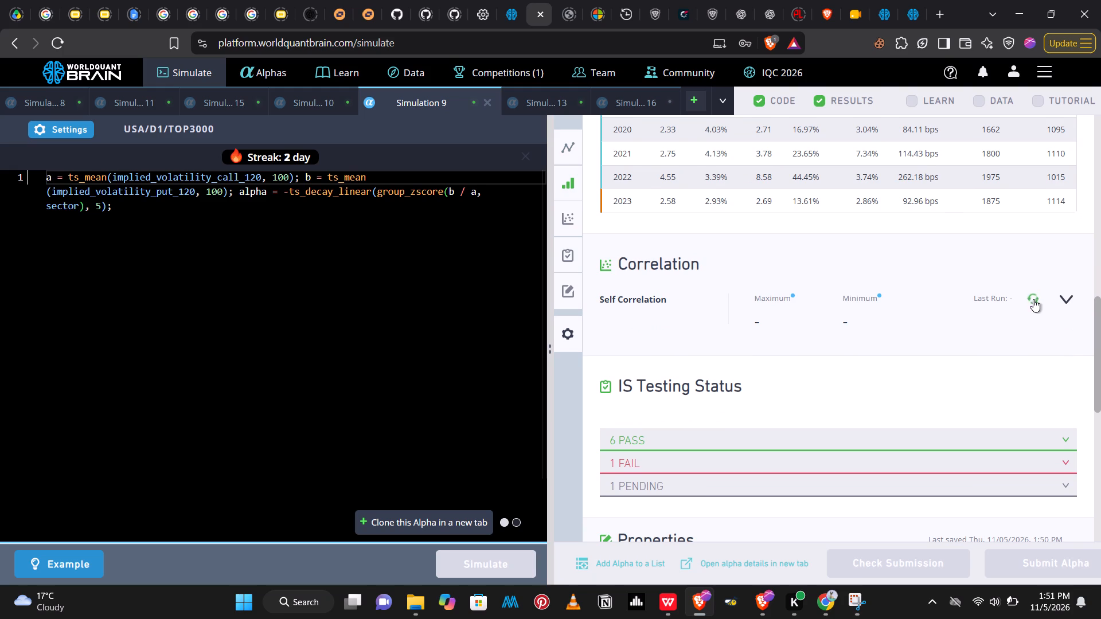
left_click(1062, 459)
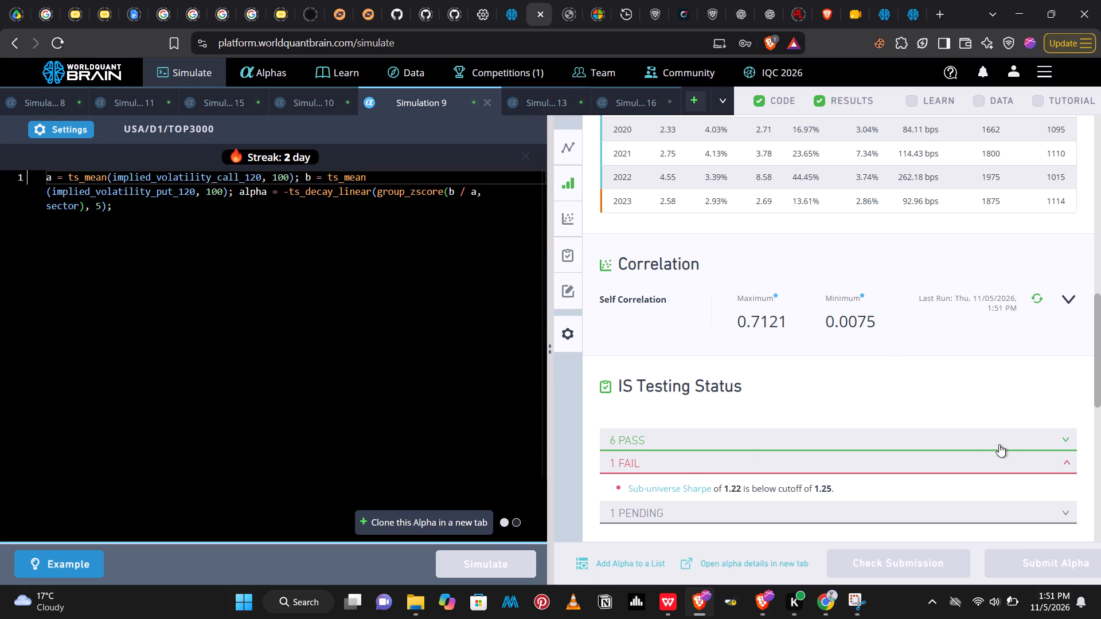
left_click(1100, 364)
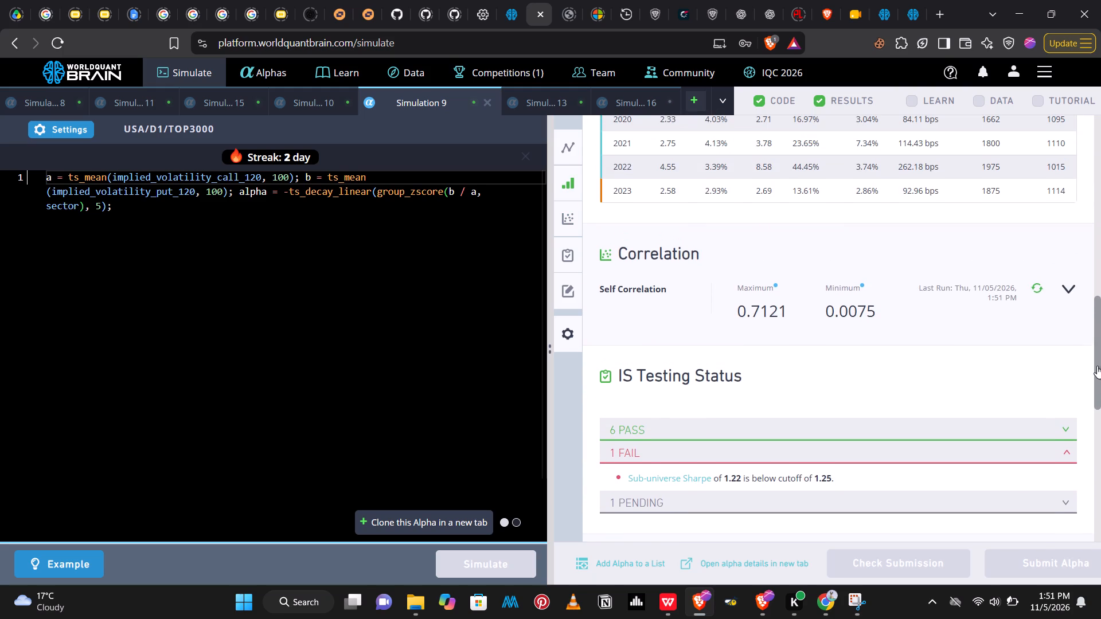
Set both ts_mean windows in Simulation 9 to 90 for the put_120 and call_120 fields, and simulate the alpha again.
left_click(224, 195)
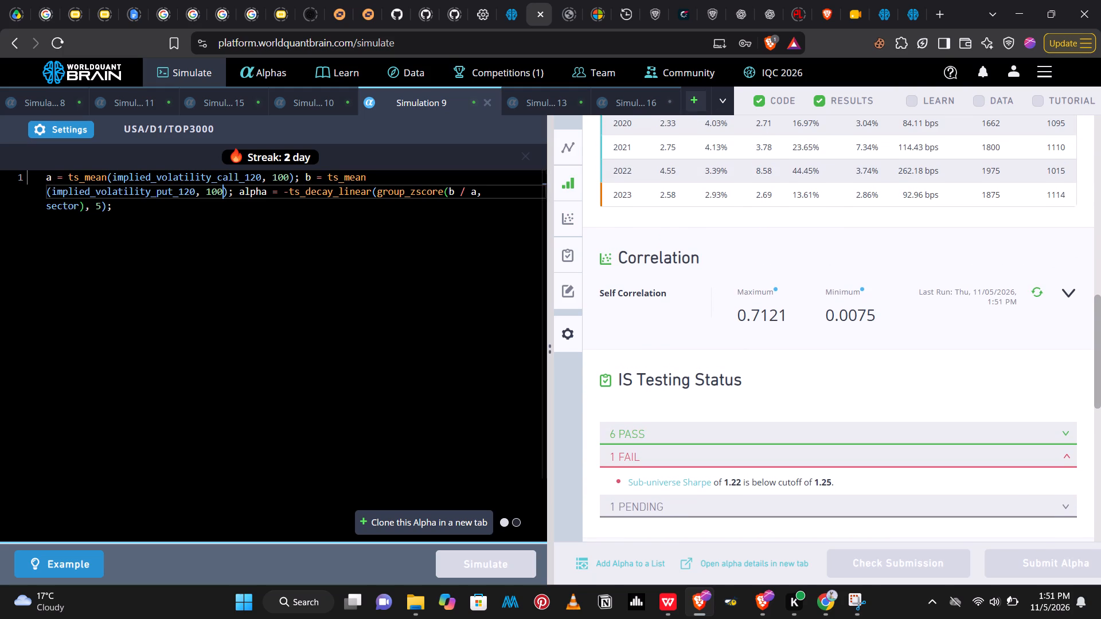
key("BackSpace")
key("BackSpace")
key("BackSpace")
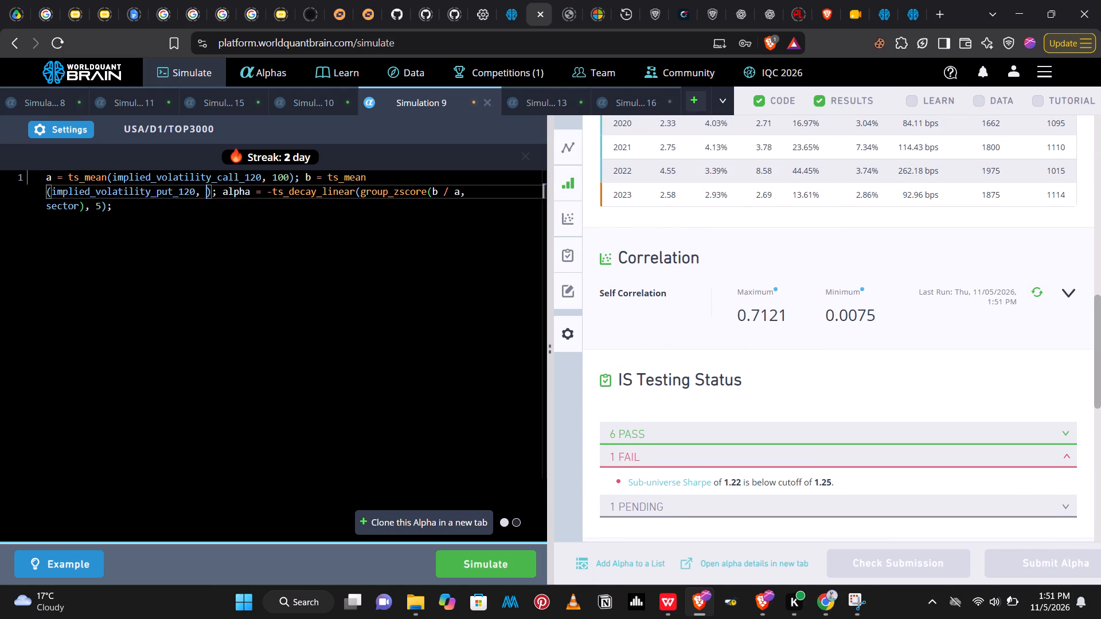
type("90")
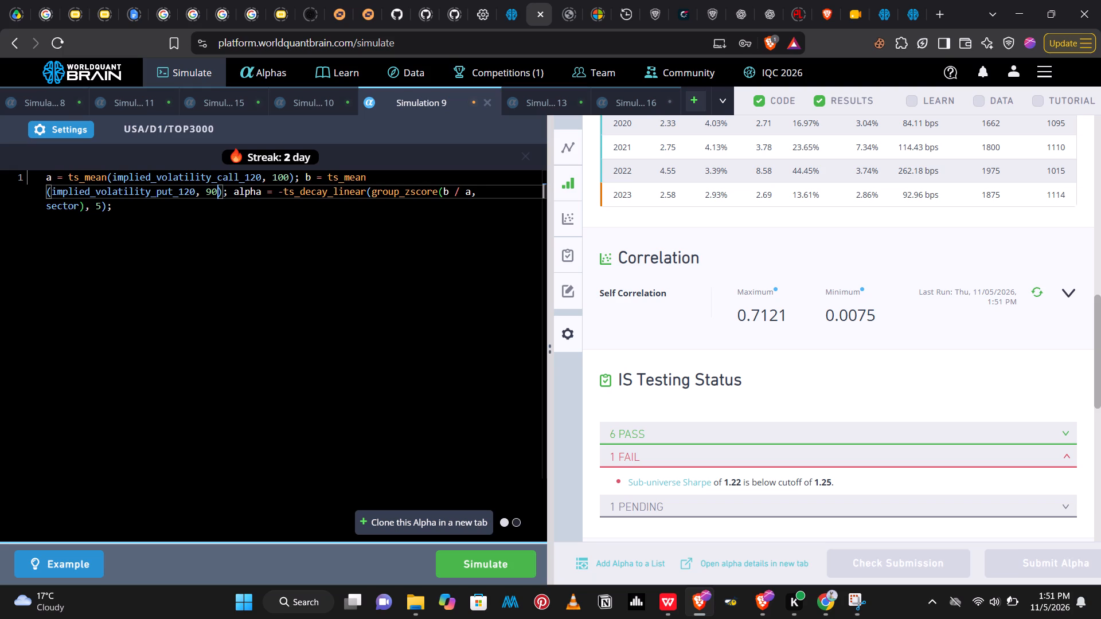
left_click(287, 176)
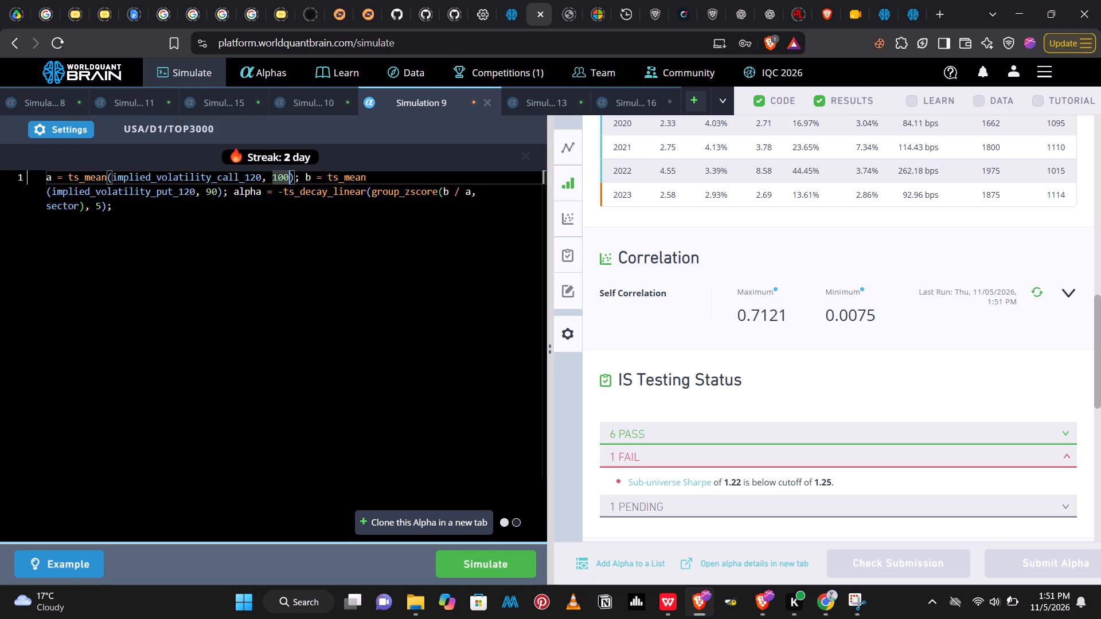
key("BackSpace")
key("BackSpace")
key("BackSpace")
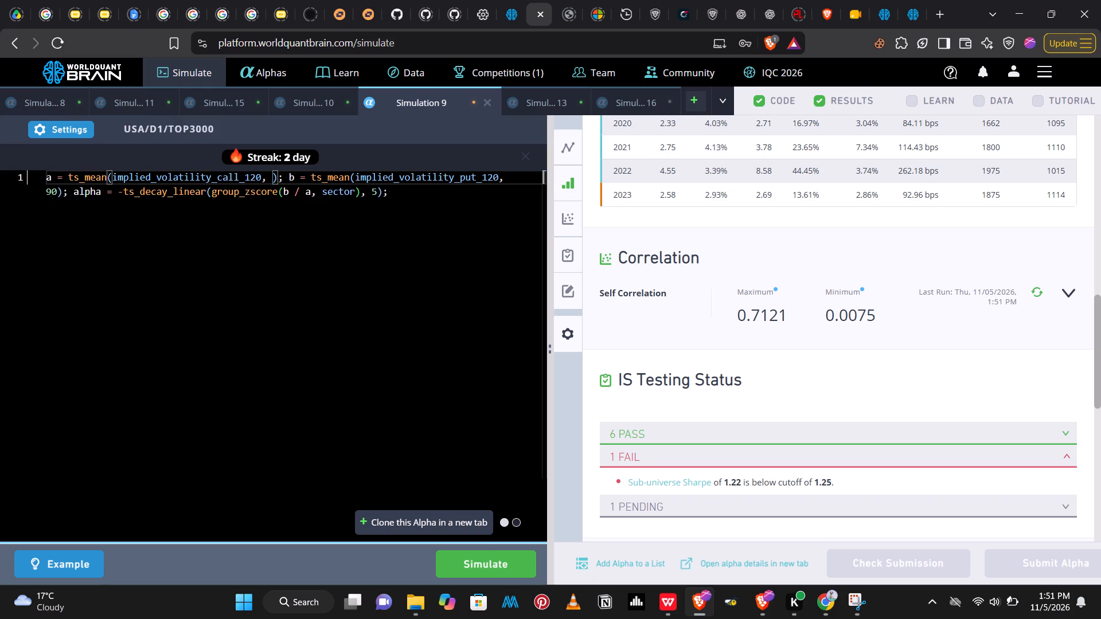
type("90")
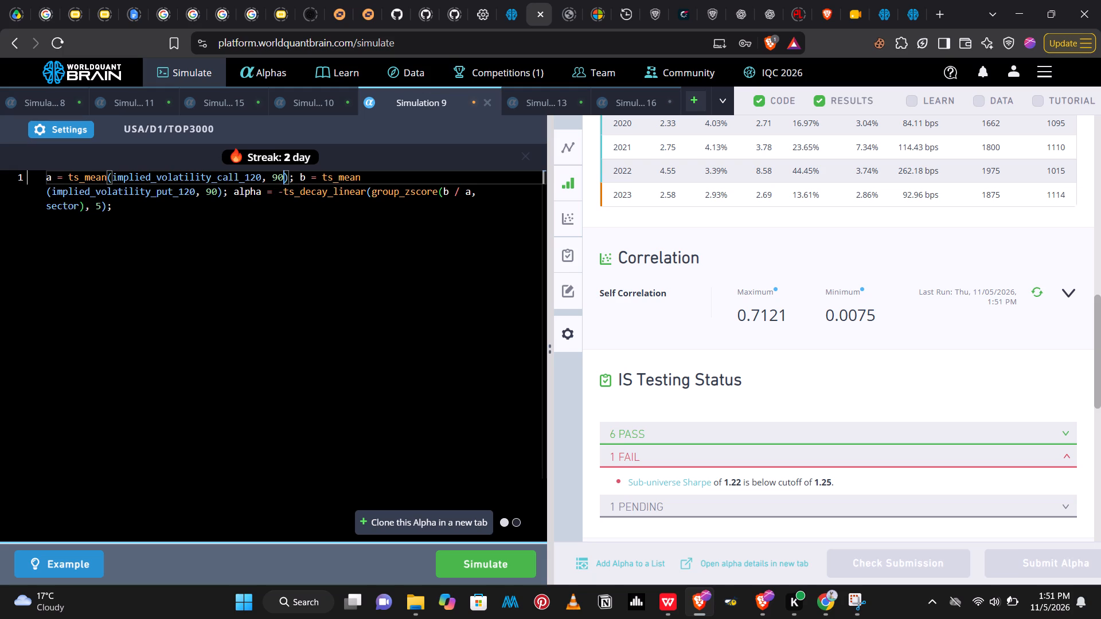
left_click(487, 561)
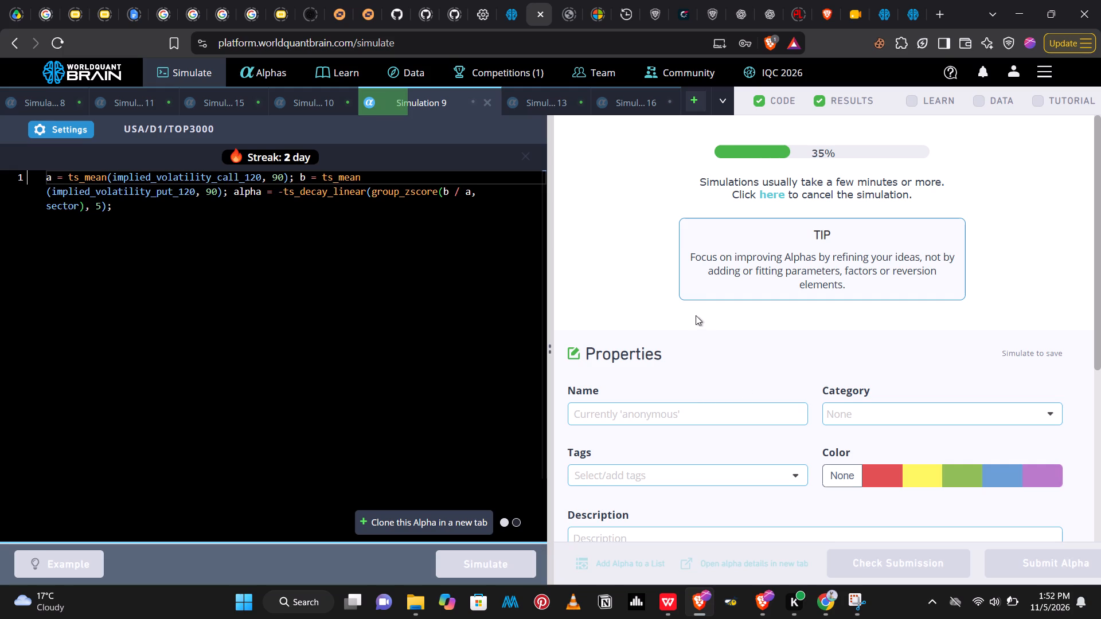
Set the decay to 5 in Simulation 16's settings, apply it, and simulate the alpha.
left_click(627, 107)
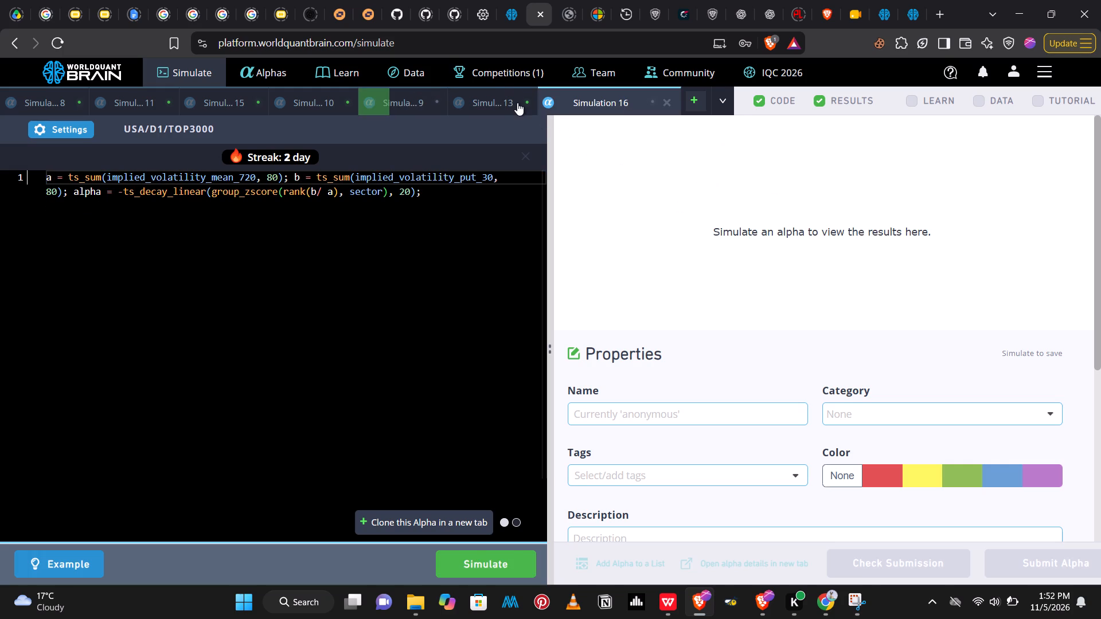
left_click(498, 100)
left_click(623, 107)
left_click(58, 131)
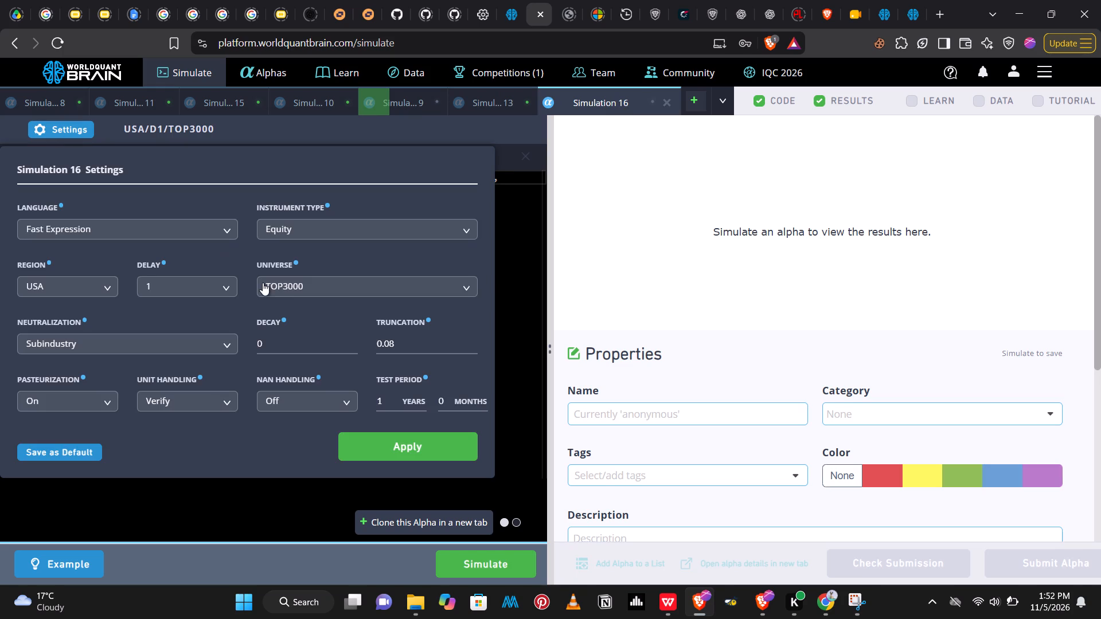
triple_click(355, 338)
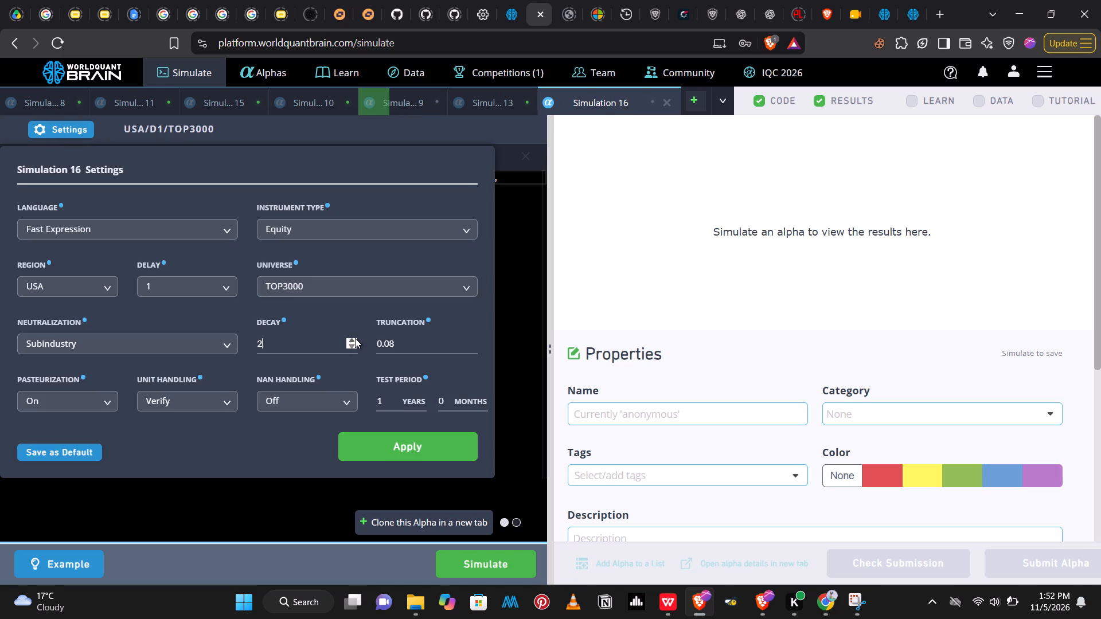
double_click(355, 338)
left_click(351, 343)
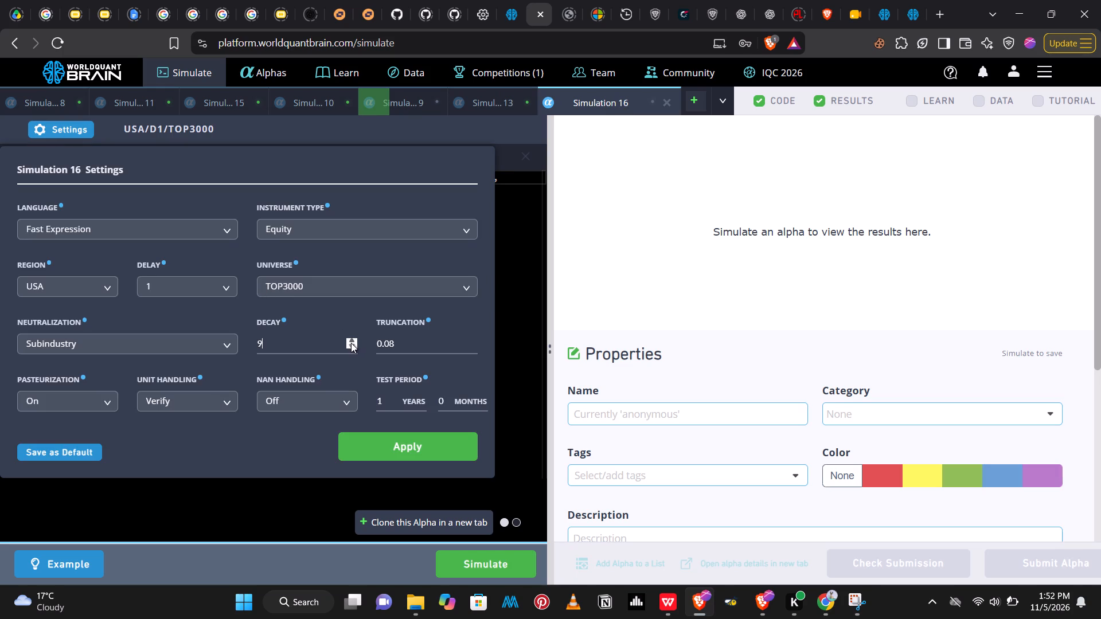
double_click(351, 346)
left_click(351, 346)
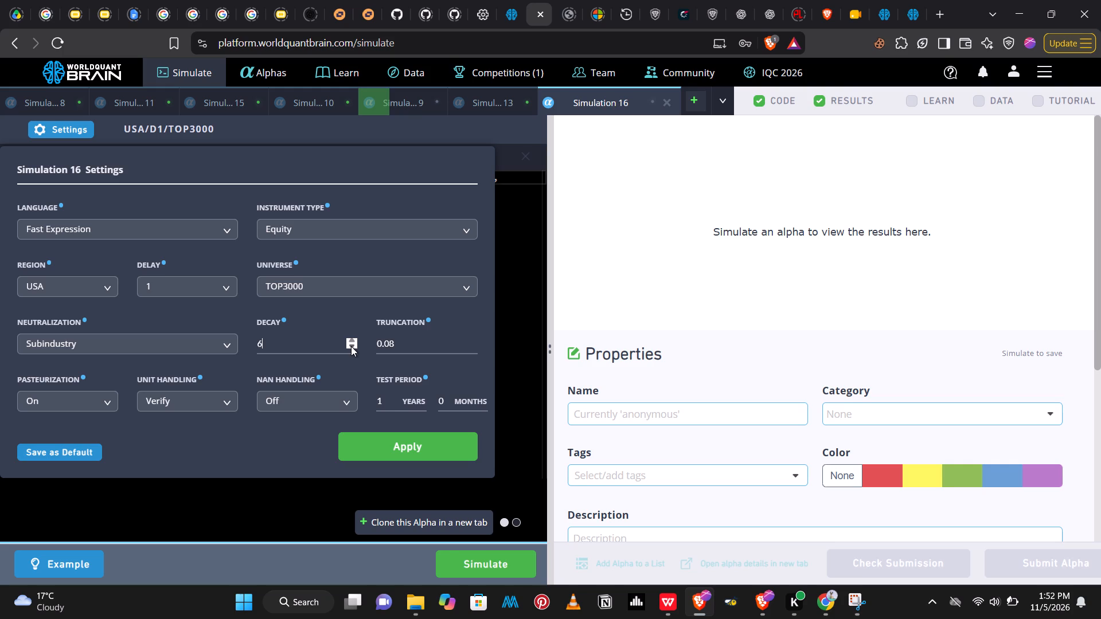
left_click(351, 346)
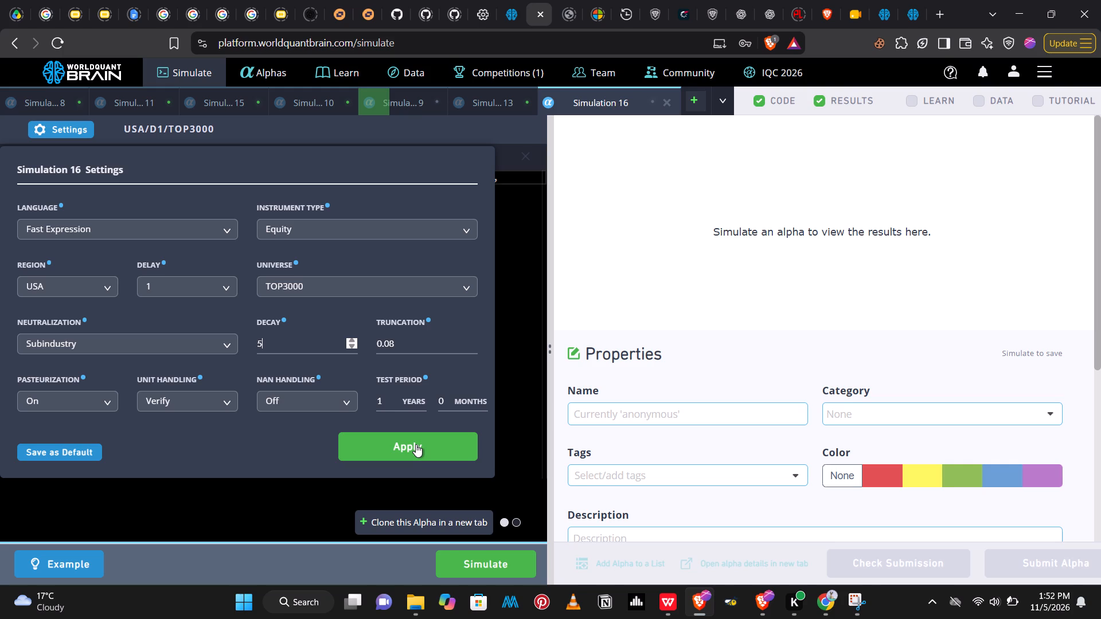
left_click(416, 444)
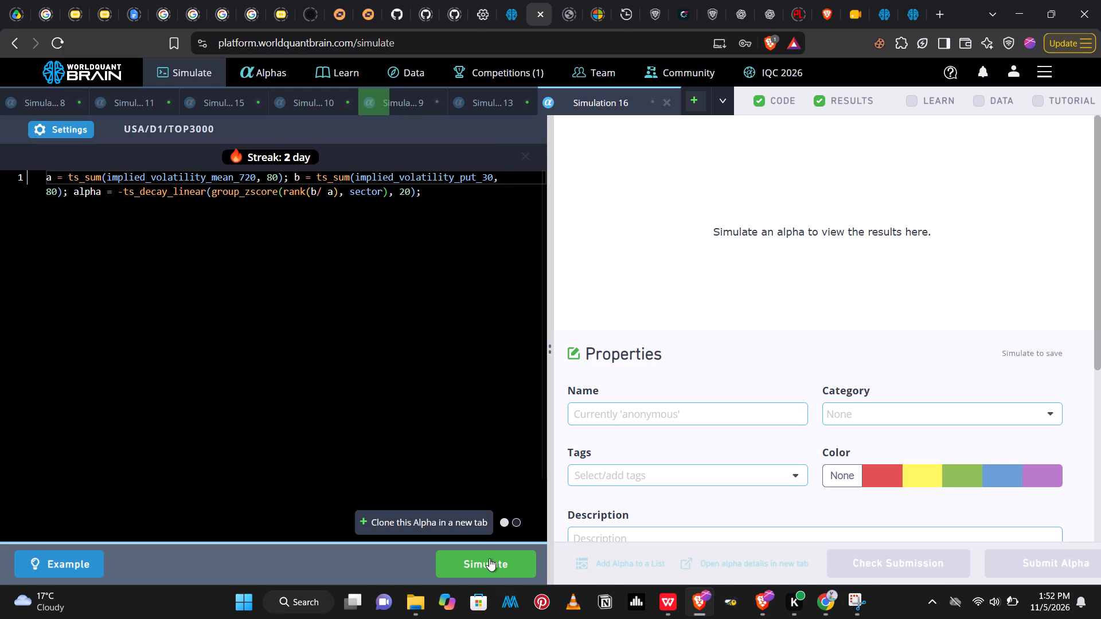
left_click(489, 558)
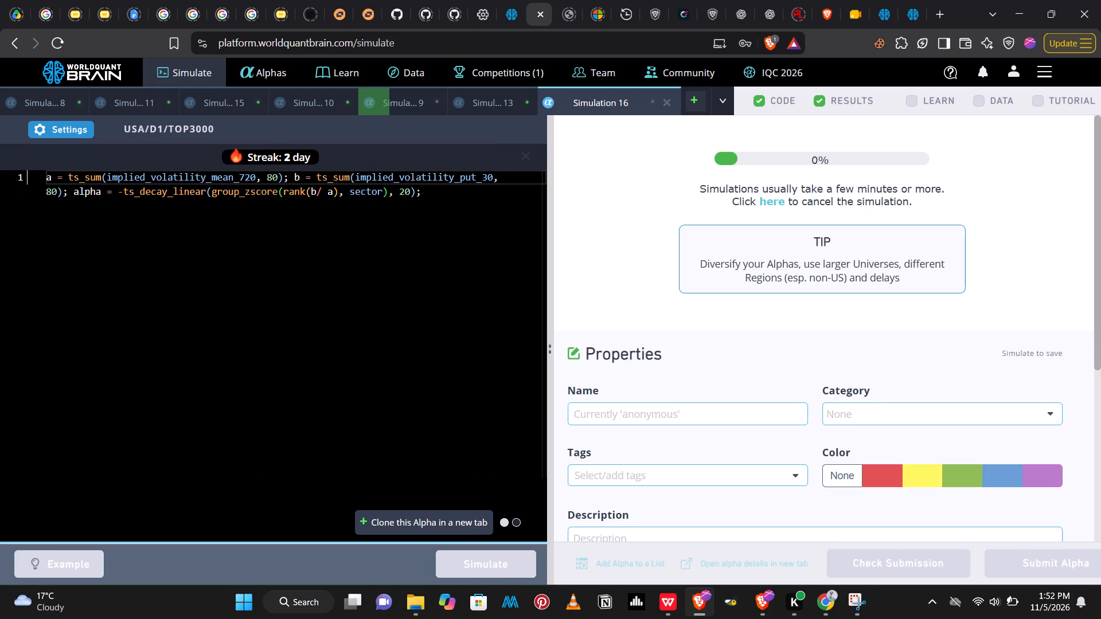
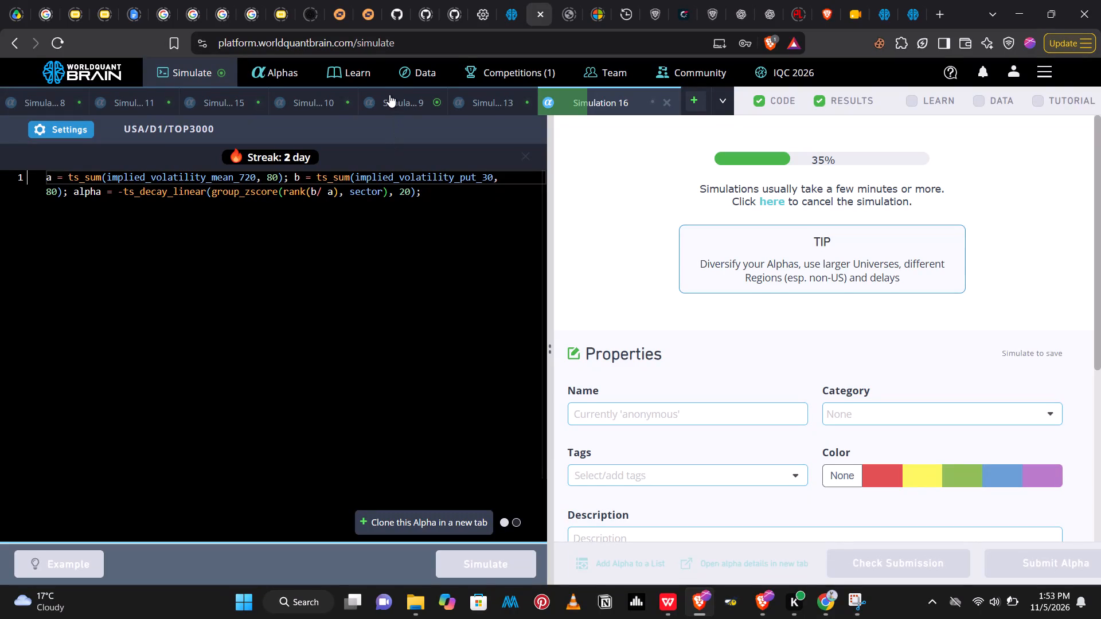
Show Simulation 9's test period results and run its self-correlation check.
left_click(389, 95)
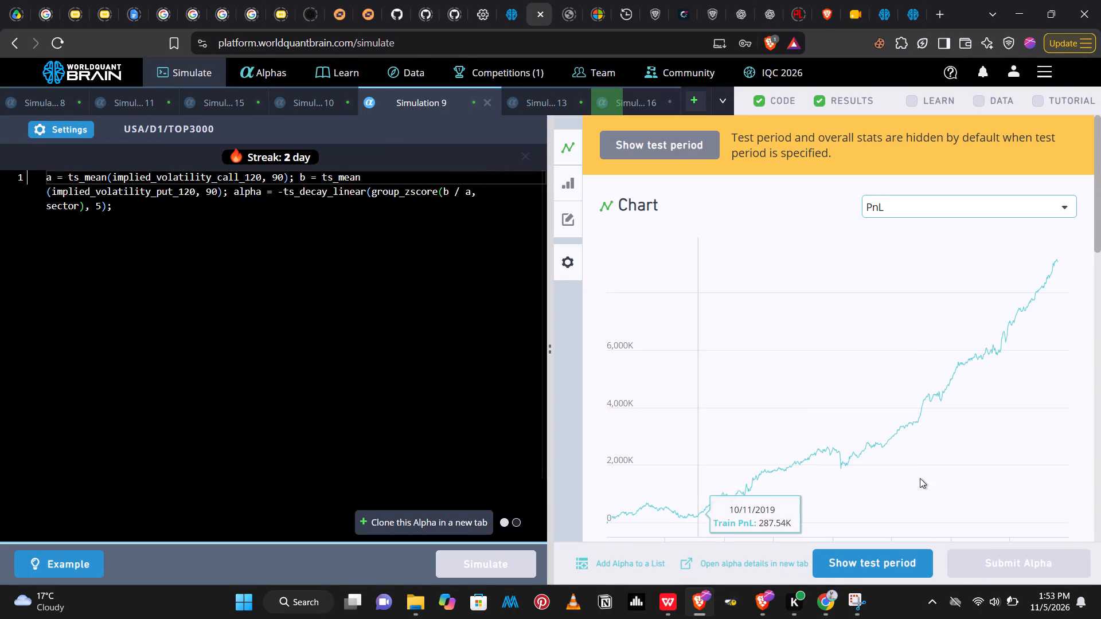
left_click(874, 557)
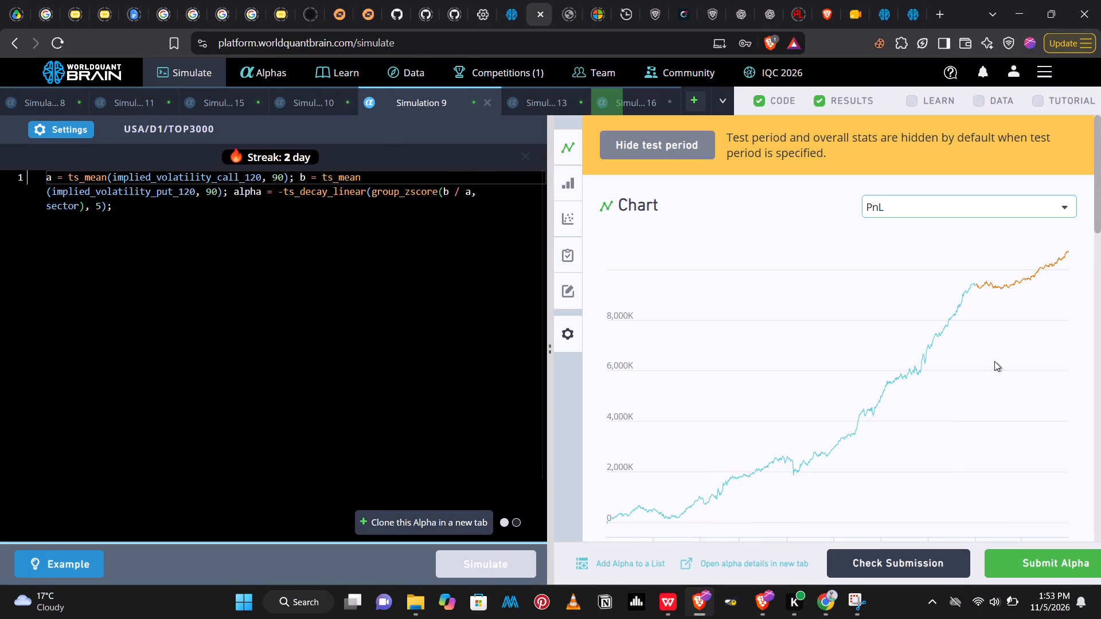
left_click_drag(1100, 200, 1100, 393)
left_click(1033, 267)
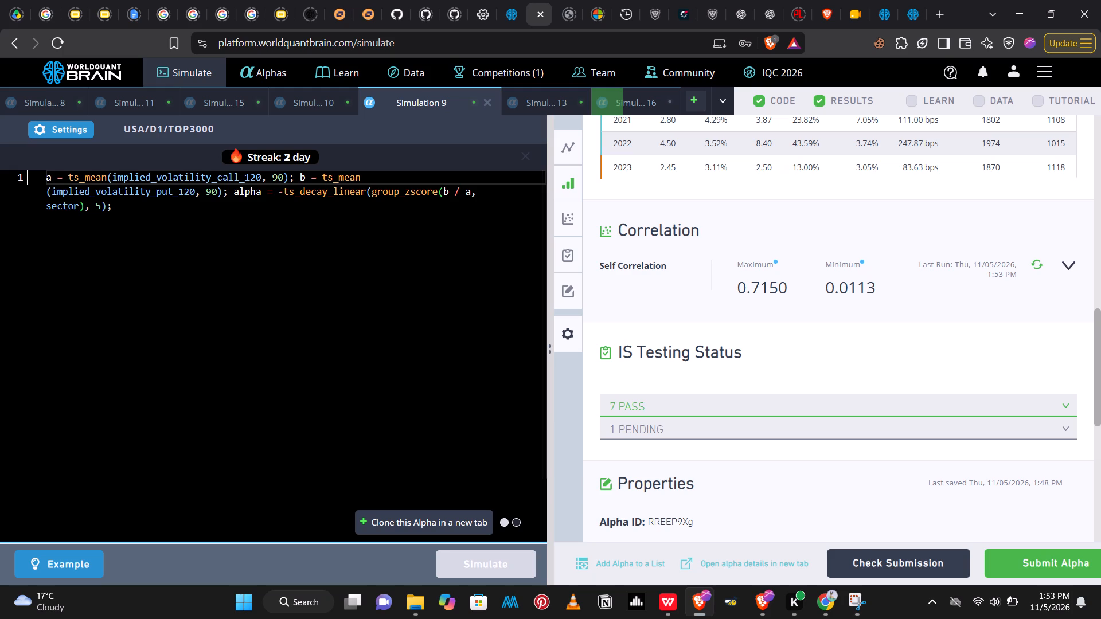
Change Simulation 9's put field to implied_volatility_put_150 and simulate the alpha again.
left_click(188, 197)
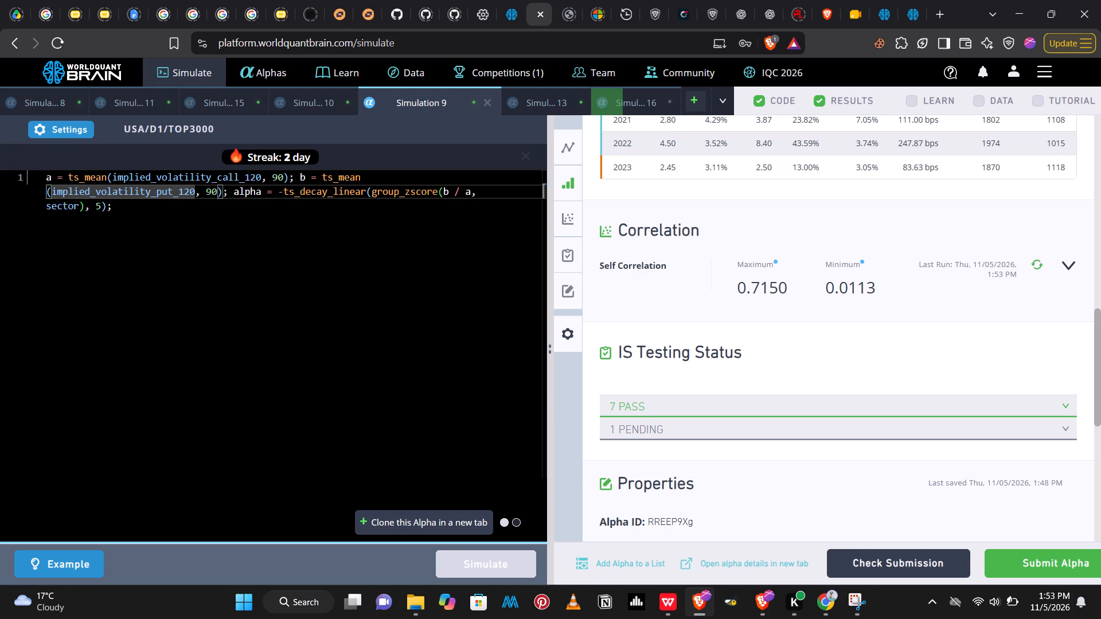
key("BackSpace")
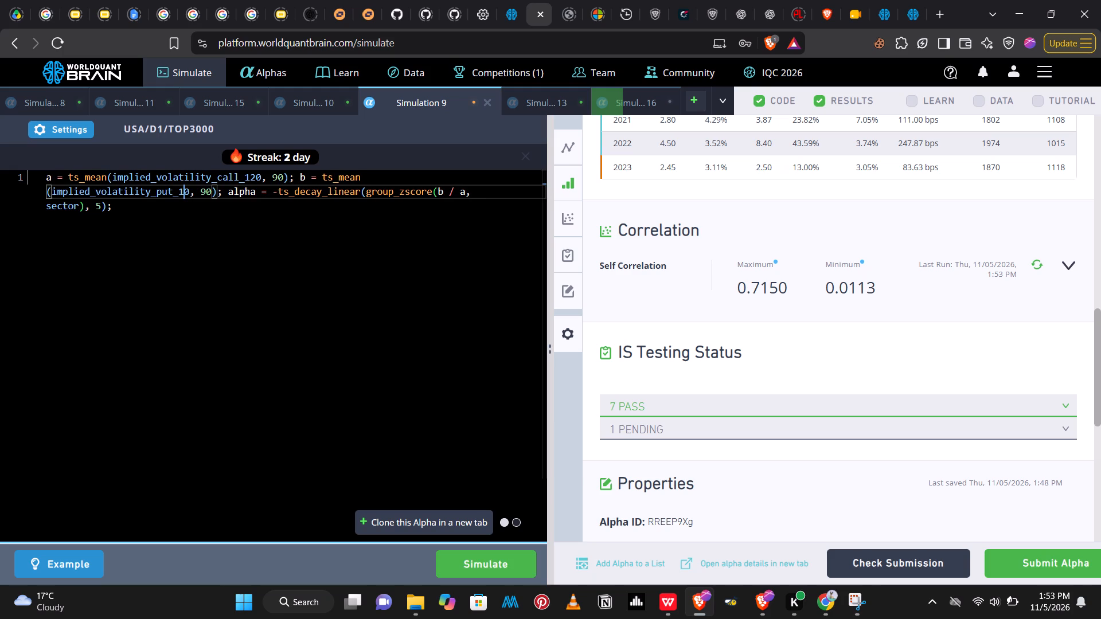
key("5")
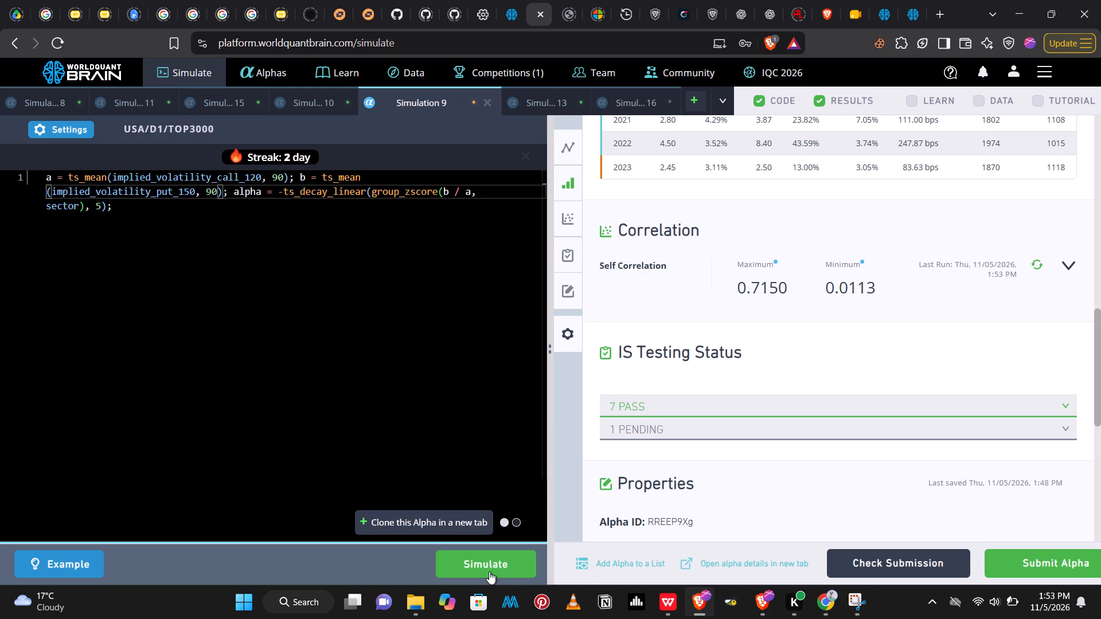
left_click(489, 571)
Show Simulation 16's test period results, run its self-correlation check, and examine the failed item in the IS testing status.
left_click(634, 99)
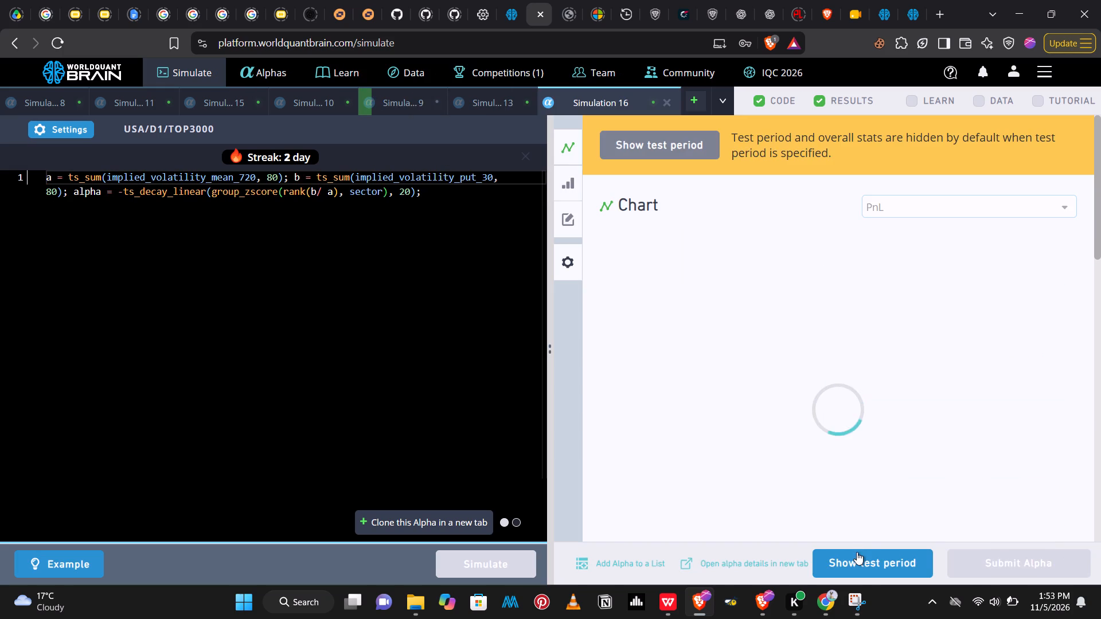
left_click(856, 553)
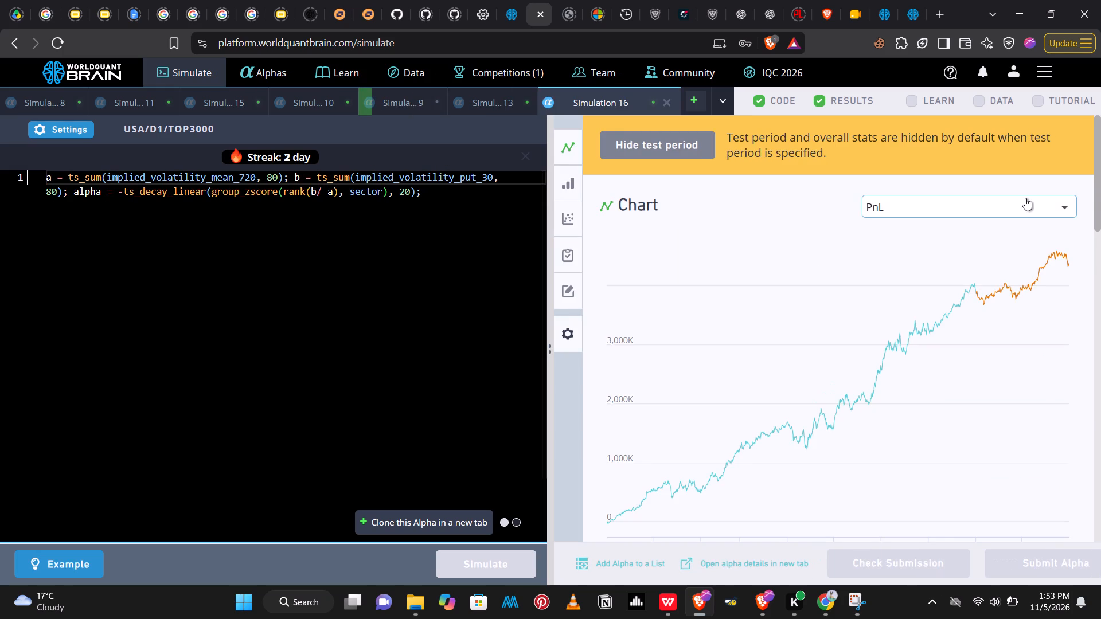
left_click_drag(1099, 190, 1100, 323)
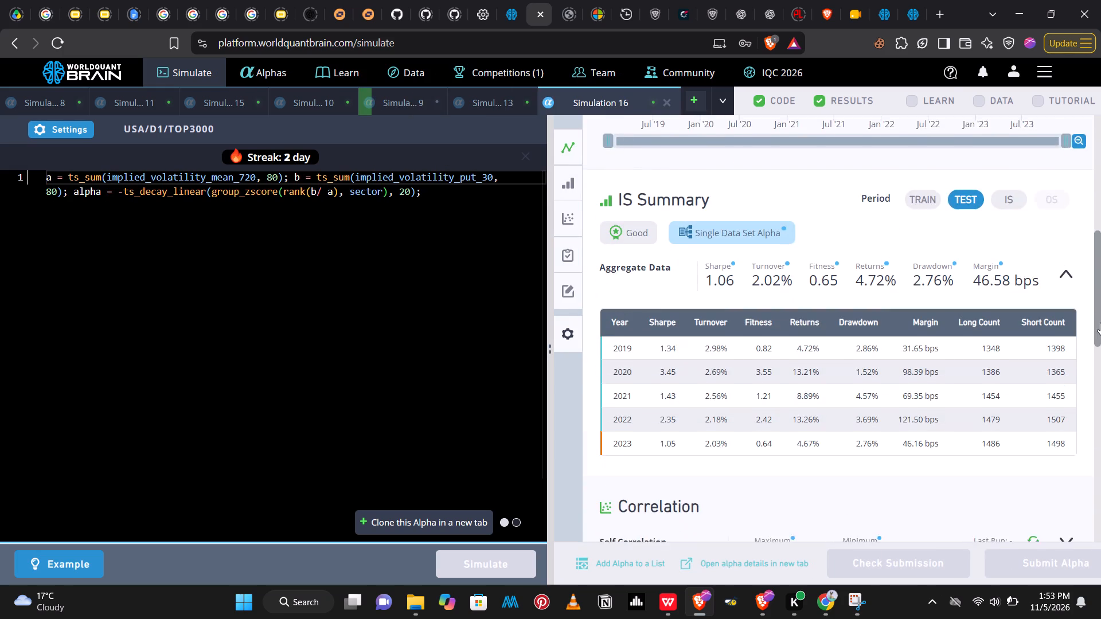
left_click_drag(1100, 323, 1096, 350)
left_click(1031, 383)
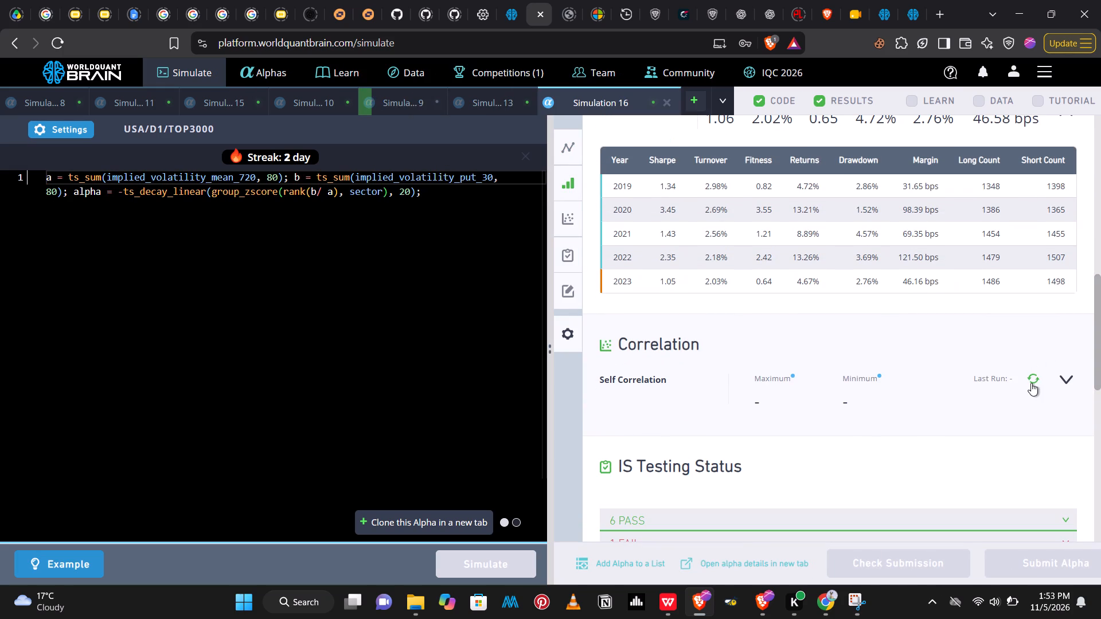
left_click_drag(1094, 336, 1095, 368)
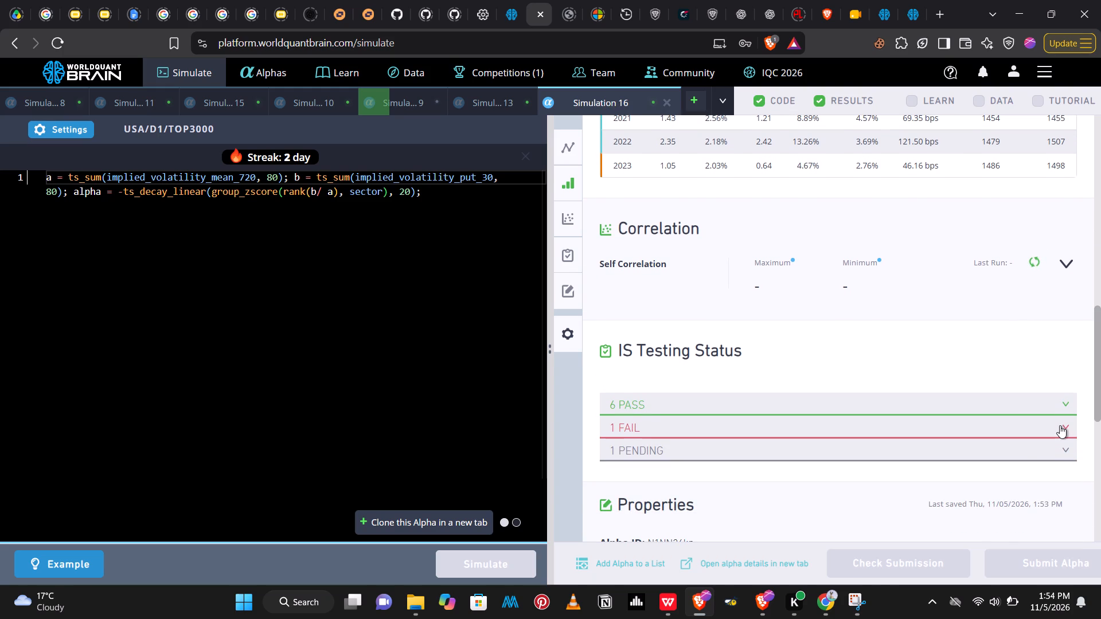
double_click(1060, 425)
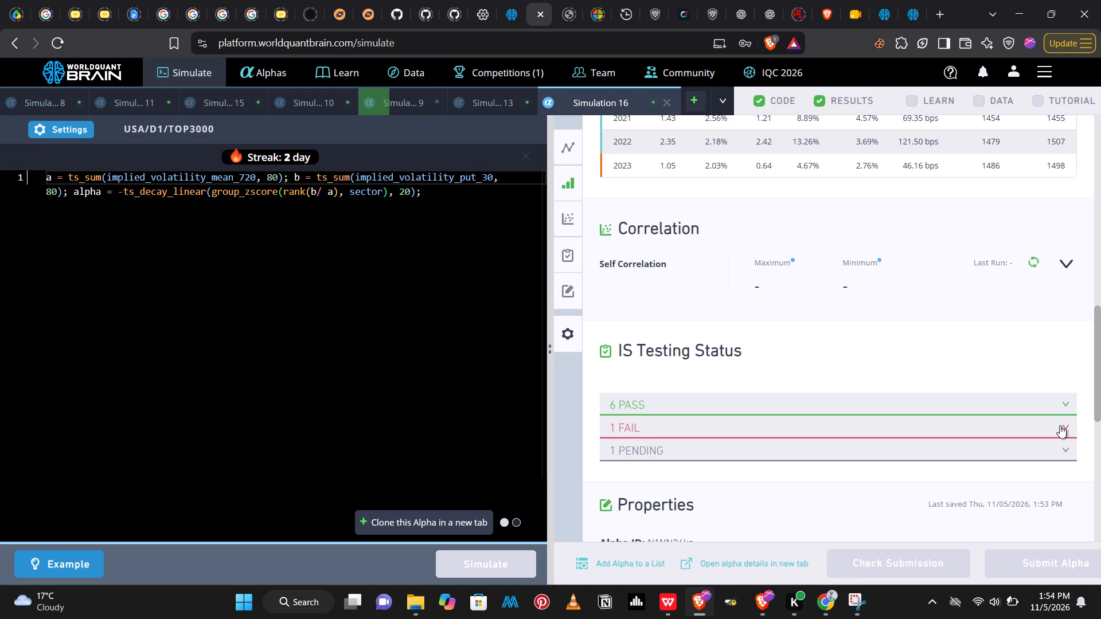
left_click(1060, 425)
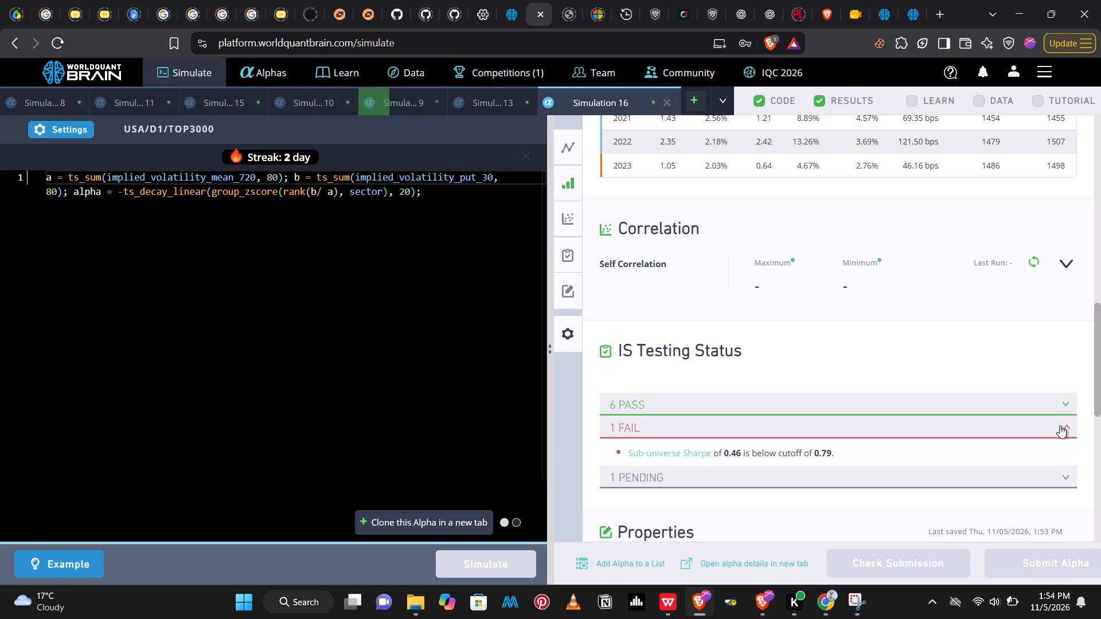
Set the decay to 10 in Simulation 16's settings, apply it, and simulate the alpha again.
left_click(65, 127)
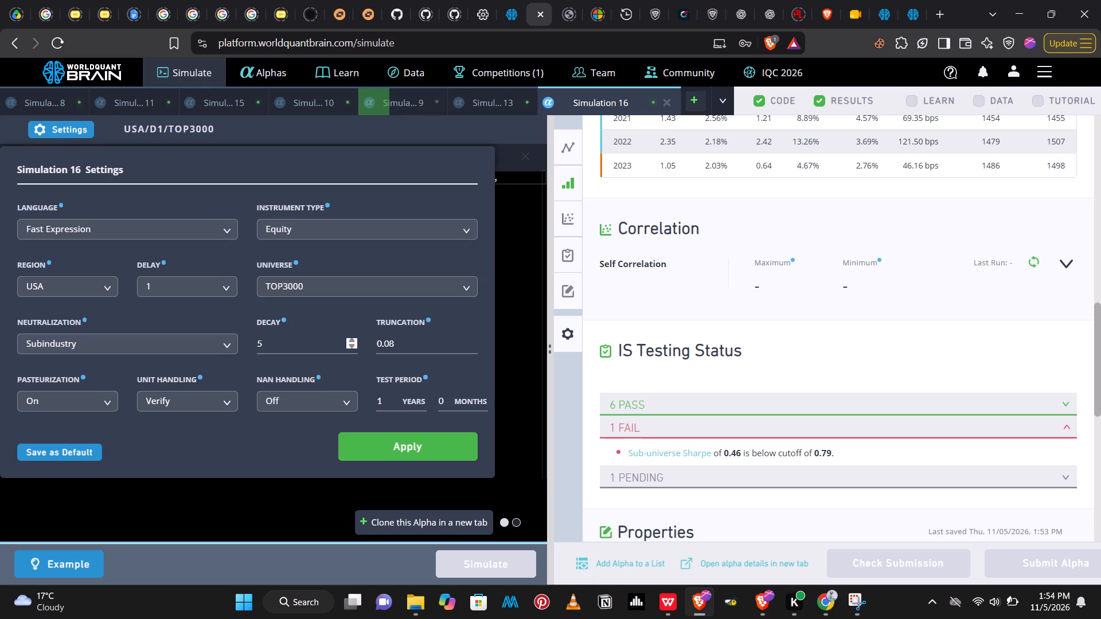
triple_click(353, 336)
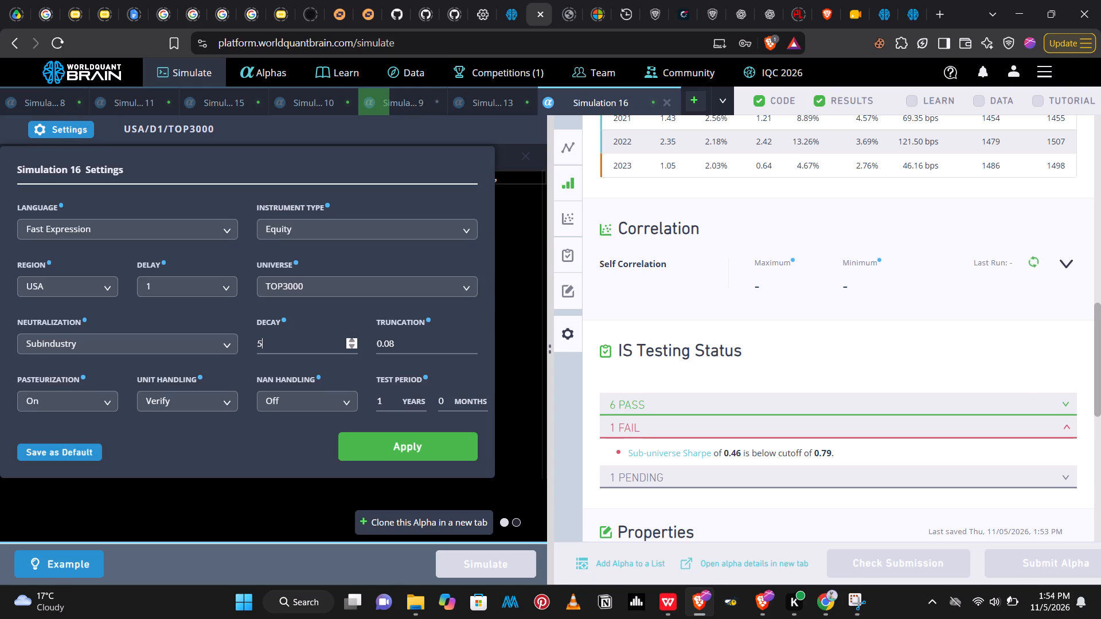
triple_click(351, 339)
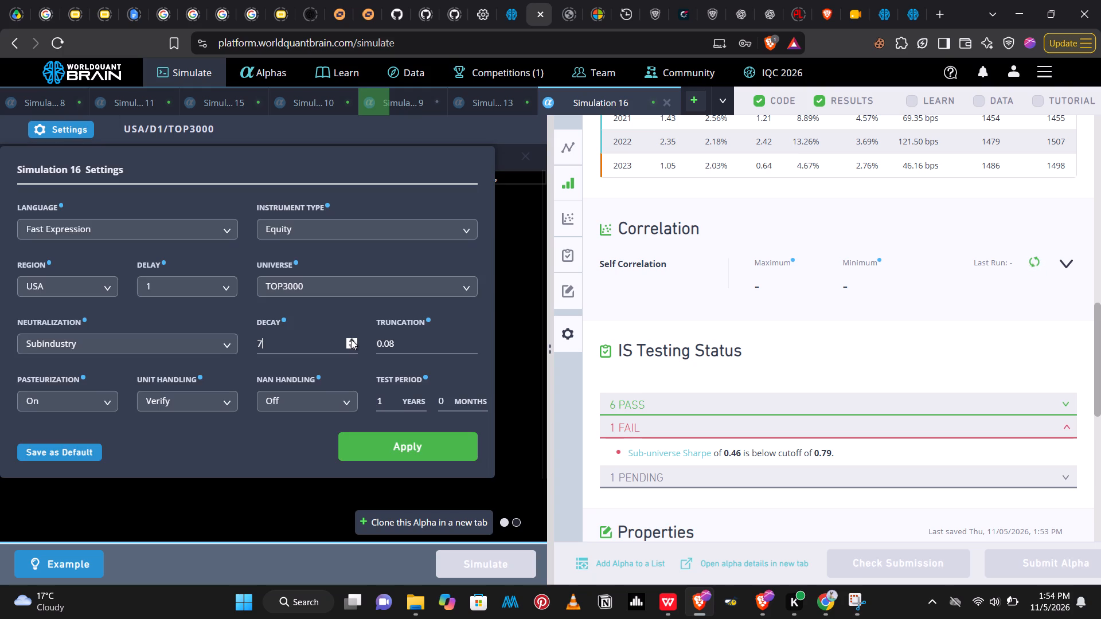
double_click(351, 339)
triple_click(349, 345)
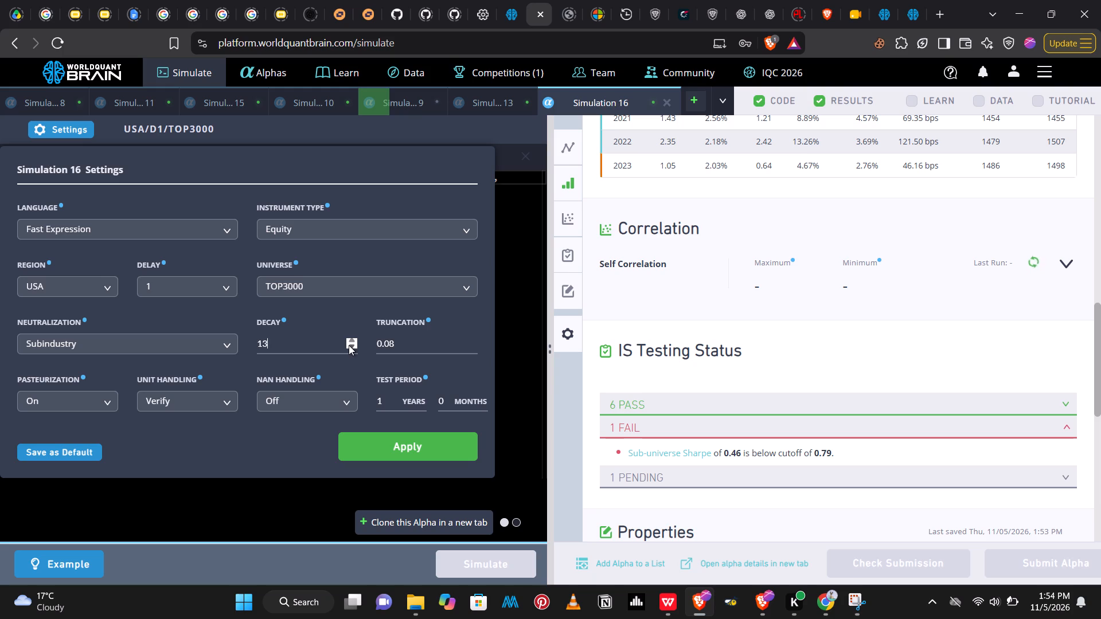
left_click(349, 345)
left_click(349, 345)
left_click(426, 444)
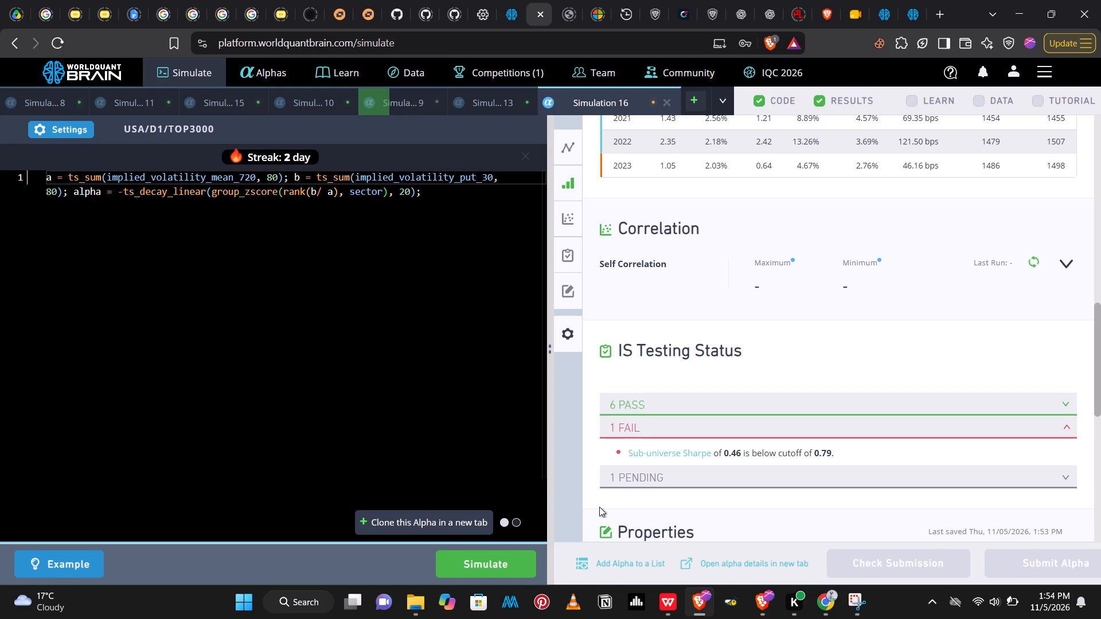
left_click(498, 559)
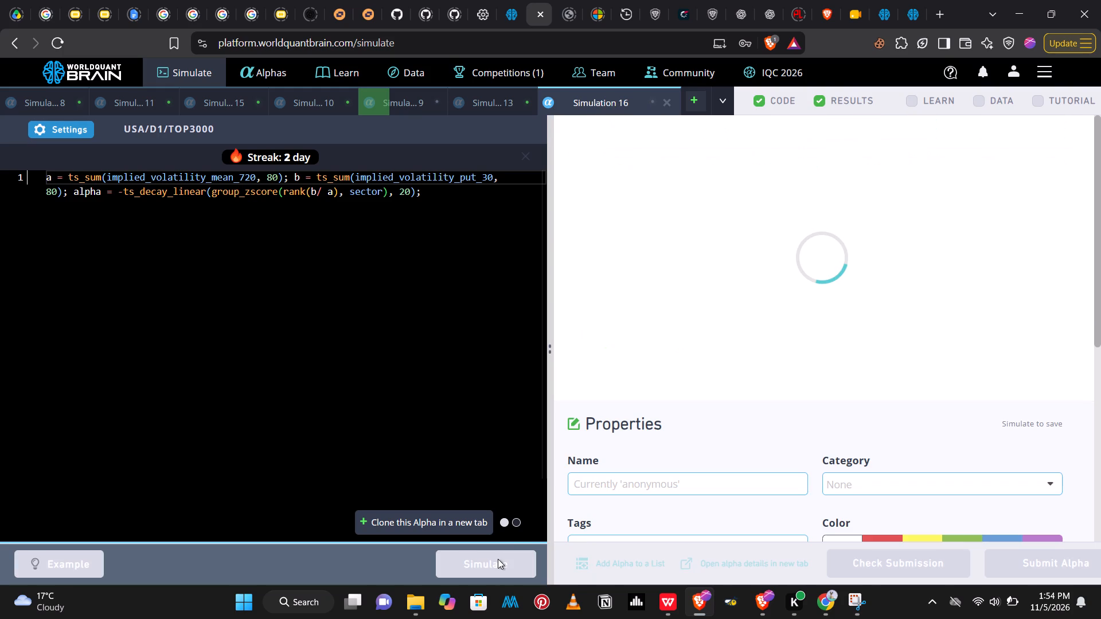
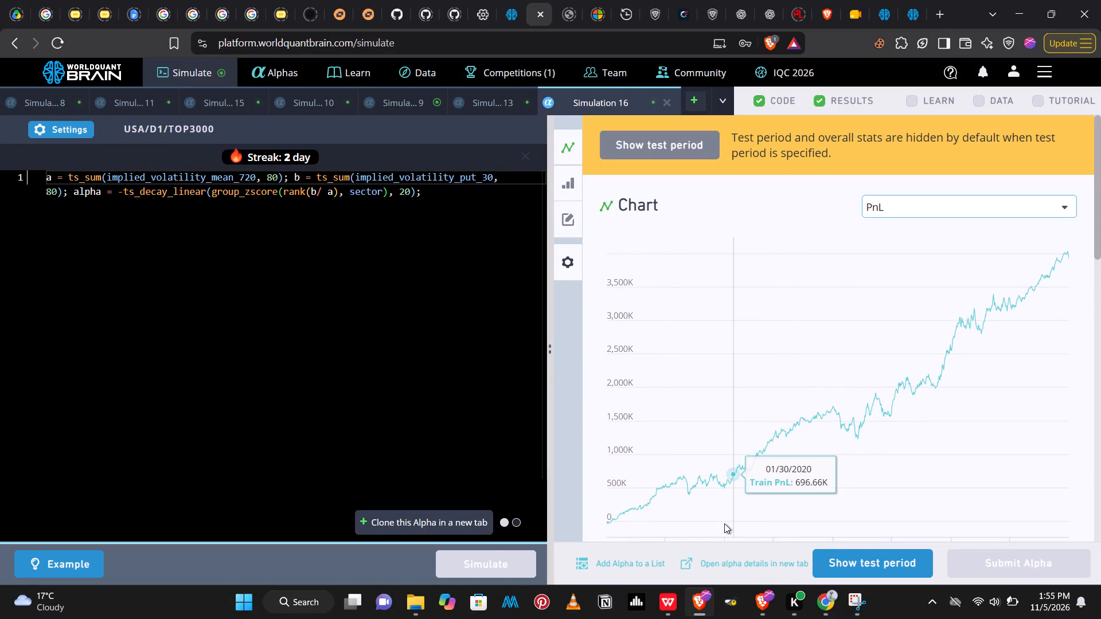
Show Simulation 16's test period results and examine its IS summary and the failed item in the IS testing status.
left_click(837, 558)
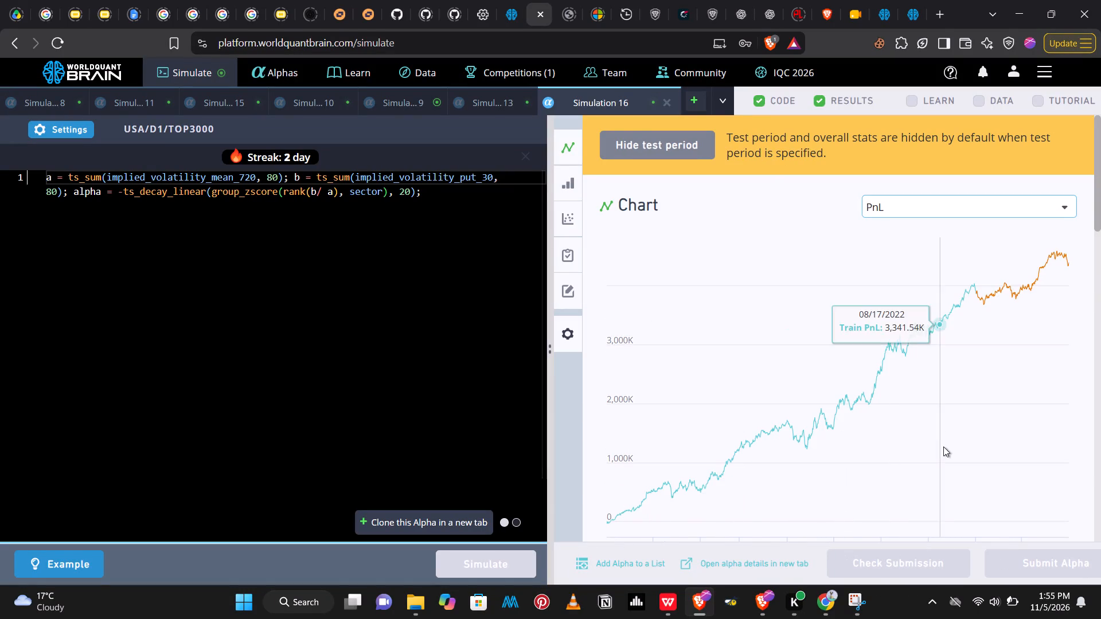
left_click_drag(1096, 189, 1100, 335)
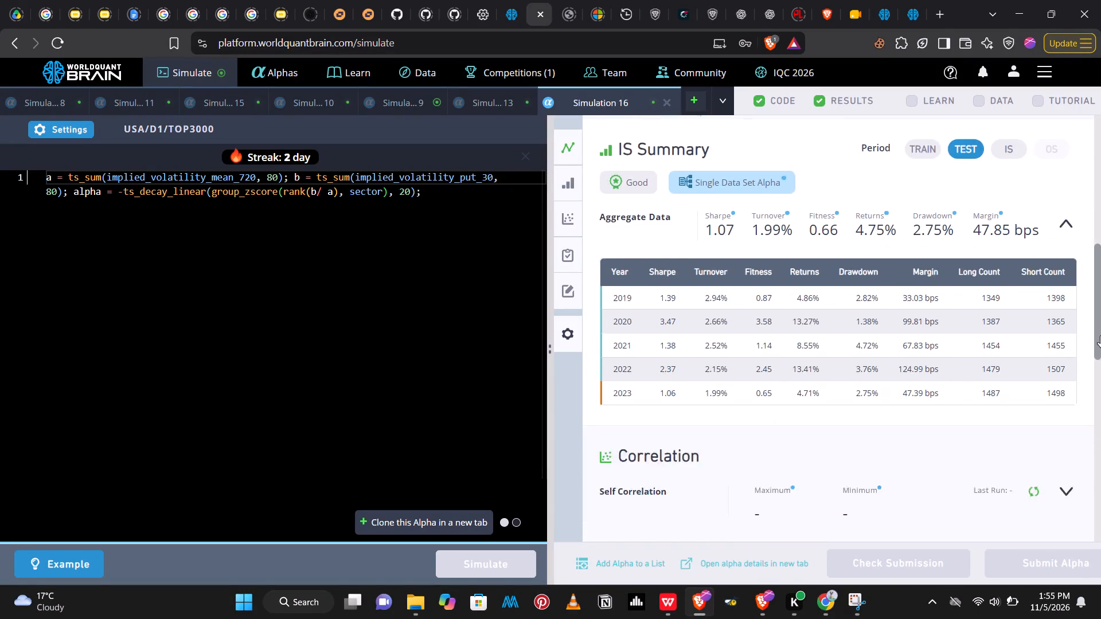
left_click_drag(1100, 335, 1100, 401)
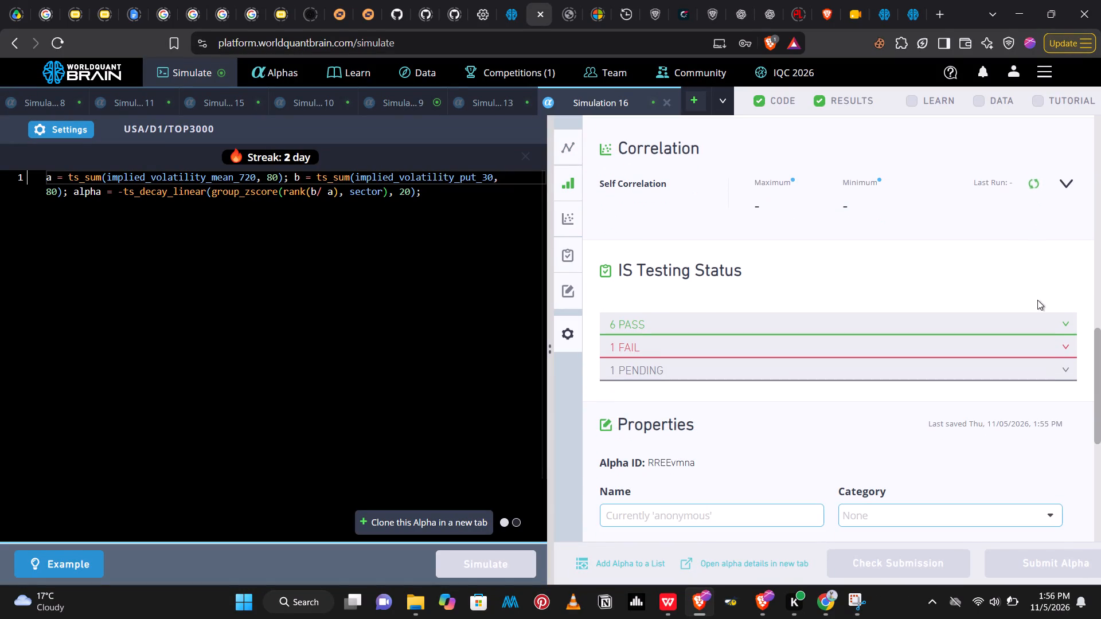
left_click(1063, 345)
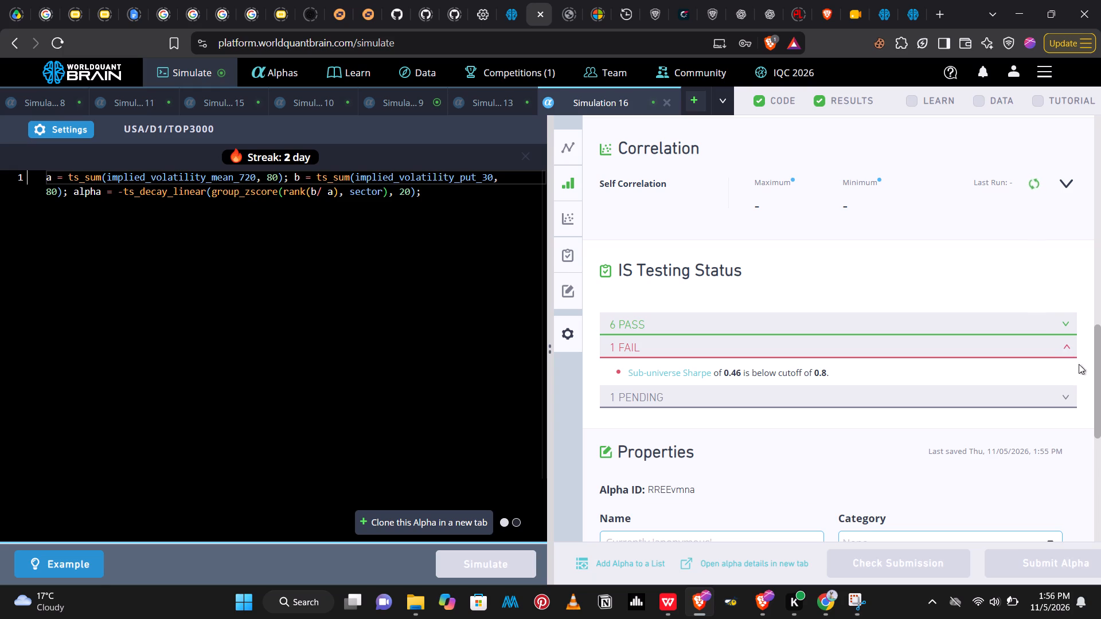
left_click_drag(1100, 368, 1099, 272)
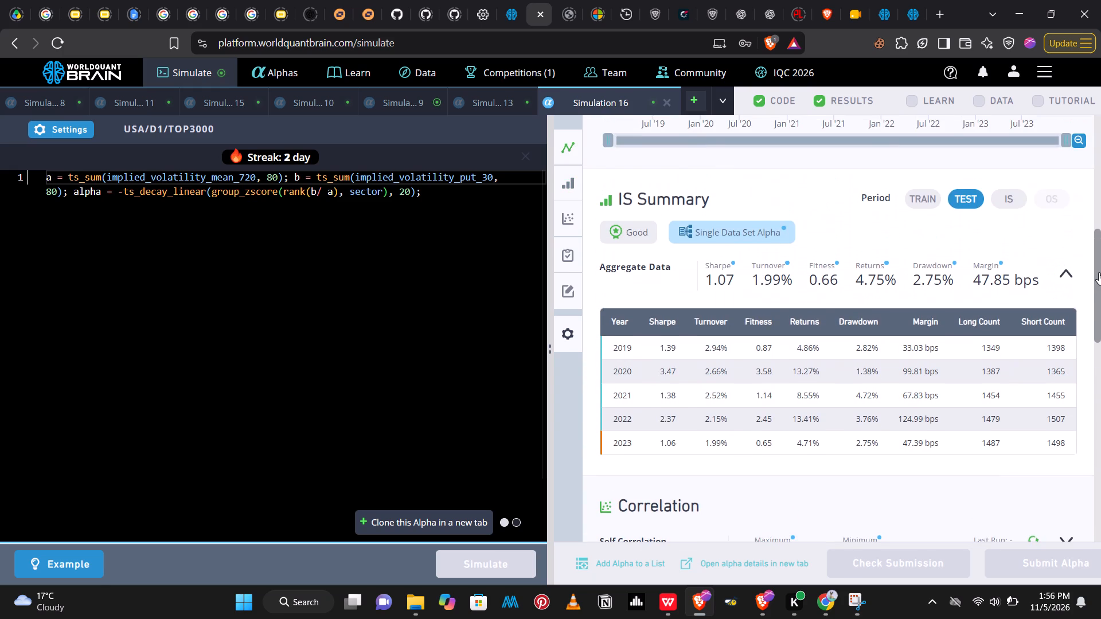
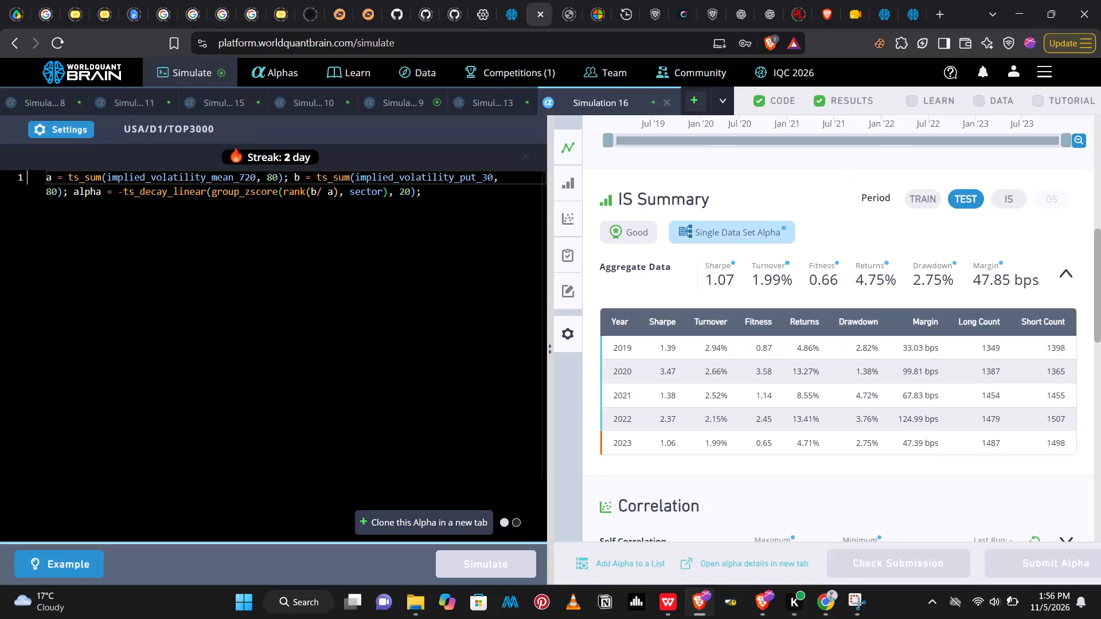
Switch to Simulation 9 and examine the failed item in its IS testing status, dismissing the battery notice.
left_click(413, 103)
left_click(904, 563)
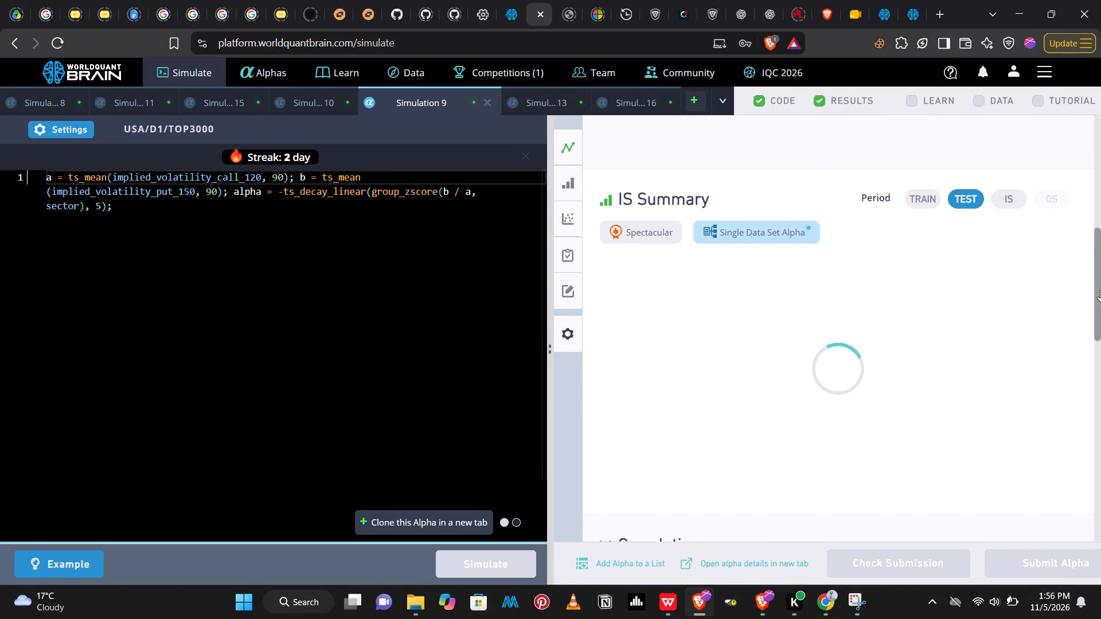
left_click_drag(1100, 290, 1098, 351)
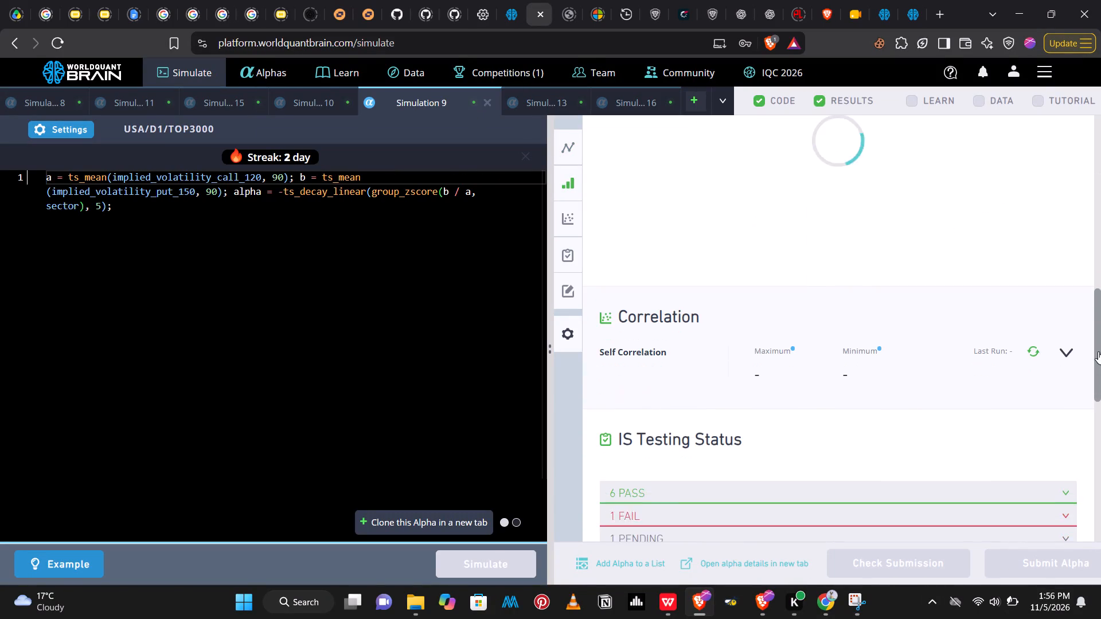
left_click_drag(1098, 351, 1095, 366)
left_click(1059, 460)
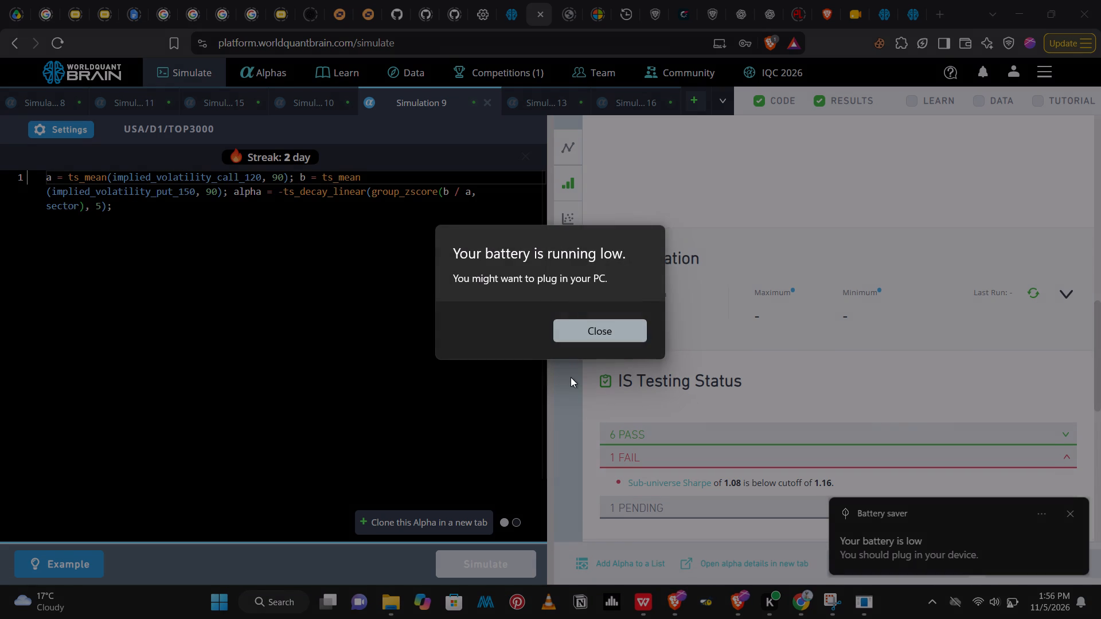
left_click(565, 326)
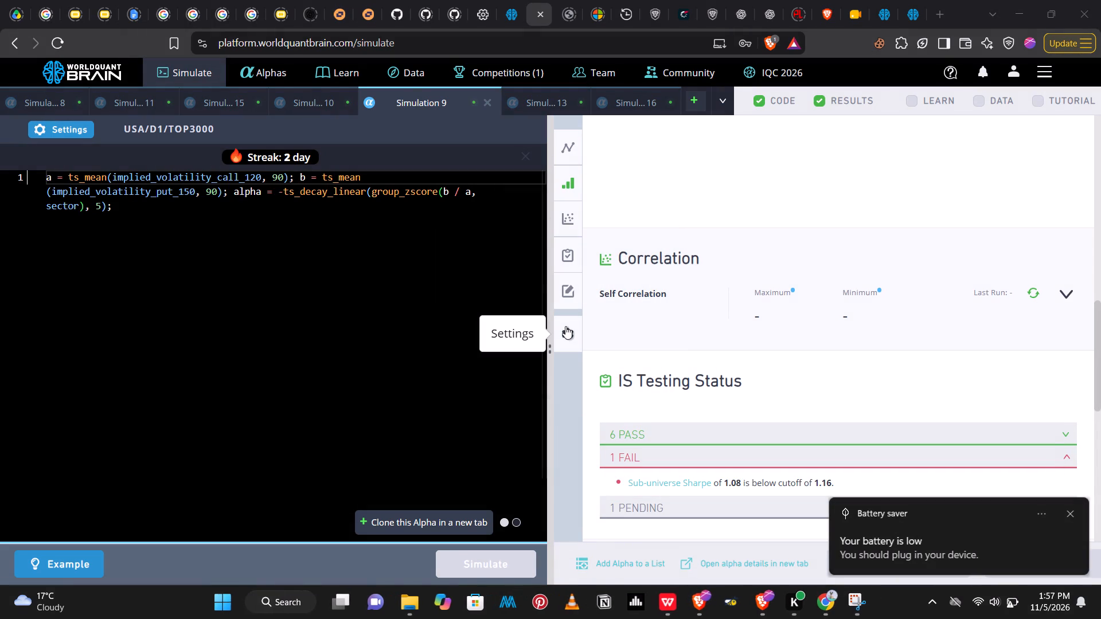
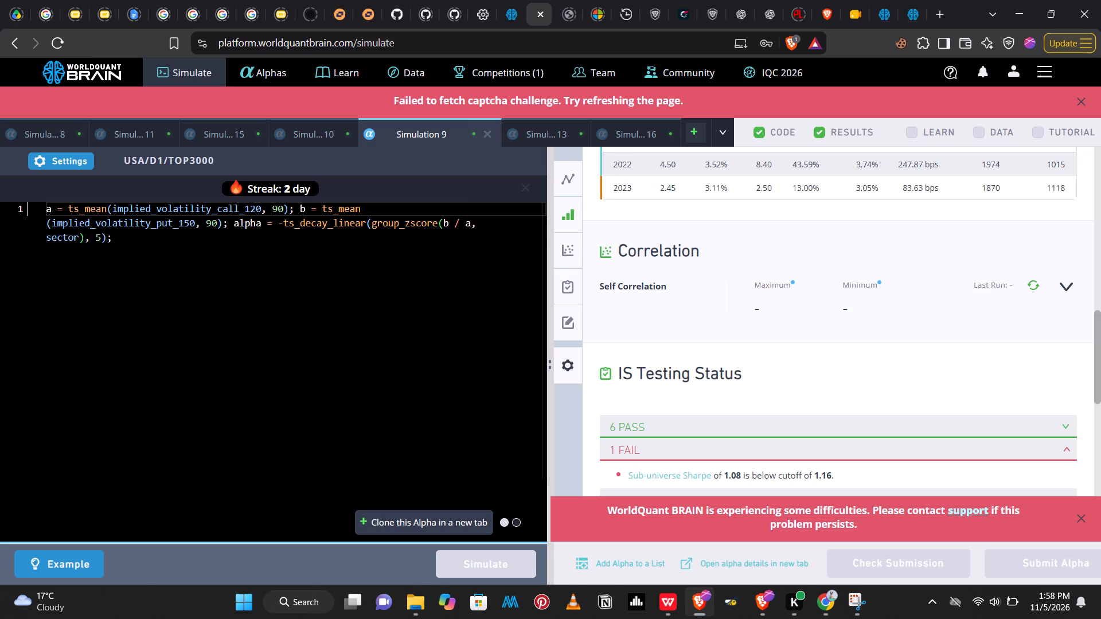
In Simulation 9, change the field in b to implied_volatility_mean_120 and simulate the alpha.
left_click(188, 229)
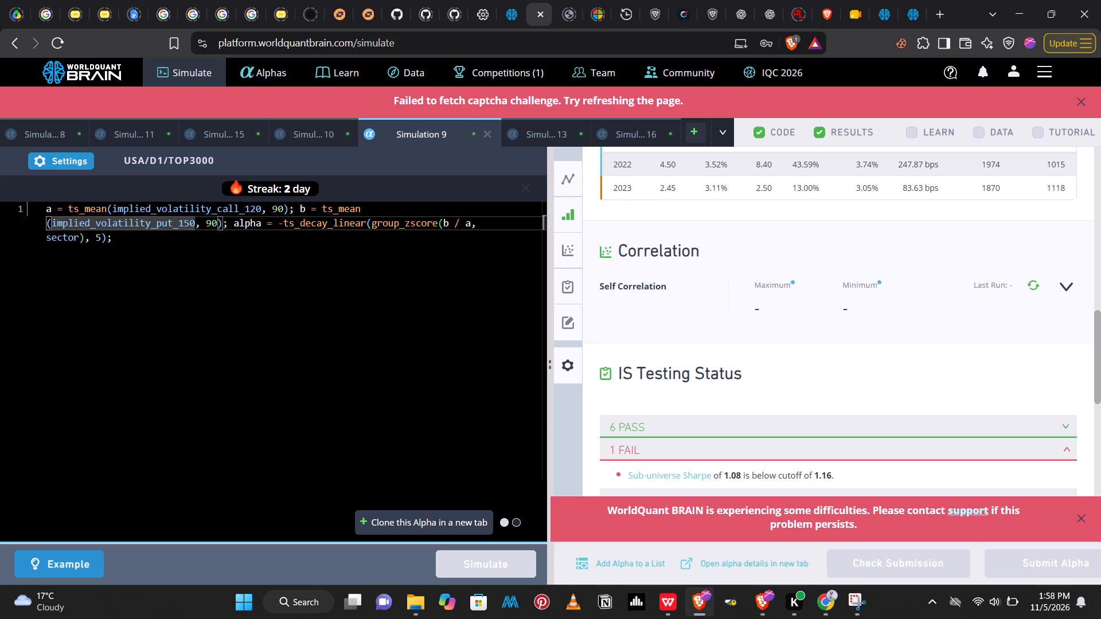
key("BackSpace")
key("2")
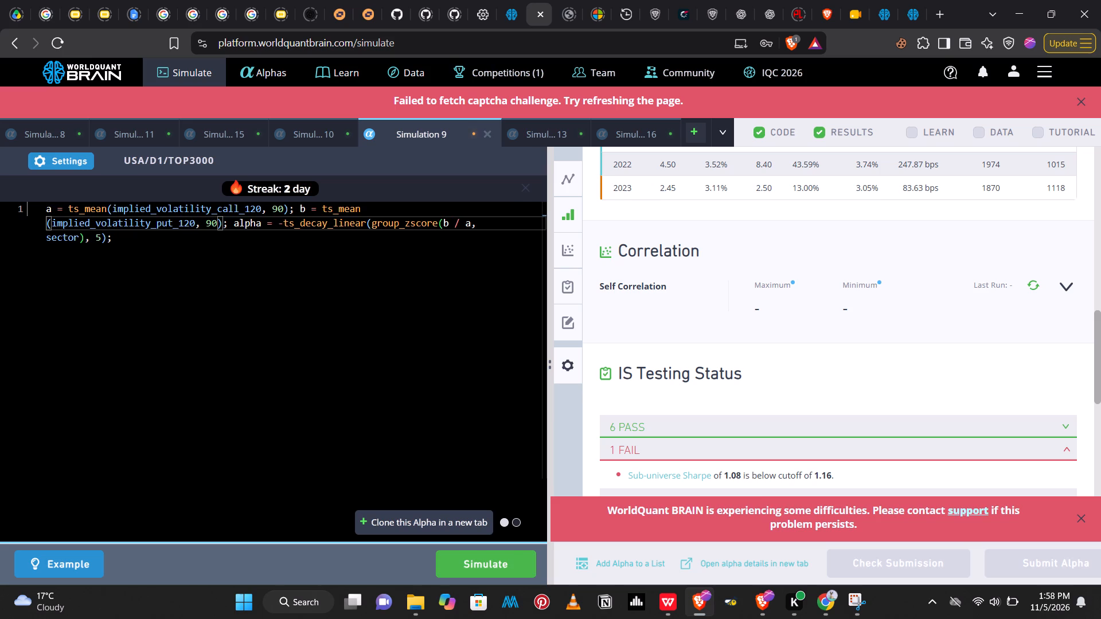
left_click(171, 228)
key("BackSpace")
key("BackSpace")
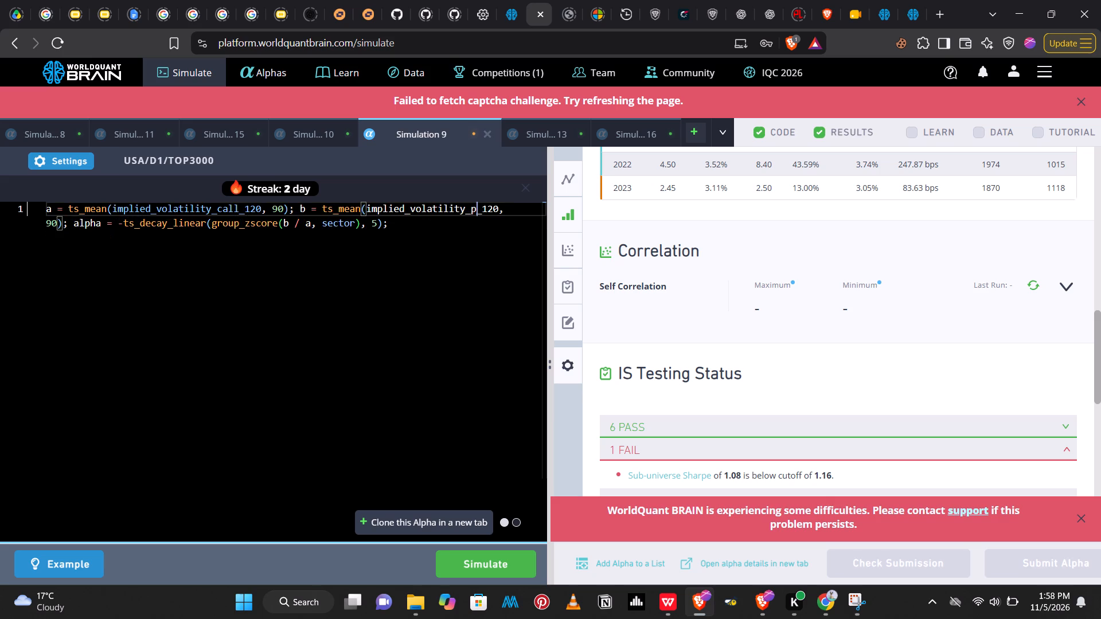
key("BackSpace")
type("mea")
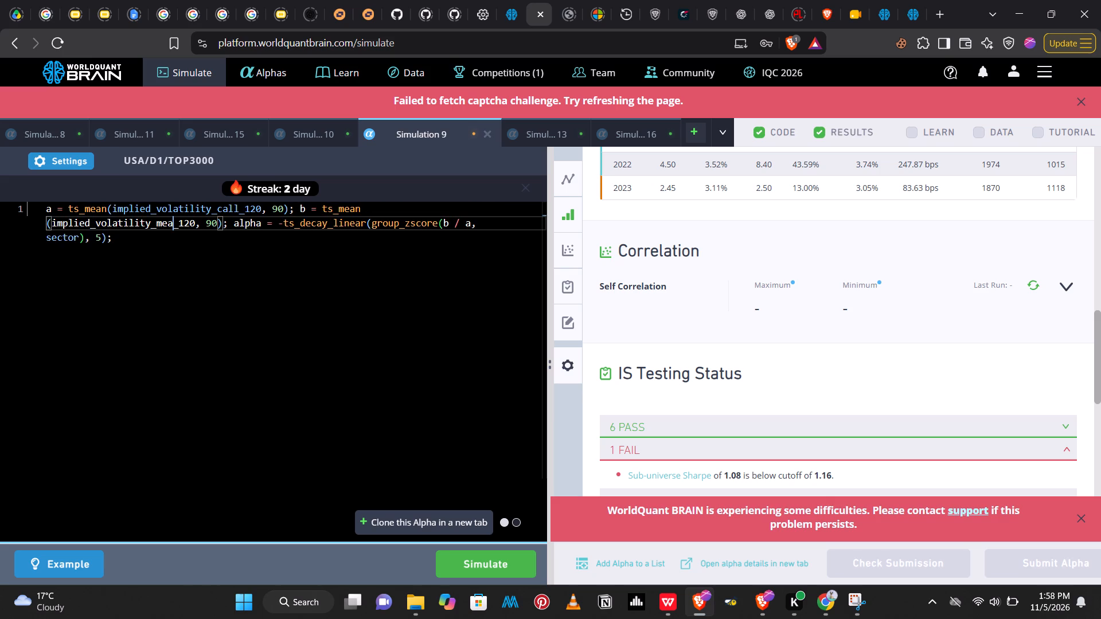
key("n")
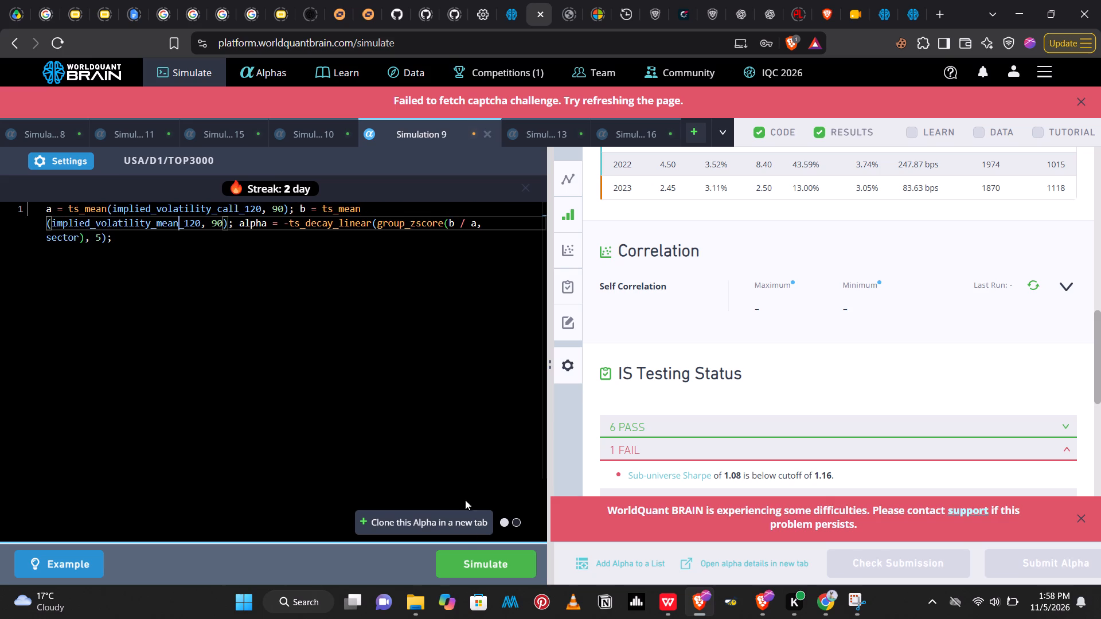
left_click(473, 557)
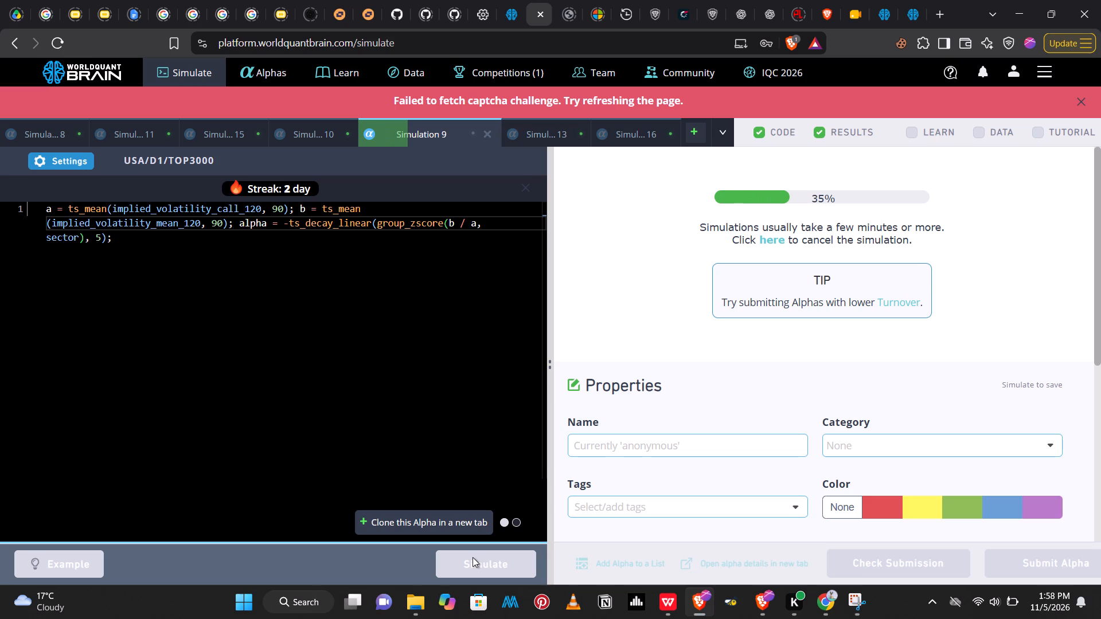
In Simulation 16, set the ts_decay_linear window to 5 and simulate the alpha.
left_click(638, 124)
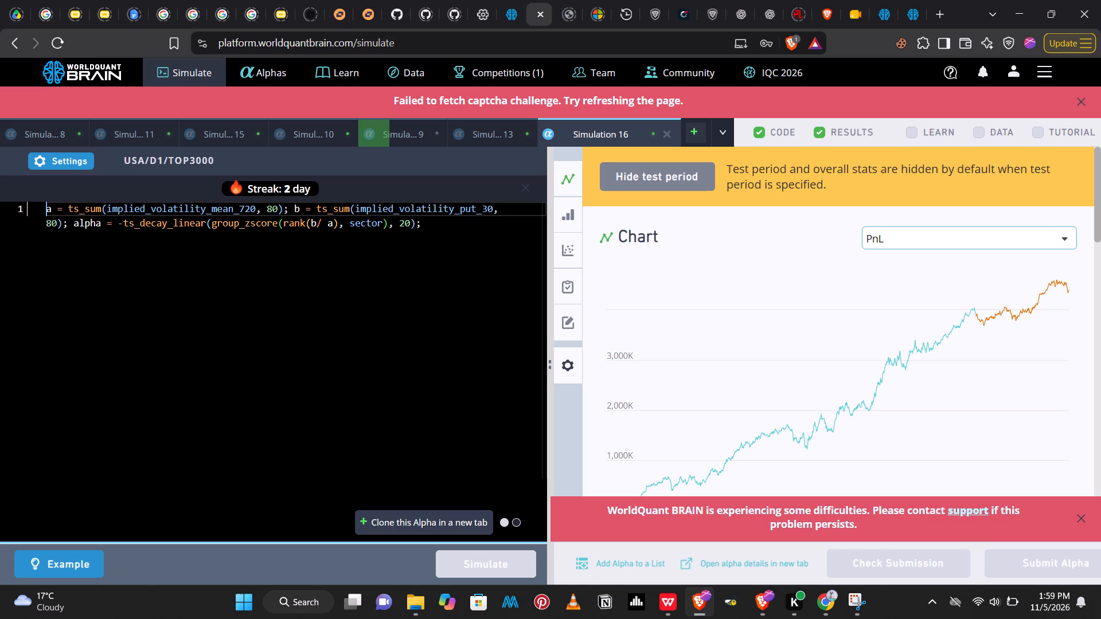
left_click(406, 224)
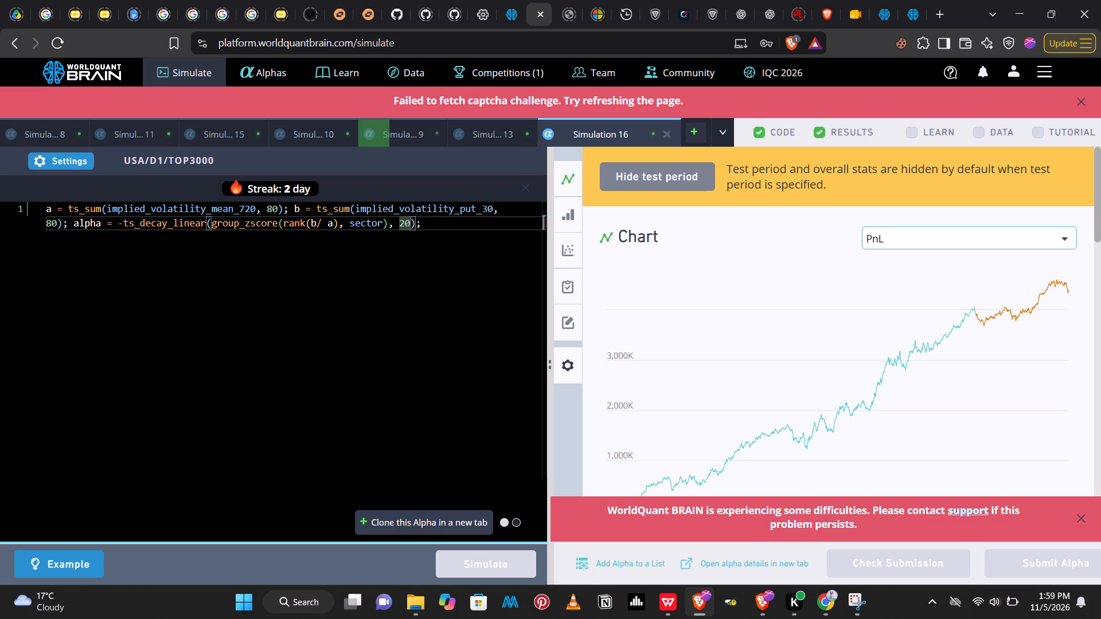
key("Right")
key("BackSpace")
key("BackSpace")
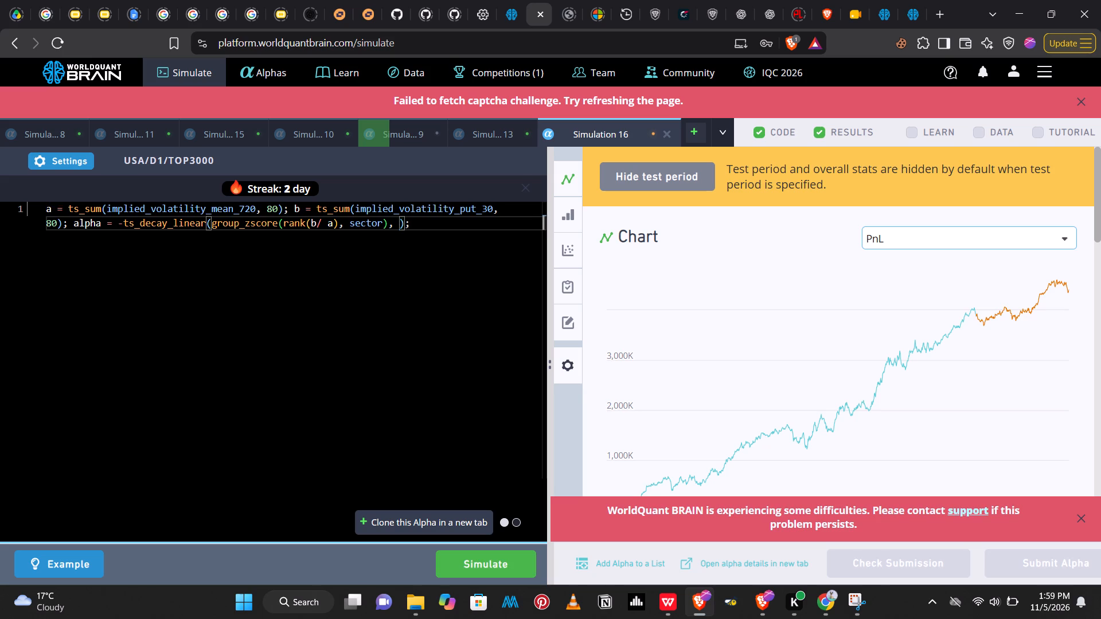
key("5")
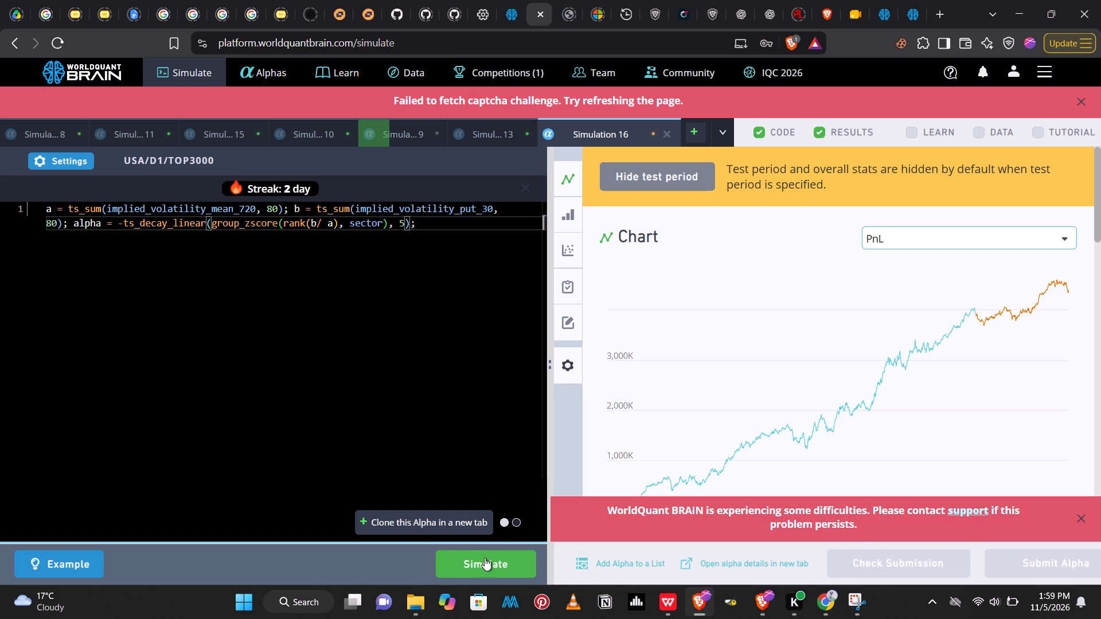
left_click(485, 559)
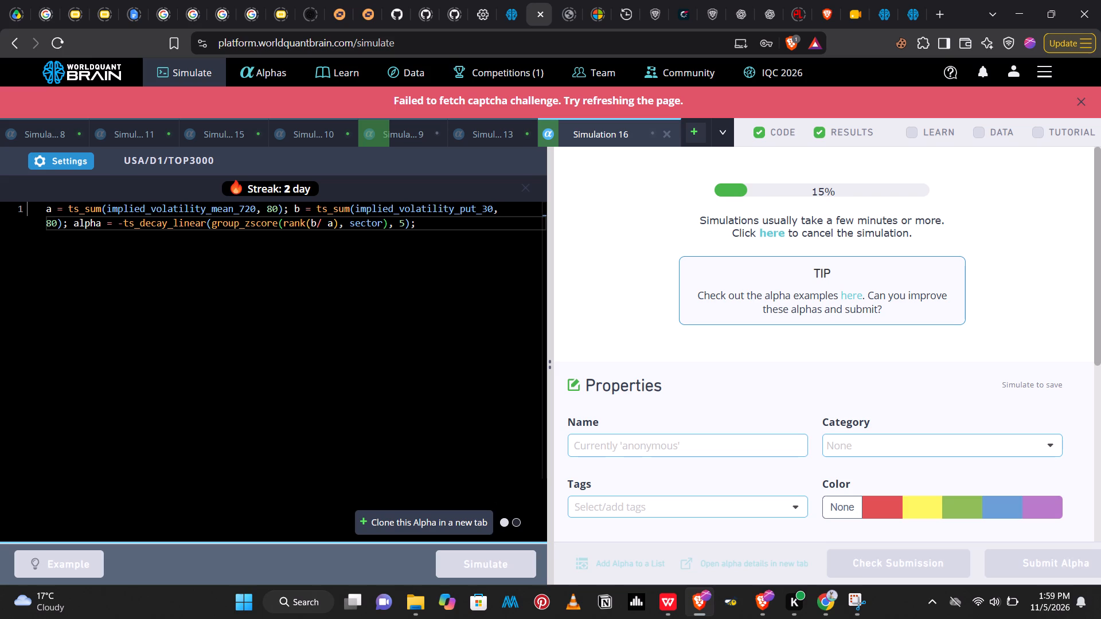
Clone the Simulation 16 alpha into a new simulation.
left_click(404, 519)
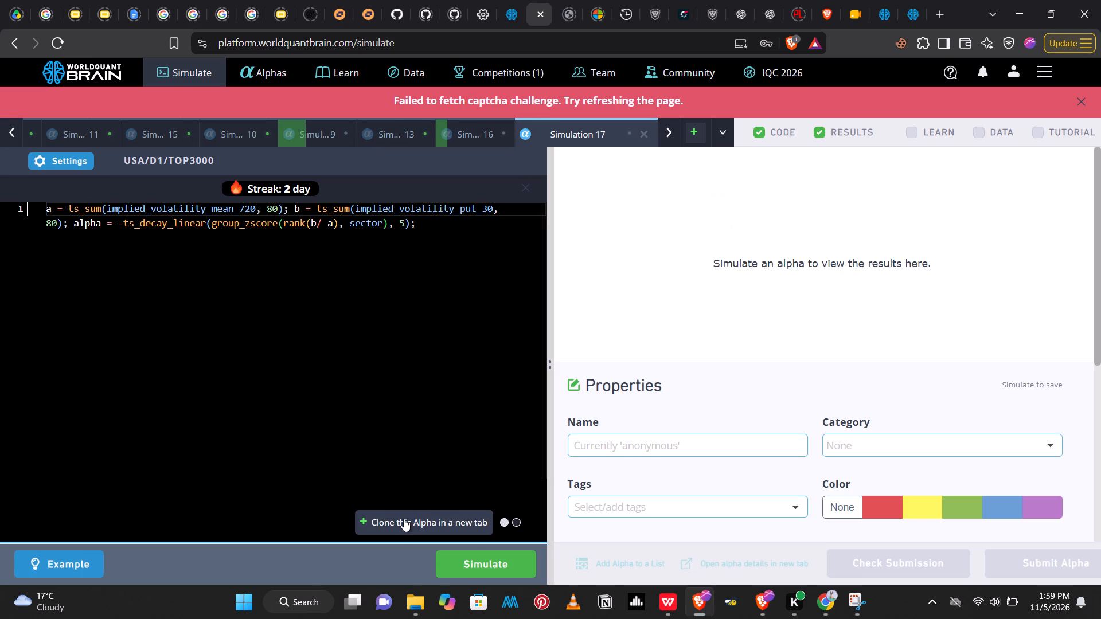
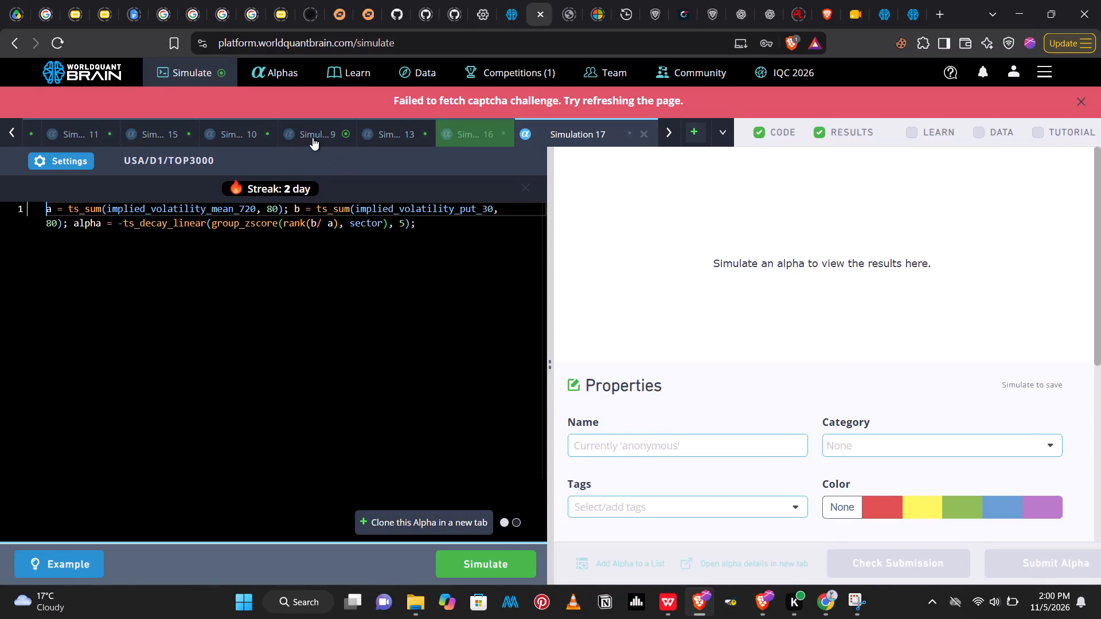
Show the test period for the Simulation 9 alpha, review its testing status and try to run its self-correlation.
left_click(313, 138)
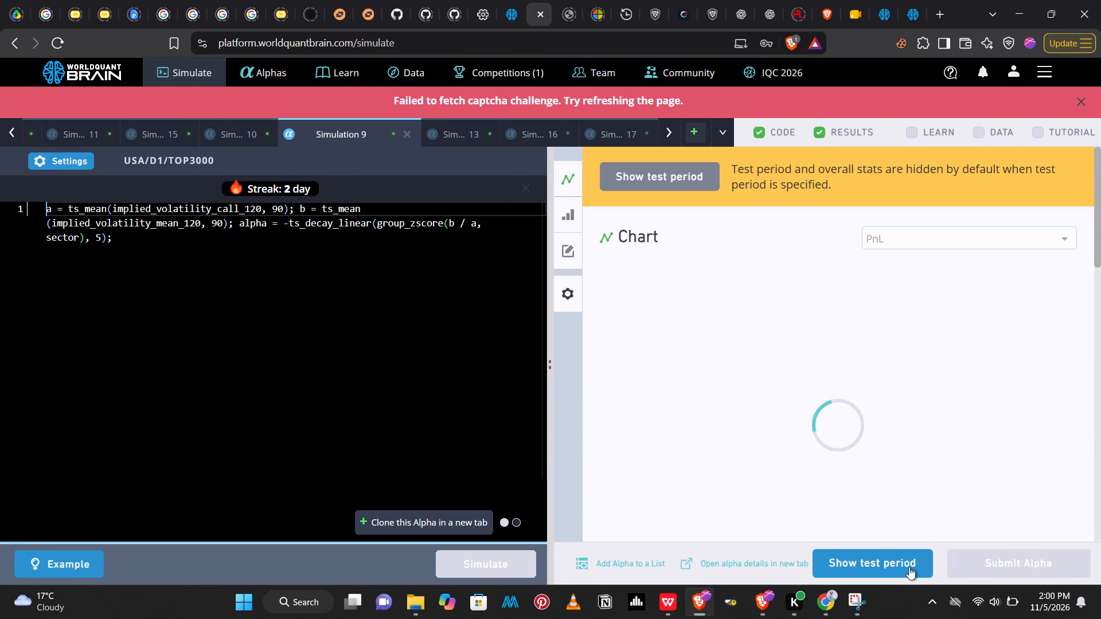
left_click(893, 568)
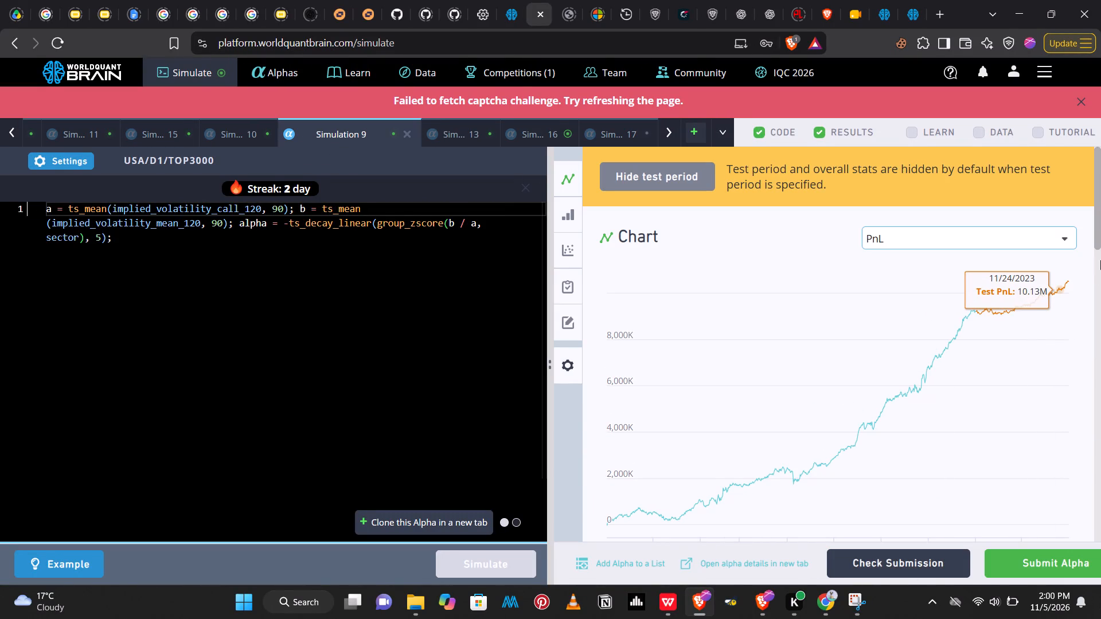
left_click_drag(1099, 209, 1100, 375)
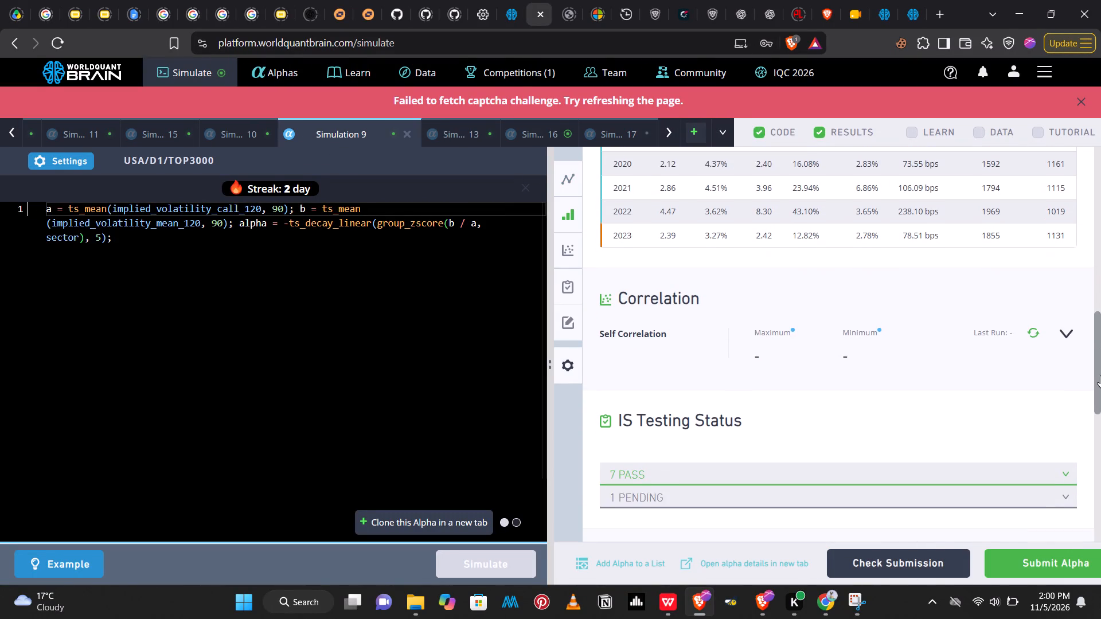
left_click_drag(1100, 375, 1100, 379)
double_click(1033, 313)
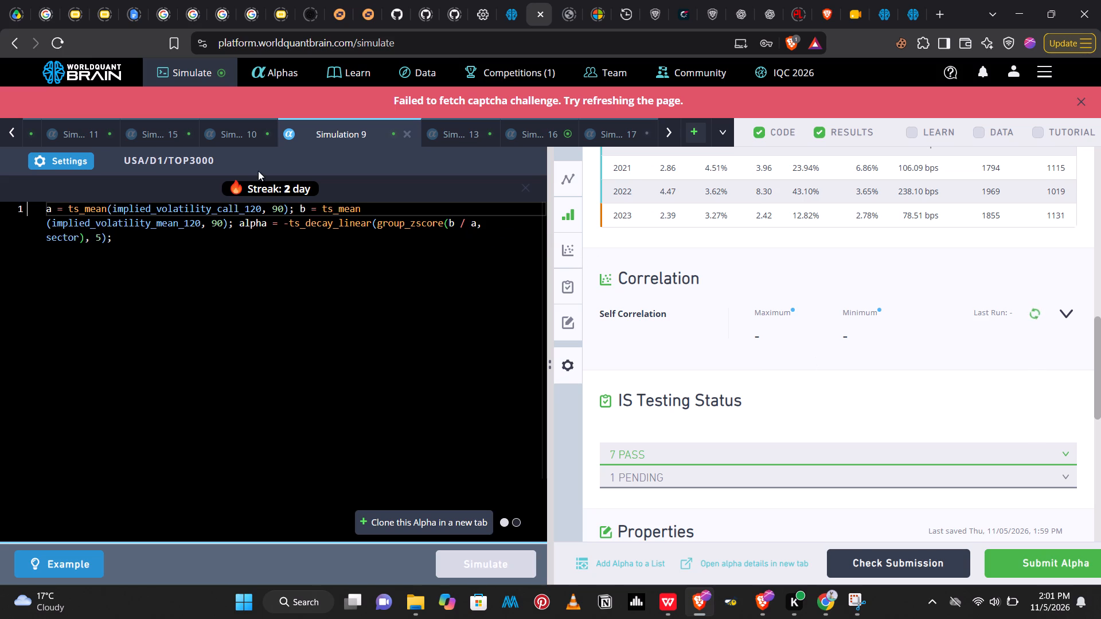
Reload the simulation page.
left_click(60, 45)
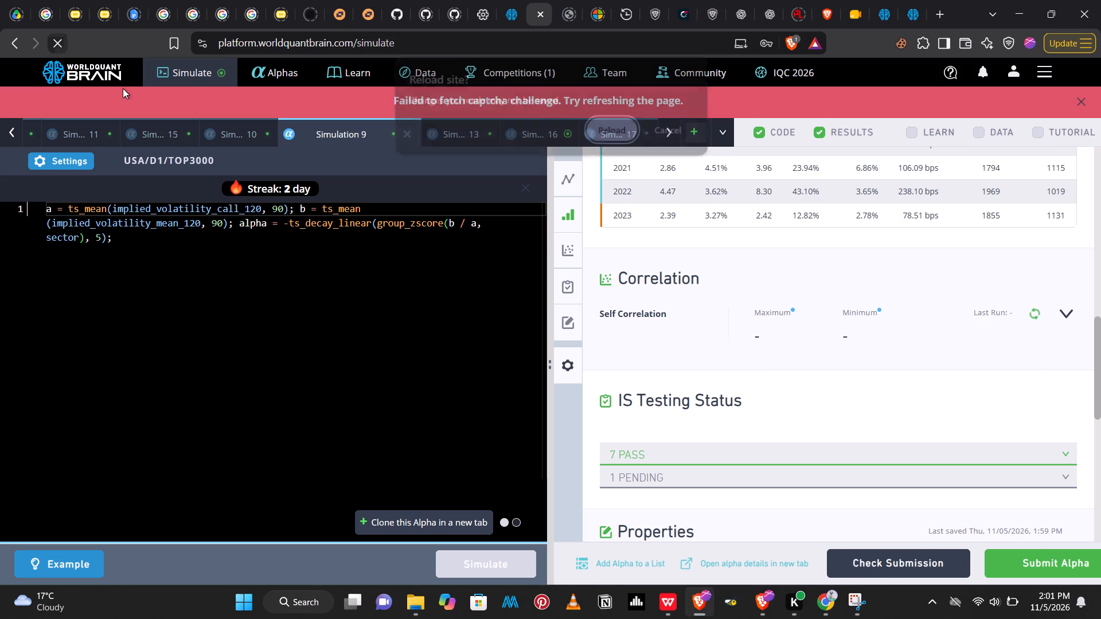
left_click(603, 130)
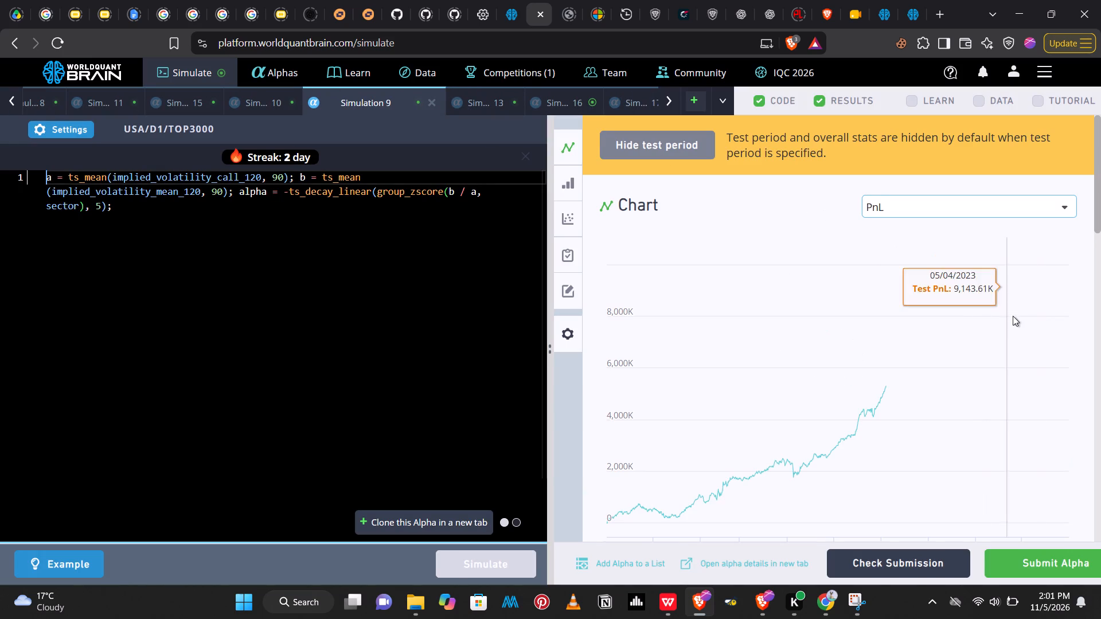
Submit the Simulation 9 alpha and look over its yearly summary.
left_click_drag(1098, 199, 1100, 300)
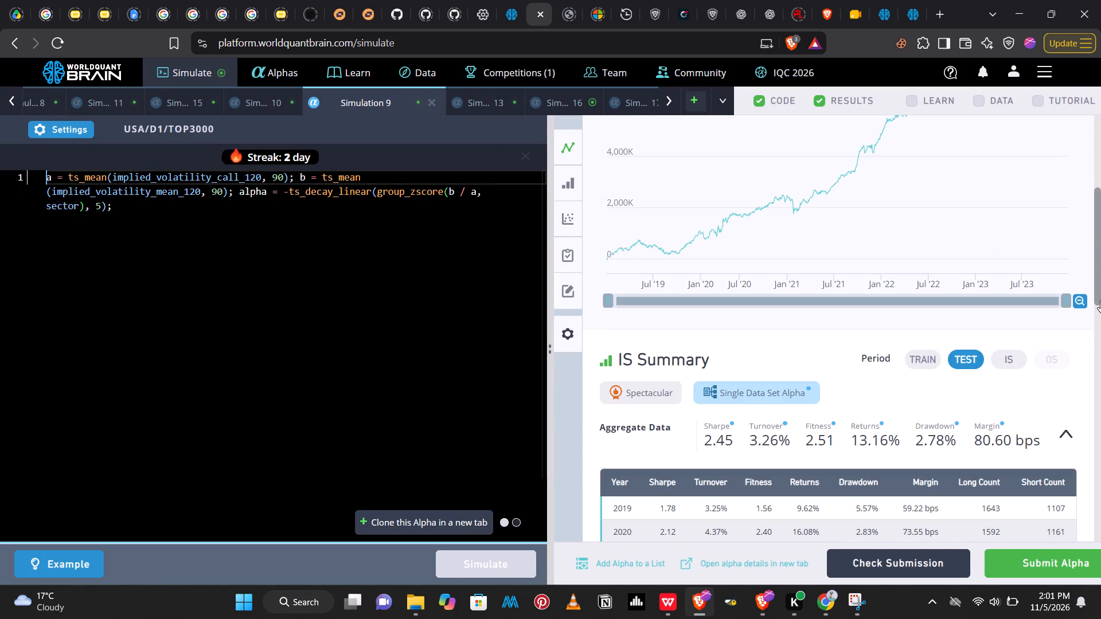
left_click_drag(1100, 300, 1098, 383)
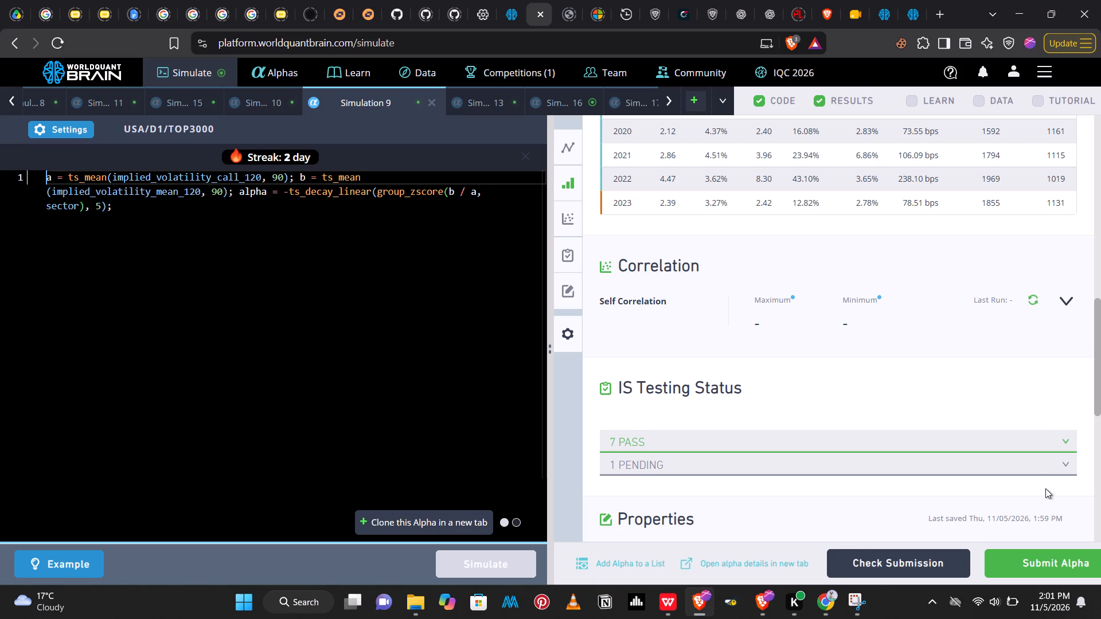
left_click(1028, 554)
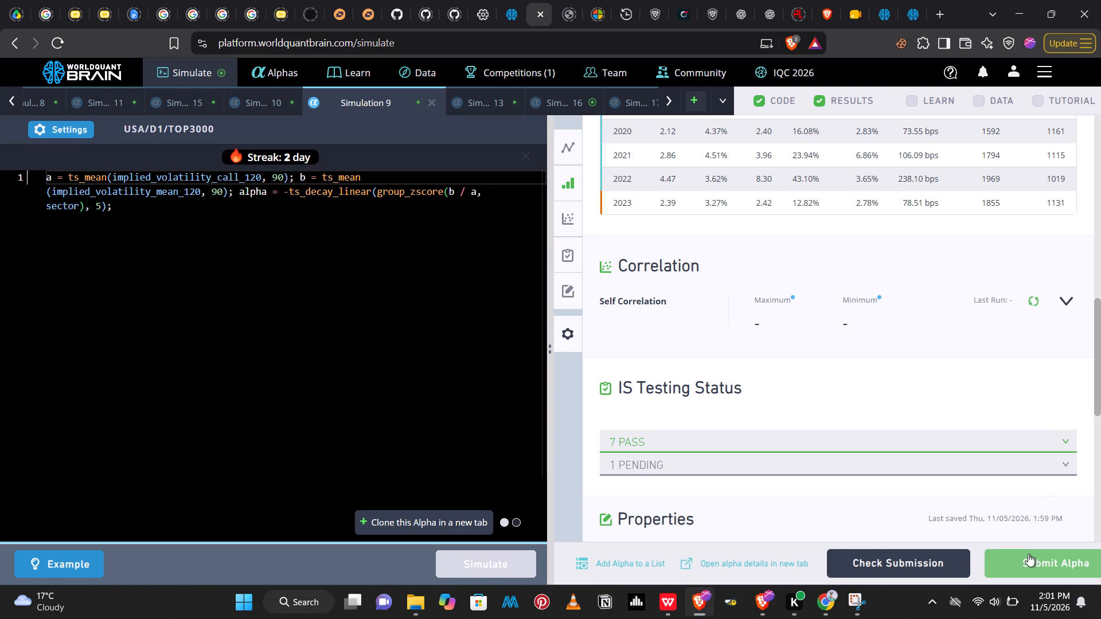
left_click_drag(1100, 388, 1100, 352)
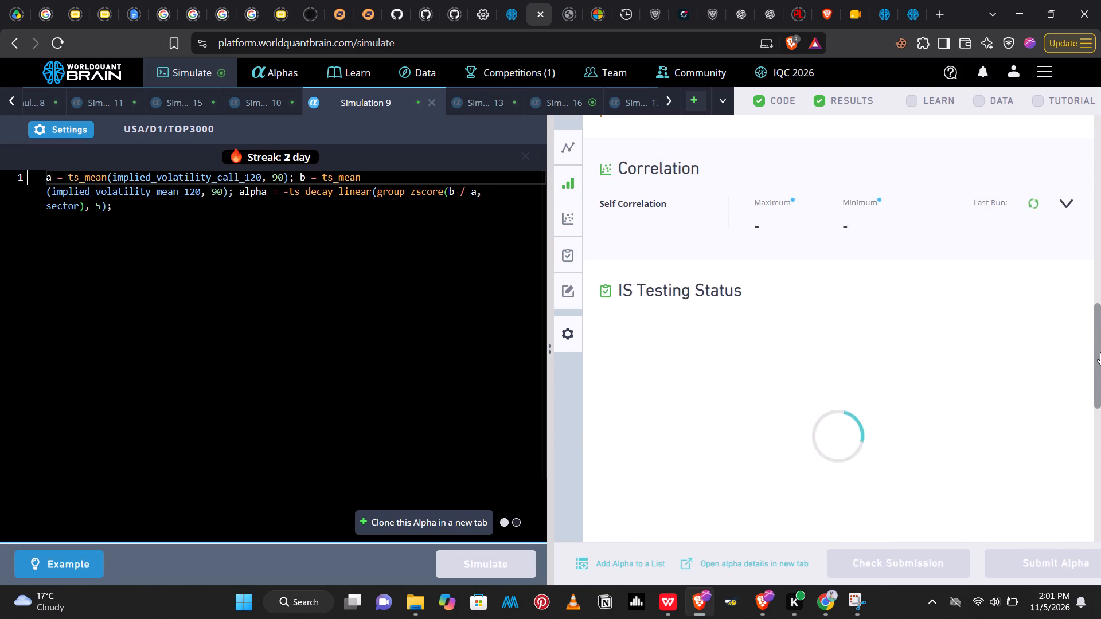
left_click_drag(1100, 352, 1100, 332)
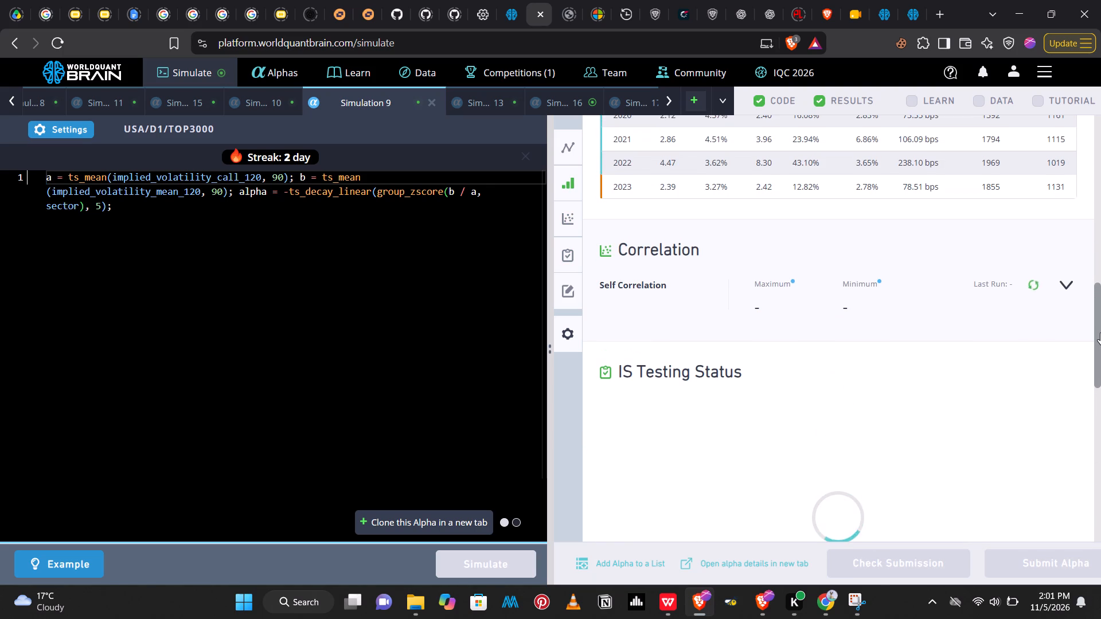
left_click_drag(1100, 332, 1098, 243)
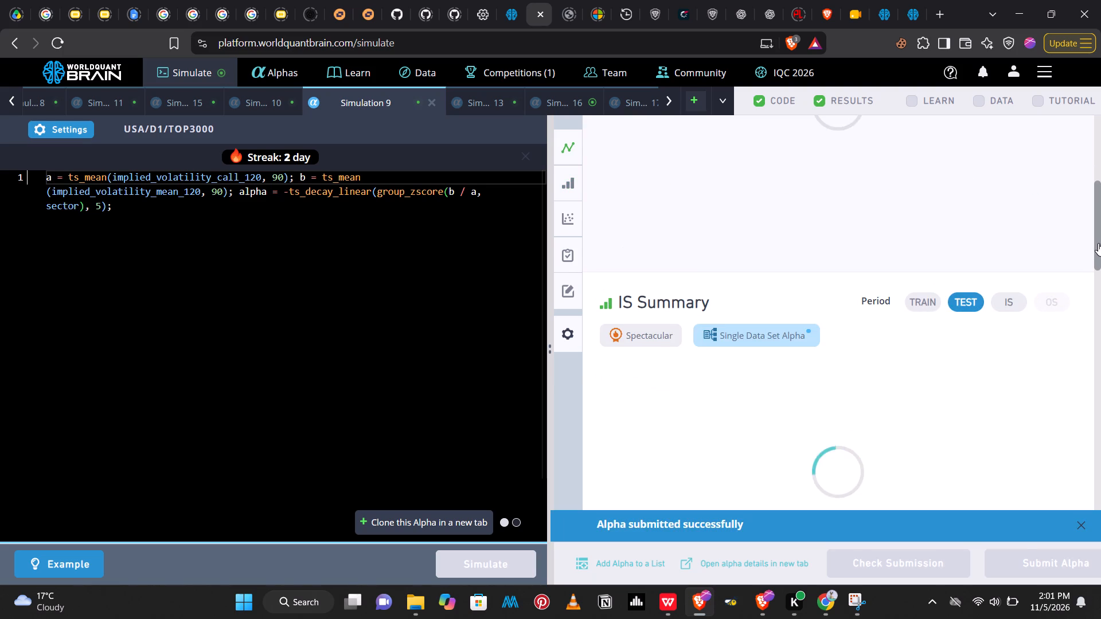
left_click_drag(1098, 243, 1098, 212)
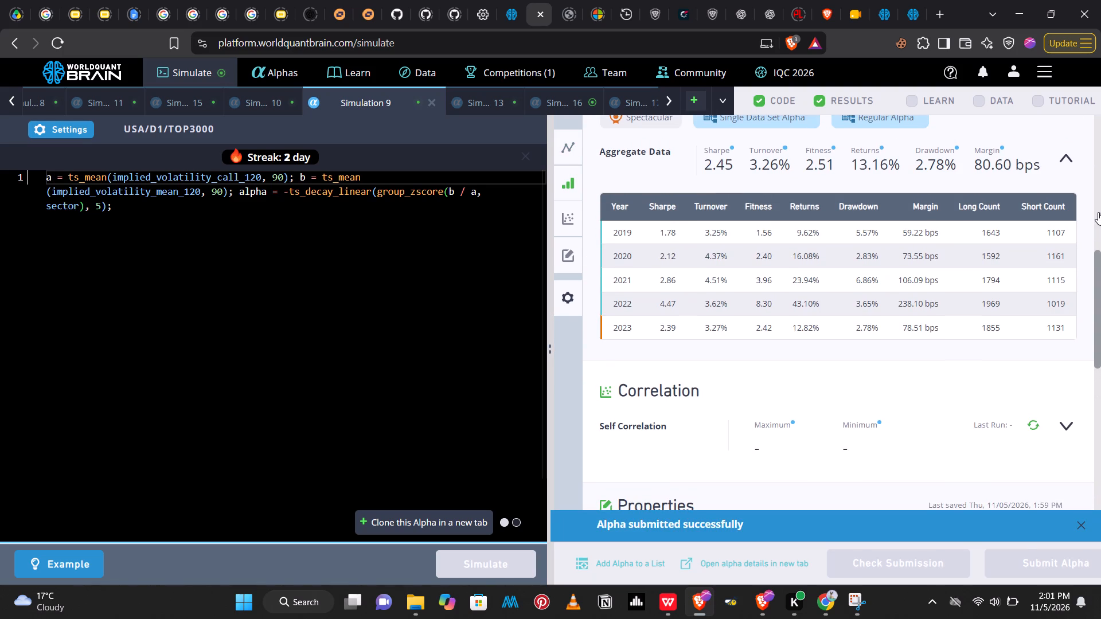
left_click_drag(1098, 212, 1098, 195)
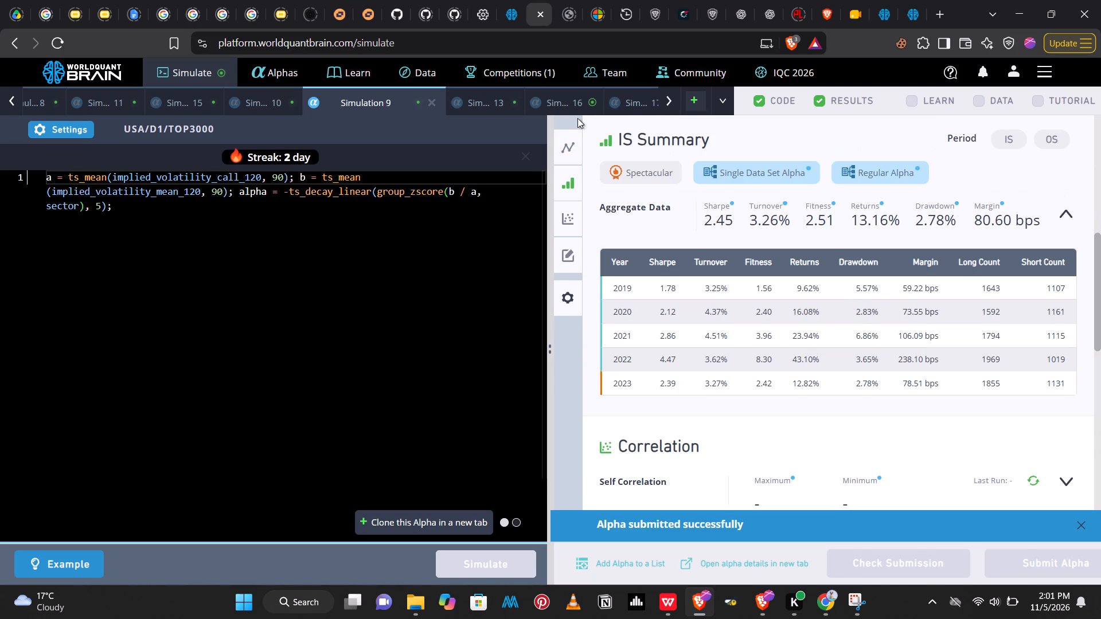
Show the test period for the Simulation 16 alpha and review its yearly results and IS testing status.
left_click(567, 103)
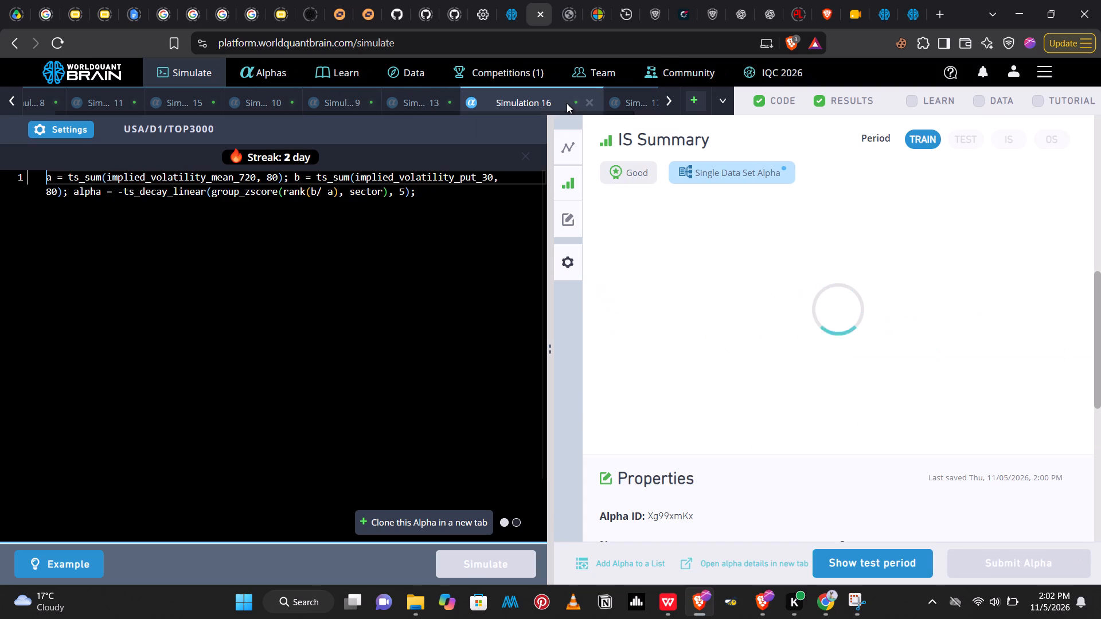
left_click(859, 557)
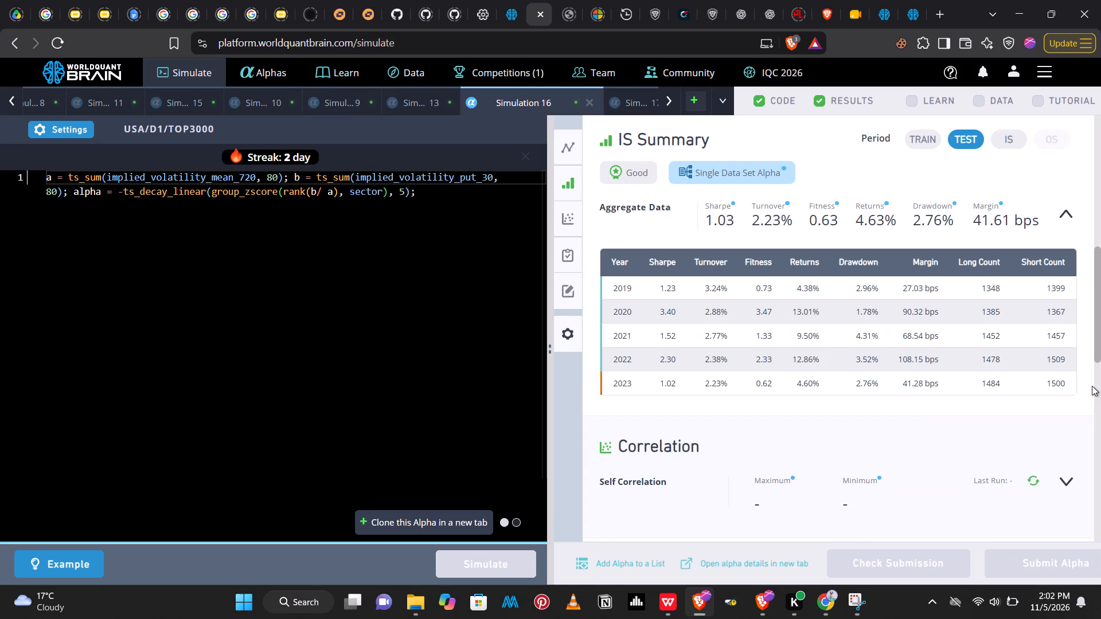
left_click_drag(1100, 338, 1100, 374)
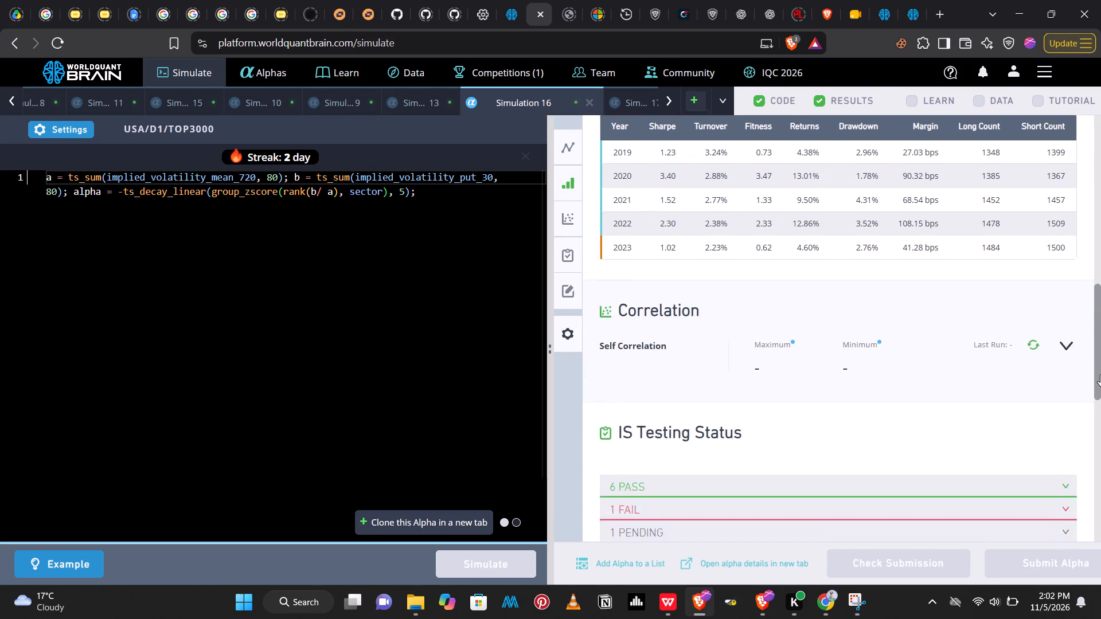
left_click_drag(1100, 374, 1100, 328)
Simulate the cloned alpha in Simulation 17.
left_click(634, 103)
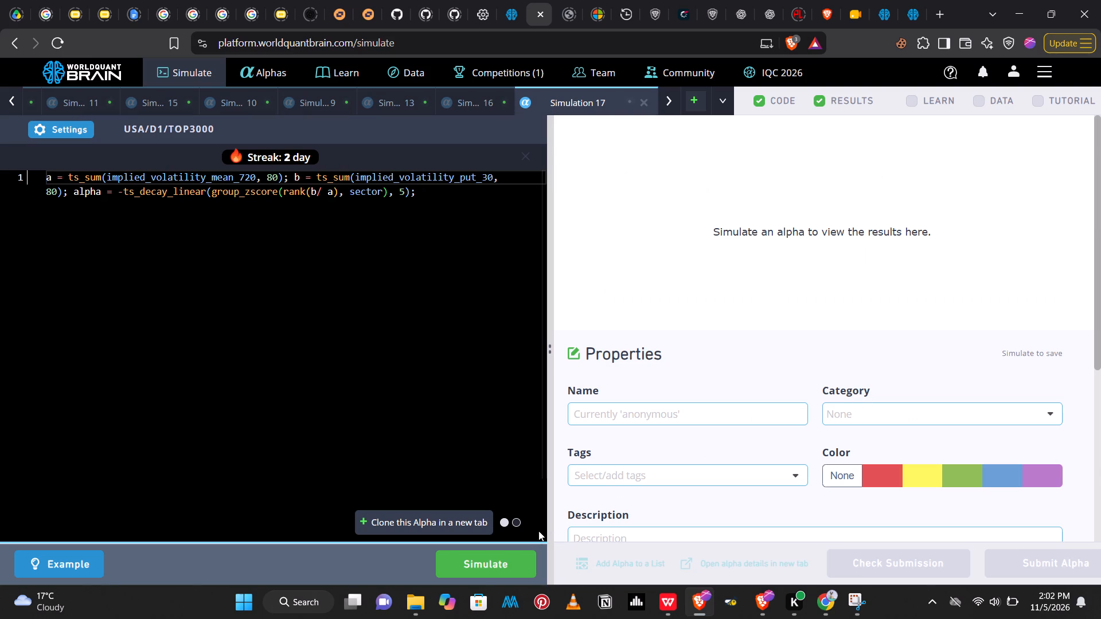
left_click(487, 563)
In Simulation 16, set the ts_decay_linear window to 30 and simulate the alpha.
left_click(464, 105)
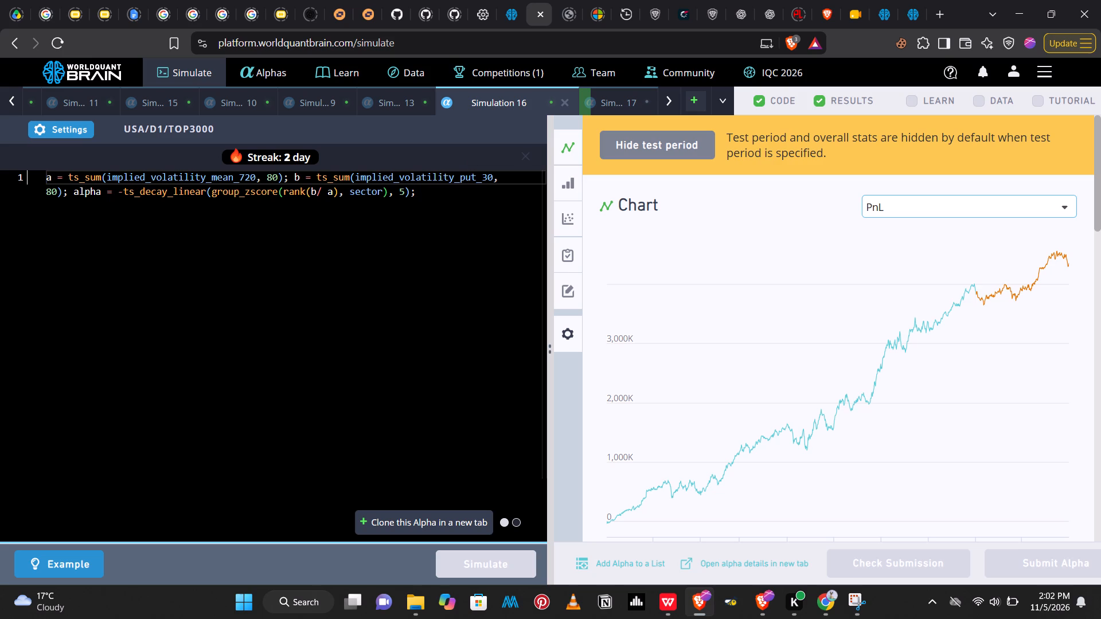
left_click(405, 195)
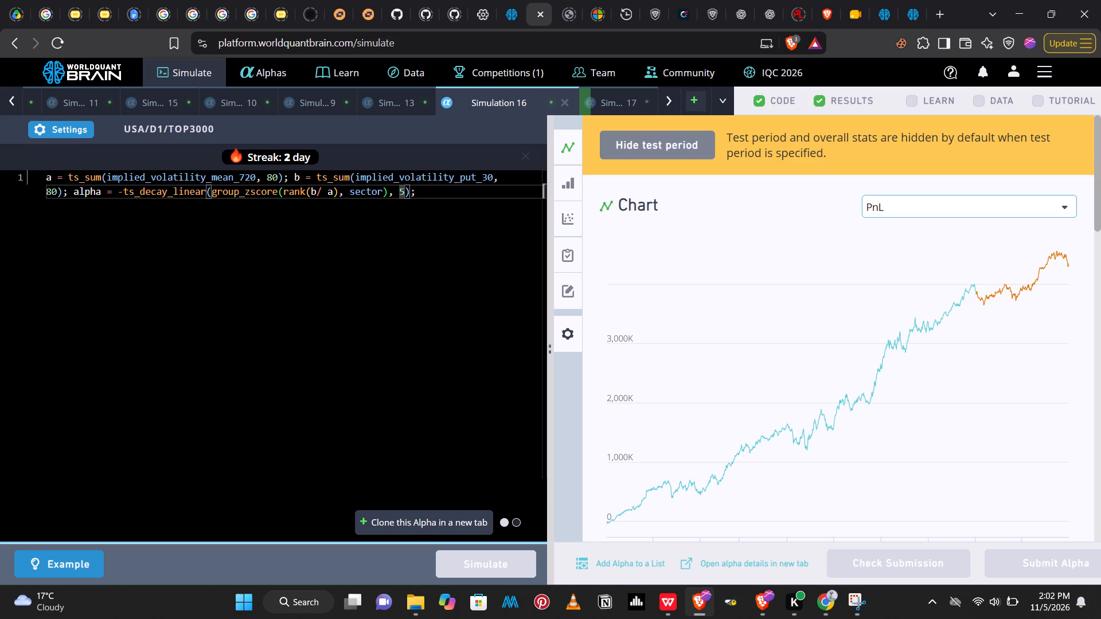
key("BackSpace")
type("30")
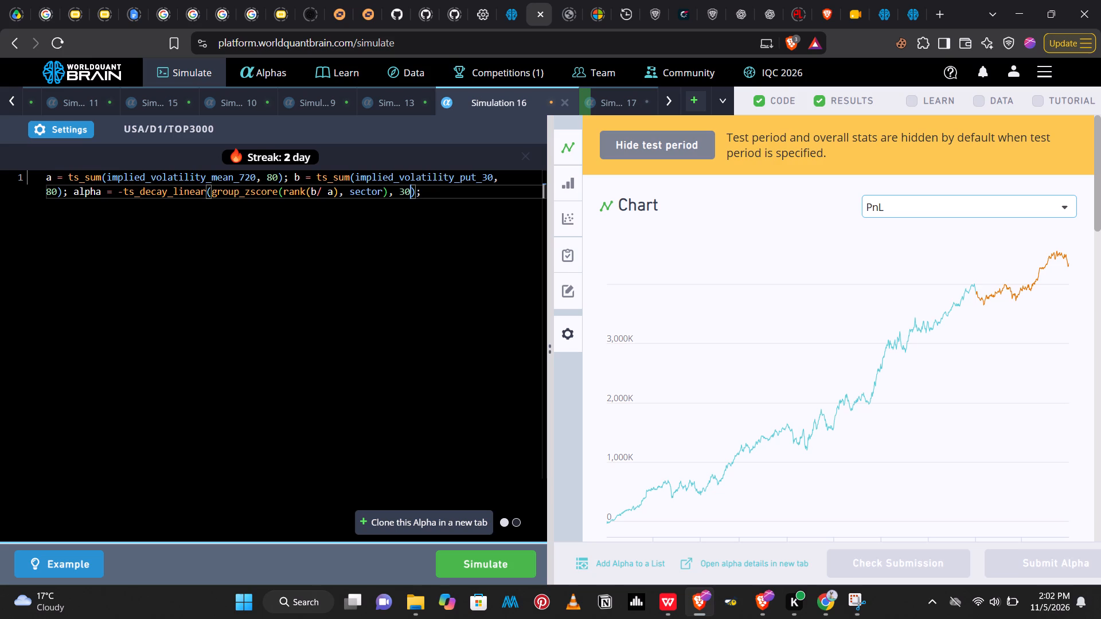
left_click(486, 562)
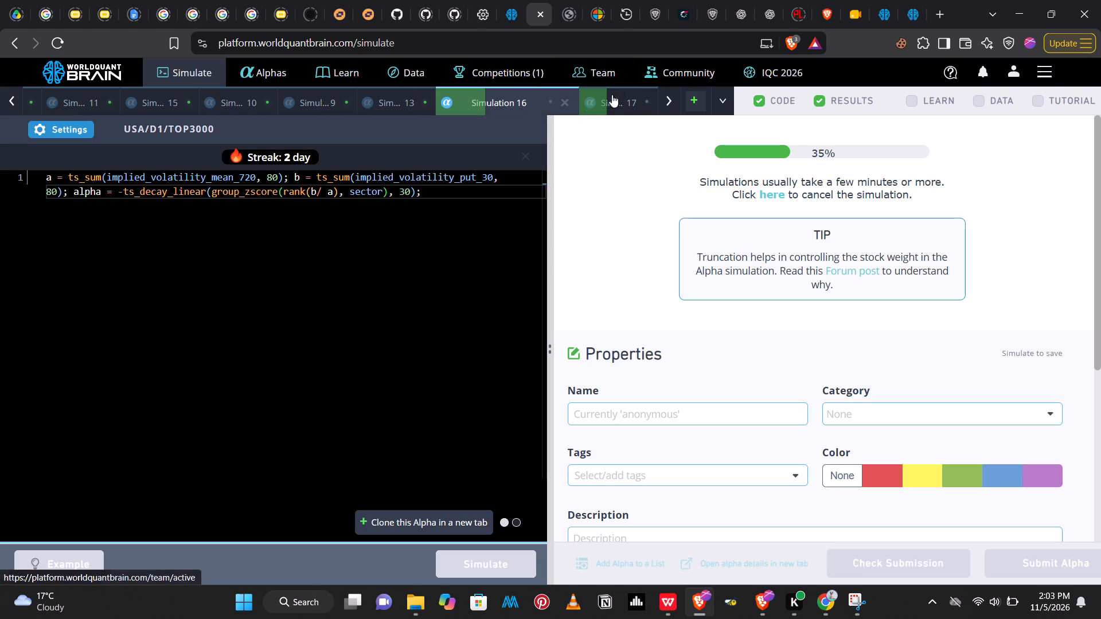
Clone the Simulation 16 alpha with the 30-day decay into a new simulation.
left_click(424, 522)
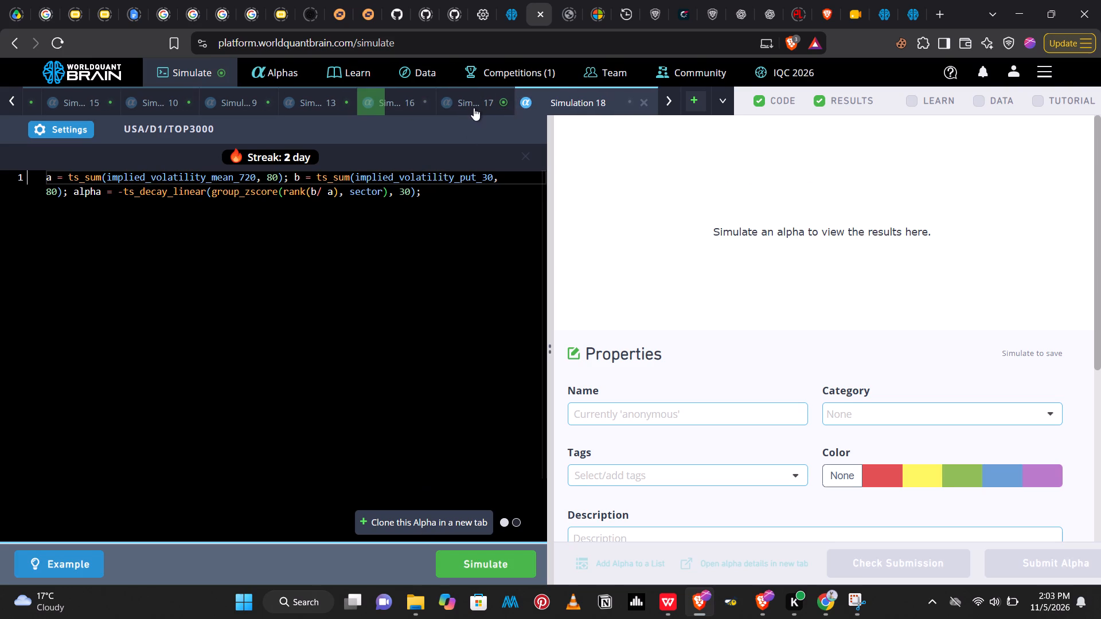
Show the test period for the Simulation 17 alpha and review its yearly results and IS testing status.
left_click(474, 108)
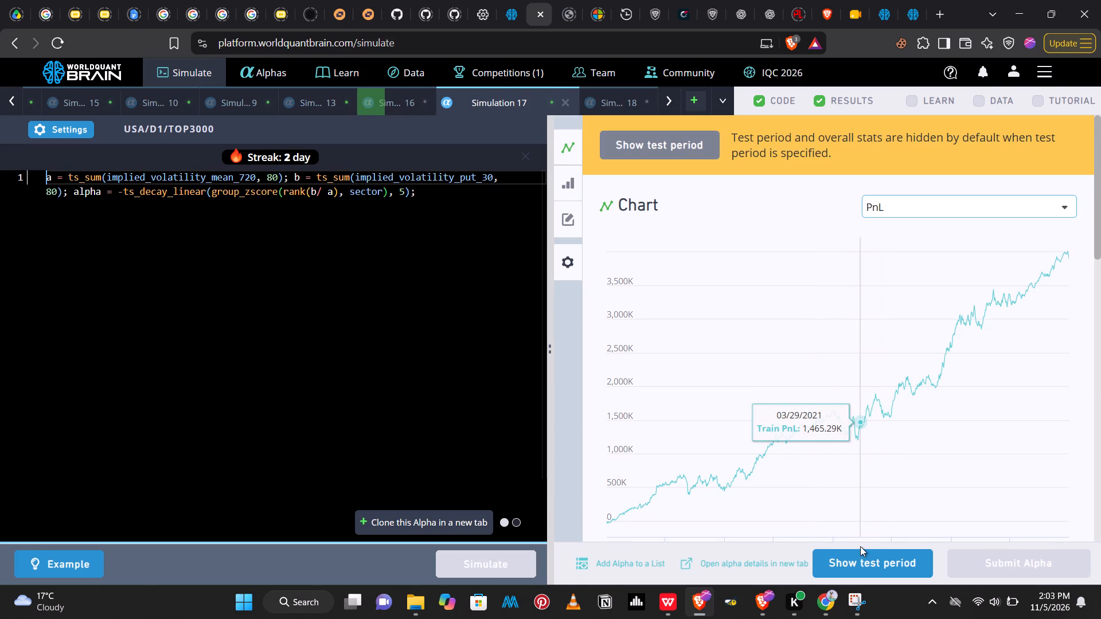
left_click(858, 557)
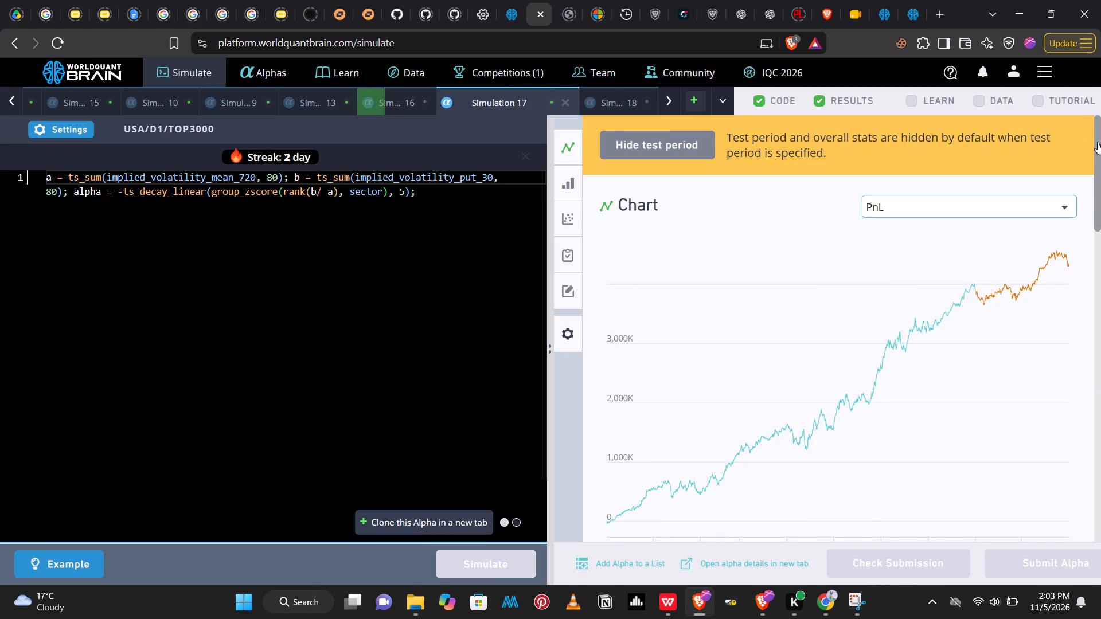
left_click(1098, 142)
left_click_drag(1098, 142, 1100, 323)
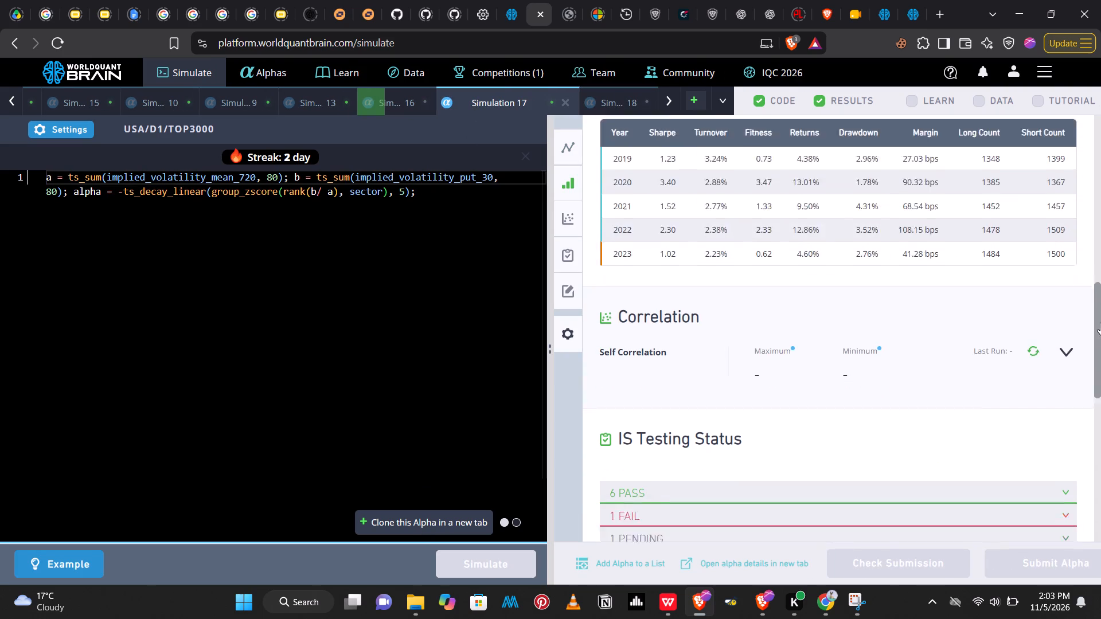
left_click_drag(1100, 323, 1100, 354)
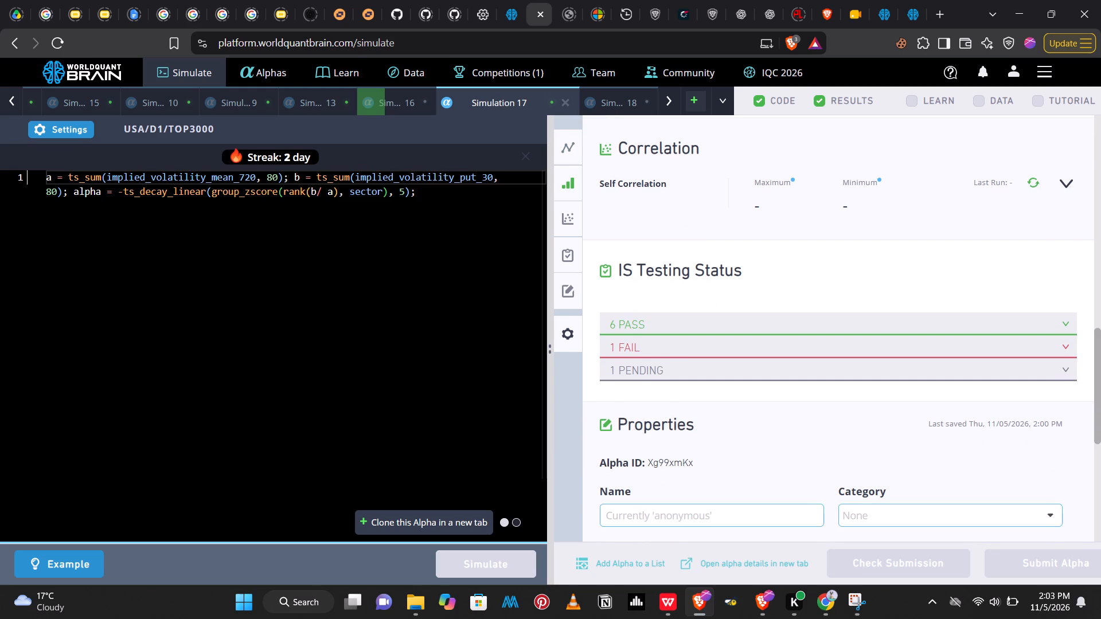
In Simulation 17, wrap the b/a ratio inside rank in a ts_mean with a window of 5.
left_click(310, 196)
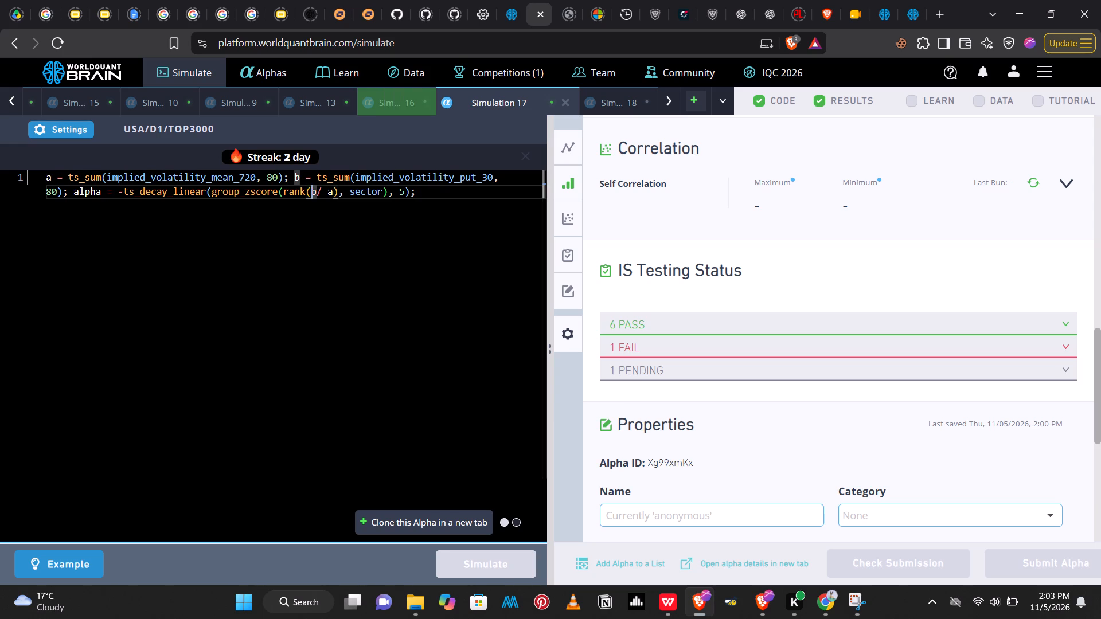
key("shift+parenleft")
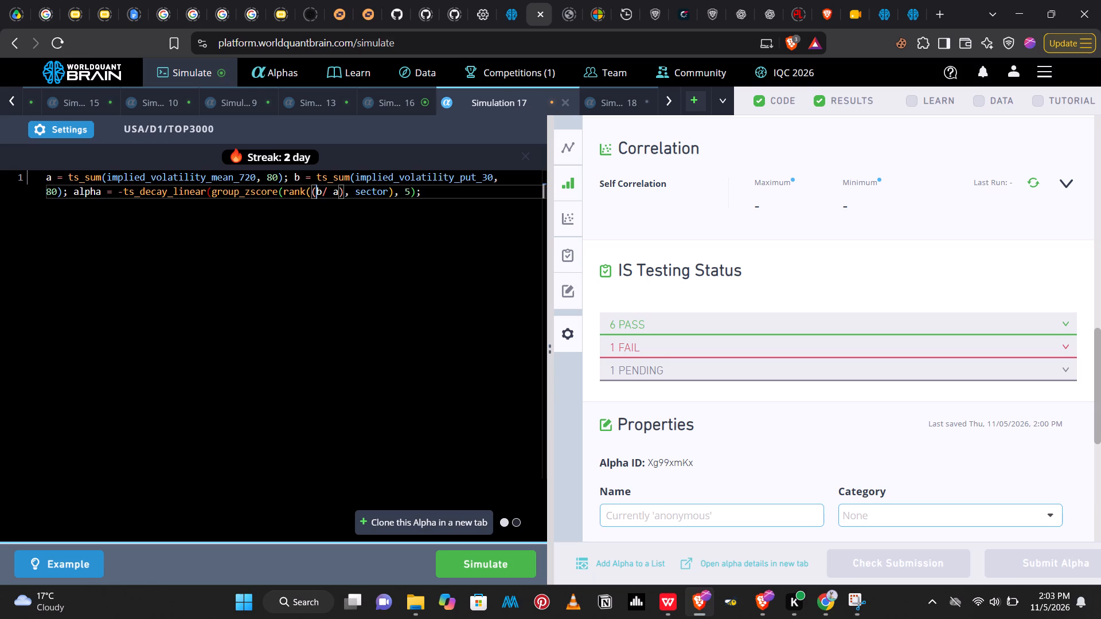
key("BackSpace")
type("ts")
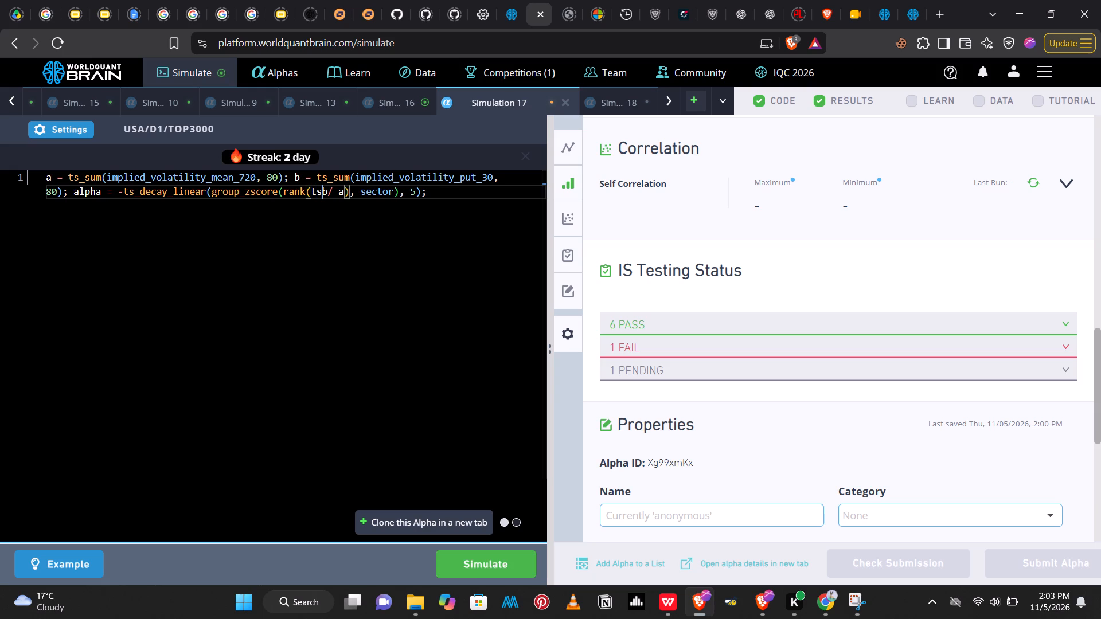
key("minus")
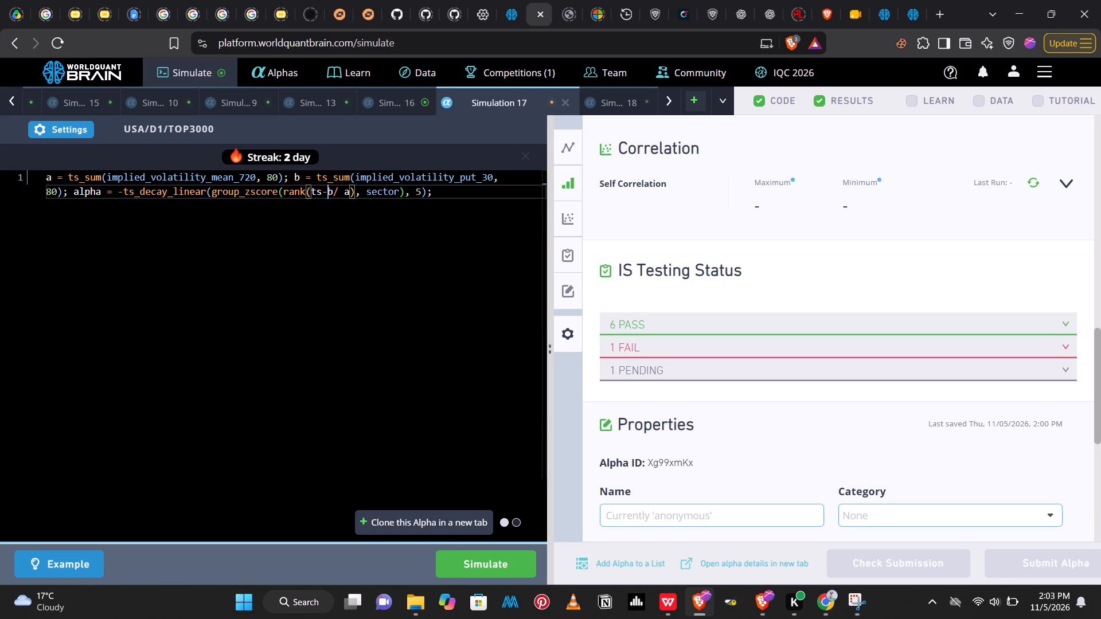
key("BackSpace")
key("space")
key("Left")
key("BackSpace")
key("BackSpace")
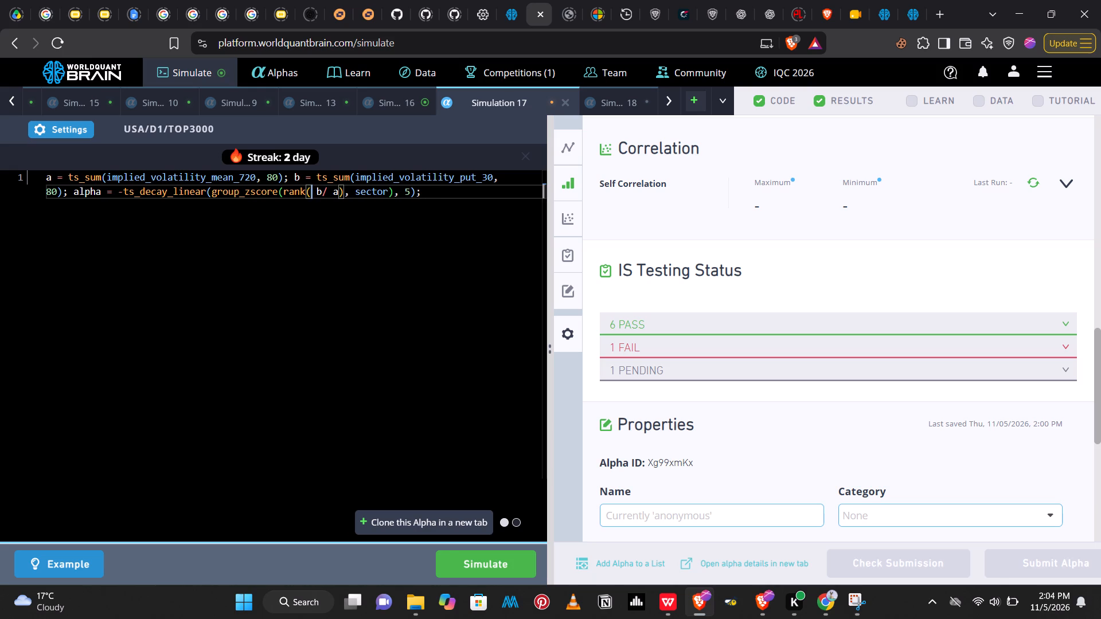
type("ts")
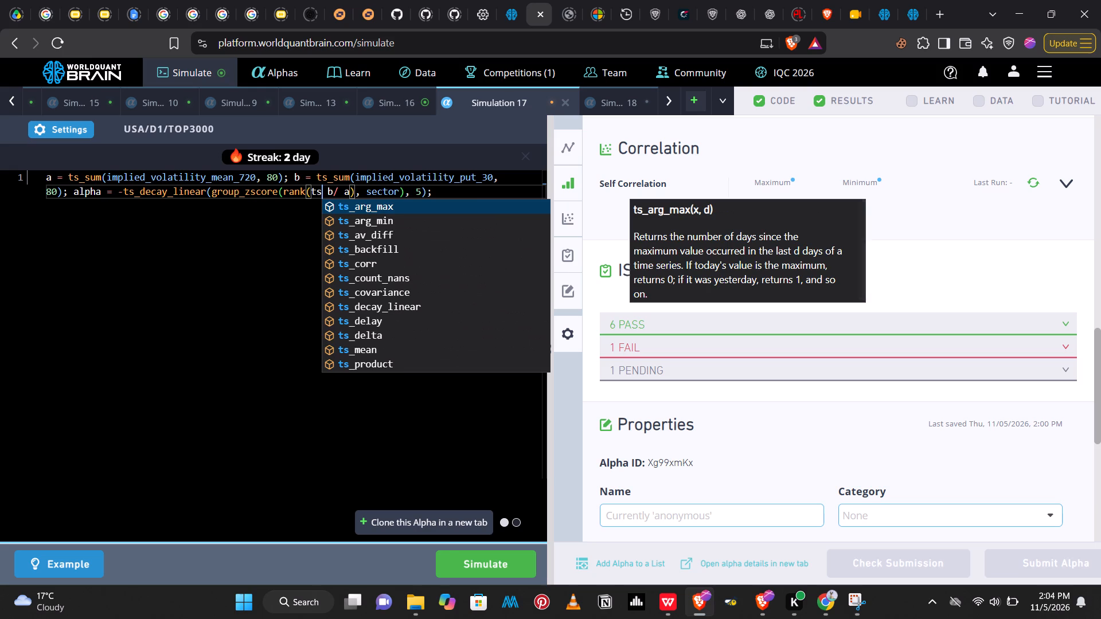
key("space")
type("m")
key("BackSpace")
key("BackSpace")
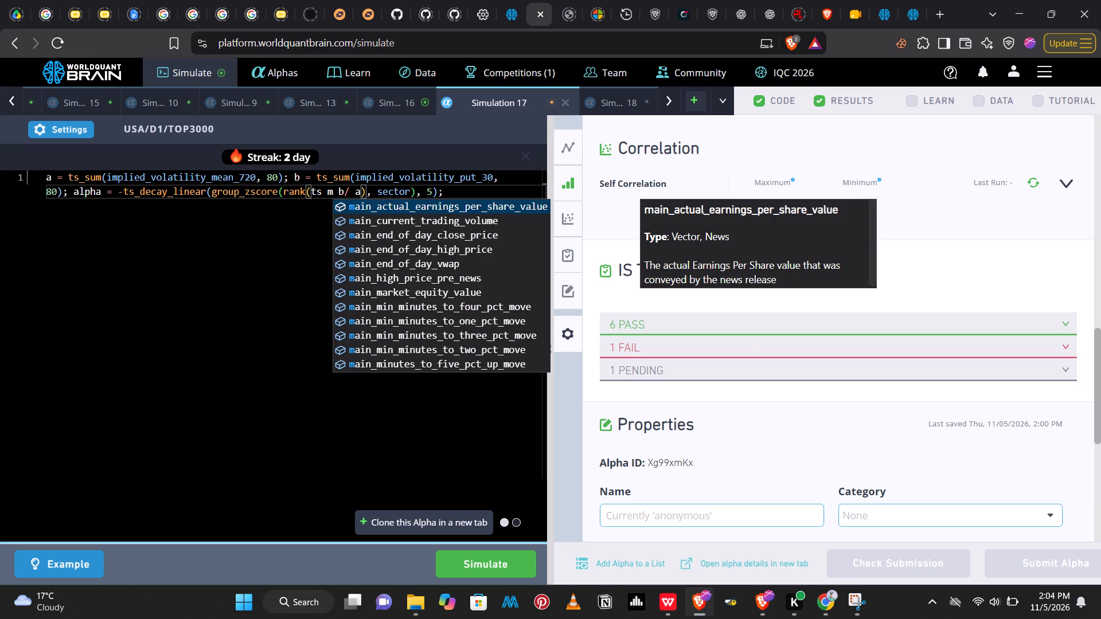
key("m")
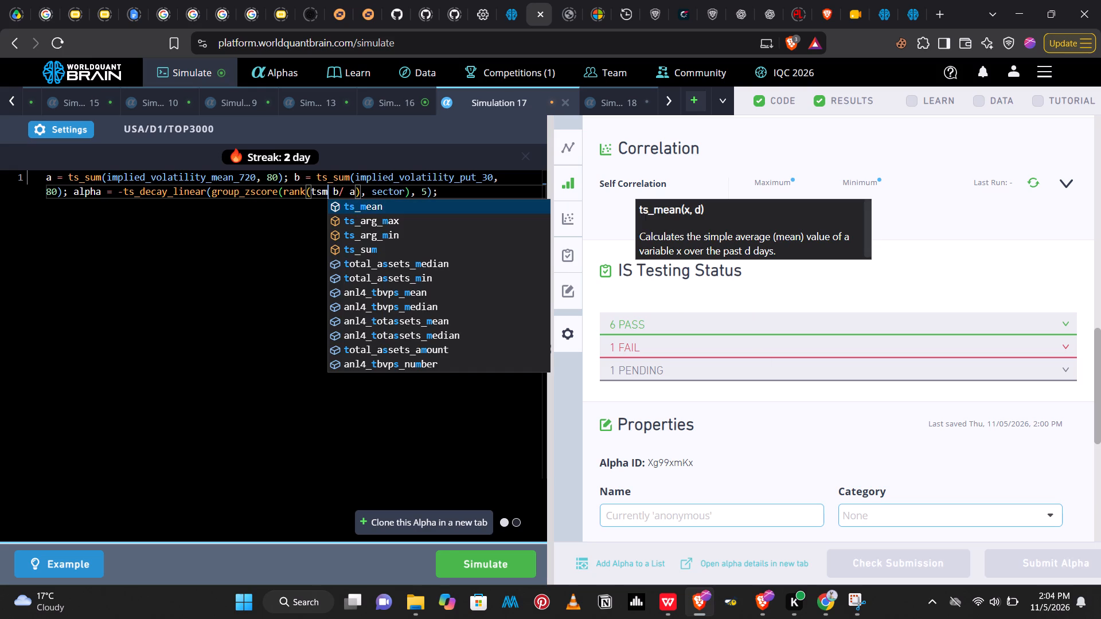
key("Return")
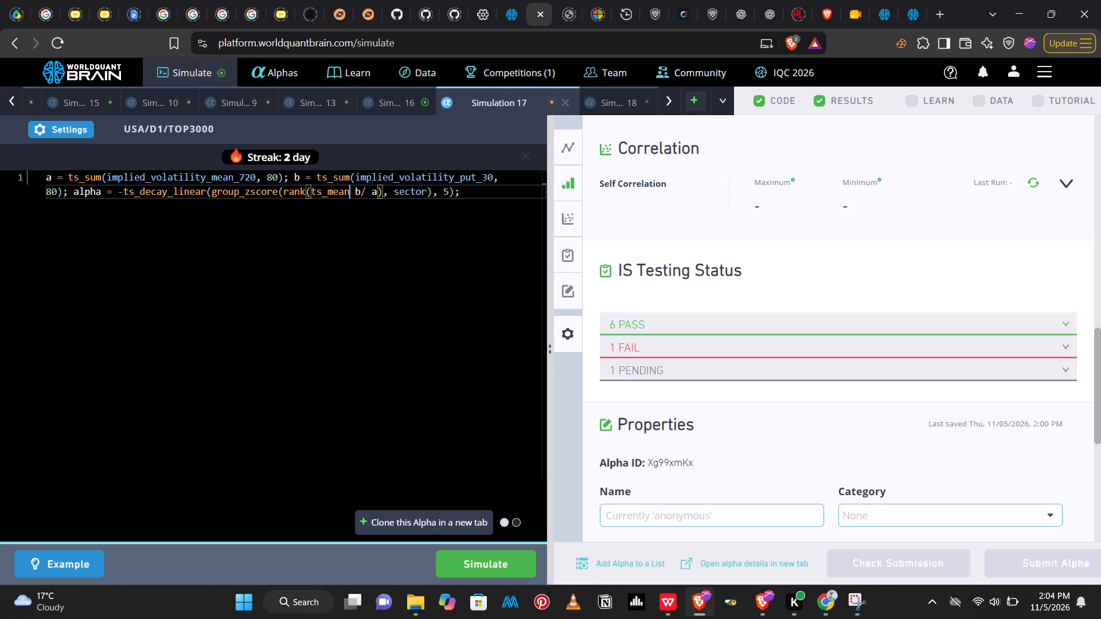
key("shift+parenleft")
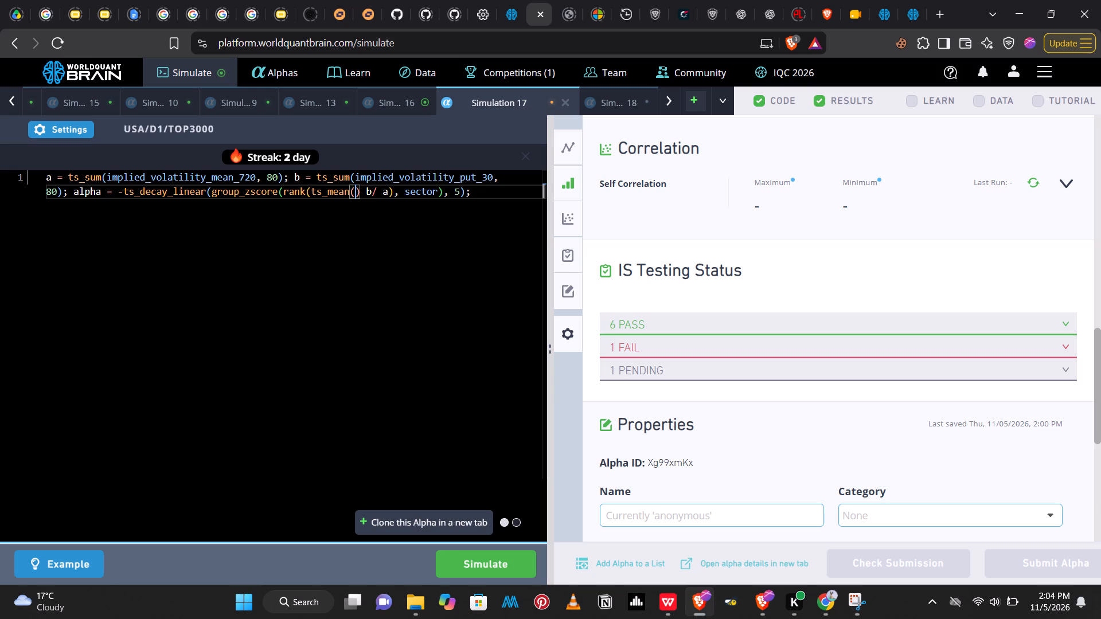
key("Right")
key("BackSpace")
key("Right")
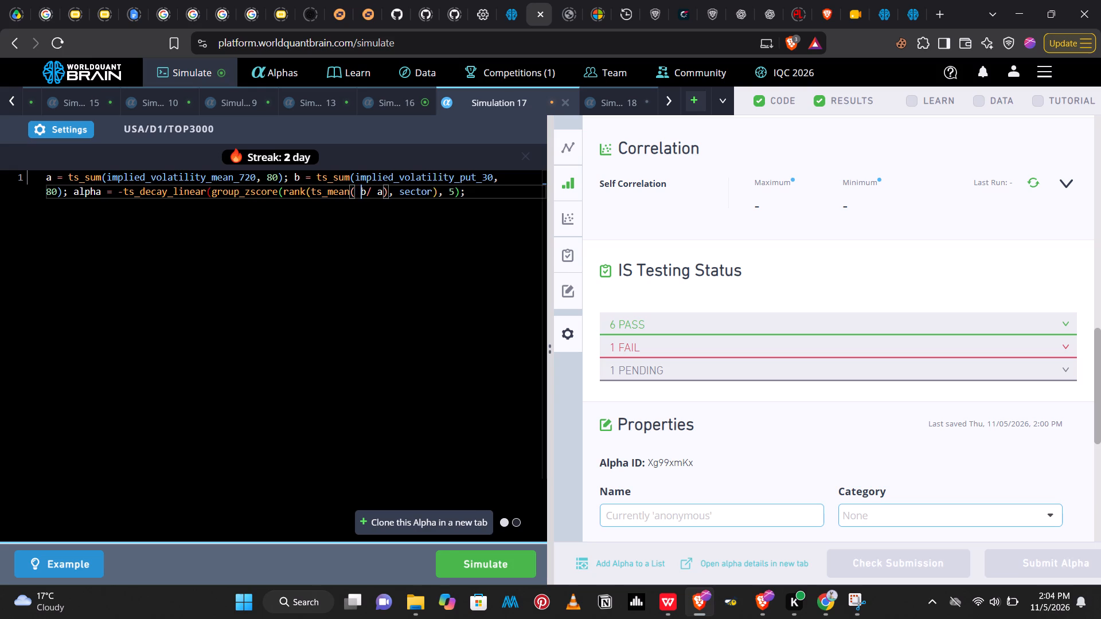
key("Right")
key("Right")
key("Right")
key("Right")
key("comma")
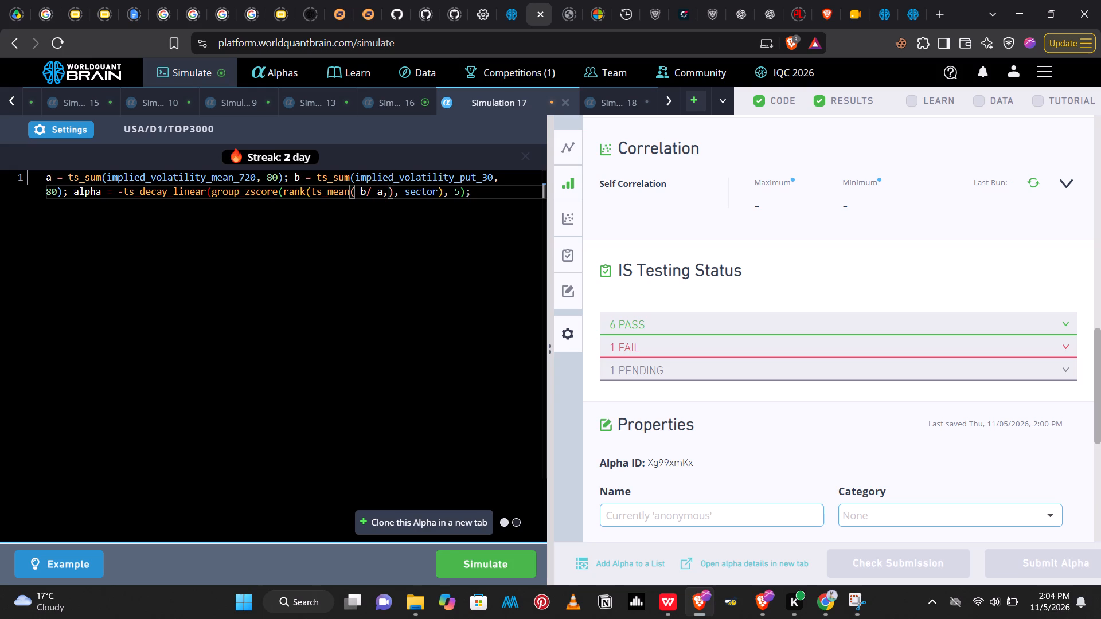
key("space")
key("5")
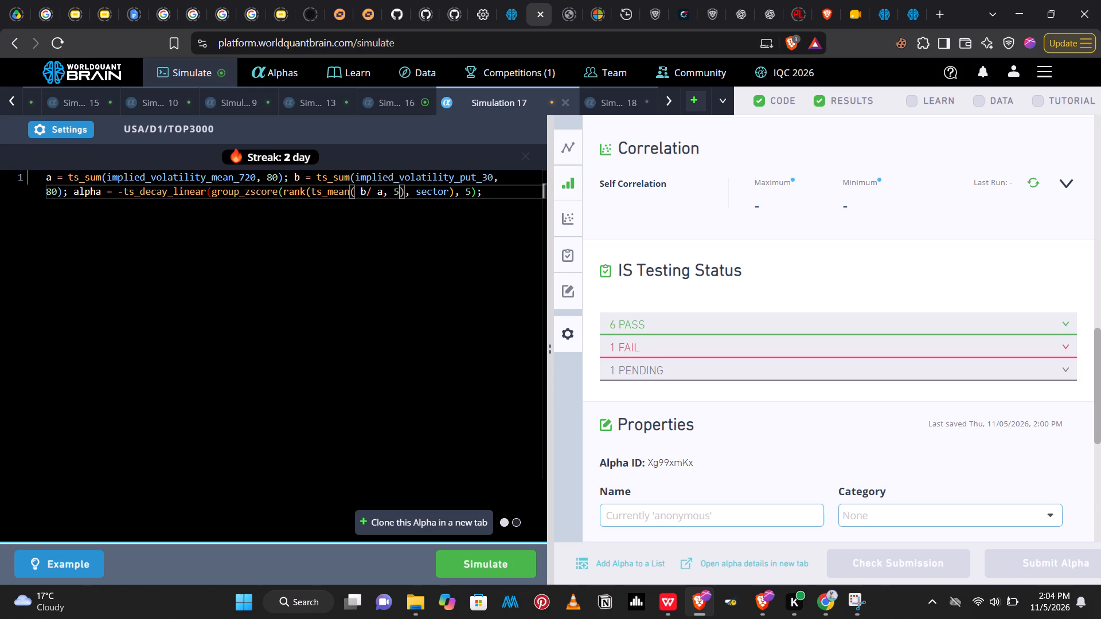
key("Right")
key("shift+parenright")
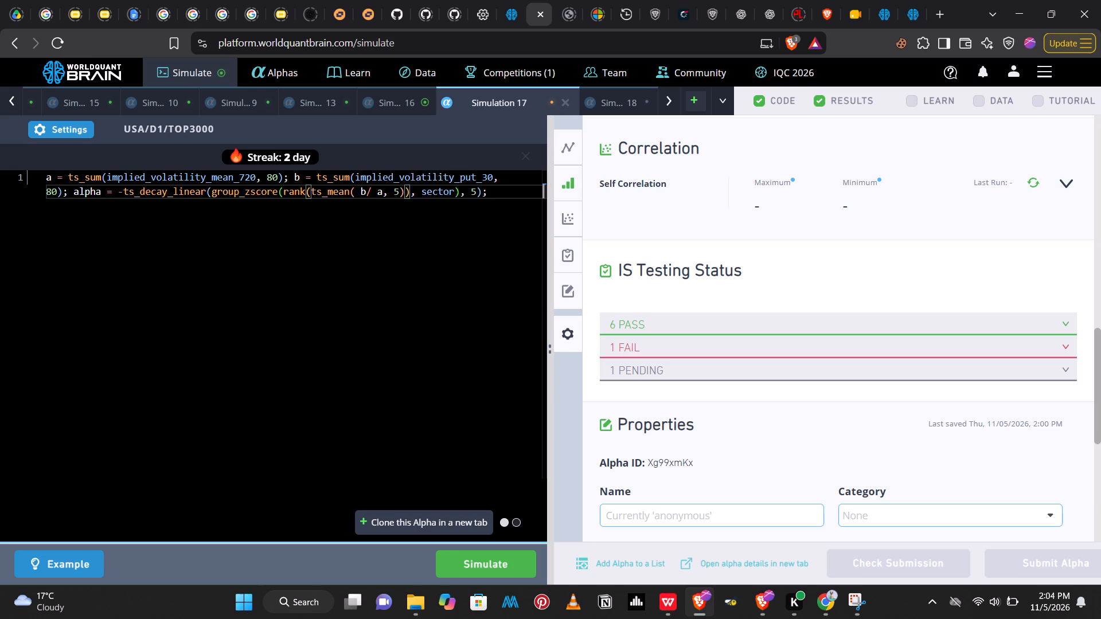
Set the ts_decay_linear window to 20 in the Simulation 17 alpha and simulate it.
key("Right")
key("Right")
key("Right")
key("Right")
key("Right")
key("Right")
key("Right")
key("Right")
key("Right")
key("Right")
key("Right")
key("Right")
key("BackSpace")
type("20")
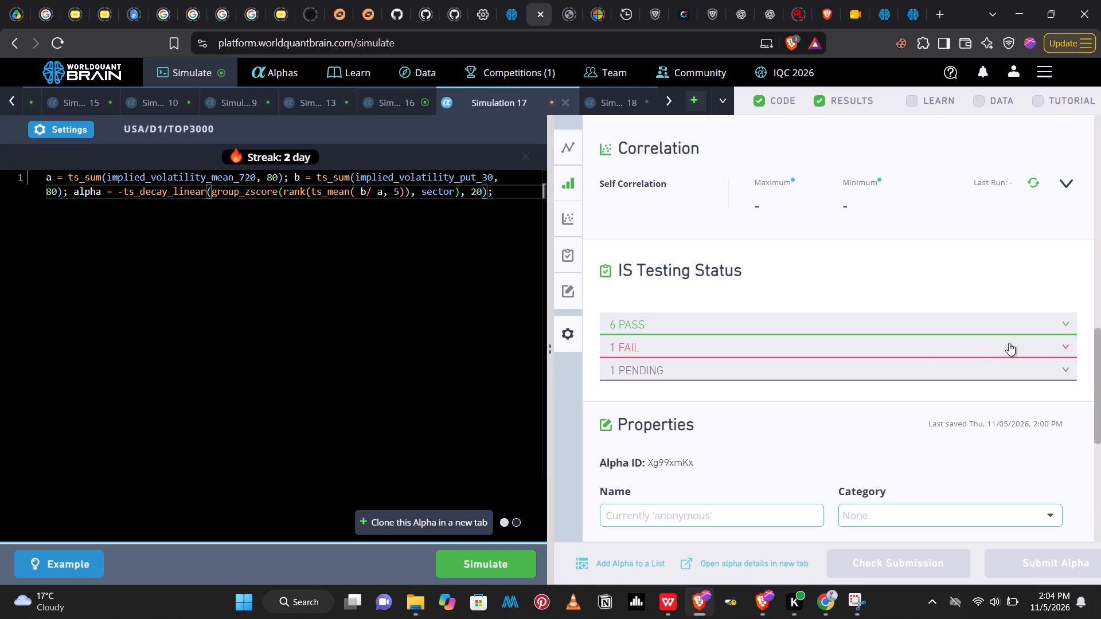
left_click(1061, 343)
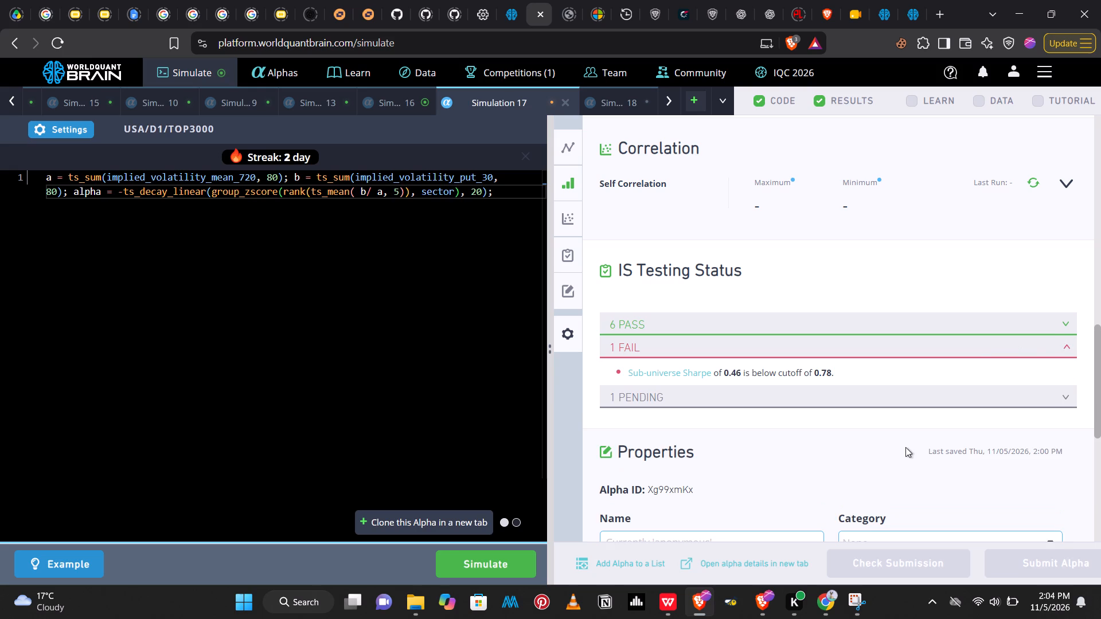
left_click(488, 565)
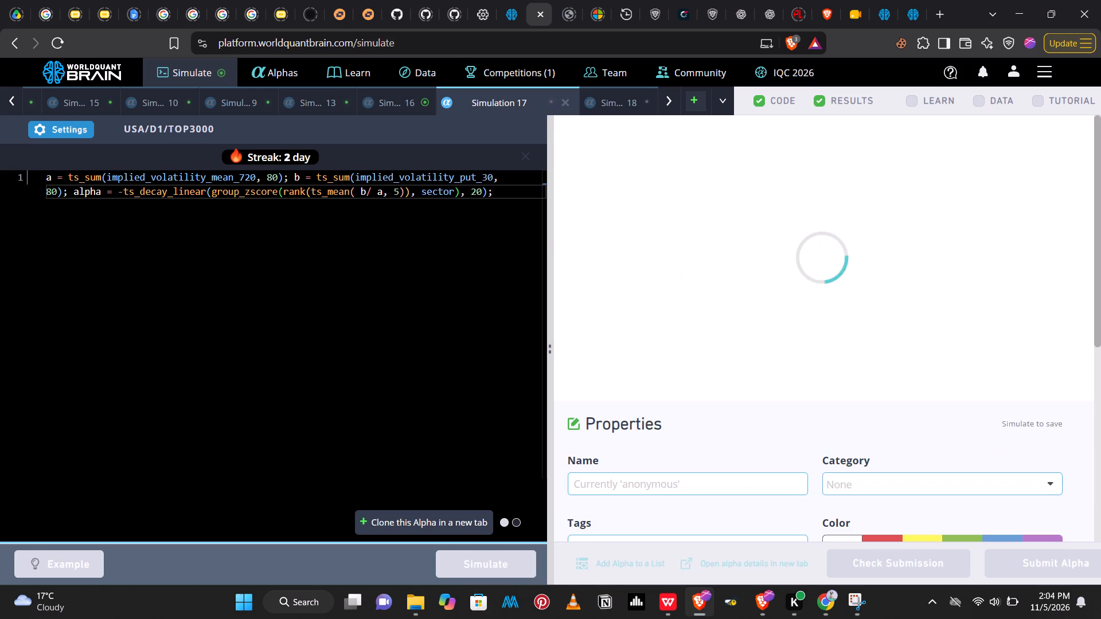
Show the test period for the Simulation 16 alpha and review its yearly results and failed IS test.
left_click(386, 104)
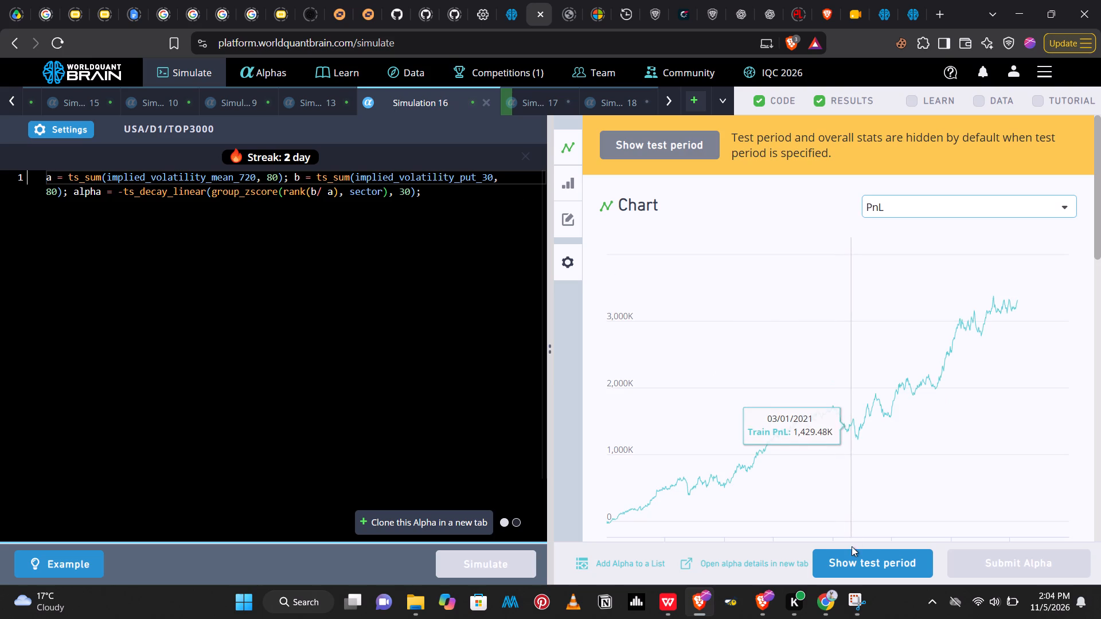
left_click(852, 556)
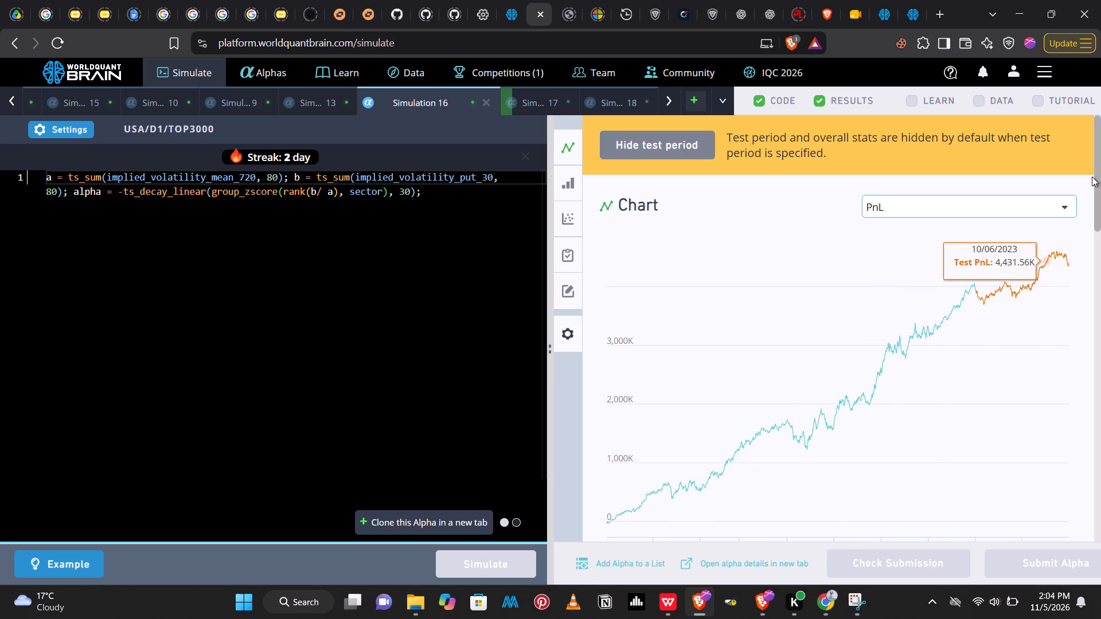
left_click_drag(1100, 175, 1100, 295)
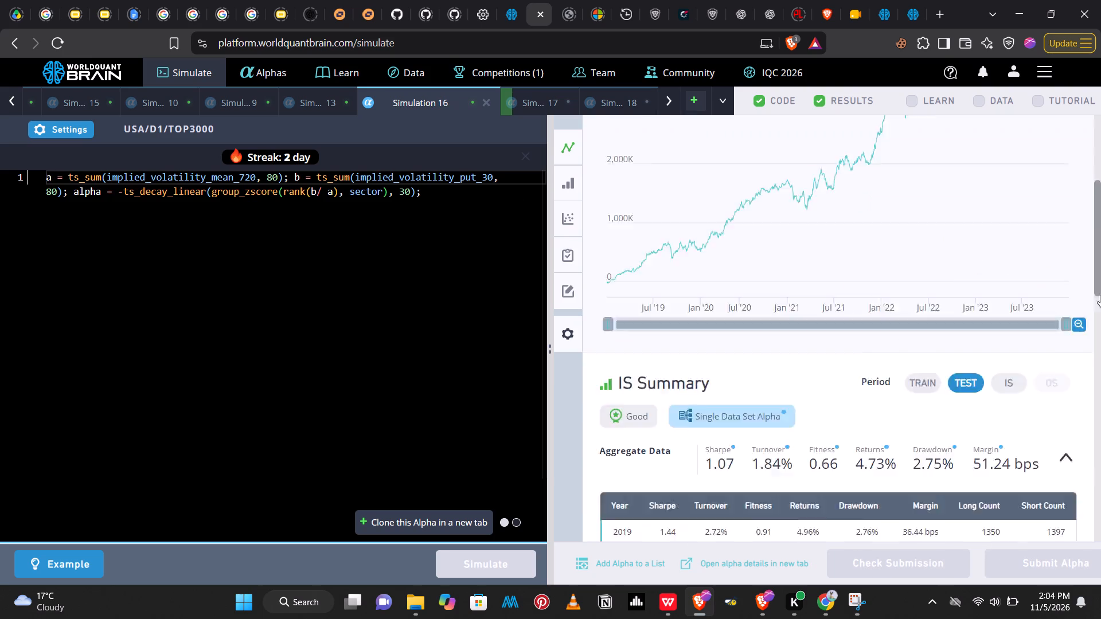
left_click_drag(1100, 295, 1098, 330)
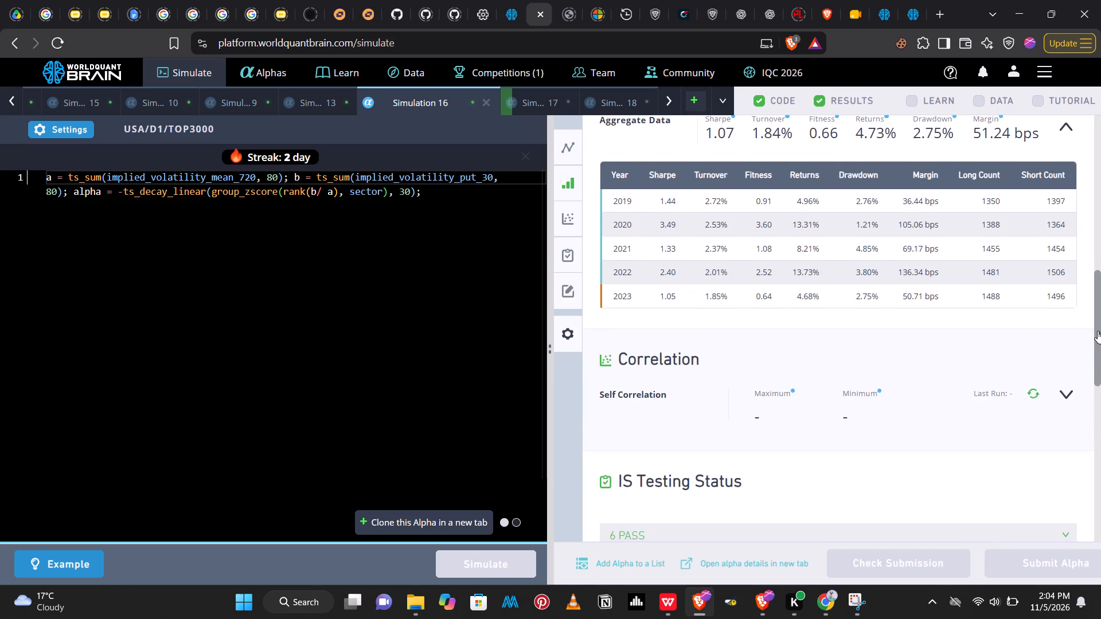
left_click_drag(1098, 331, 1100, 361)
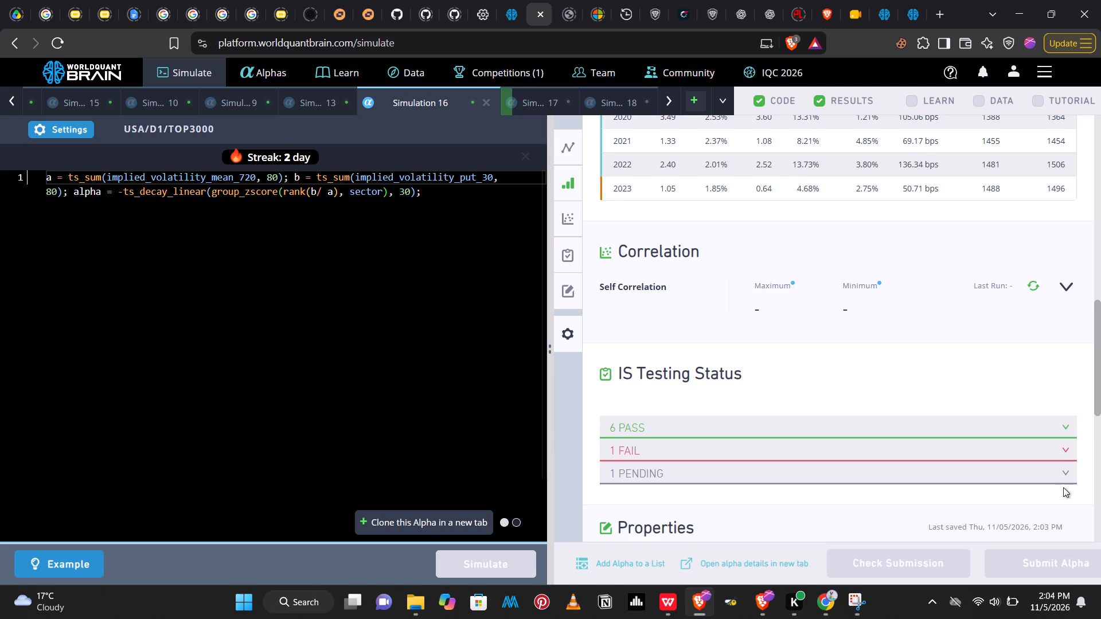
left_click(1065, 450)
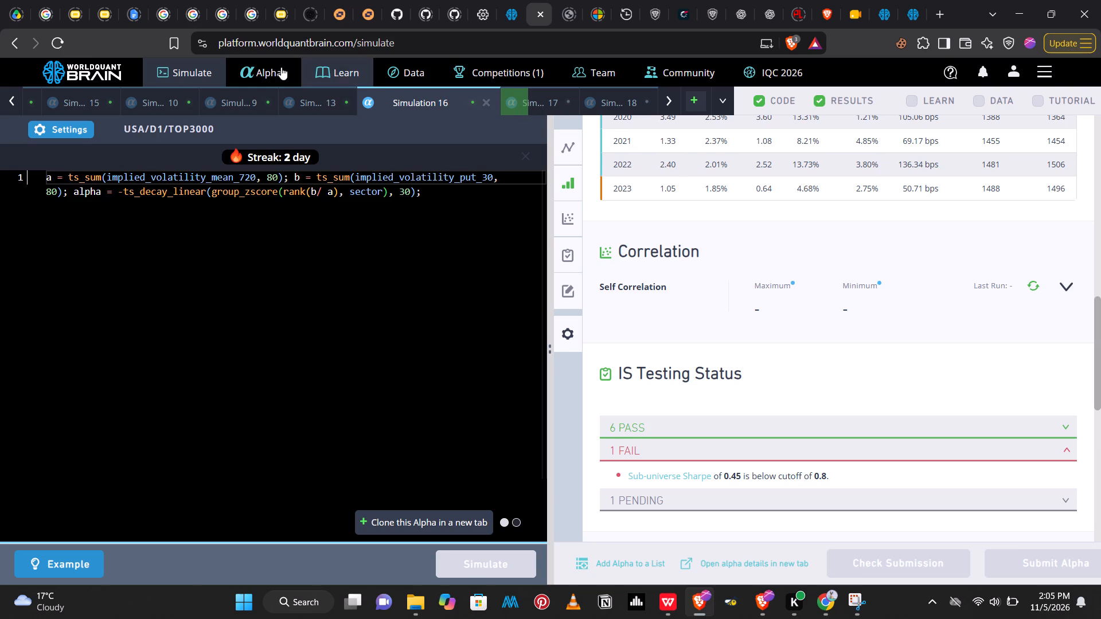
In Simulation 16, set the ts_sum window for implied_volatility_mean_720 to 60.
left_click(270, 177)
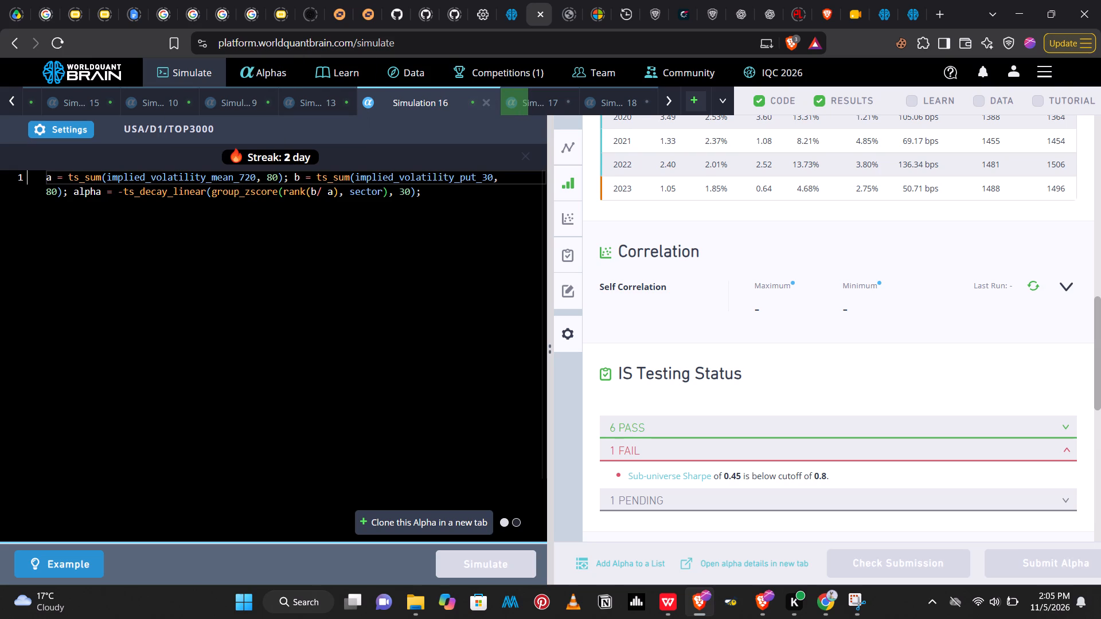
left_click(270, 177)
key("BackSpace")
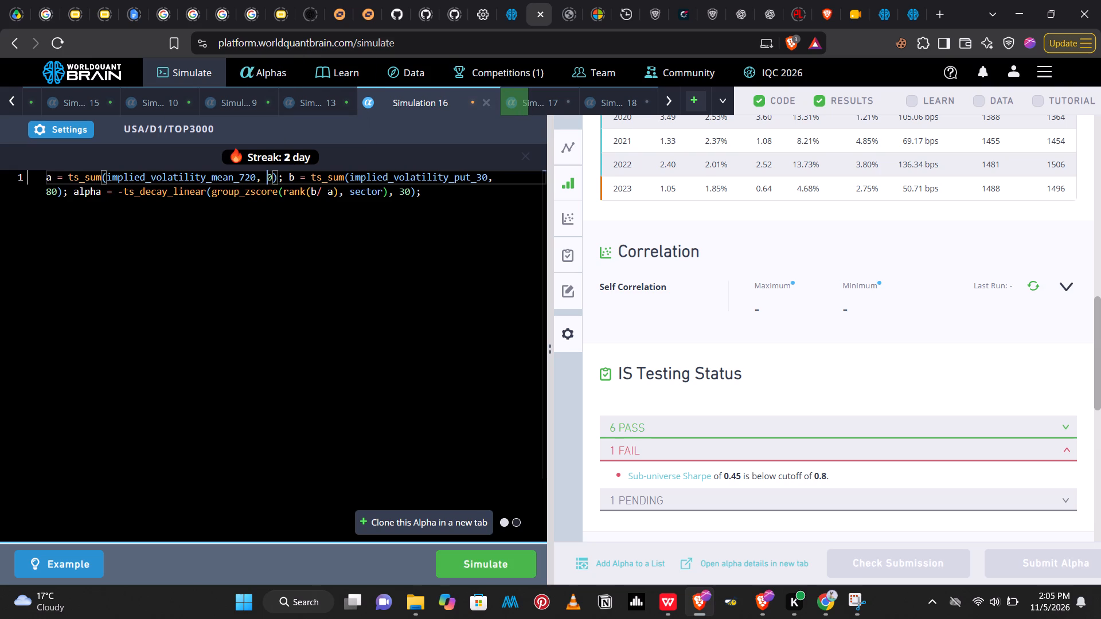
key("6")
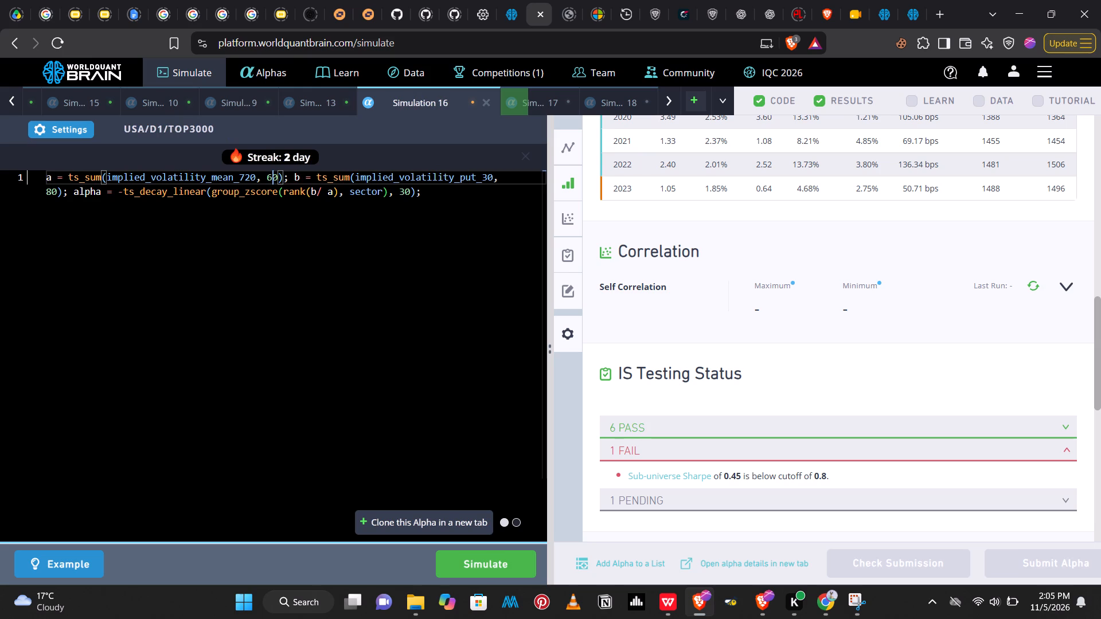
Set the ts_sum window for implied_volatility_put_30 to 100 in Simulation 16 and simulate the alpha.
left_click(49, 193)
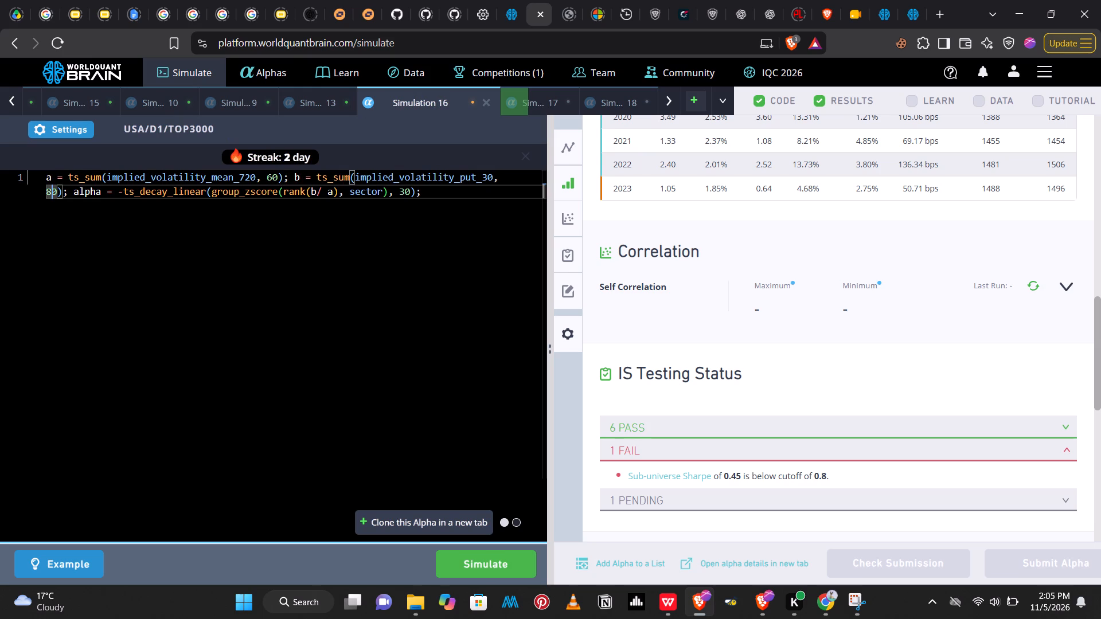
key("BackSpace")
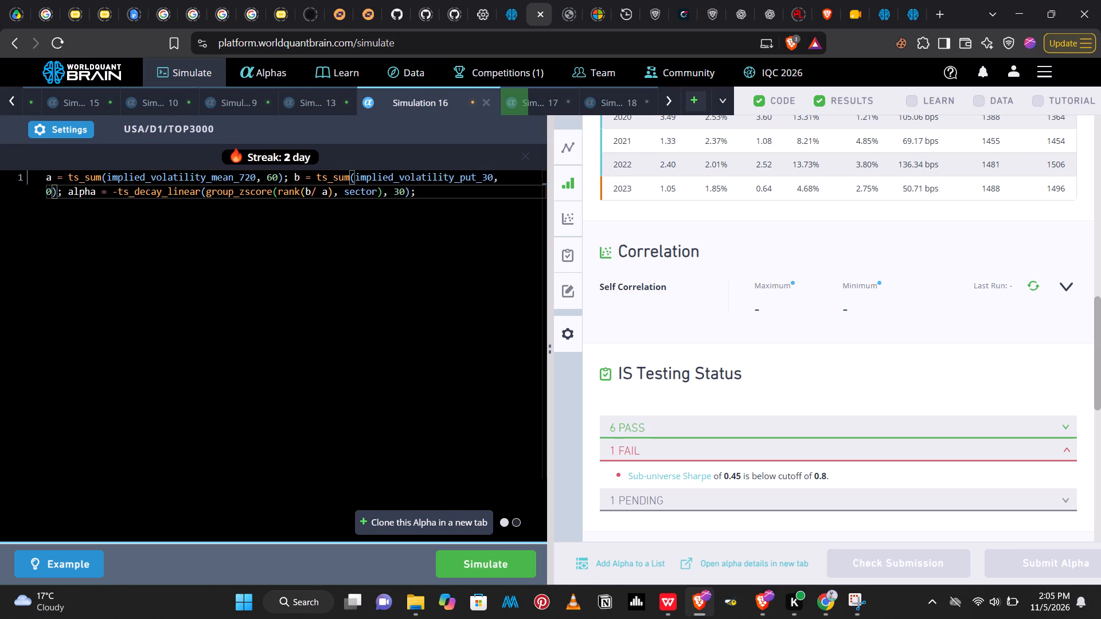
key("1")
key("0")
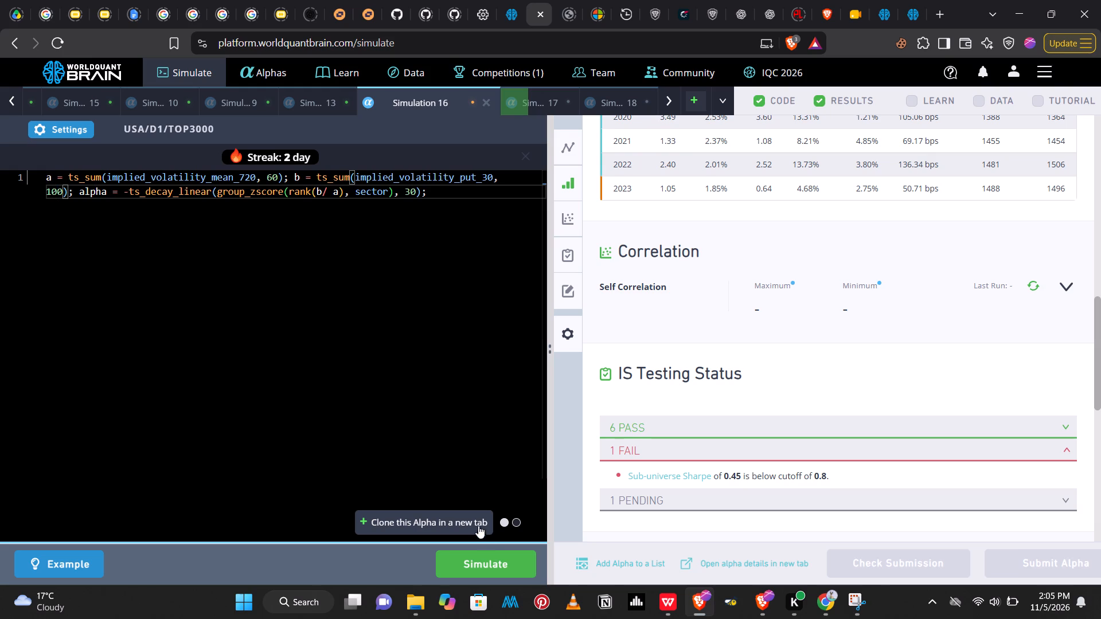
left_click(477, 565)
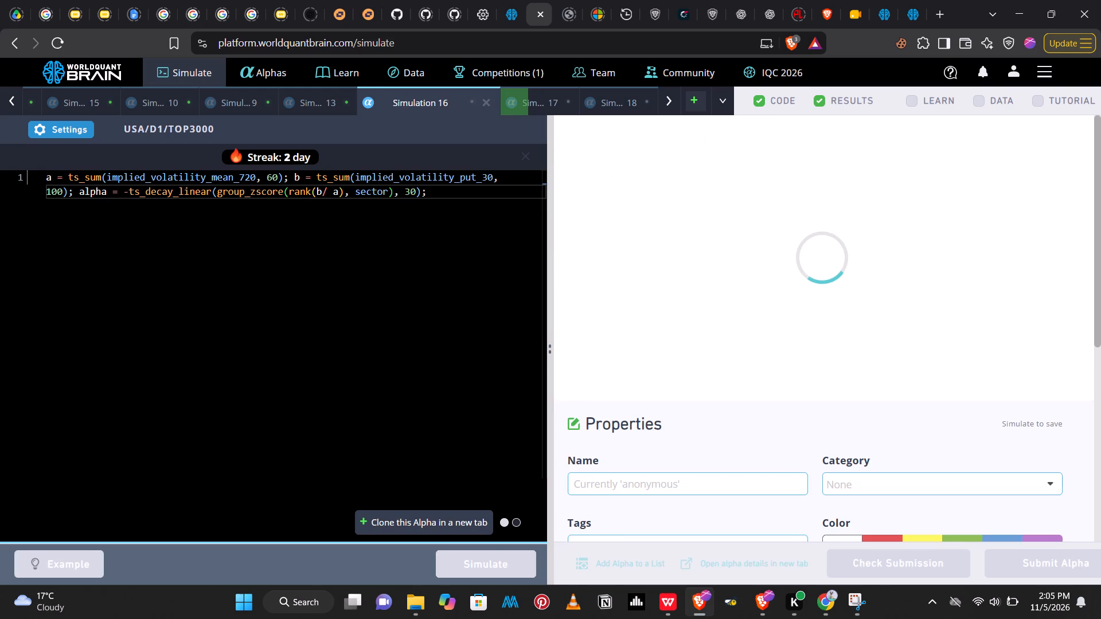
Open the list of submitted alphas and review the newest one's code, PnL chart and yearly OS summary.
left_click(613, 100)
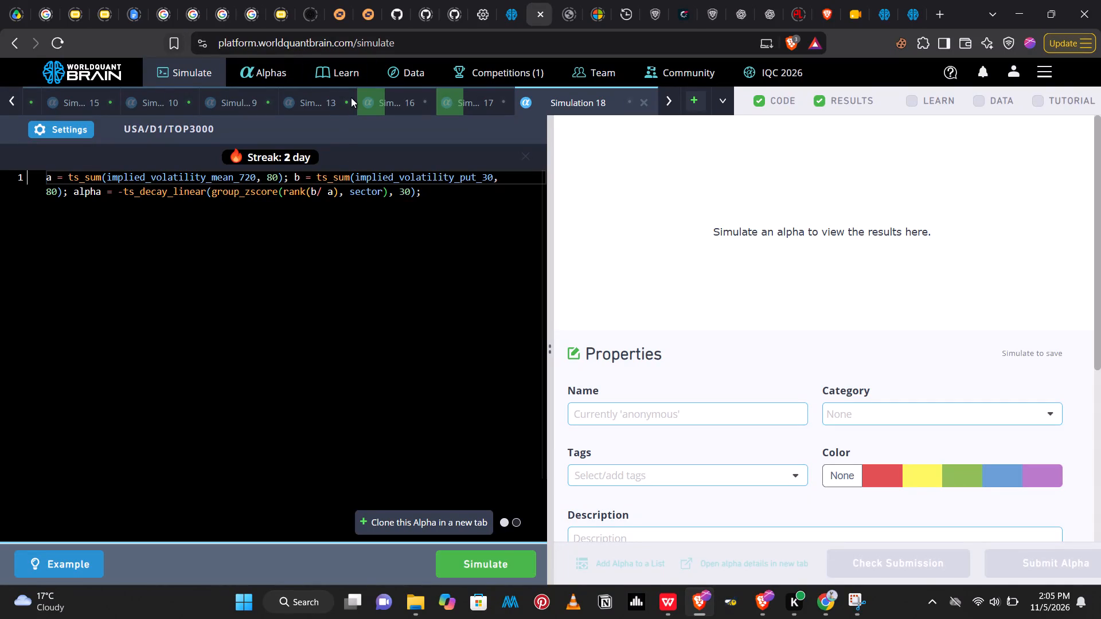
left_click(257, 75)
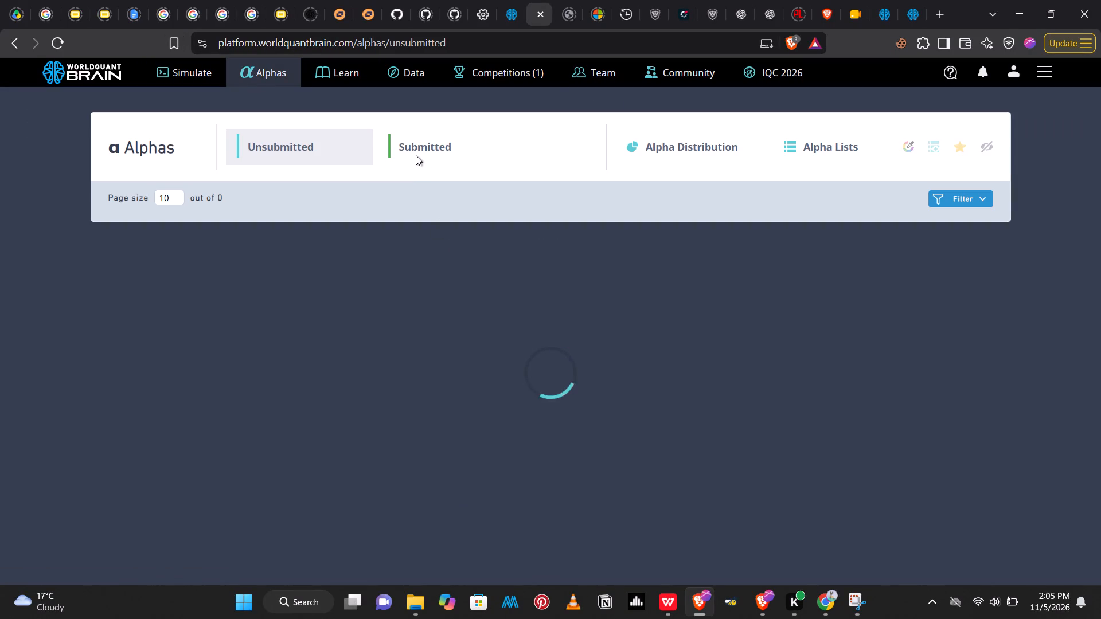
left_click(416, 155)
left_click(416, 150)
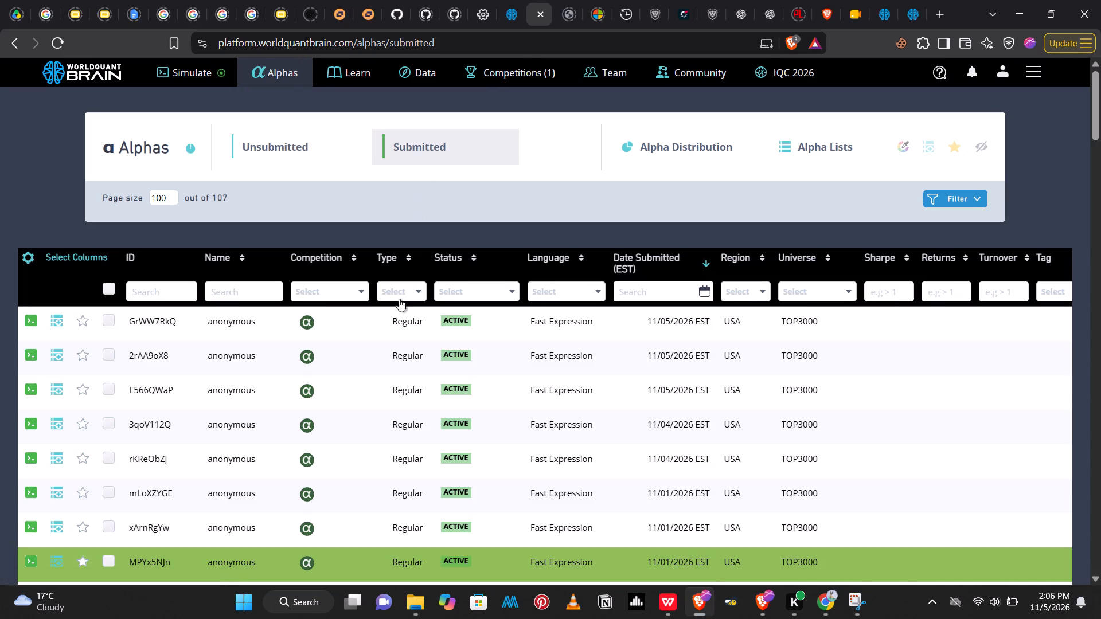
left_click(416, 149)
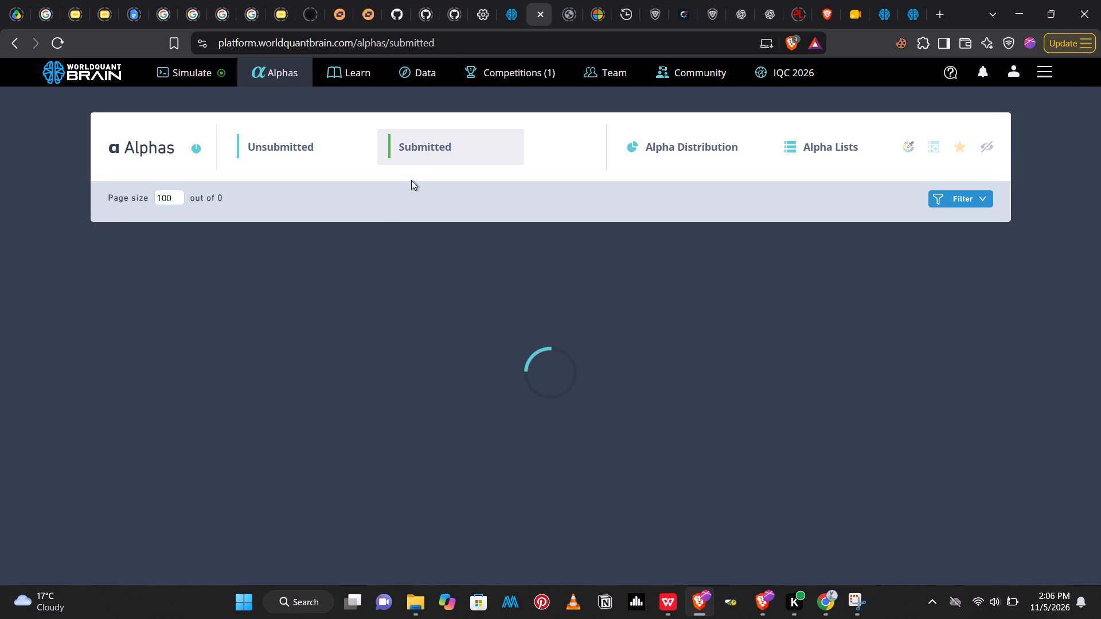
left_click(344, 326)
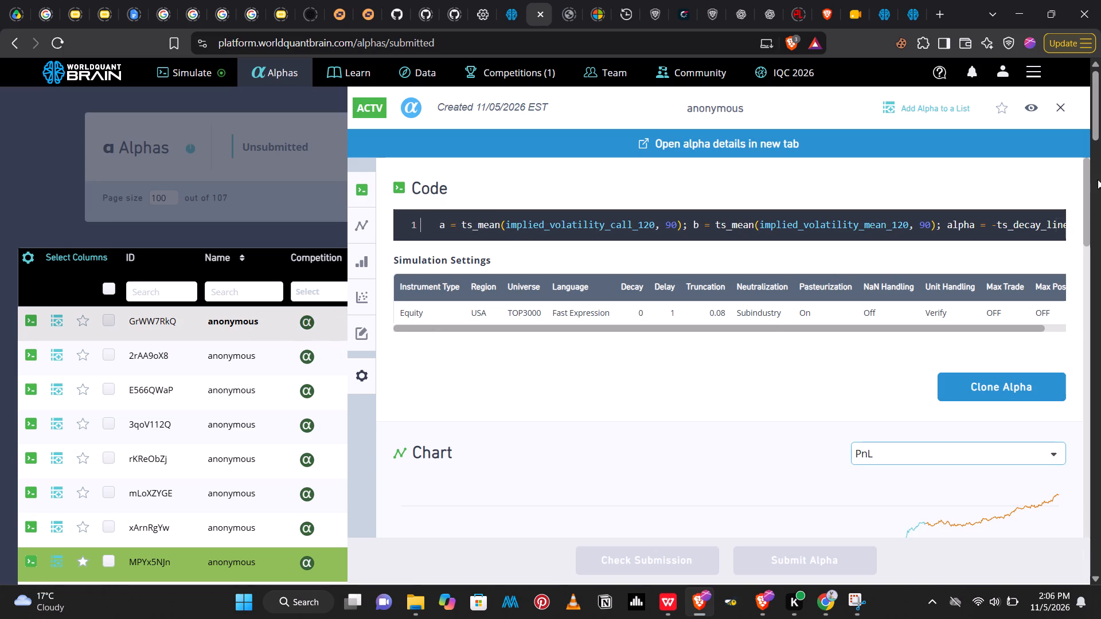
key("space")
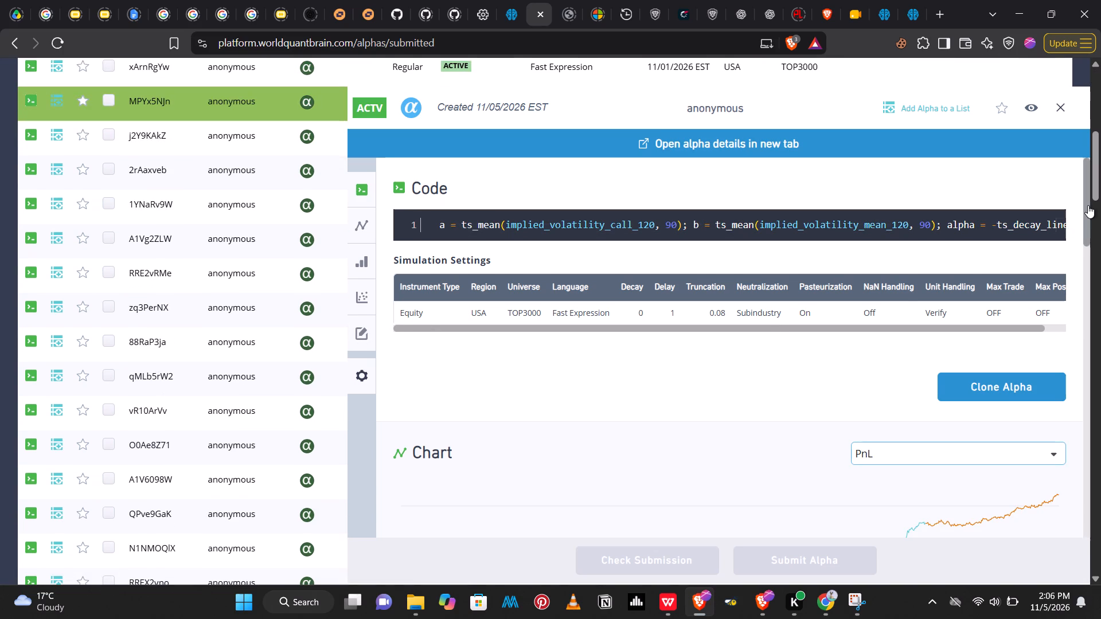
left_click_drag(1088, 205, 1083, 274)
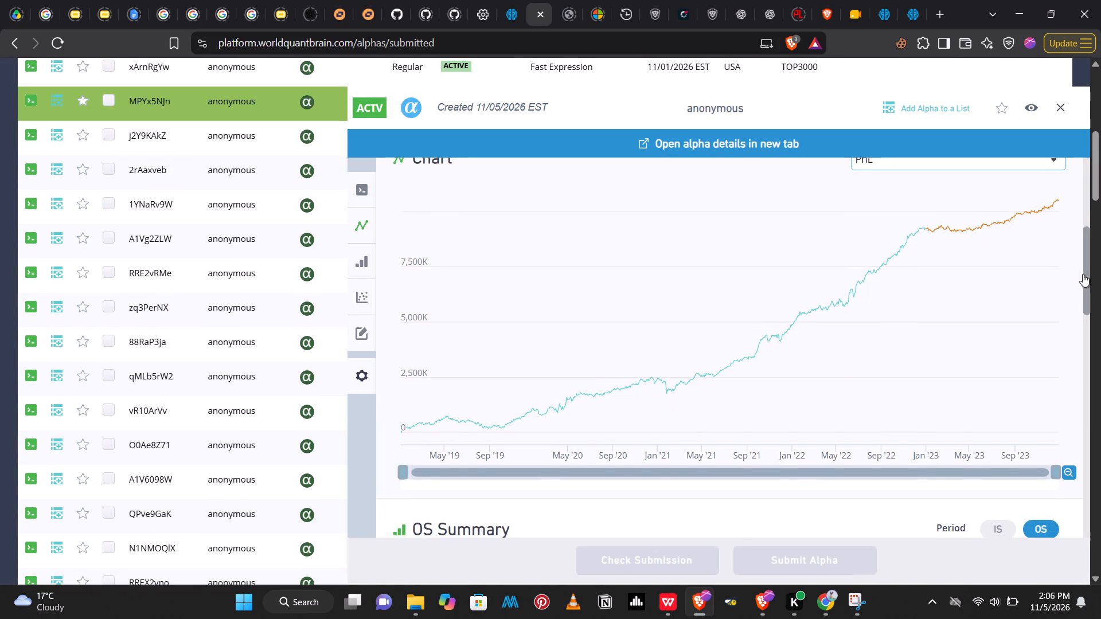
left_click_drag(1083, 274, 1086, 346)
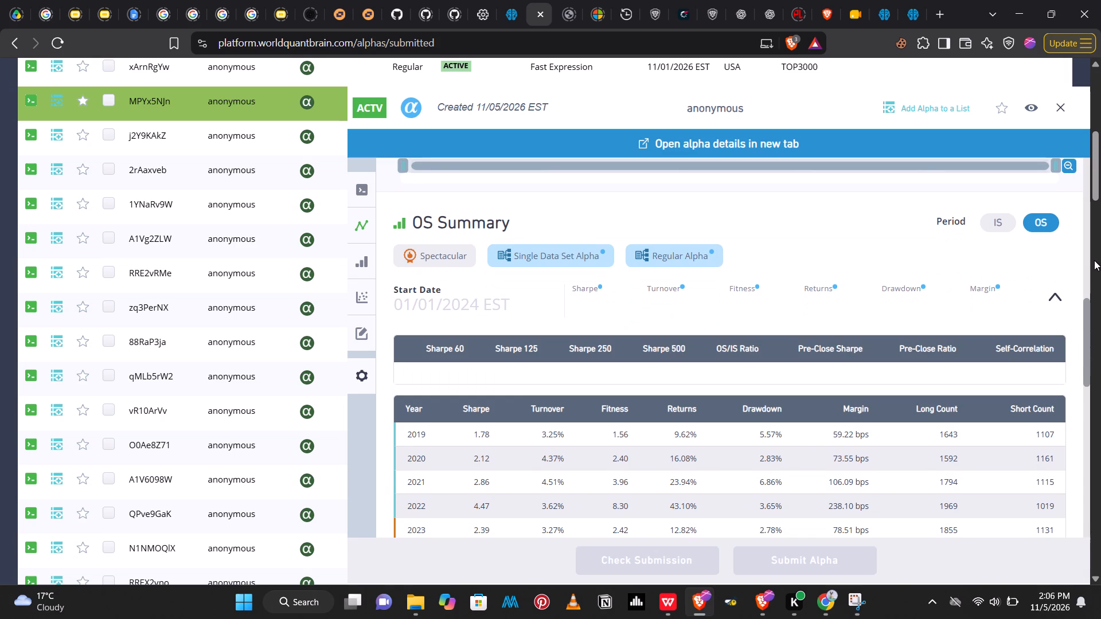
left_click_drag(1096, 178, 1100, 126)
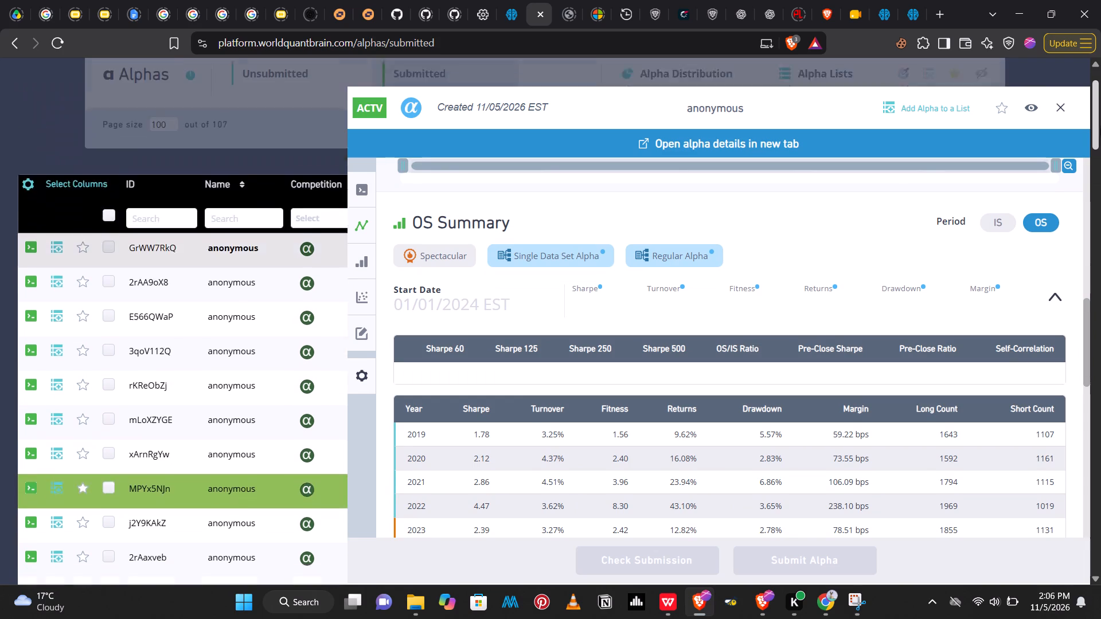
left_click_drag(1100, 126, 1099, 117)
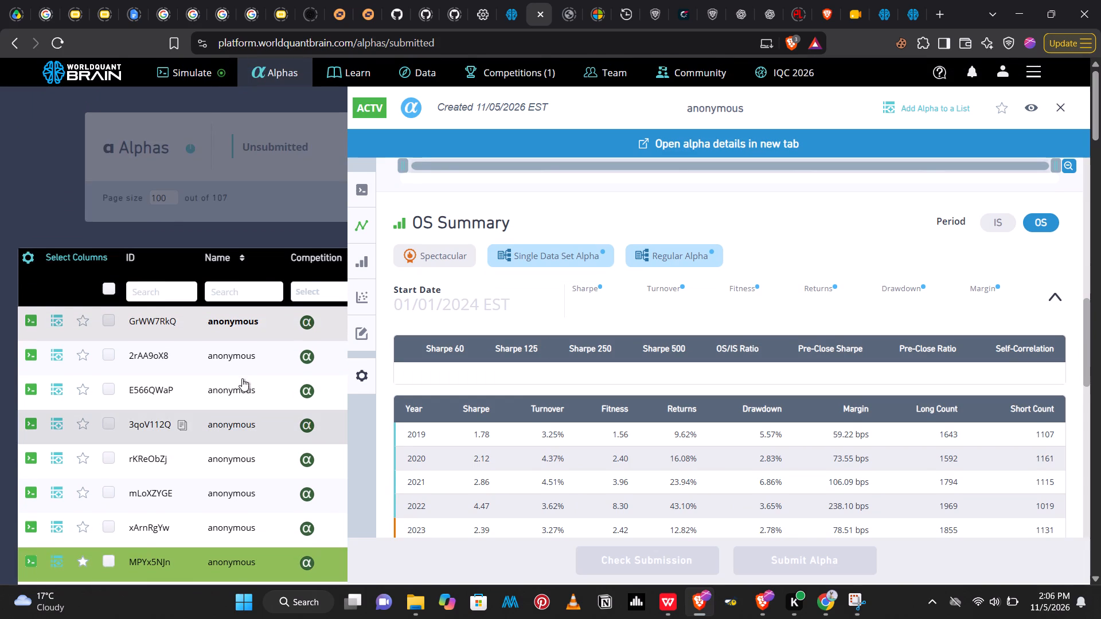
Look through the OS summaries of the next four submitted alphas, from 2rAA9oX8 to rKReObZj, and close the details.
left_click(245, 364)
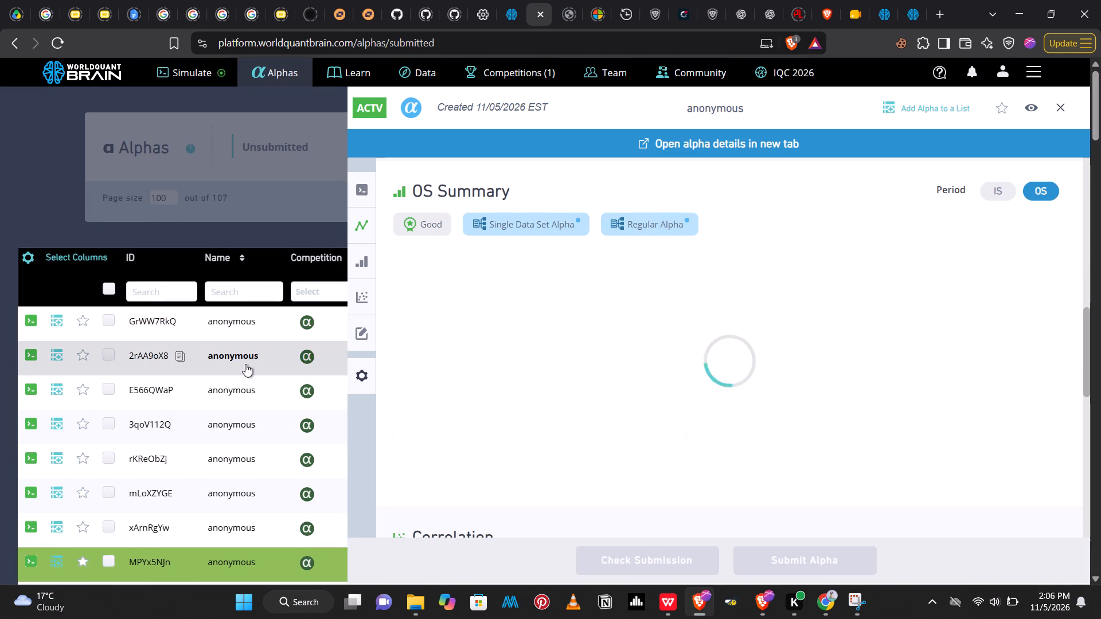
left_click(235, 397)
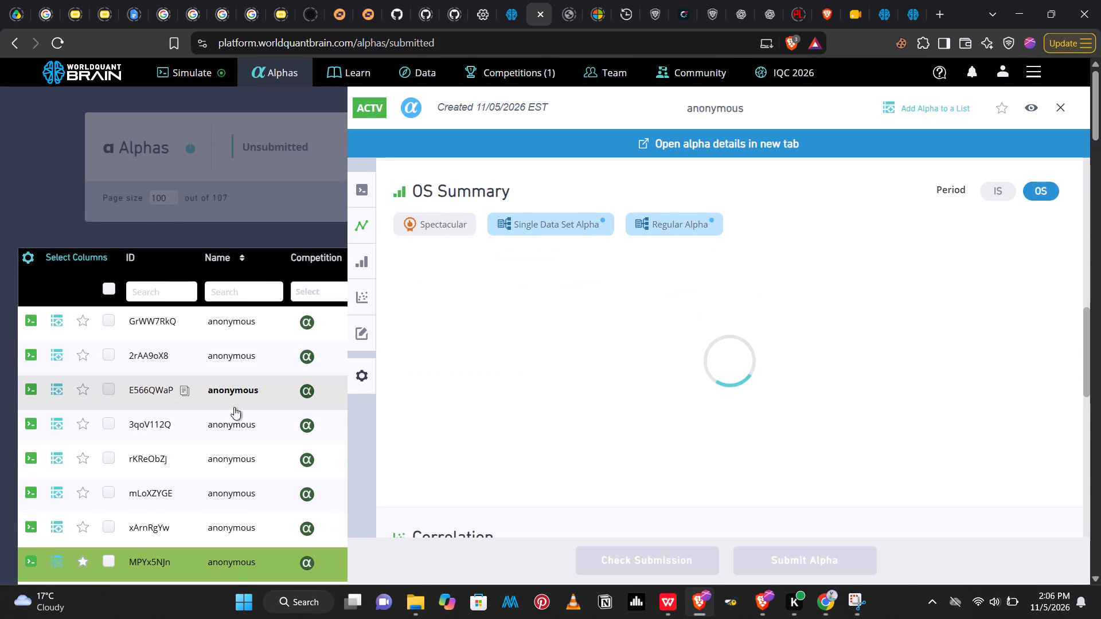
left_click(227, 430)
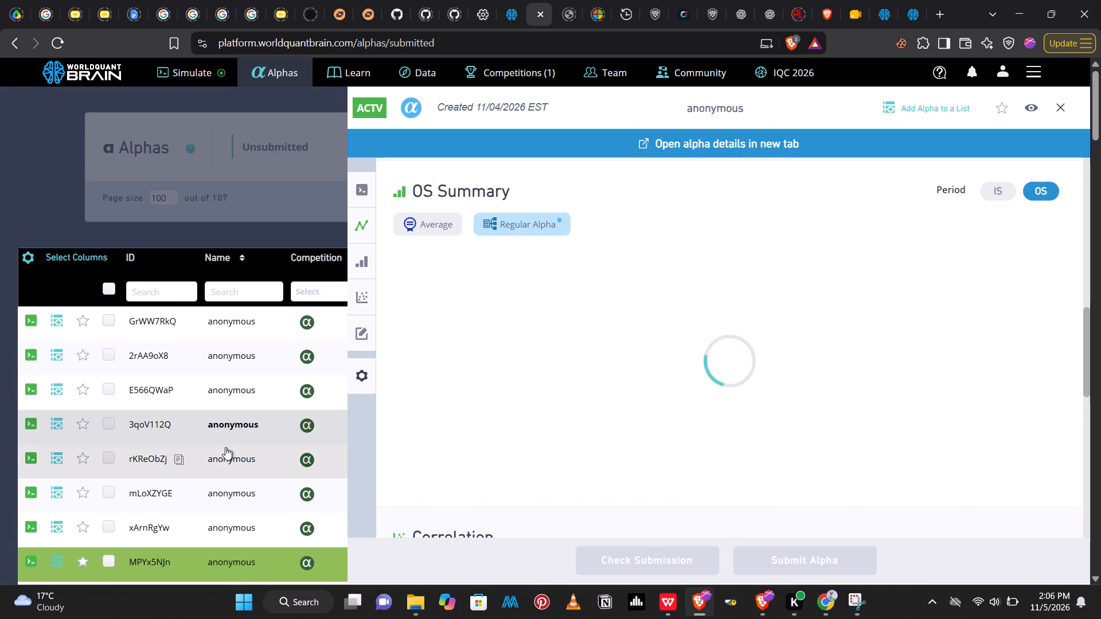
left_click(225, 447)
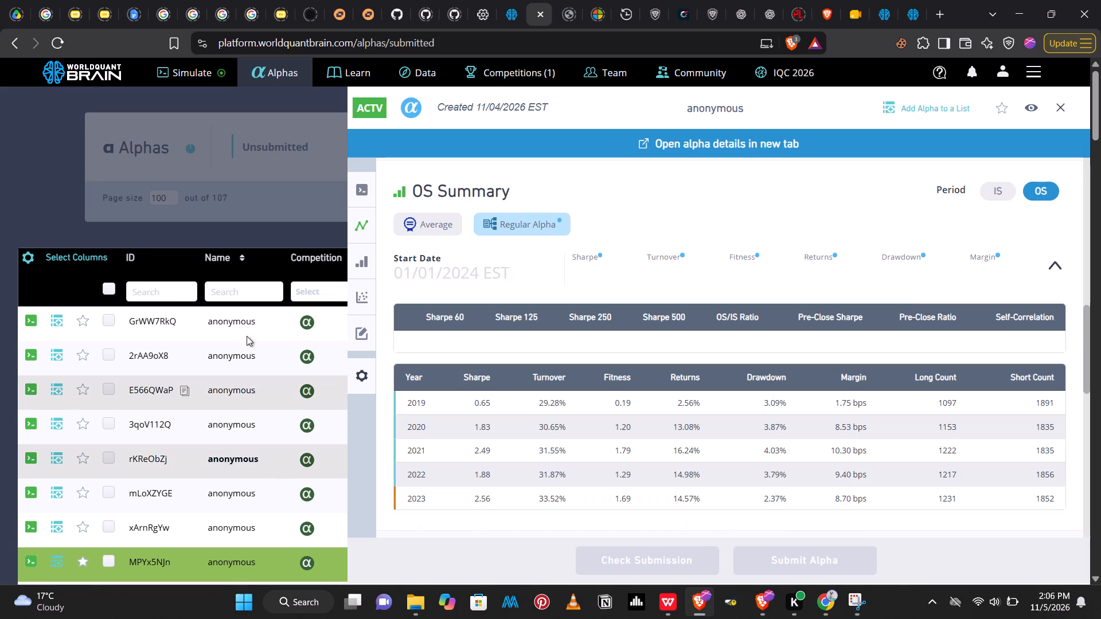
left_click(283, 196)
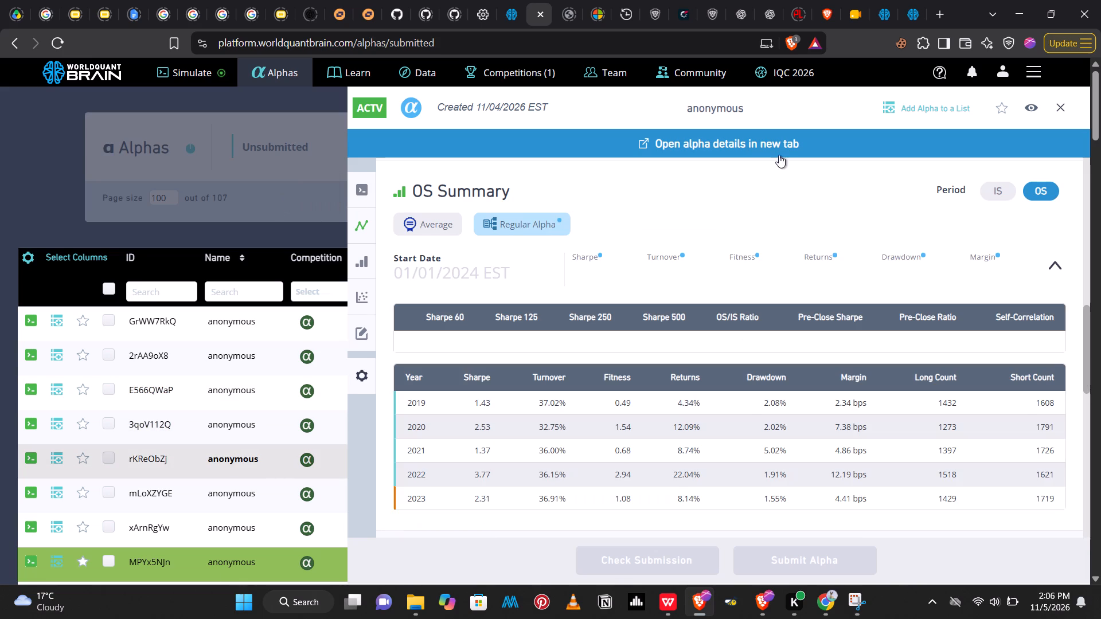
left_click(1059, 111)
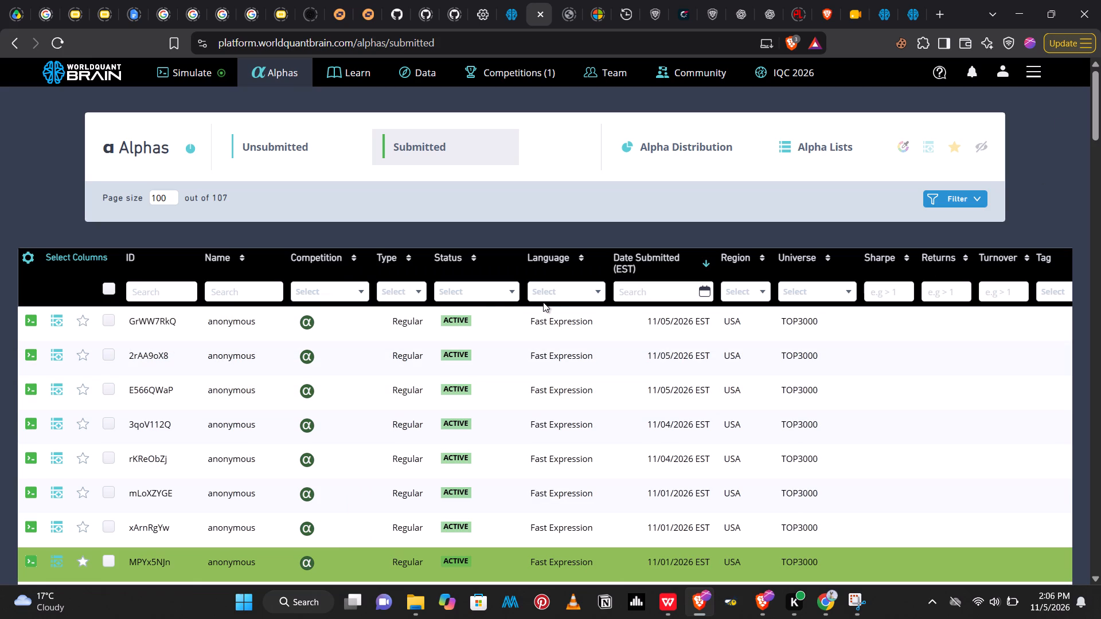
Return to Simulation 16 and show the test period on its PnL chart.
left_click(183, 66)
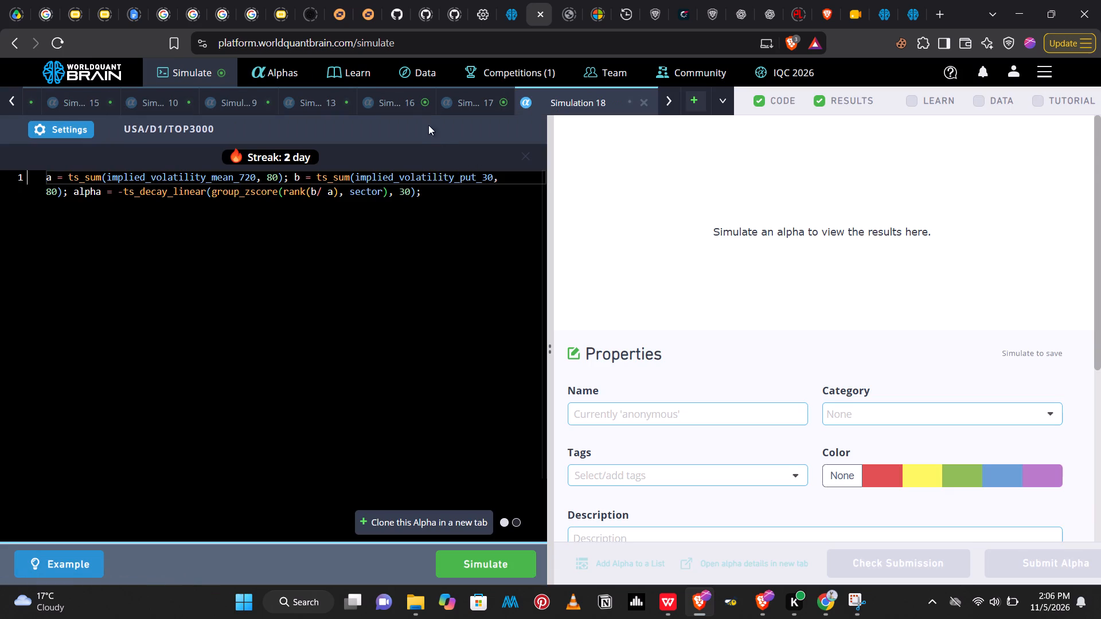
left_click(392, 105)
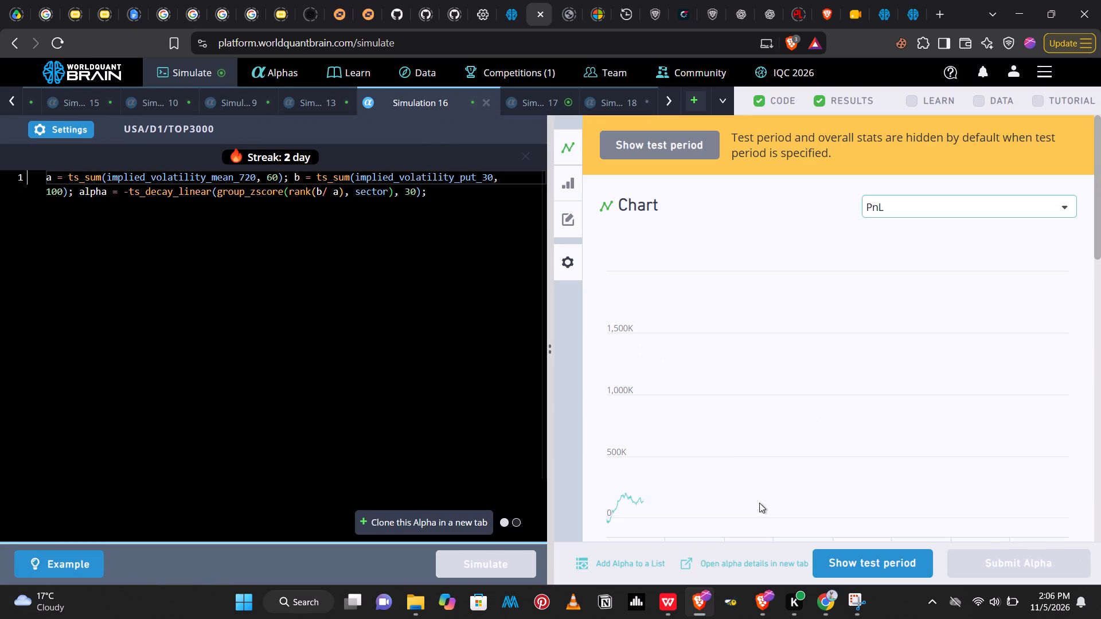
left_click(844, 561)
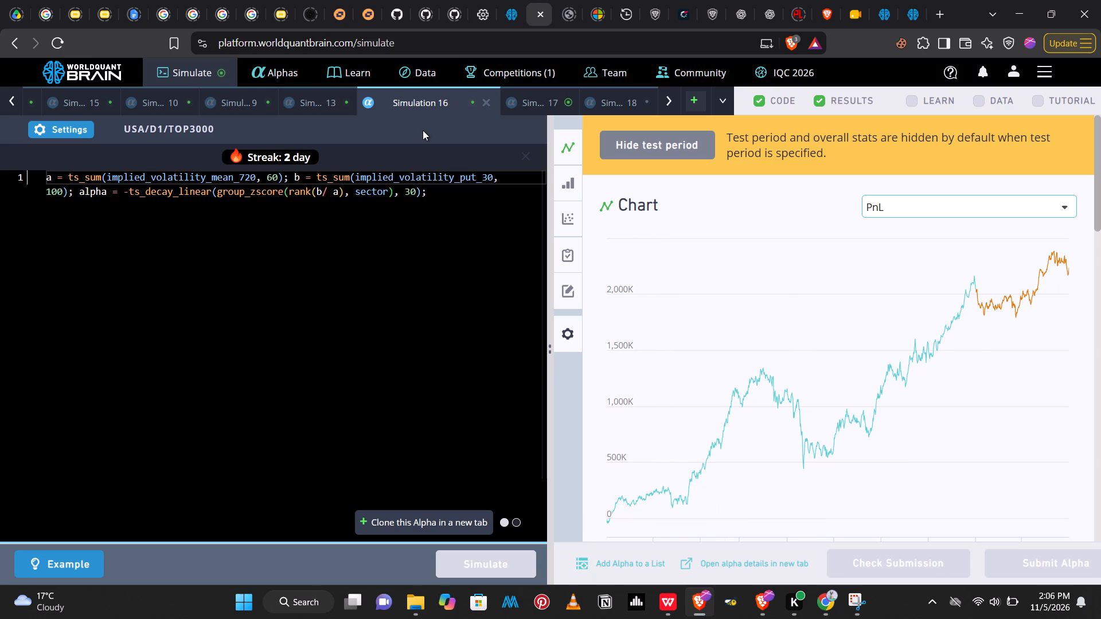
Show the test period for the Simulation 17 alpha and review its yearly results and failed IS test.
left_click(528, 104)
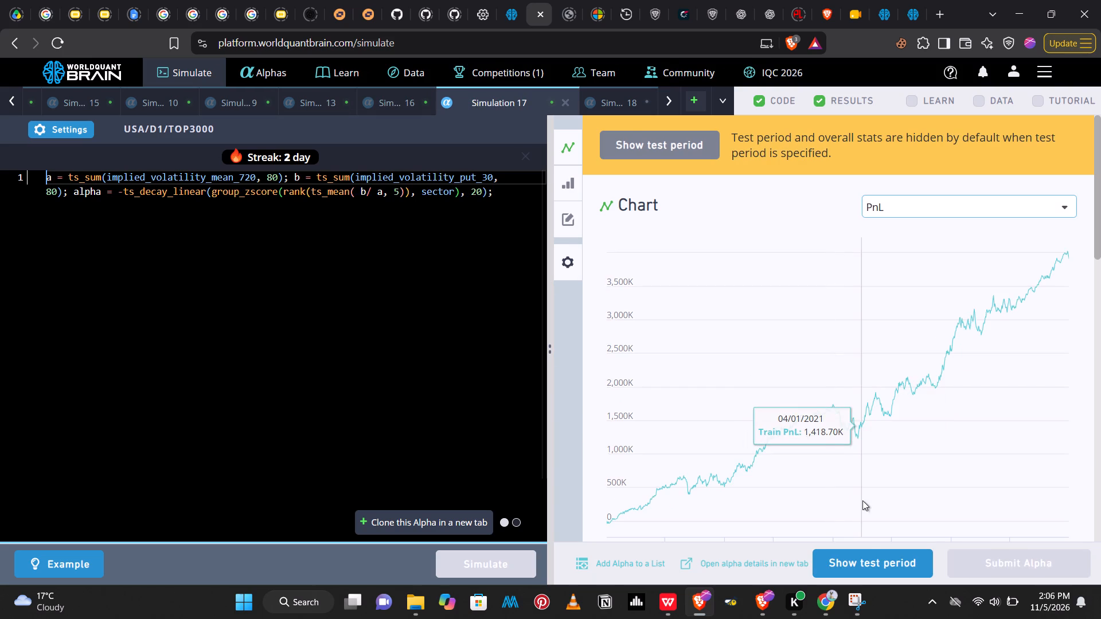
left_click(862, 555)
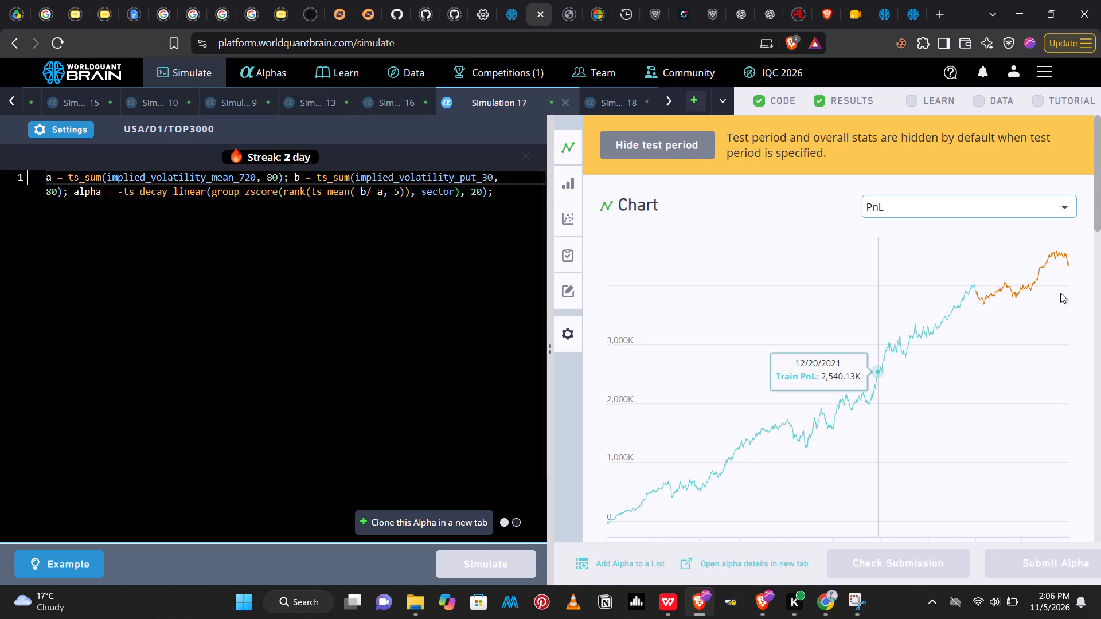
left_click(1099, 183)
left_click_drag(1099, 183, 1089, 375)
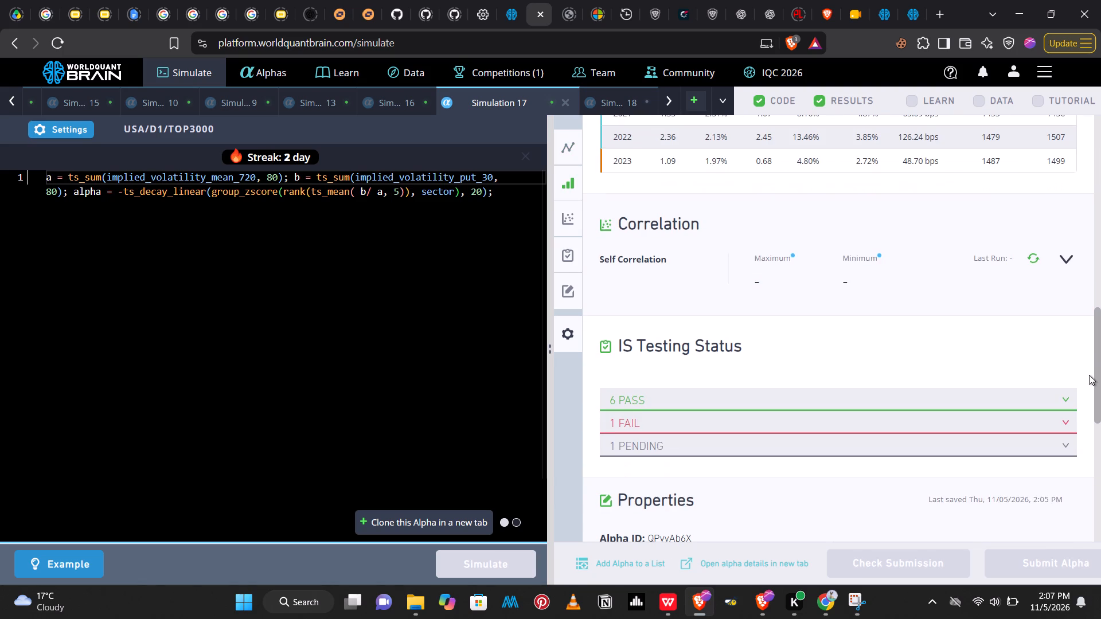
left_click(1069, 422)
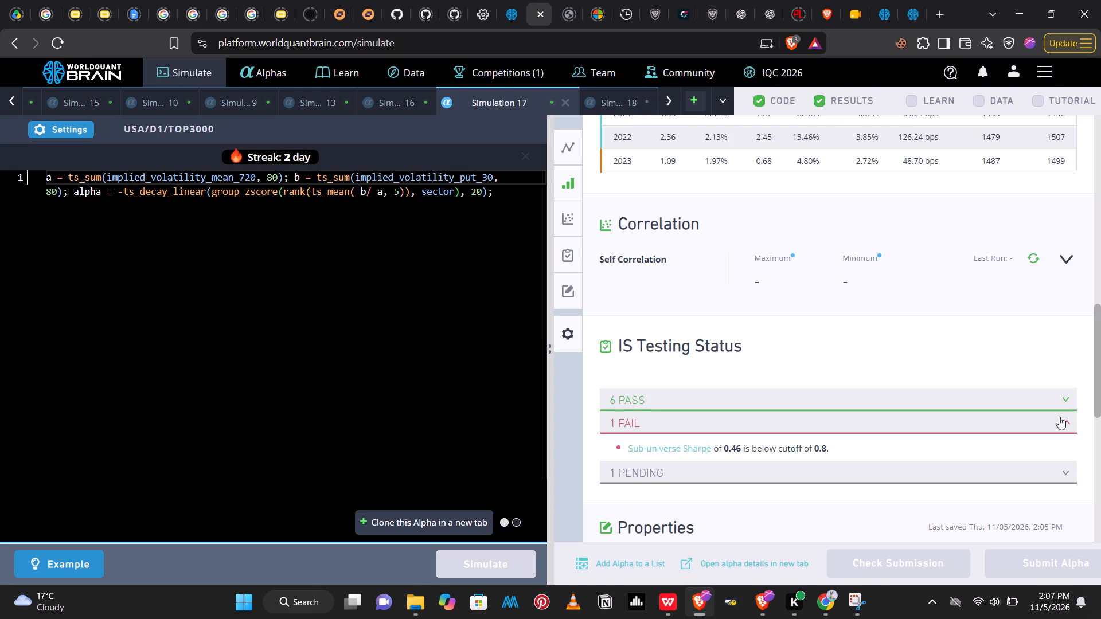
Examine the failed IS tests of the Simulation 16 alpha.
left_click(397, 100)
left_click(691, 426)
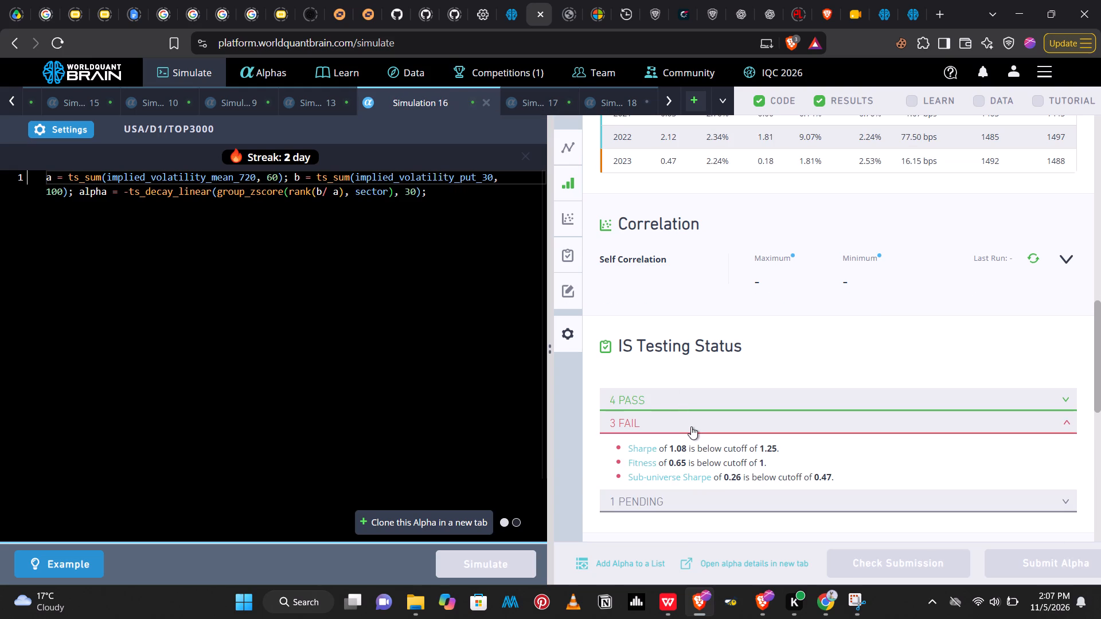
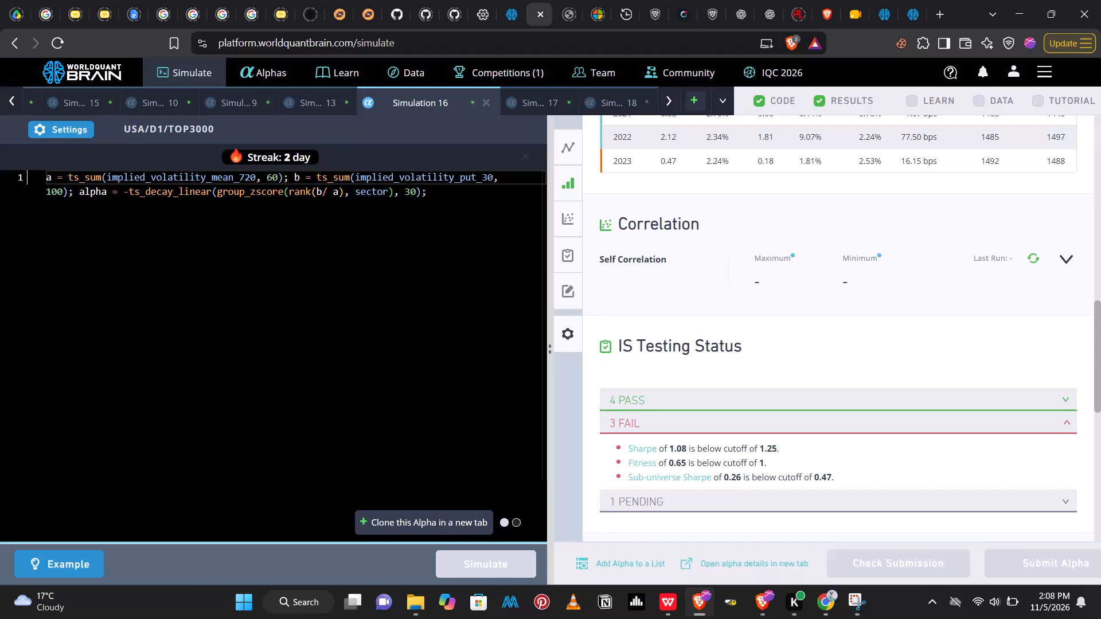
In Simulation 13, wrap b in rank() inside group_zscore and replace the division by a with subtraction.
left_click(308, 99)
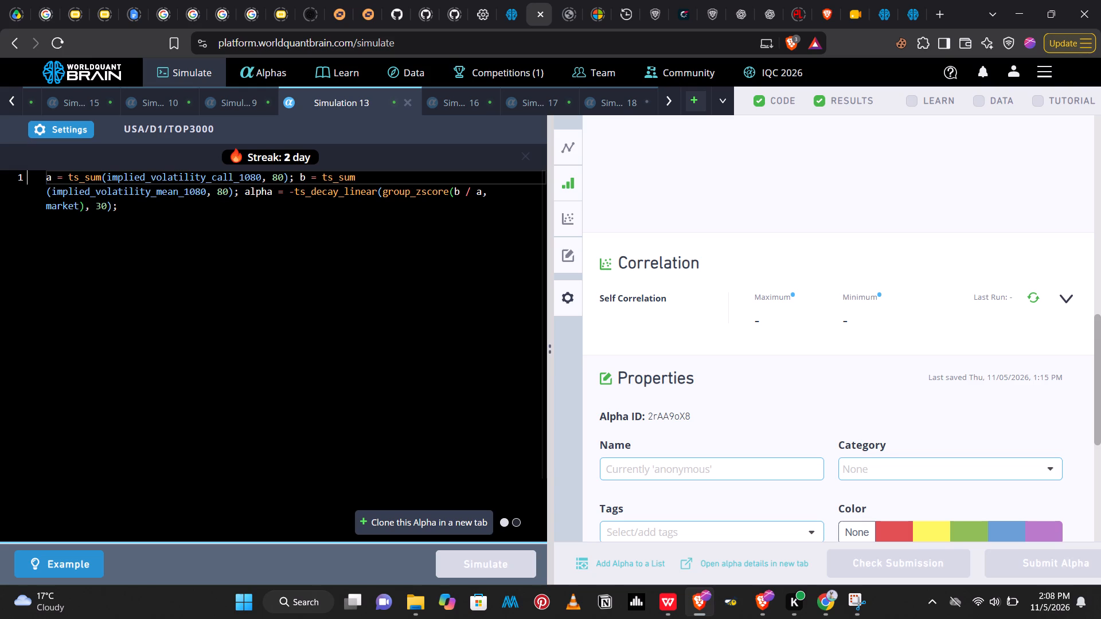
left_click(456, 199)
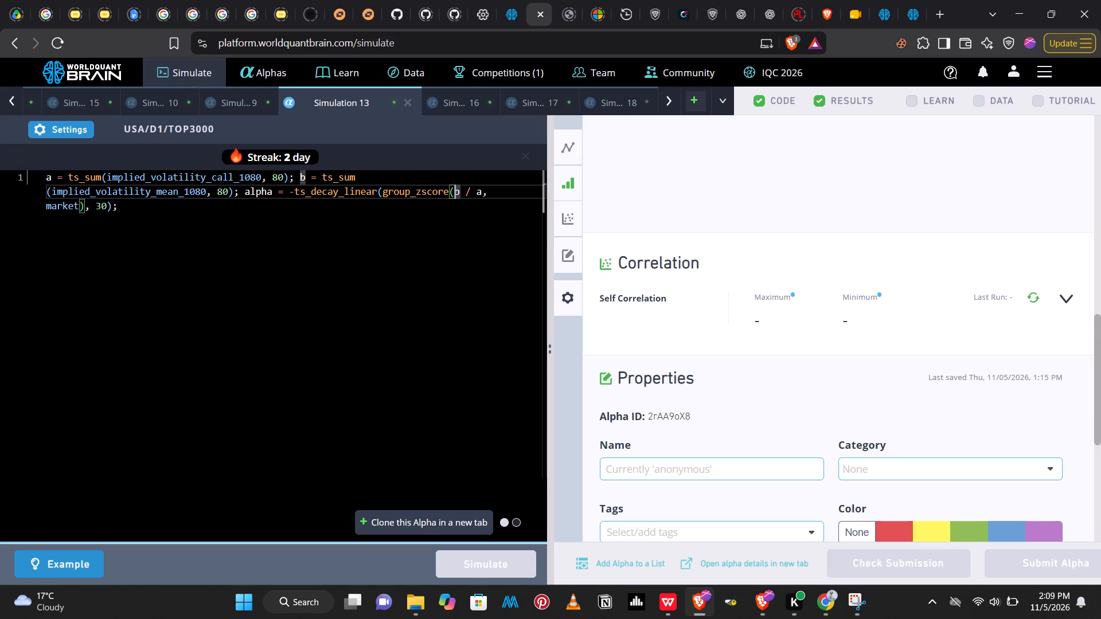
type("rank")
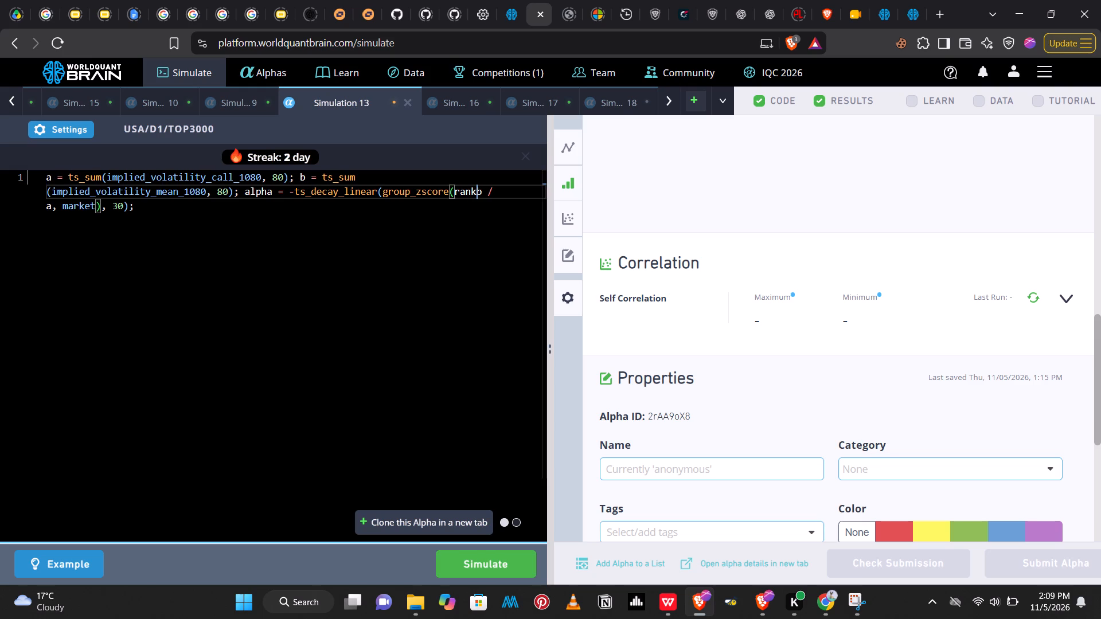
key("shift+parenleft")
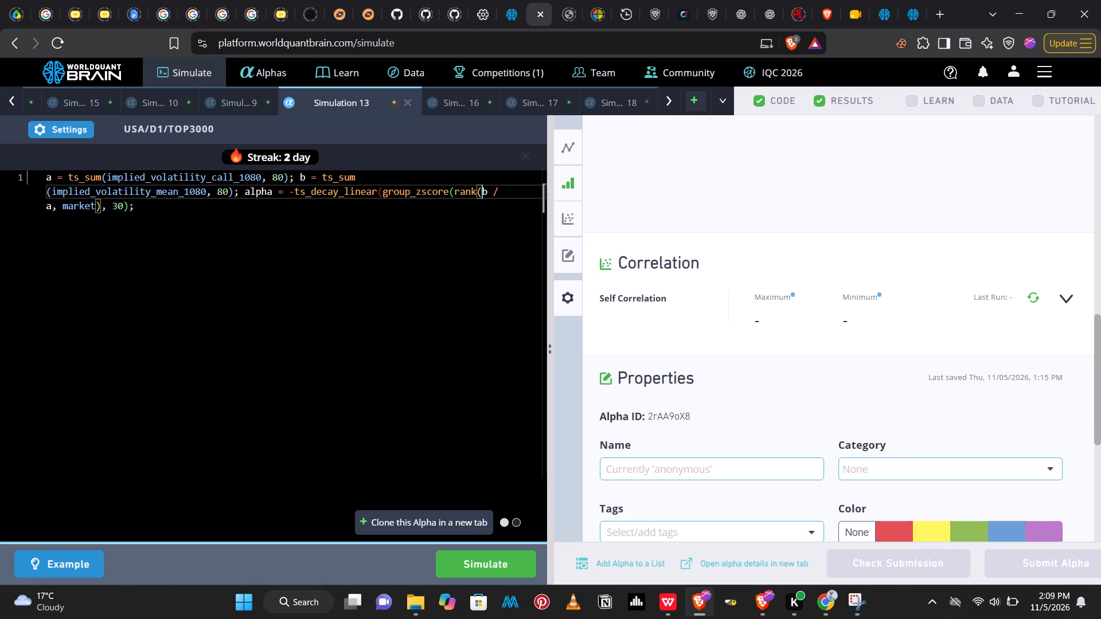
key("Right")
key("shift+parenright")
key("Right")
key("Right")
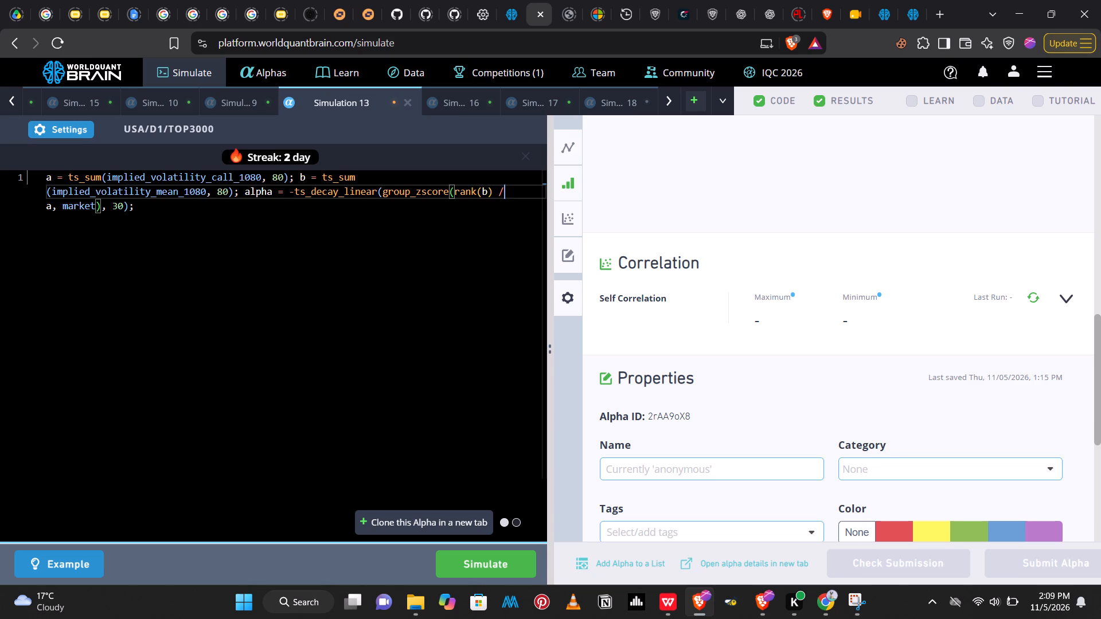
key("BackSpace")
key("minus")
Wrap a in rank() so that group_zscore takes rank(b) - rank(a).
key("Right")
key("Right")
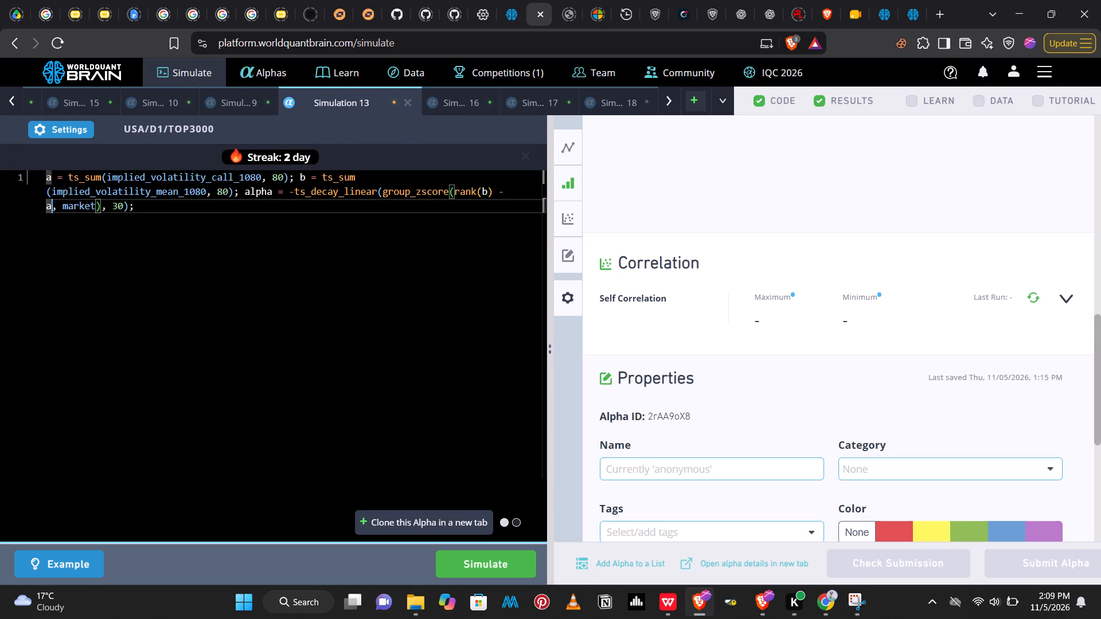
key("Left")
type("ra")
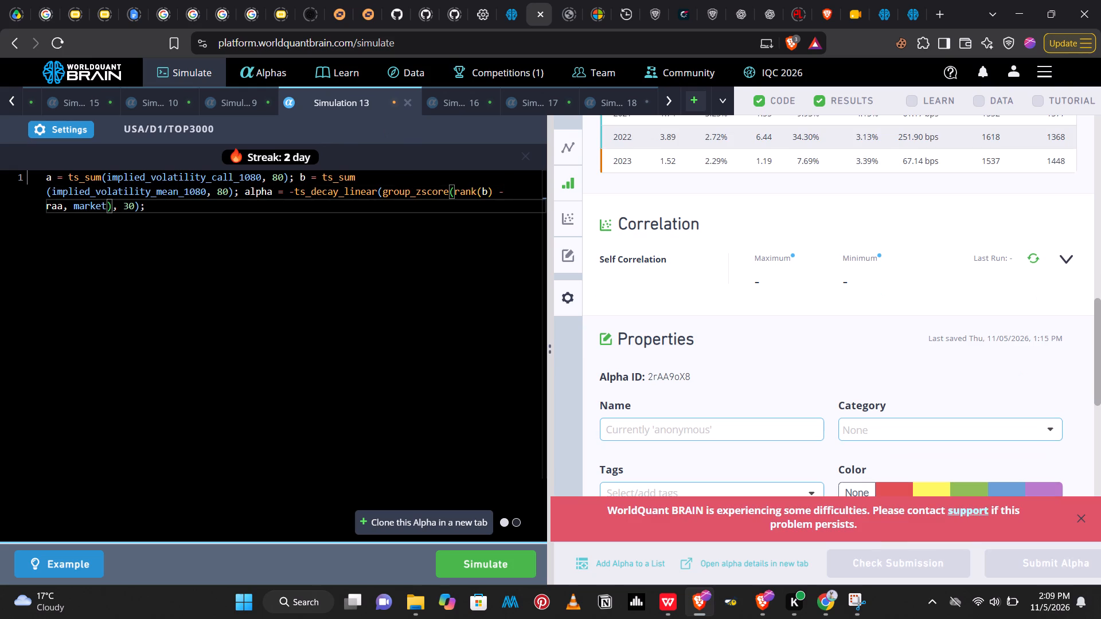
type("nn")
key("k")
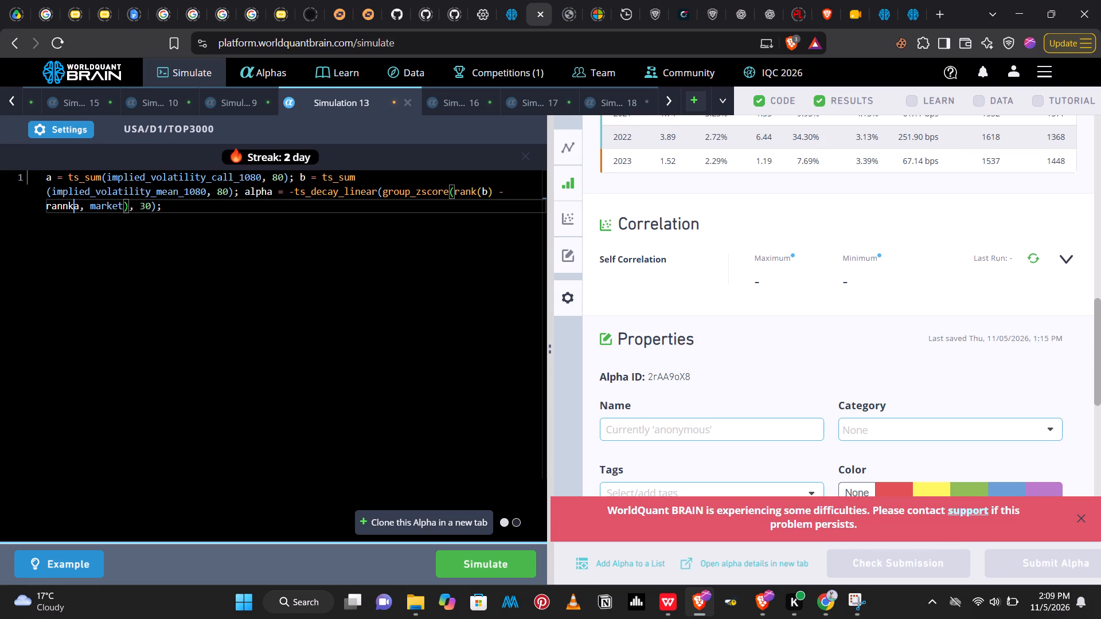
key("BackSpace")
key("BackSpace")
type("k")
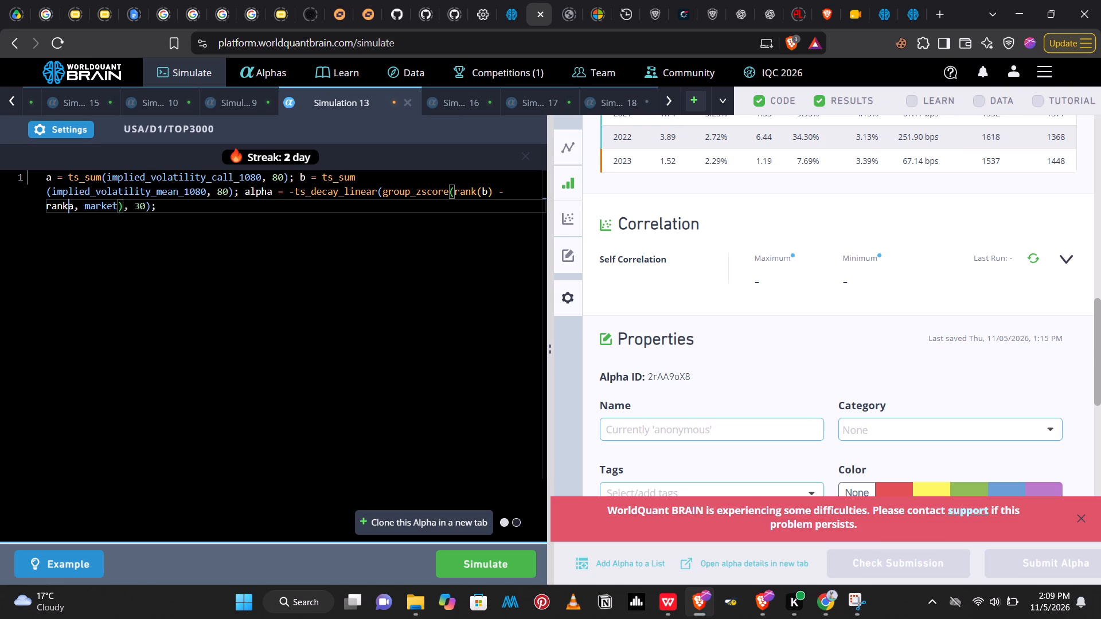
key("space")
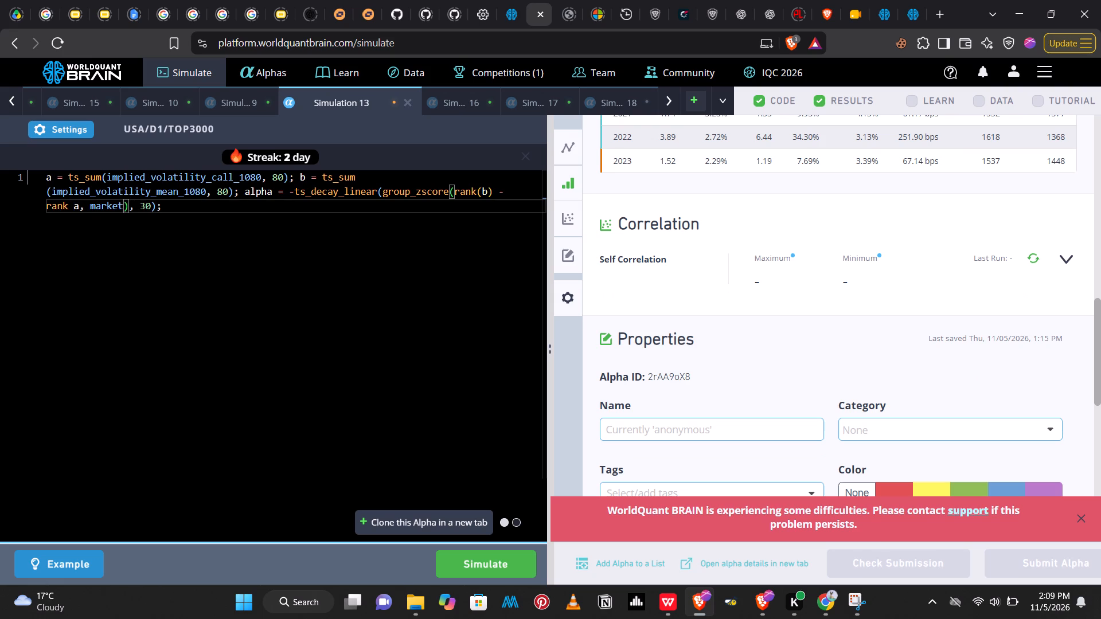
key("shift+parenleft")
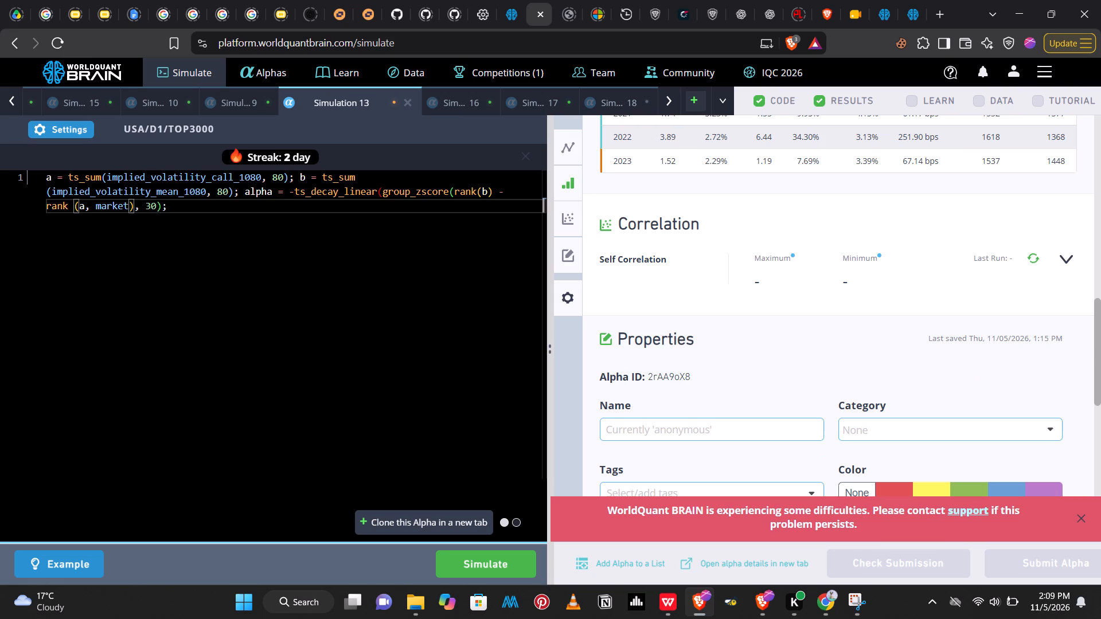
key("Right")
key("shift+parenright")
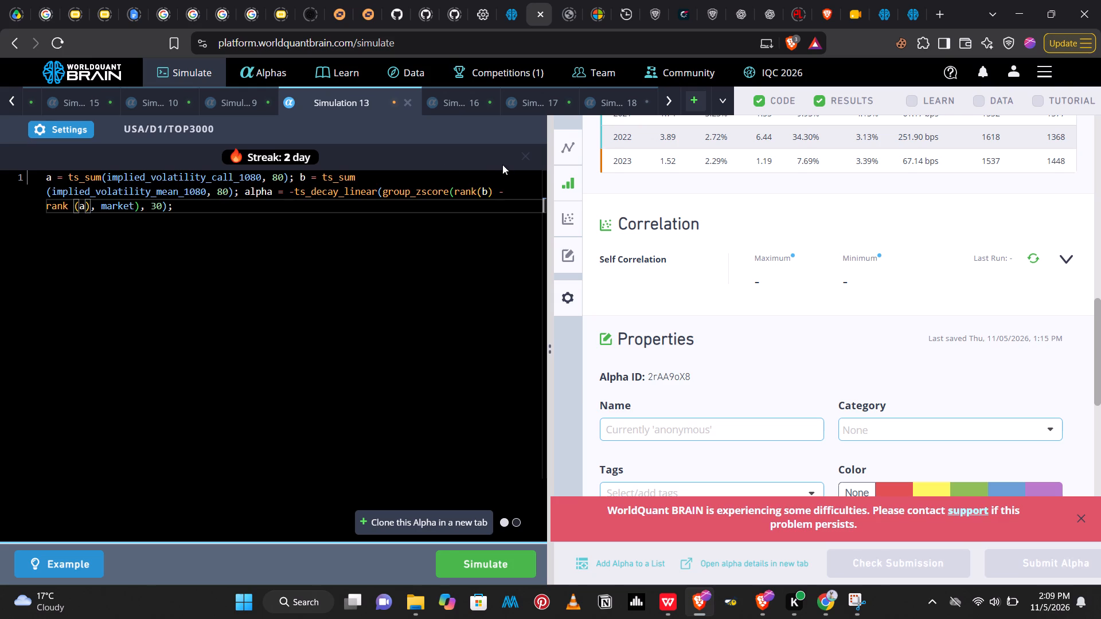
Set the group_zscore grouping to sector.
left_click(134, 207)
key("BackSpace")
key("BackSpace")
key("BackSpace")
key("BackSpace")
key("BackSpace")
key("BackSpace")
type("sec")
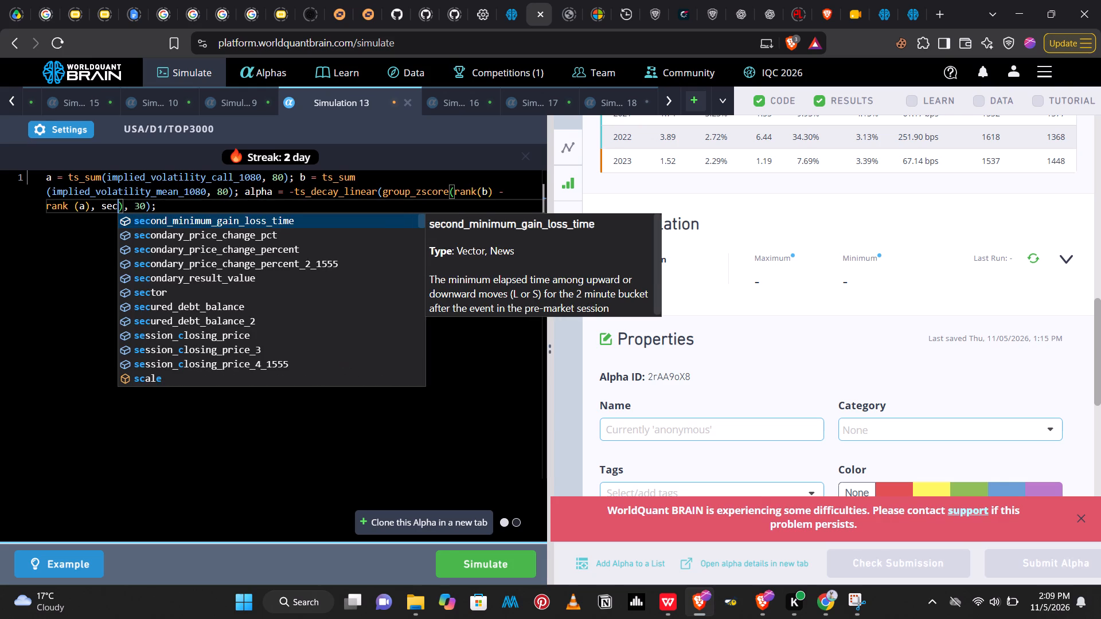
key("t")
key("Return")
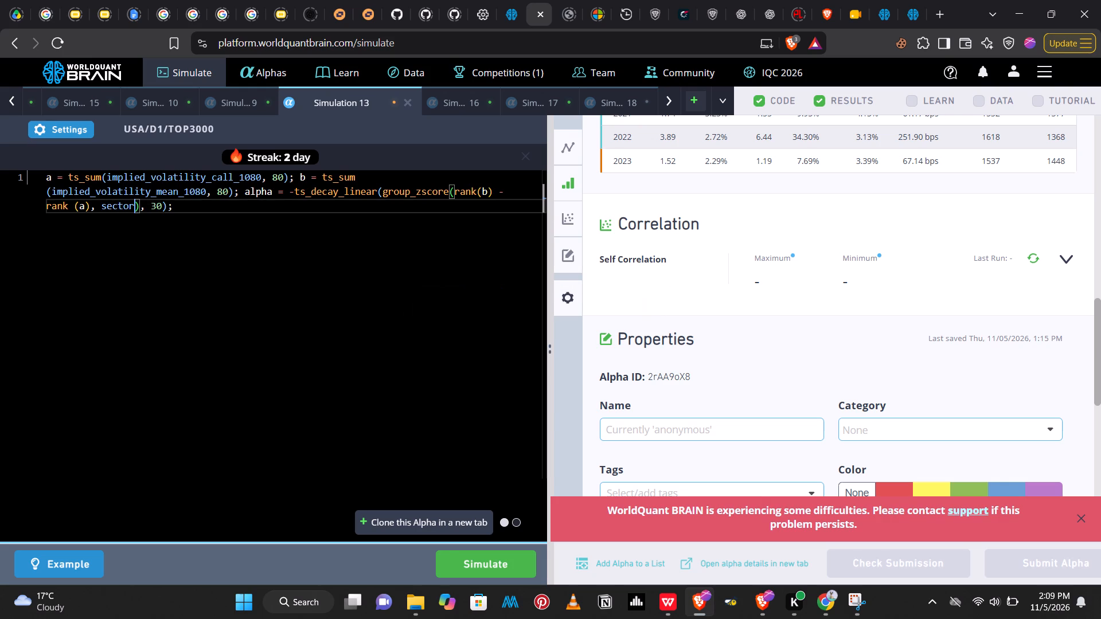
Set the ts_decay_linear window to 20.
key("Right")
key("Right")
key("Right")
key("Right")
key("BackSpace")
key("2")
Change the data field in a to implied_volatility_call_720 and simulate the revised alpha.
left_click(256, 178)
key("BackSpace")
key("BackSpace")
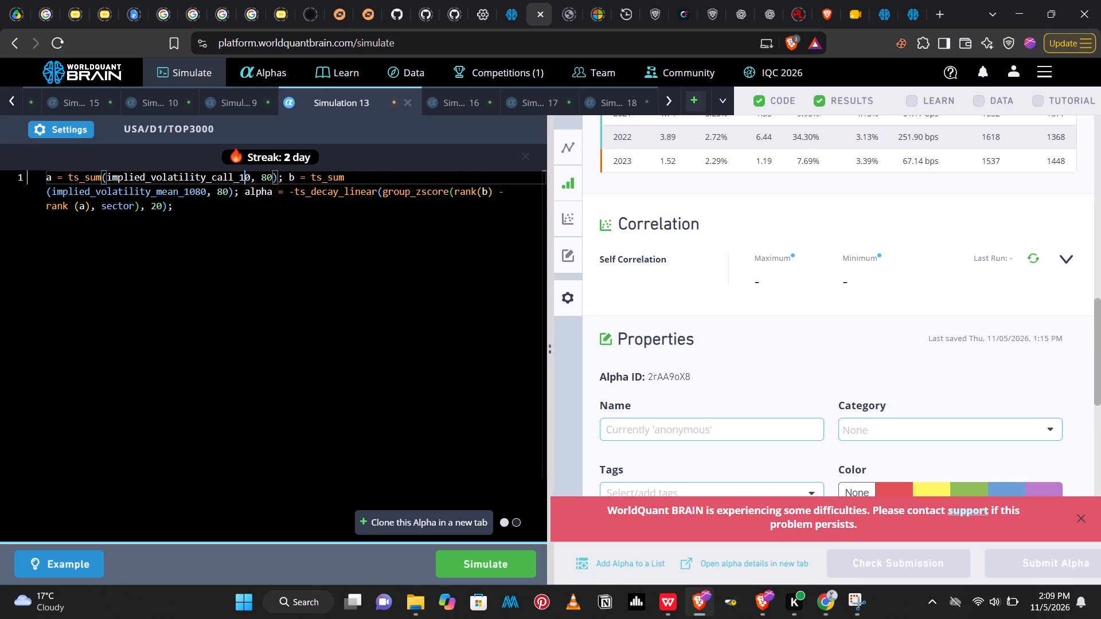
key("BackSpace")
type("72")
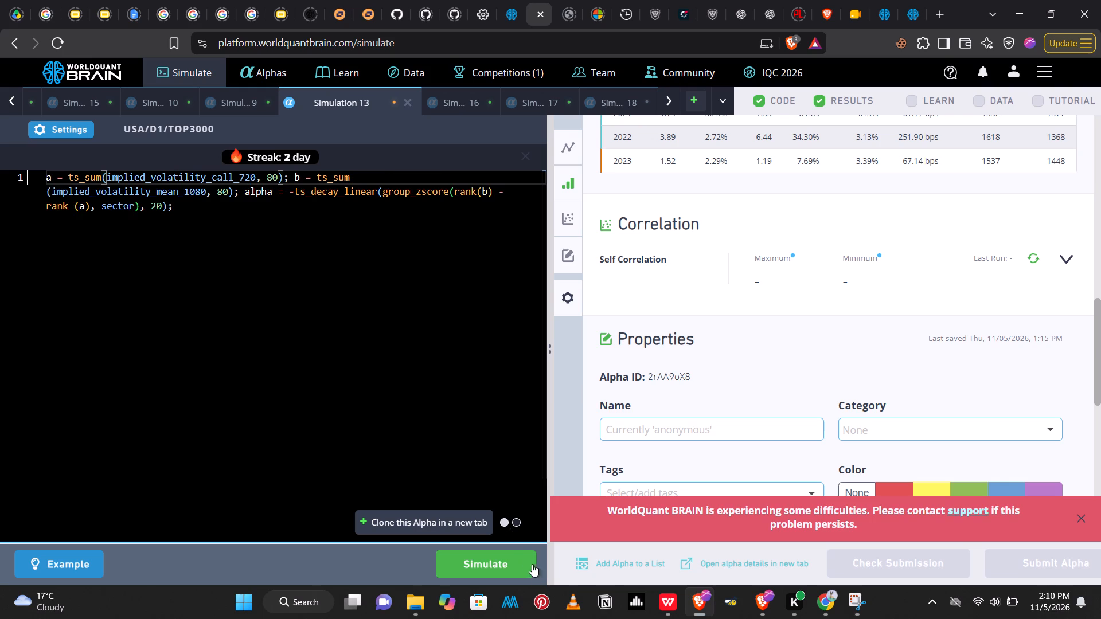
left_click(513, 561)
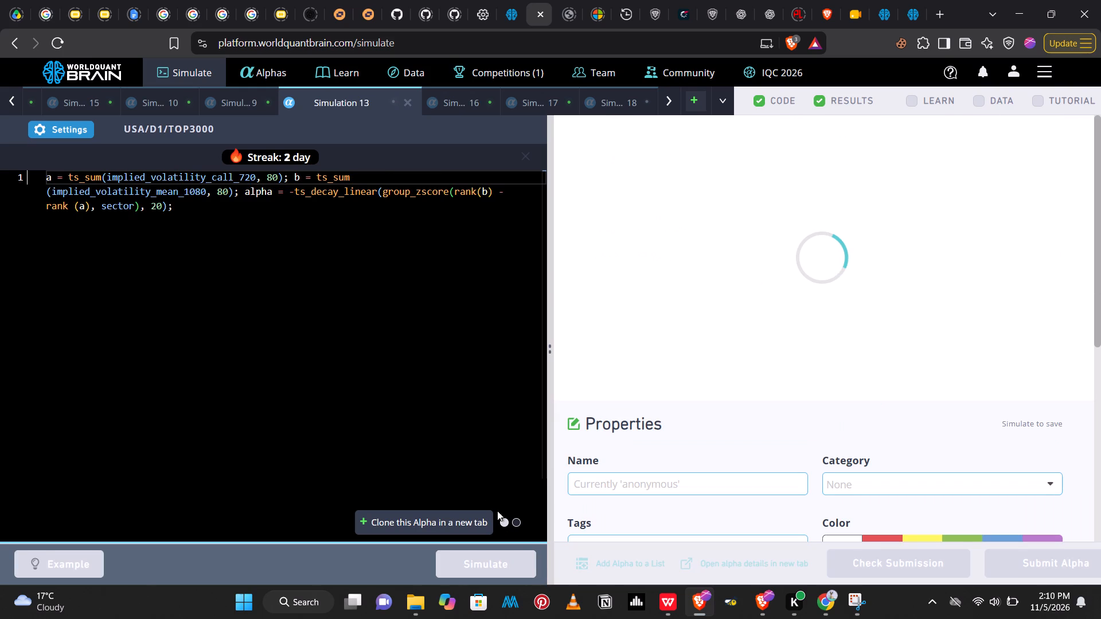
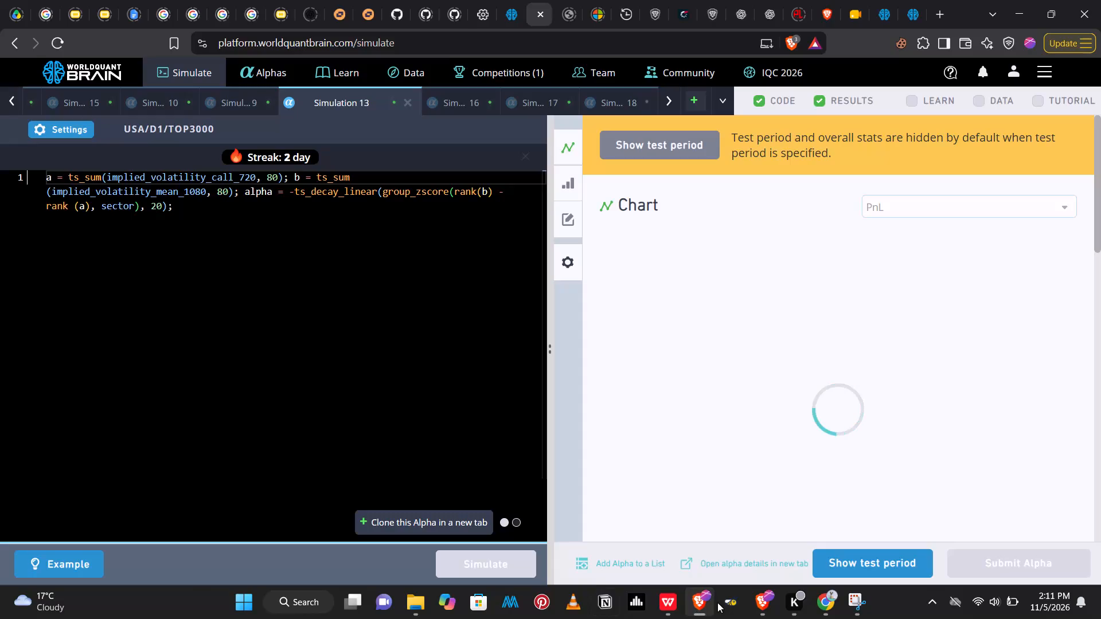
Reveal the test period results for the revised alpha and examine its yearly performance and failed in-sample tests.
left_click(865, 557)
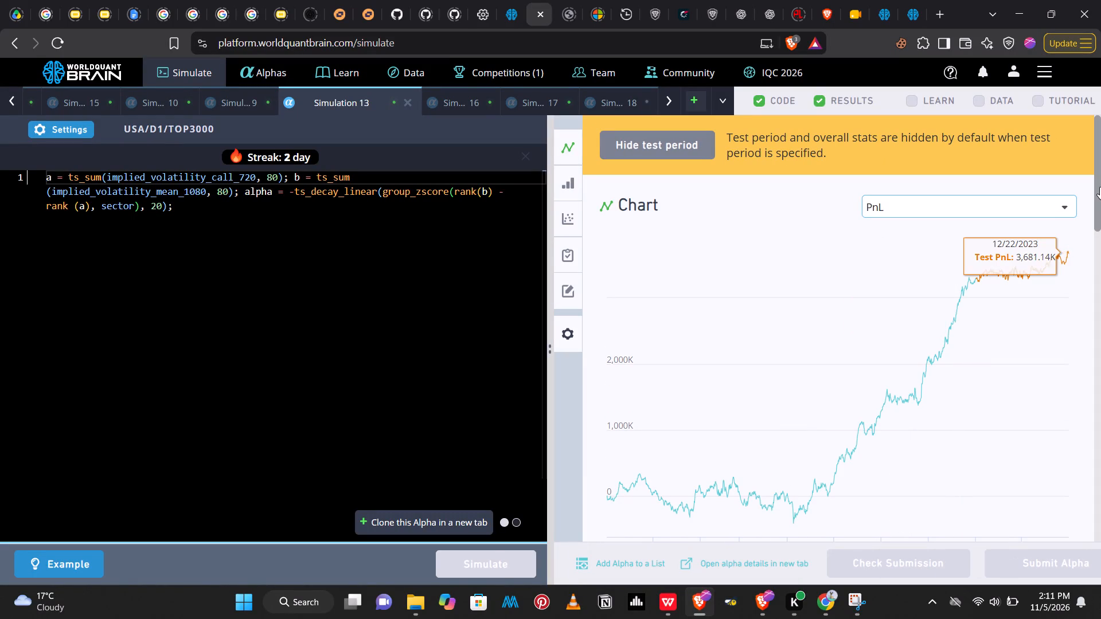
left_click_drag(1100, 187, 1100, 334)
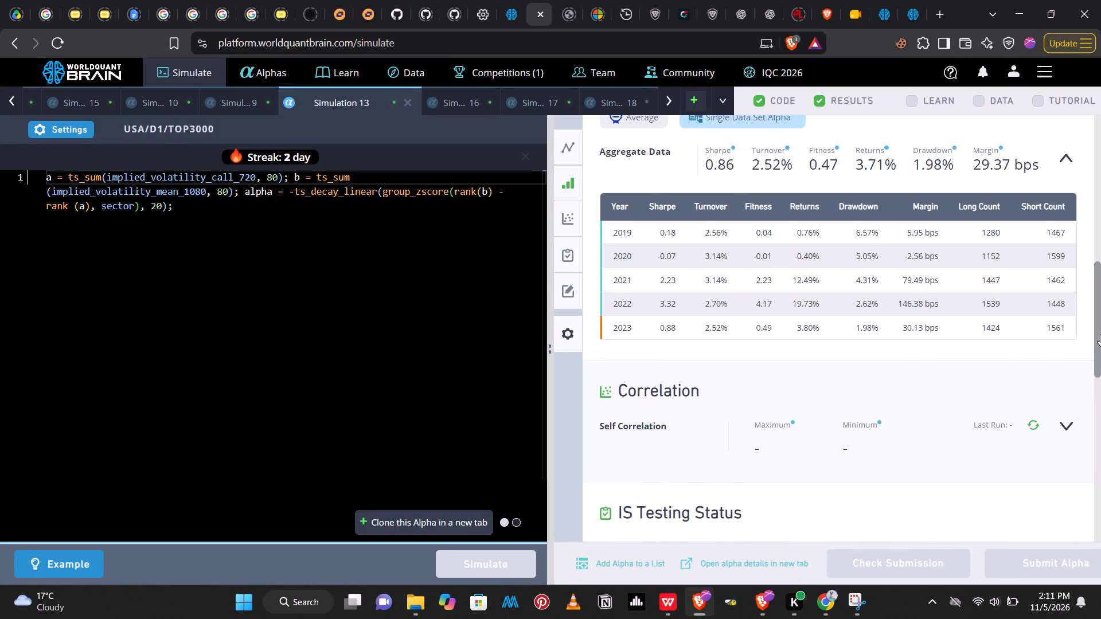
left_click_drag(1100, 334, 1080, 414)
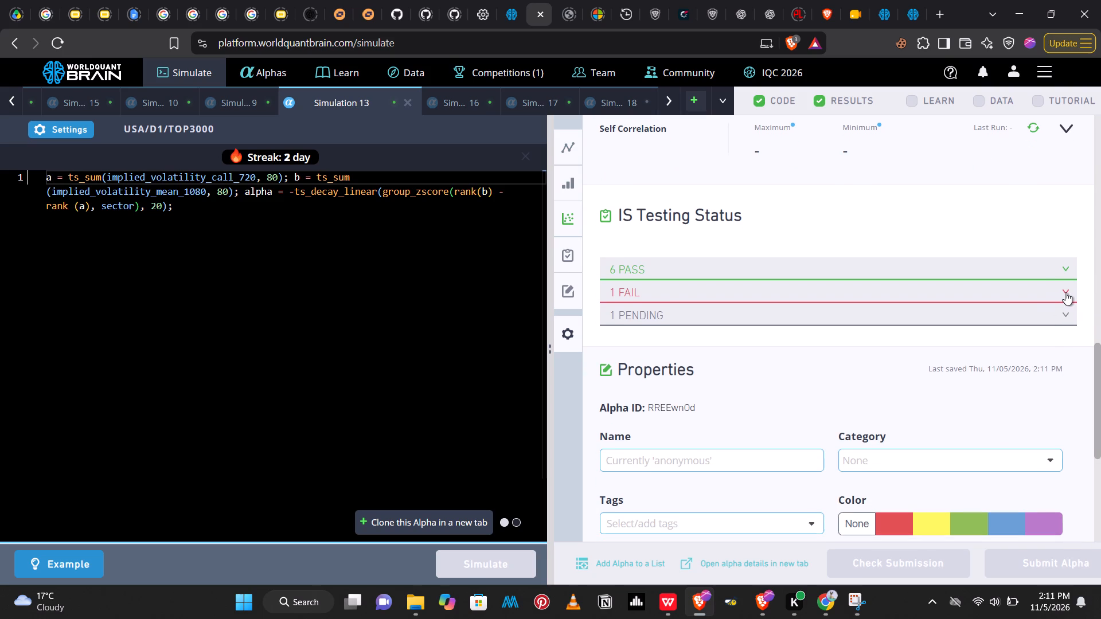
left_click(1065, 292)
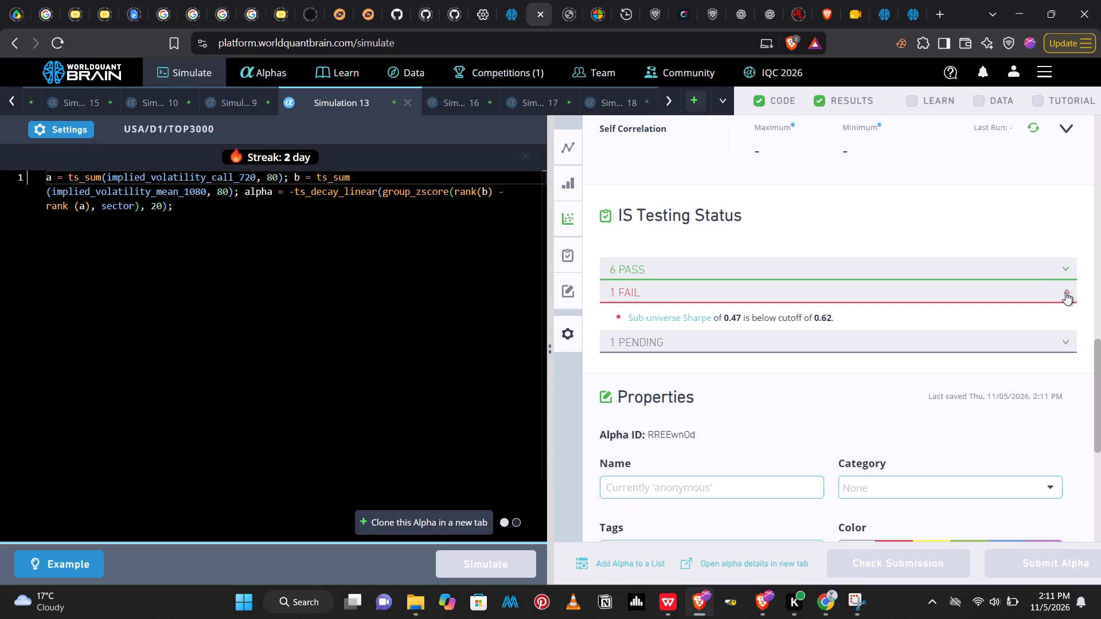
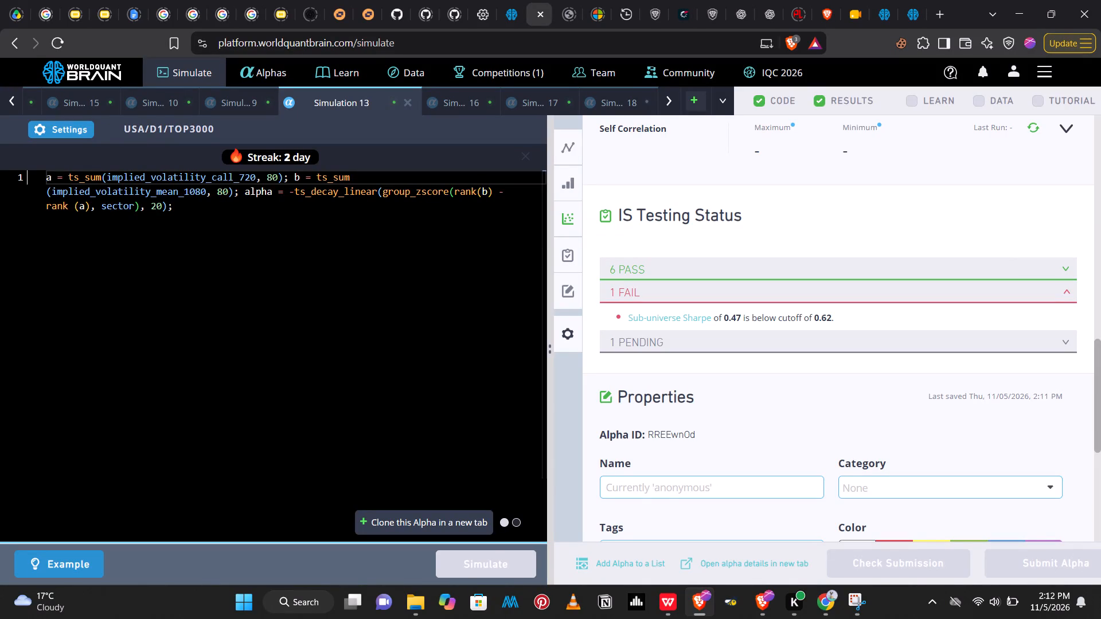
Change the ranked expression inside group_zscore to rank(b/a) + rank(b) - rank(a) and simulate the revised alpha.
left_click(486, 196)
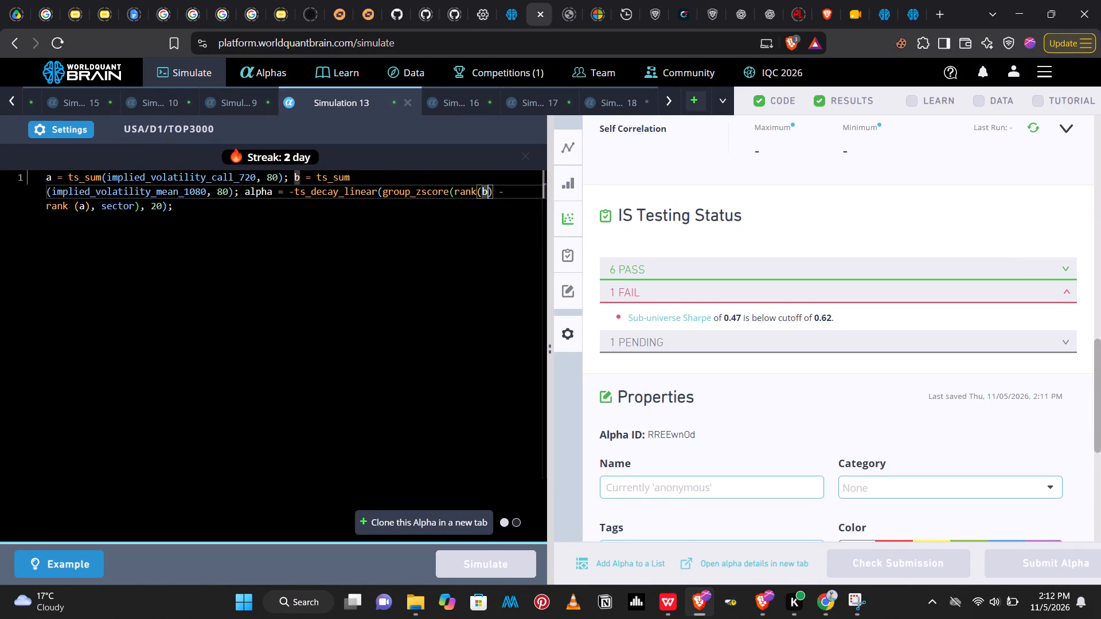
key("slash")
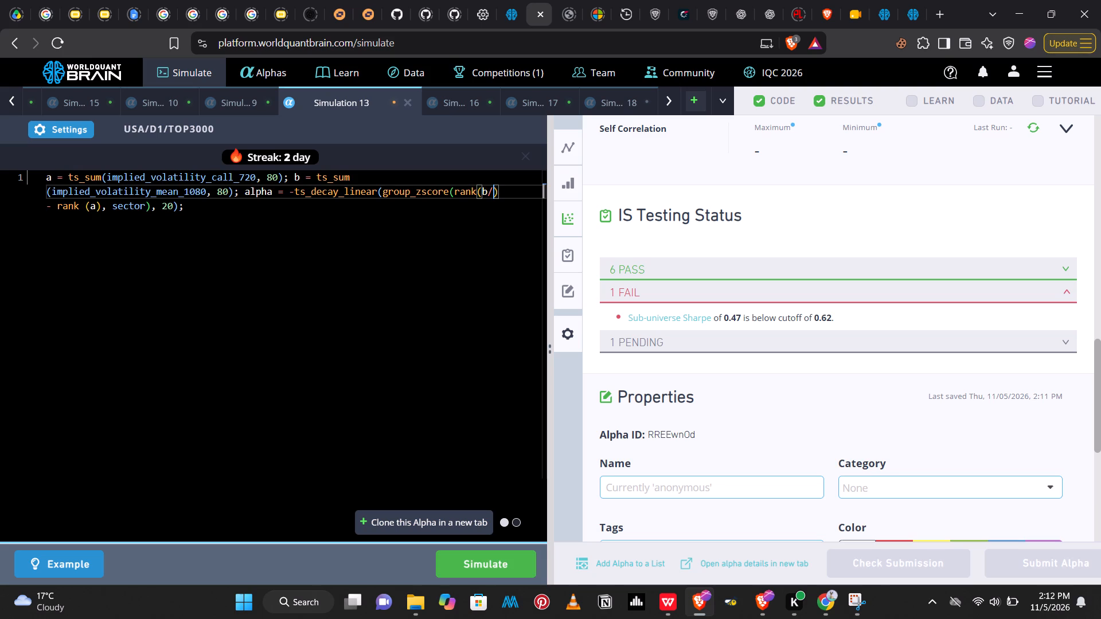
key("a")
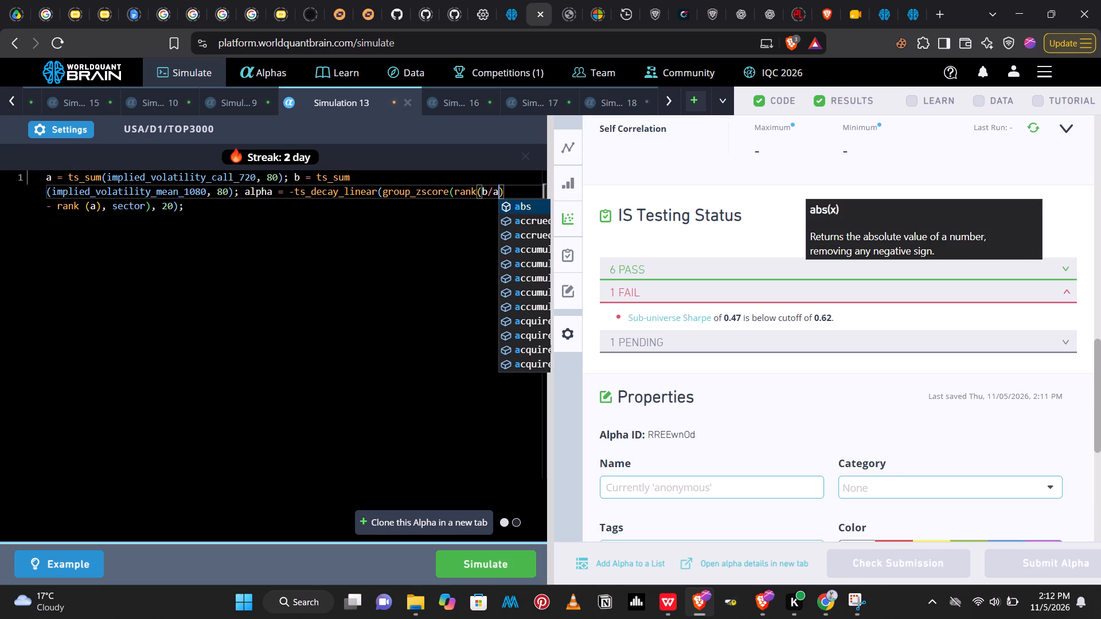
left_click(507, 189)
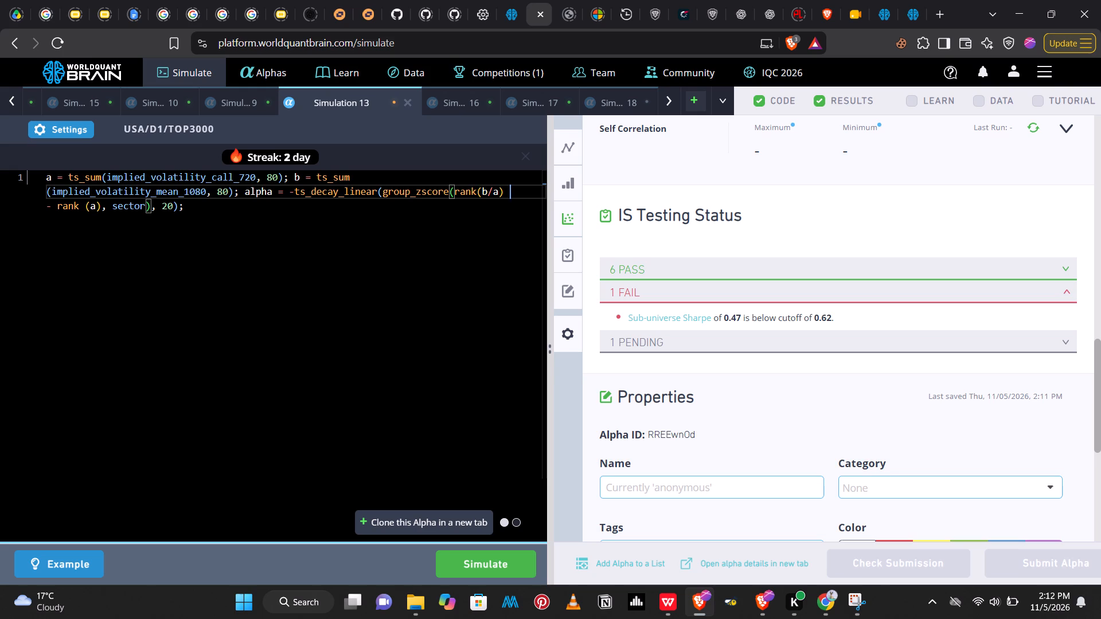
key("equal")
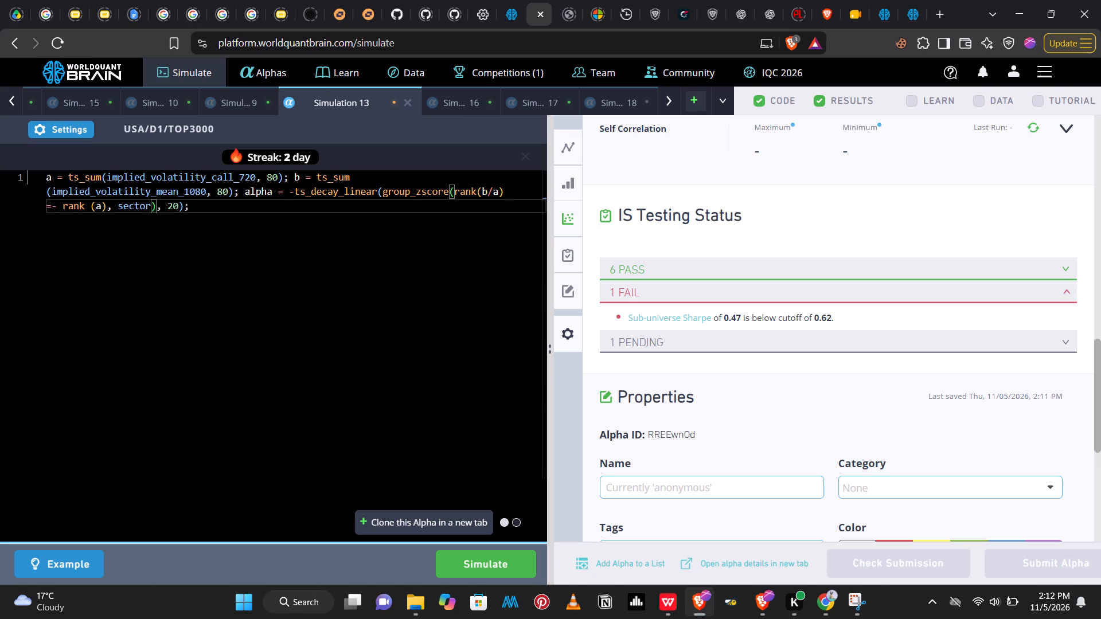
key("BackSpace")
key("Return")
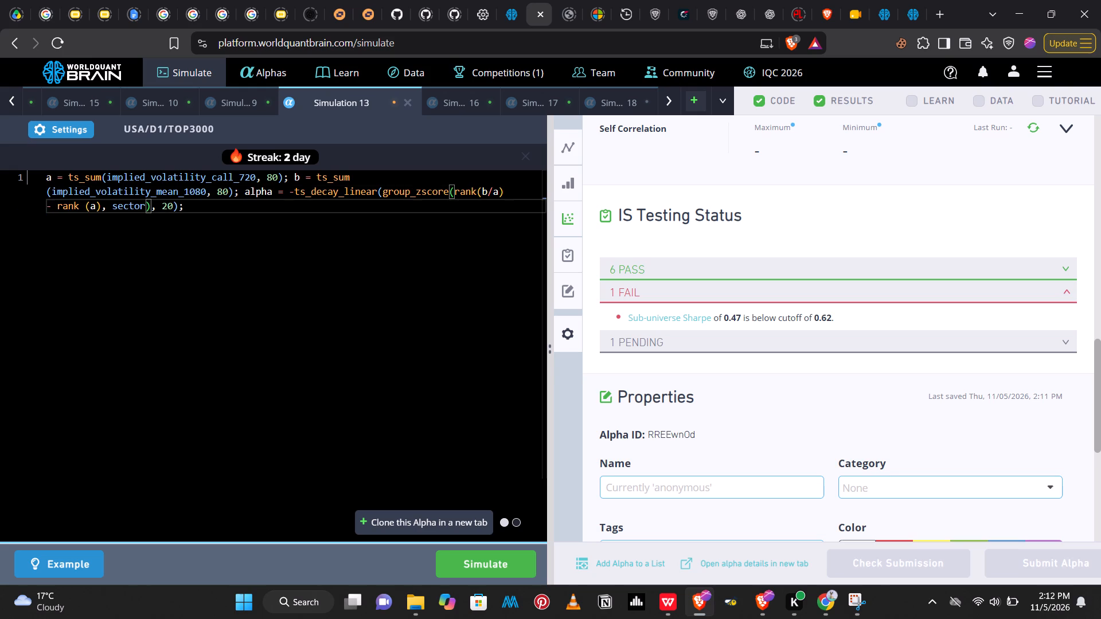
key("equal")
key("BackSpace")
key("shift+plus")
type("ran")
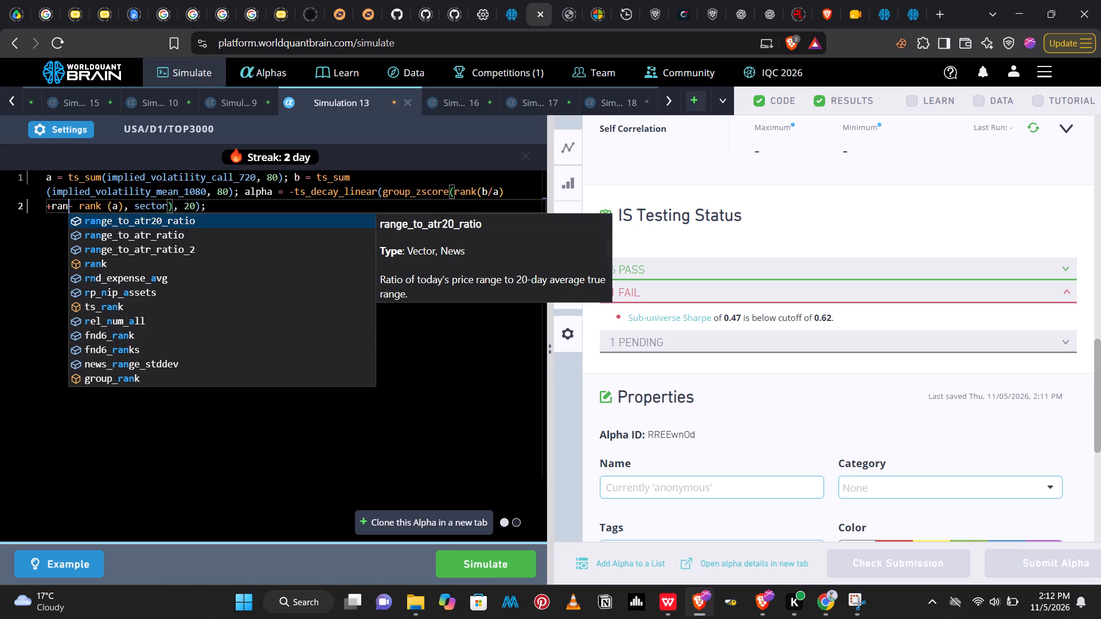
key("k")
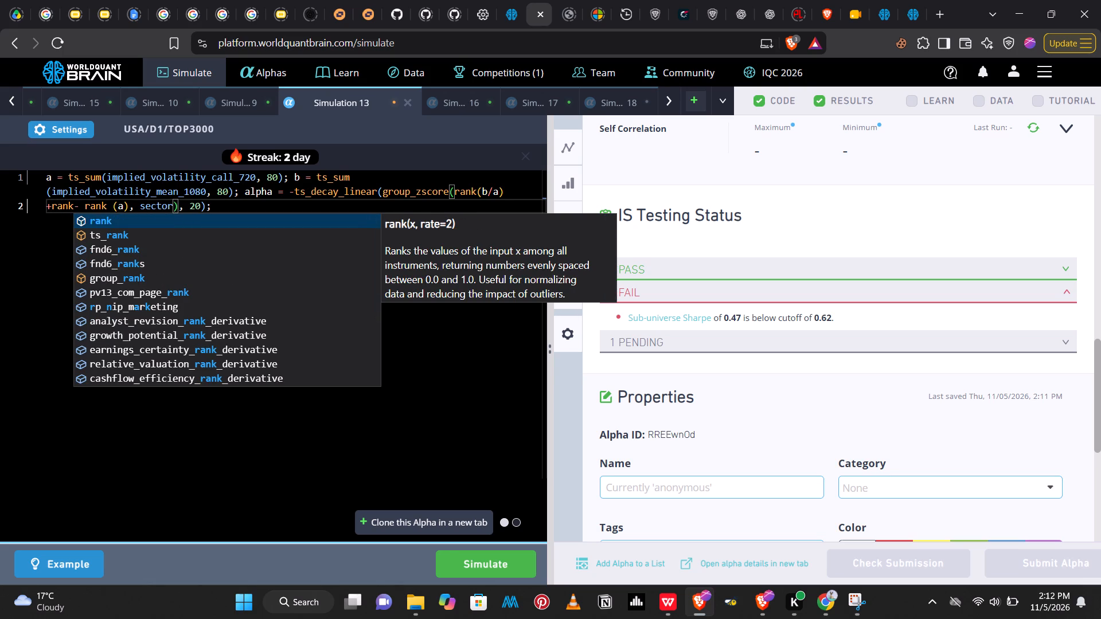
key("shift+parenleft")
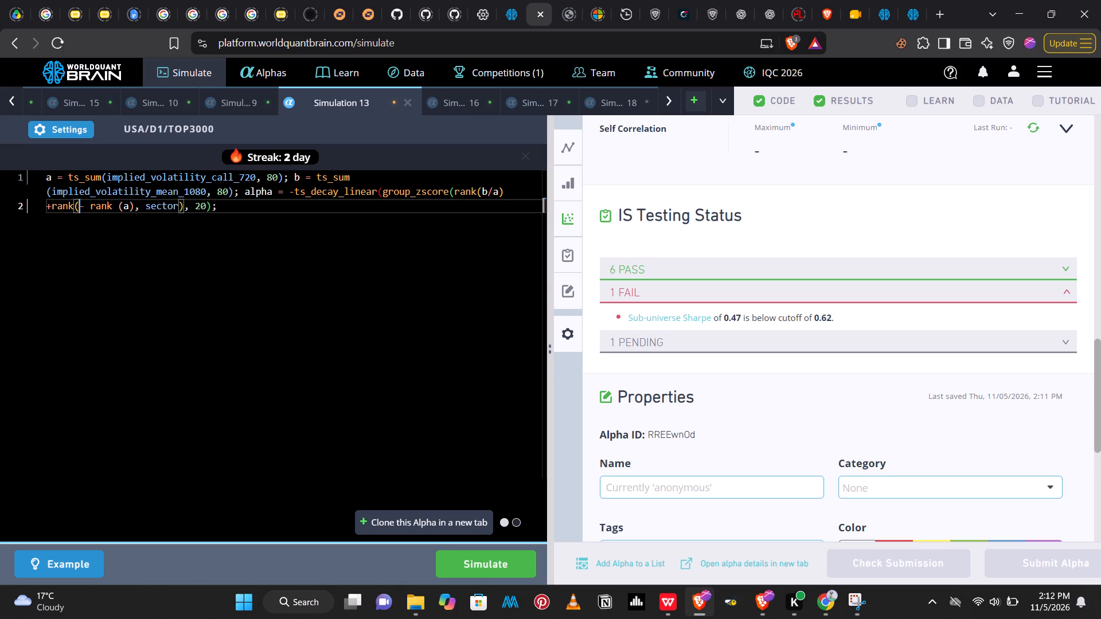
key("b")
key("shift+parenright")
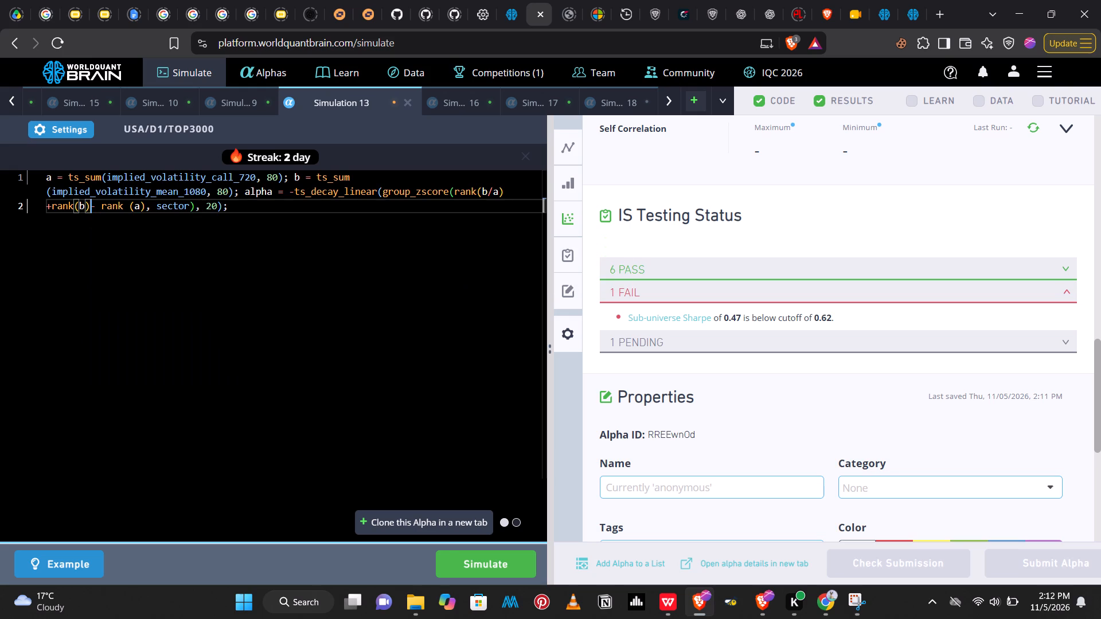
key("space")
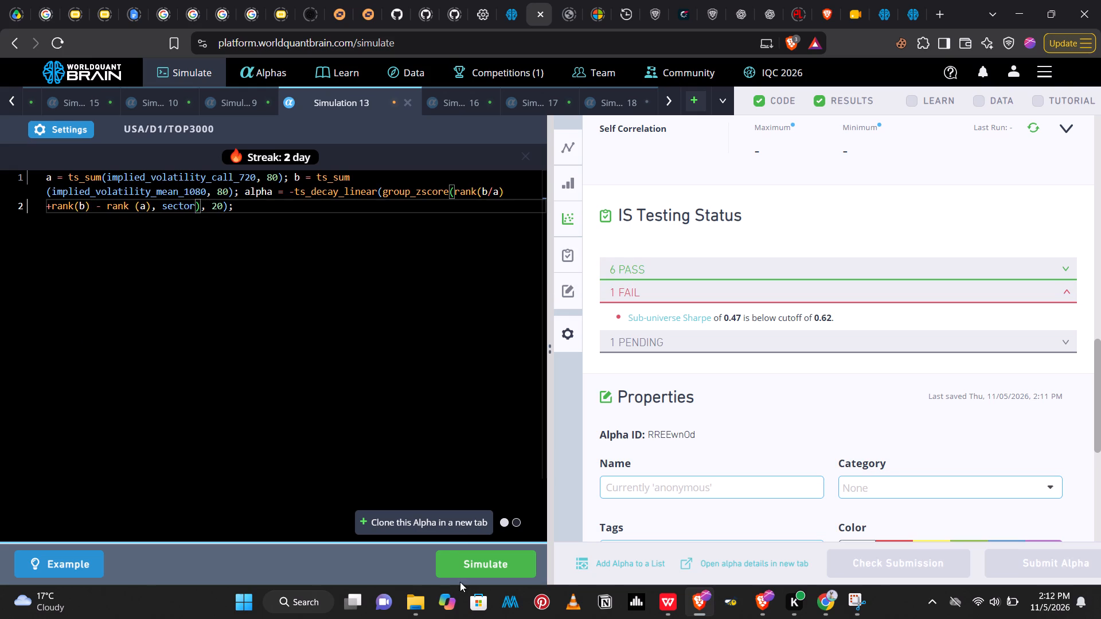
left_click(470, 566)
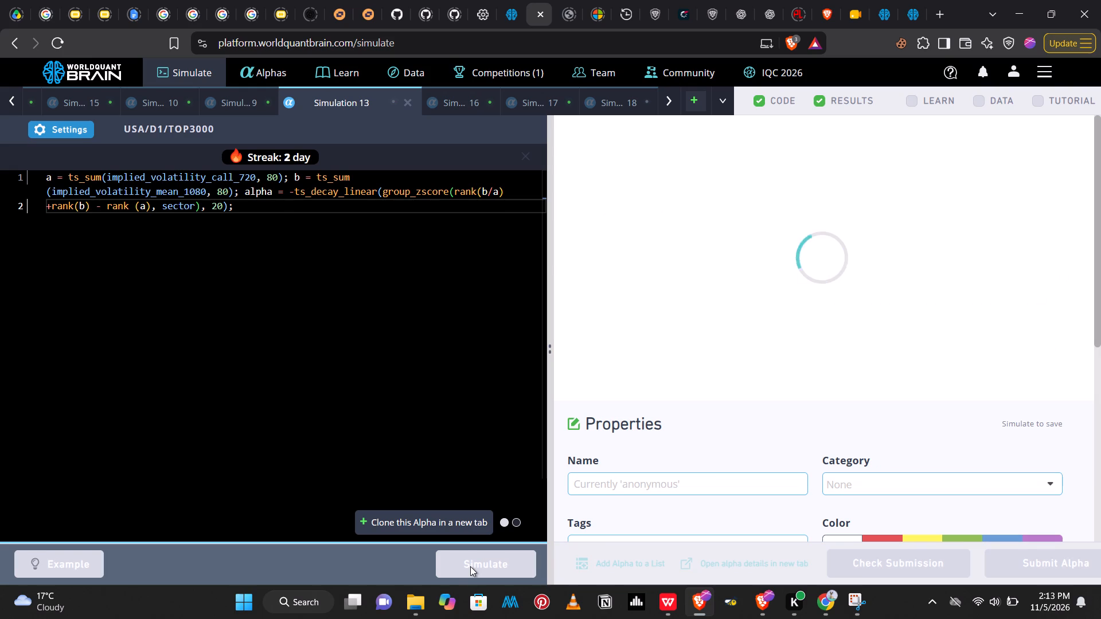
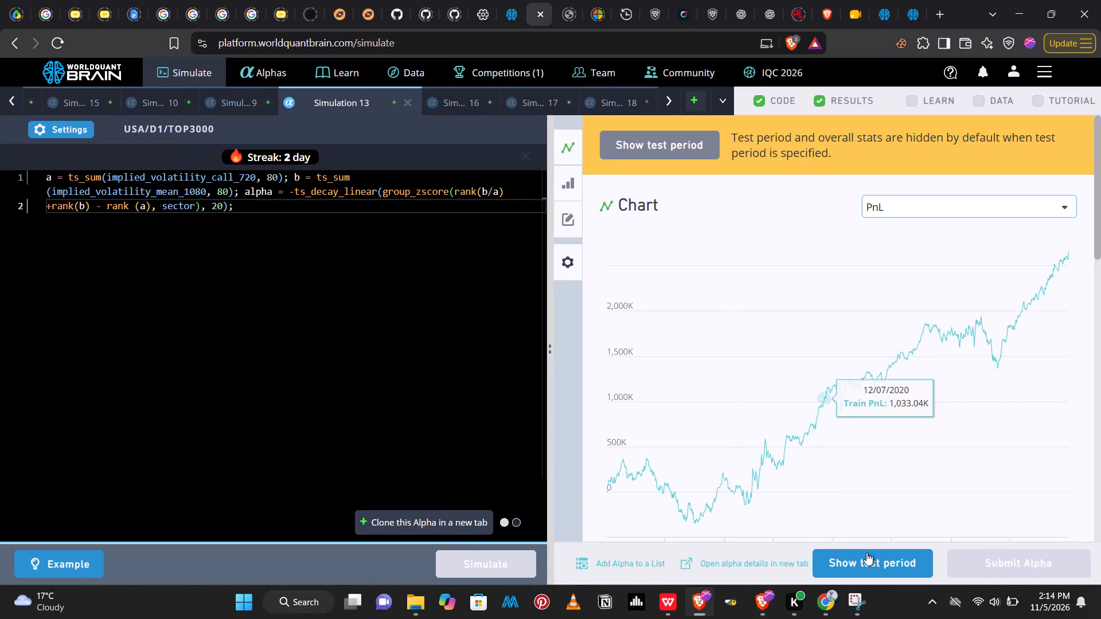
Show the test period for Simulation 13 and expand the failed checks in its IS testing status.
left_click(879, 556)
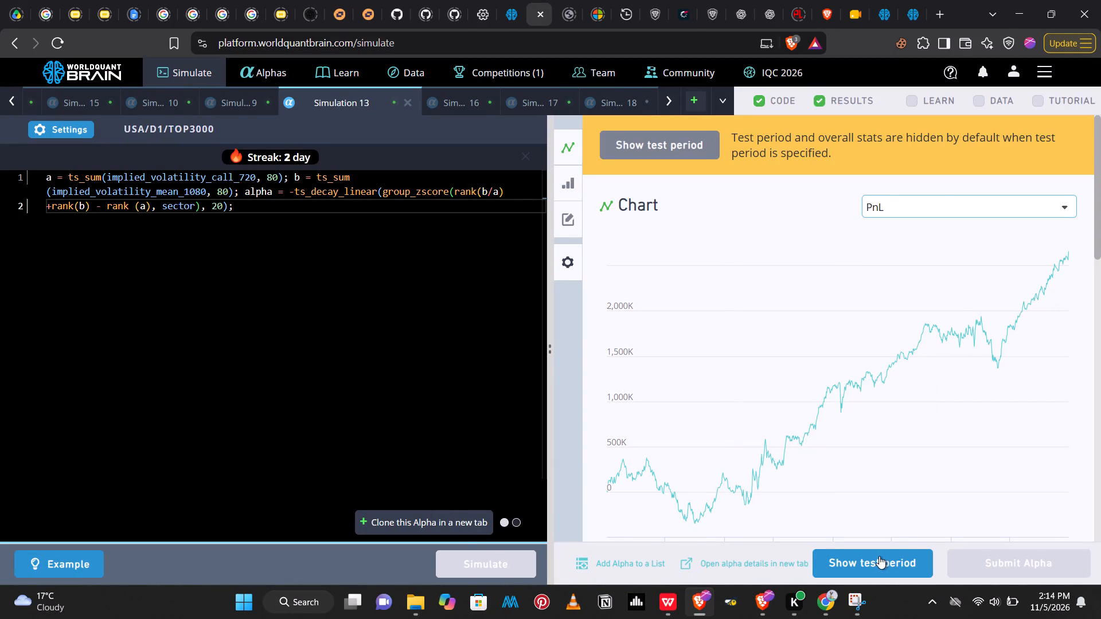
left_click(1100, 193)
left_click_drag(1100, 193, 1100, 389)
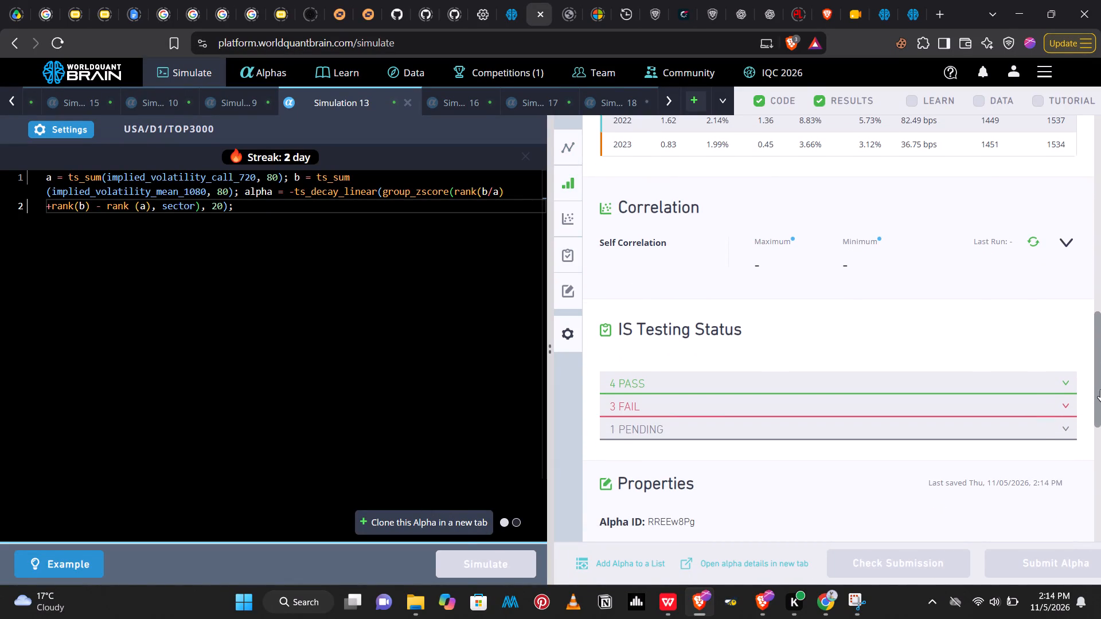
left_click(1064, 401)
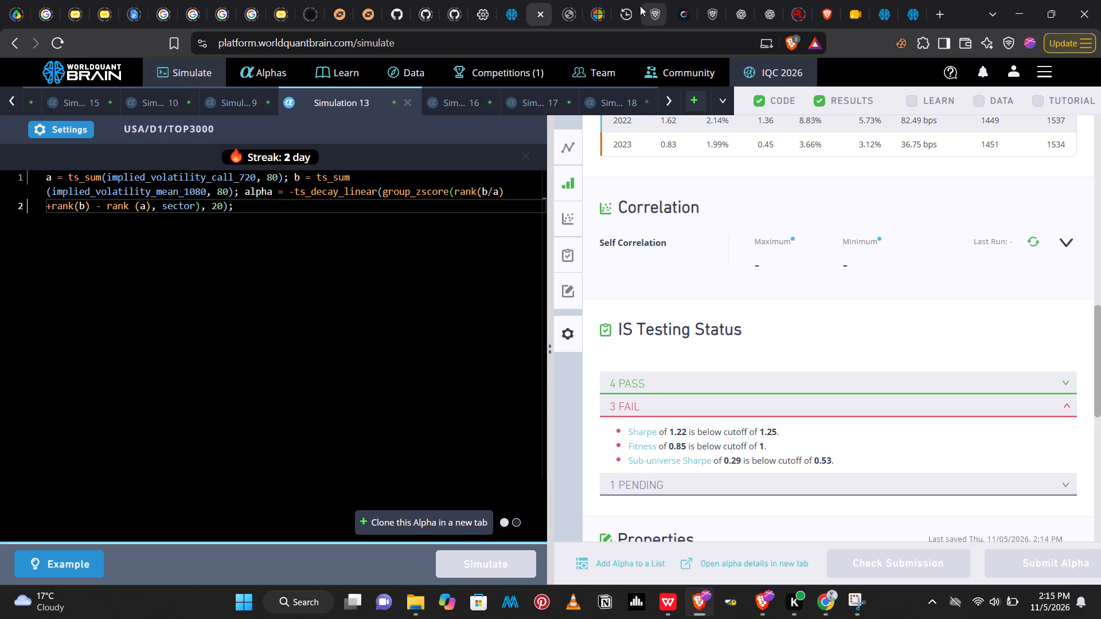
In Simulation 9, change the field used in b to implied_volatility_call_120, keeping the 90-day ts_mean.
left_click(249, 101)
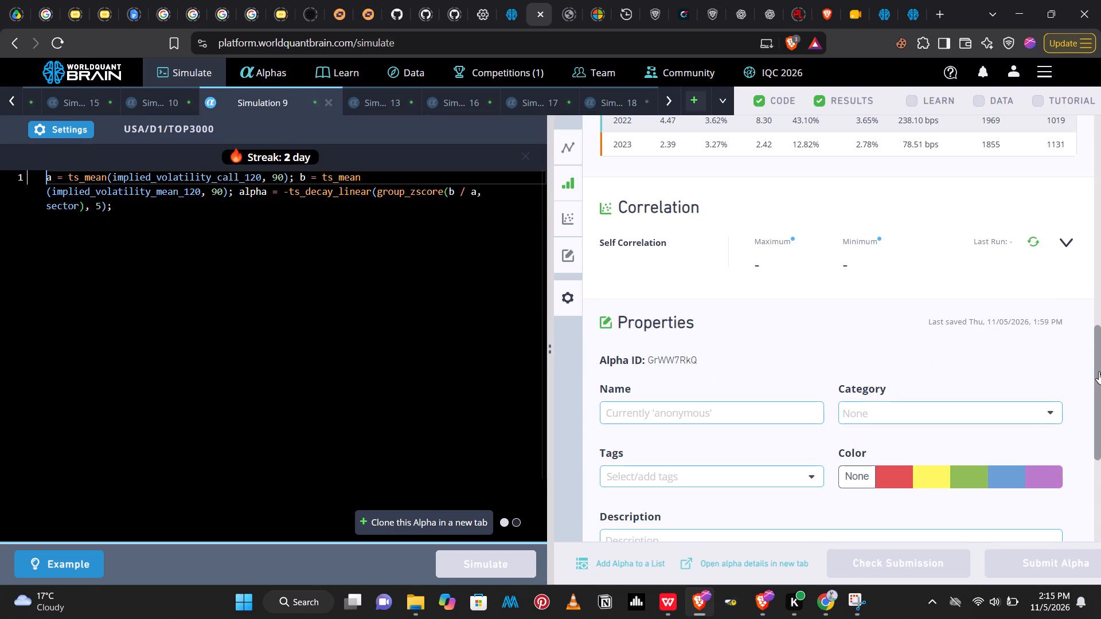
left_click_drag(1099, 371, 1091, 321)
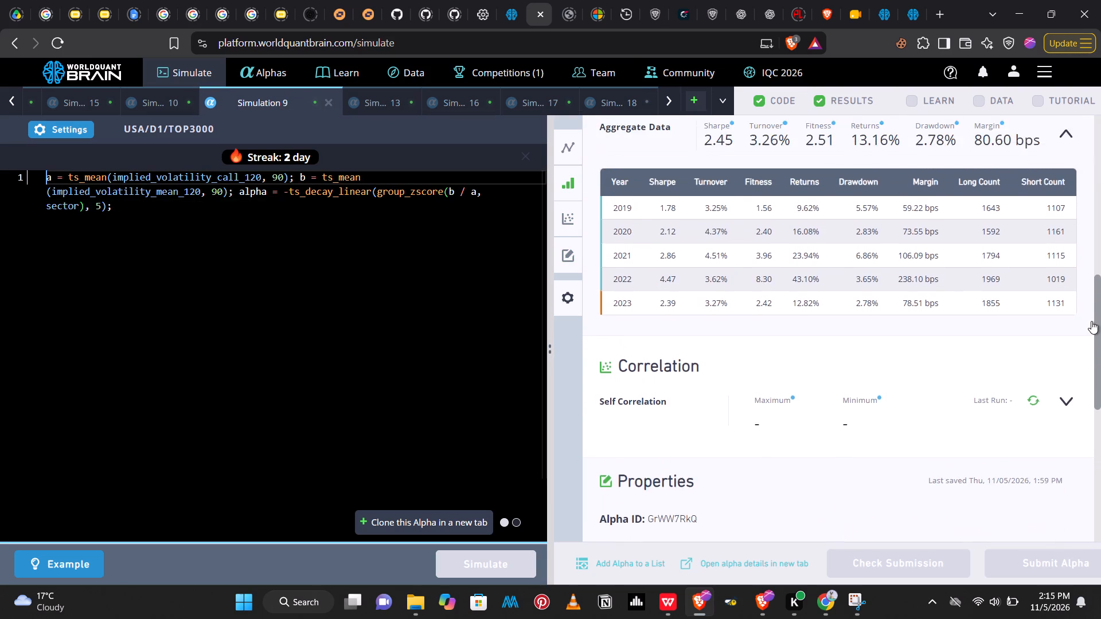
left_click_drag(1091, 321, 1071, 225)
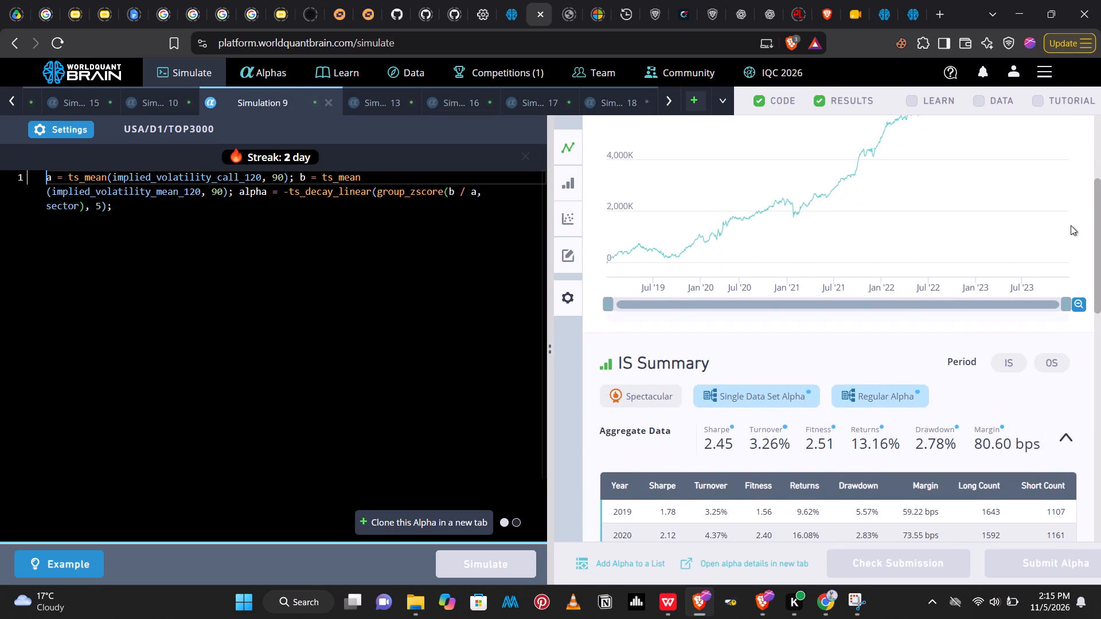
left_click(174, 193)
key("Right")
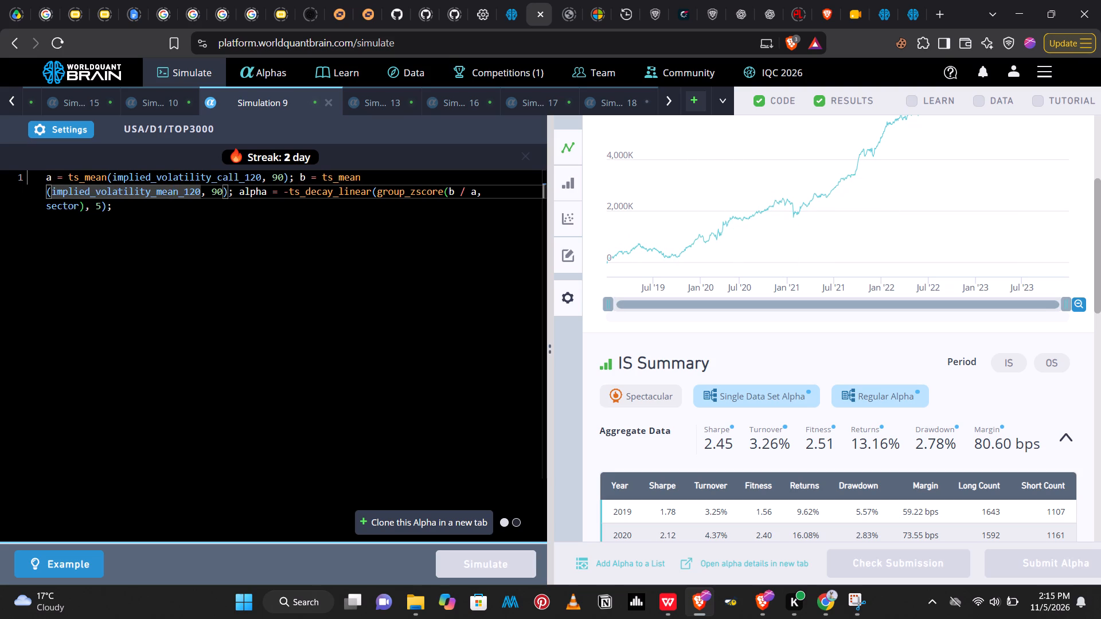
key("BackSpace")
key("BackSpace")
key("BackSpace")
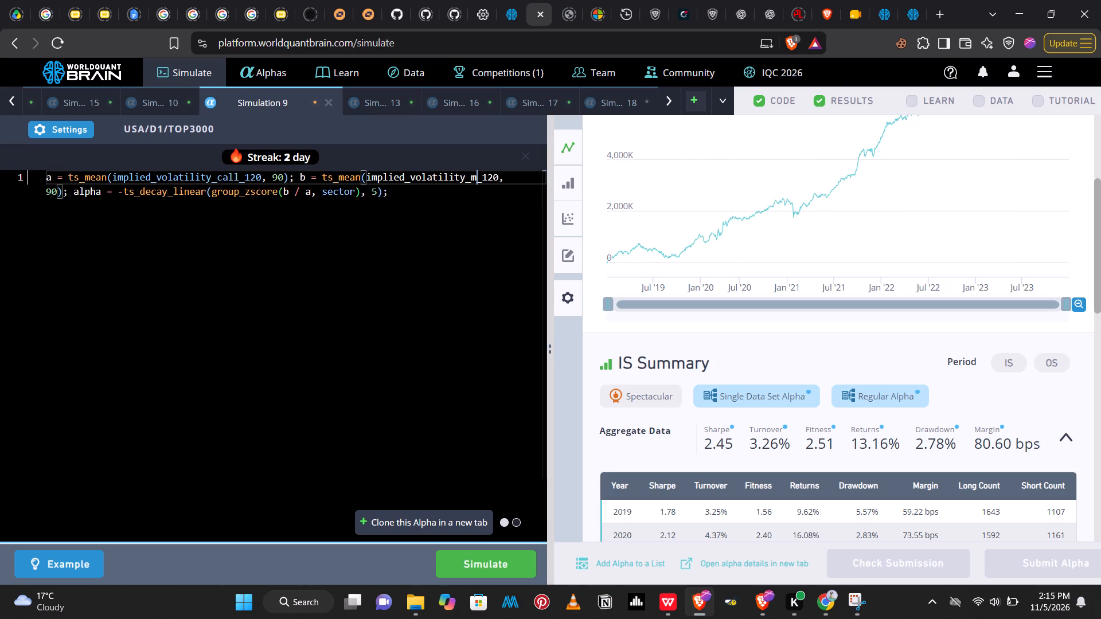
key("BackSpace")
type("ca")
type("ll")
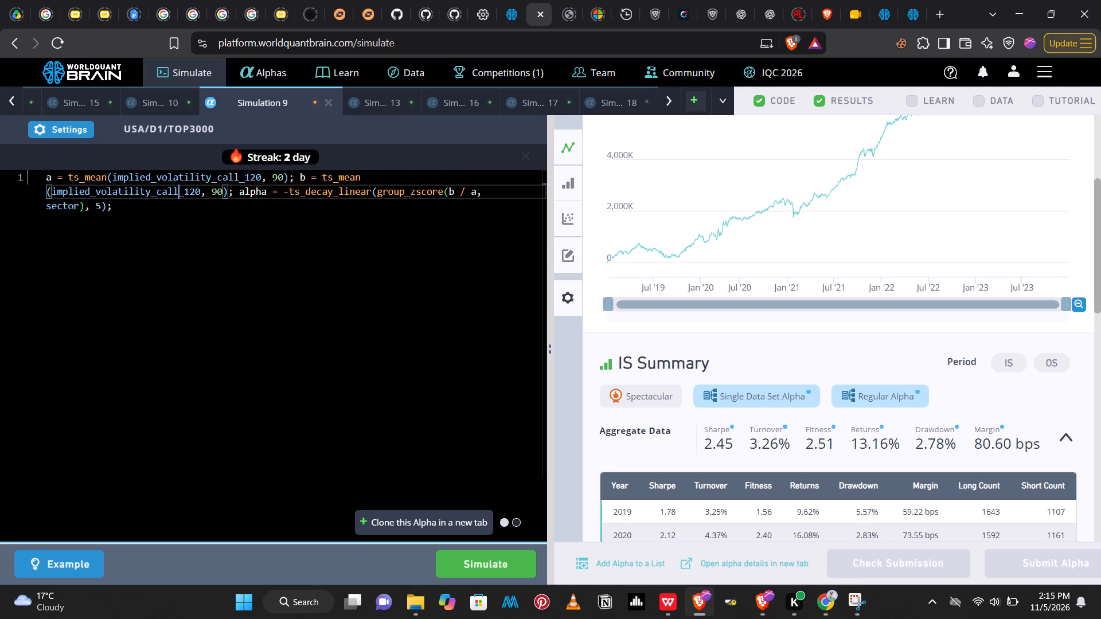
Change the field used in a to implied_volatility_mean_120 and simulate the revised alpha.
left_click(235, 179)
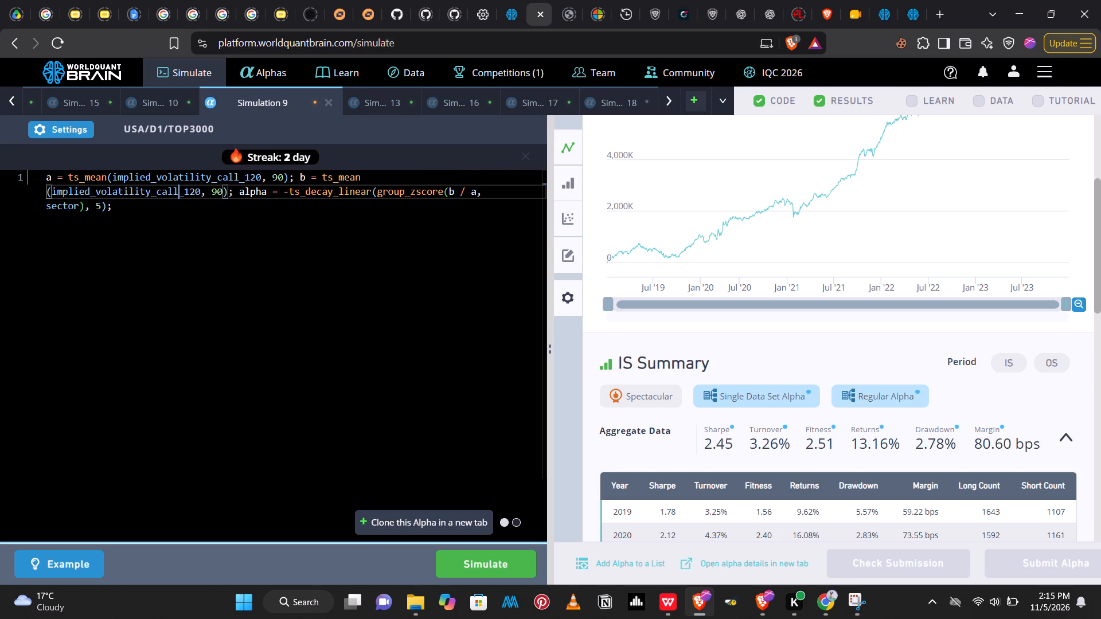
left_click(235, 179)
left_click(237, 177)
left_click(239, 175)
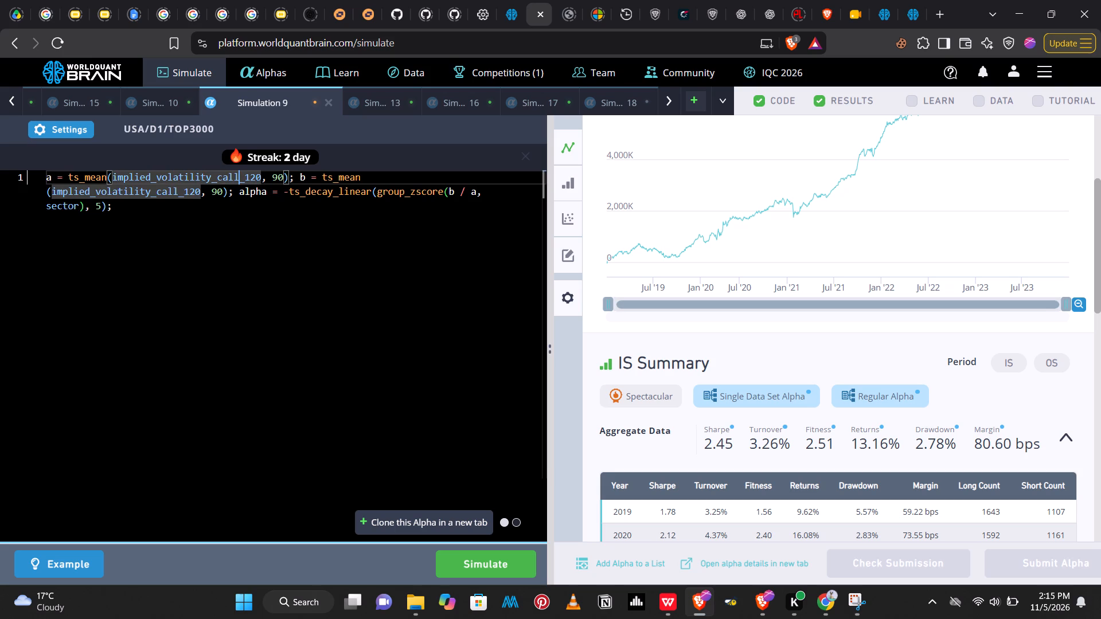
key("BackSpace")
key("BackSpace")
key("BackSpace")
key("BackSpace")
type("mean")
left_click(501, 568)
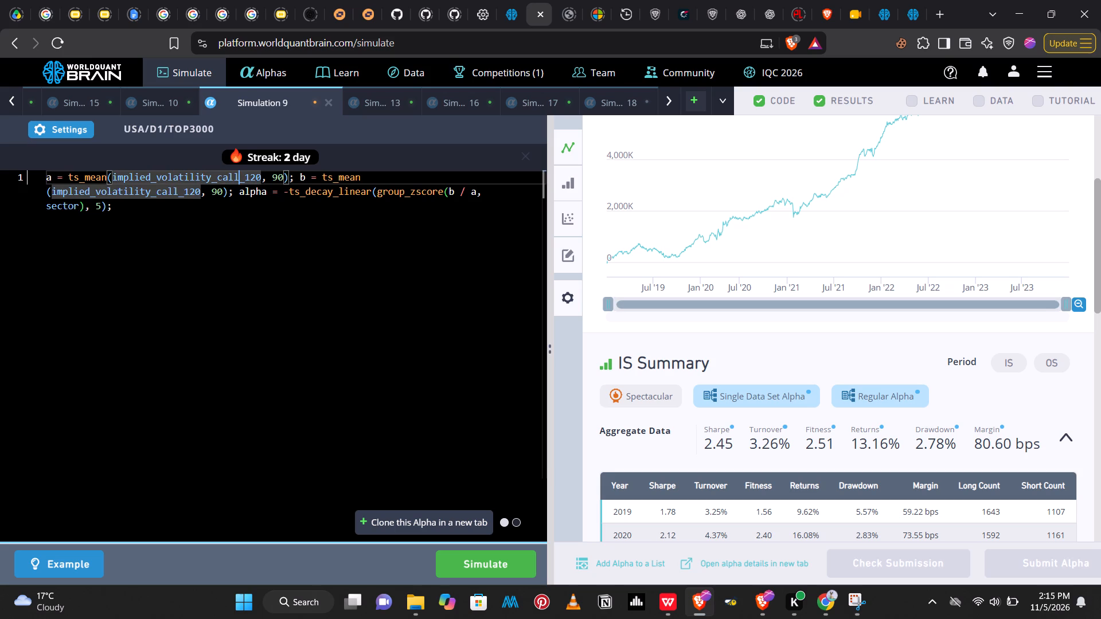
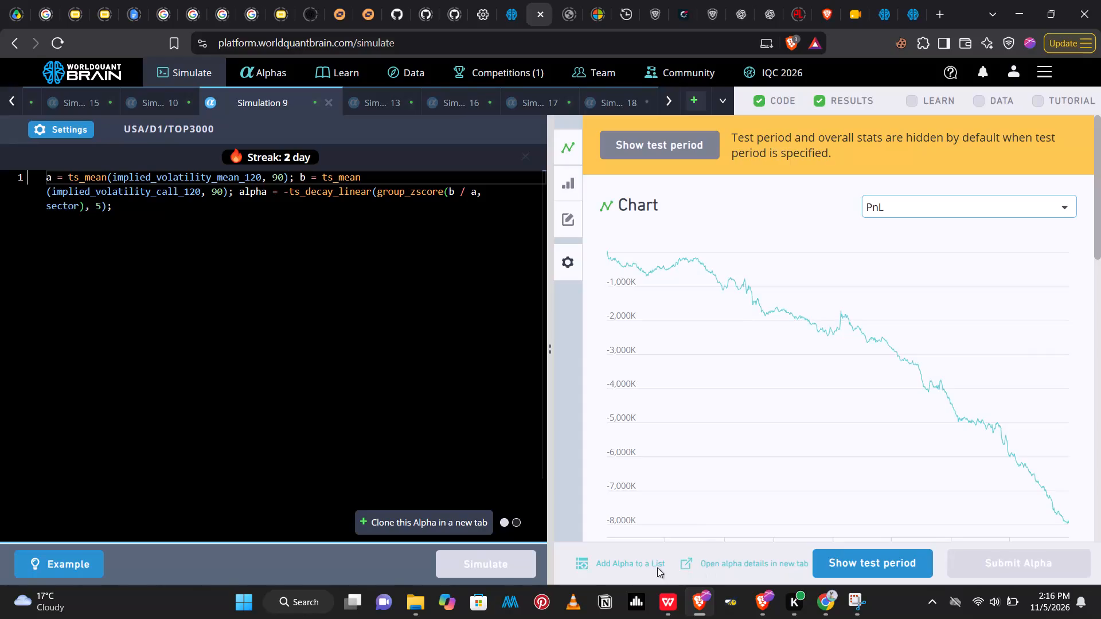
Show the test period for the revised alpha in Simulation 9.
left_click(843, 560)
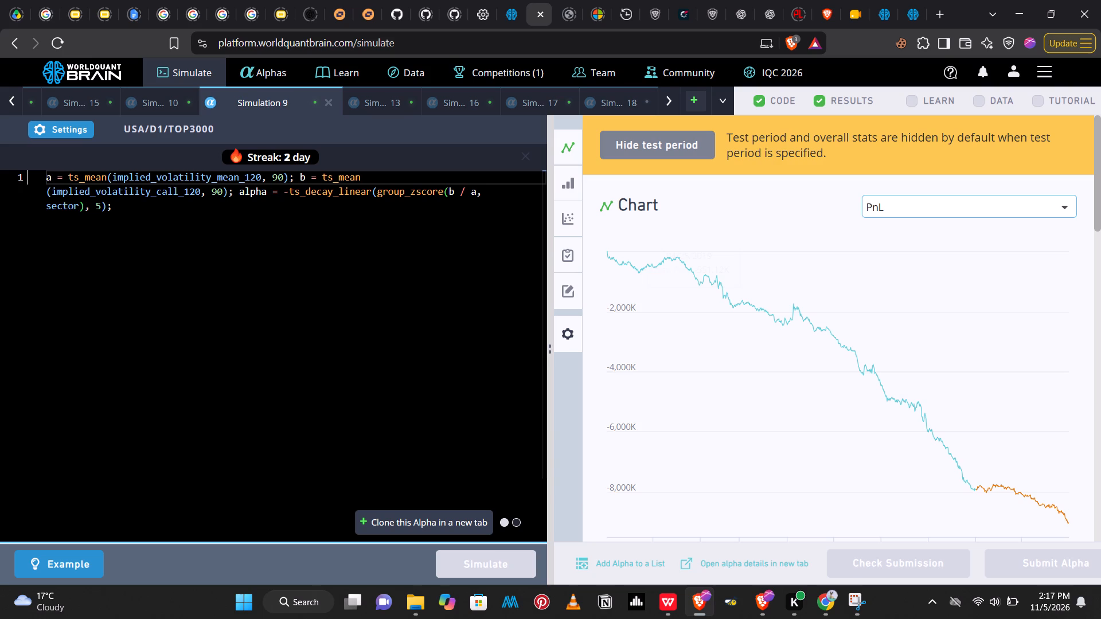
Clone the Simulation 9 alpha into four new simulation tabs.
left_click(236, 177)
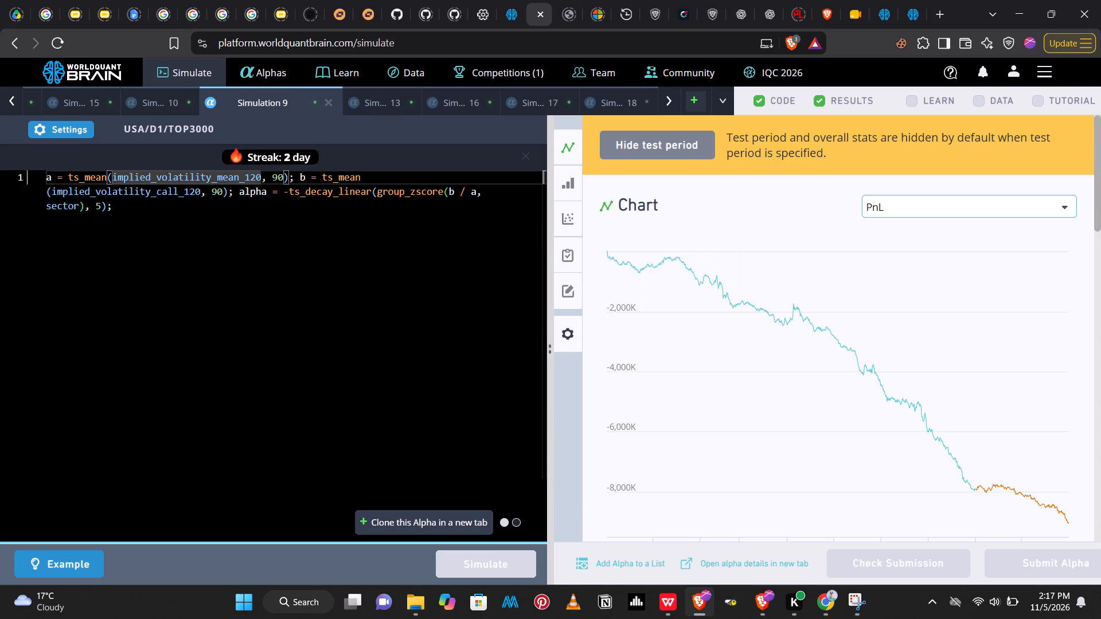
double_click(397, 521)
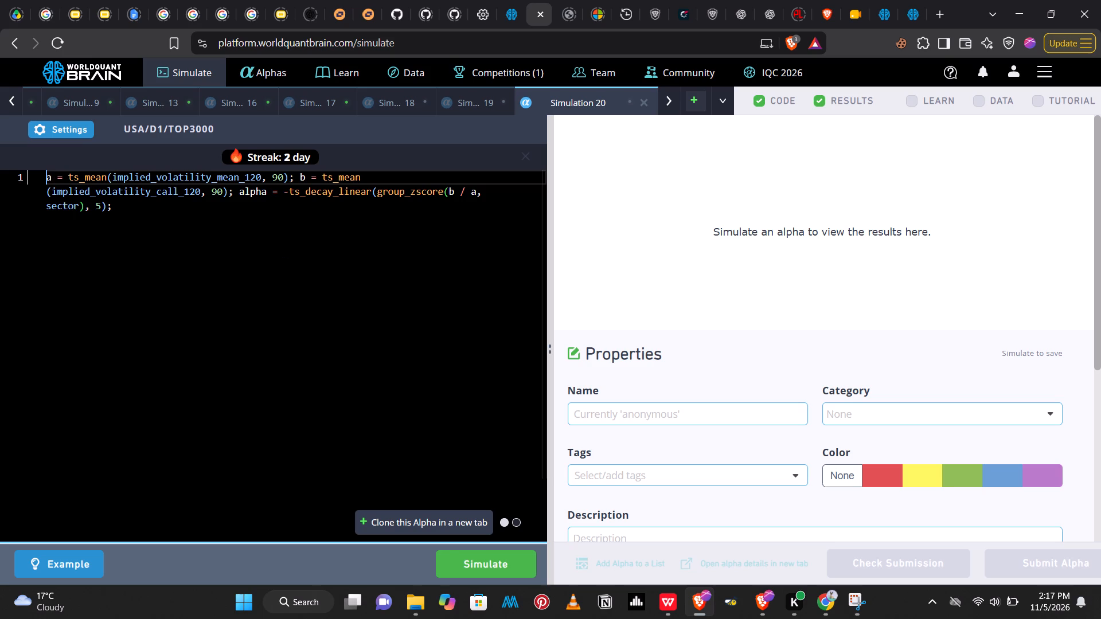
double_click(439, 520)
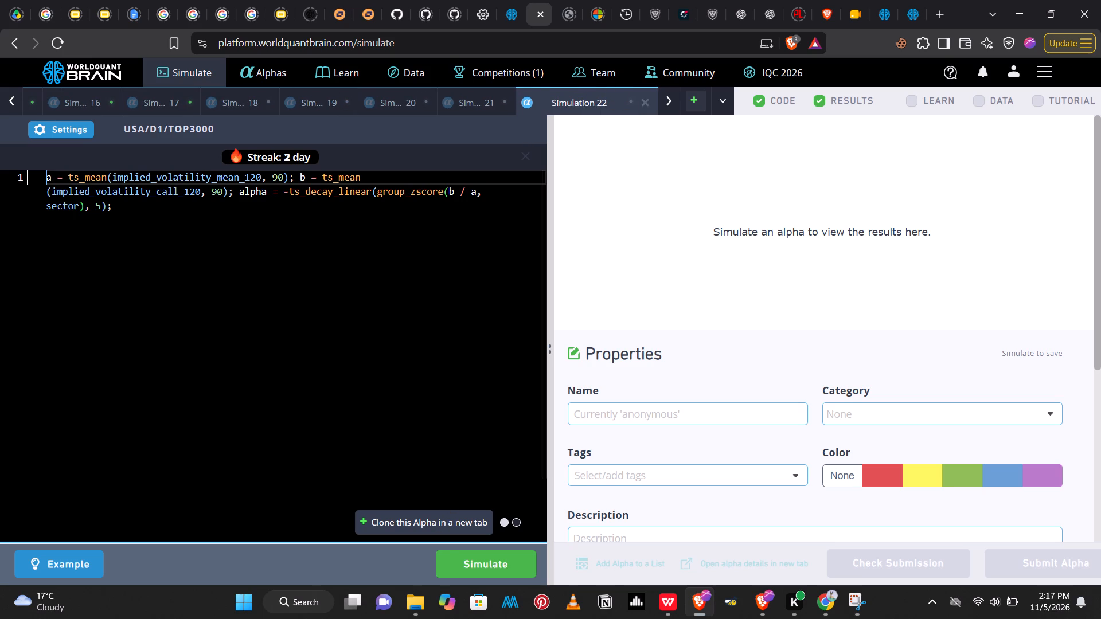
In Simulation 22, change the field used in a to implied_volatility_call_120, keeping the 90-day ts_mean.
left_click(238, 180)
key("BackSpace")
key("BackSpace")
key("BackSpace")
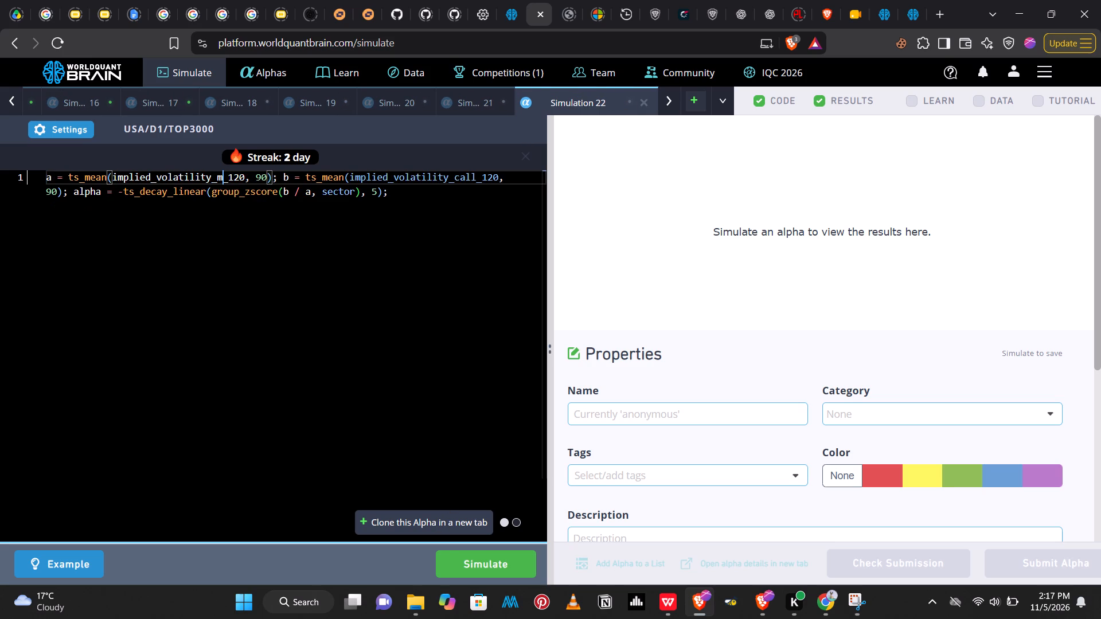
key("BackSpace")
type("call")
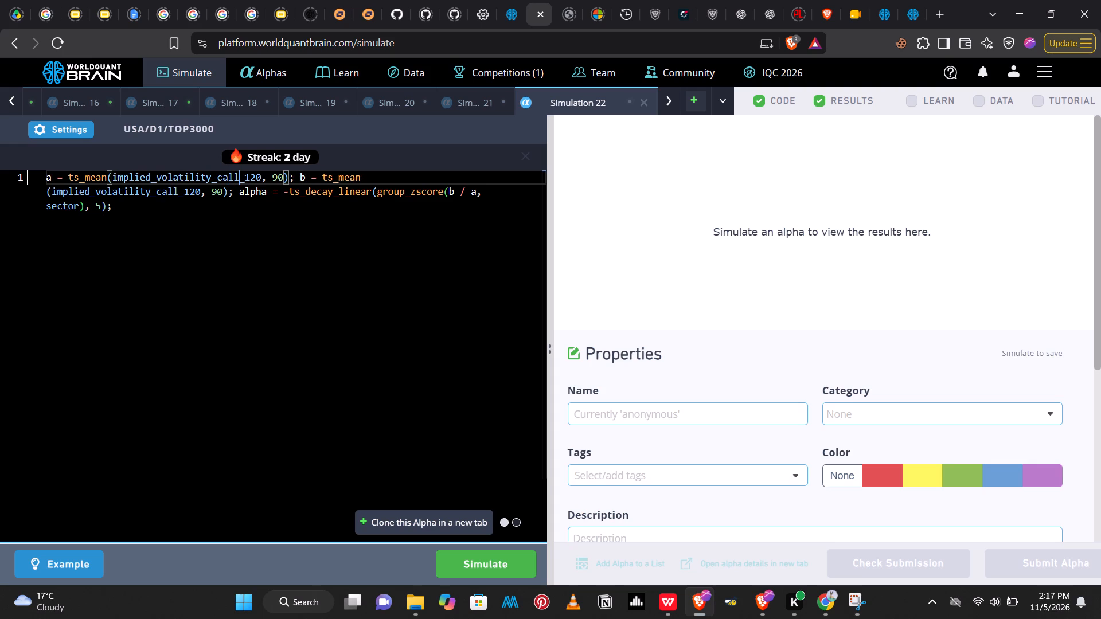
Change the field used in b to implied_volatility_put_120 and simulate the Simulation 22 alpha.
double_click(176, 193)
left_click(176, 193)
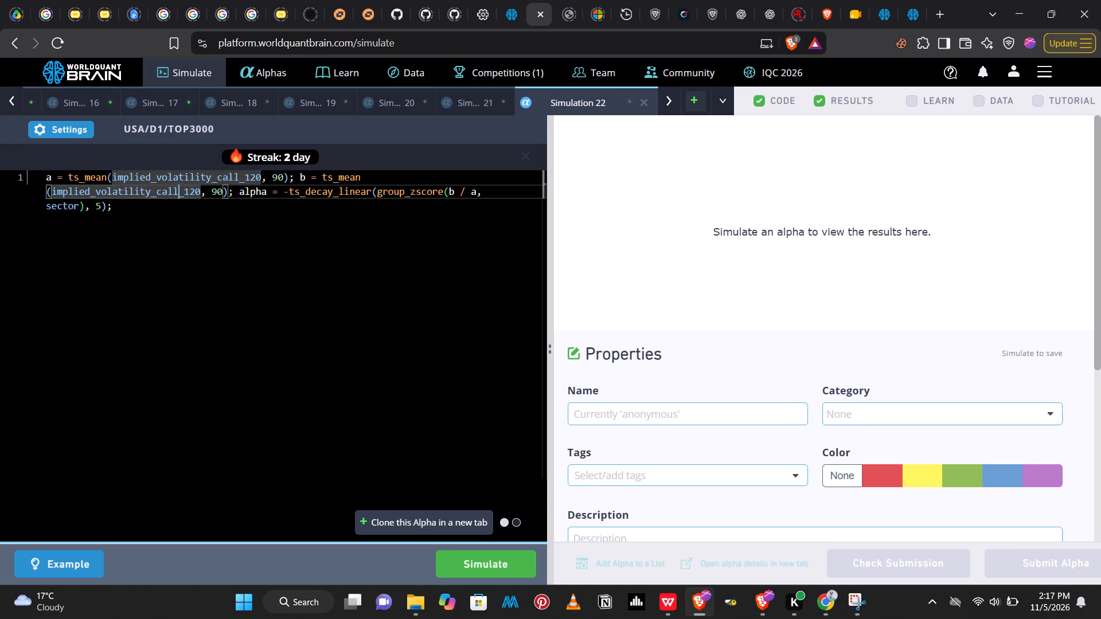
key("BackSpace")
key("BackSpace")
key("BackSpace")
key("BackSpace")
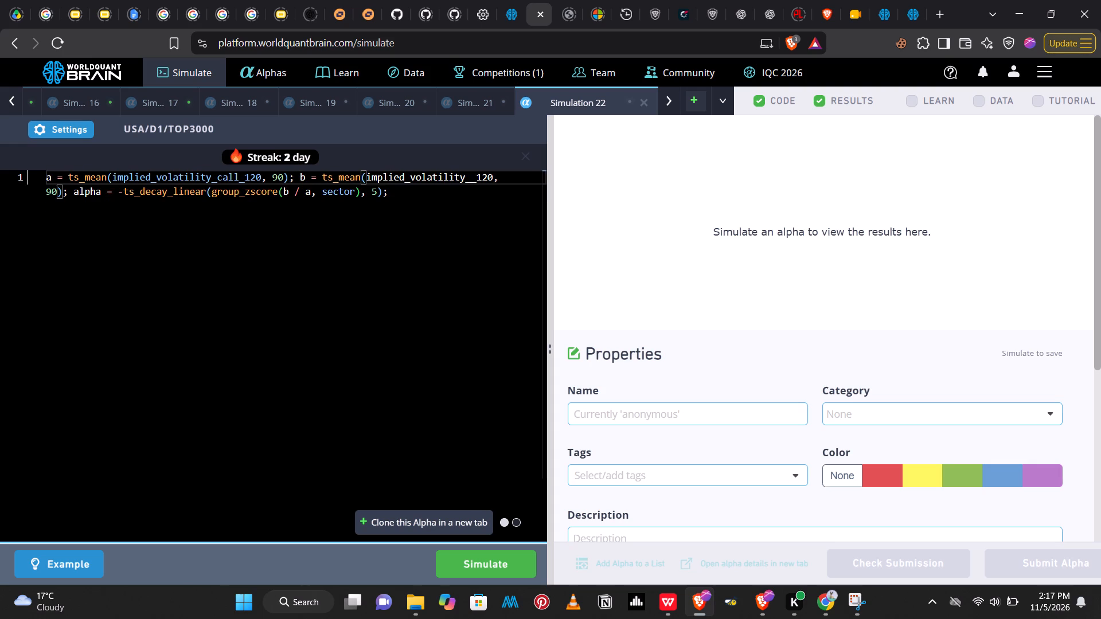
type("put")
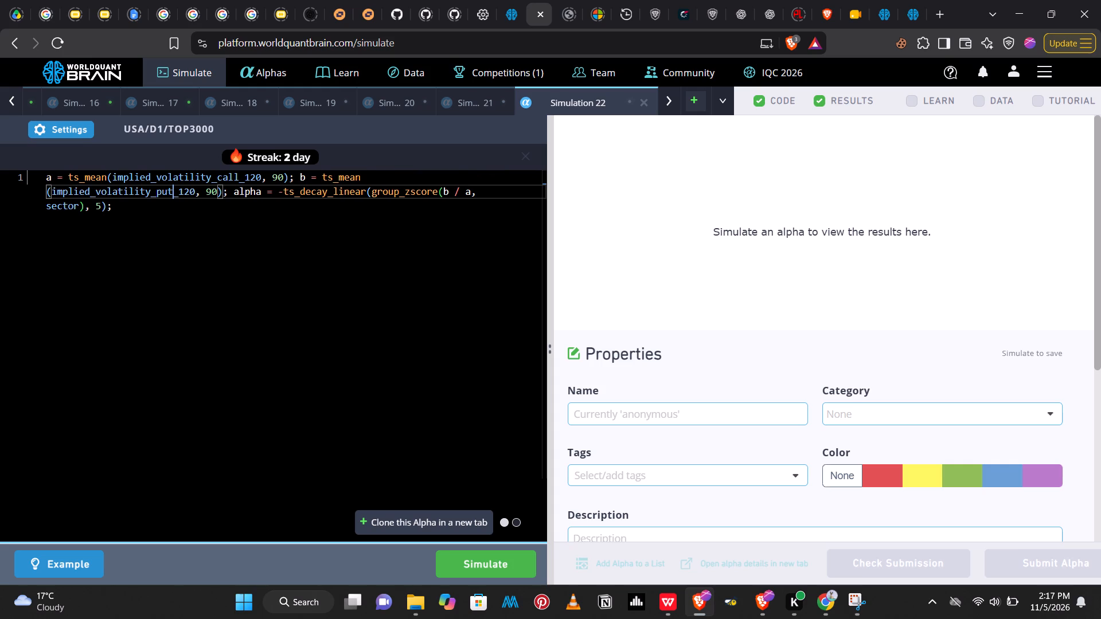
left_click(500, 561)
In Simulation 21, change the field used in b to implied_volatility_put_120, keeping implied_volatility_mean_120 in a, and simulate the alpha.
left_click(471, 100)
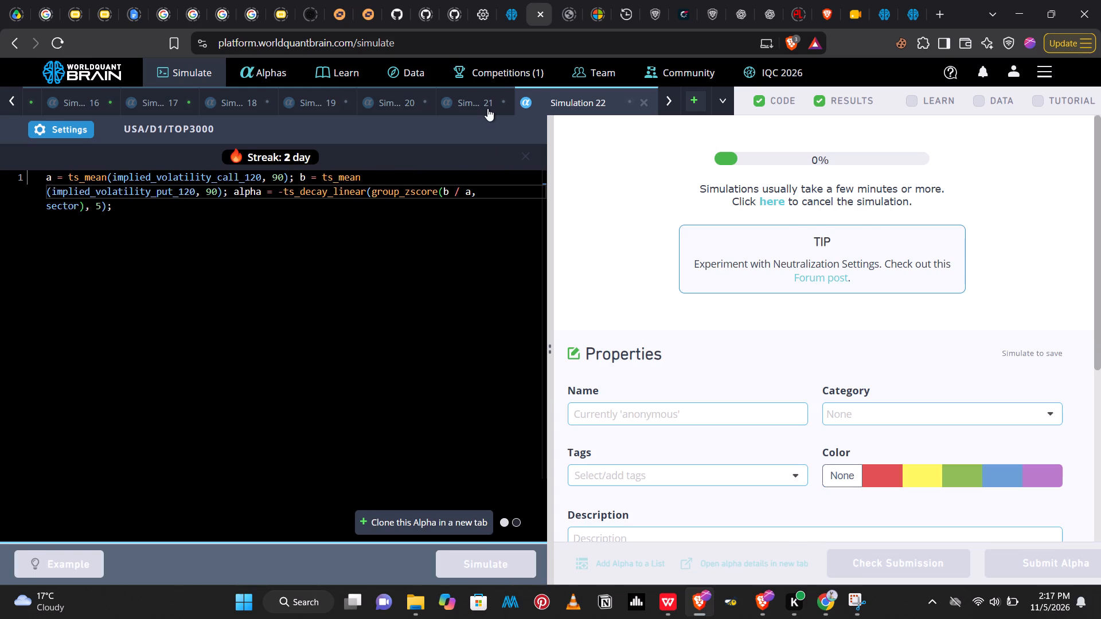
left_click(617, 95)
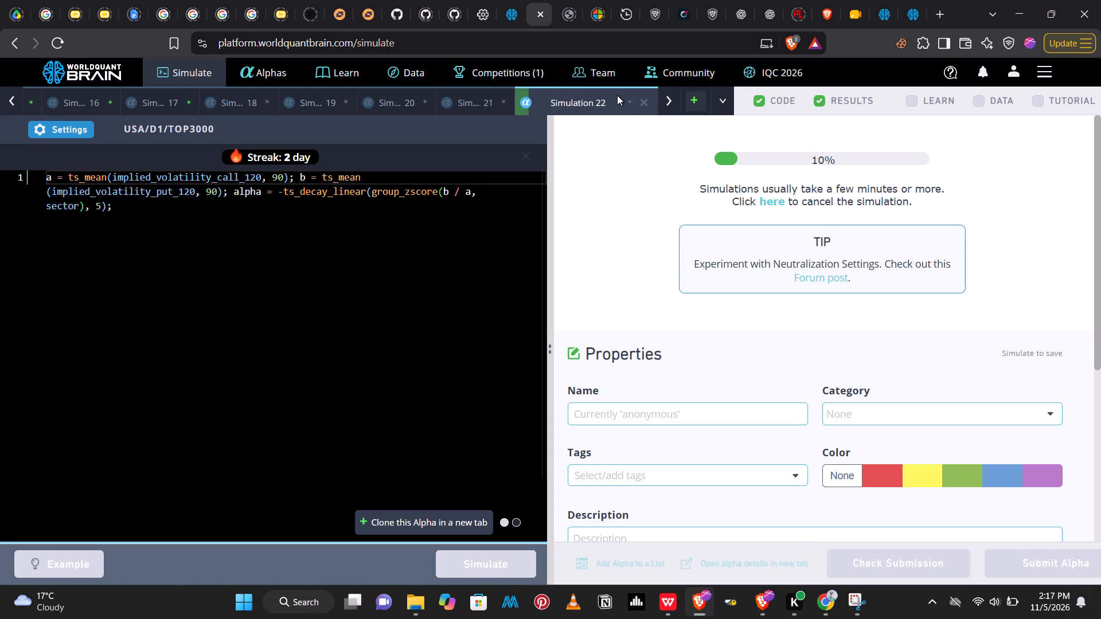
double_click(473, 100)
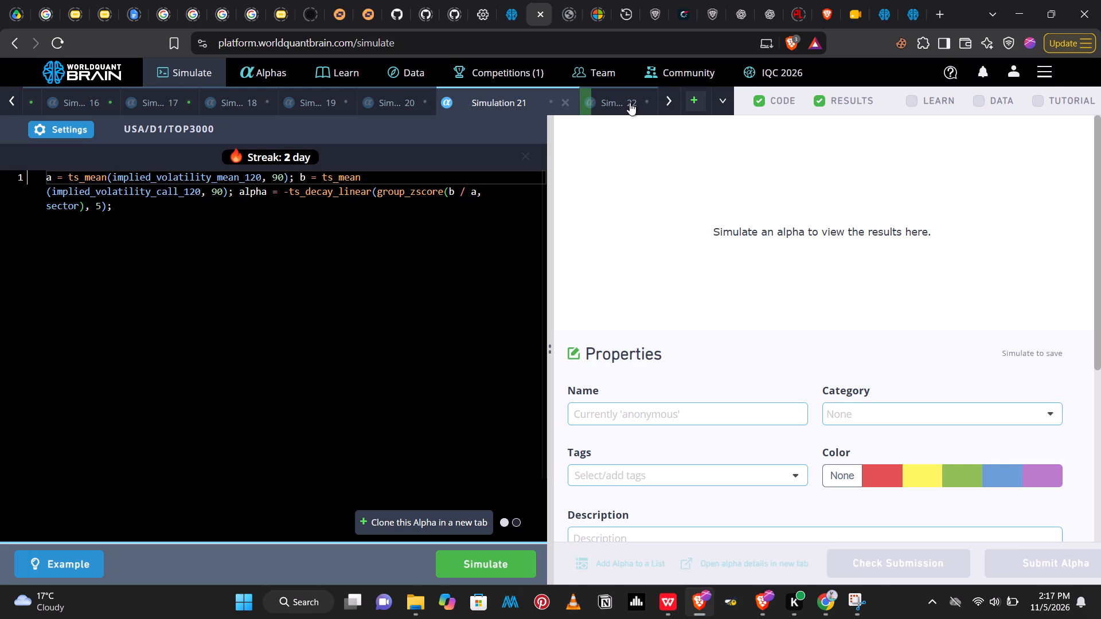
left_click(174, 195)
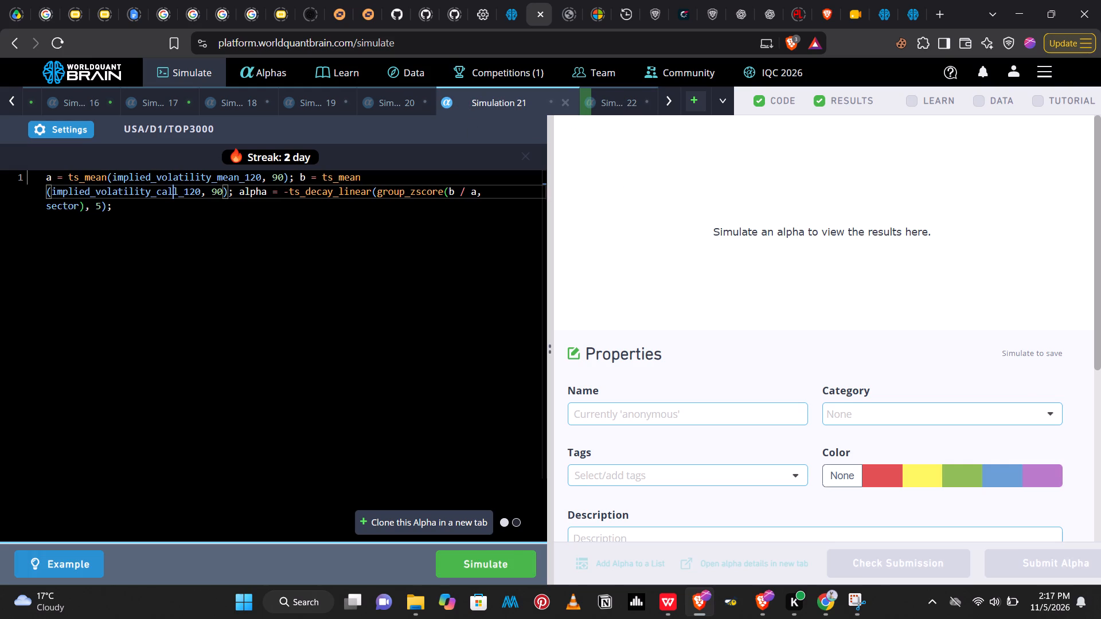
key("Right")
key("BackSpace")
key("BackSpace")
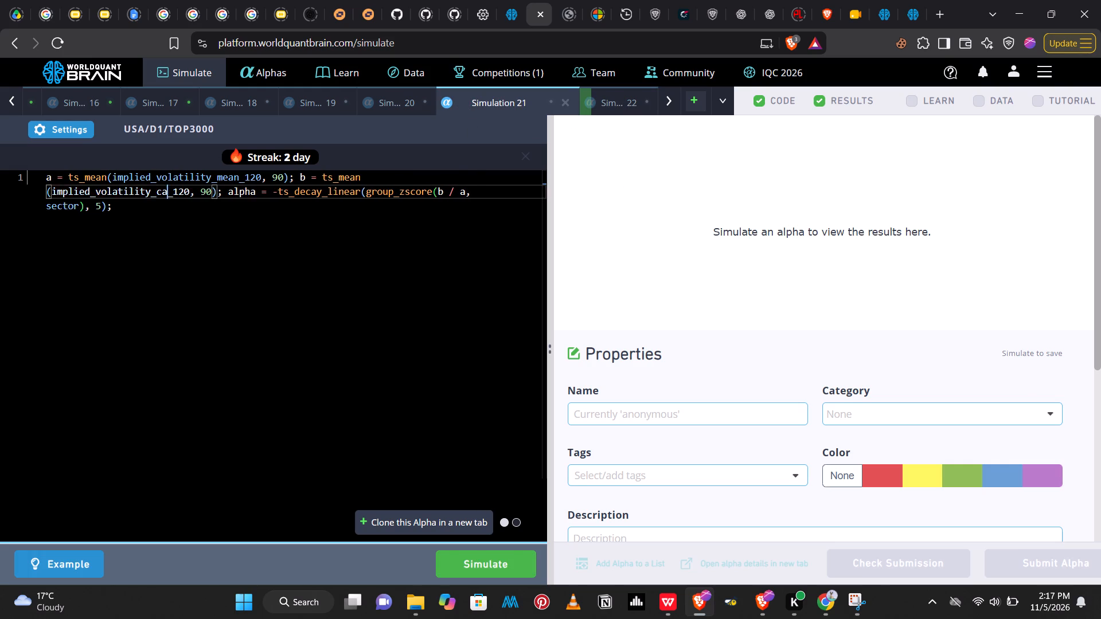
key("BackSpace")
key("BackSpace")
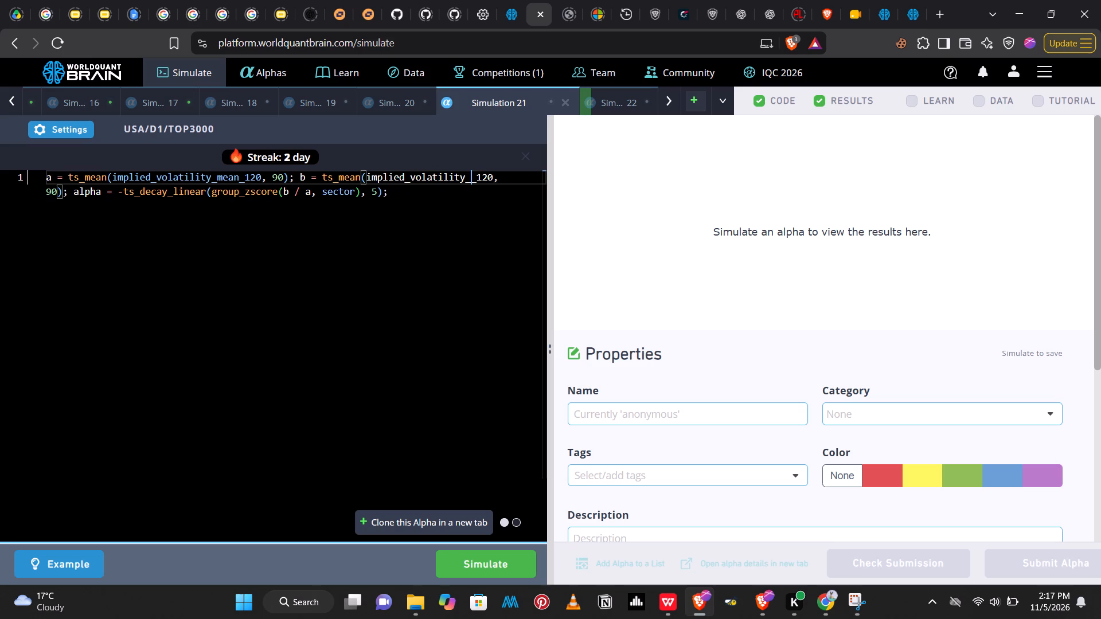
type("put")
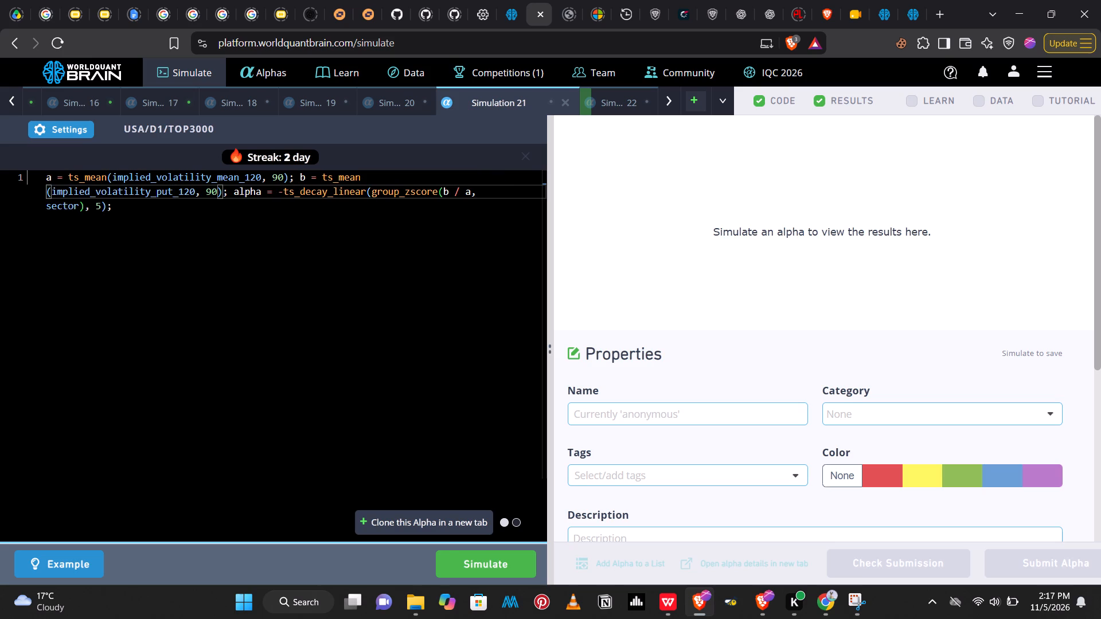
left_click(620, 101)
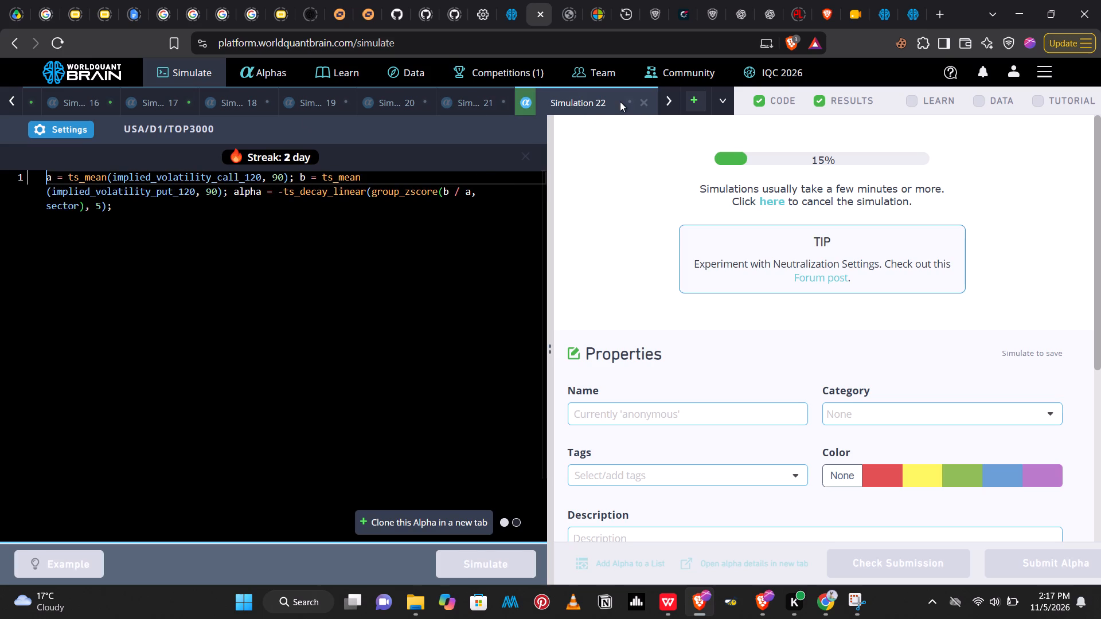
left_click(459, 96)
left_click(489, 560)
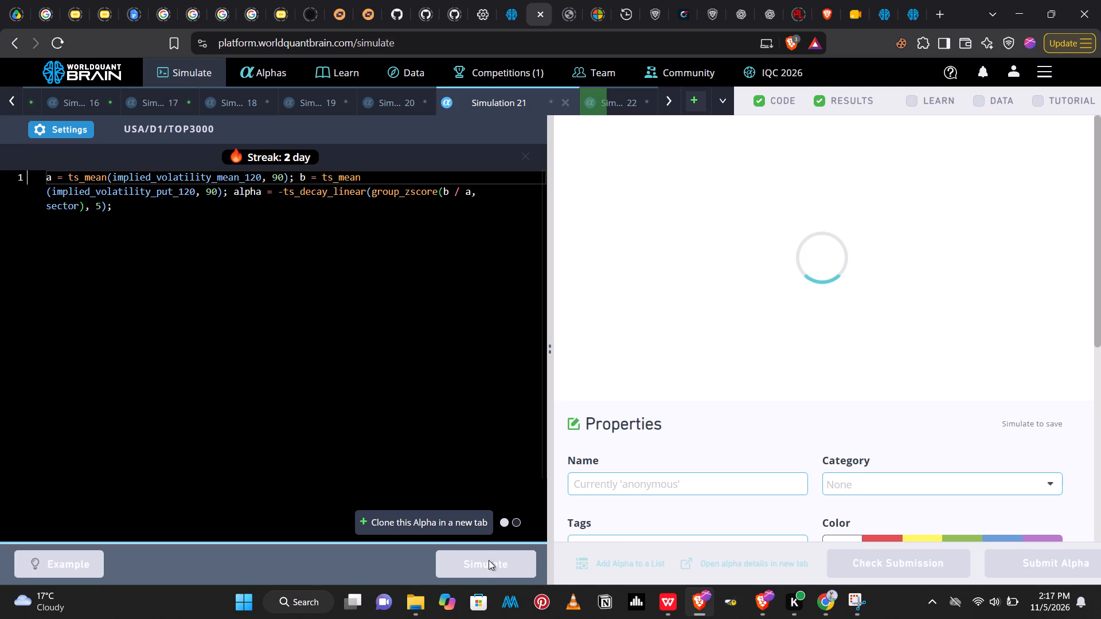
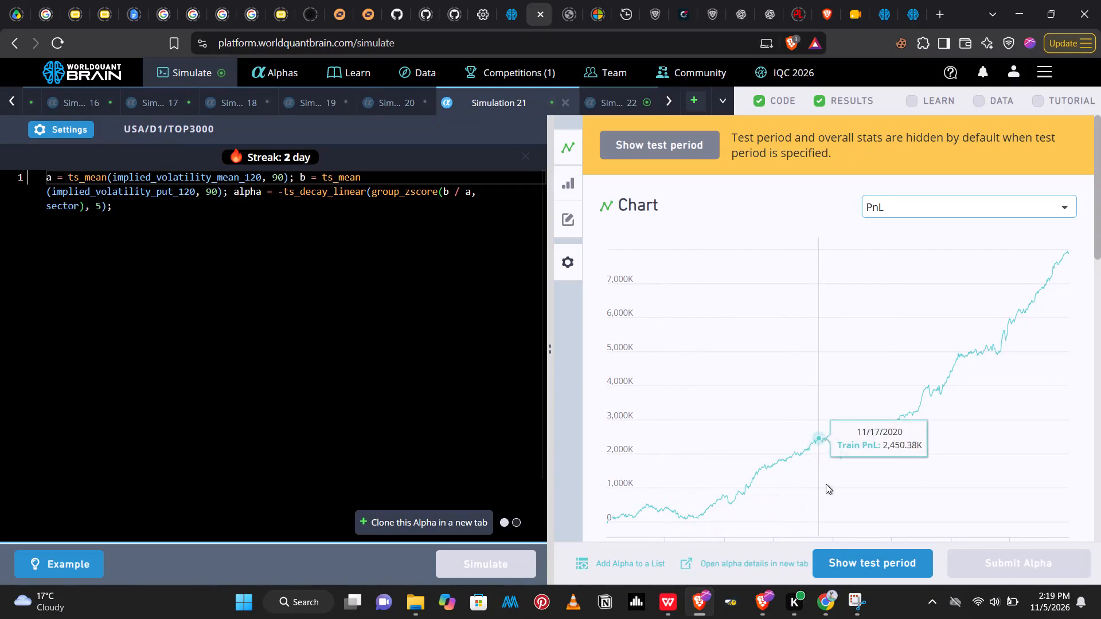
Show the test period for Simulation 21 and examine its yearly summary and failed IS test details.
left_click(848, 565)
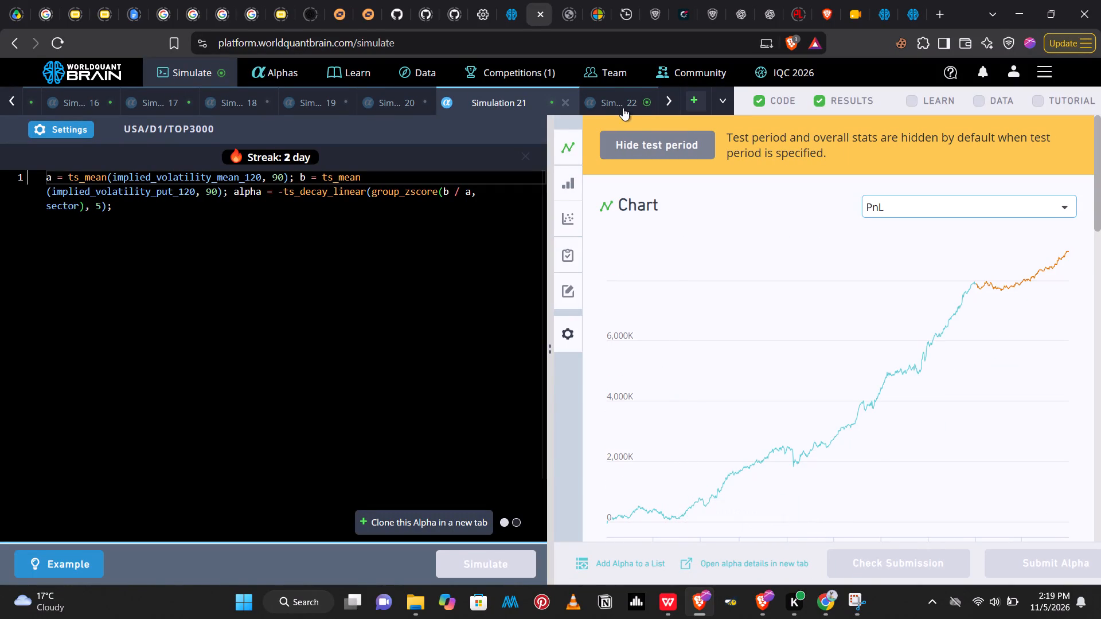
left_click_drag(1100, 198, 1100, 371)
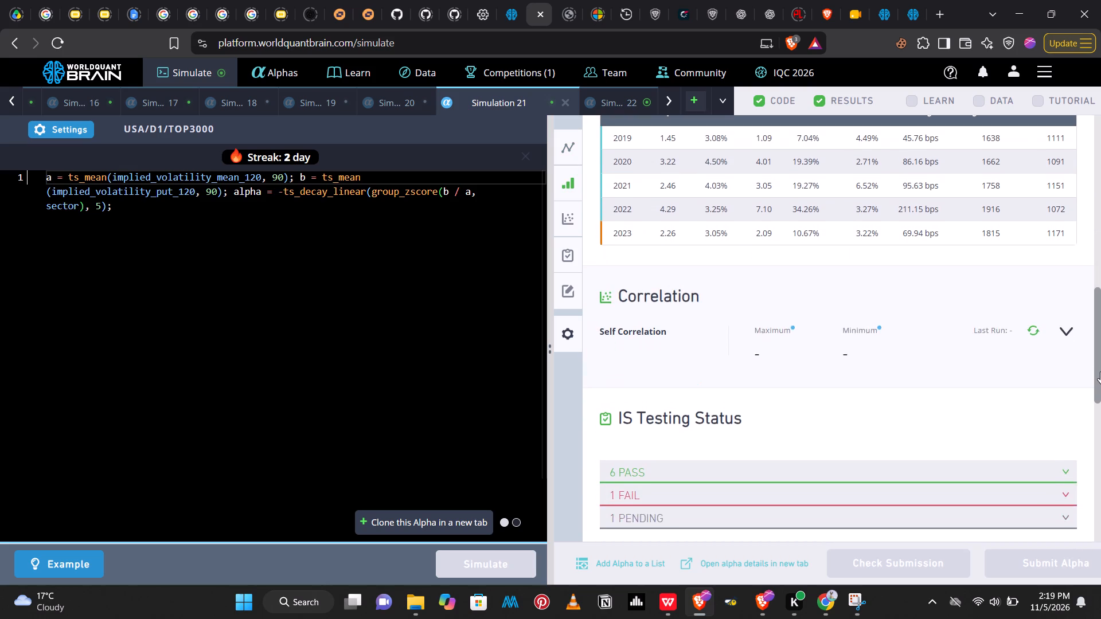
left_click_drag(1100, 371, 1100, 396)
left_click(1071, 397)
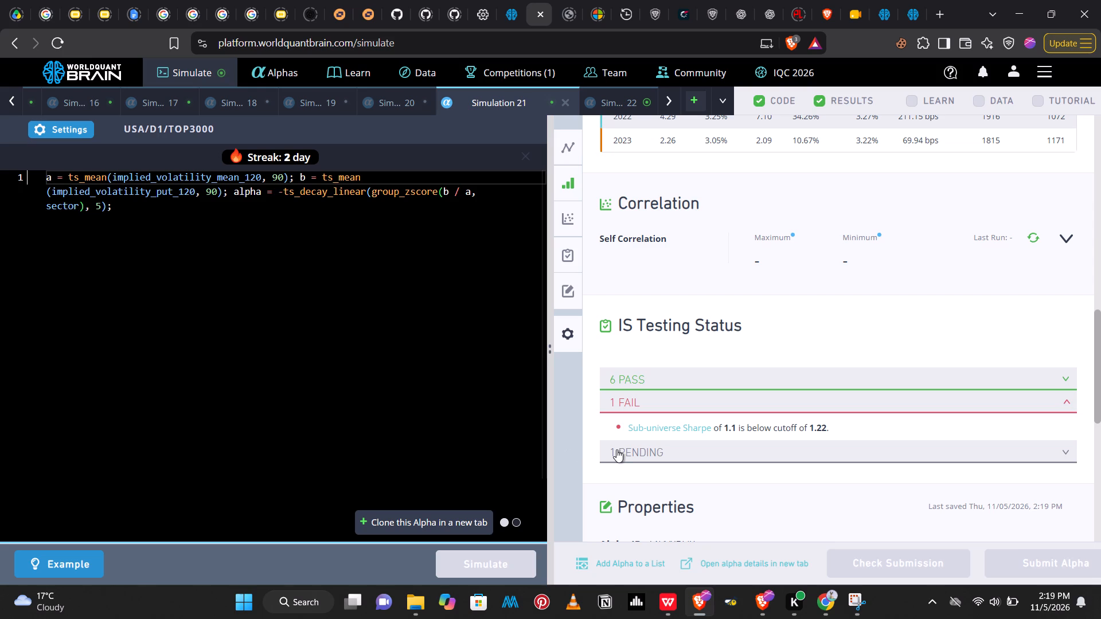
left_click(1097, 343)
left_click_drag(1097, 343, 1093, 282)
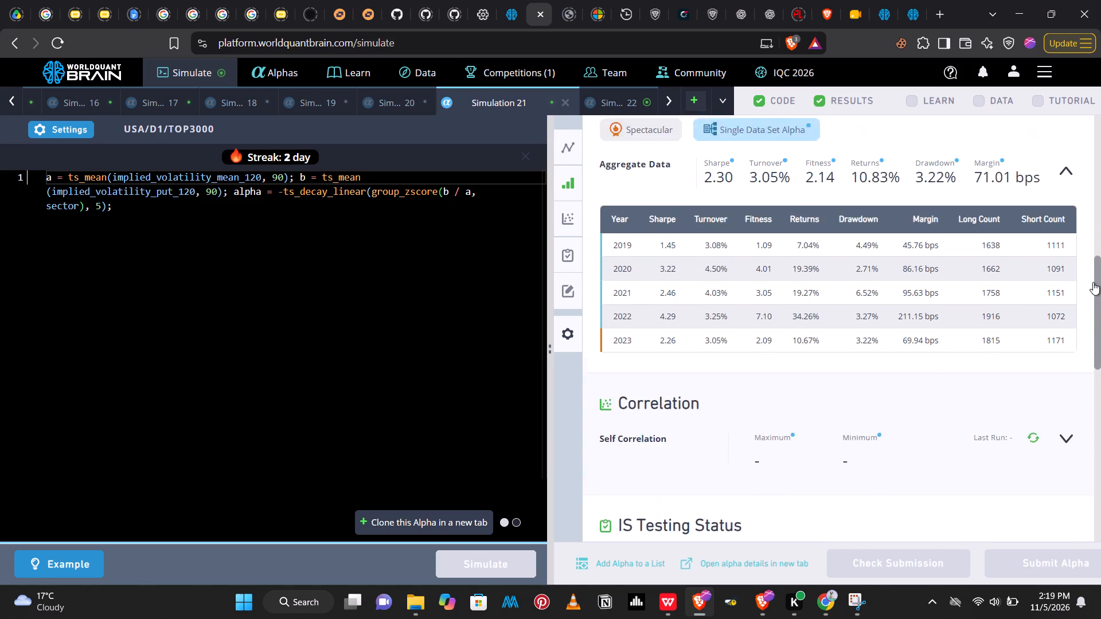
left_click_drag(1093, 282, 1095, 279)
left_click_drag(1094, 324, 1095, 334)
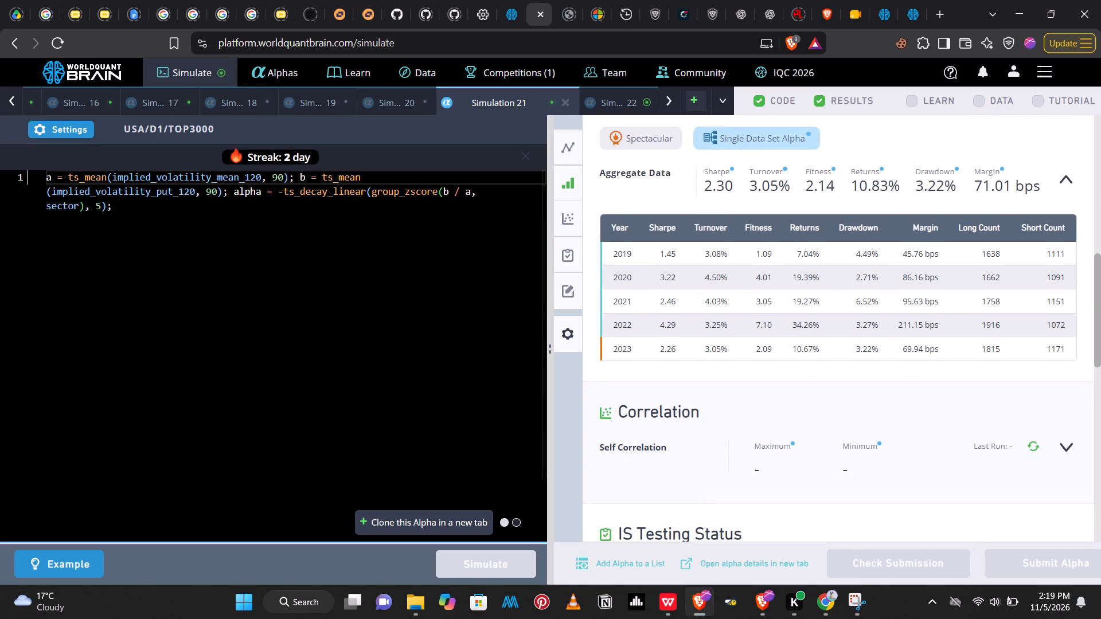
Set Simulation 21's ts_decay_linear window to 30, running the self-correlation check on the existing result before re-simulating.
left_click(100, 210)
key("BackSpace")
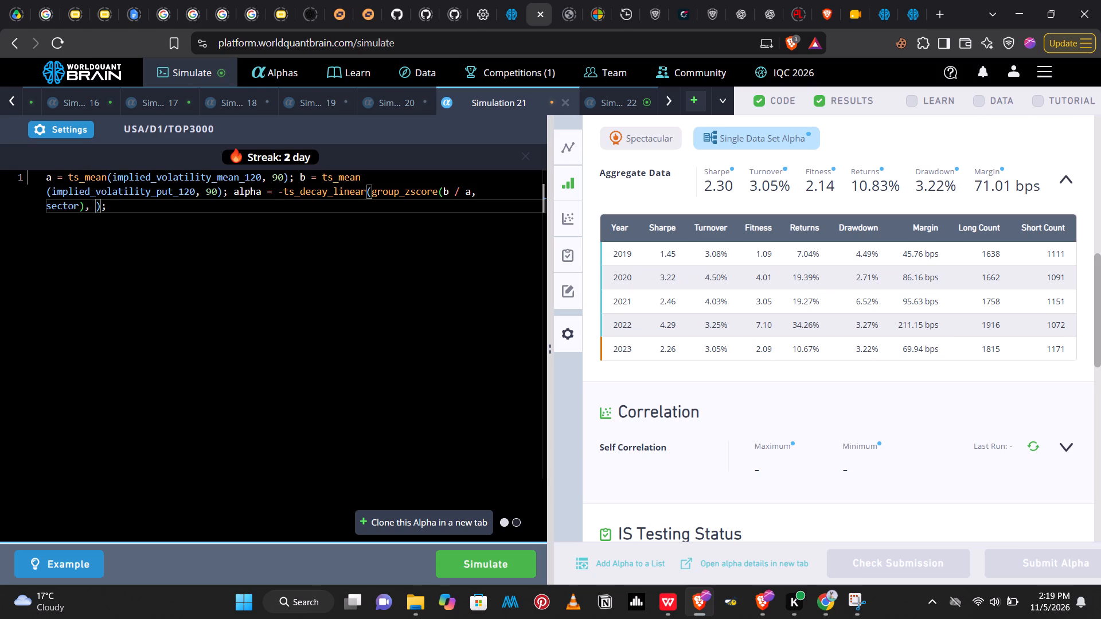
key("3")
key("0")
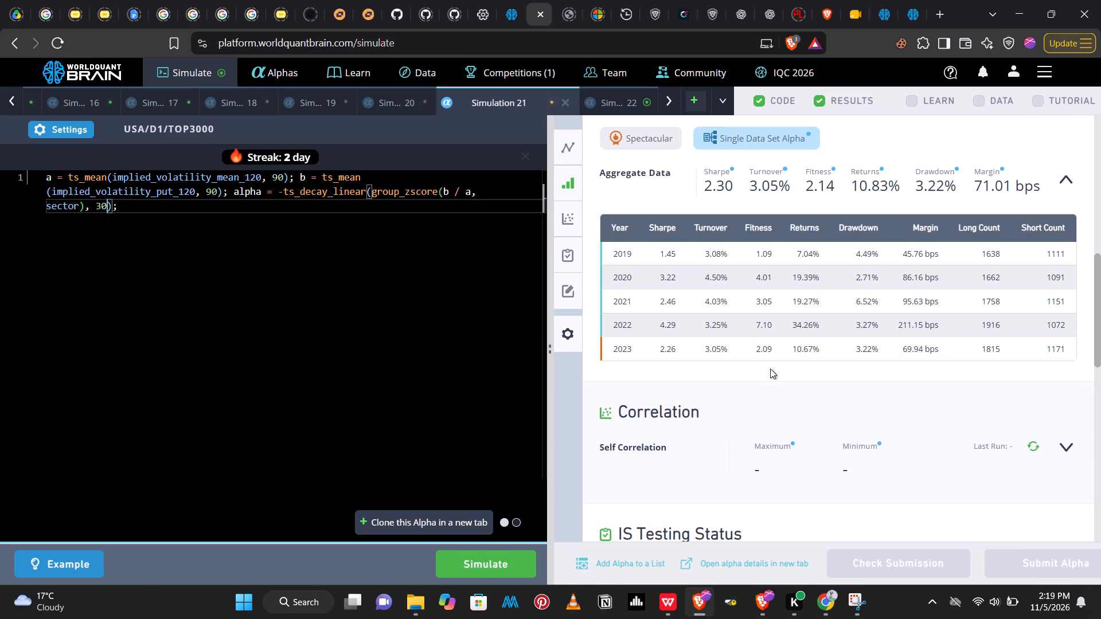
left_click(1030, 441)
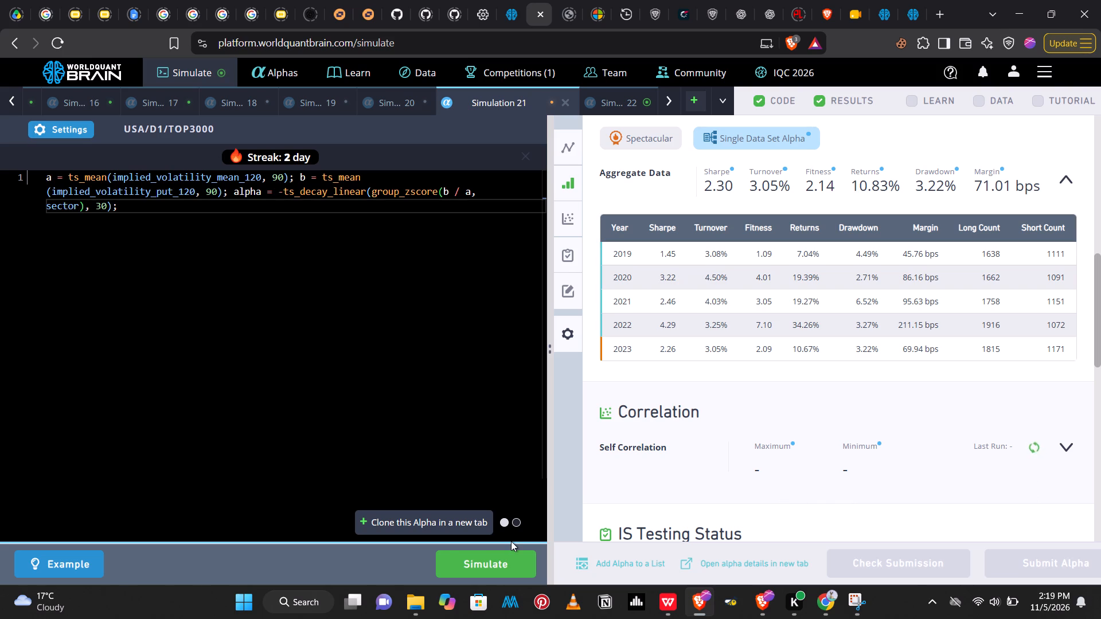
left_click(470, 562)
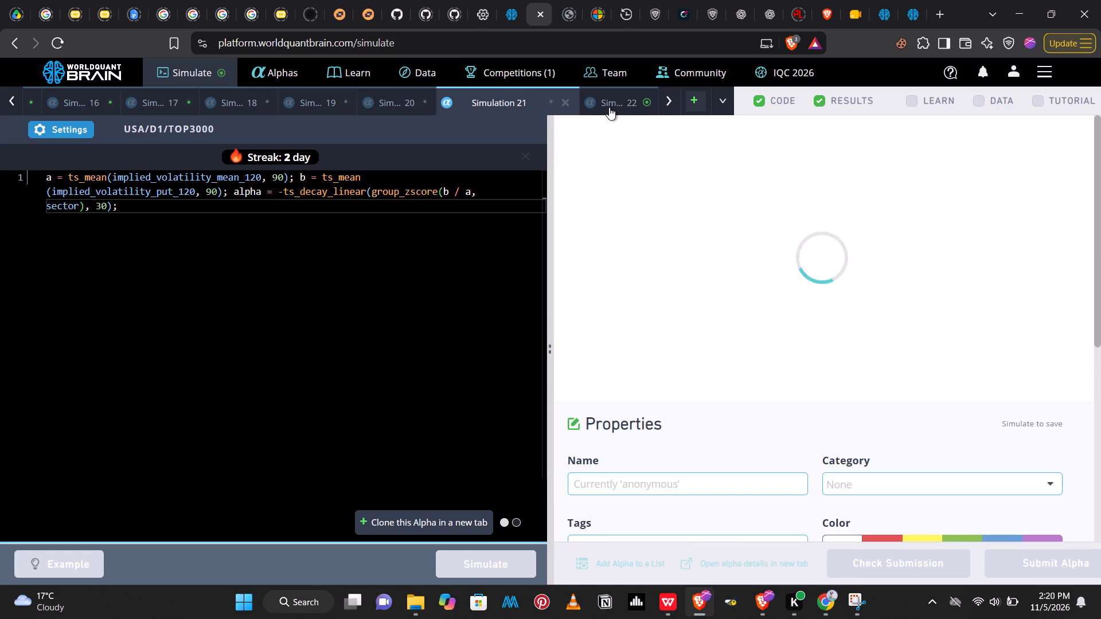
Show the test period for Simulation 22, review its IS summary and run the self-correlation check.
left_click(609, 107)
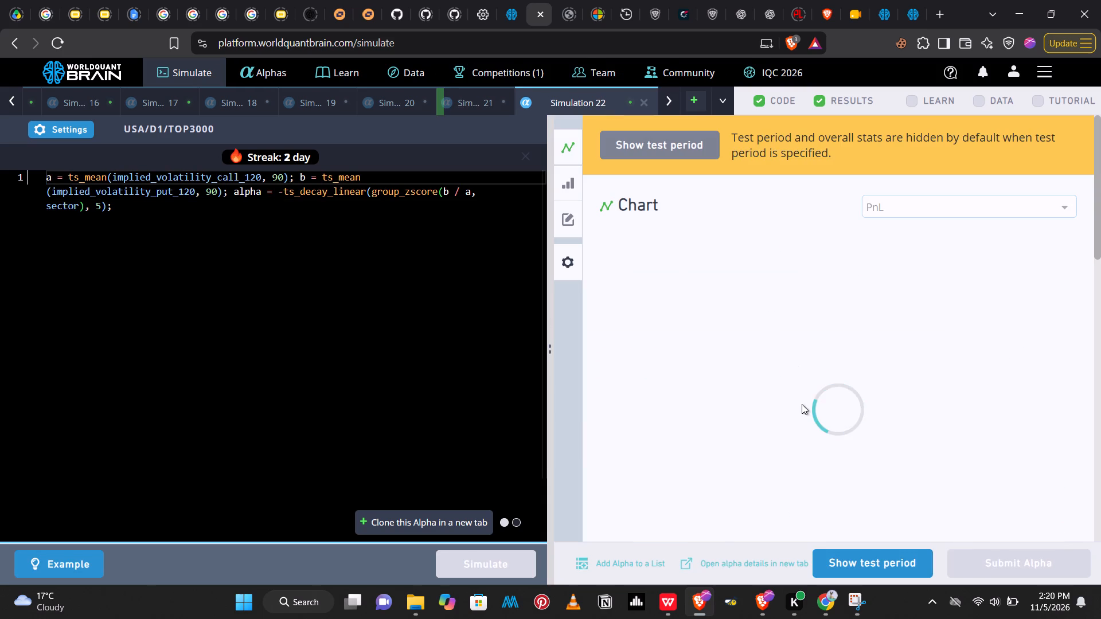
left_click(846, 562)
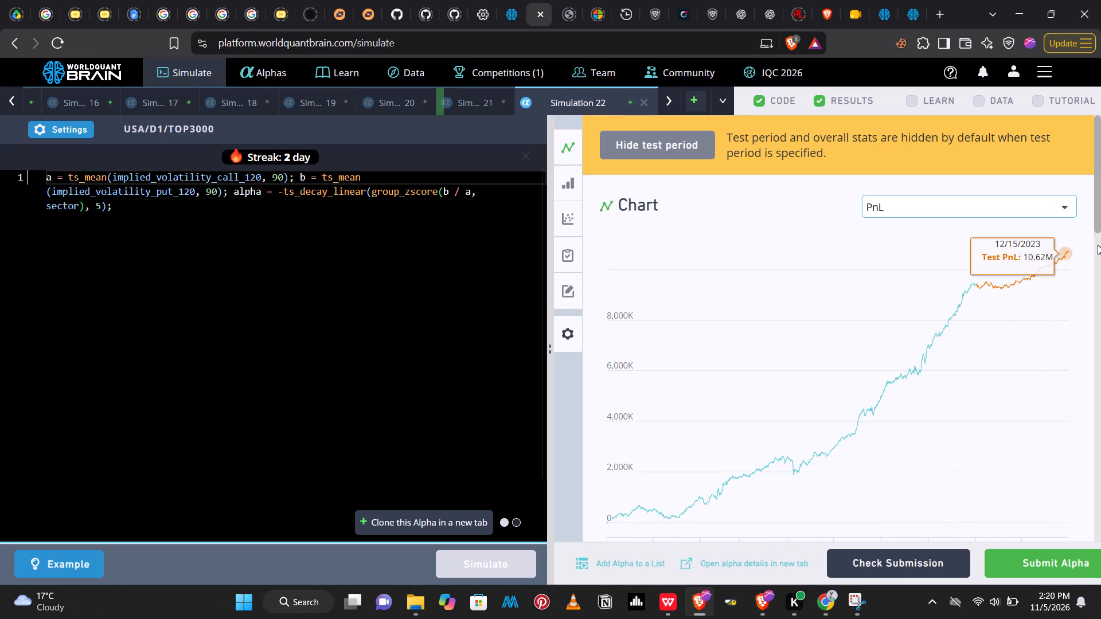
left_click_drag(1100, 204, 1100, 304)
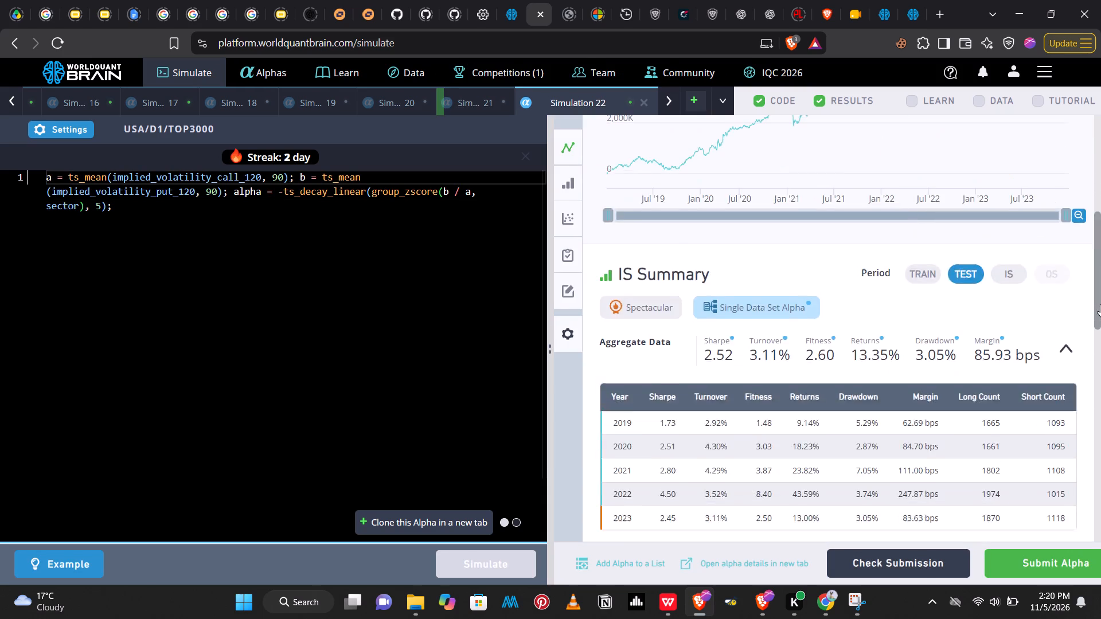
left_click_drag(1100, 304, 1100, 366)
left_click(1029, 377)
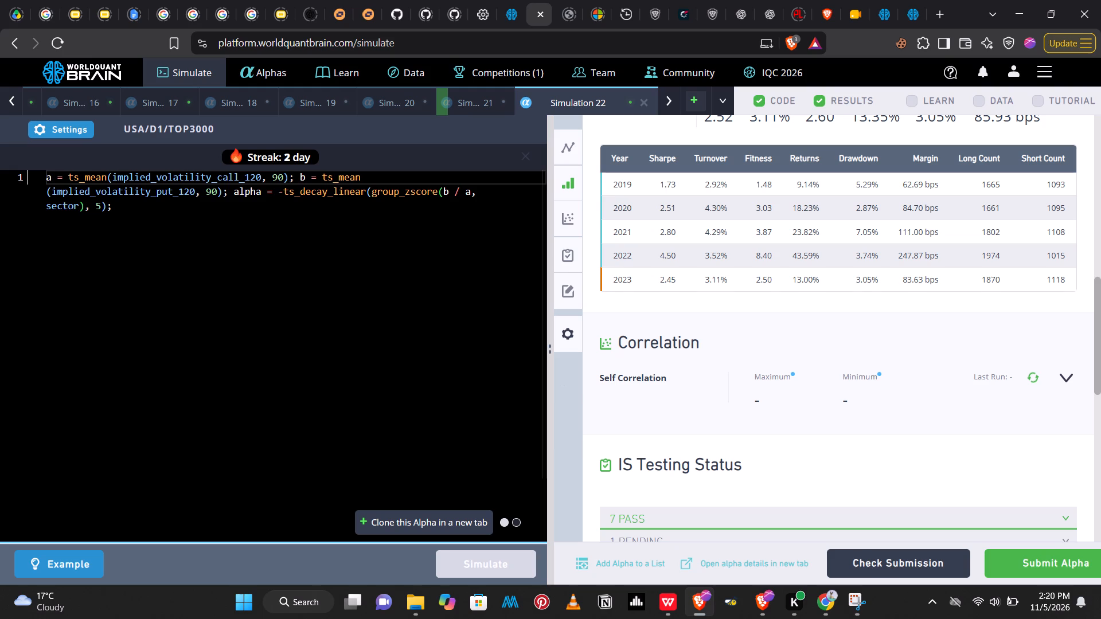
In Simulation 22, change the field used in a to implied_volatility_call_10.
left_click(252, 178)
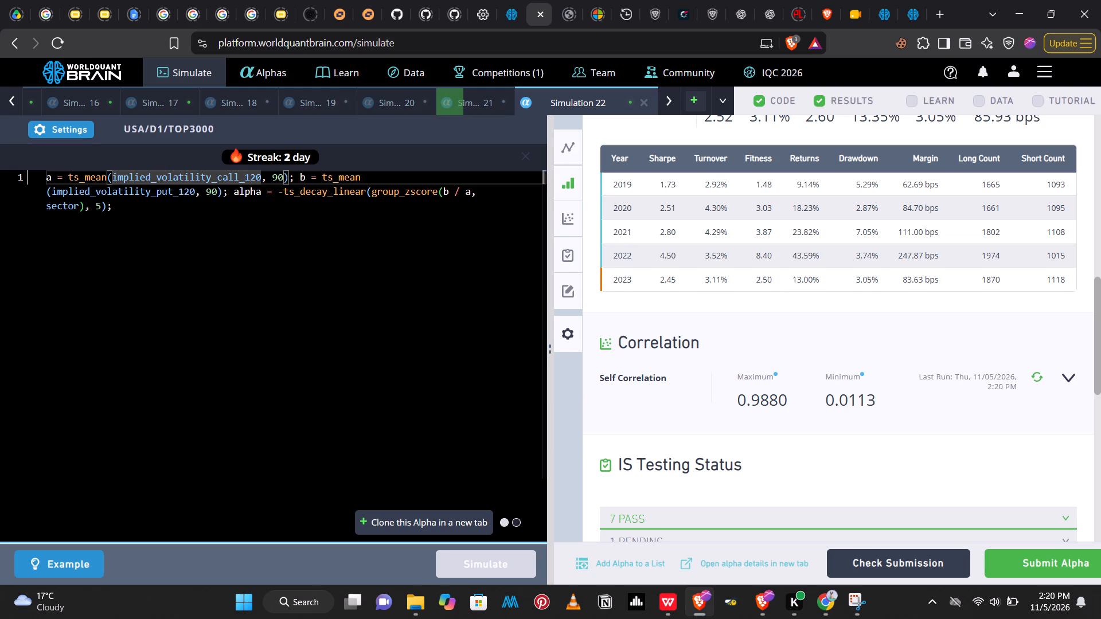
key("Right")
key("BackSpace")
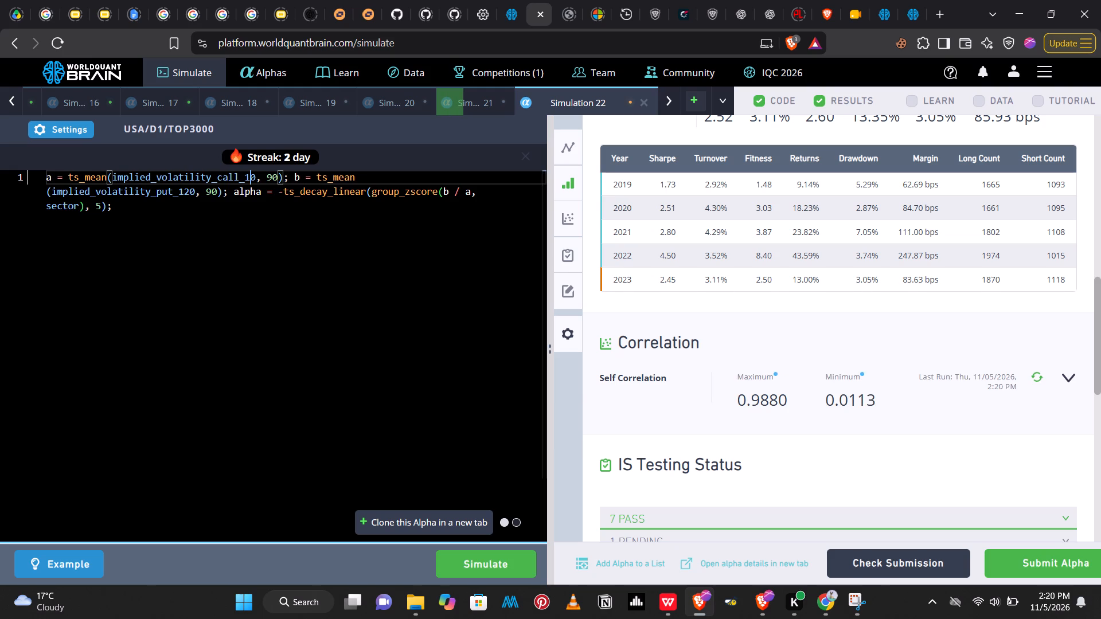
Replace the ts_mean operator in b with ts_sum, keeping the 90-day window.
left_click(355, 181)
key("BackSpace")
key("BackSpace")
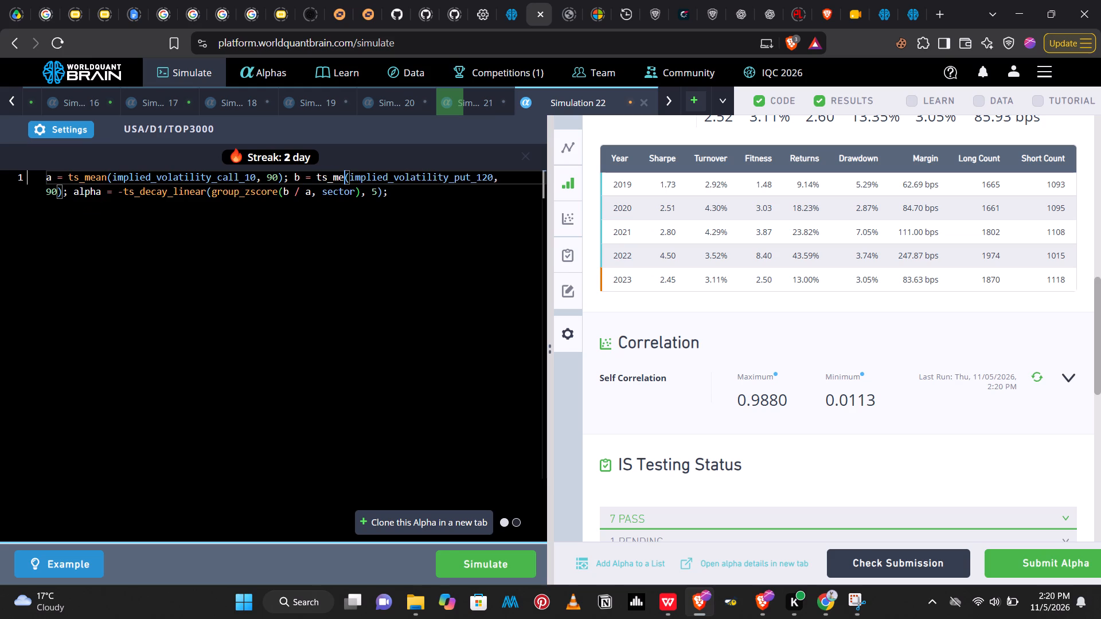
key("BackSpace")
key("BackSpace")
type("sum")
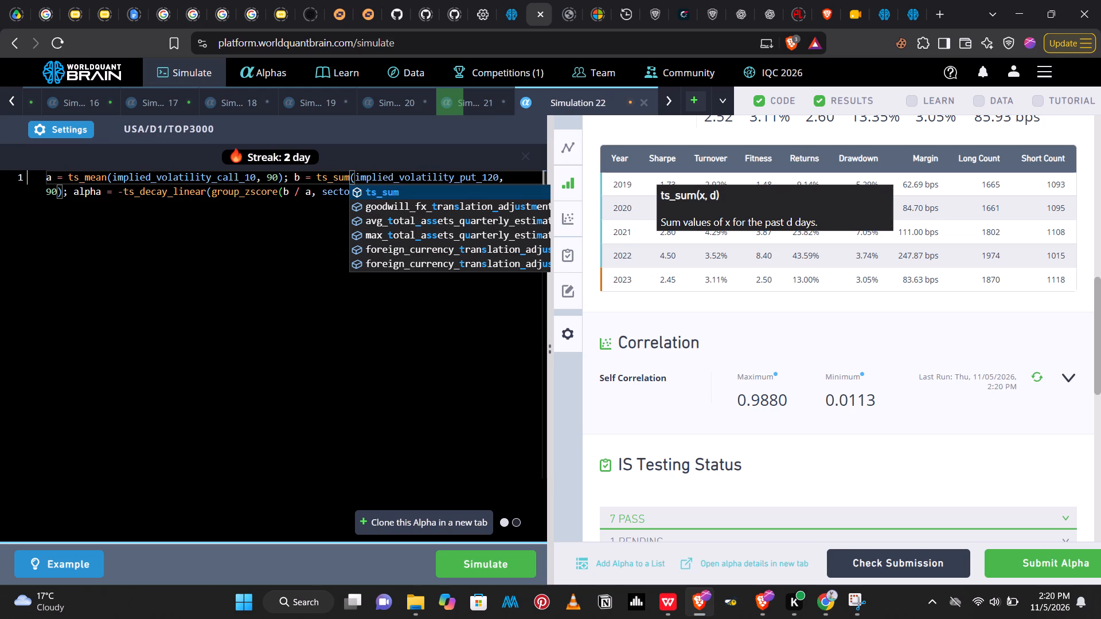
left_click(381, 190)
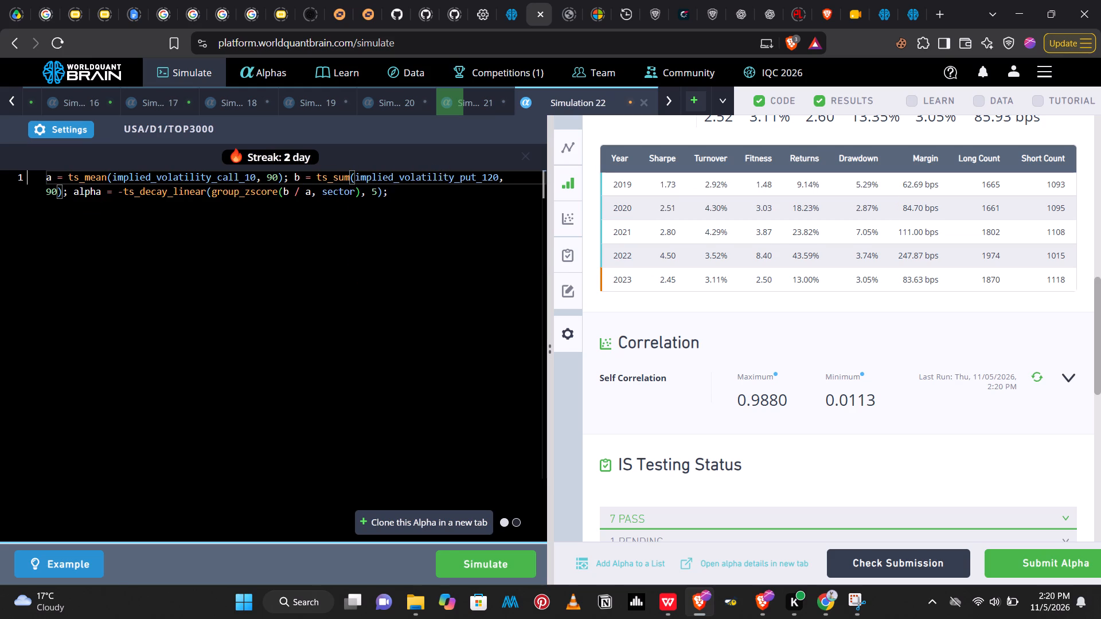
Change the field used in b to implied_volatility_put_20 and simulate the Simulation 22 alpha.
left_click(491, 181)
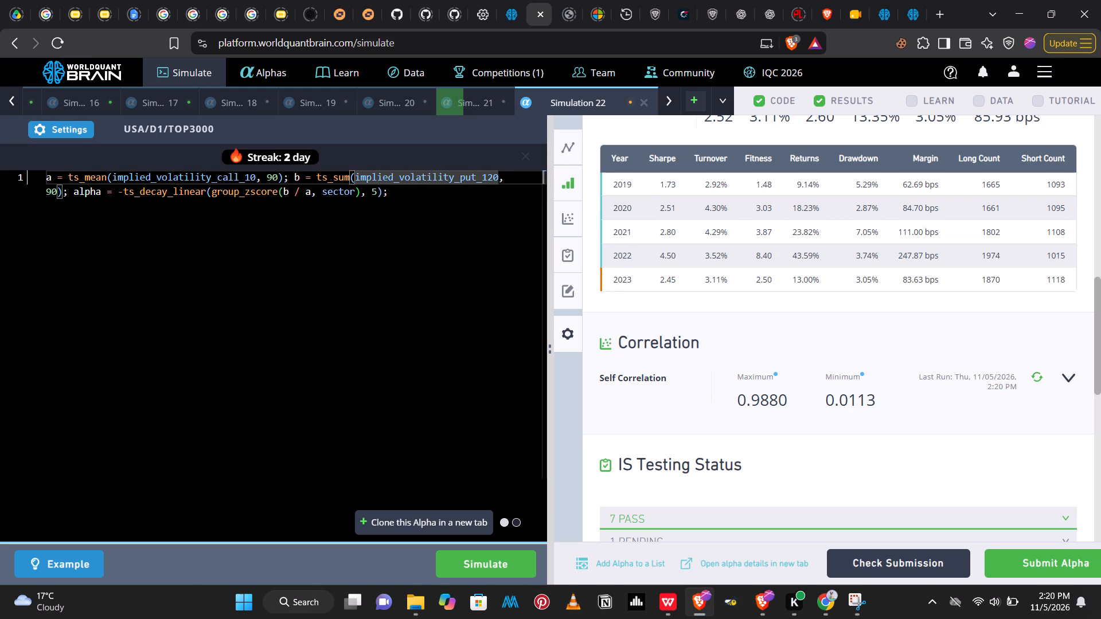
key("BackSpace")
key("BackSpace")
key("2")
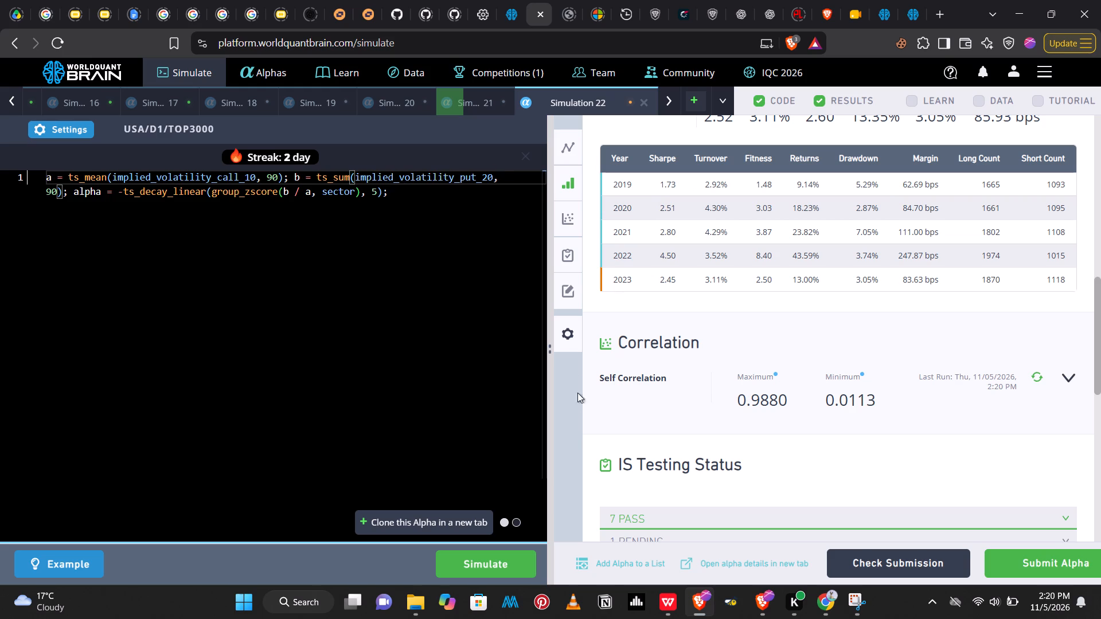
left_click(470, 560)
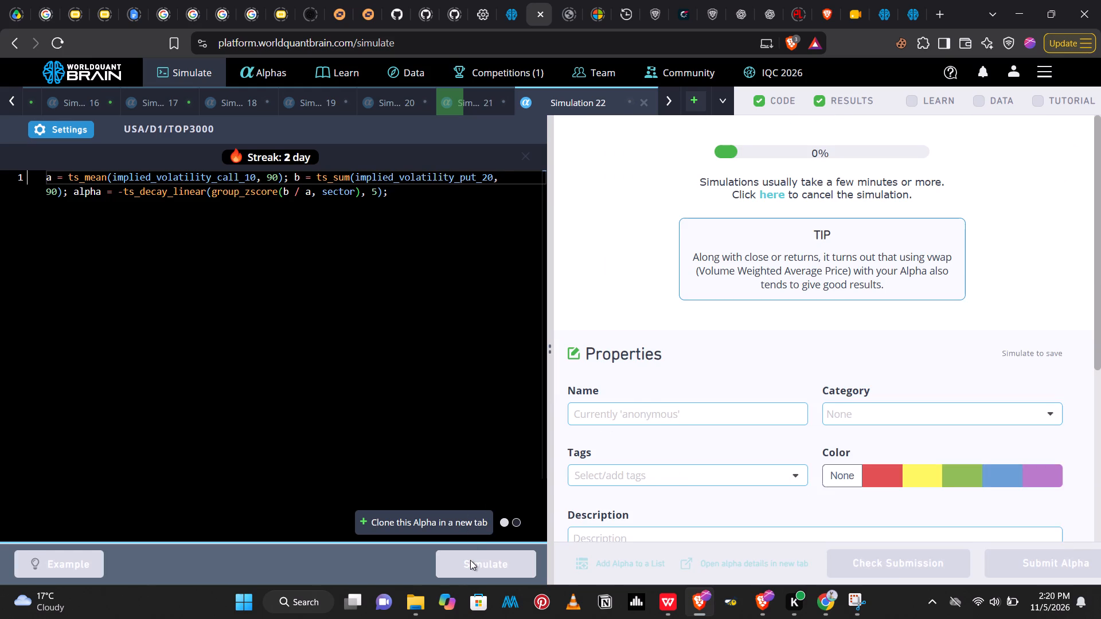
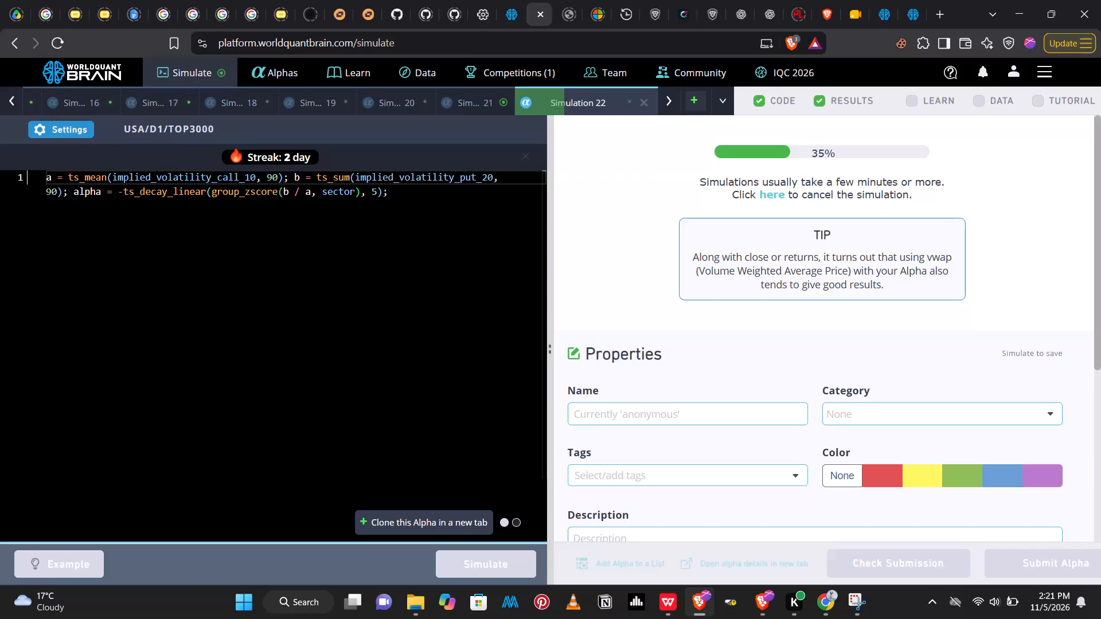
Show the test period for Simulation 21, review its IS summary and expand the failed tests under IS Testing Status.
left_click(479, 104)
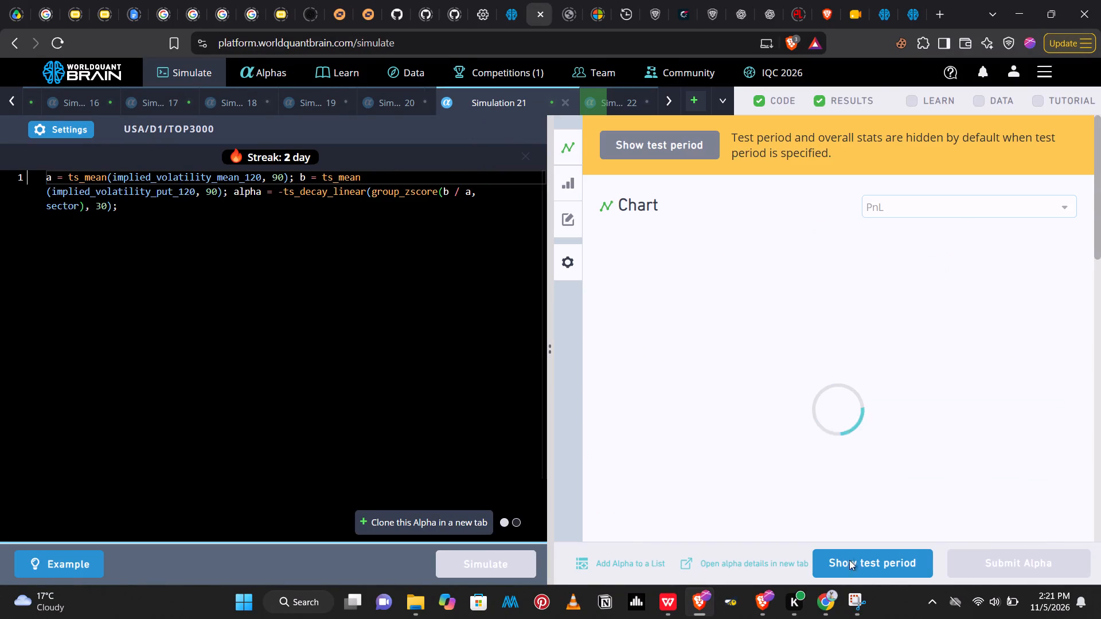
left_click(851, 567)
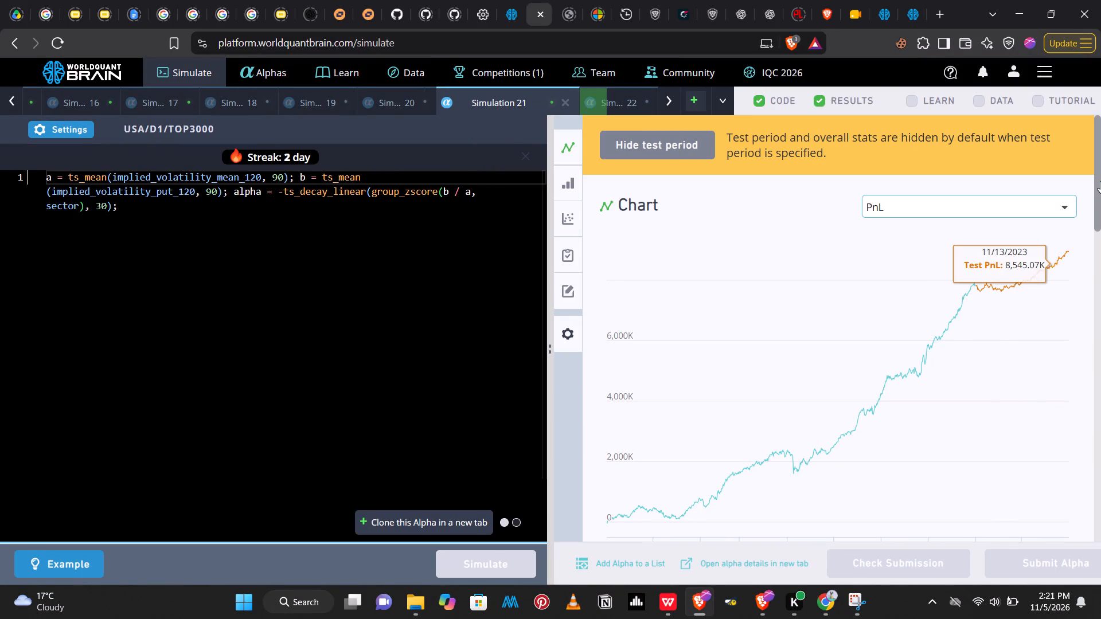
left_click_drag(1100, 181, 1100, 300)
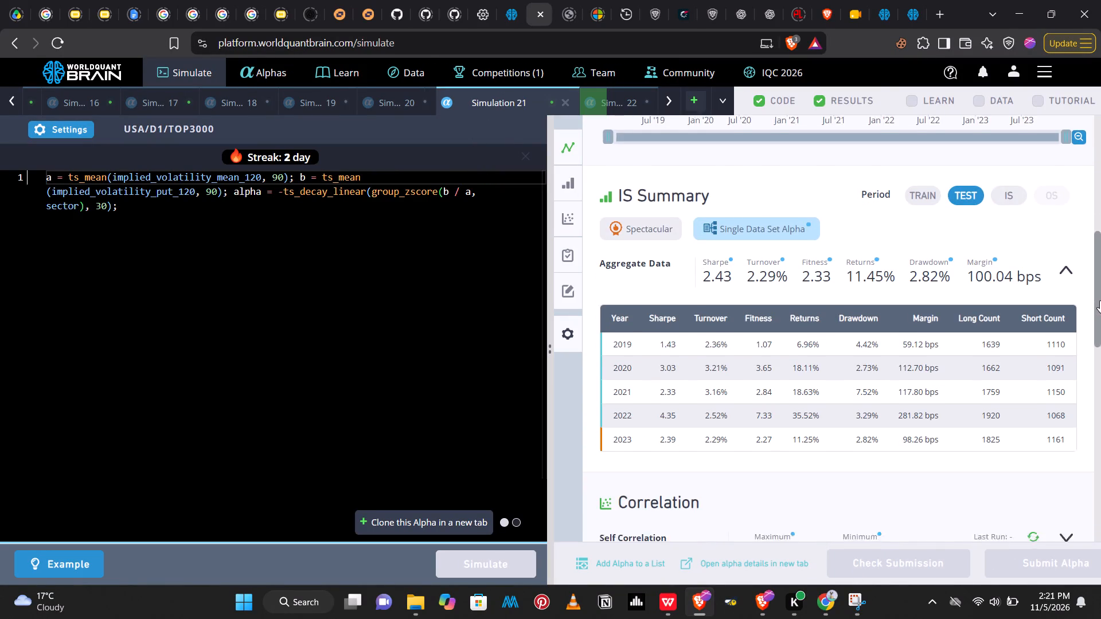
left_click_drag(1100, 300, 1096, 386)
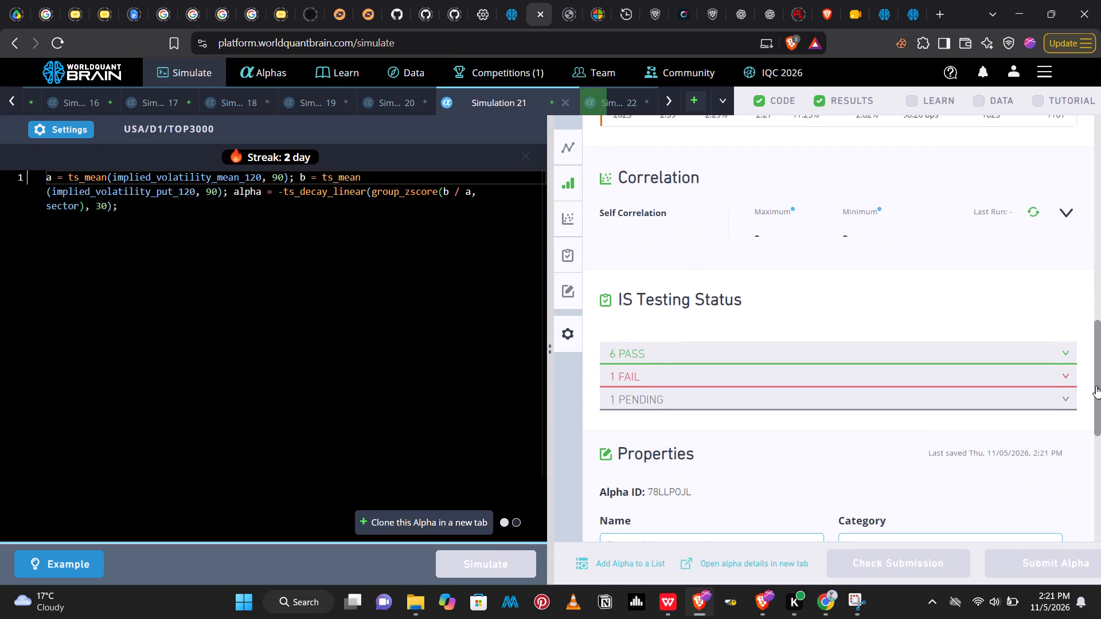
left_click(1069, 381)
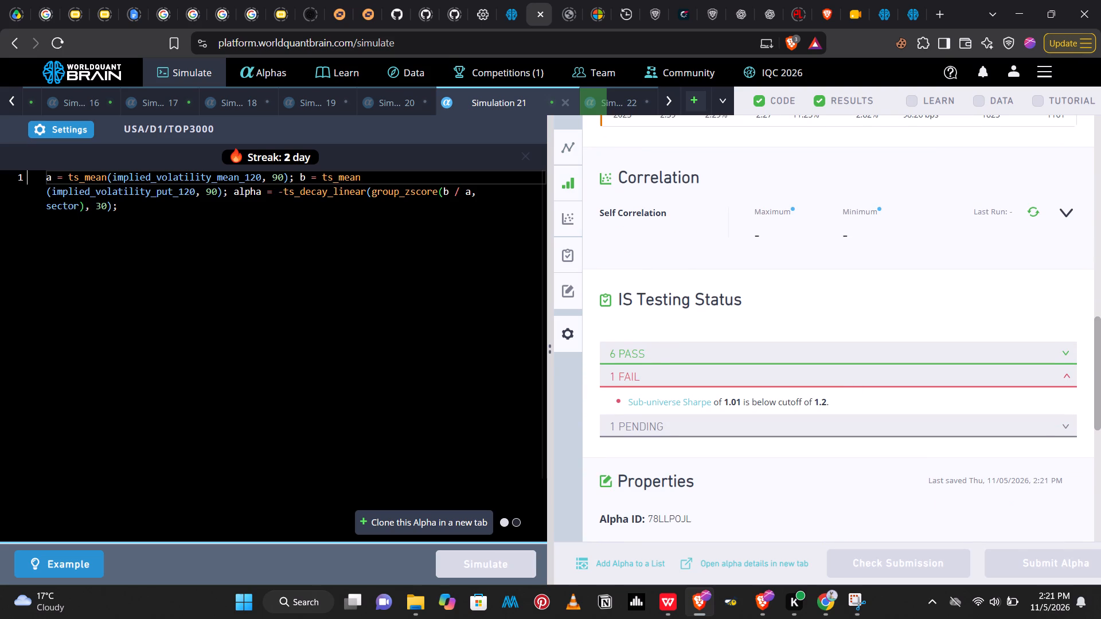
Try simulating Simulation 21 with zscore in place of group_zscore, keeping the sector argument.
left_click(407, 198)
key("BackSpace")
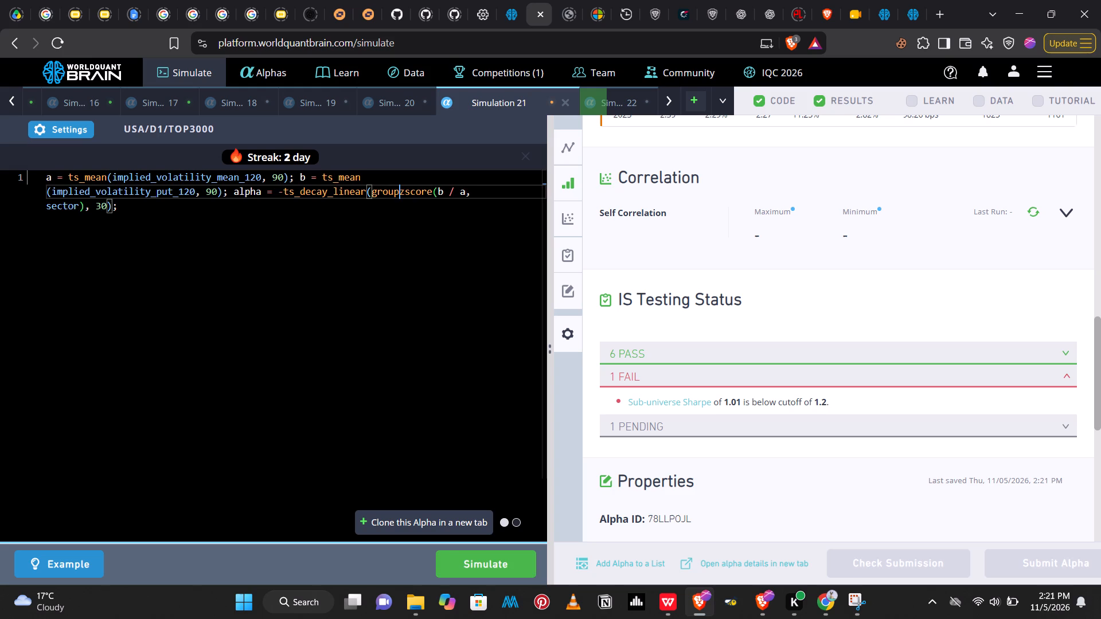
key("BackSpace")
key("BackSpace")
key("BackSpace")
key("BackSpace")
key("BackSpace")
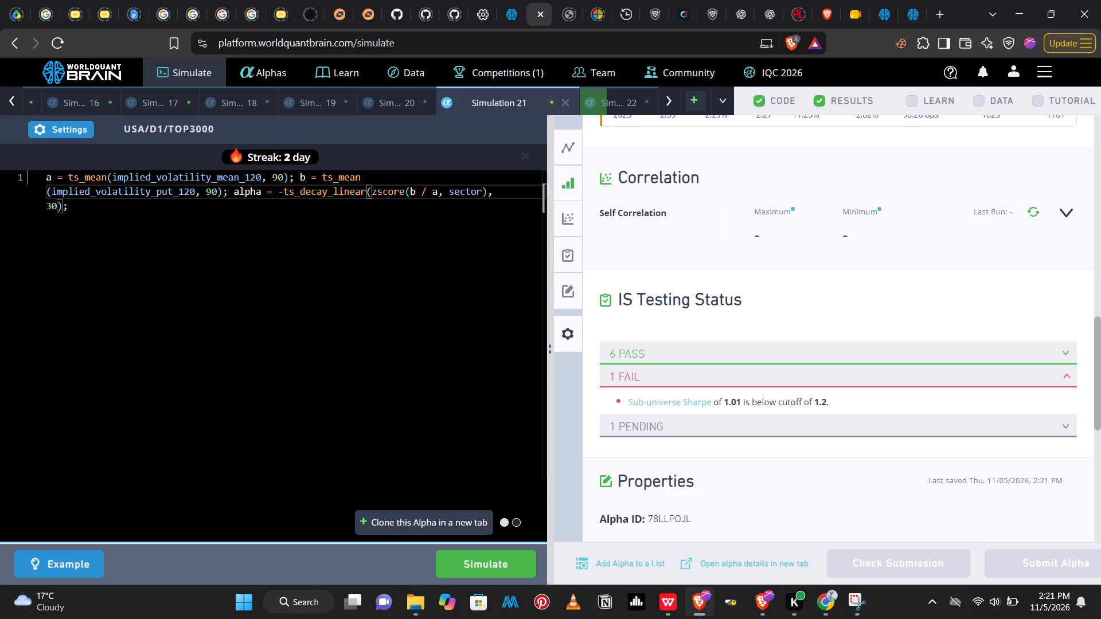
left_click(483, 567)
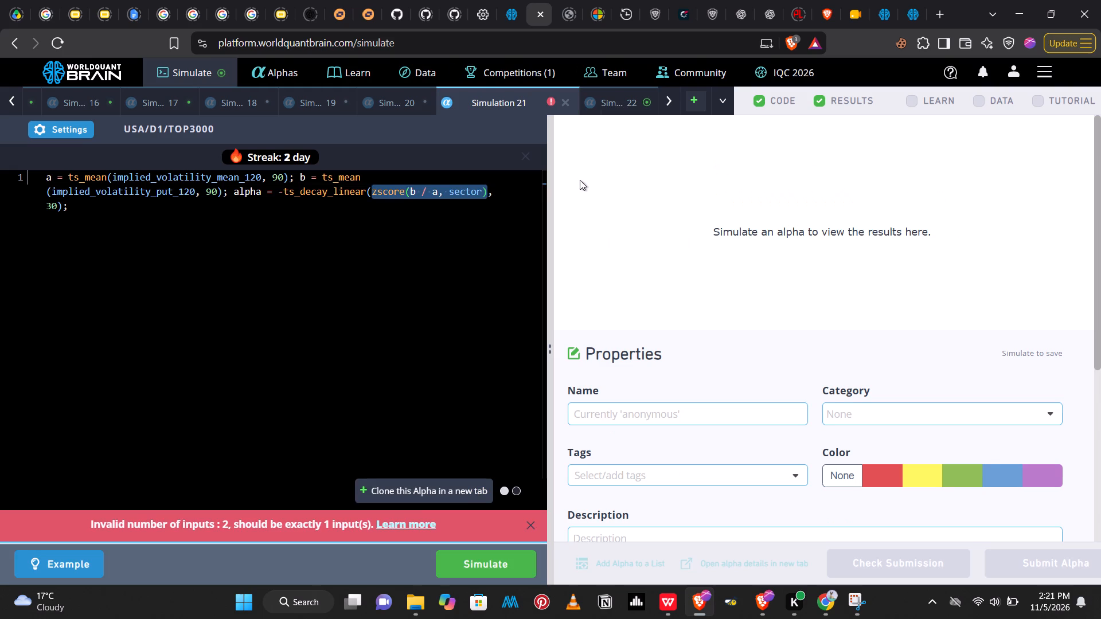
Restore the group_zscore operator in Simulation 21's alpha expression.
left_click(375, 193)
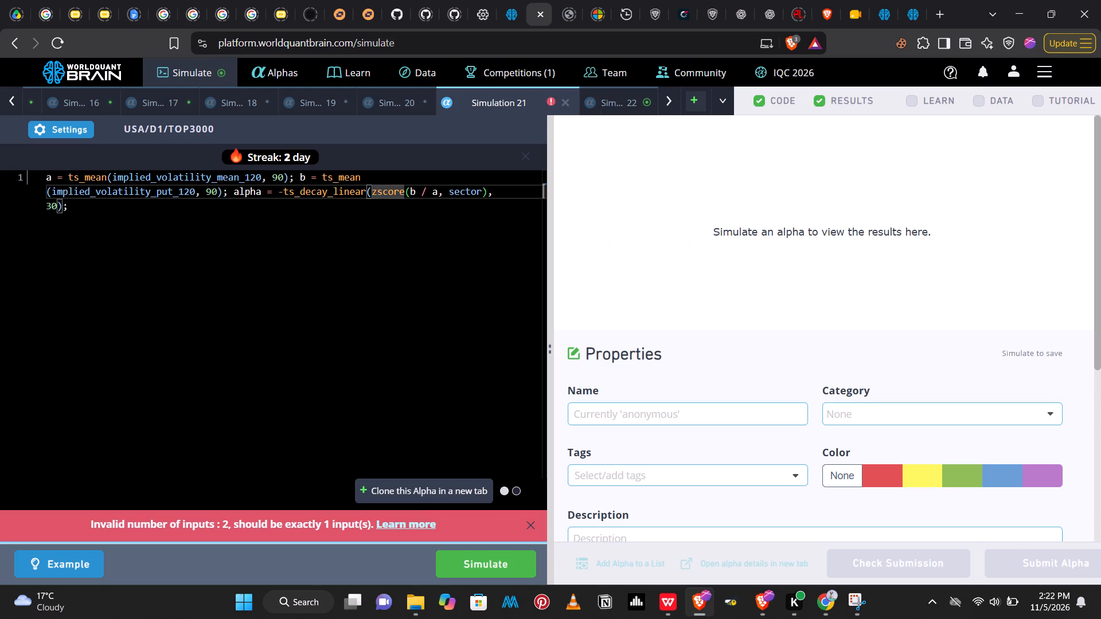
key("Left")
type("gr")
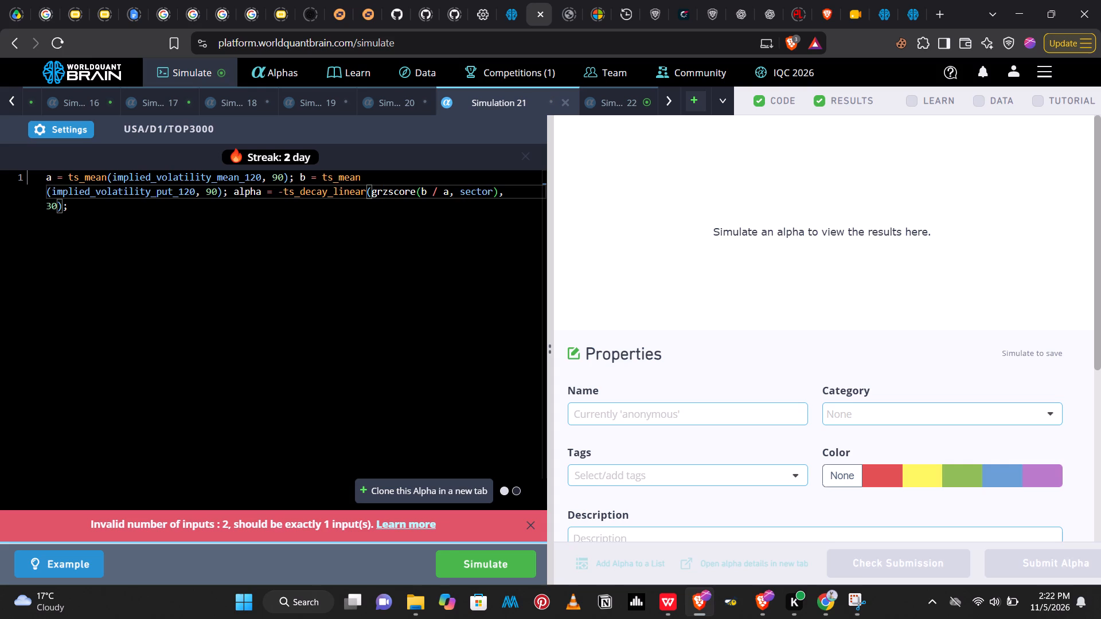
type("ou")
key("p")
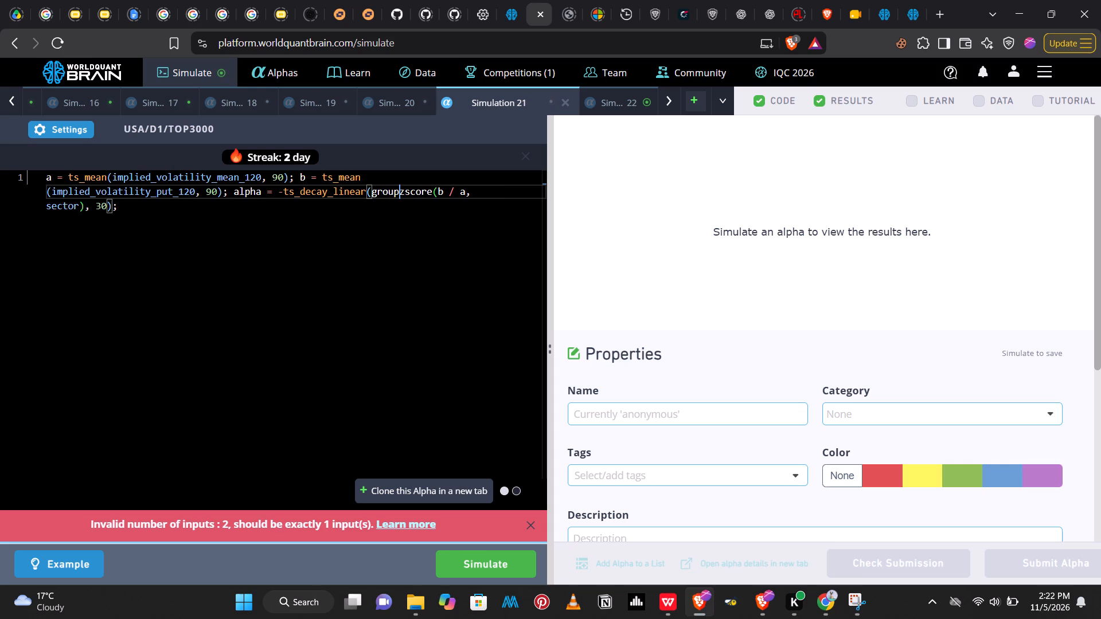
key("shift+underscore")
Change Simulation 21's fields to implied_volatility_put_60 in b and implied_volatility_mean_60 in a.
left_click(190, 196)
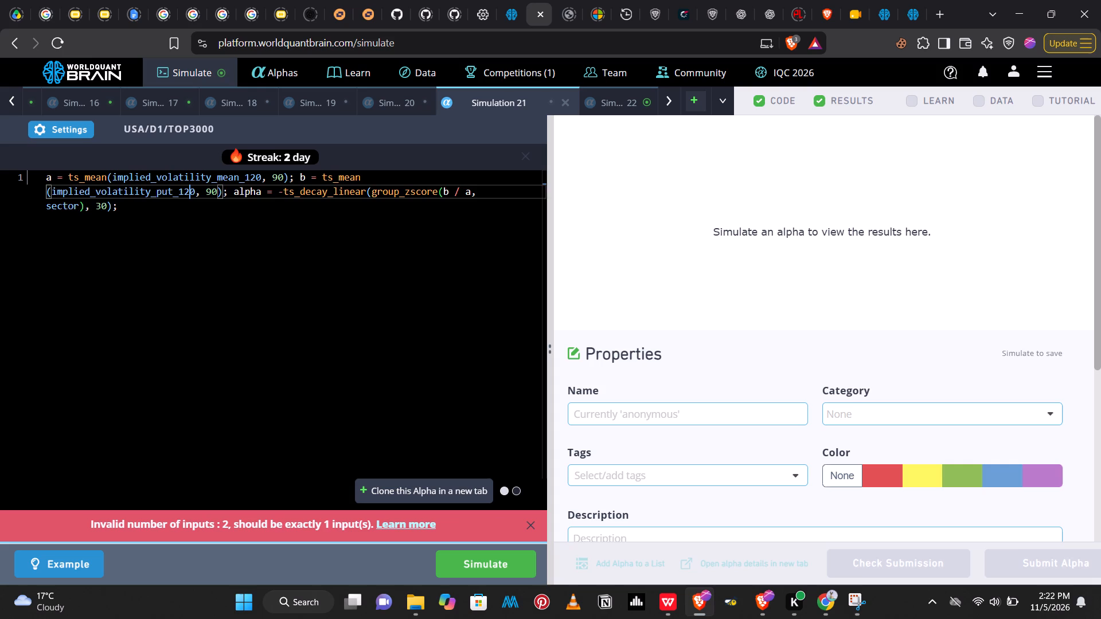
key("BackSpace")
key("BackSpace")
key("6")
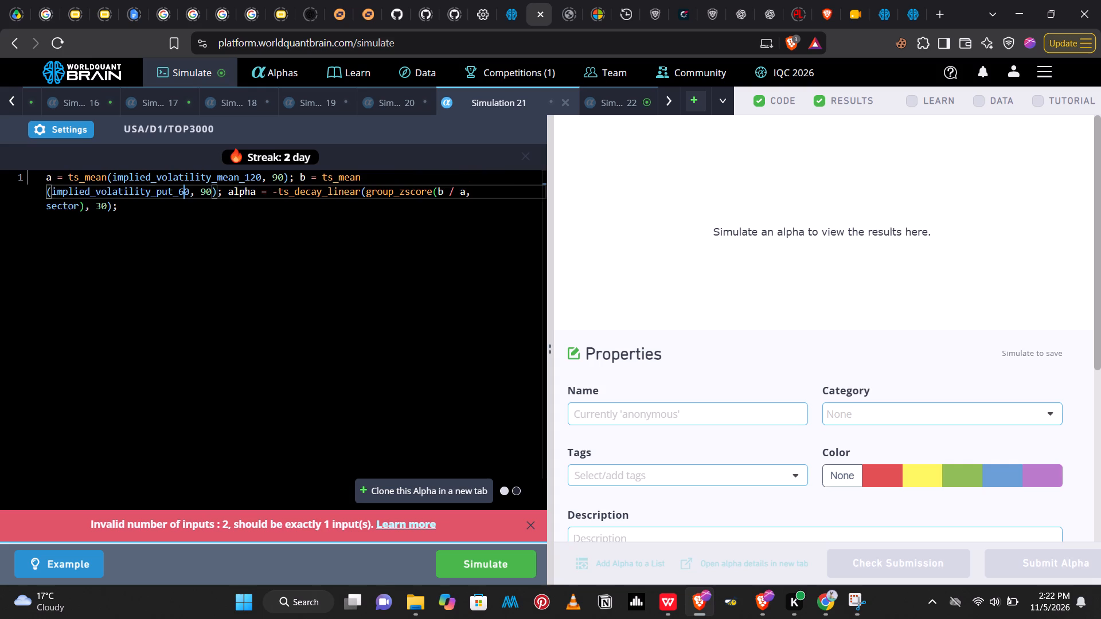
left_click(253, 176)
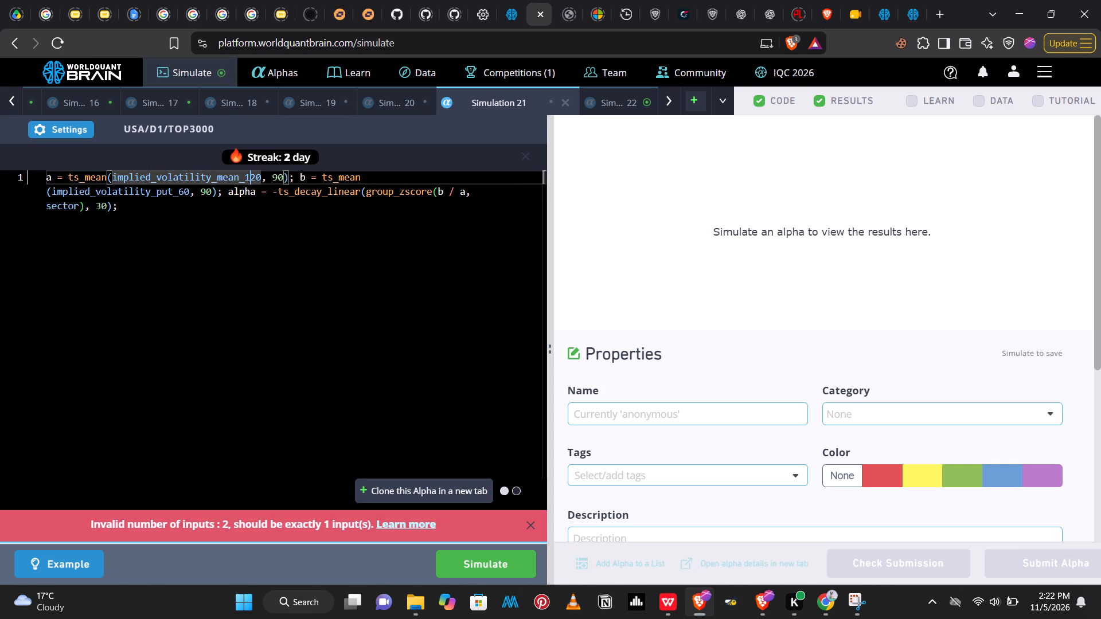
left_click(256, 178)
key("BackSpace")
key("BackSpace")
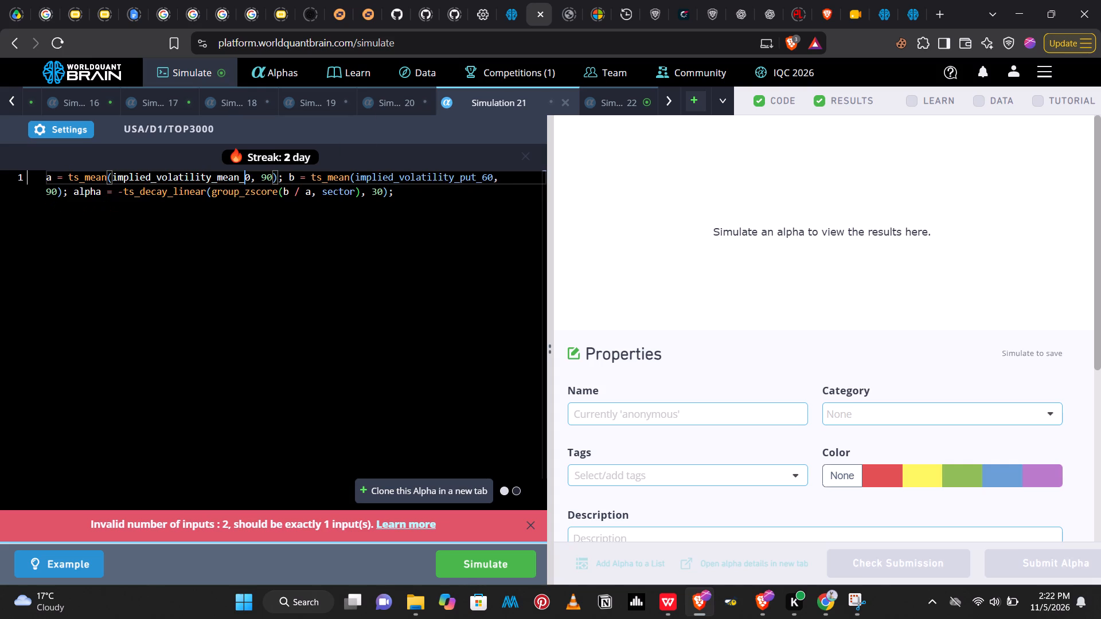
key("6")
Replace ts_decay_linear with ts_delay in the alpha expression, keeping the value 30, and simulate Simulation 21.
left_click(202, 190)
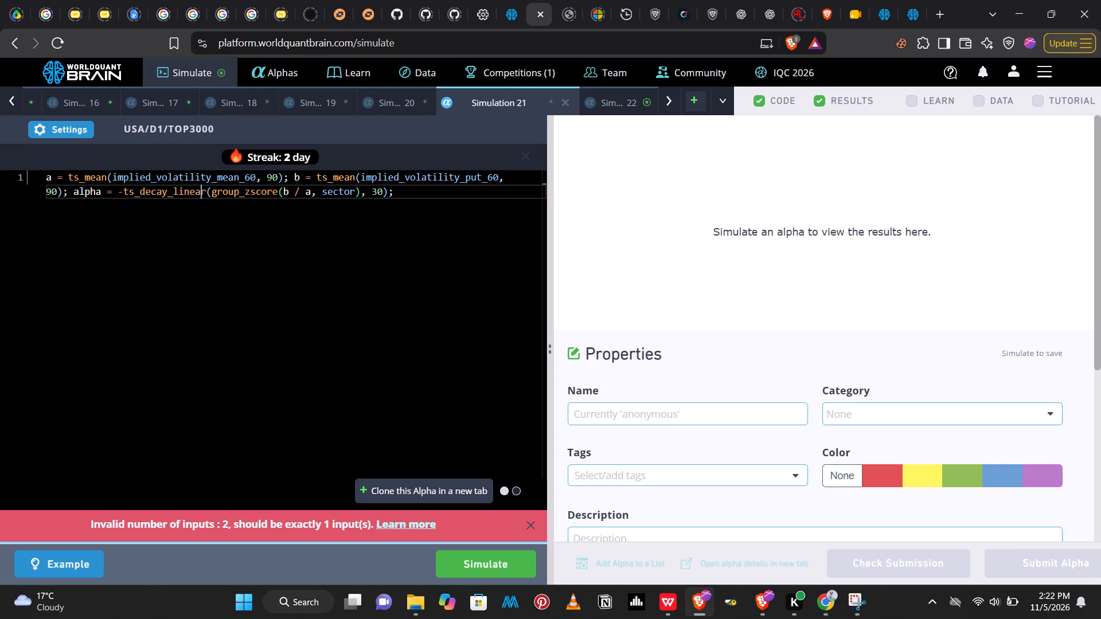
key("Right")
key("BackSpace")
key("BackSpace")
key("BackSpace")
key("BackSpace")
key("BackSpace")
key("BackSpace")
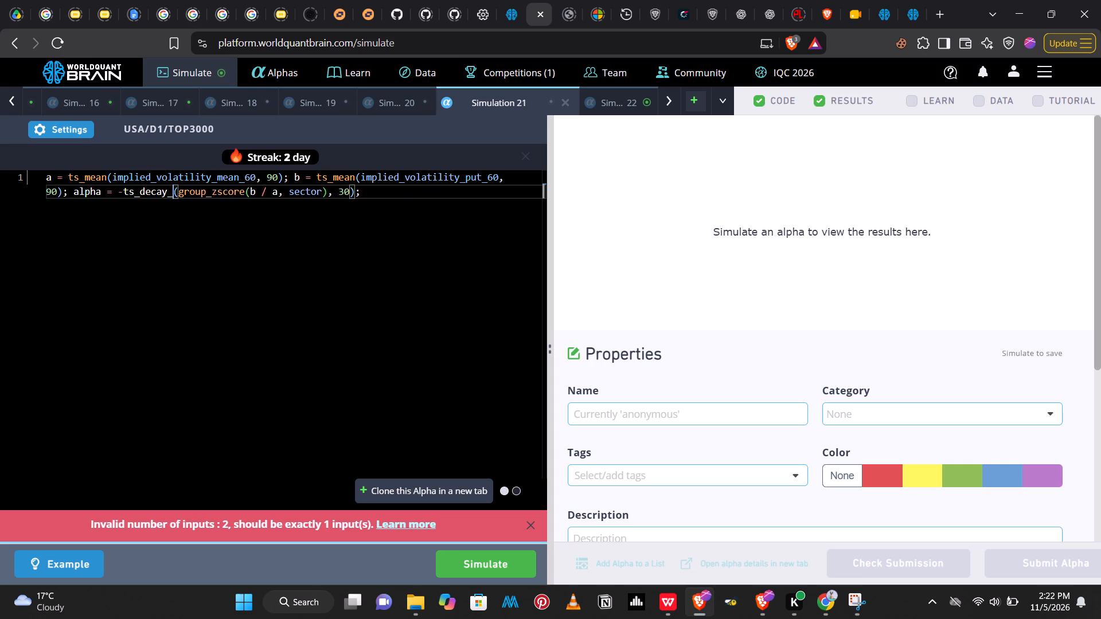
key("BackSpace")
key("BackSpace")
key("BackSpace")
key("BackSpace")
type("la")
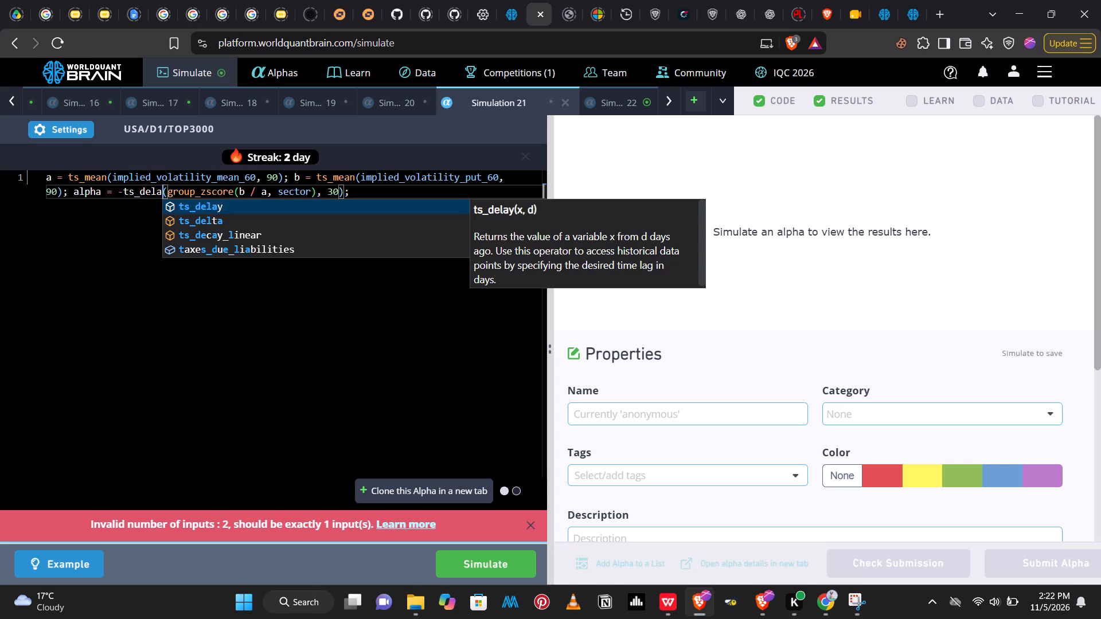
key("Return")
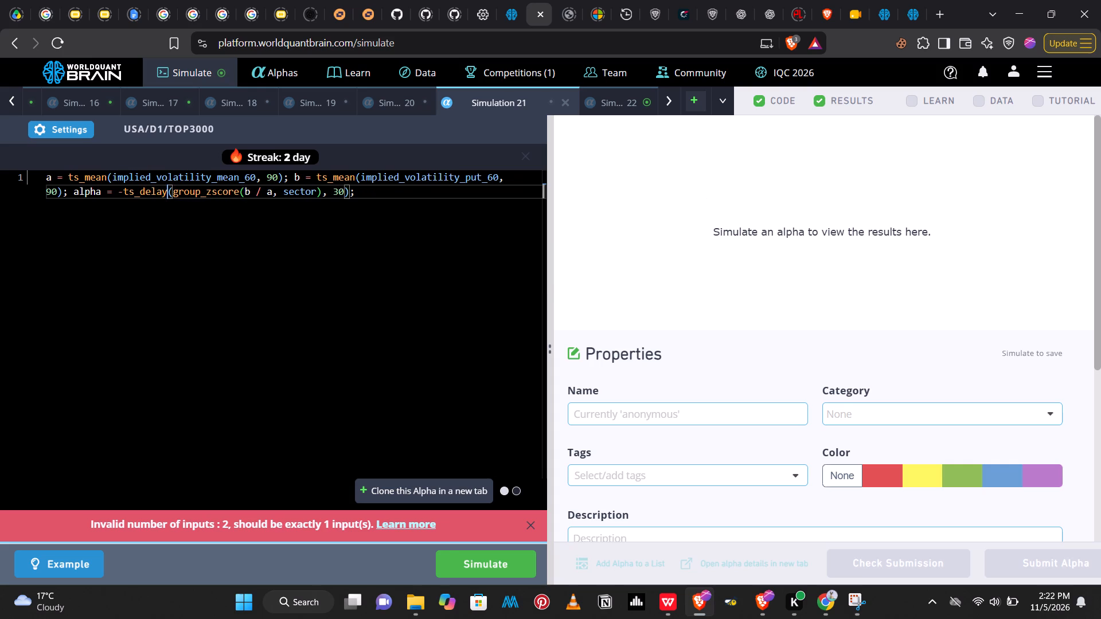
left_click(474, 566)
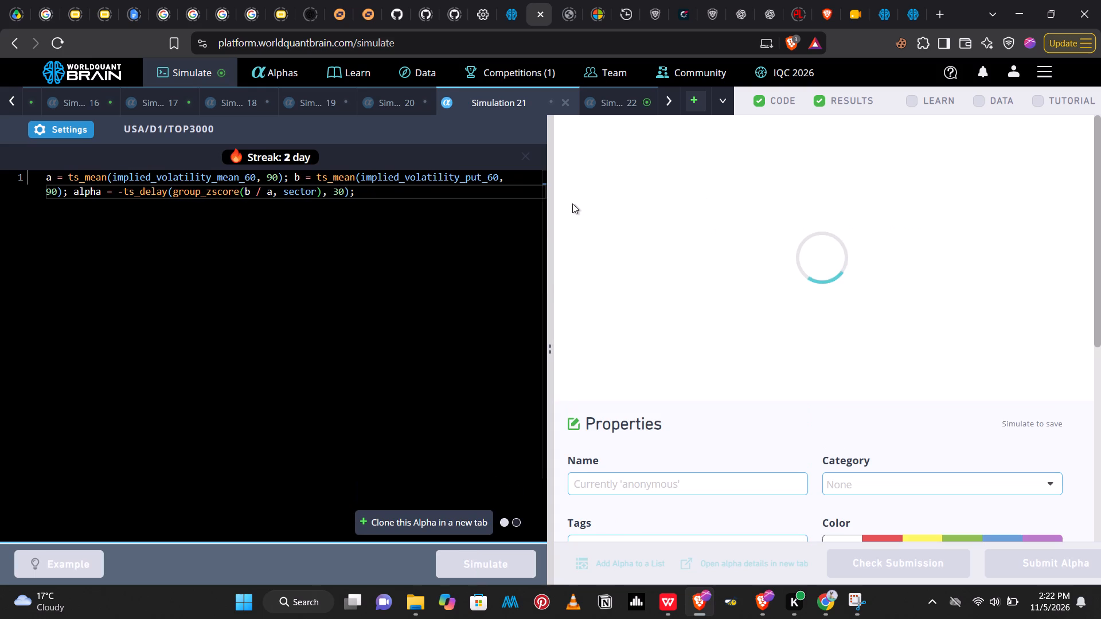
Show the test period for Simulation 22 and view its PnL chart.
left_click(613, 97)
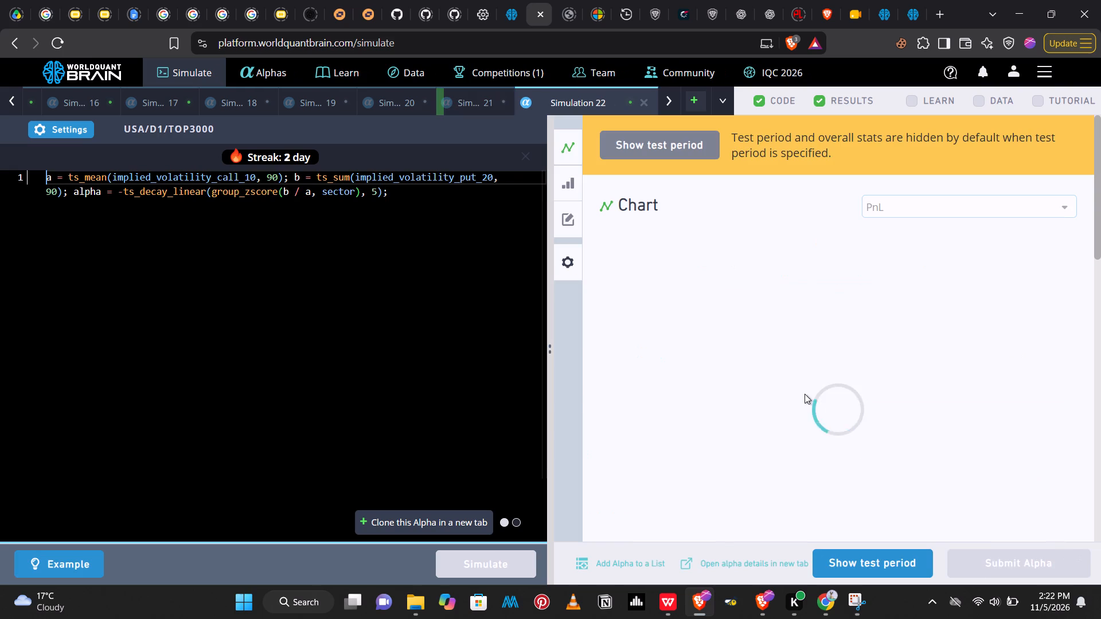
left_click(861, 554)
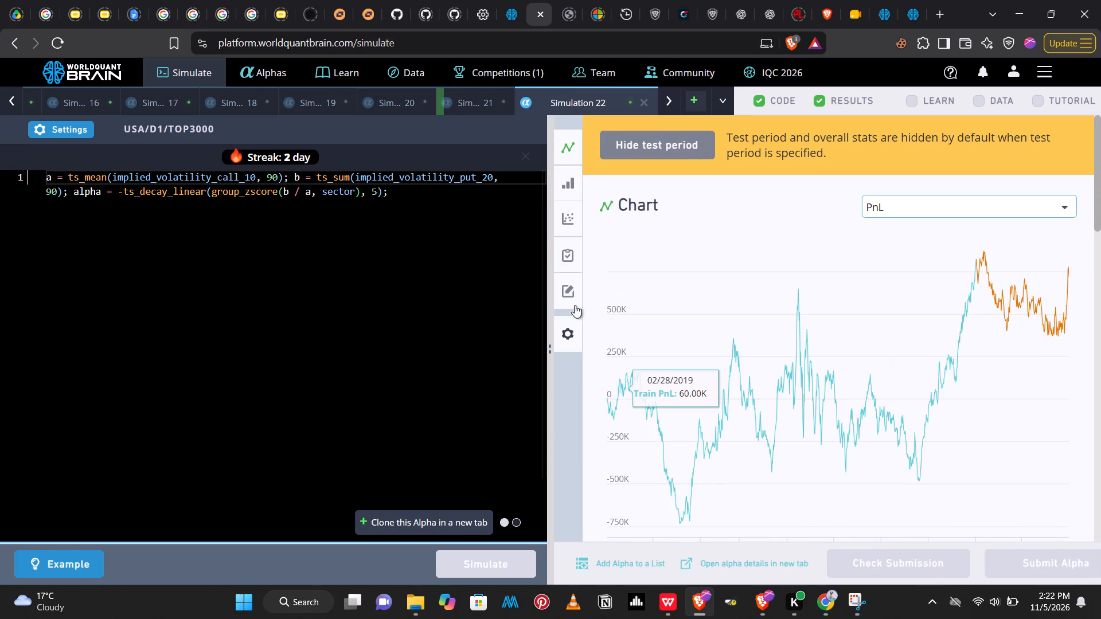
Replace the ts_mean operator in Simulation 22's a with ts_sum, keeping the 90-day window, and simulate the alpha.
left_click(108, 178)
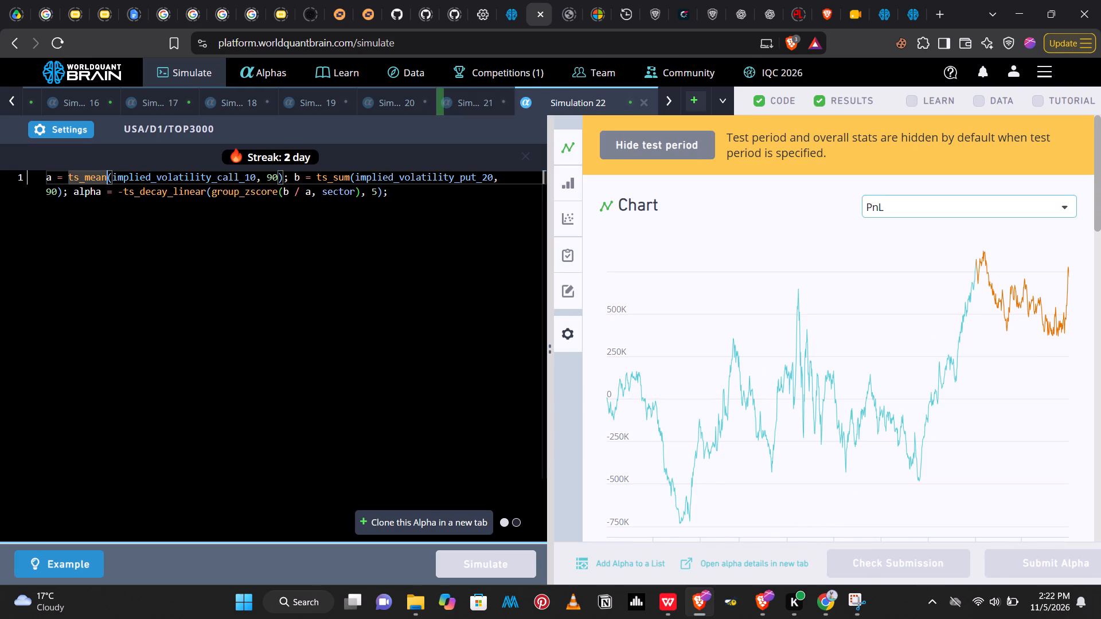
key("BackSpace")
key("BackSpace")
key("BackSpace")
key("BackSpace")
type("sum")
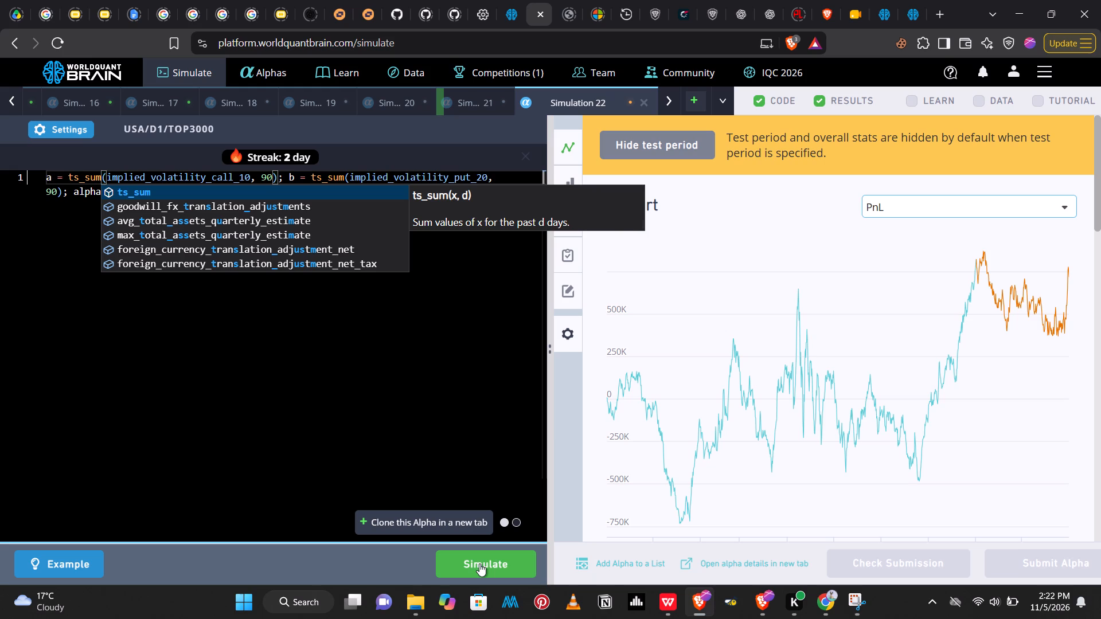
left_click(481, 562)
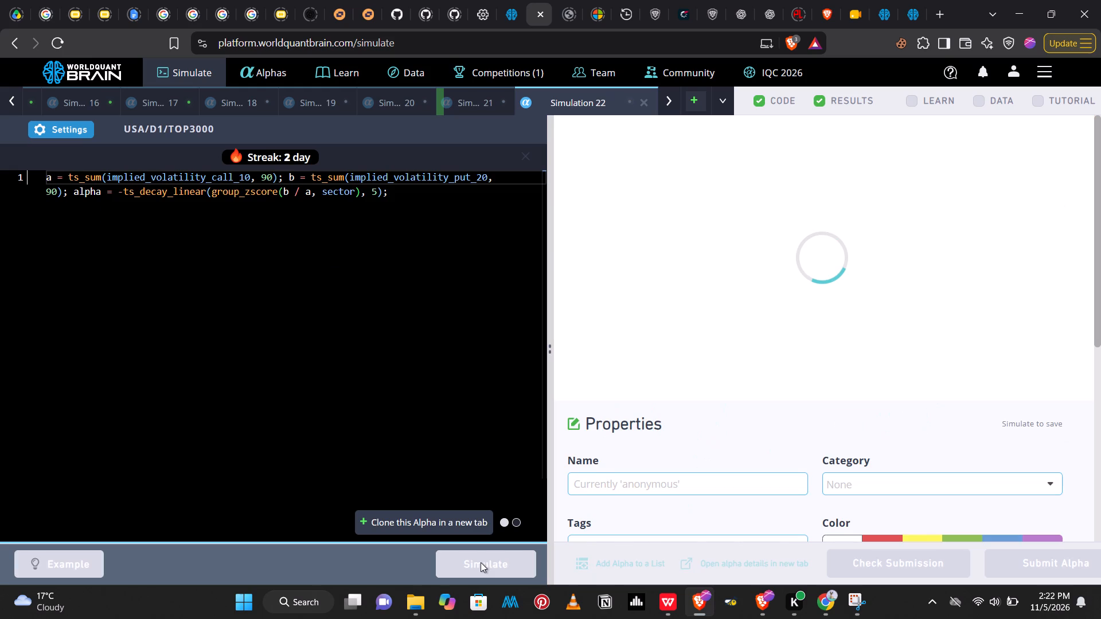
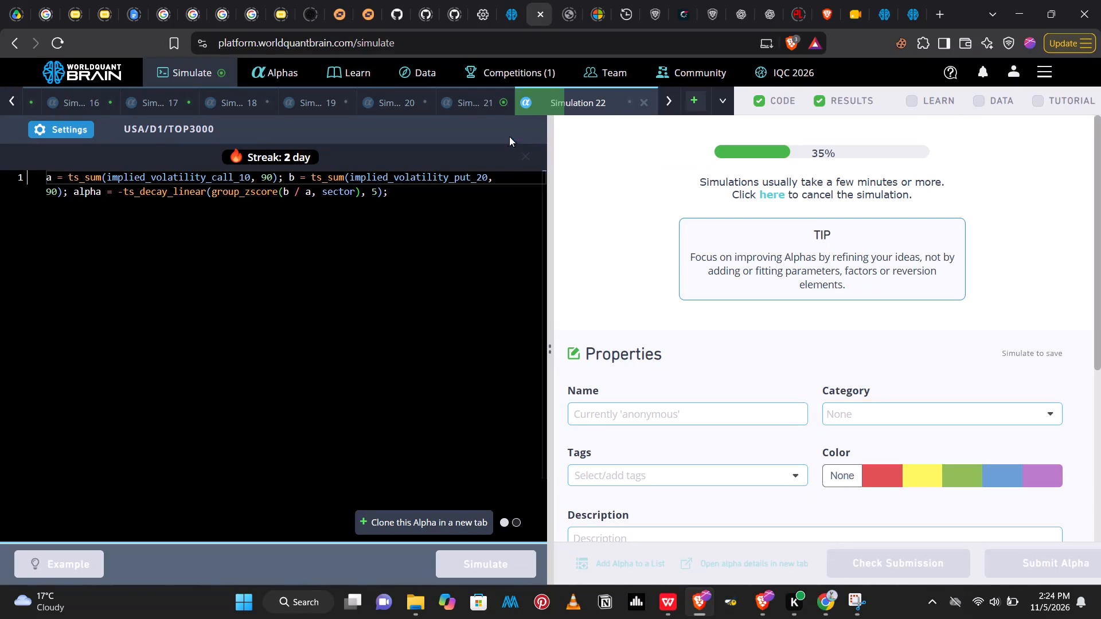
Show Simulation 21's test period and examine its PnL chart and the failed test in its IS testing status.
left_click(474, 100)
left_click(855, 558)
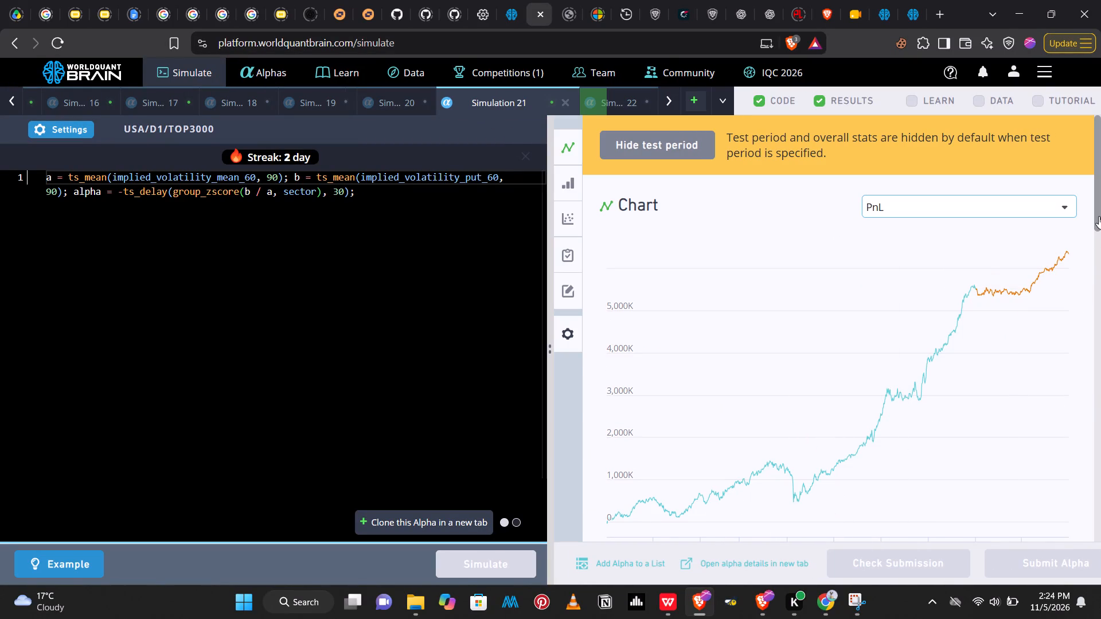
left_click_drag(1099, 216, 1100, 436)
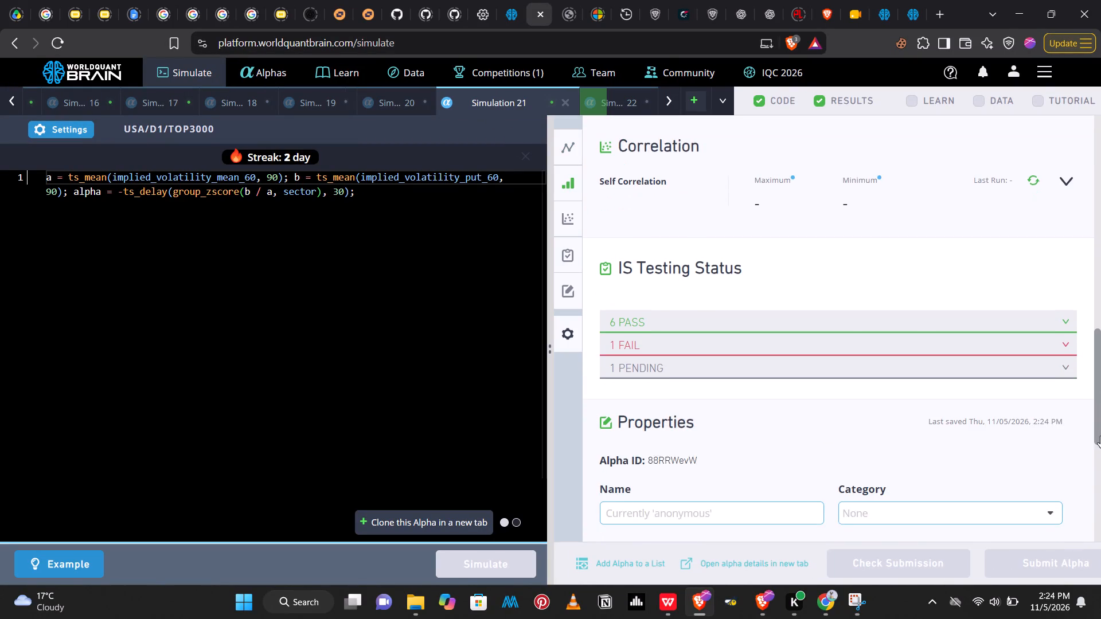
left_click_drag(1100, 436, 1100, 449)
left_click(1061, 276)
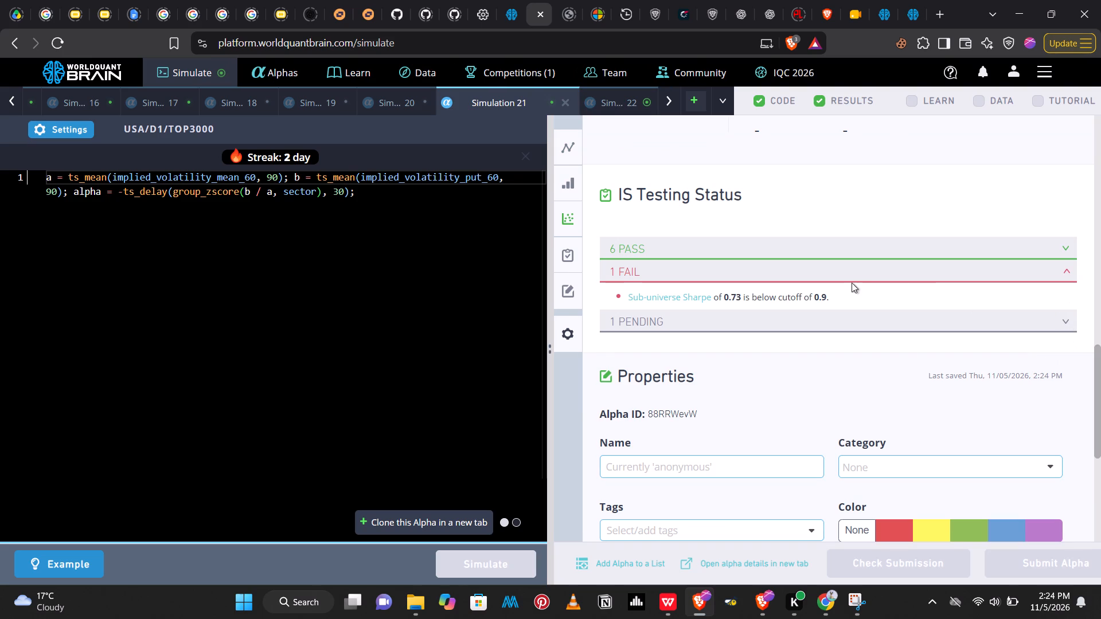
Show Simulation 22's test period and check its IS testing status.
left_click(616, 104)
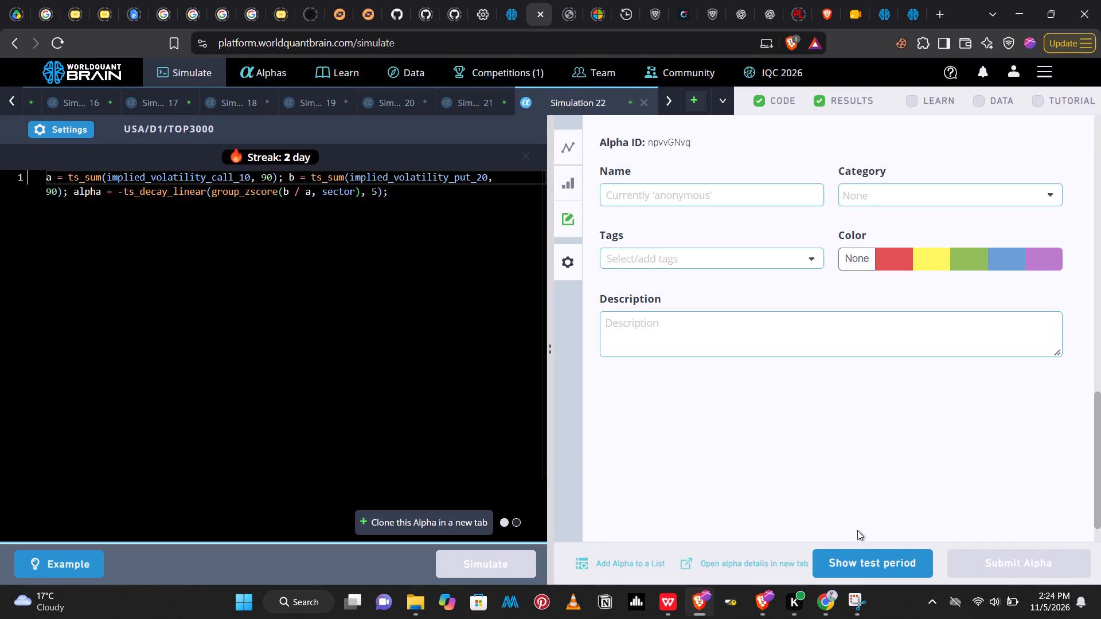
left_click(849, 559)
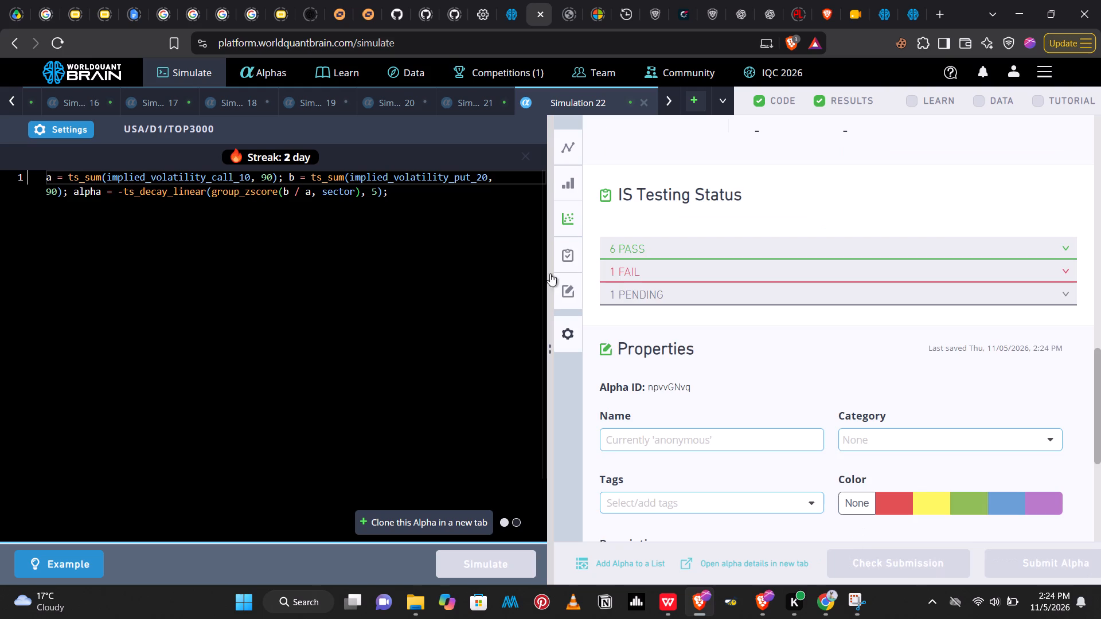
Close the Simulation 22, Simulation 21 and Simulation 20 tabs, discarding the unsimulated code.
left_click(646, 107)
left_click(646, 107)
double_click(646, 107)
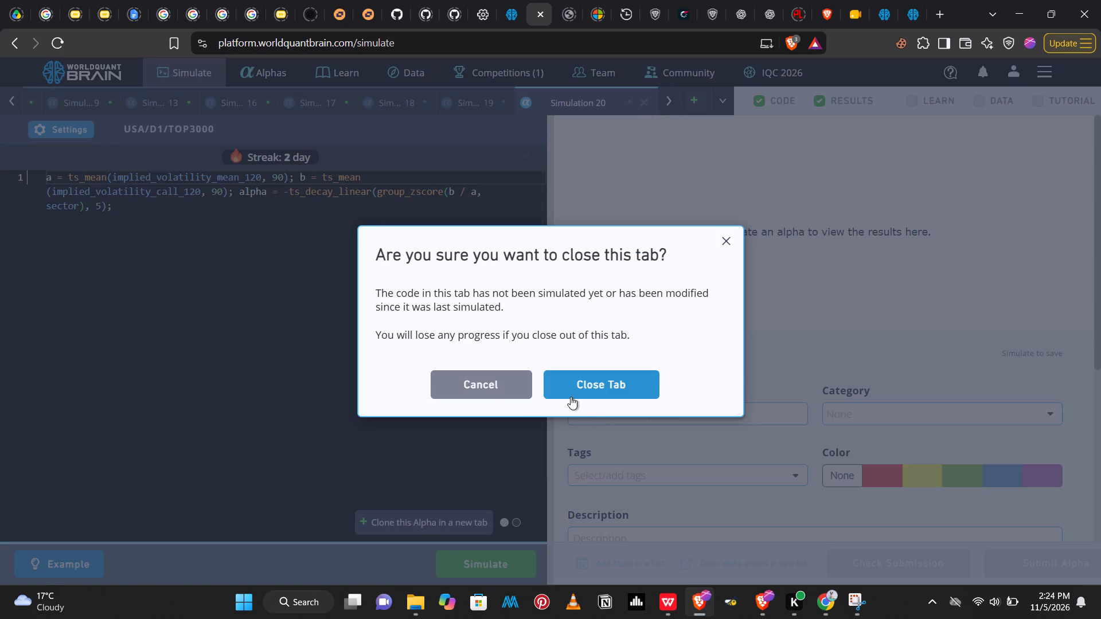
left_click(588, 391)
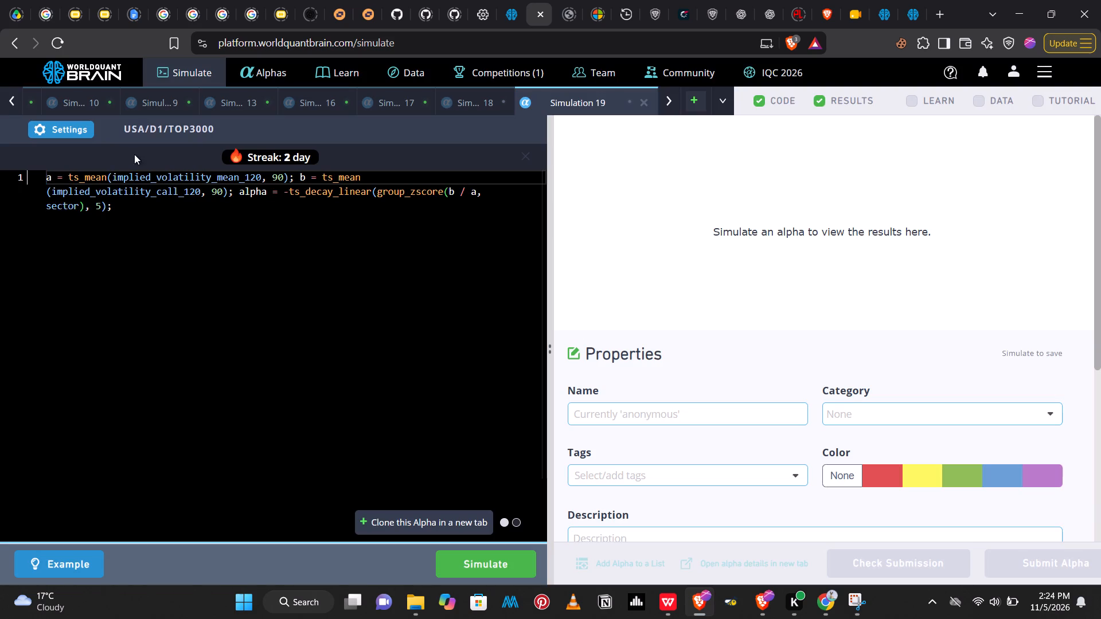
Review Simulation 8's PnL chart, yearly IS summary, self-correlation and testing status, and glance at Simulation 11's results.
triple_click(15, 104)
triple_click(15, 104)
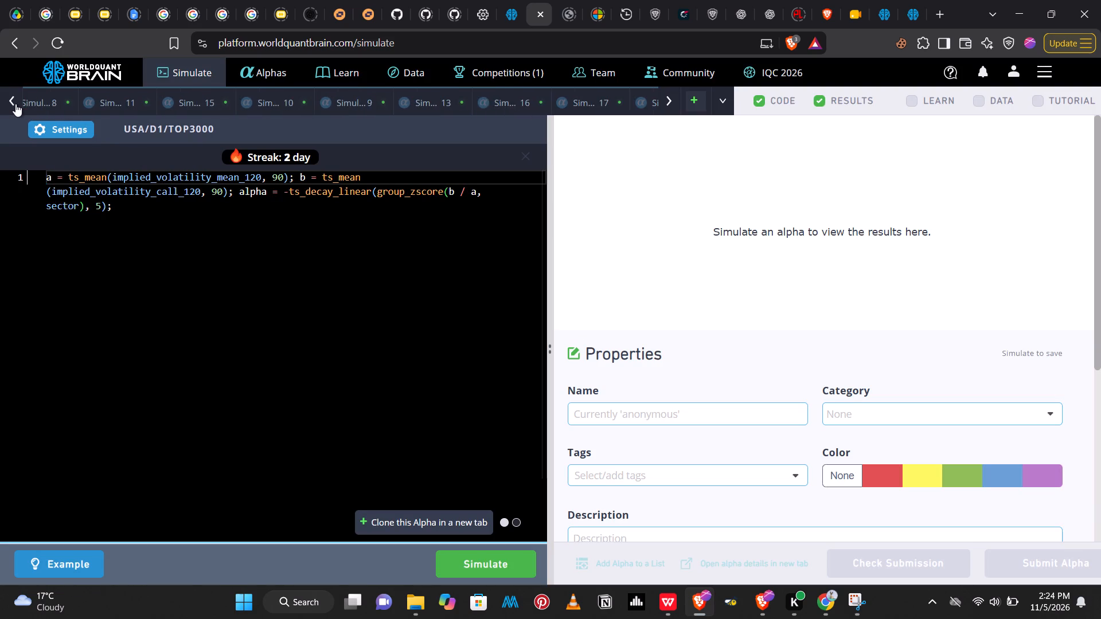
left_click_drag(15, 104, 57, 105)
left_click(57, 105)
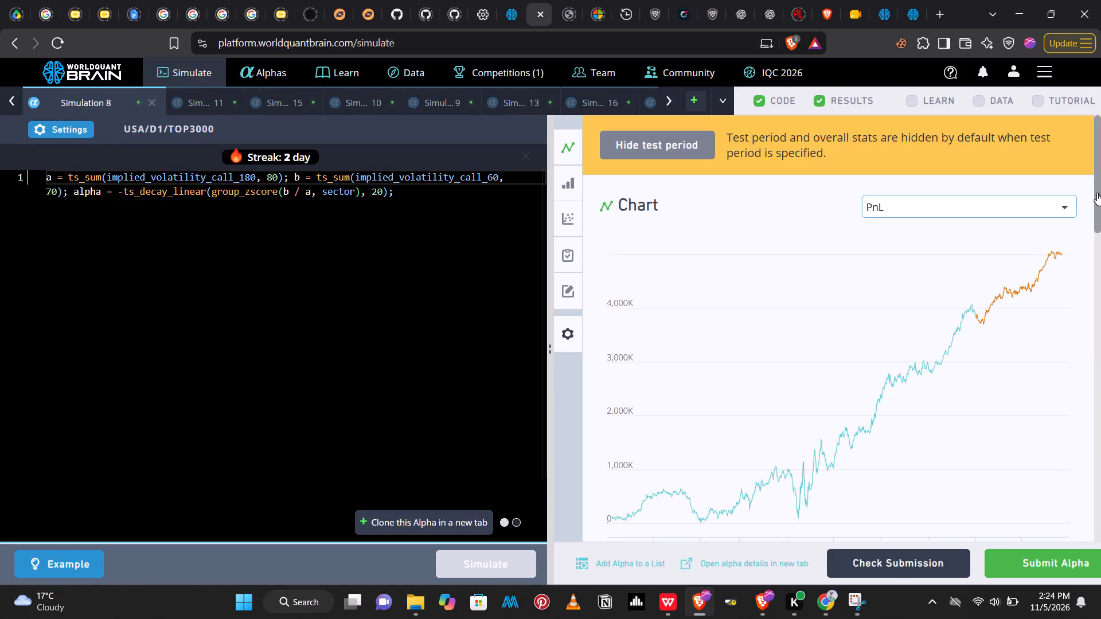
left_click_drag(1097, 193, 1100, 305)
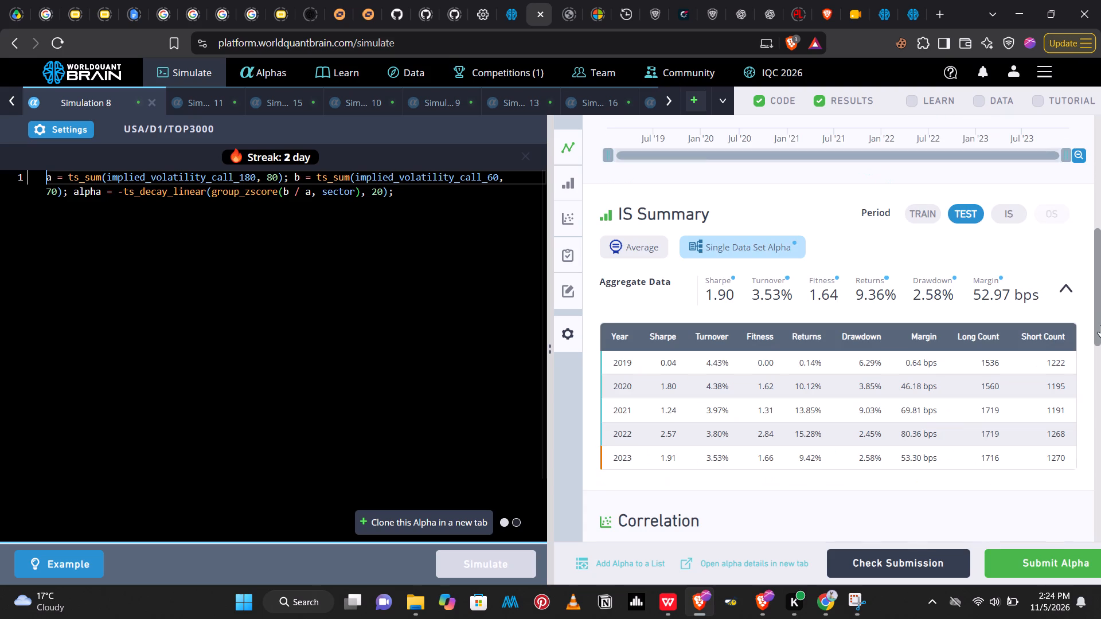
left_click_drag(1100, 326, 1100, 401)
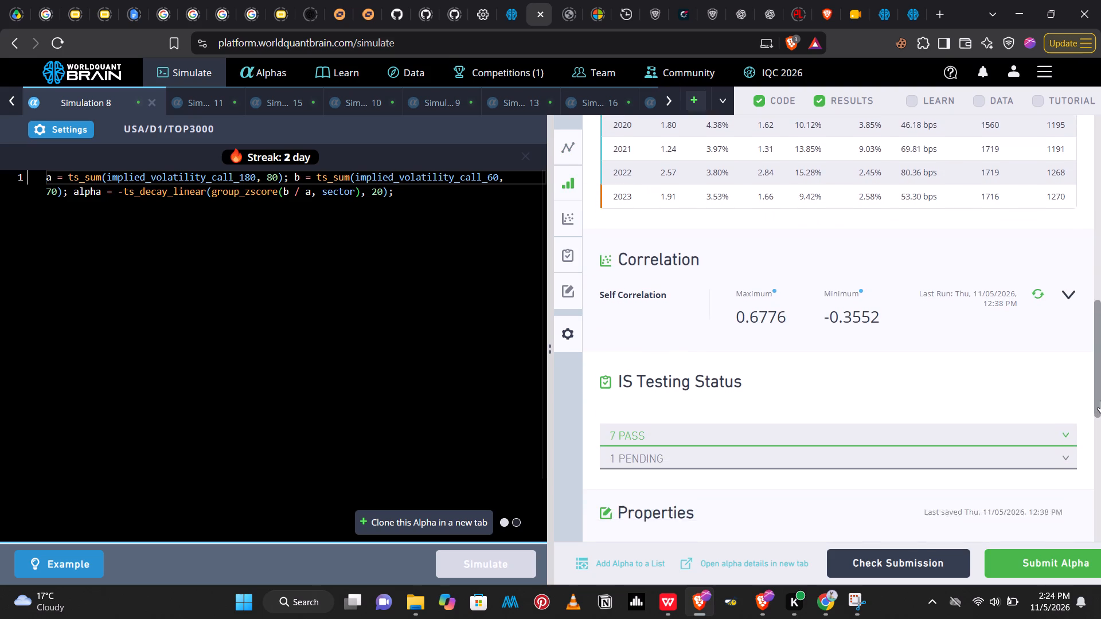
left_click_drag(1100, 401, 1082, 379)
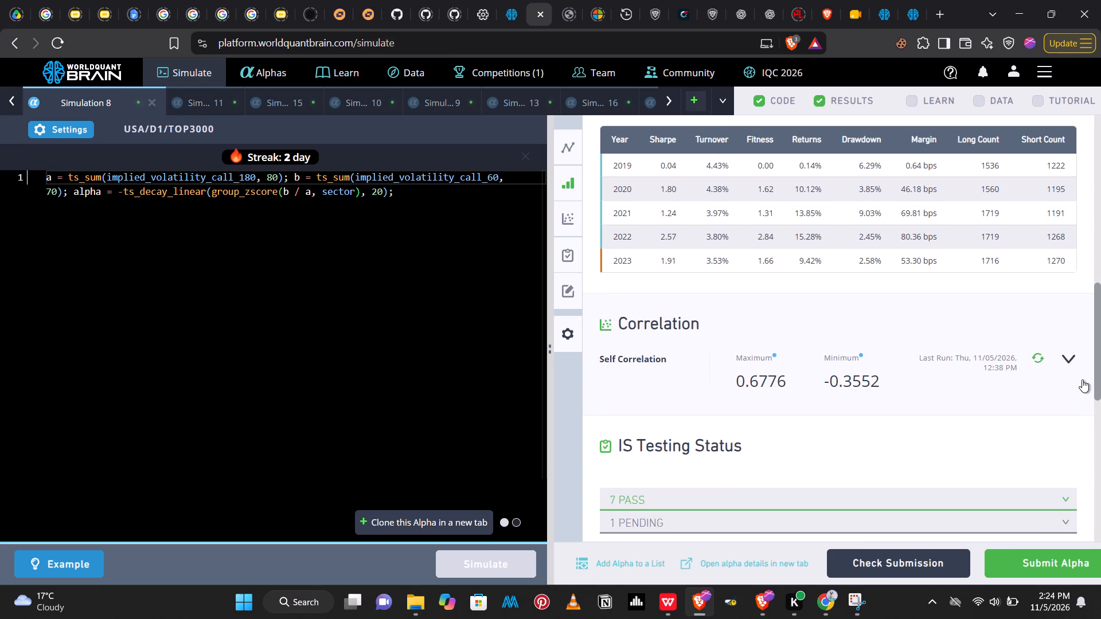
left_click_drag(1082, 379, 1081, 382)
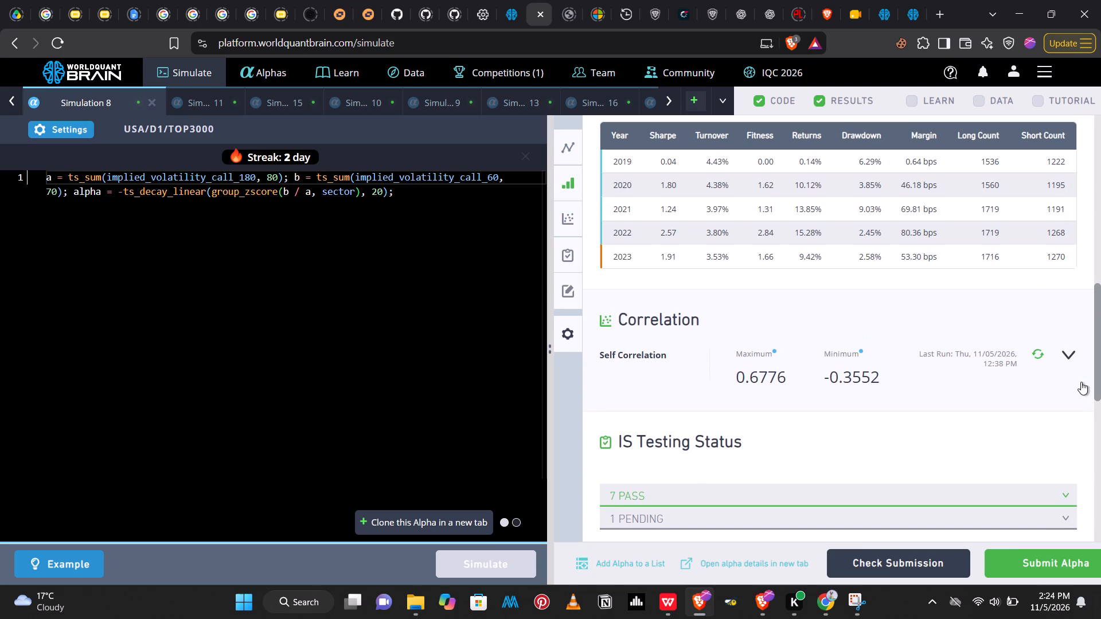
left_click_drag(1081, 382, 1086, 340)
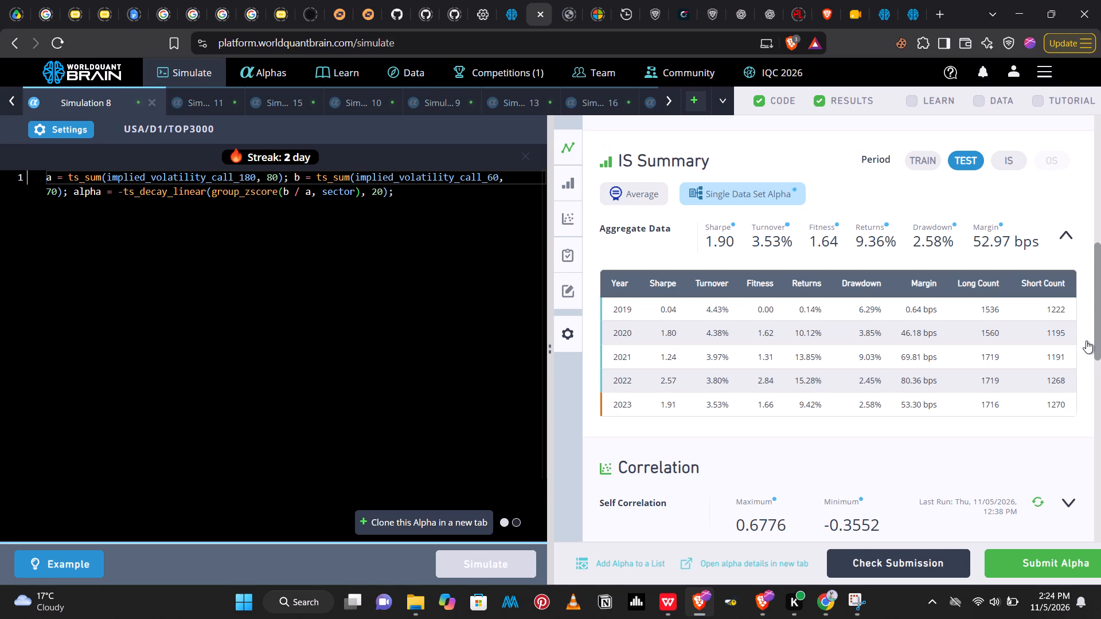
left_click_drag(1086, 340, 1090, 374)
left_click(204, 101)
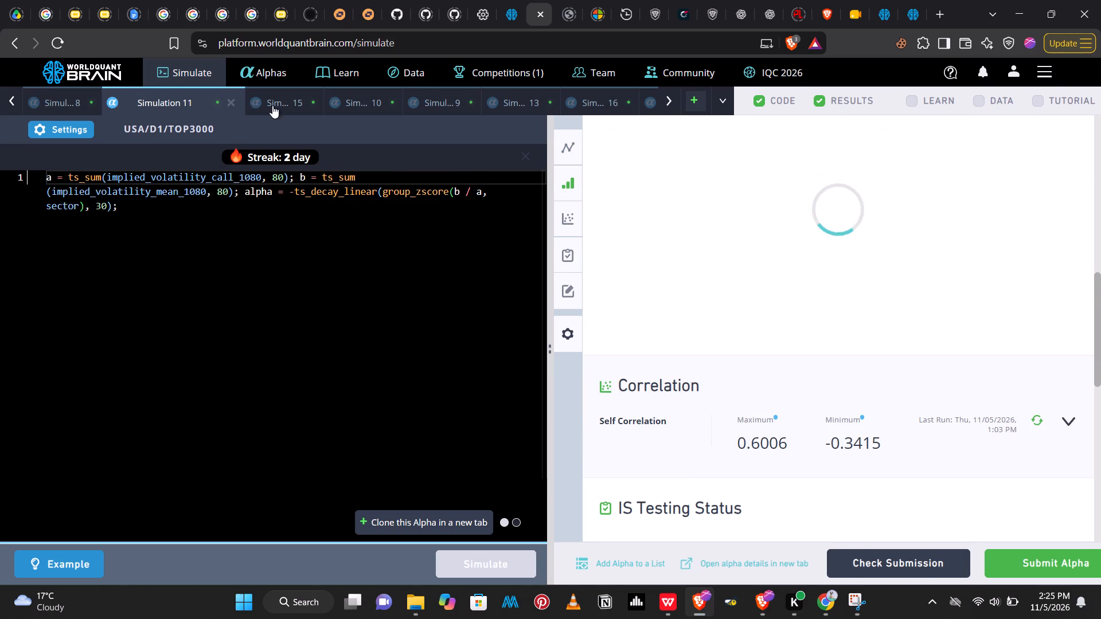
Check Simulation 15's yearly IS summary and testing status, and close its tab.
left_click(280, 104)
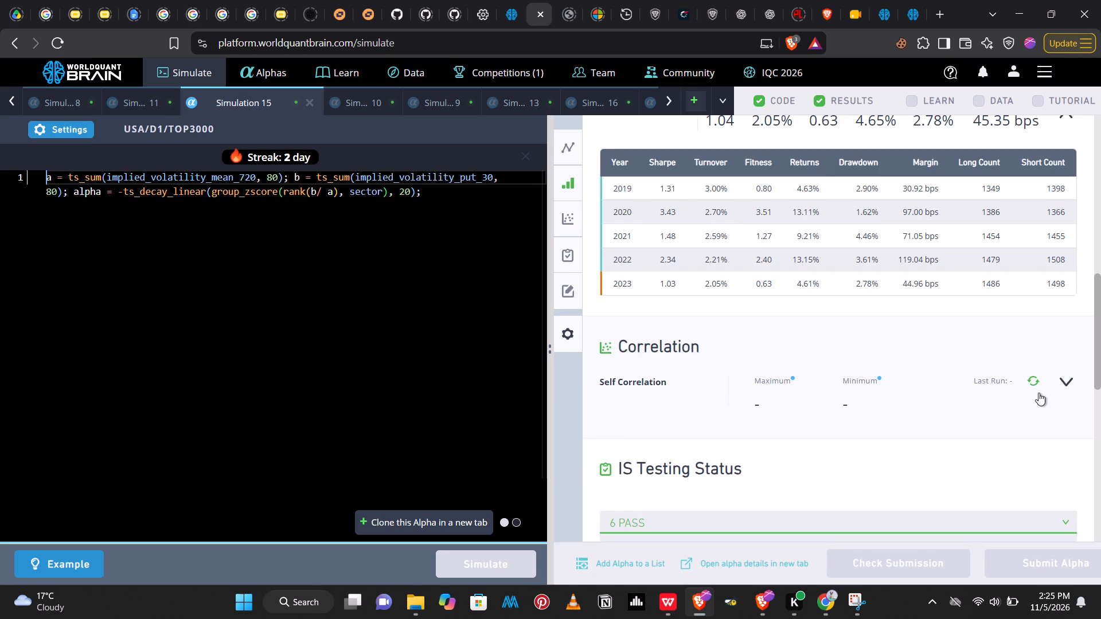
left_click(1036, 392)
left_click_drag(1099, 367, 1100, 398)
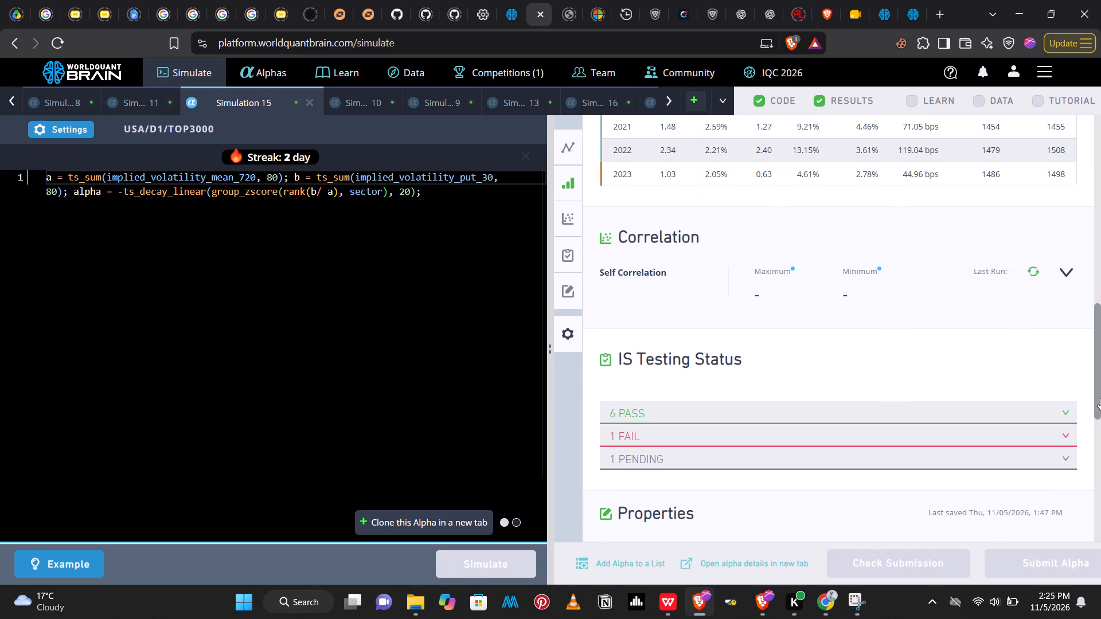
left_click(309, 103)
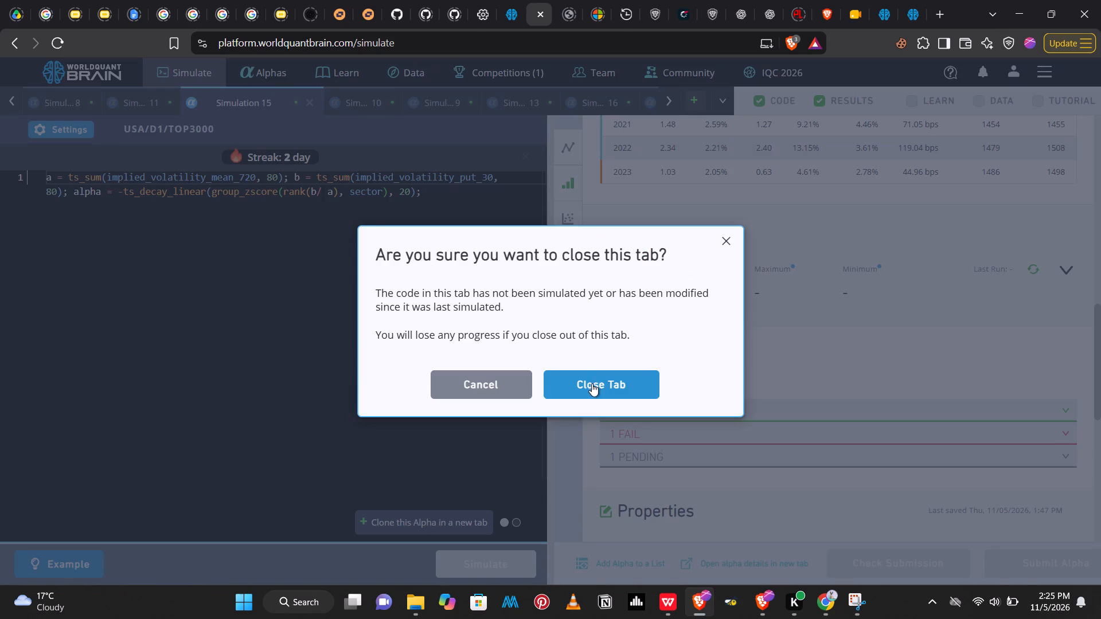
left_click(592, 383)
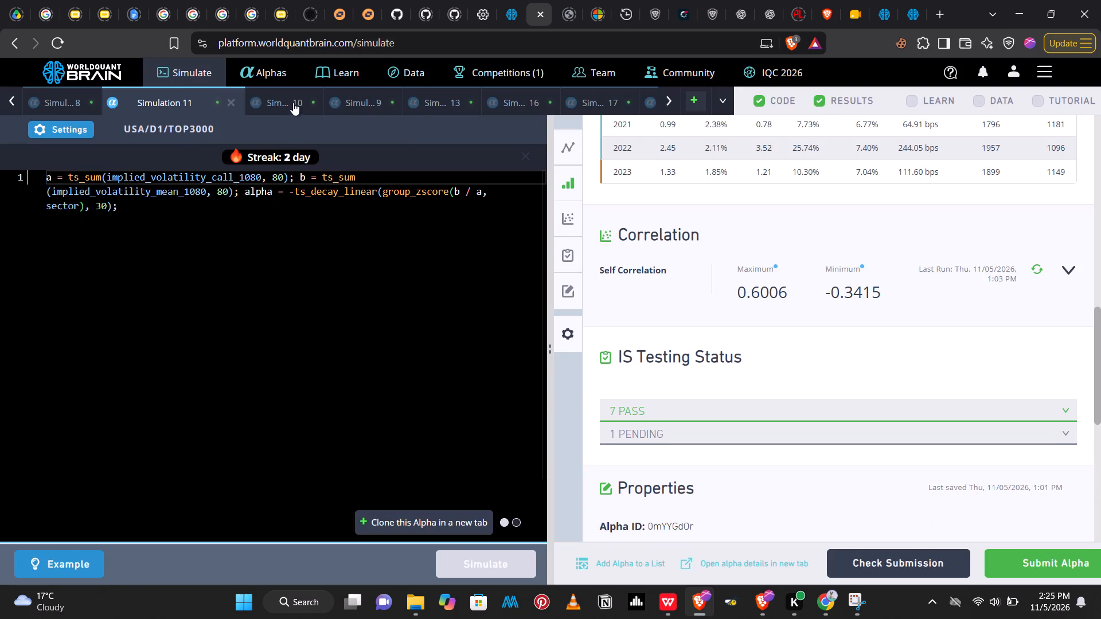
Close the tabs of Simulations 17, 18, 19, 16, 13 and 9, discarding their code.
left_click(612, 100)
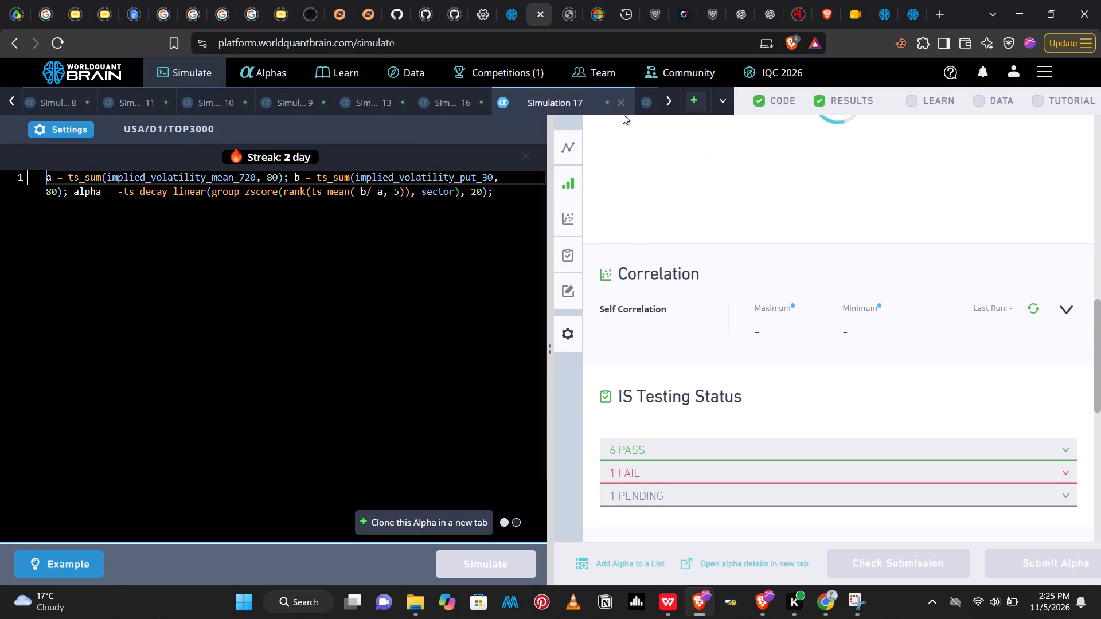
left_click(622, 104)
left_click(622, 104)
left_click(622, 104)
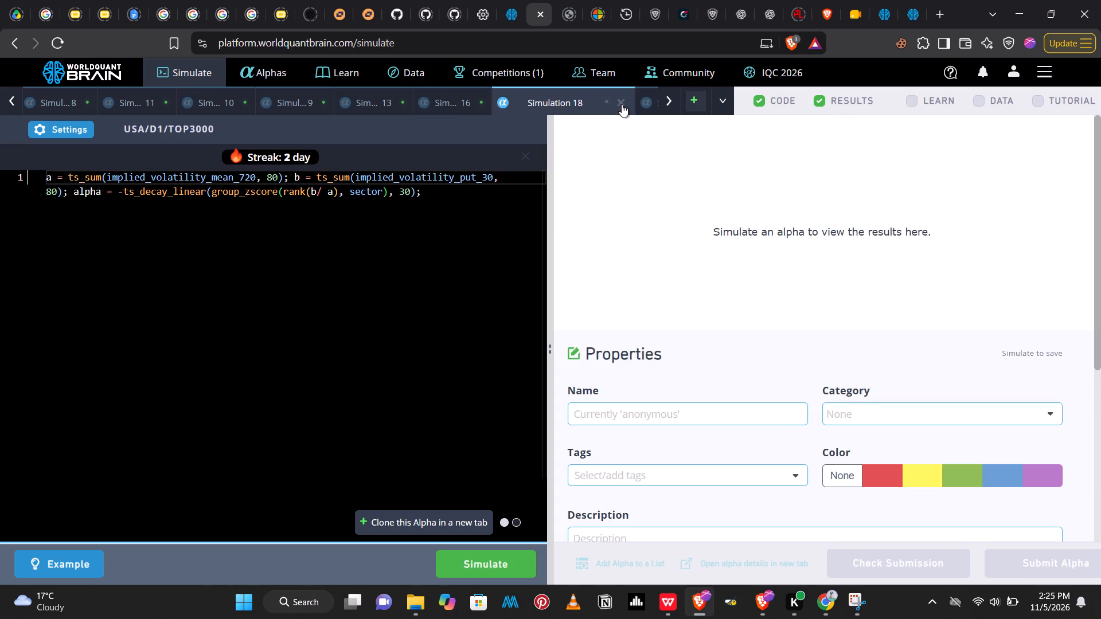
left_click(637, 96)
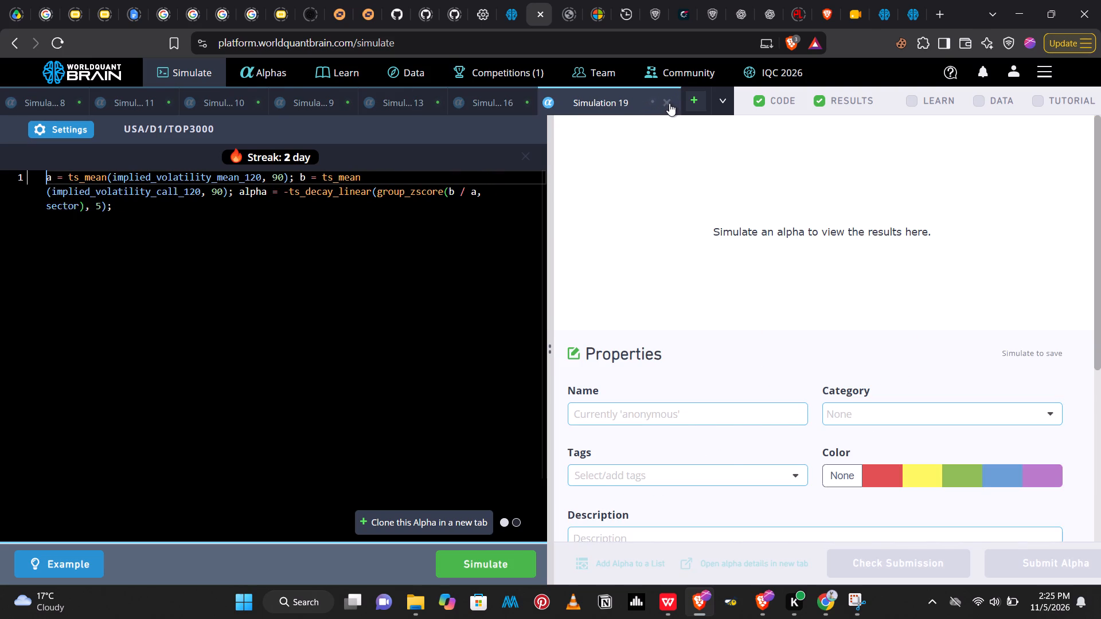
left_click(669, 103)
left_click(572, 379)
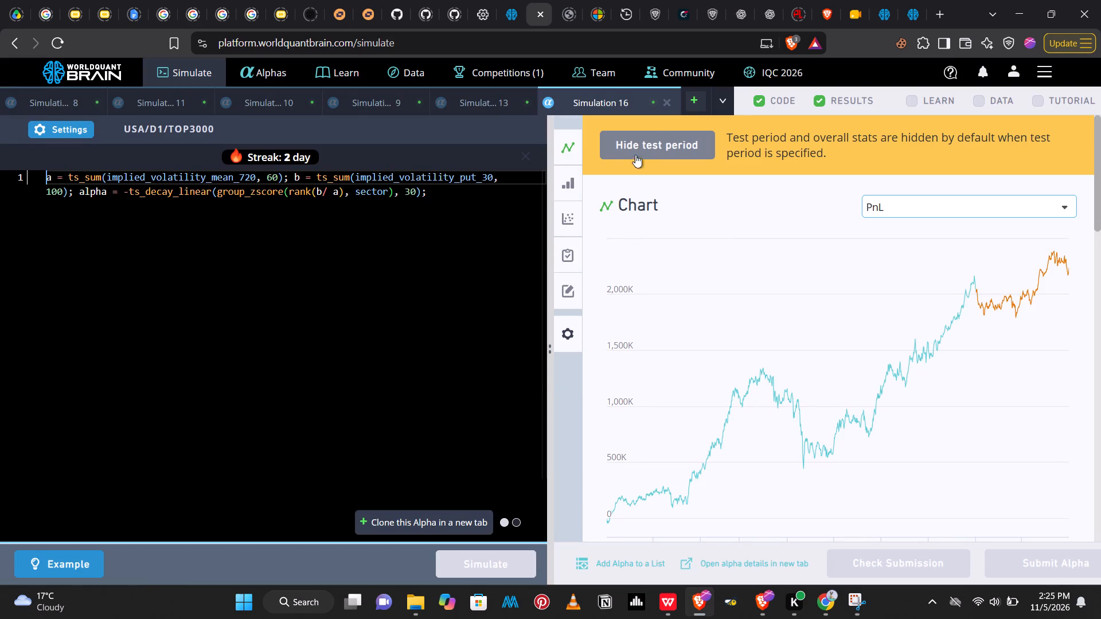
left_click(666, 98)
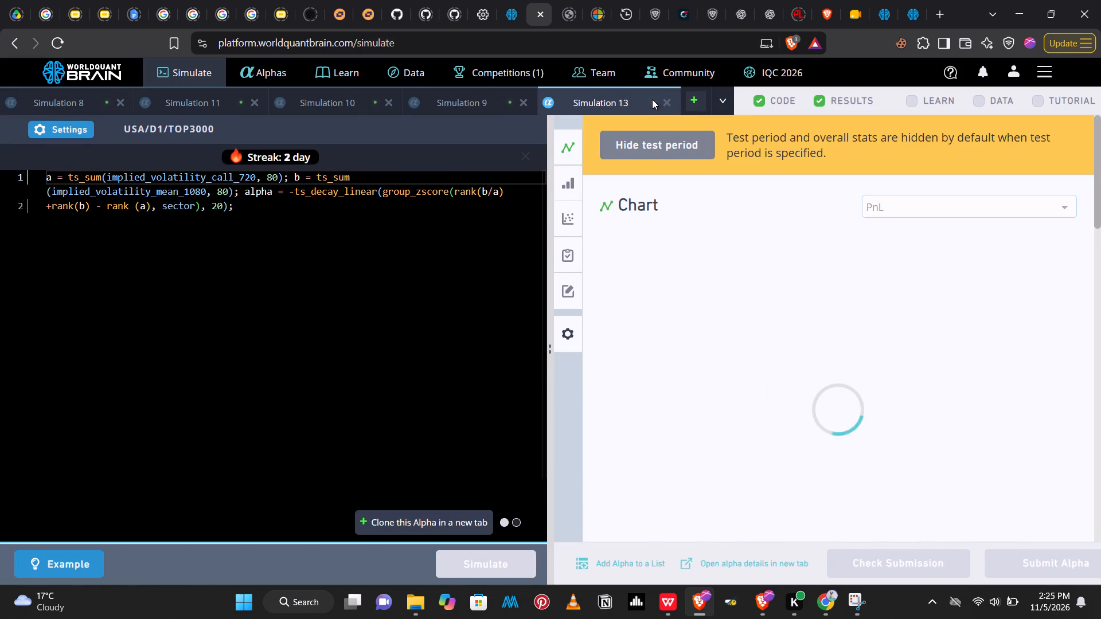
left_click(667, 107)
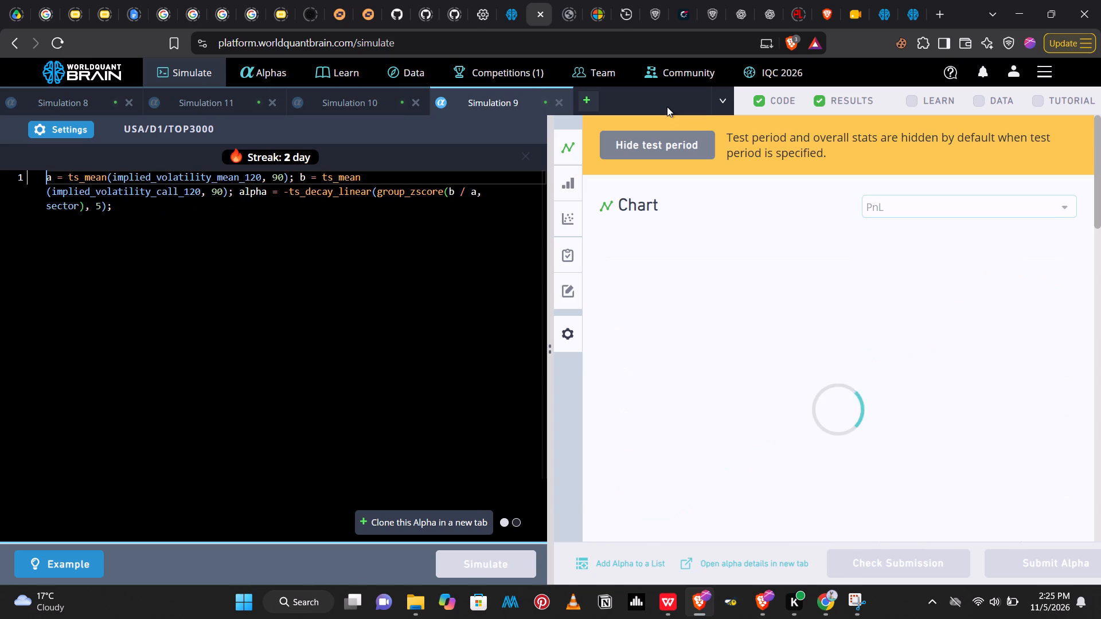
left_click(560, 104)
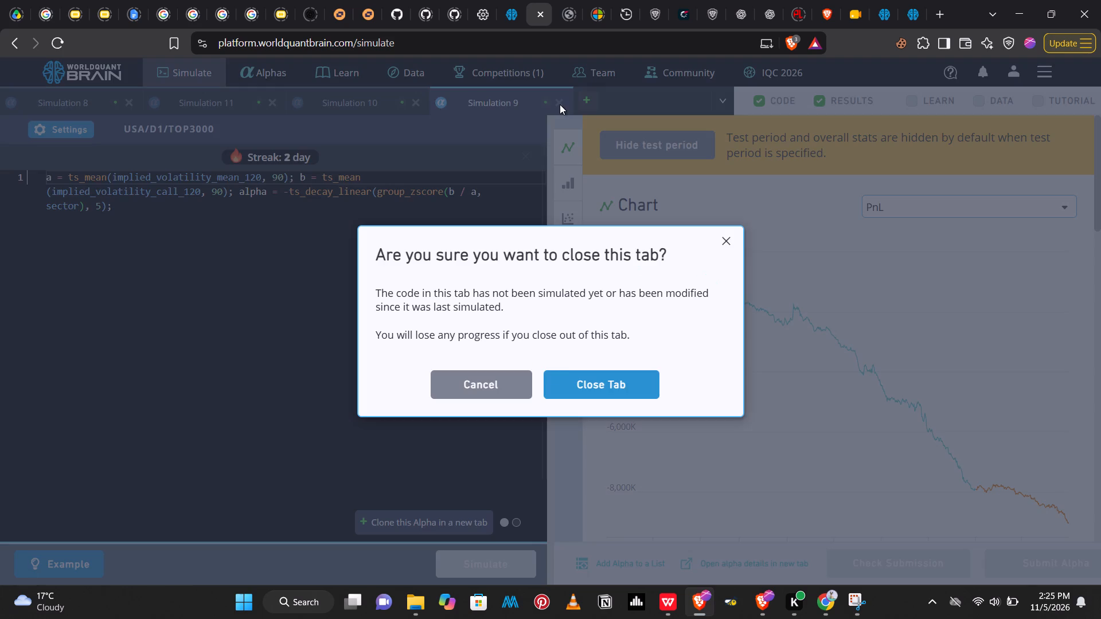
left_click(578, 375)
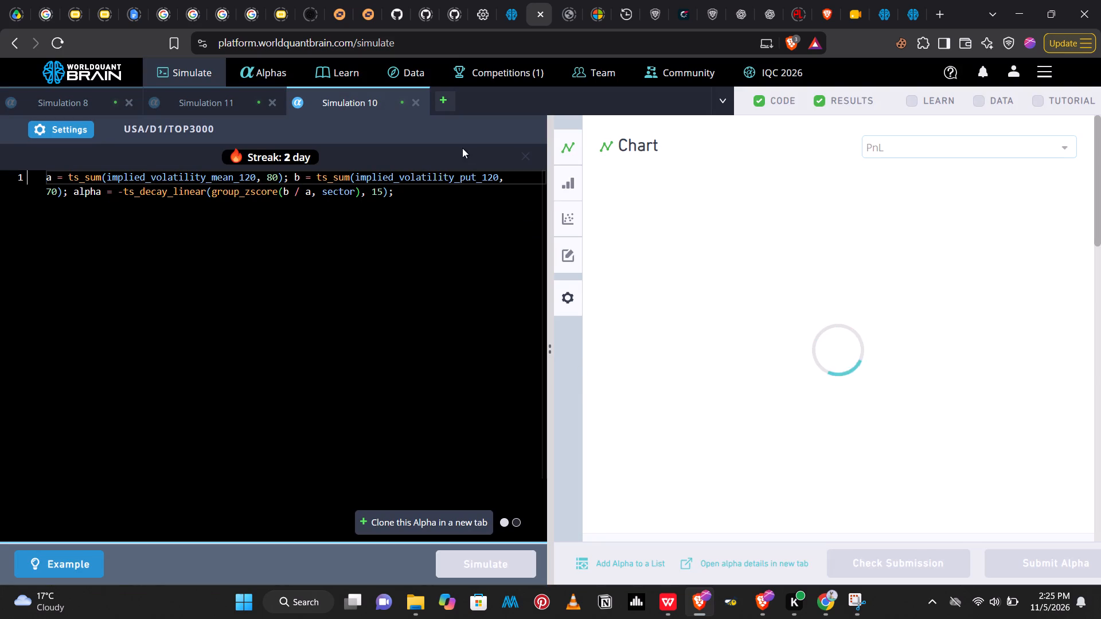
Keep Simulation 10 open, review its PnL chart and yearly IS summary, and run its self-correlation check.
left_click(418, 106)
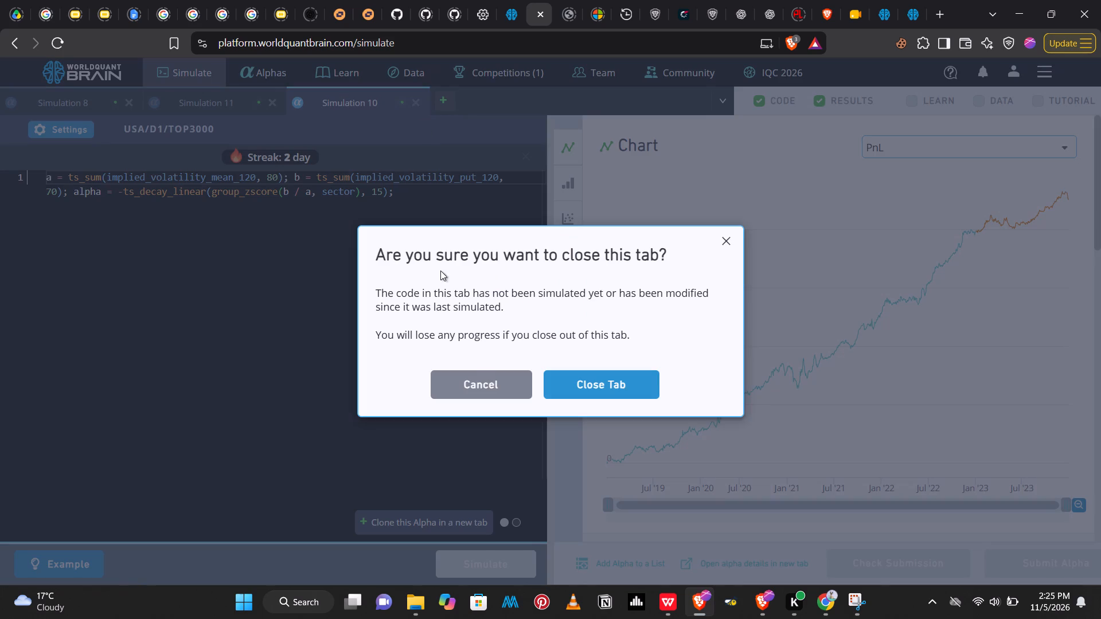
left_click(475, 387)
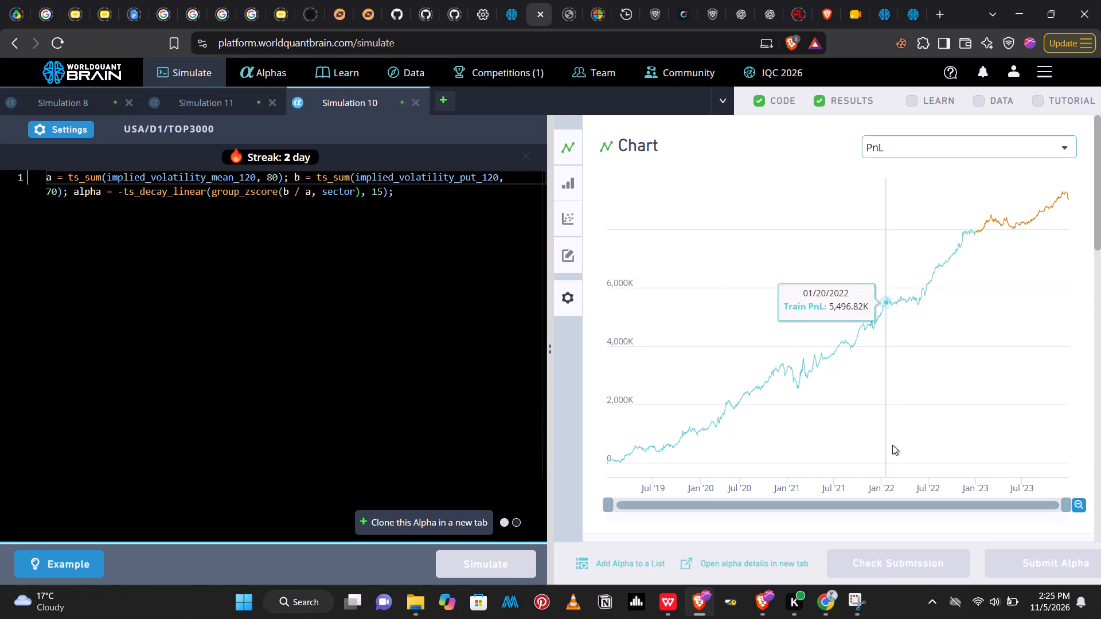
left_click_drag(1096, 216, 1100, 340)
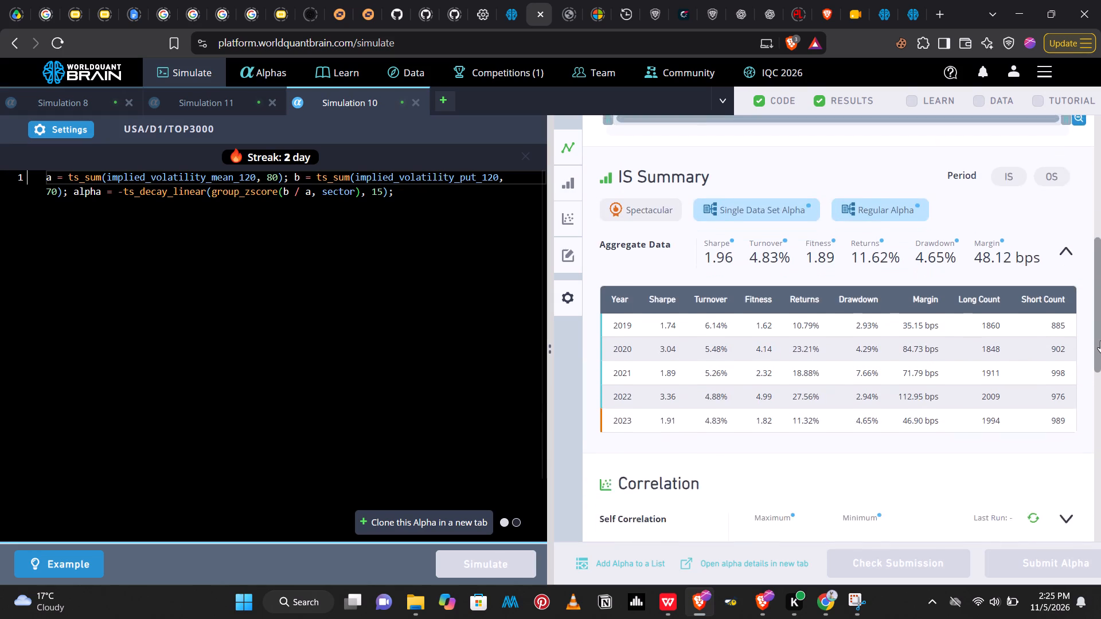
left_click_drag(1100, 340, 1100, 407)
left_click(1036, 297)
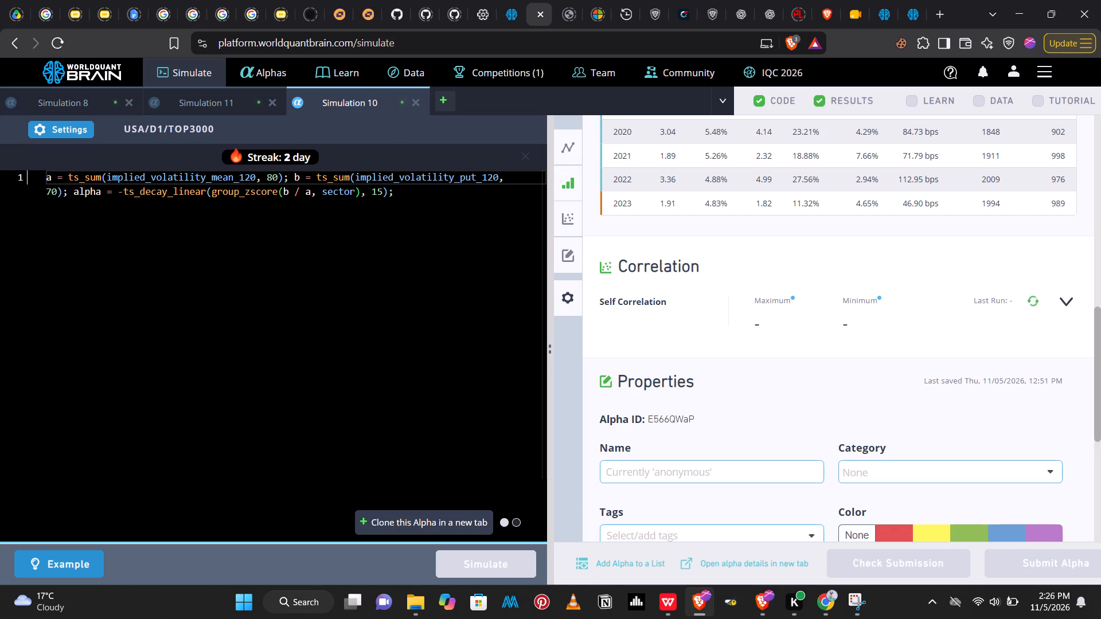
Replace the ts_decay_linear operator with ts_delay in Simulation 10's alpha expression.
left_click(202, 195)
key("Right")
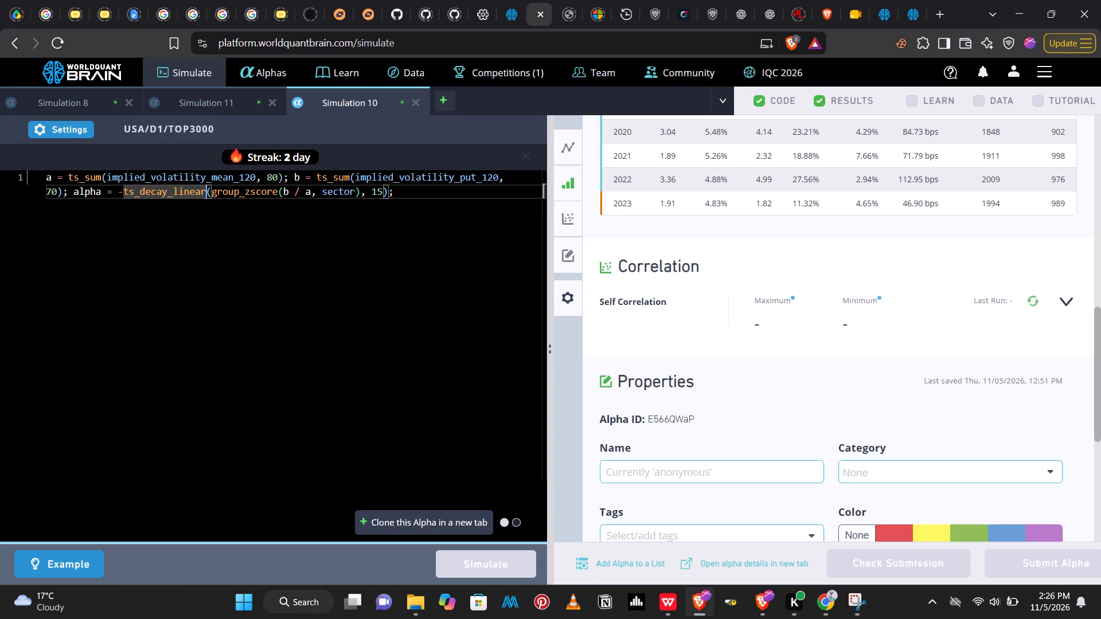
key("BackSpace")
key("BackSpace")
key("BackSpace")
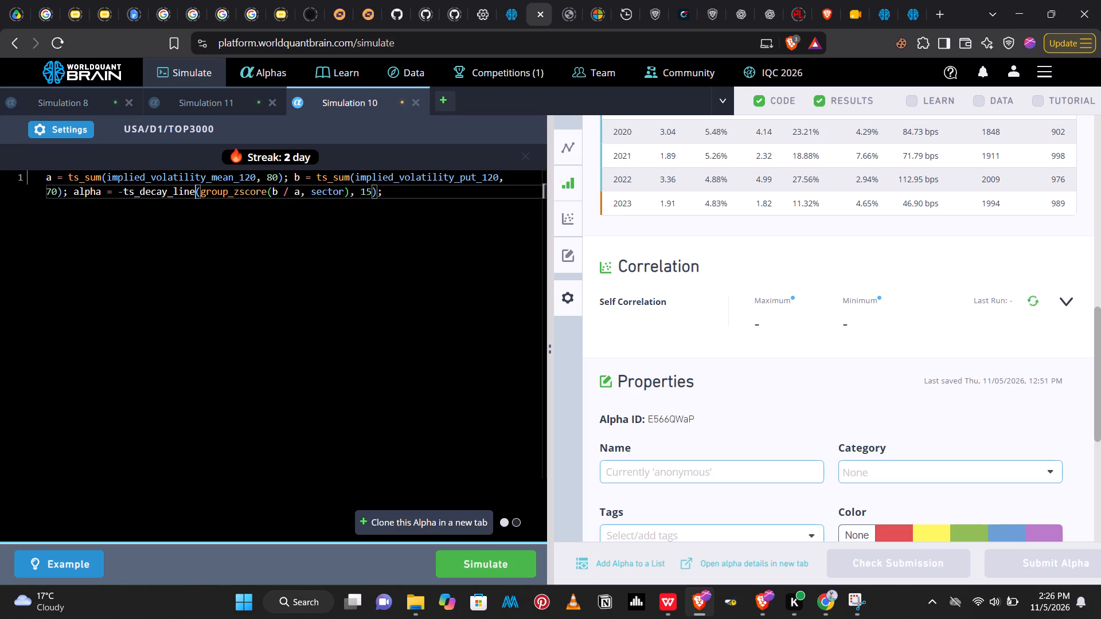
key("BackSpace")
key("BackSpace")
key("BackSpace")
key("BackSpace")
key("BackSpace")
key("BackSpace")
key("BackSpace")
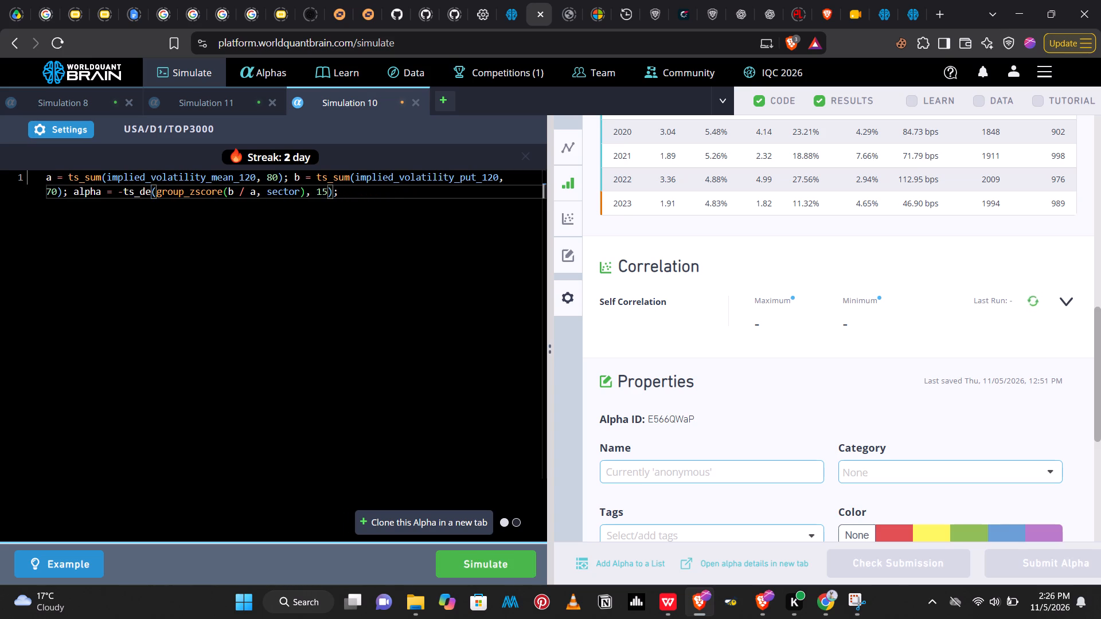
type("lay")
key("Return")
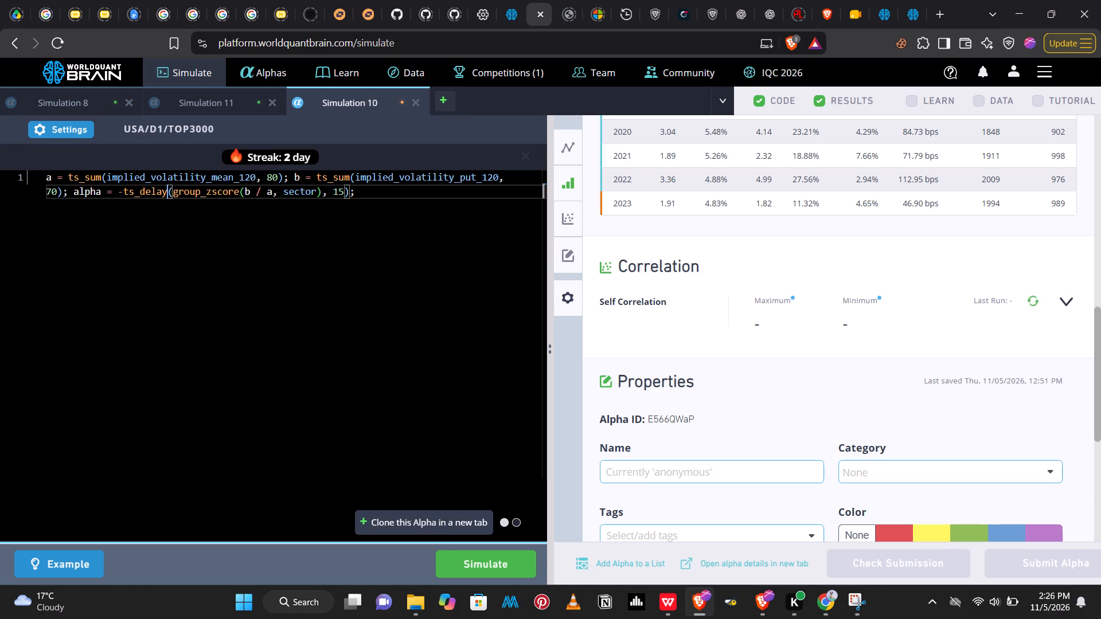
Switch the fields to implied_volatility_mean_150 and implied_volatility_put_150 in Simulation 10's code, and run the simulation.
left_click(248, 178)
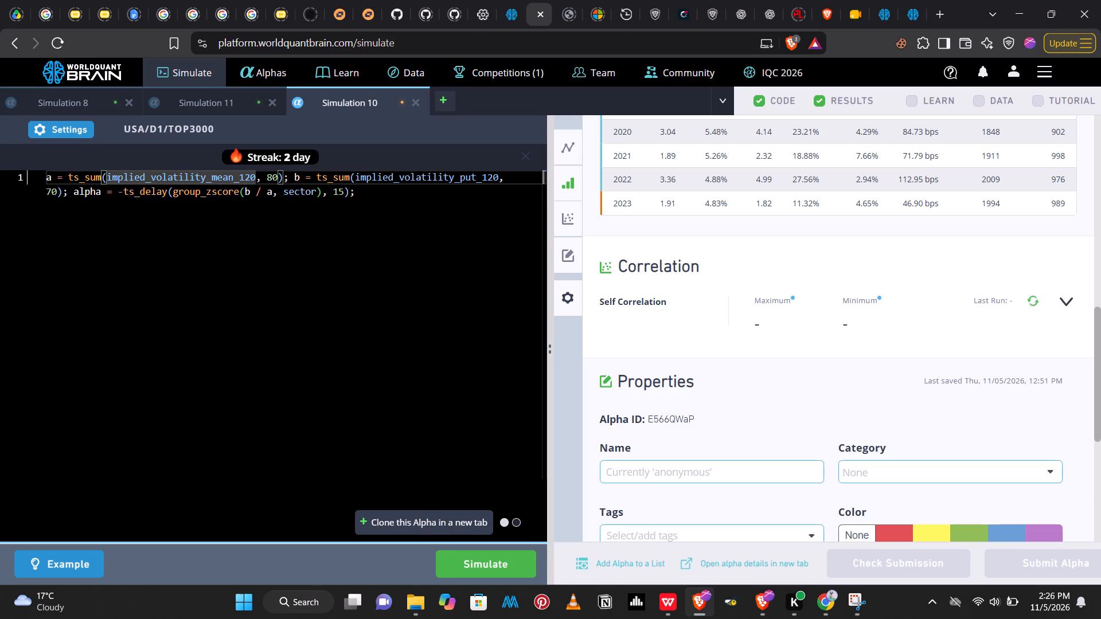
key("BackSpace")
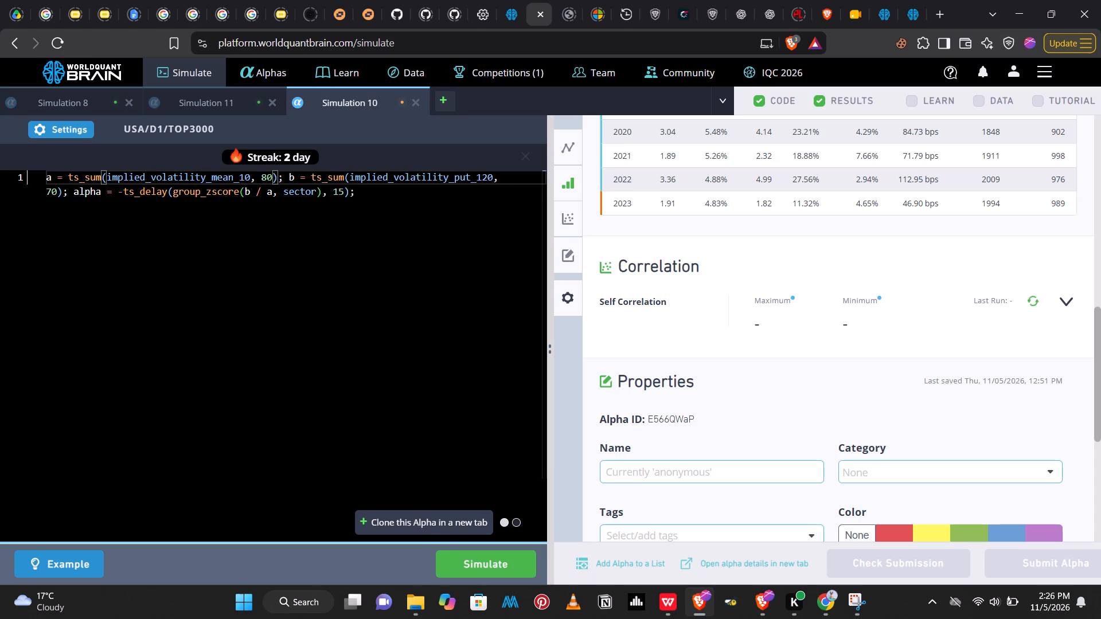
key("5")
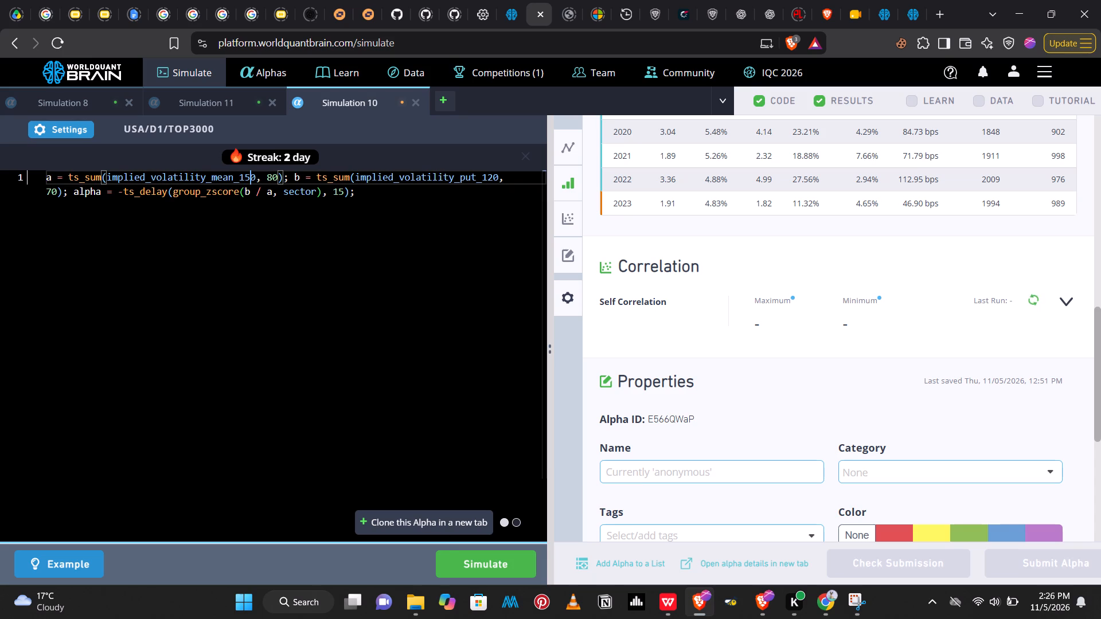
left_click(493, 182)
key("BackSpace")
key("6")
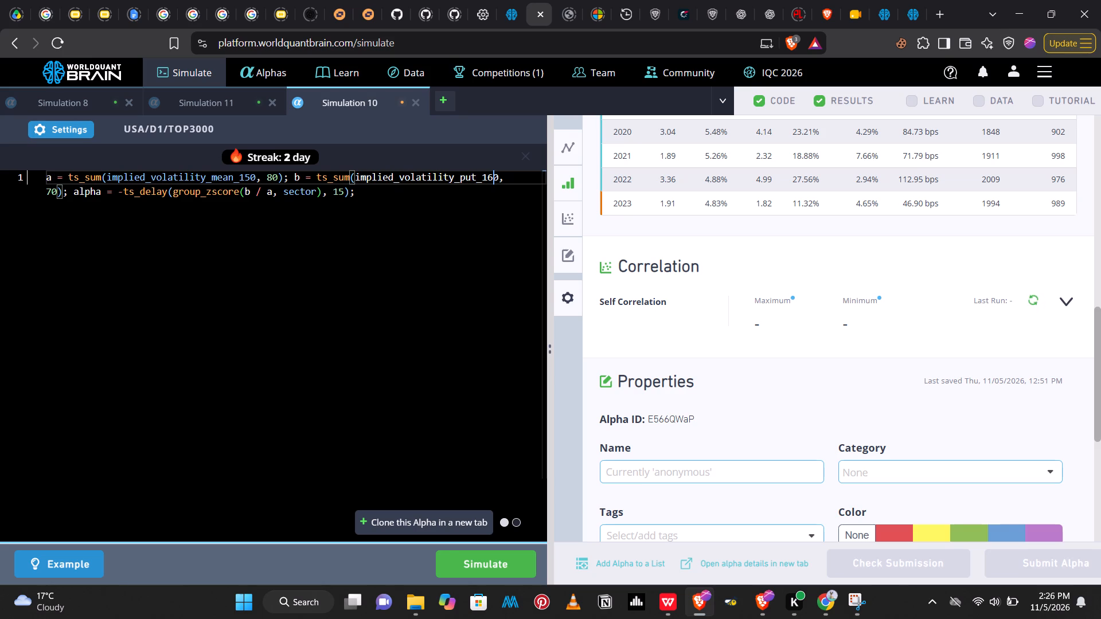
key("Delete")
key("Delete")
key("ctrl+z")
key("BackSpace")
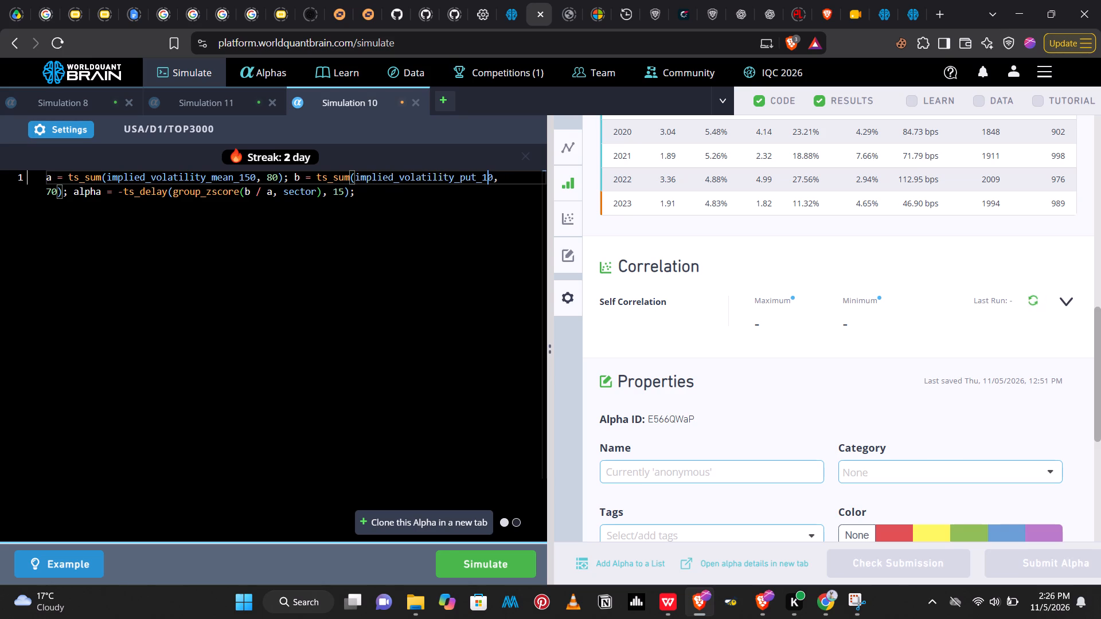
key("5")
left_click(502, 562)
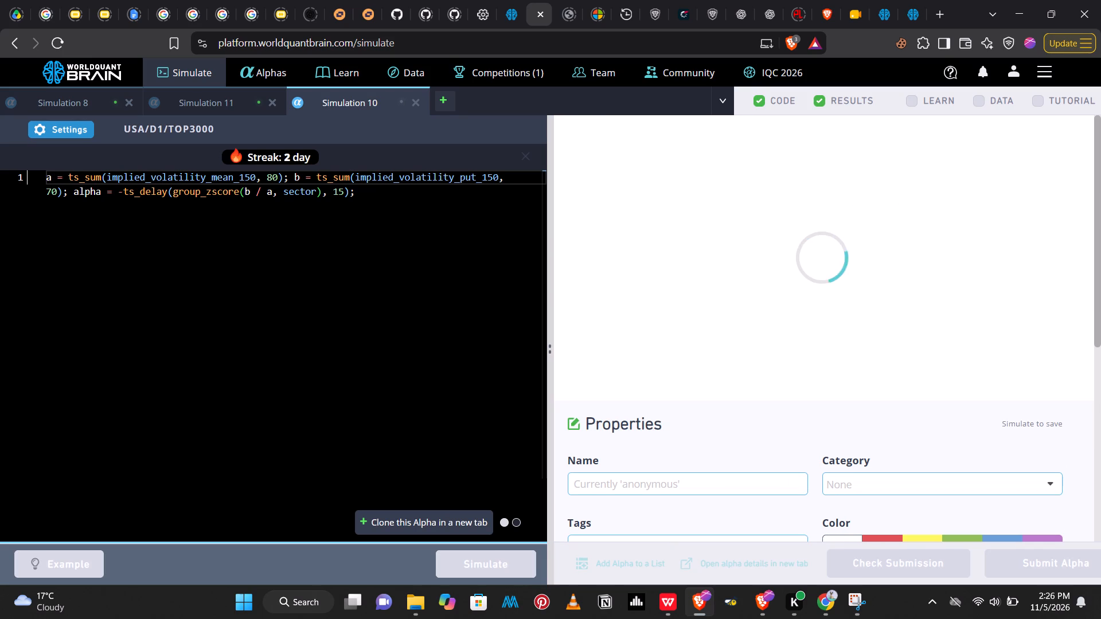
Review Simulation 11's PnL chart, yearly IS summary, self-correlation and IS testing status.
left_click(225, 98)
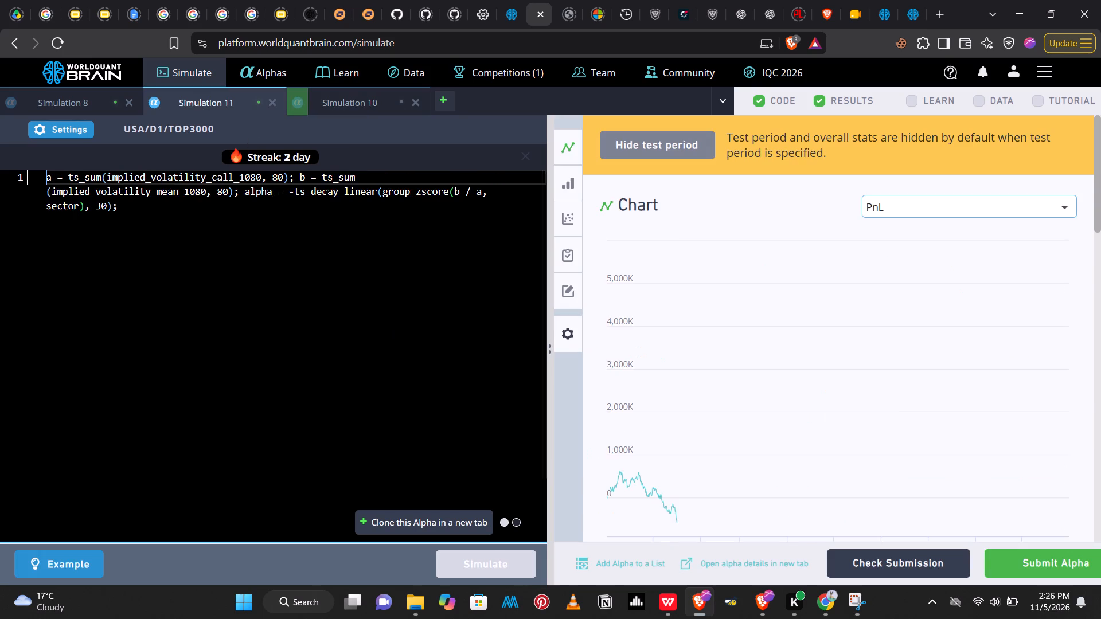
left_click_drag(1100, 167, 1100, 221)
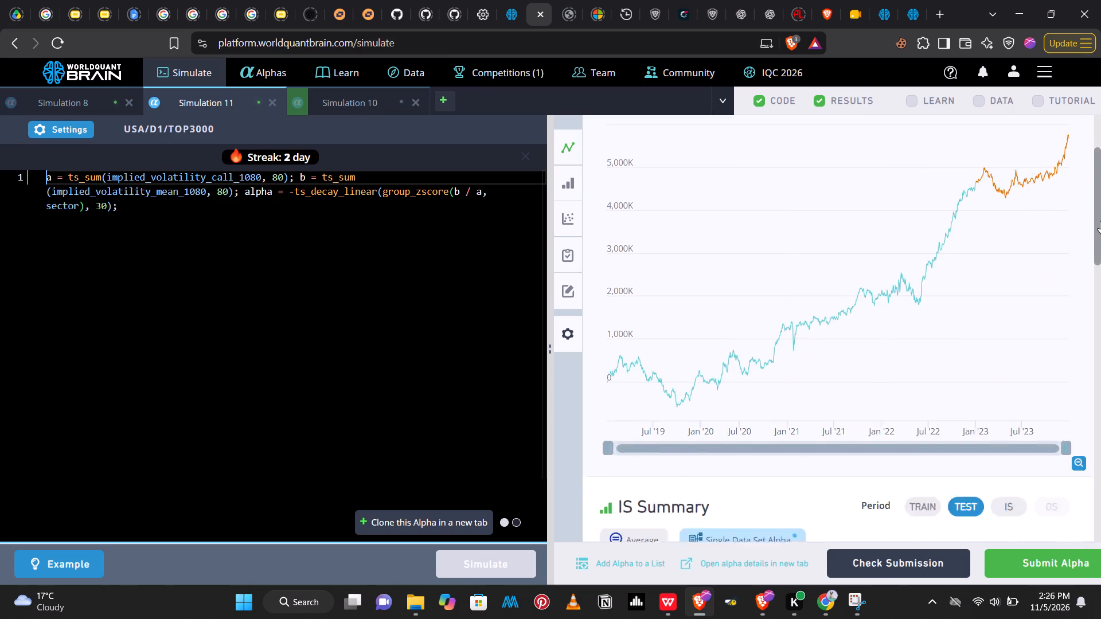
left_click_drag(1100, 221, 1100, 341)
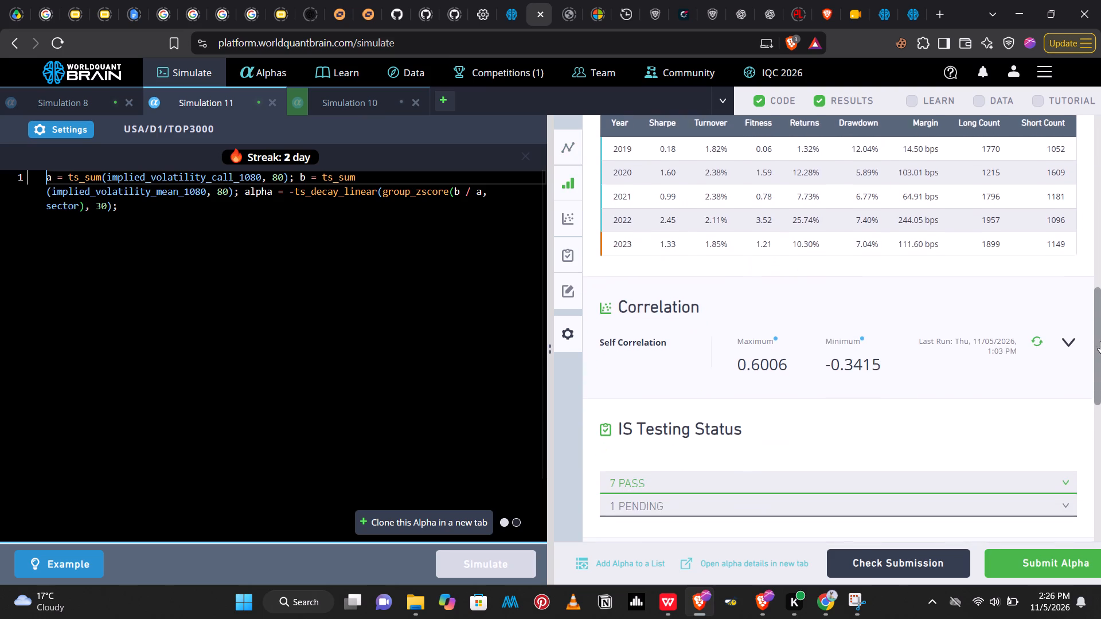
left_click_drag(1100, 341, 1100, 375)
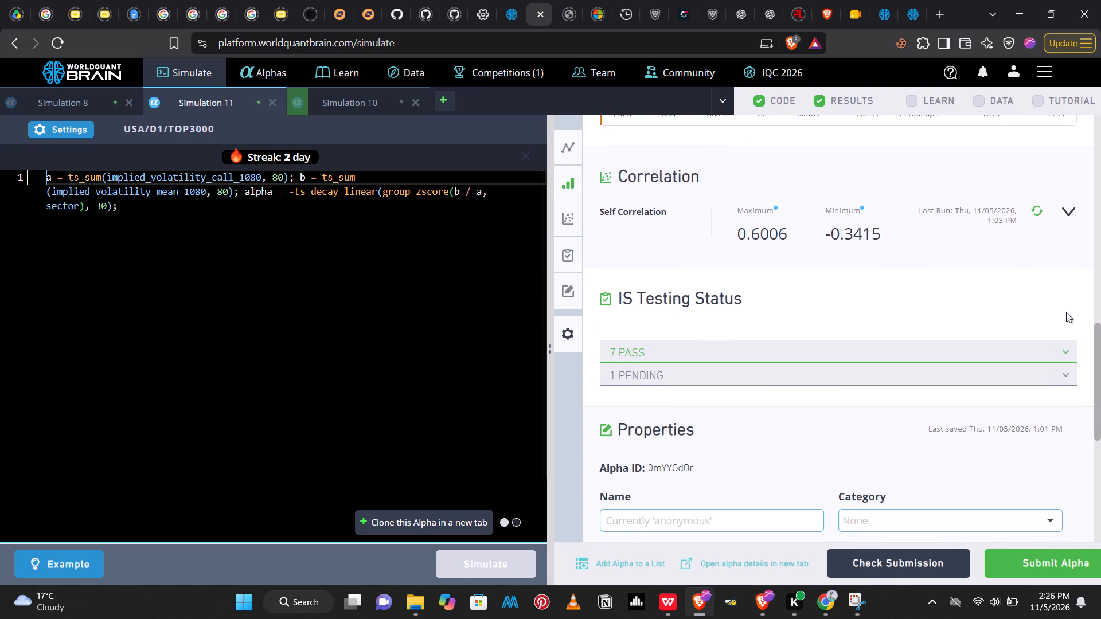
left_click_drag(1100, 337, 1100, 280)
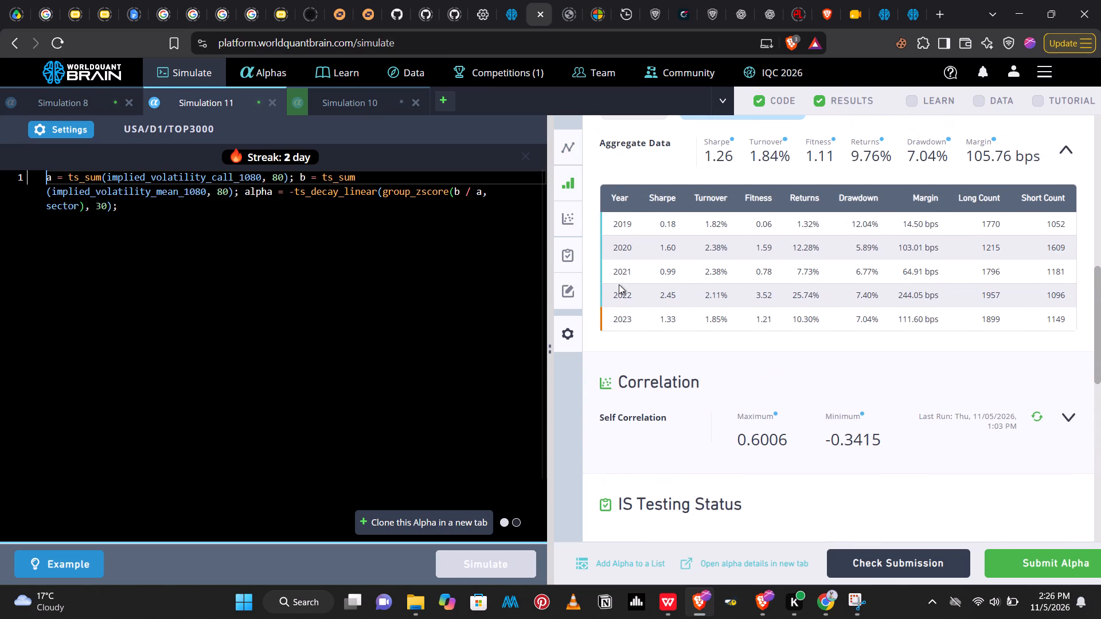
Copy Simulation 11's entire alpha expression and open the WhatsApp desktop app.
left_click_drag(174, 217, 46, 175)
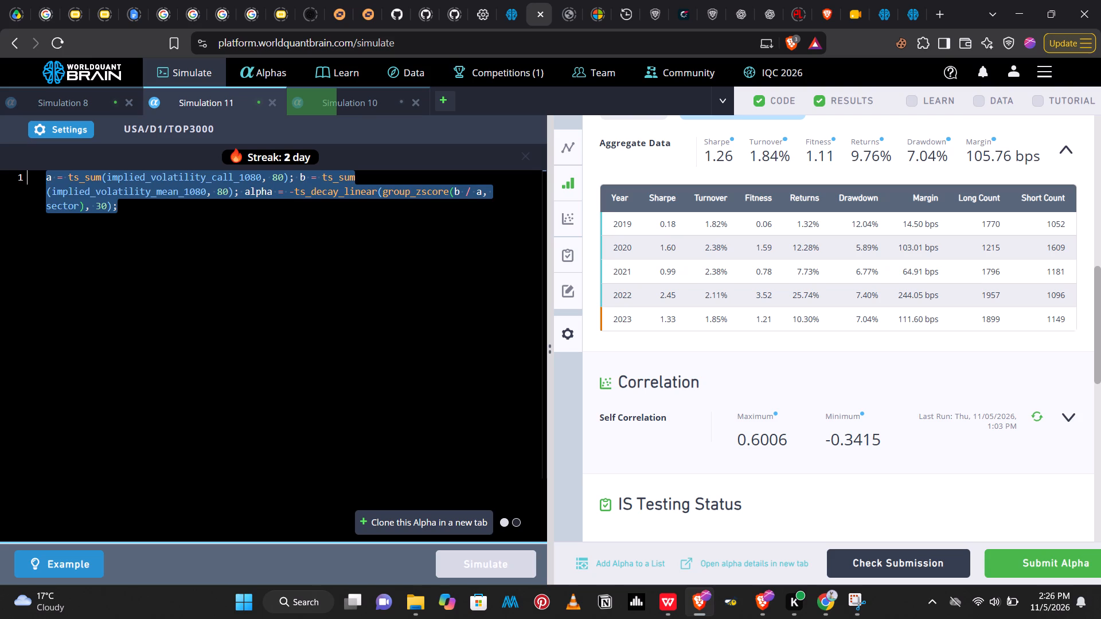
key("ctrl+c")
left_click(307, 606)
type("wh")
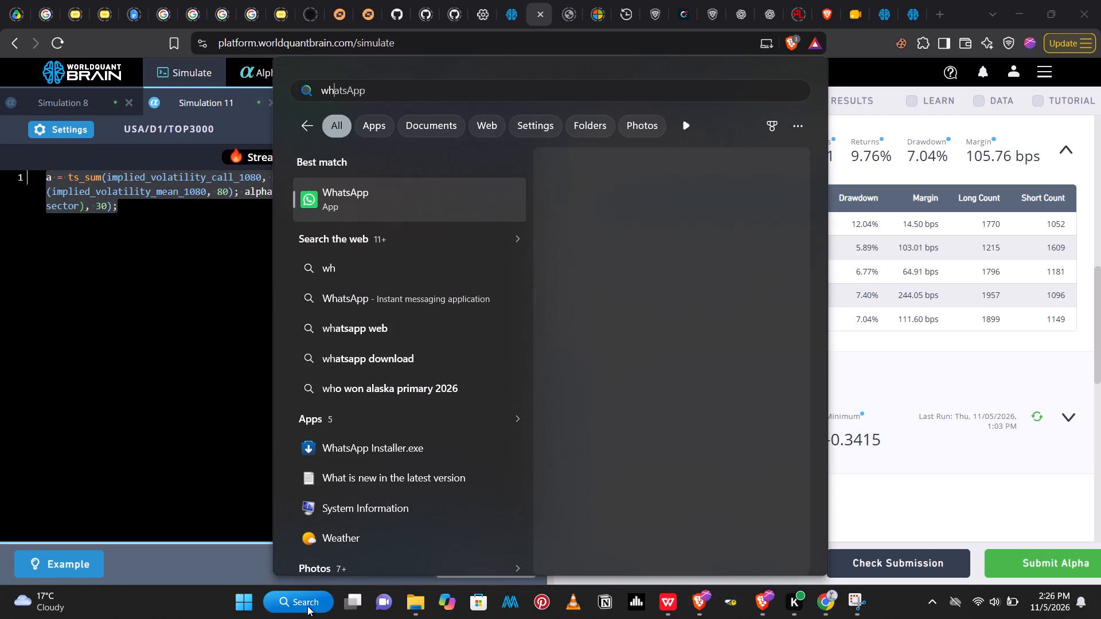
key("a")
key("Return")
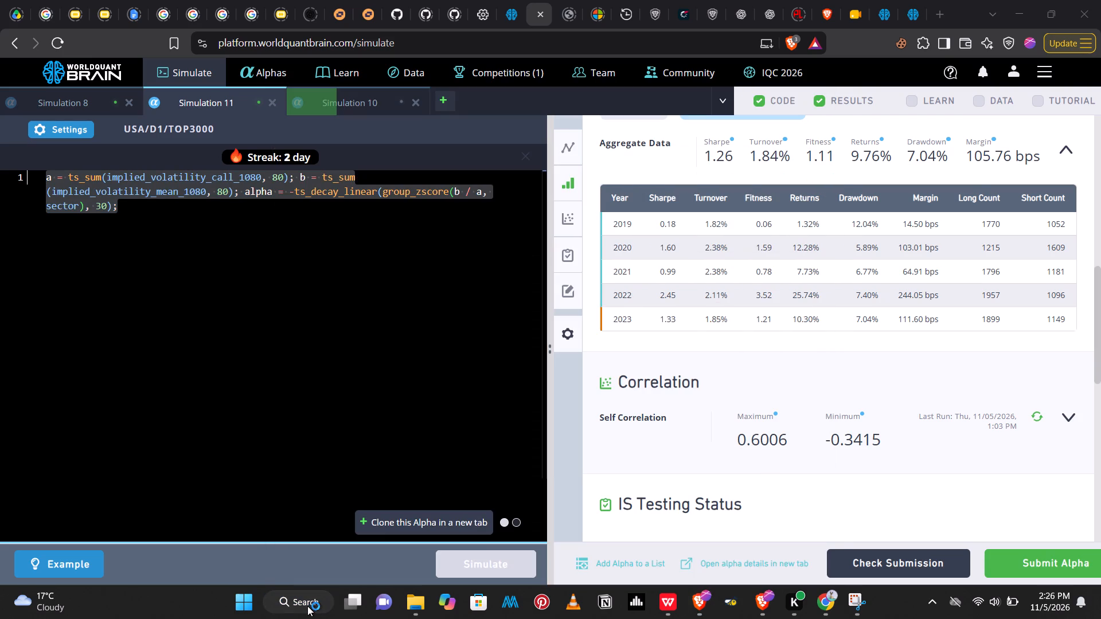
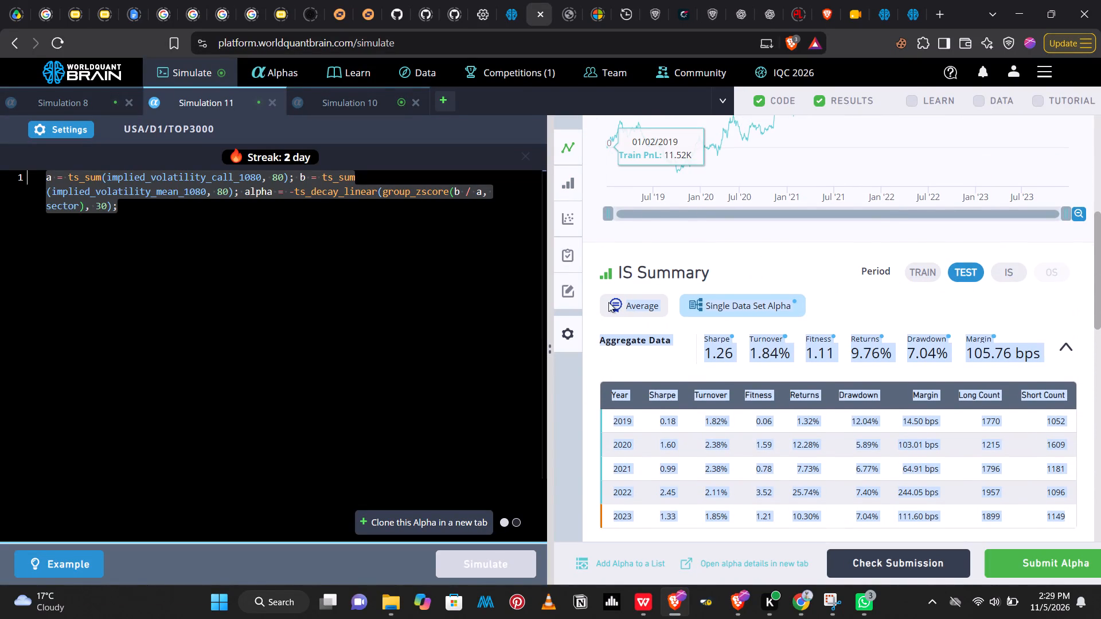
Copy the selected test-period IS Summary of Simulation 11, including the aggregate data and the yearly results table.
key("ctrl+c")
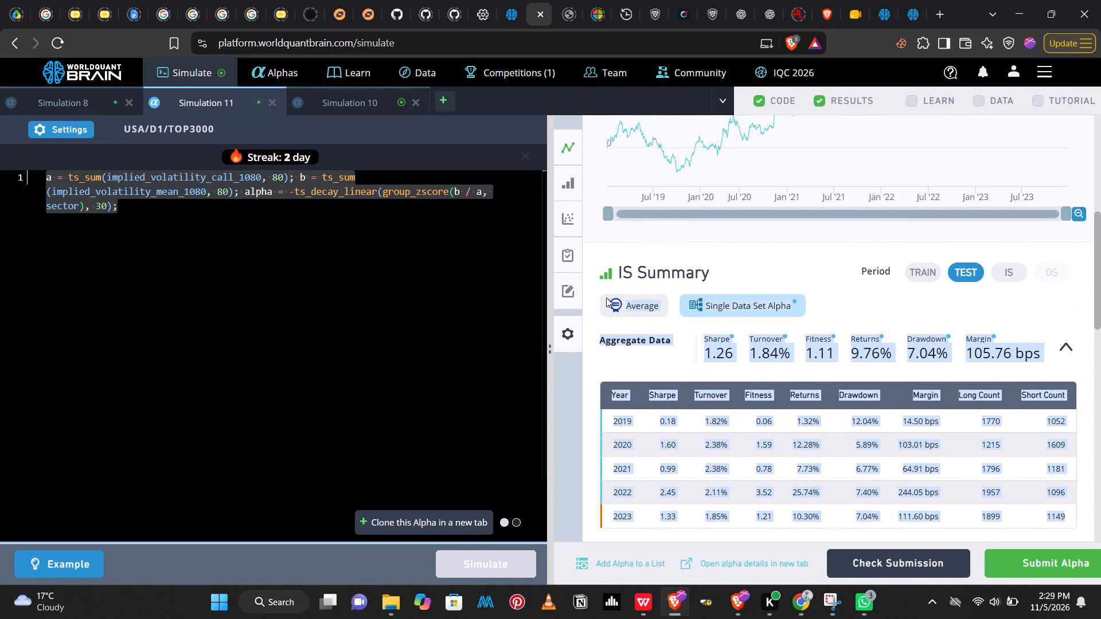
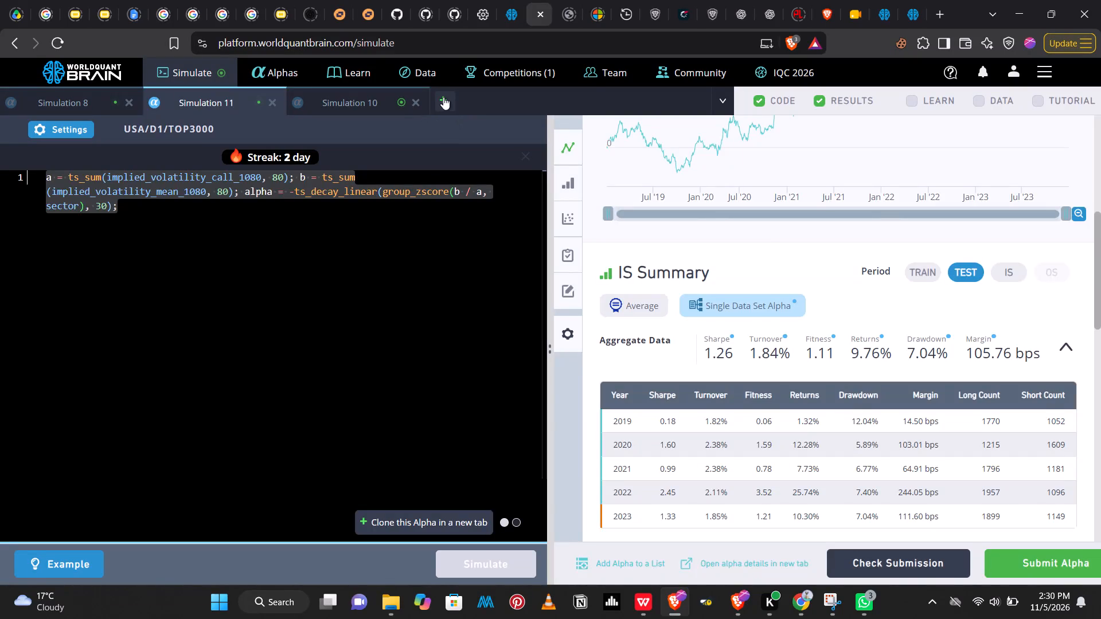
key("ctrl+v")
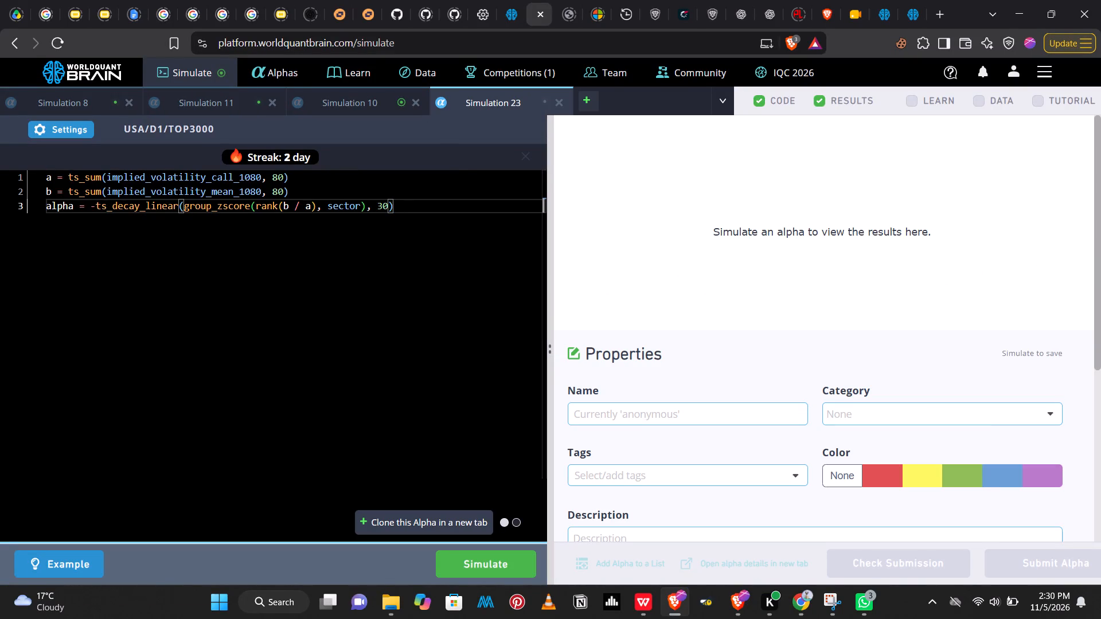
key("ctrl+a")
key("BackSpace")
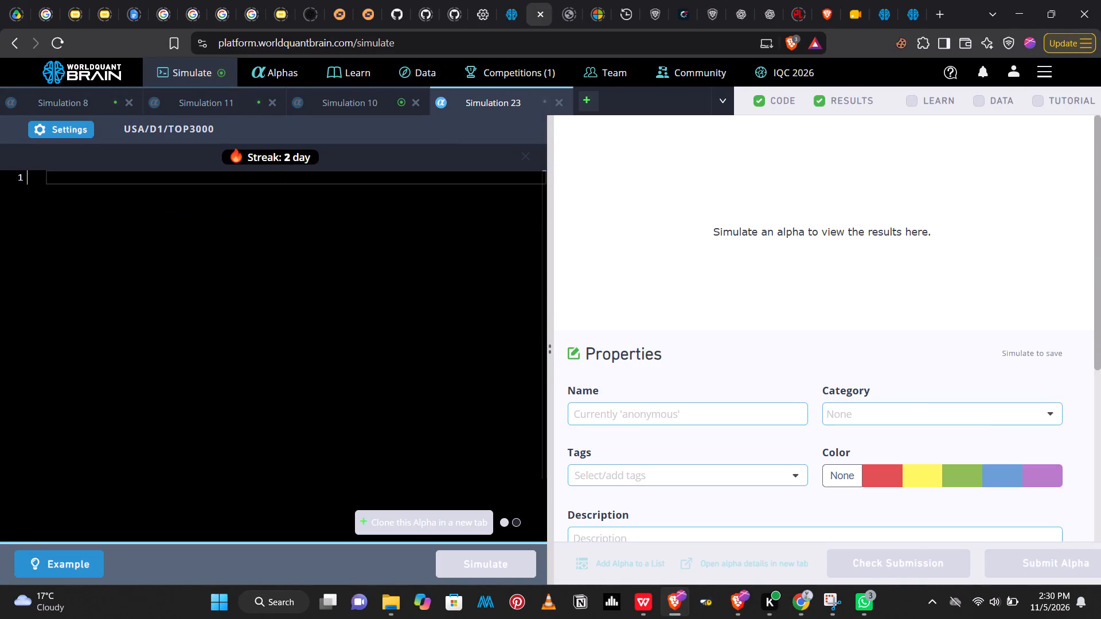
Clone Simulation 11's alpha, replace its code with the copied three-line version using group_zscore(rank(b / a), sector), and run the simulation.
left_click(222, 98)
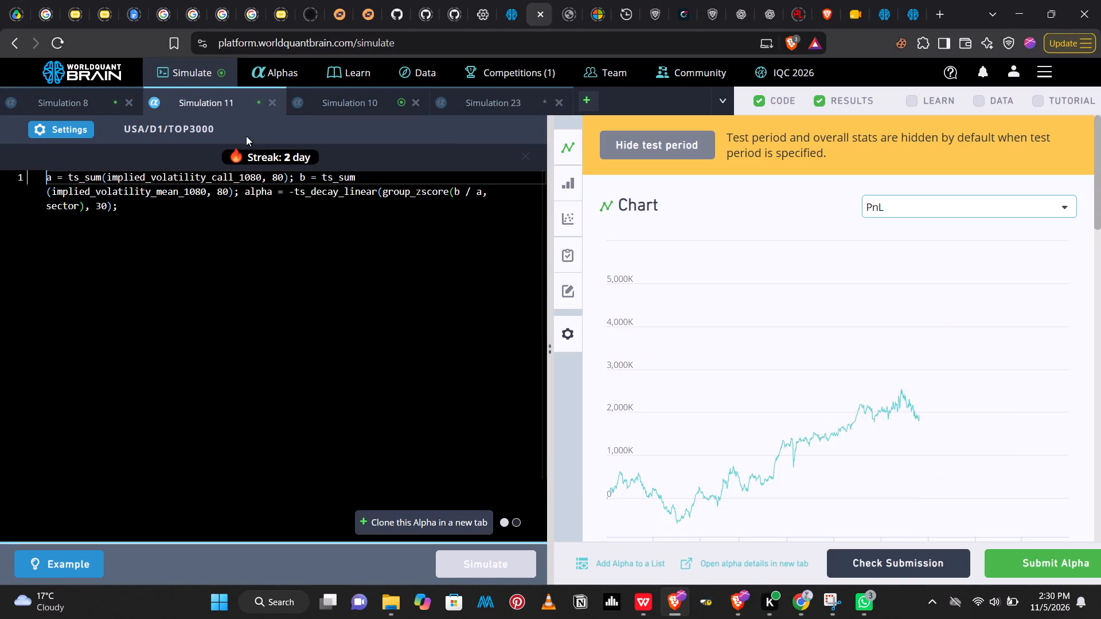
left_click(407, 515)
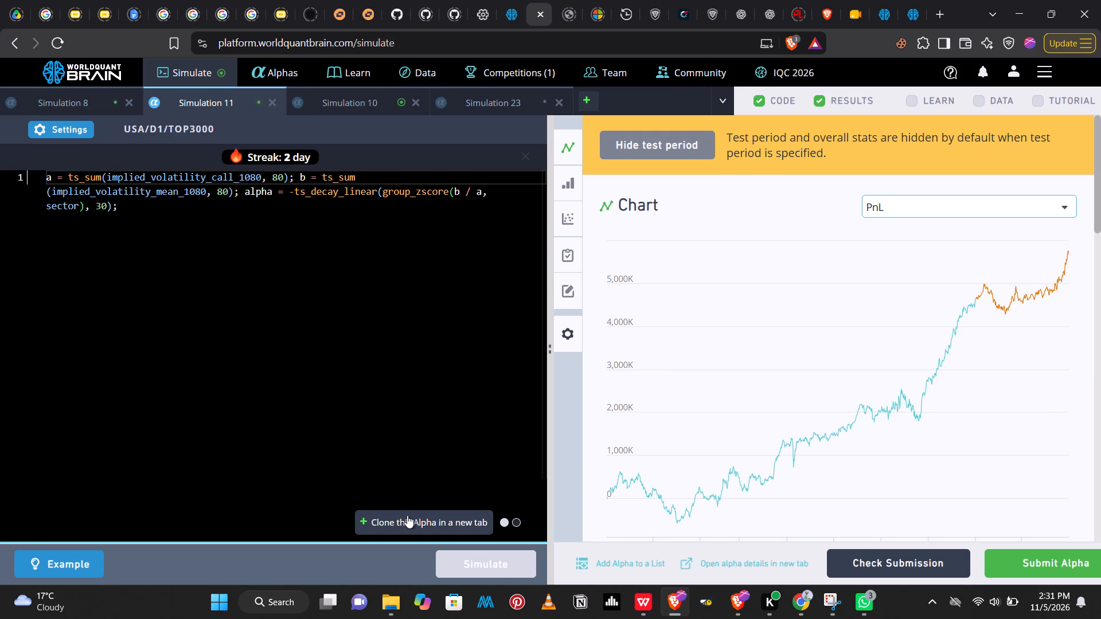
left_click(126, 220)
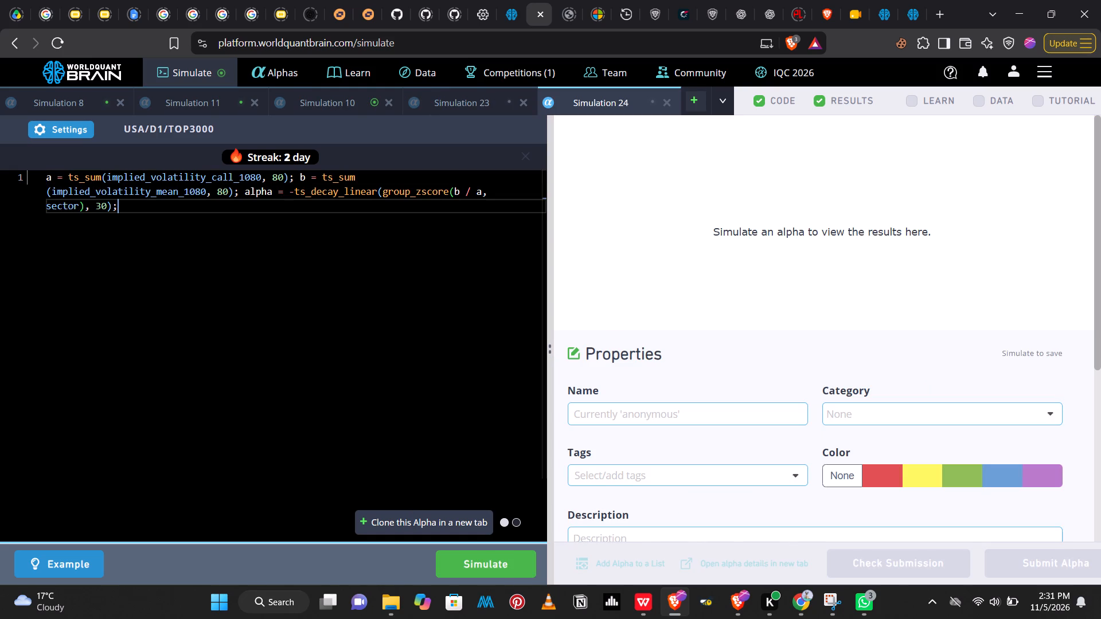
key("ctrl+a")
key("ctrl+v")
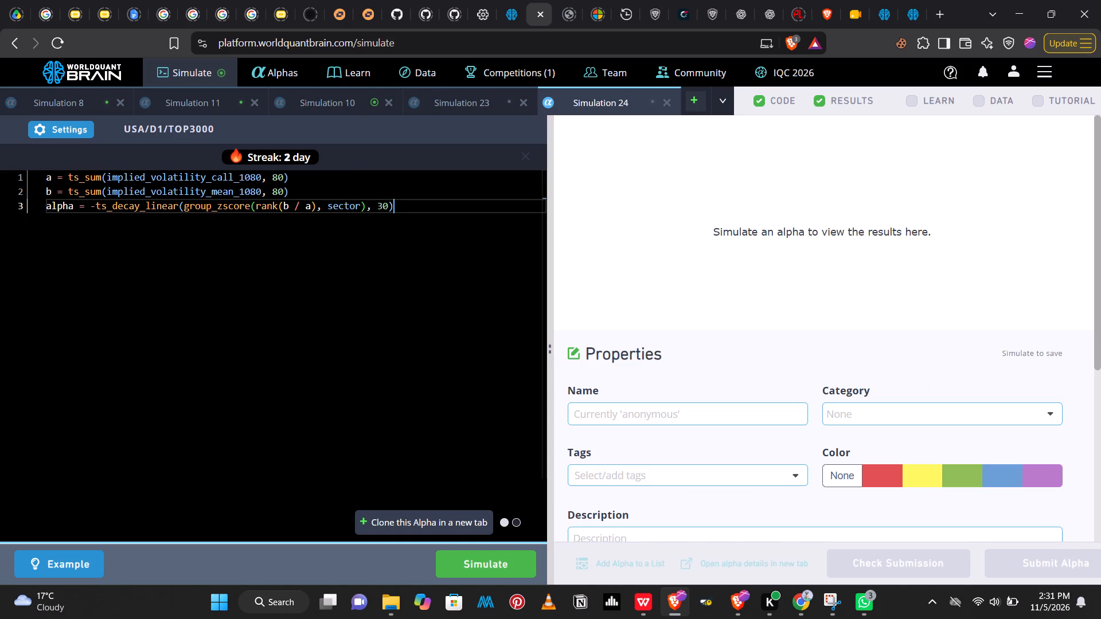
left_click(467, 558)
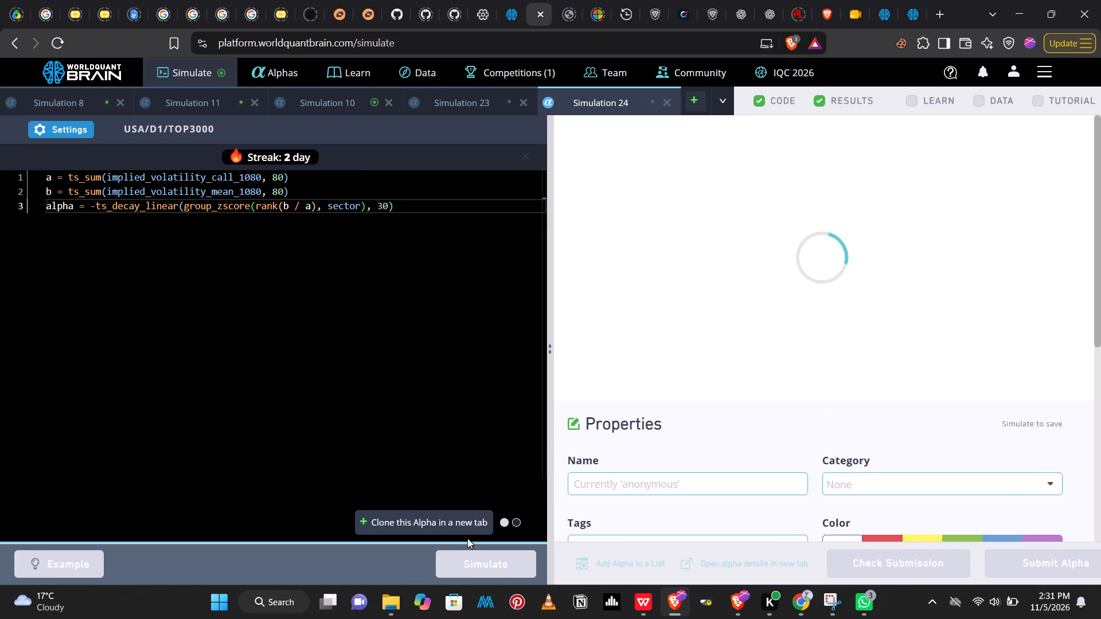
Show Simulation 10's test-period results and run its self-correlation check.
left_click(343, 108)
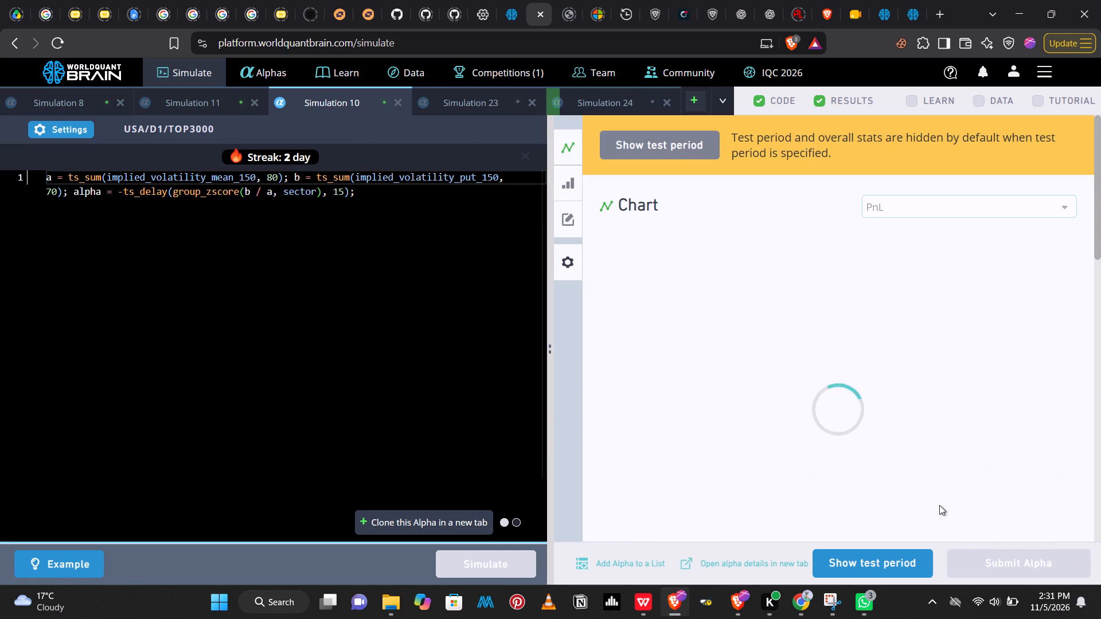
left_click(901, 563)
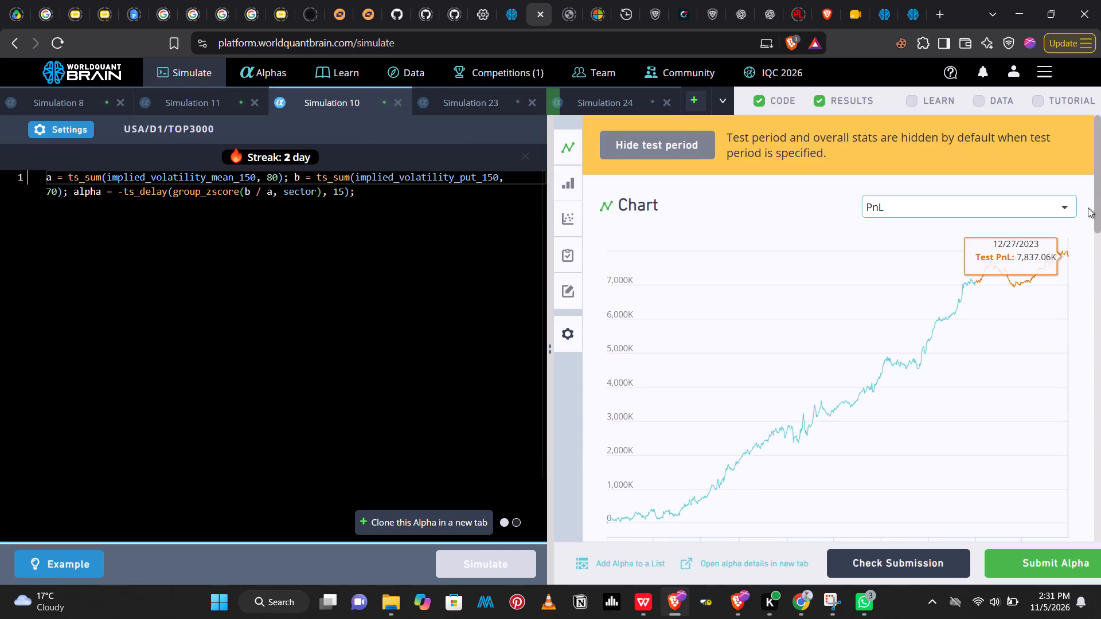
left_click_drag(1100, 132, 1100, 324)
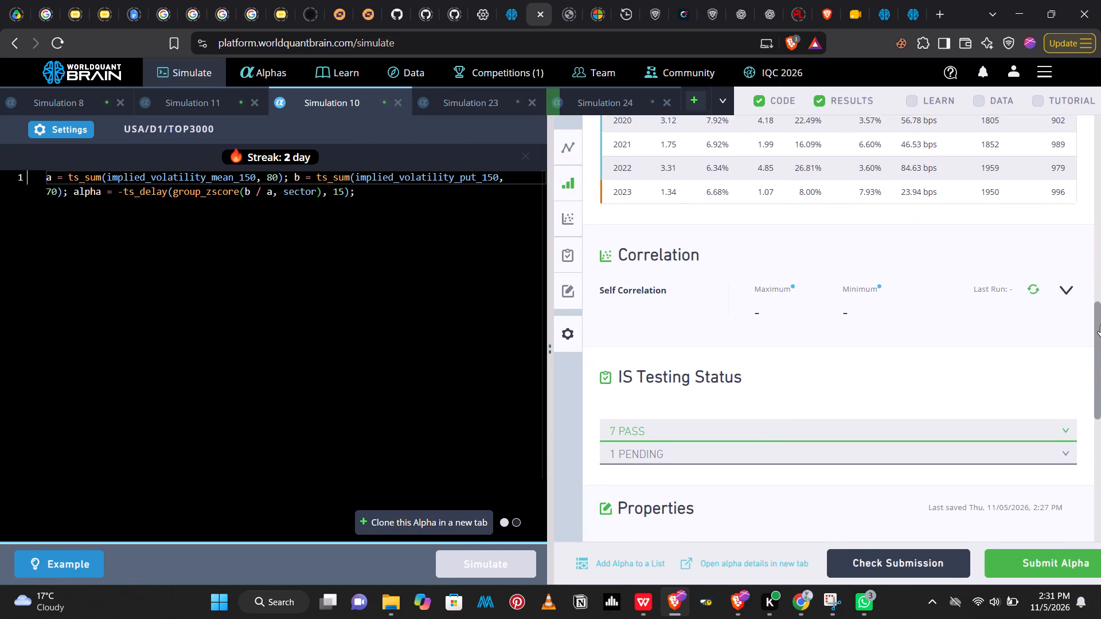
left_click_drag(1100, 324, 1100, 327)
left_click(1035, 267)
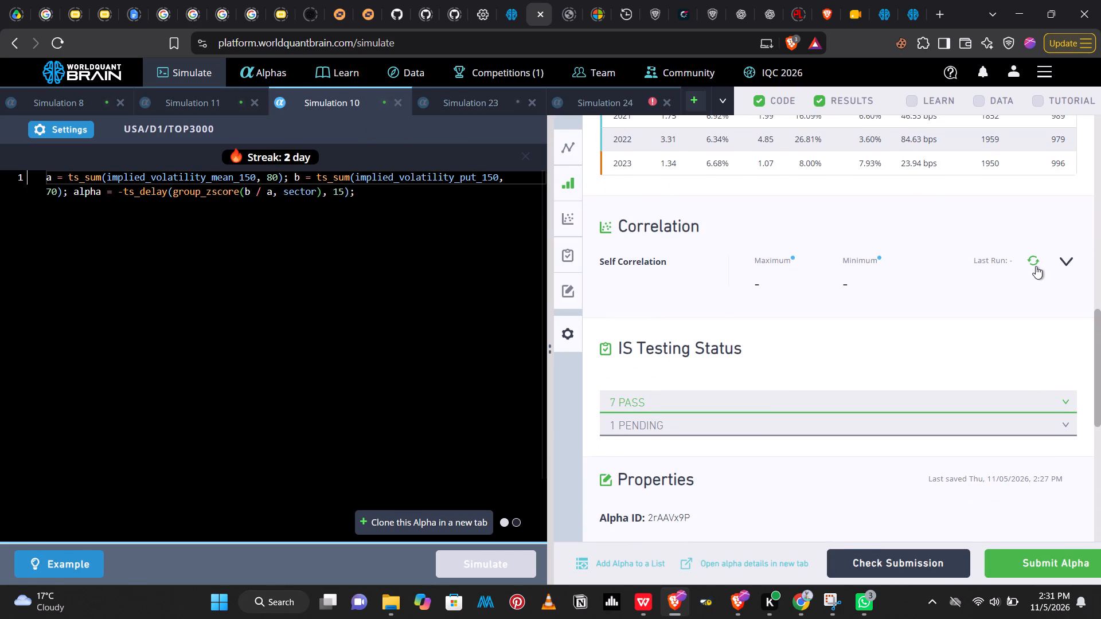
left_click(1036, 260)
Try to submit Simulation 10's alpha, and examine the failed test's details and the yearly IS summary.
left_click(1030, 561)
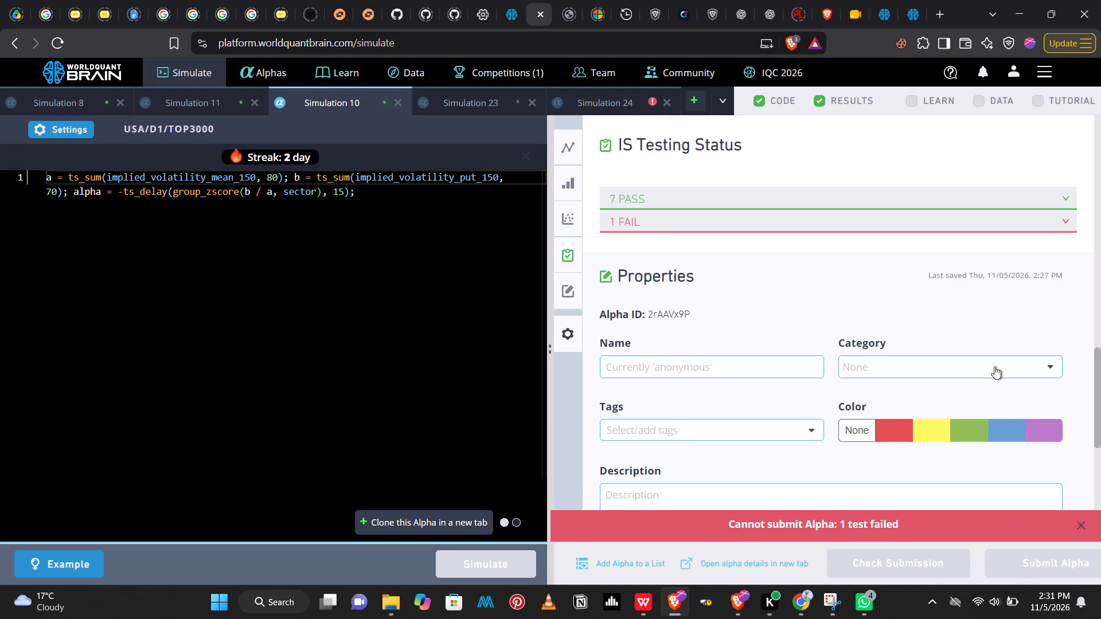
left_click(1065, 219)
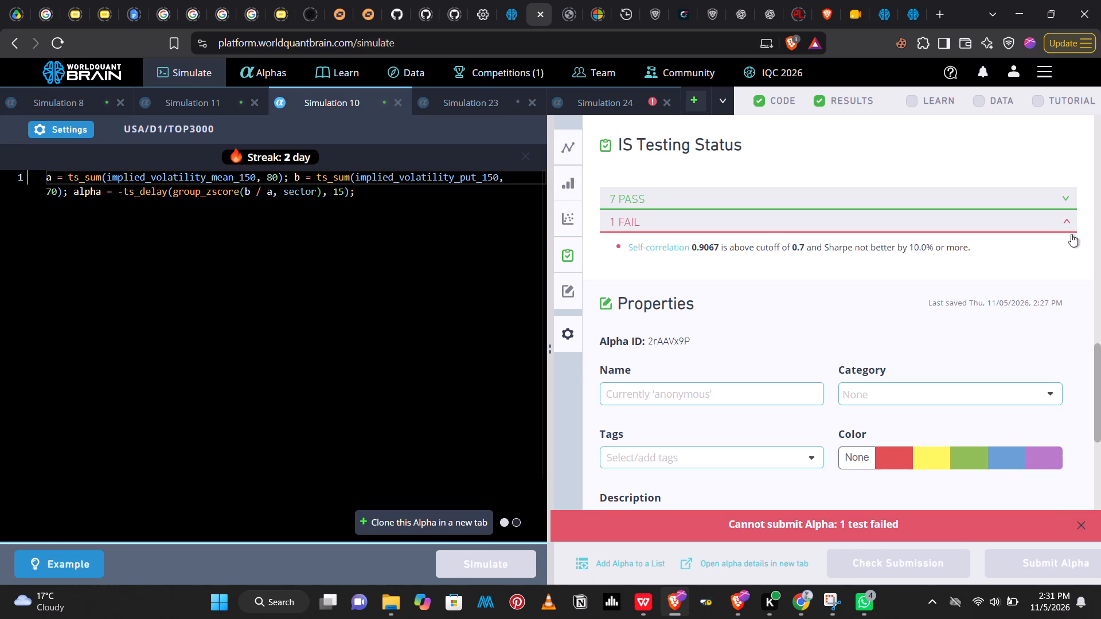
left_click_drag(1098, 358, 1100, 448)
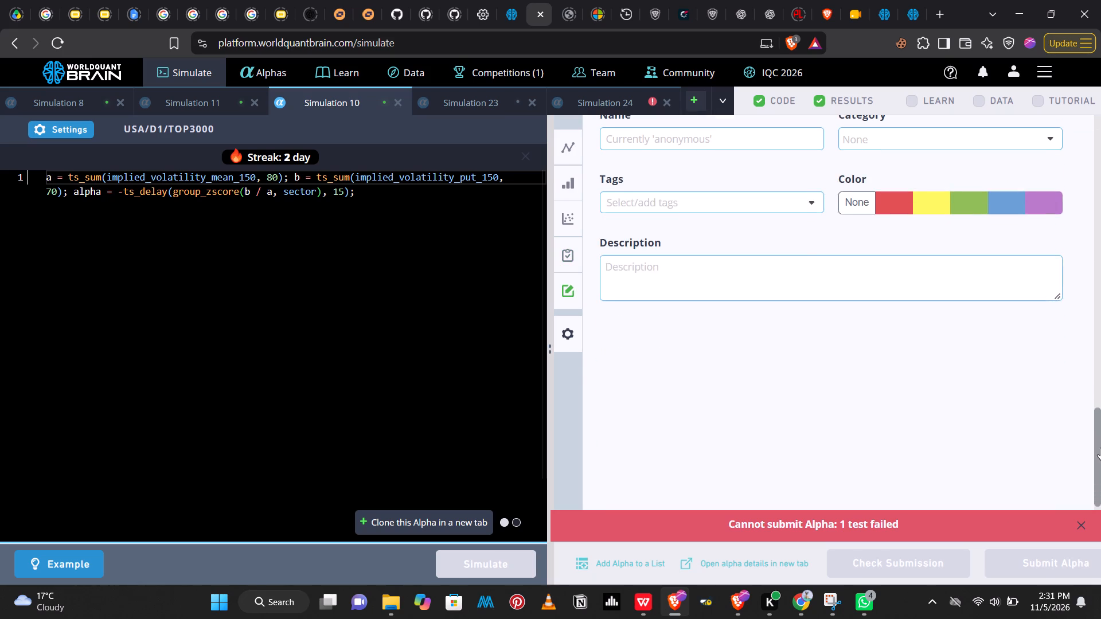
left_click_drag(1100, 448, 1100, 245)
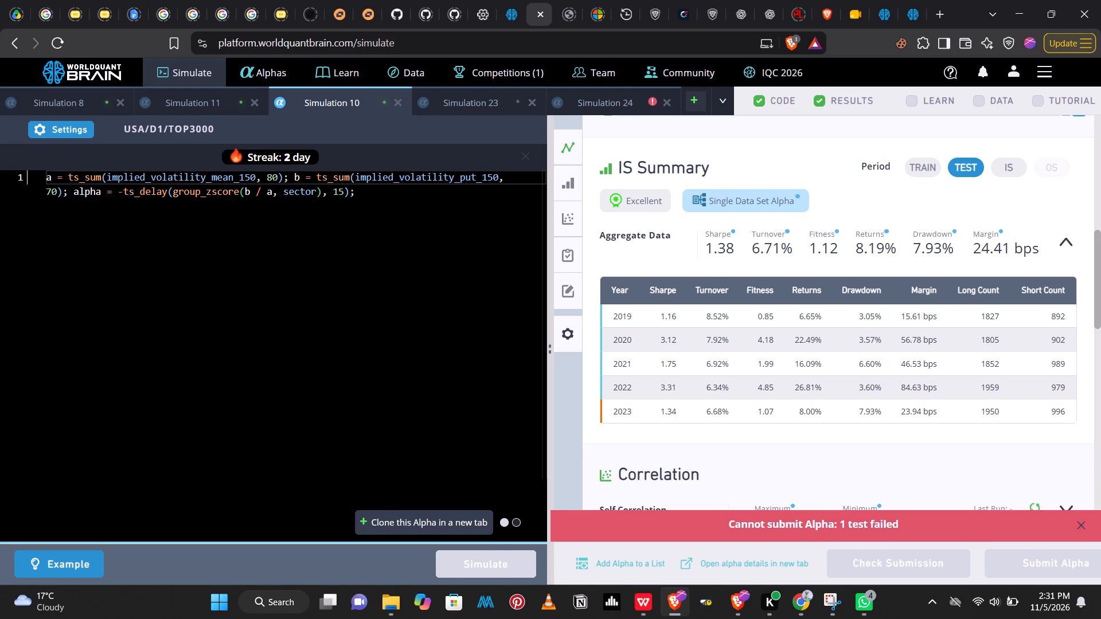
In Simulation 24's code, re-enter the closing parenthesis at the end of the b line and add a trailing space.
left_click(609, 104)
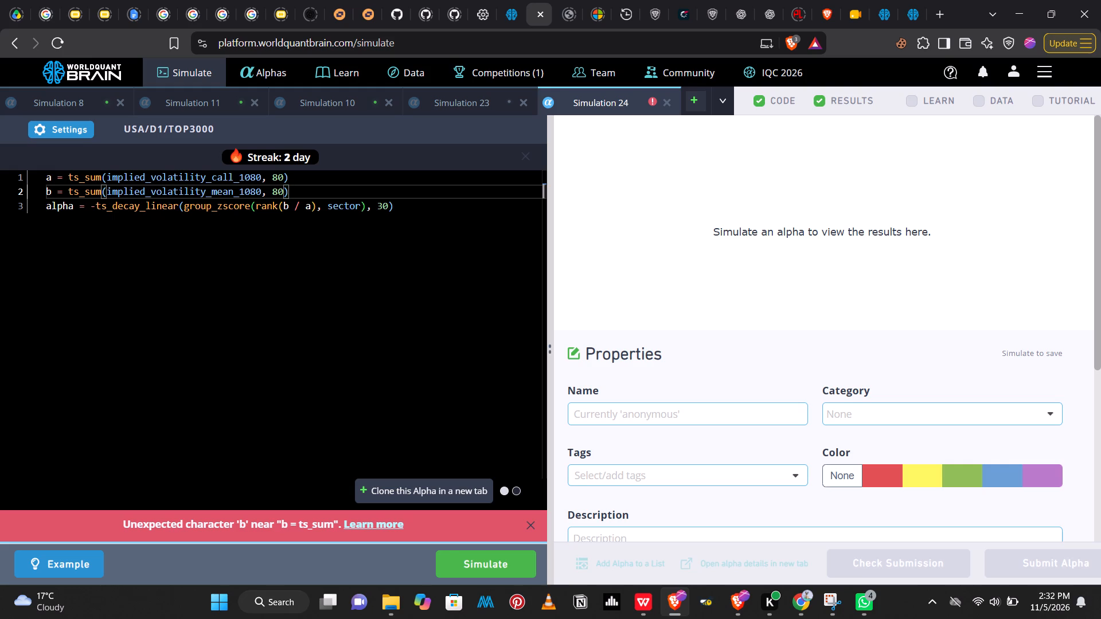
key("BackSpace")
key("shift+parenright")
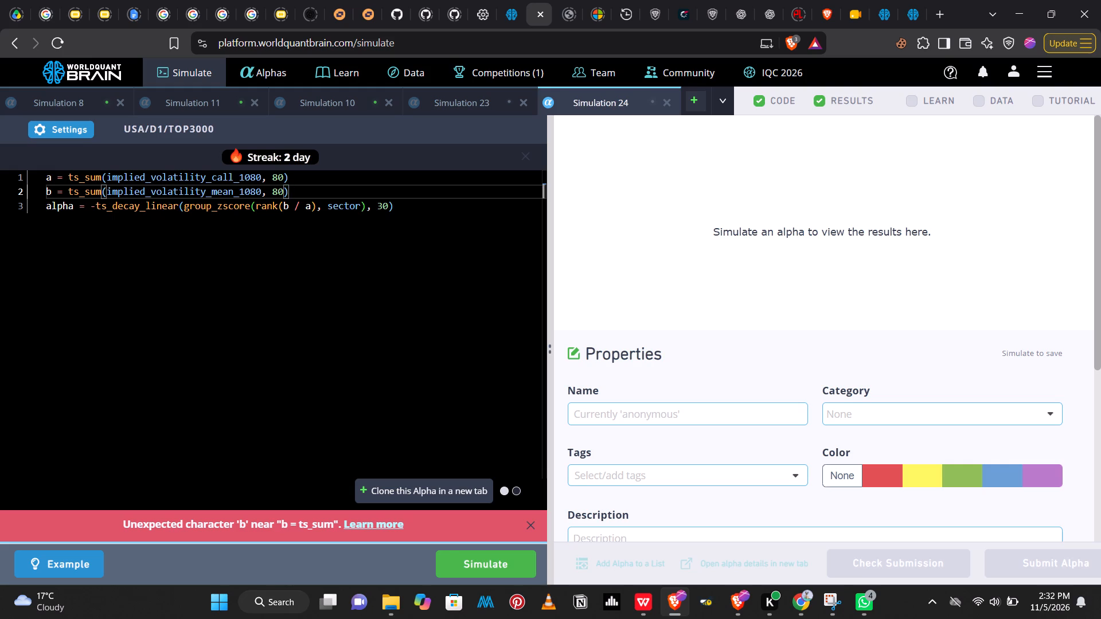
key("space")
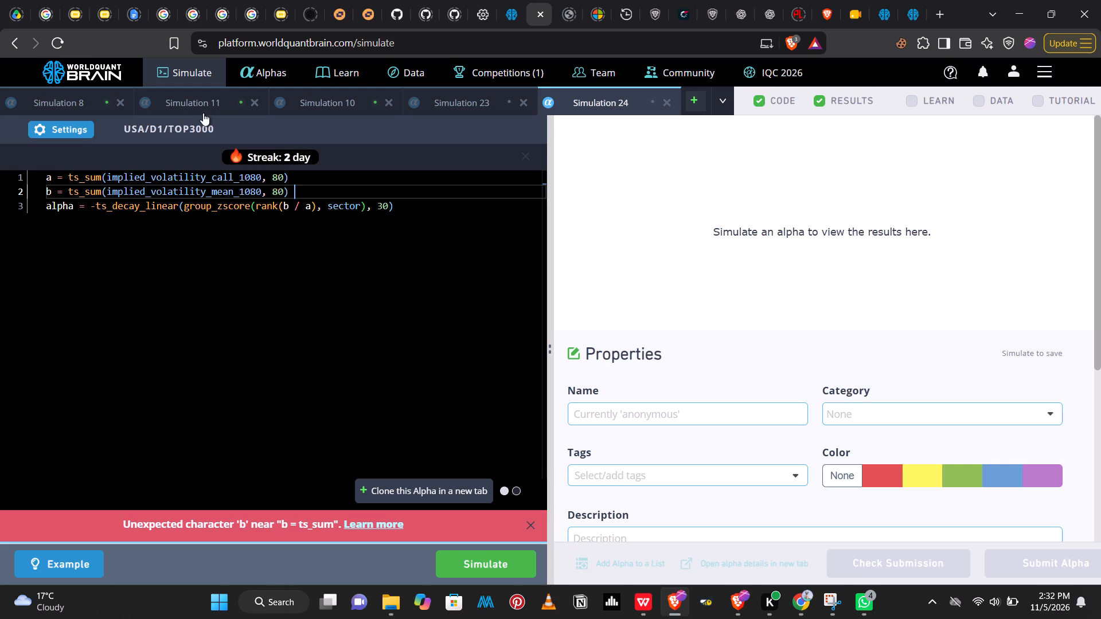
left_click(198, 110)
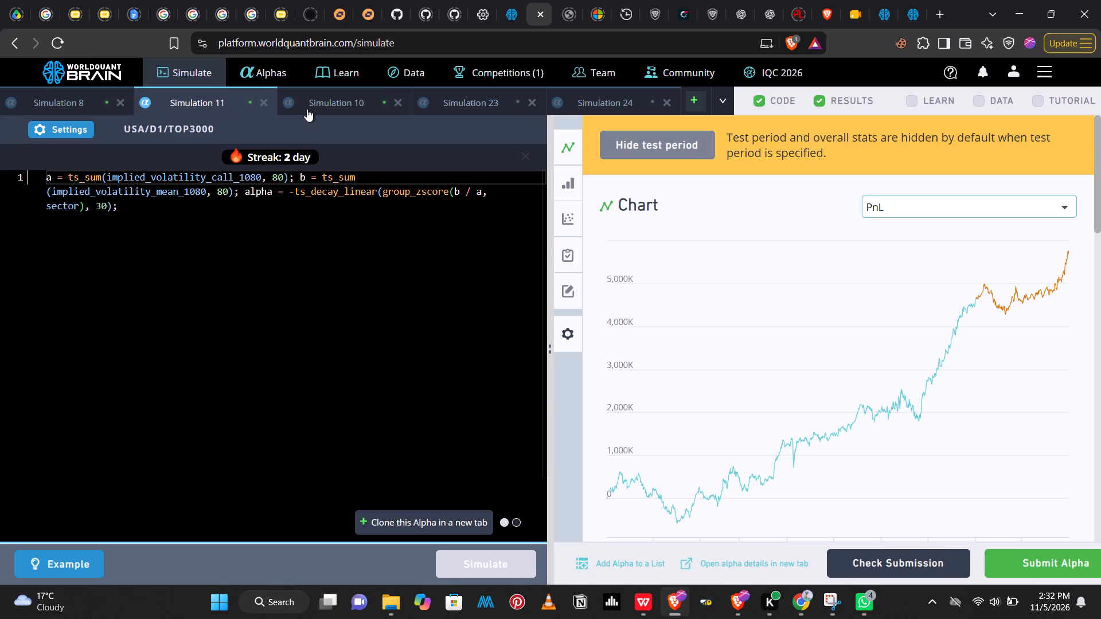
left_click(611, 99)
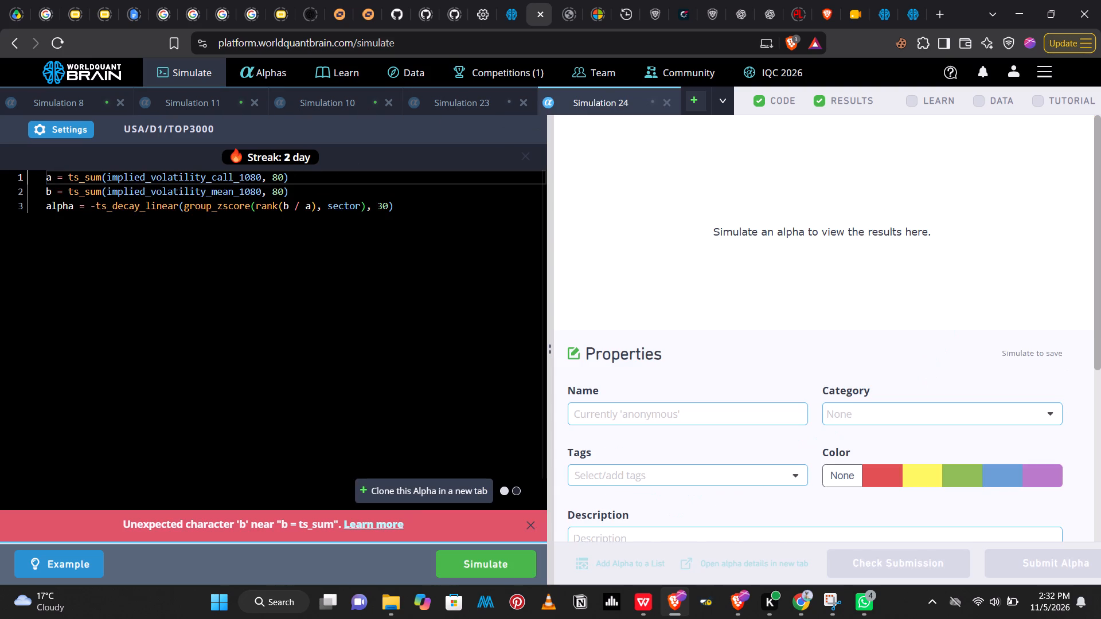
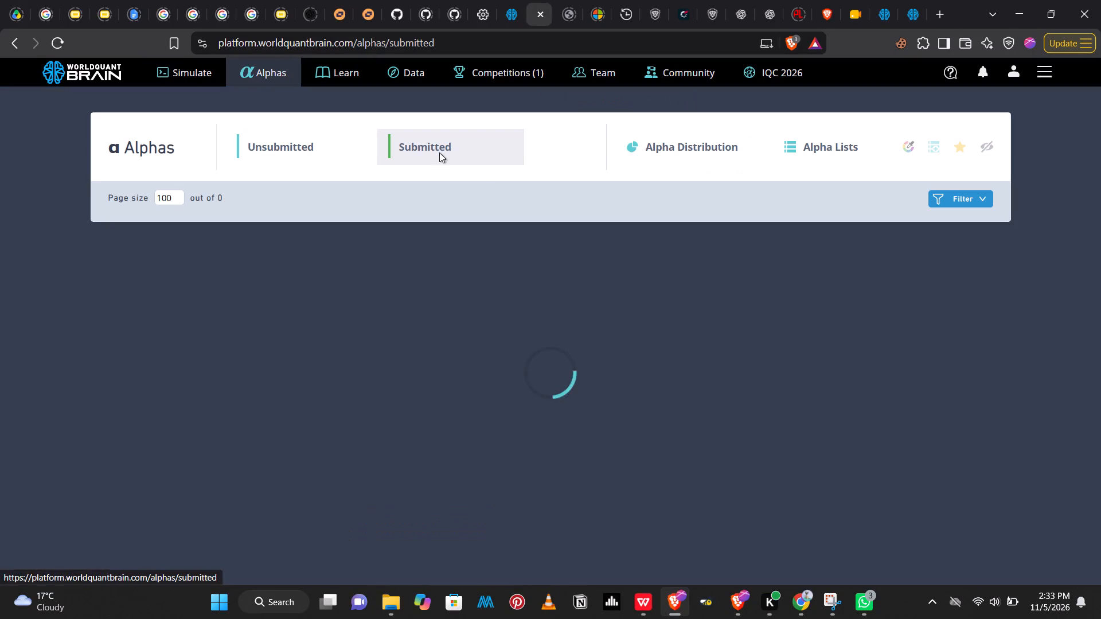
Switch briefly to the simulation page and return to the list of submitted alphas so that it reloads.
left_click(196, 73)
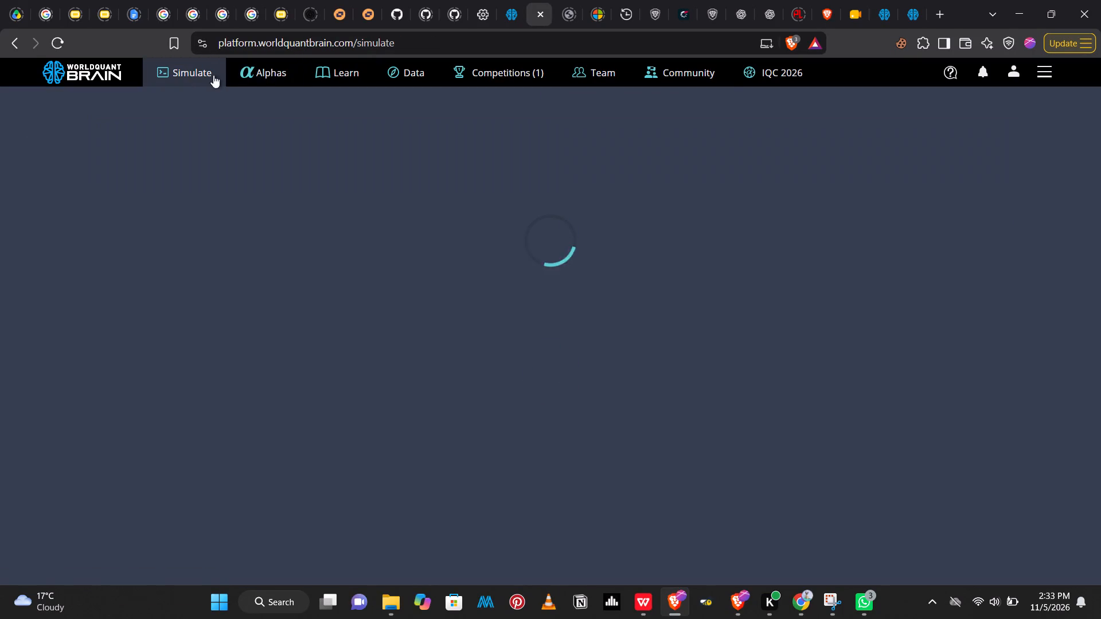
left_click(266, 72)
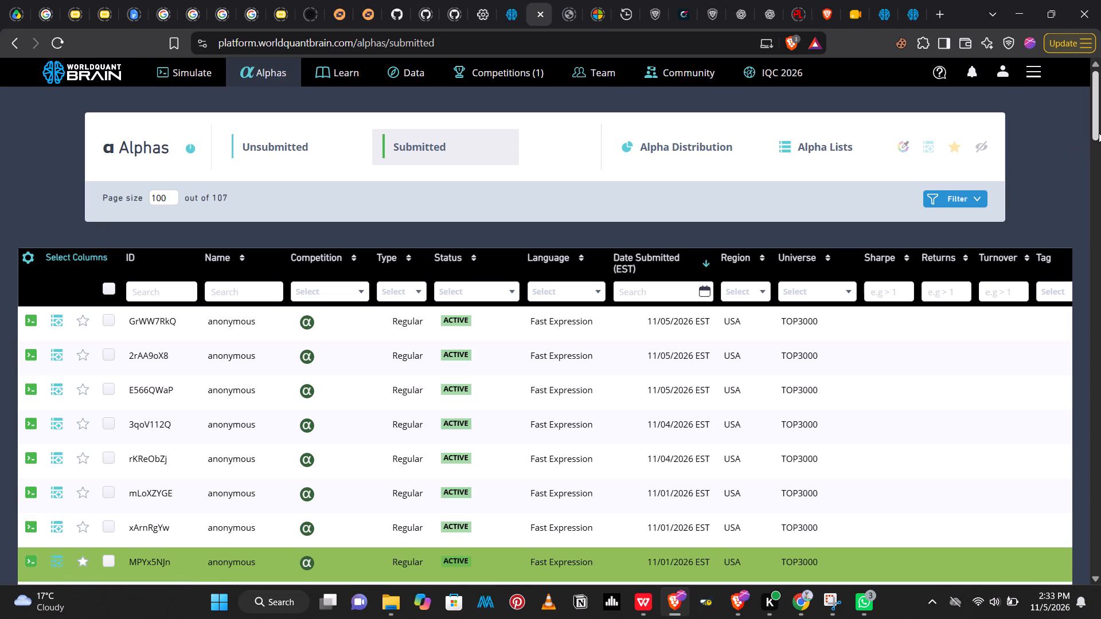
On the second page of submitted alphas, examine the code and simulation settings of each alpha from P0geov6L up to RR6k5YGg.
left_click_drag(1096, 118, 1088, 411)
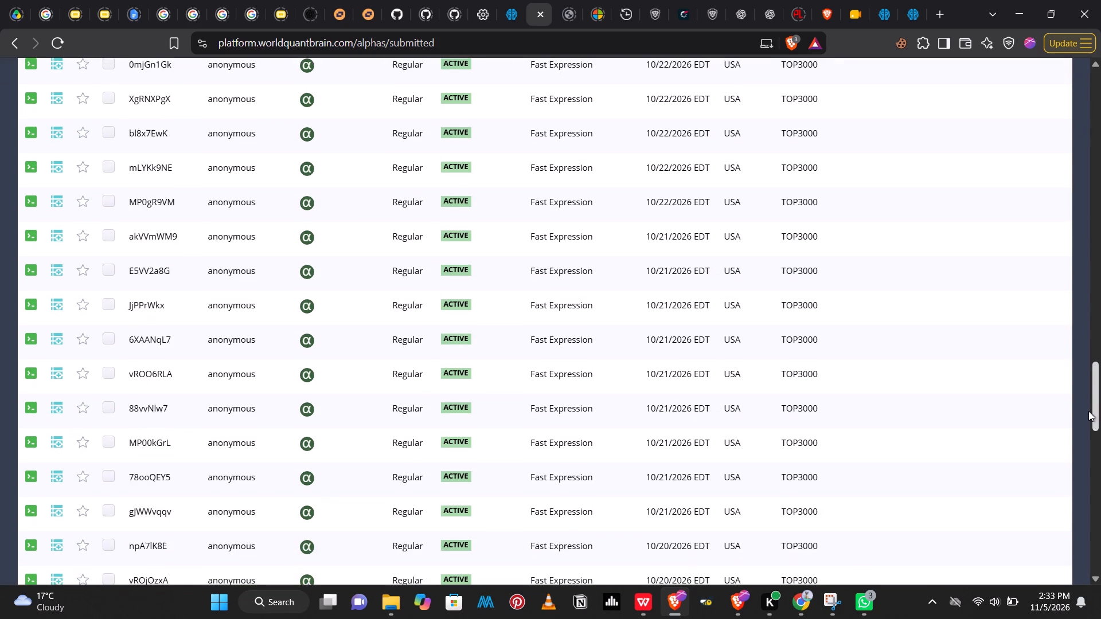
left_click_drag(1088, 411, 1087, 564)
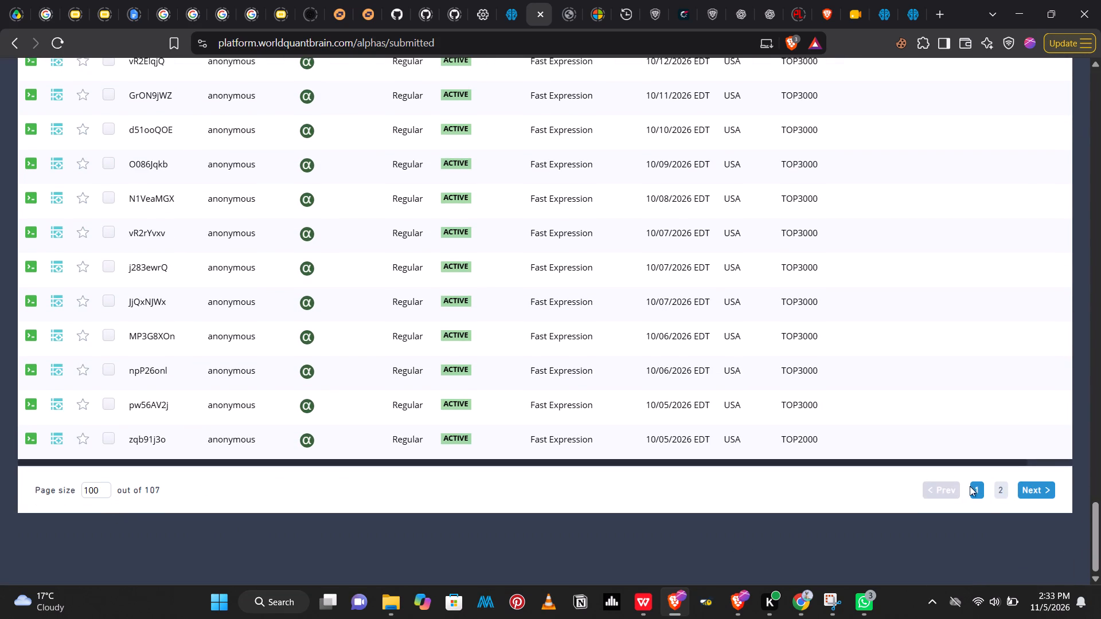
left_click(1000, 489)
left_click_drag(1095, 525, 1093, 542)
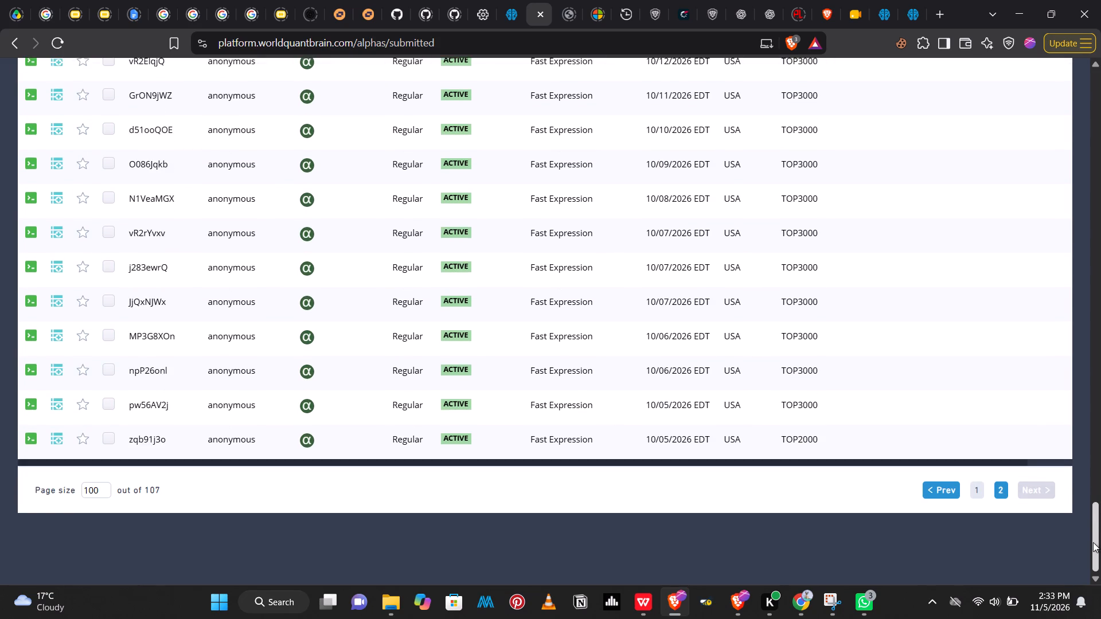
left_click_drag(1093, 542, 1100, 370)
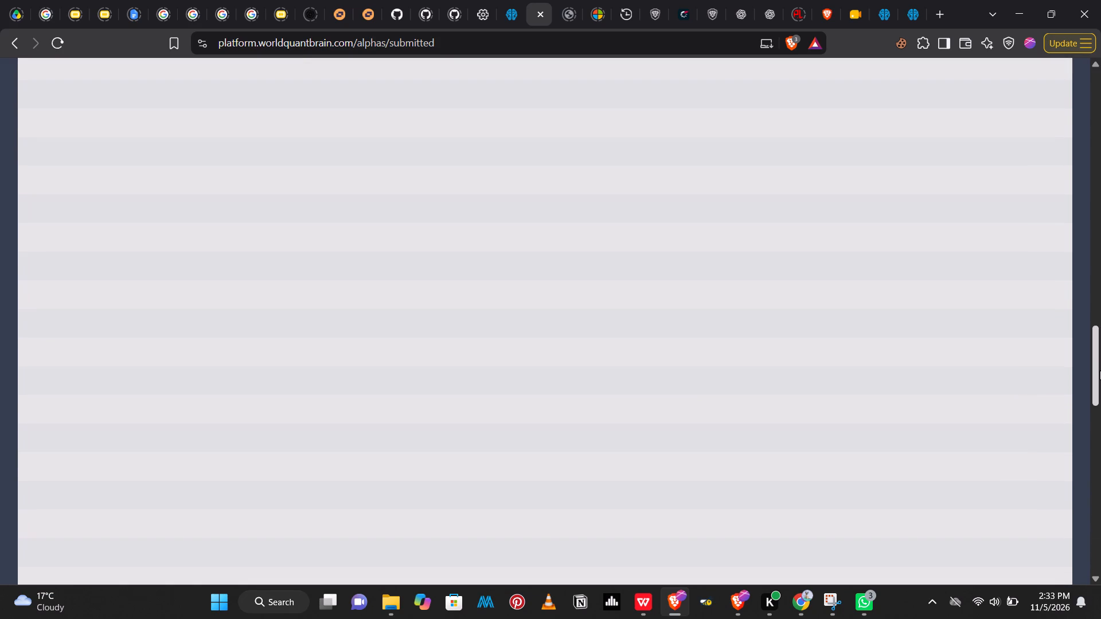
left_click_drag(1100, 370, 1099, 160)
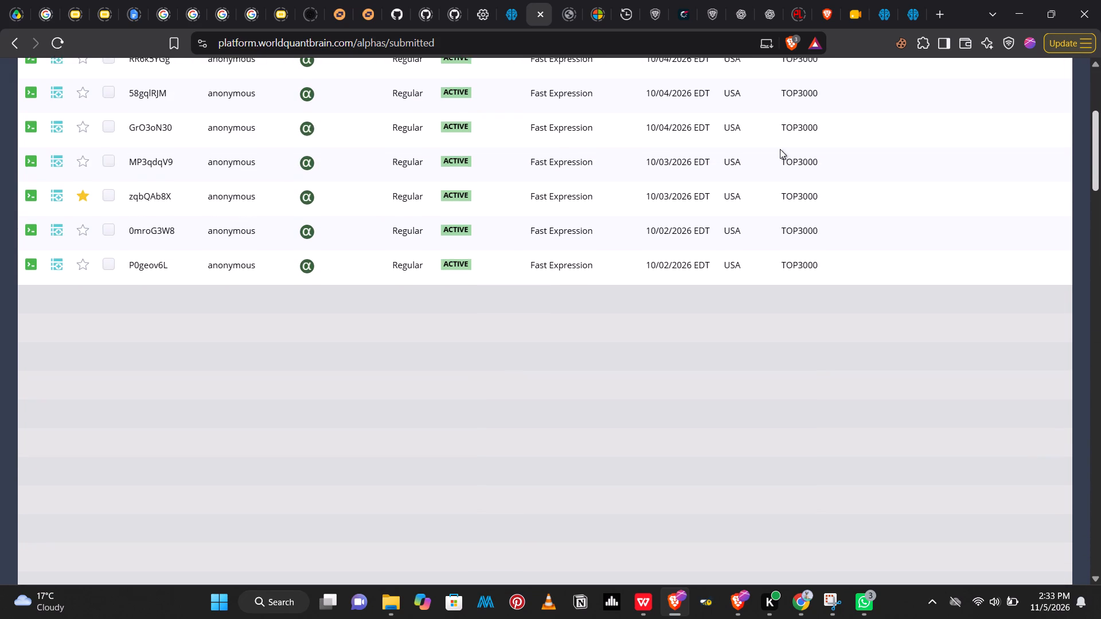
left_click(211, 275)
left_click_drag(211, 275, 235, 214)
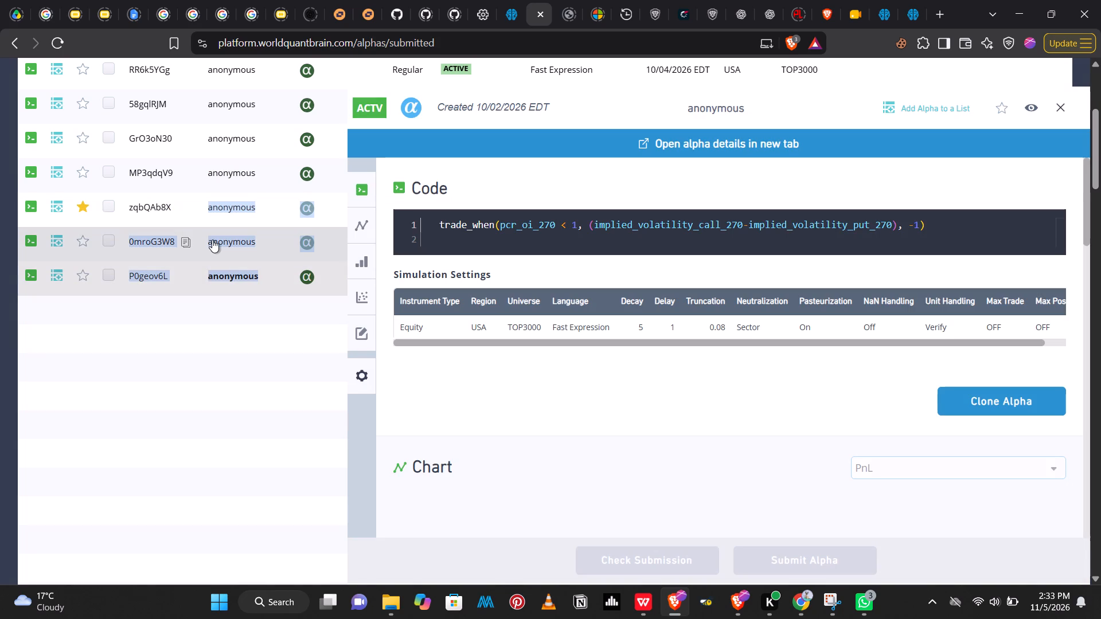
left_click(215, 240)
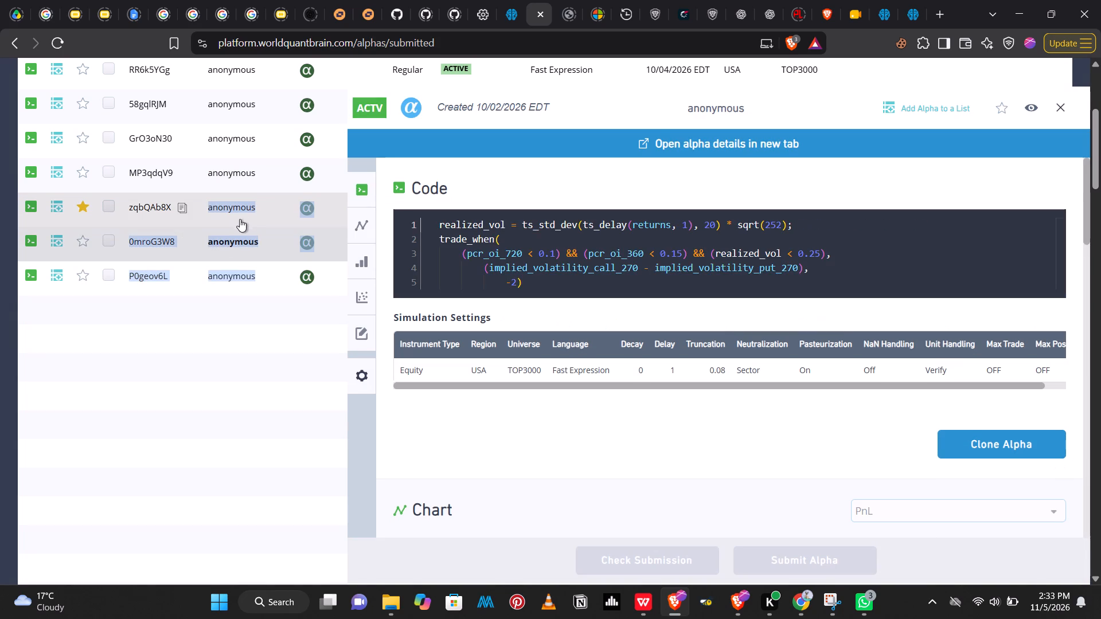
left_click(240, 215)
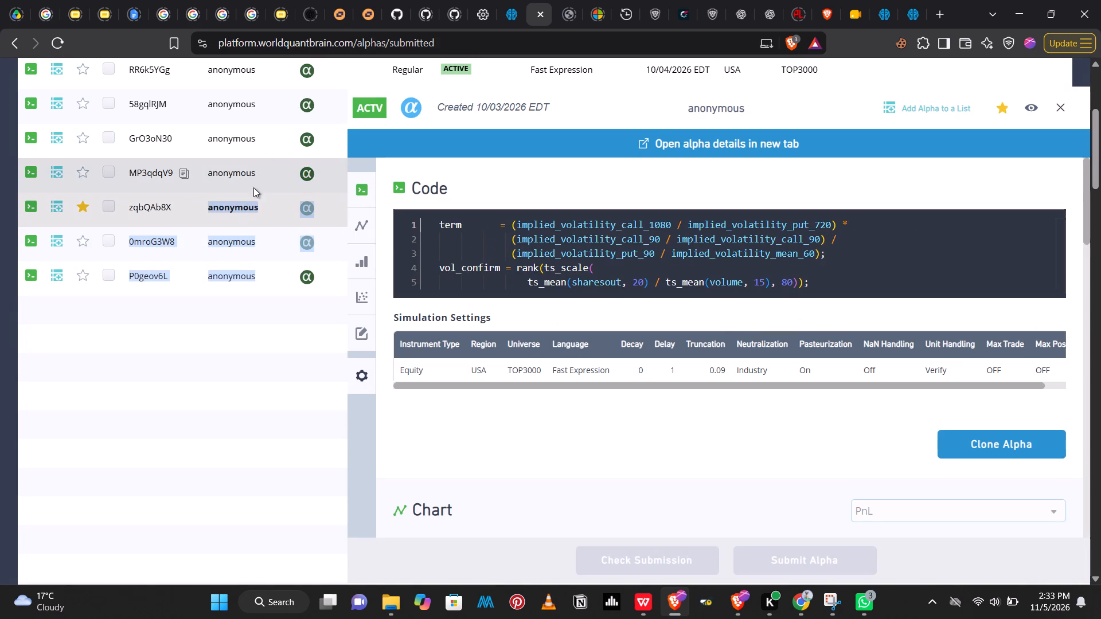
left_click(261, 179)
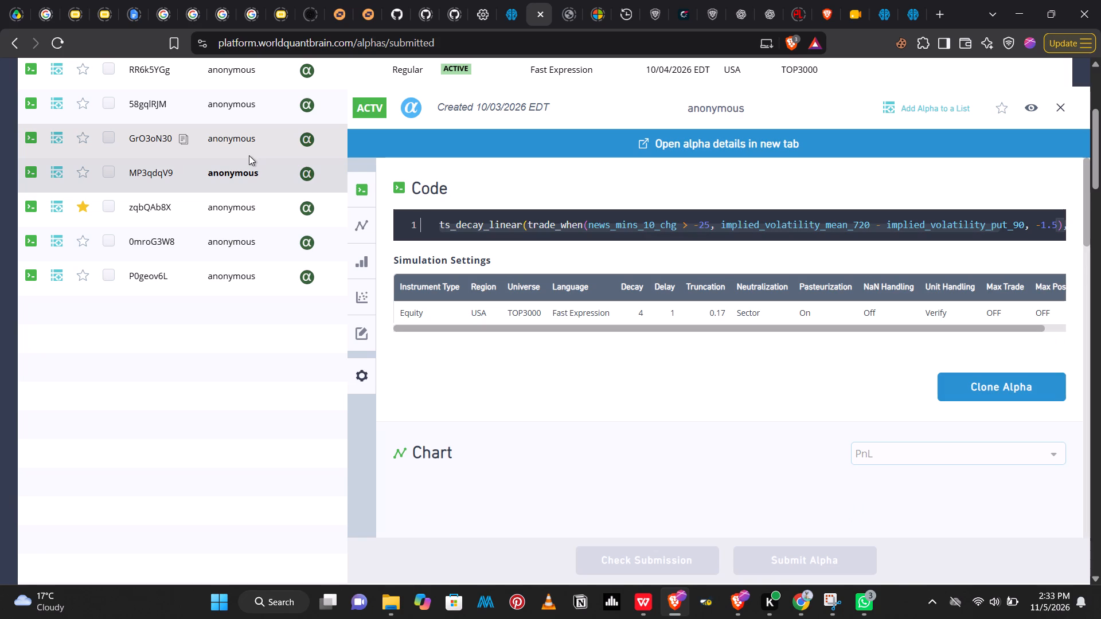
left_click(251, 142)
left_click(251, 119)
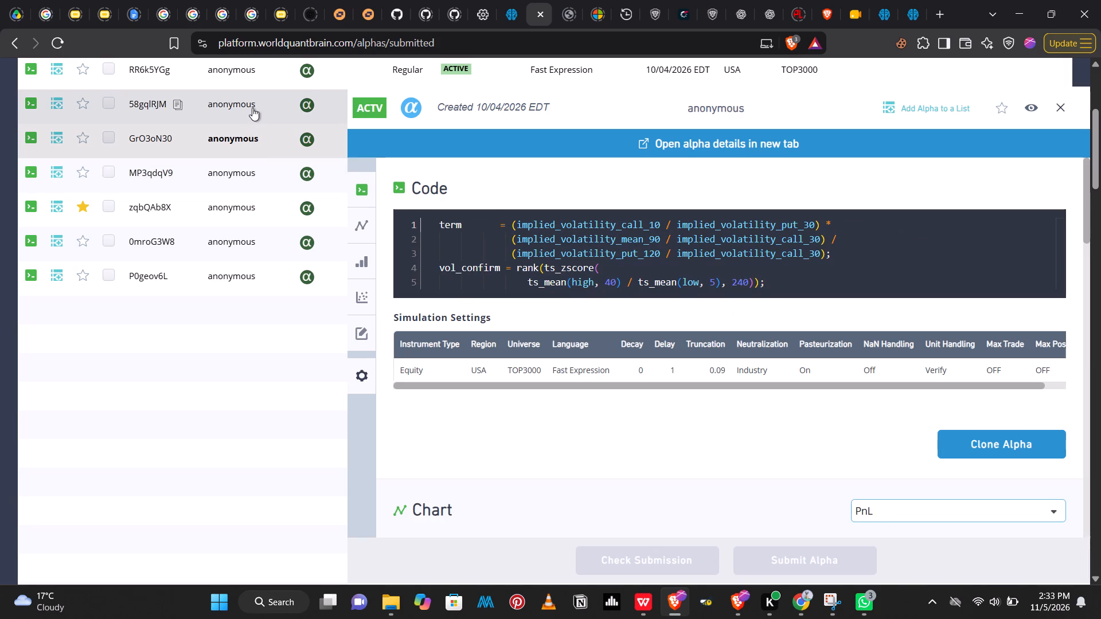
left_click(252, 108)
left_click(252, 81)
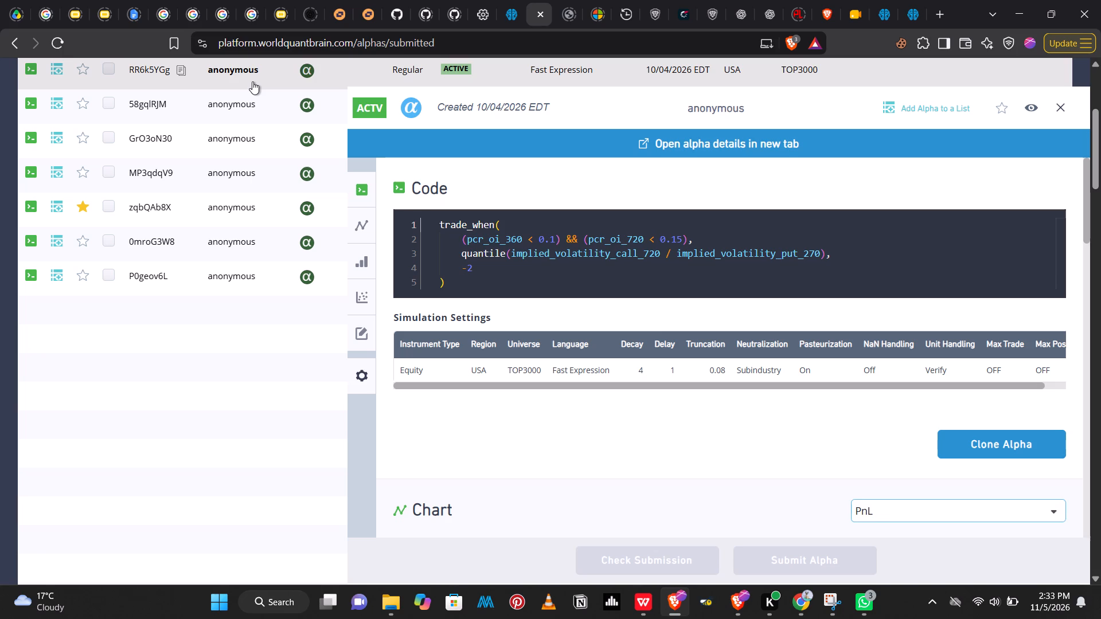
Clone the submitted alpha P0geov6L into a new simulation and copy its entire trade_when code.
left_click(271, 276)
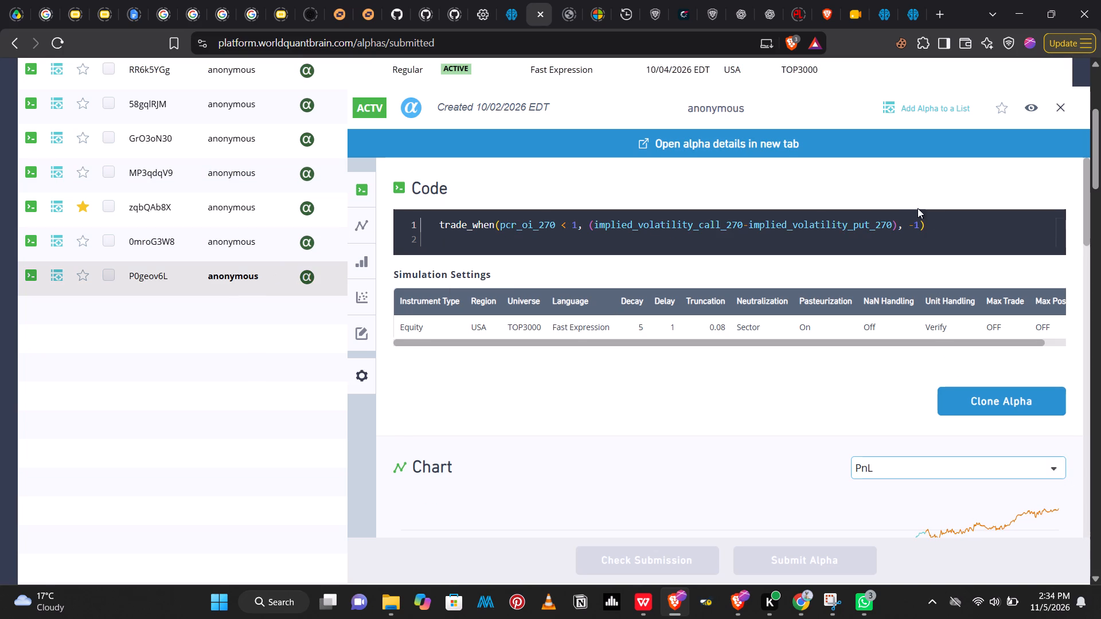
left_click_drag(930, 221, 845, 234)
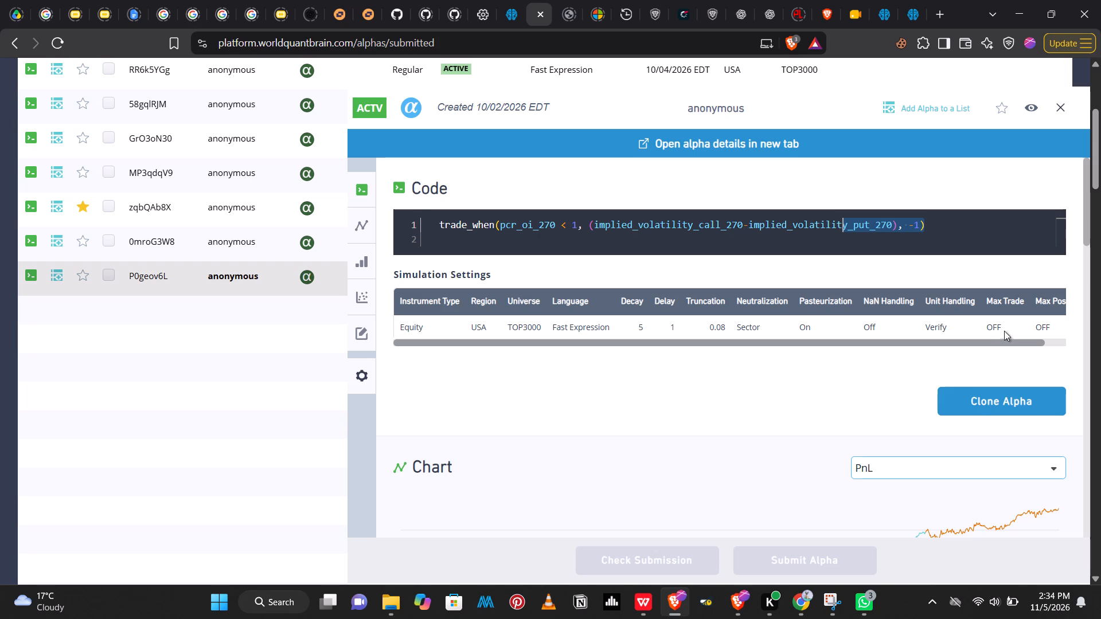
left_click(974, 405)
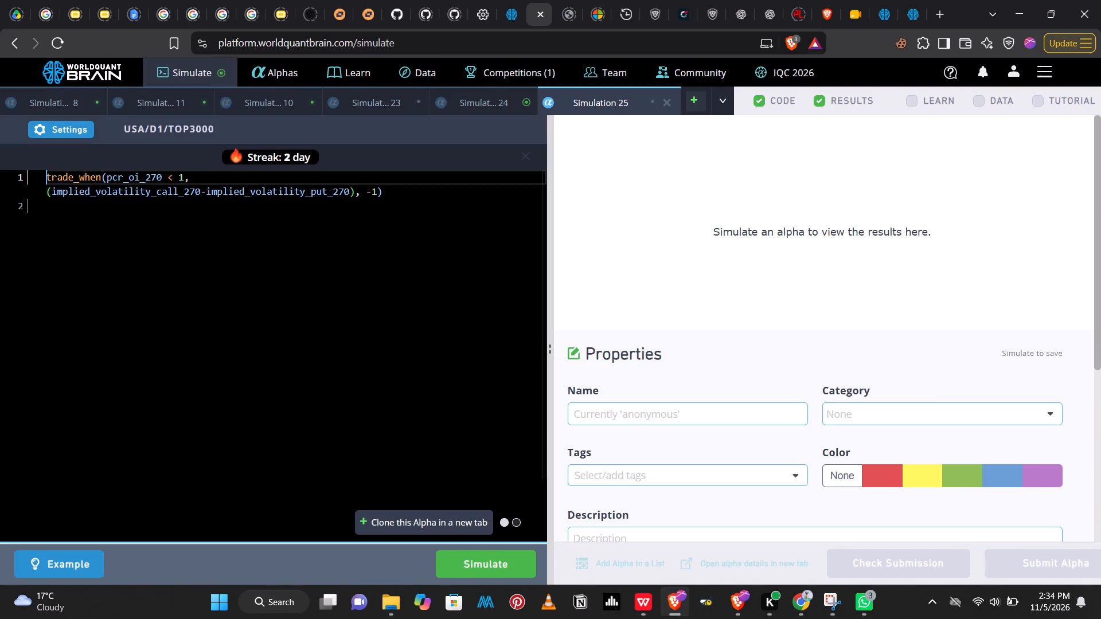
key("ctrl+a")
key("ctrl+c")
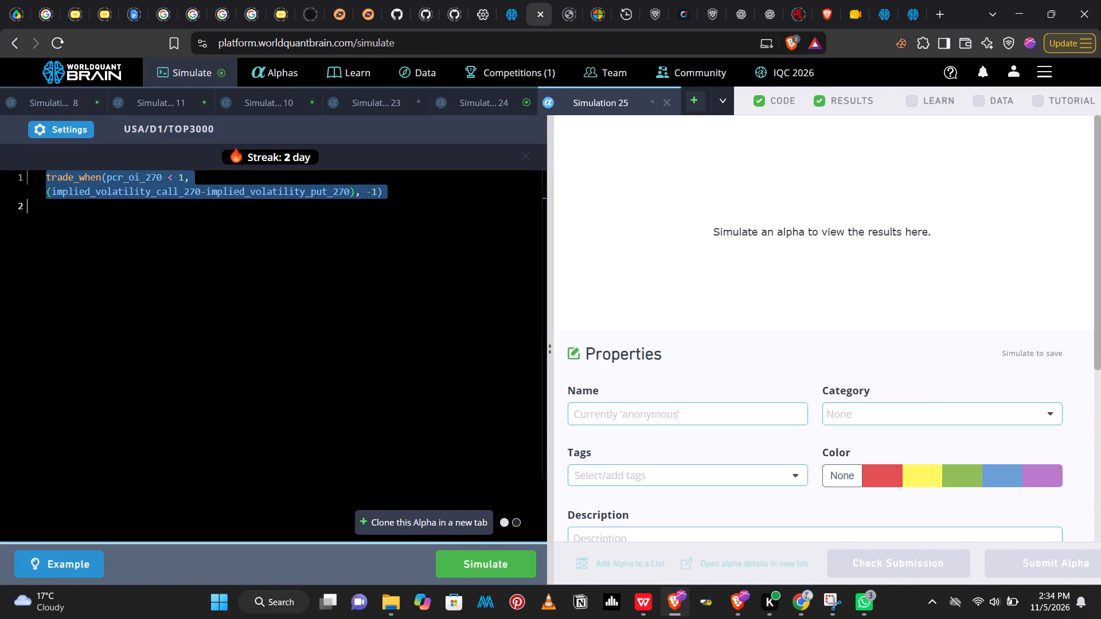
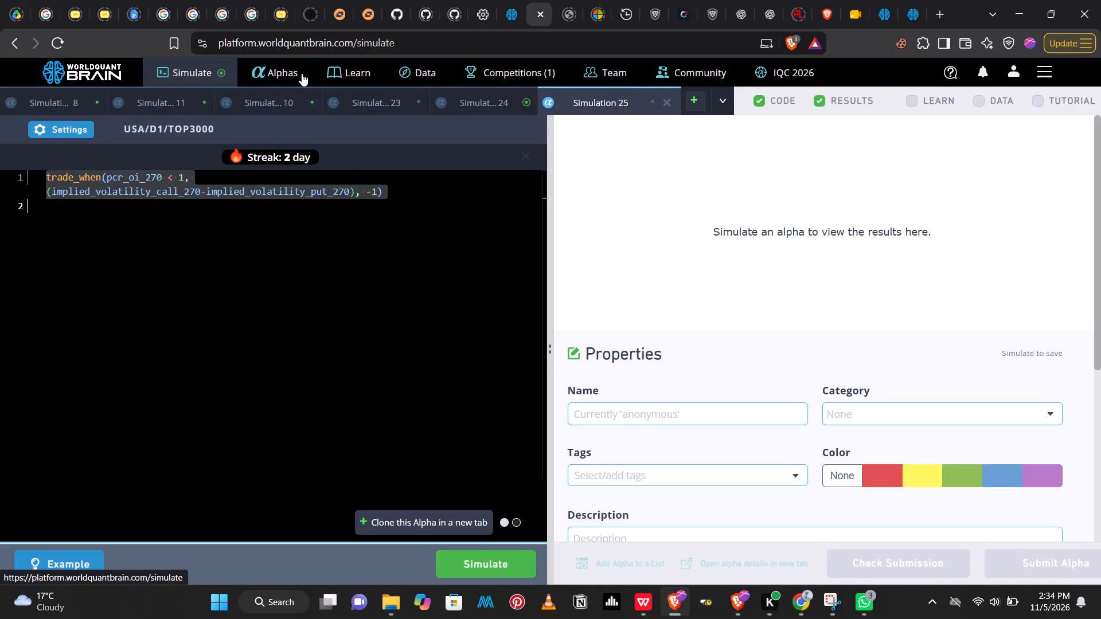
Review the simulation settings of the cloned trade_when alpha in Simulation 25, including neutralization, decay and truncation.
left_click(288, 76)
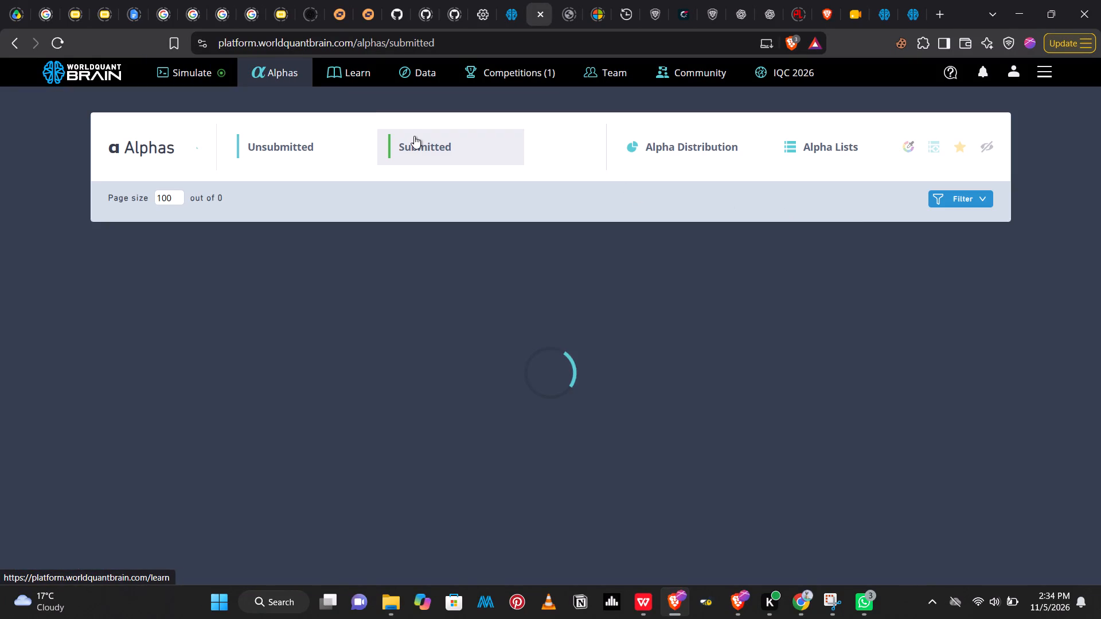
left_click(202, 72)
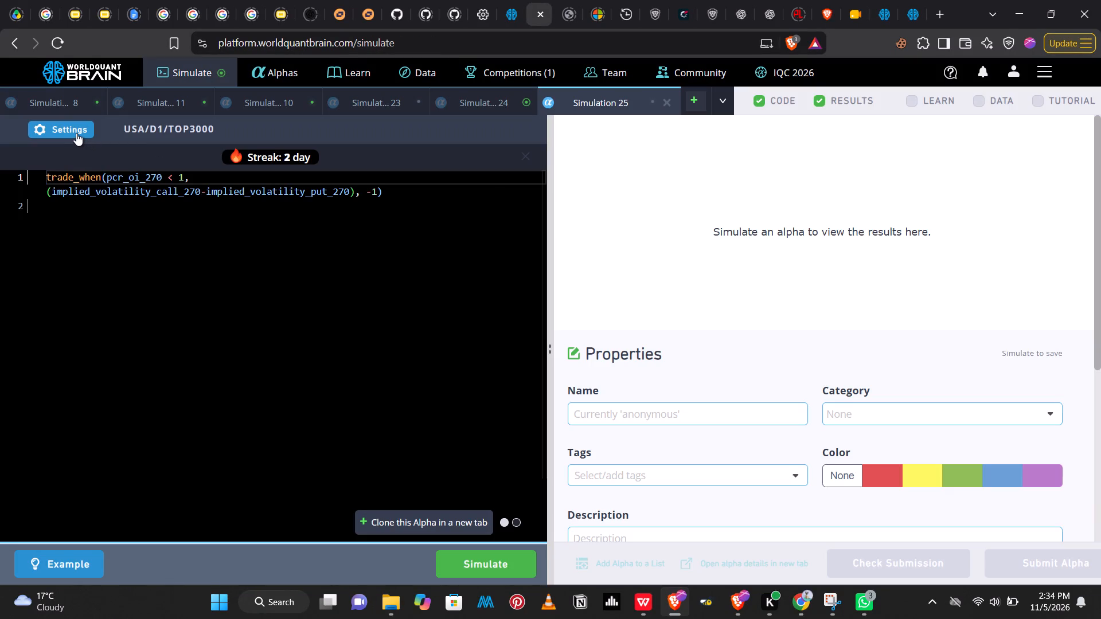
left_click(76, 133)
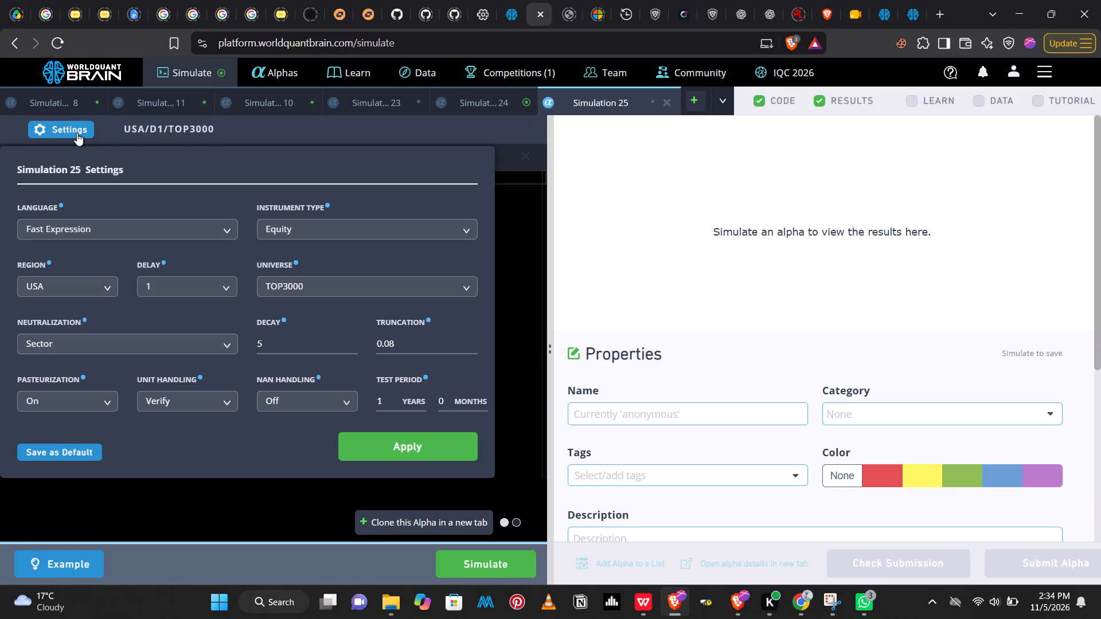
left_click(77, 133)
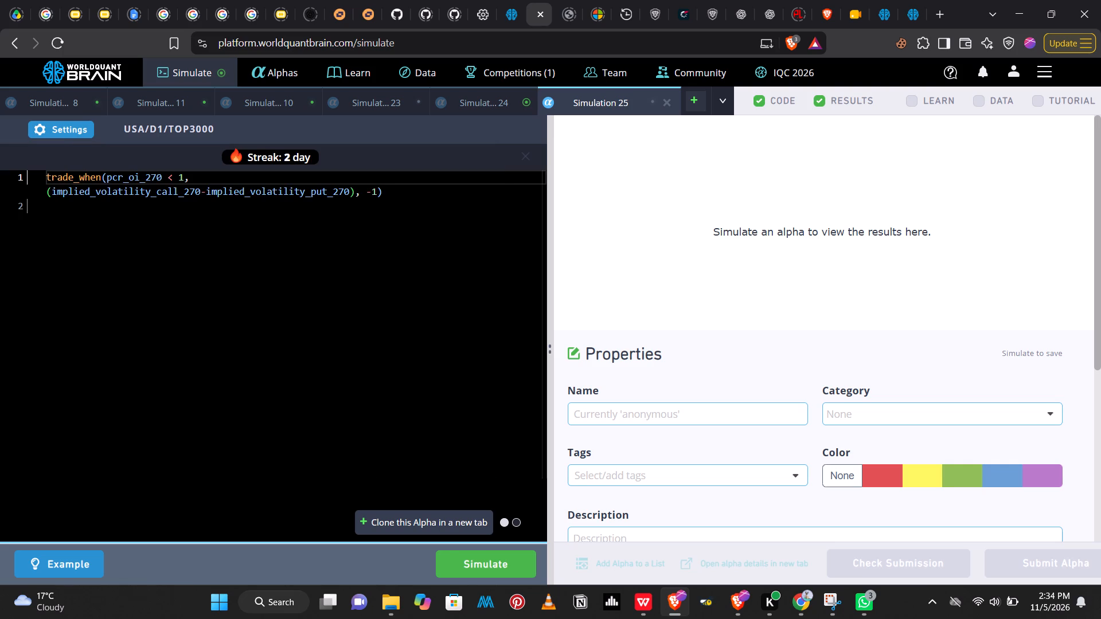
Reopen the list of submitted alphas.
left_click(283, 70)
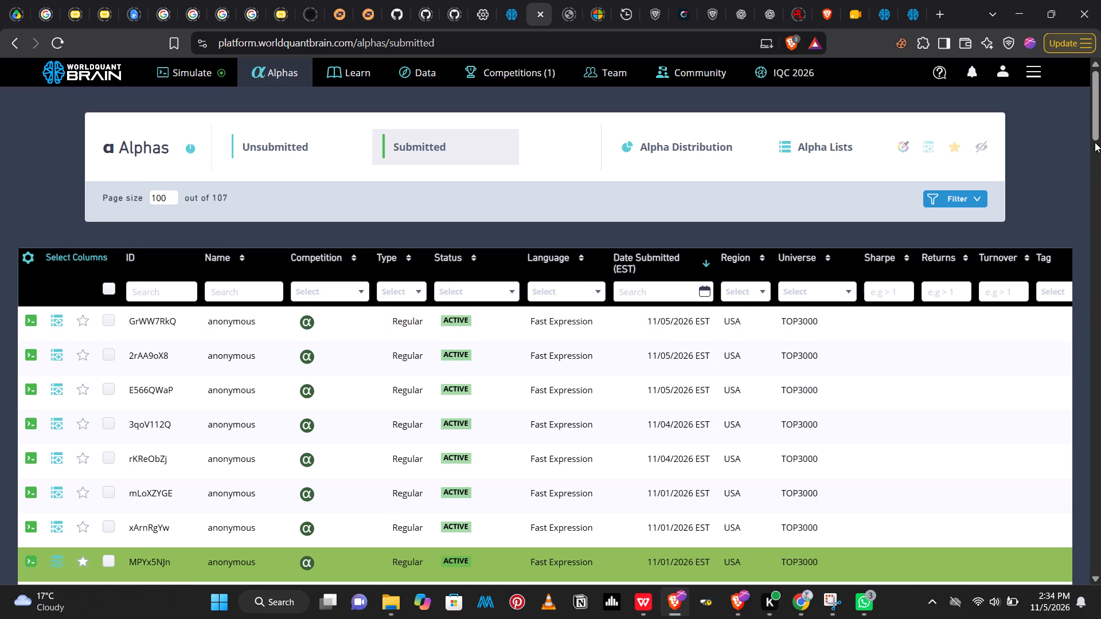
Open the submitted alpha 0mroG3W8 from the second page of the submitted alphas list.
left_click_drag(1092, 116, 1100, 523)
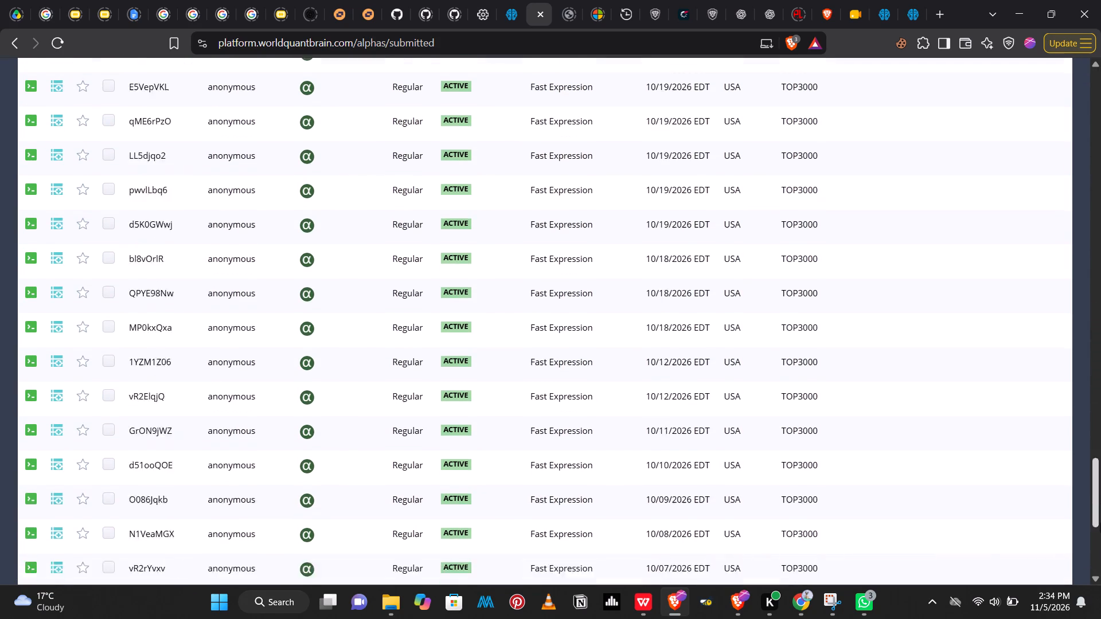
left_click_drag(1100, 523, 1100, 545)
left_click(1001, 510)
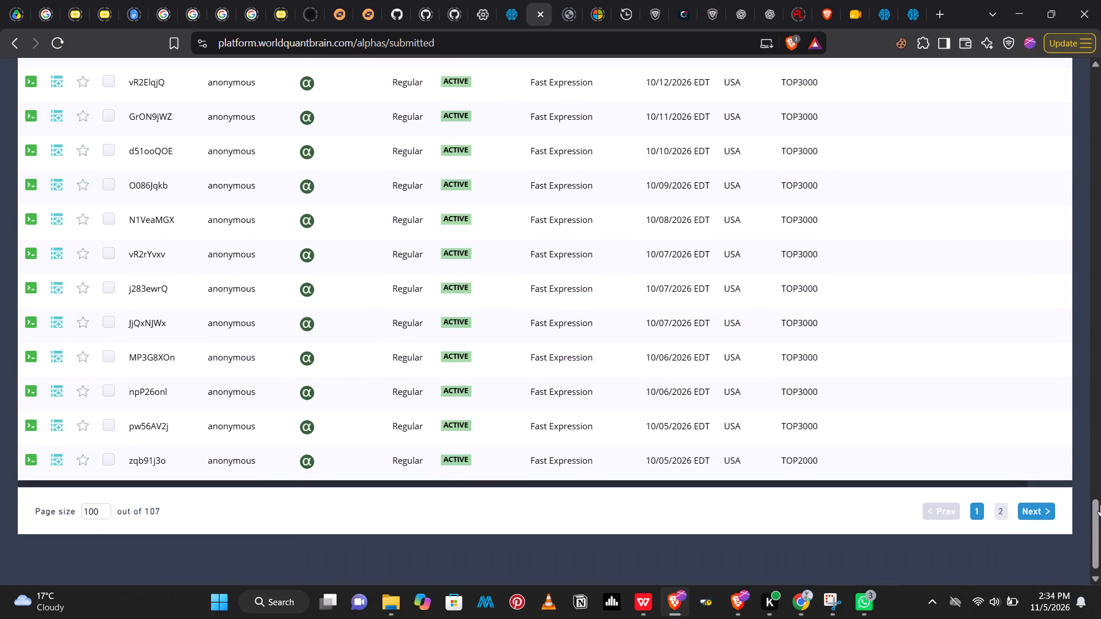
left_click_drag(1095, 515, 1077, 362)
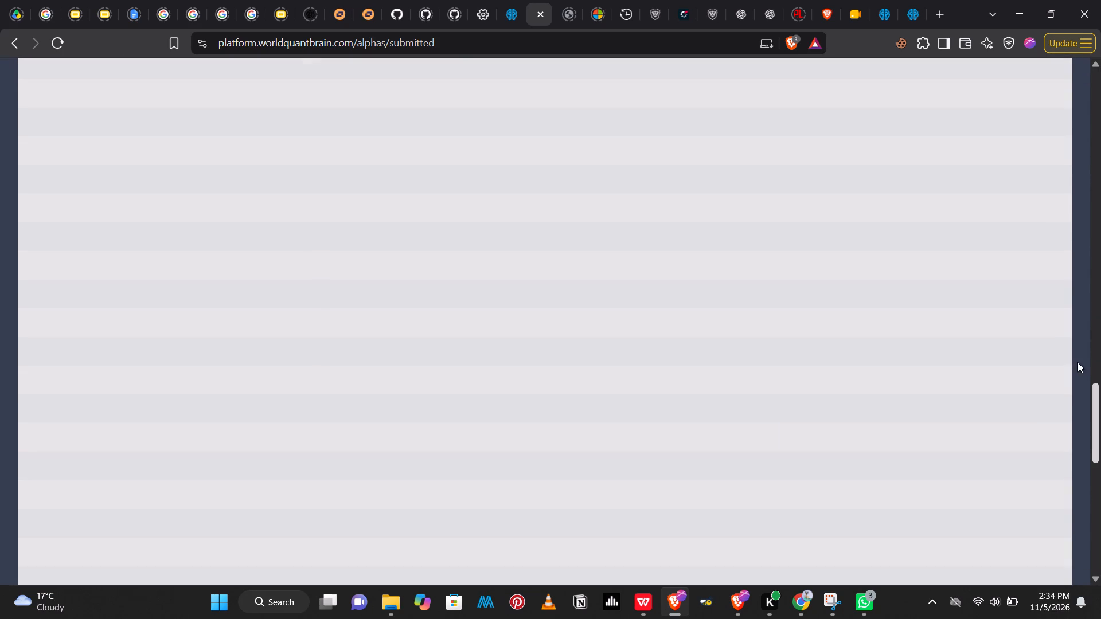
left_click_drag(1077, 362, 1098, 123)
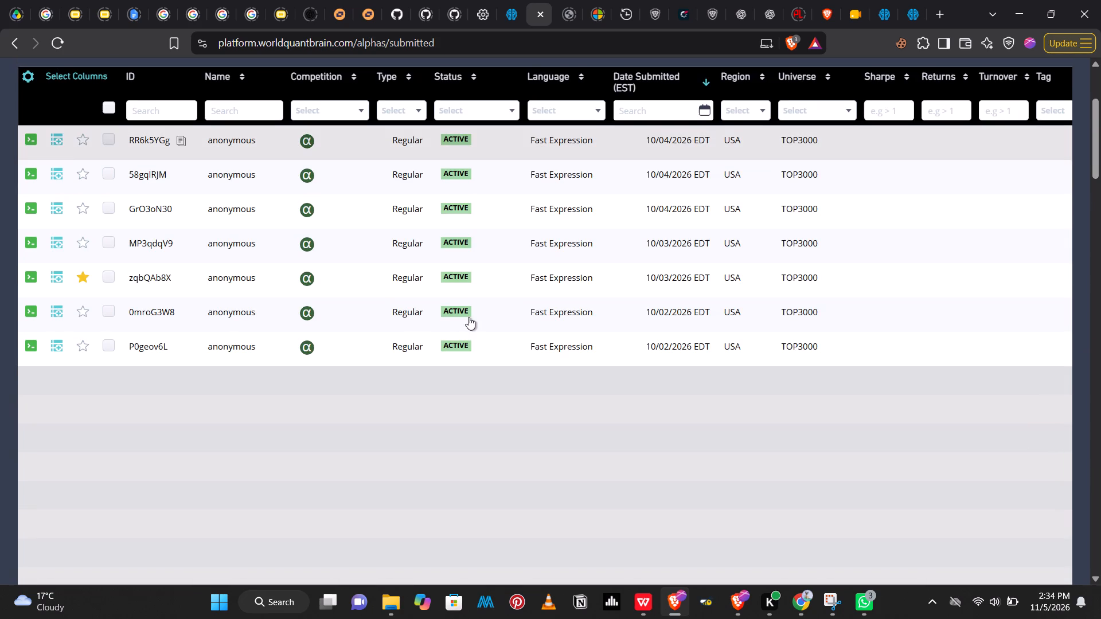
left_click(364, 324)
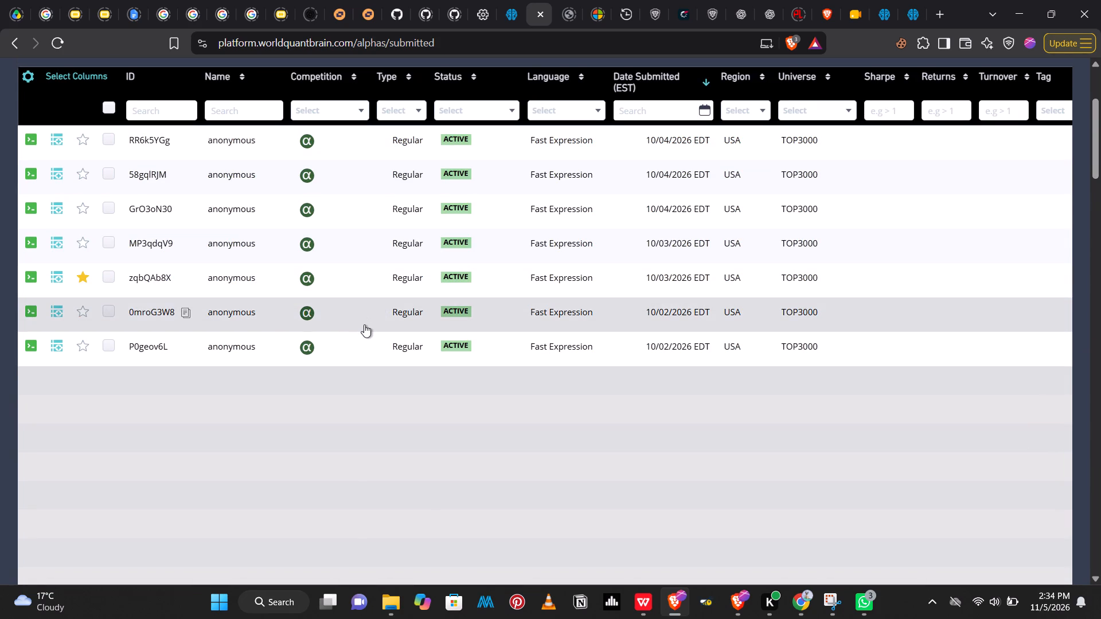
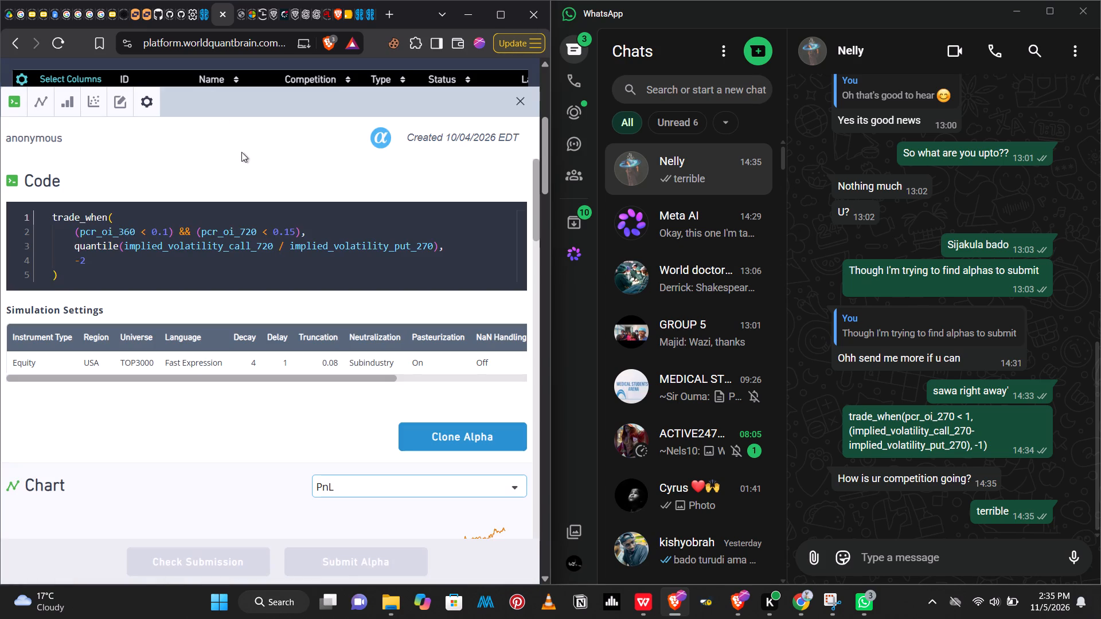
Examine the code and simulation settings of successive submitted alphas in the list, looking for implied-volatility expressions to reuse.
left_click(520, 100)
left_click(298, 196)
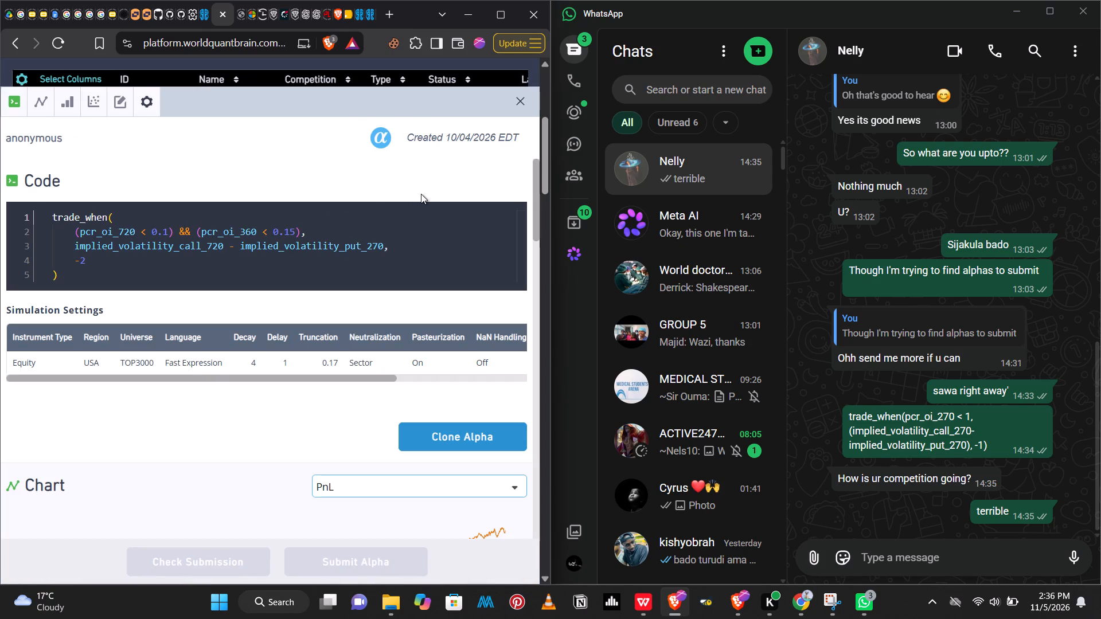
left_click(521, 105)
left_click(277, 222)
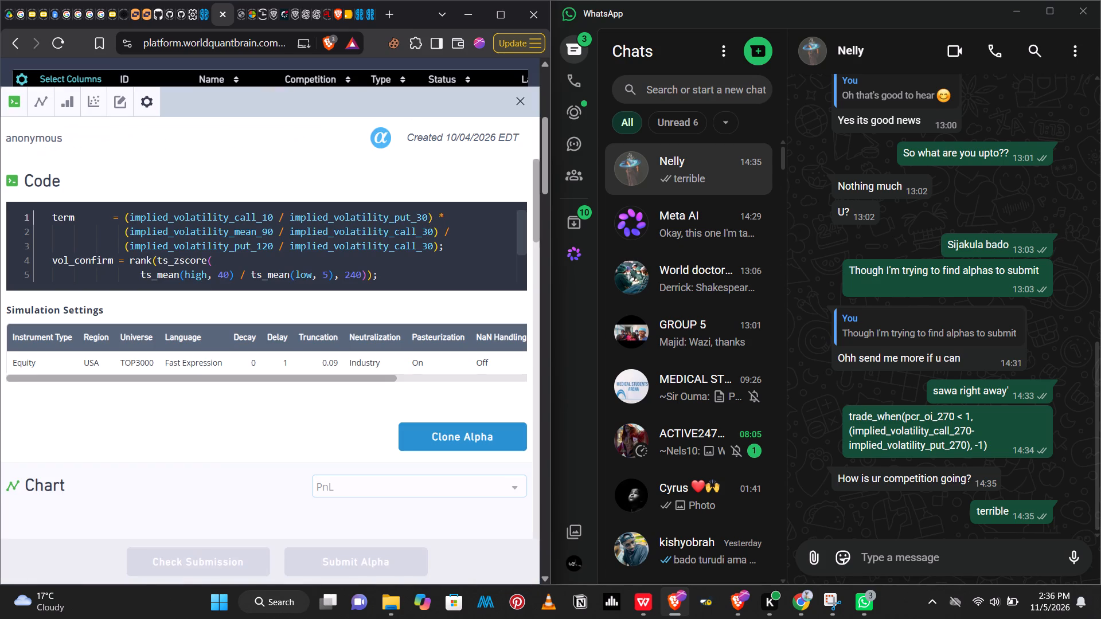
left_click(518, 101)
left_click(239, 255)
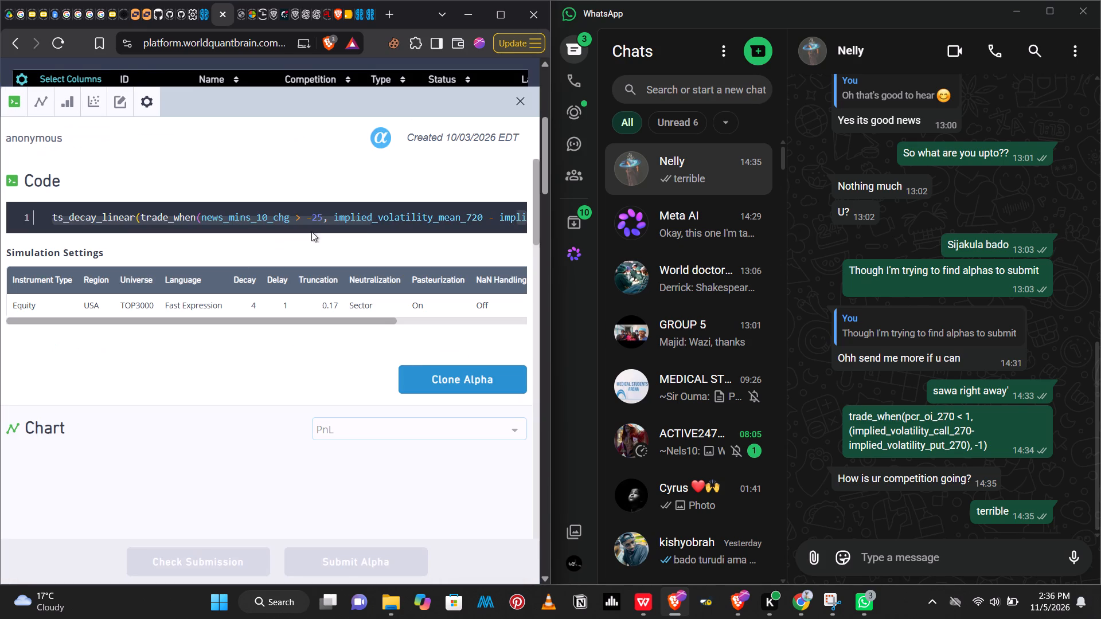
left_click(522, 97)
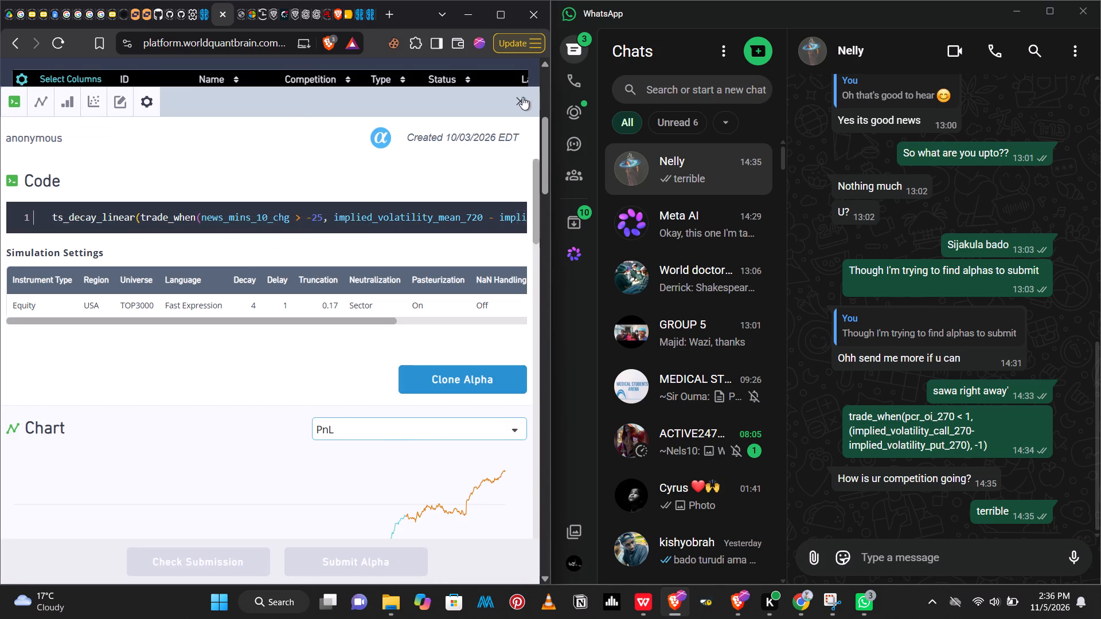
left_click(235, 275)
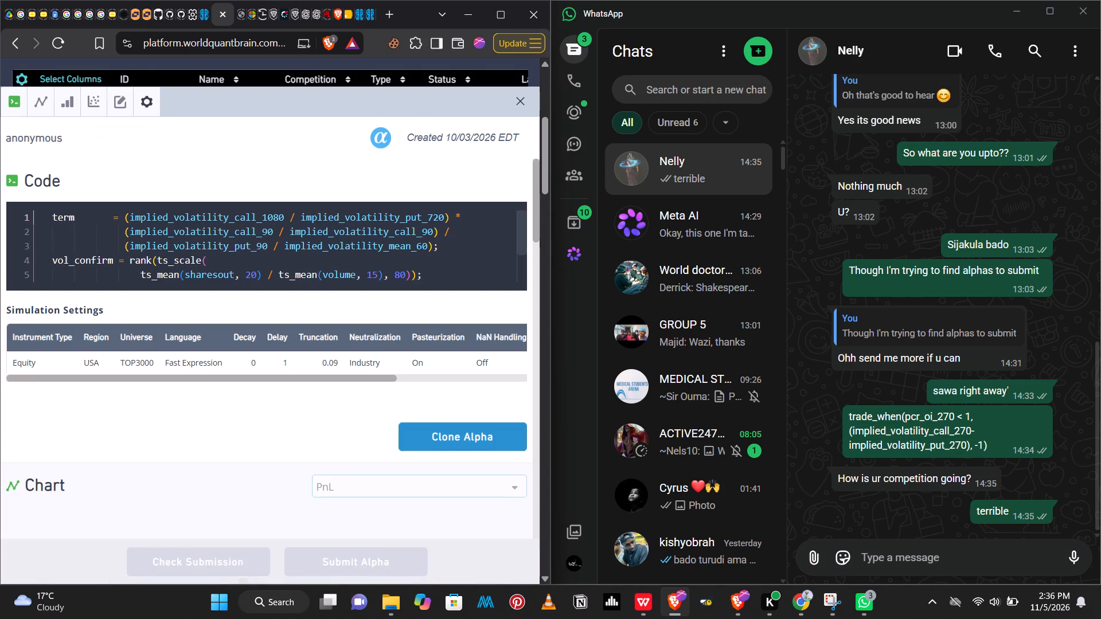
left_click(514, 99)
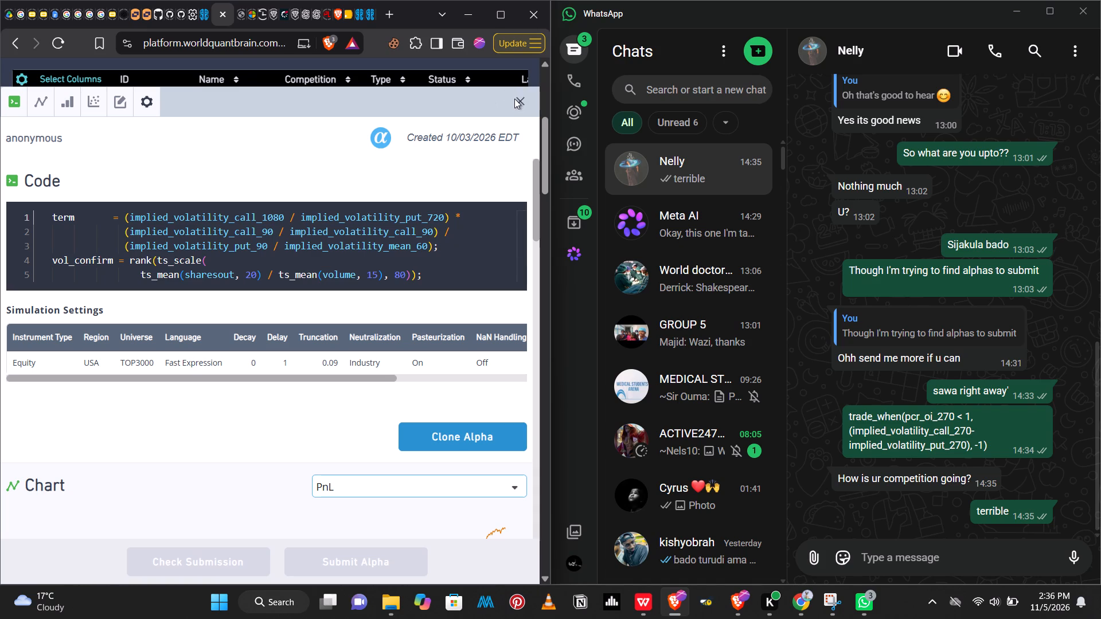
left_click(526, 100)
left_click(251, 316)
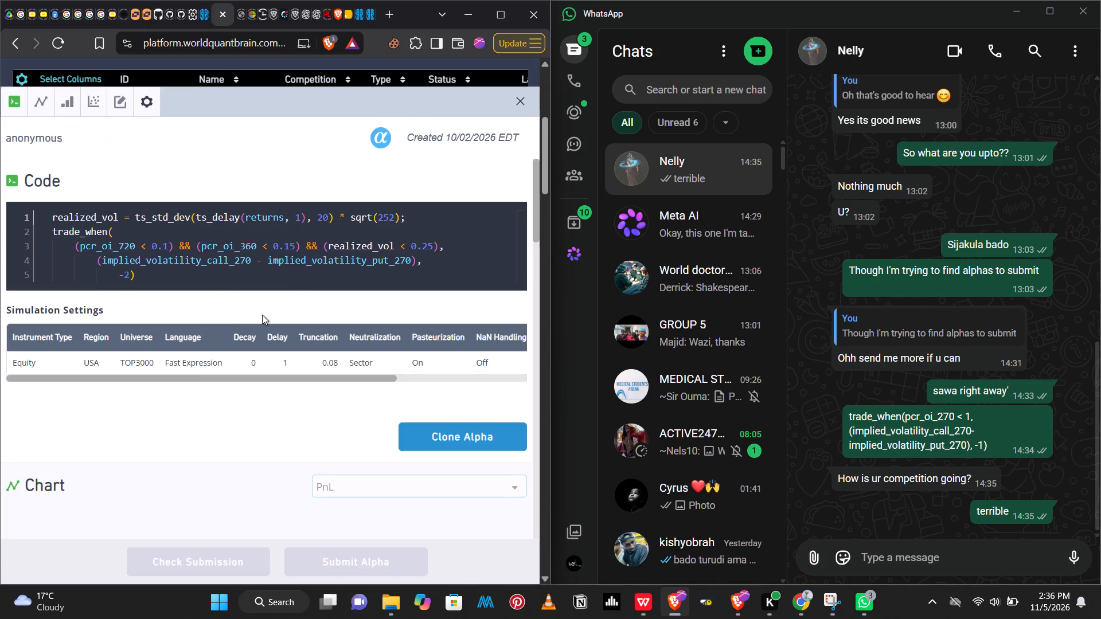
left_click(521, 101)
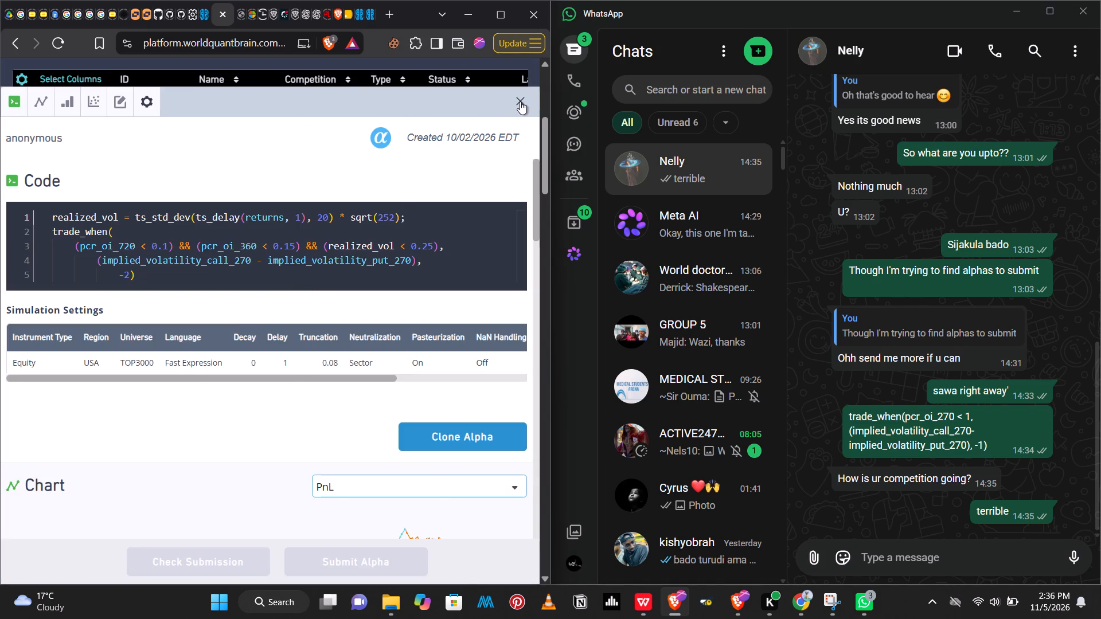
Open the submitted alpha with the trade_when(pcr_oi_270 < 1, …) code and copy its decay, delay, truncation and neutralization values from the simulation settings.
left_click(244, 343)
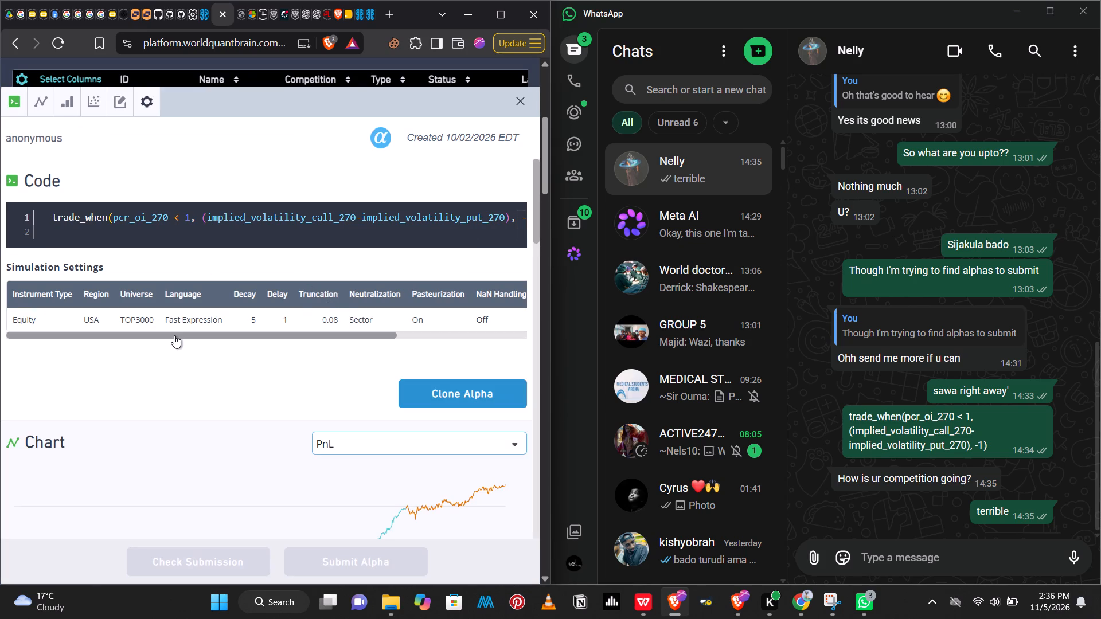
left_click_drag(240, 315, 325, 317)
left_click_drag(325, 317, 384, 319)
key("ctrl+c")
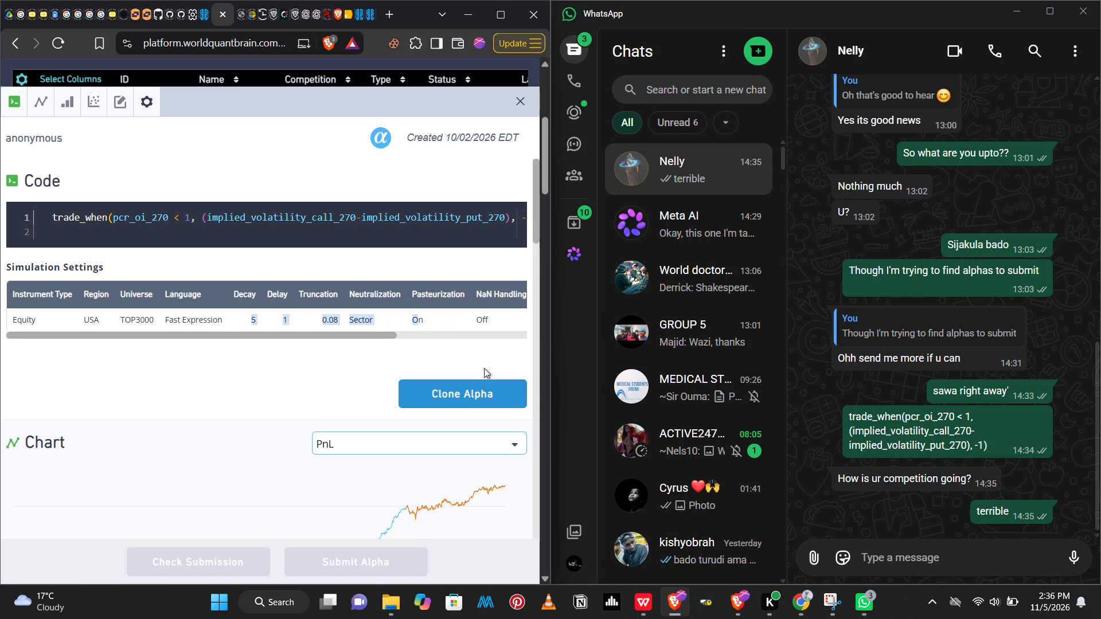
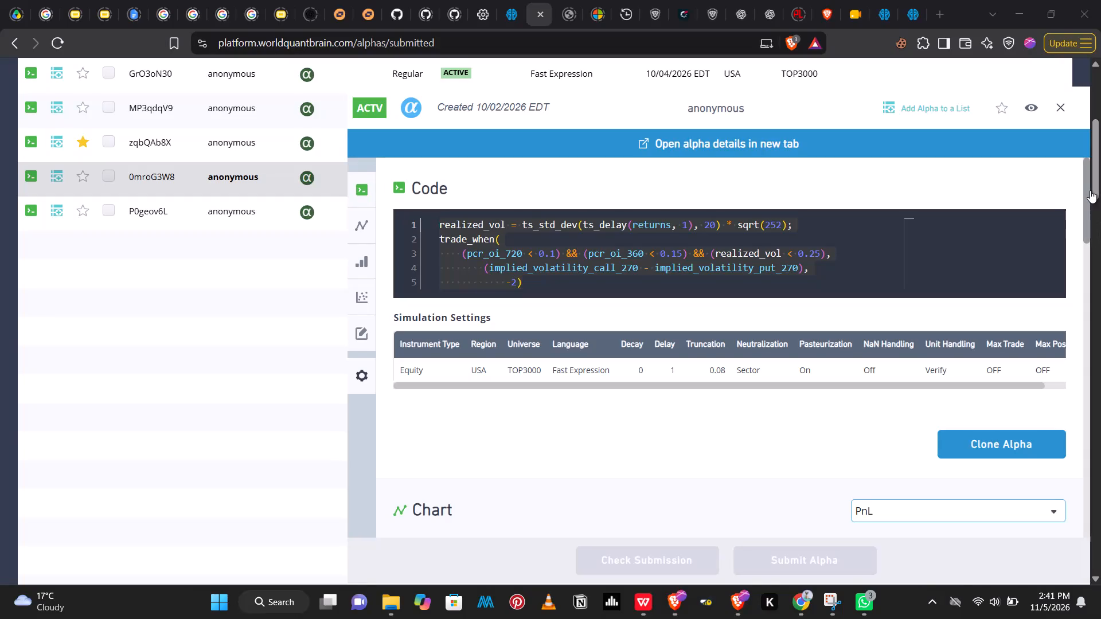
left_click_drag(1094, 176, 1097, 123)
left_click(1063, 104)
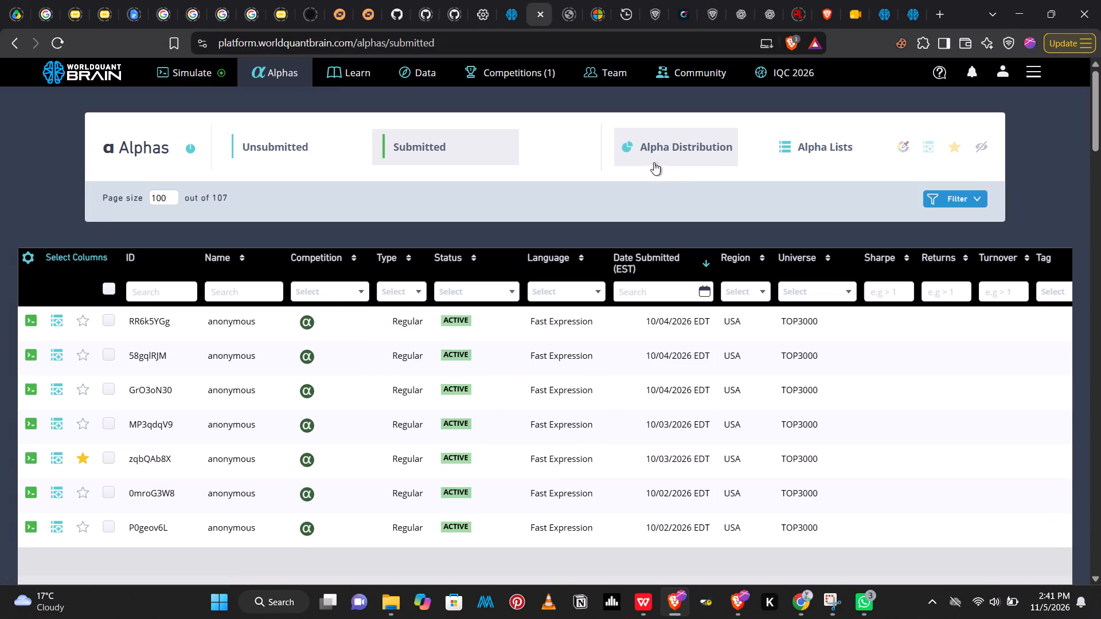
left_click(182, 69)
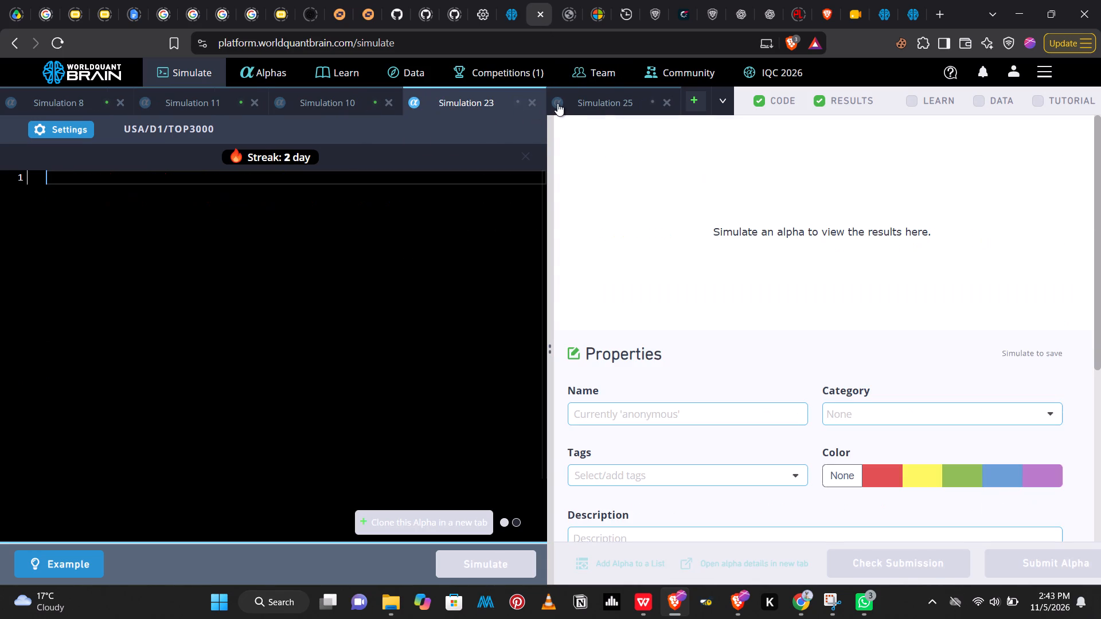
left_click(532, 98)
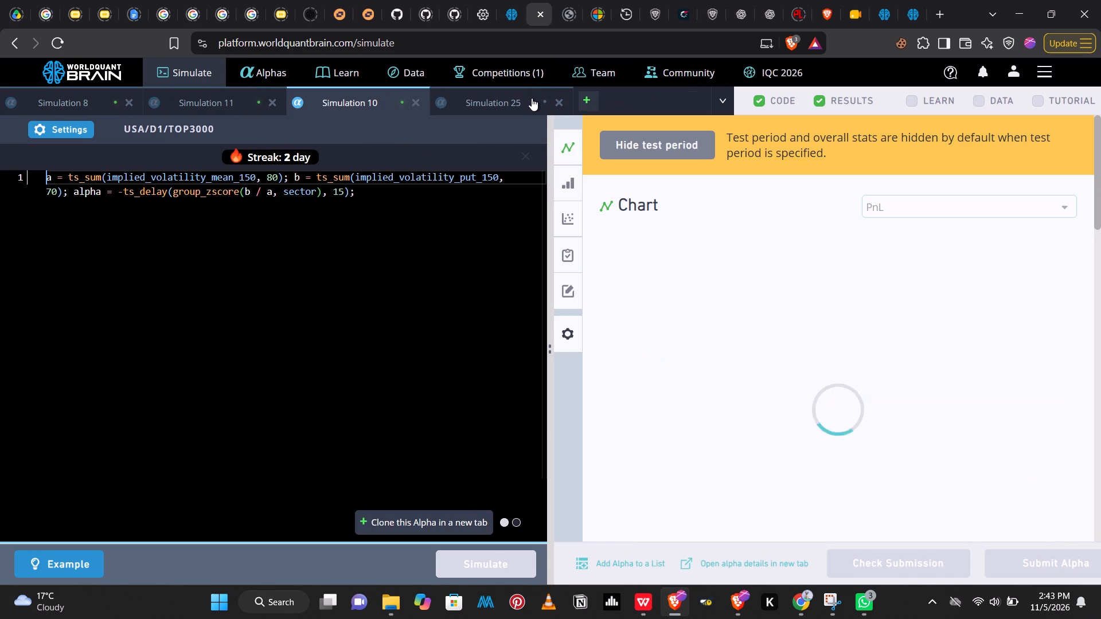
left_click(535, 101)
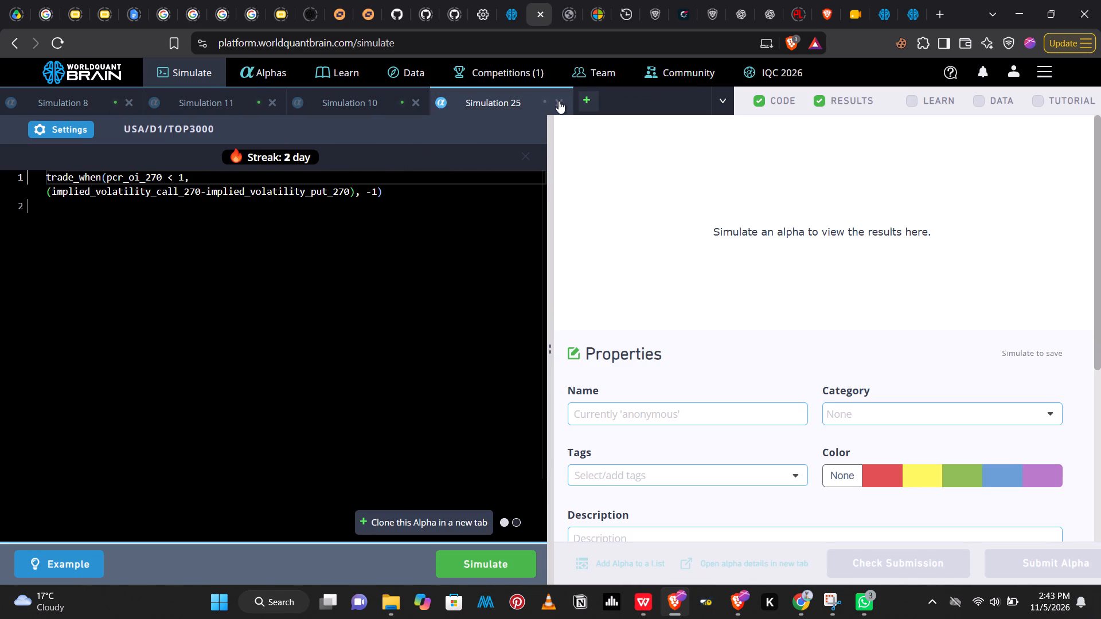
left_click(558, 102)
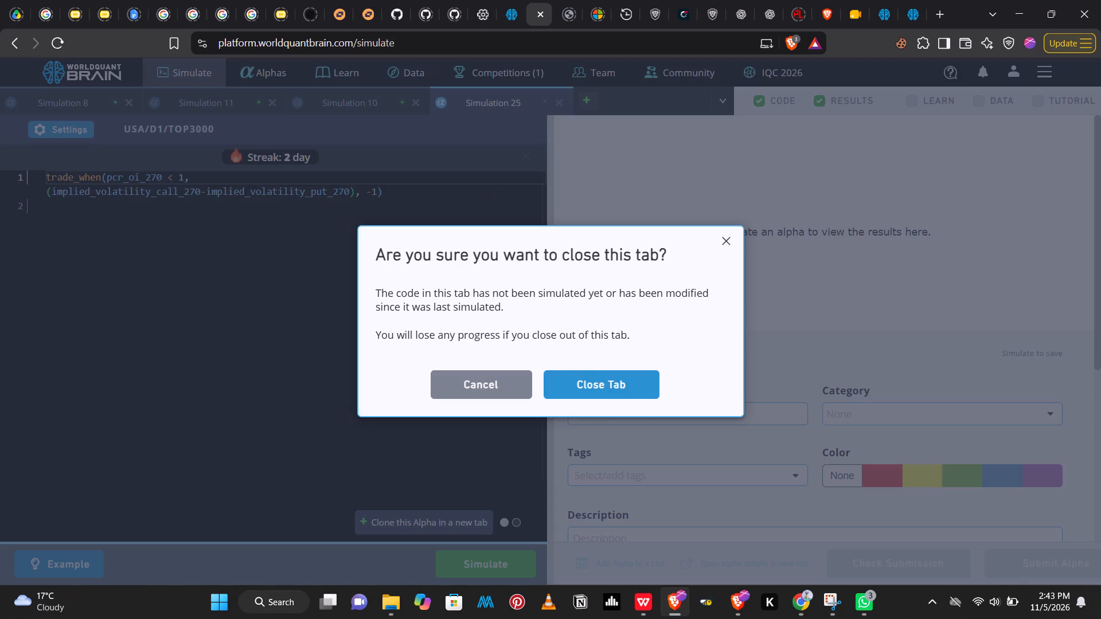
left_click(573, 377)
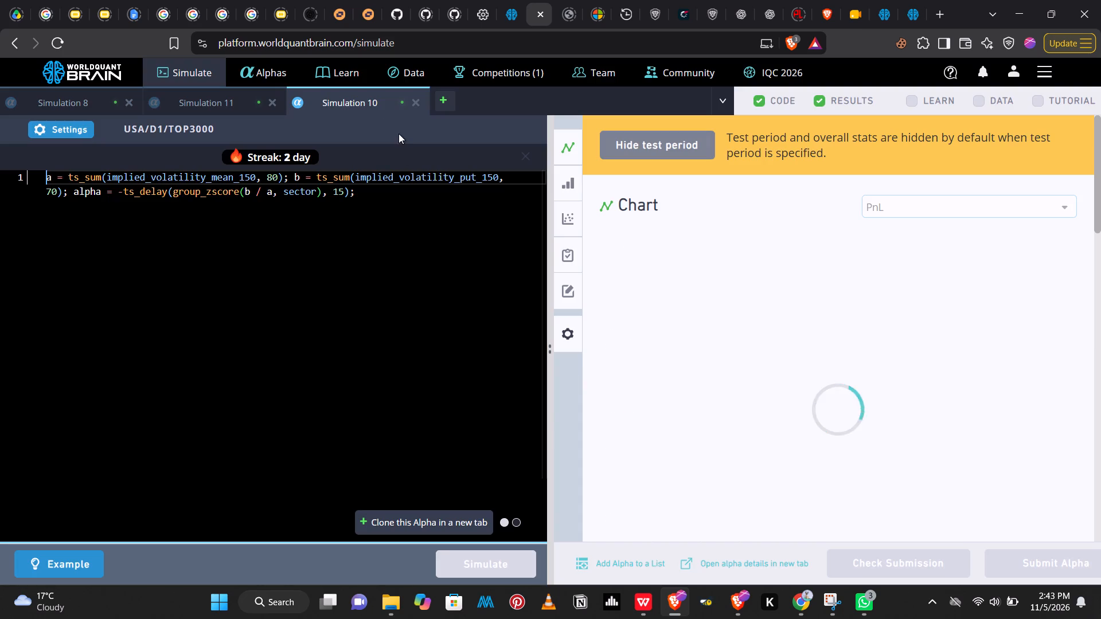
Replace all of Simulation 10's code with the copied Experiment 1 alpha using rank(b / a), and simulate it.
left_click(343, 211)
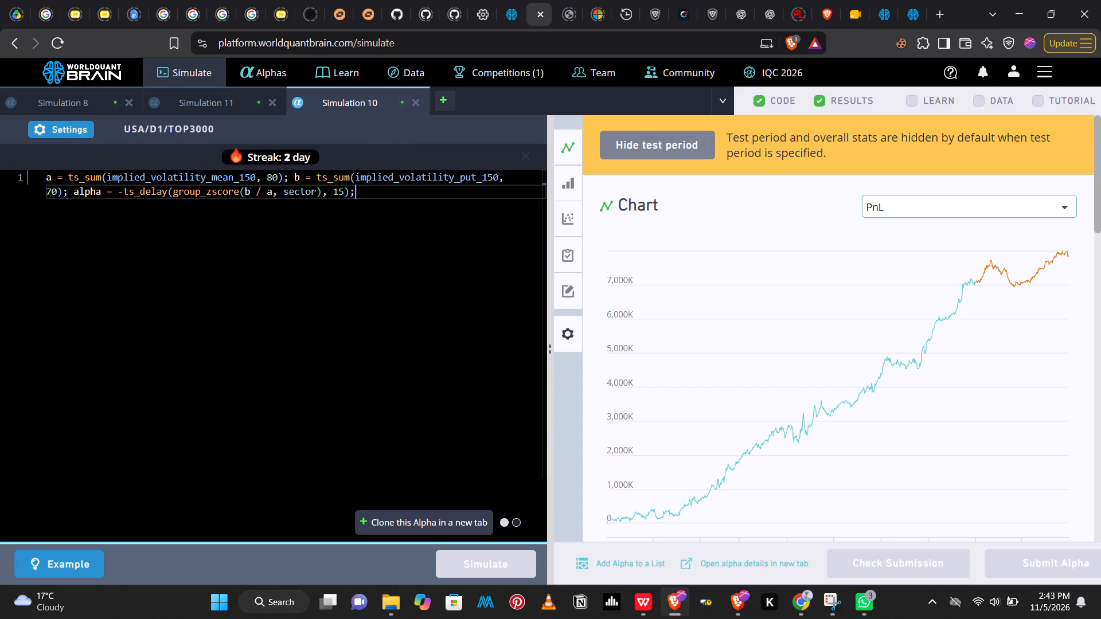
key("ctrl+a")
key("ctrl+v")
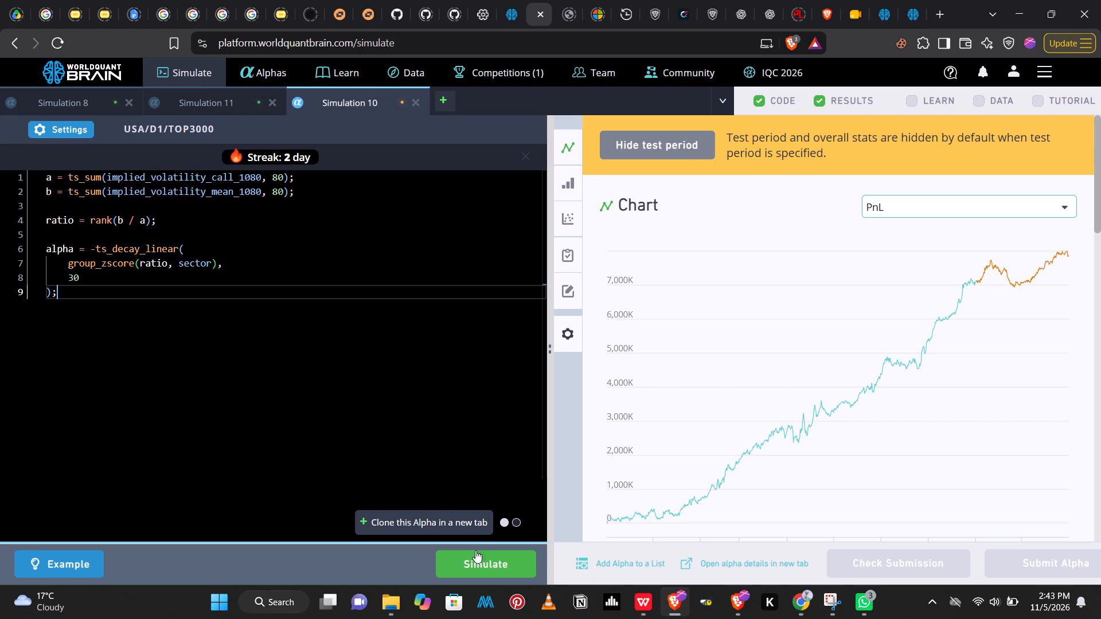
left_click(475, 569)
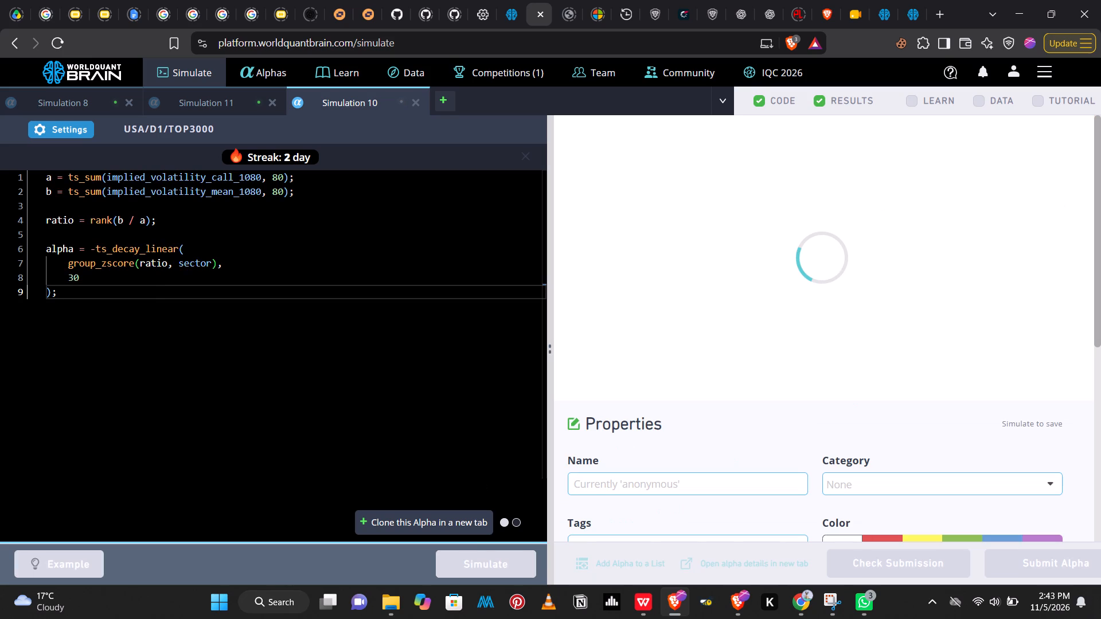
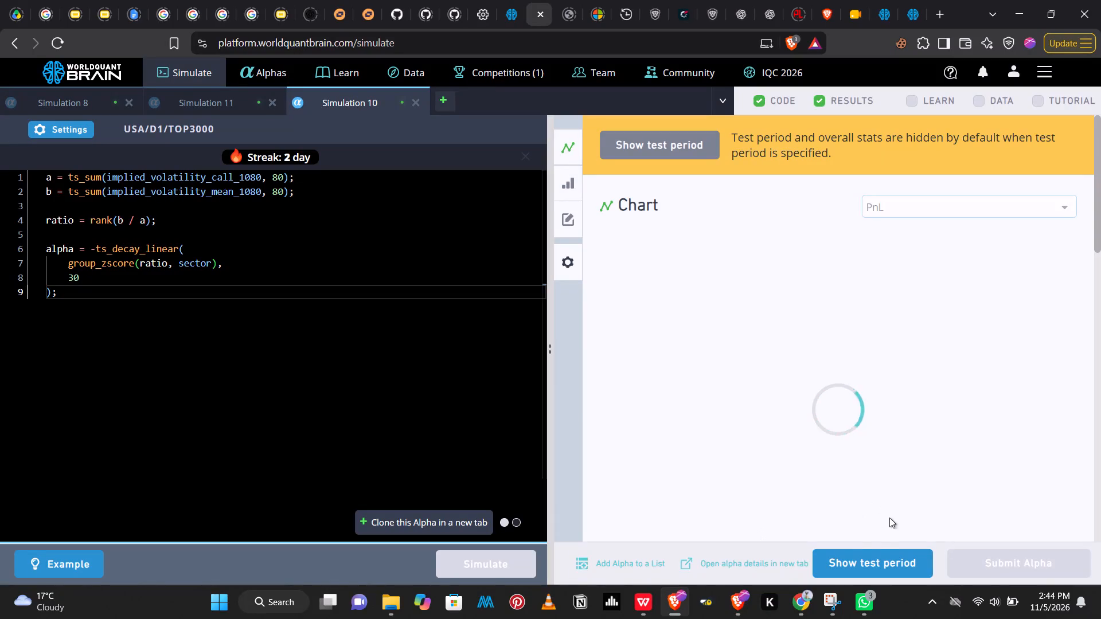
Show the test period for Simulation 10 and examine its IS Summary, correlation and failed IS tests.
left_click(867, 548)
left_click(862, 554)
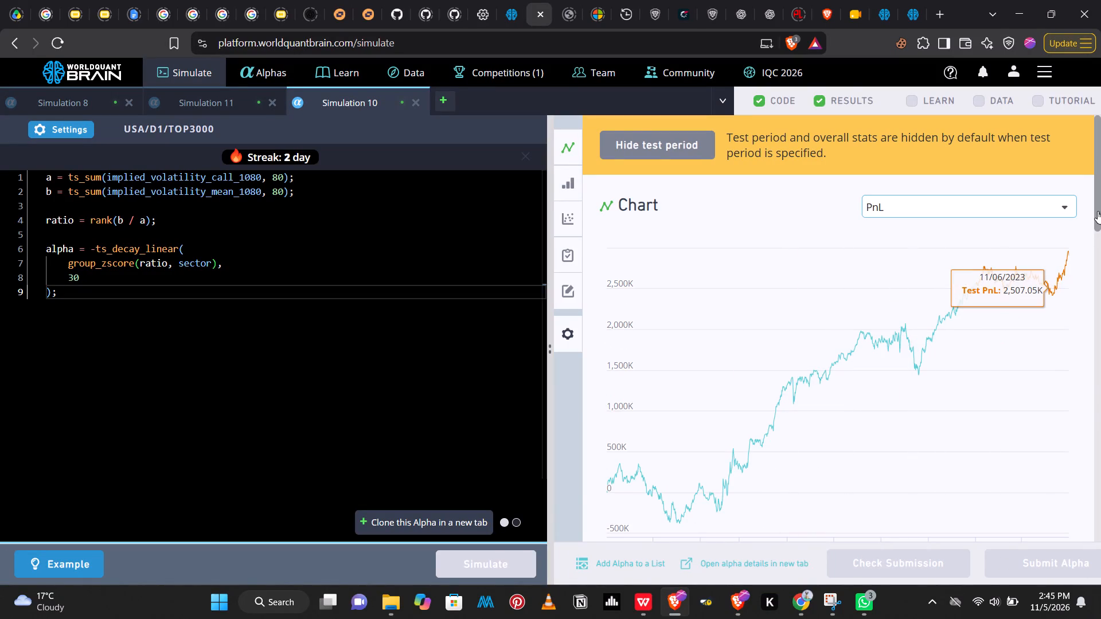
left_click_drag(1097, 211, 1099, 265)
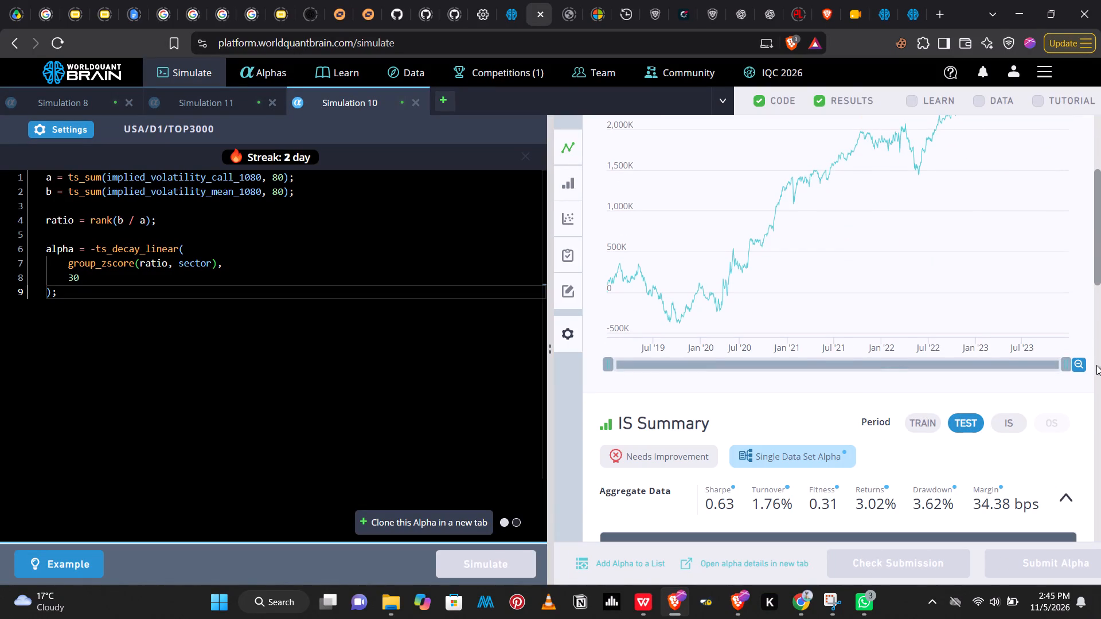
left_click_drag(1099, 244, 1100, 378)
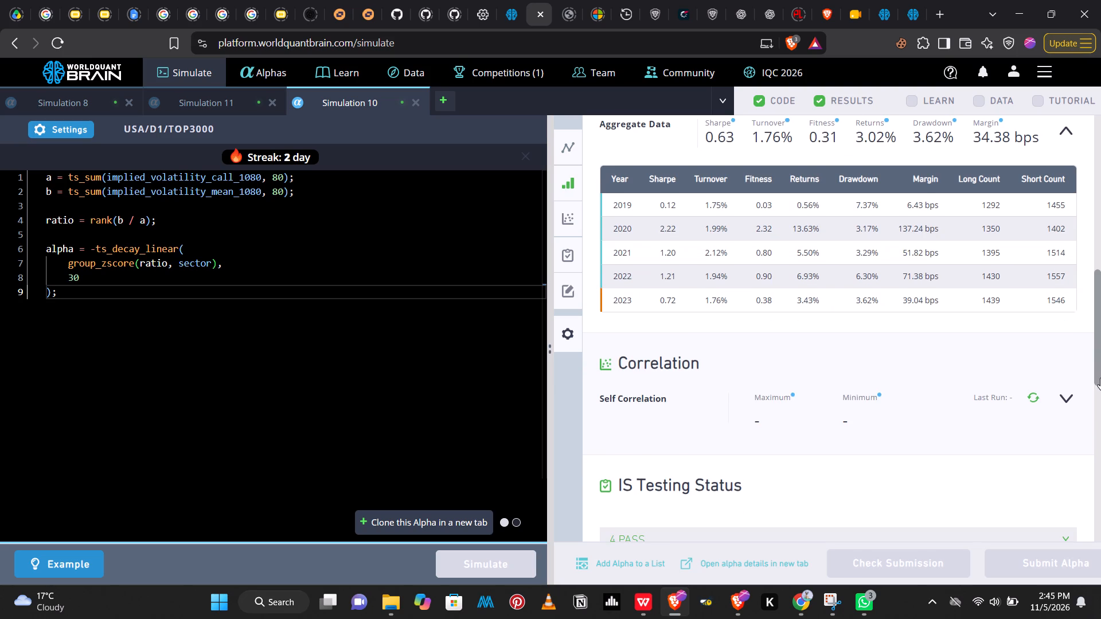
left_click_drag(1100, 378, 1100, 393)
left_click(1072, 385)
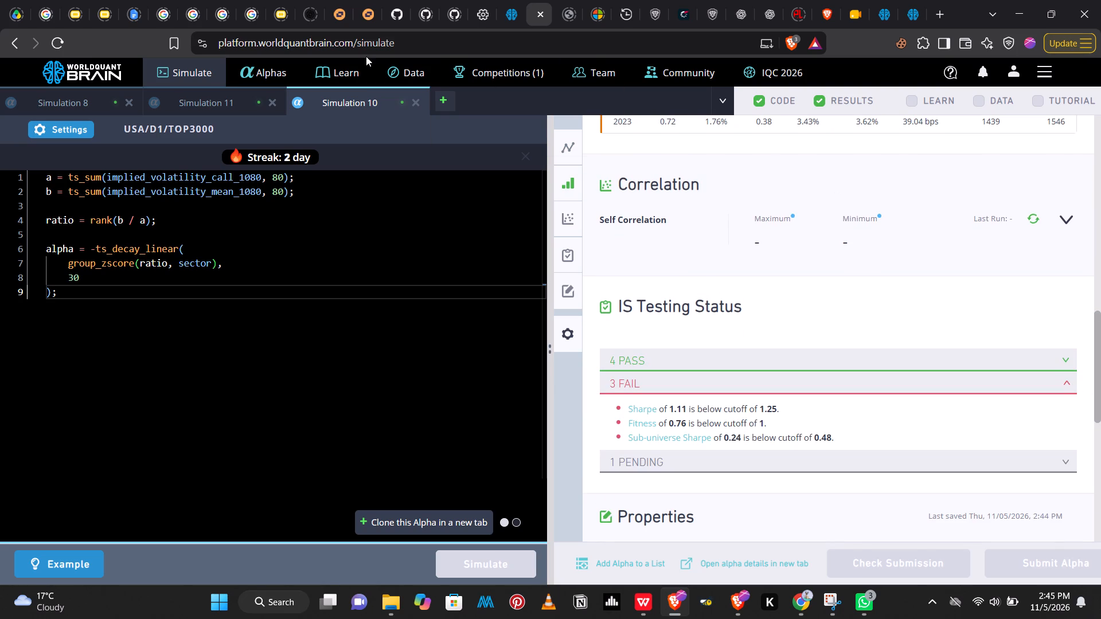
In Simulation 11's settings, set the decay to 1, apply it and simulate the alpha again.
left_click(220, 107)
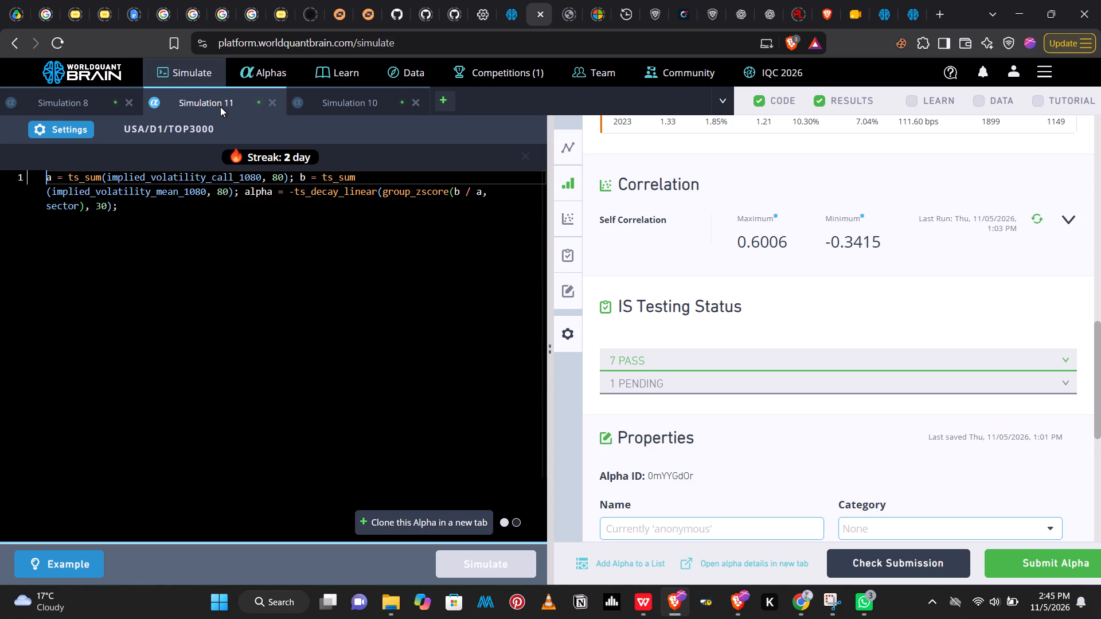
left_click(48, 130)
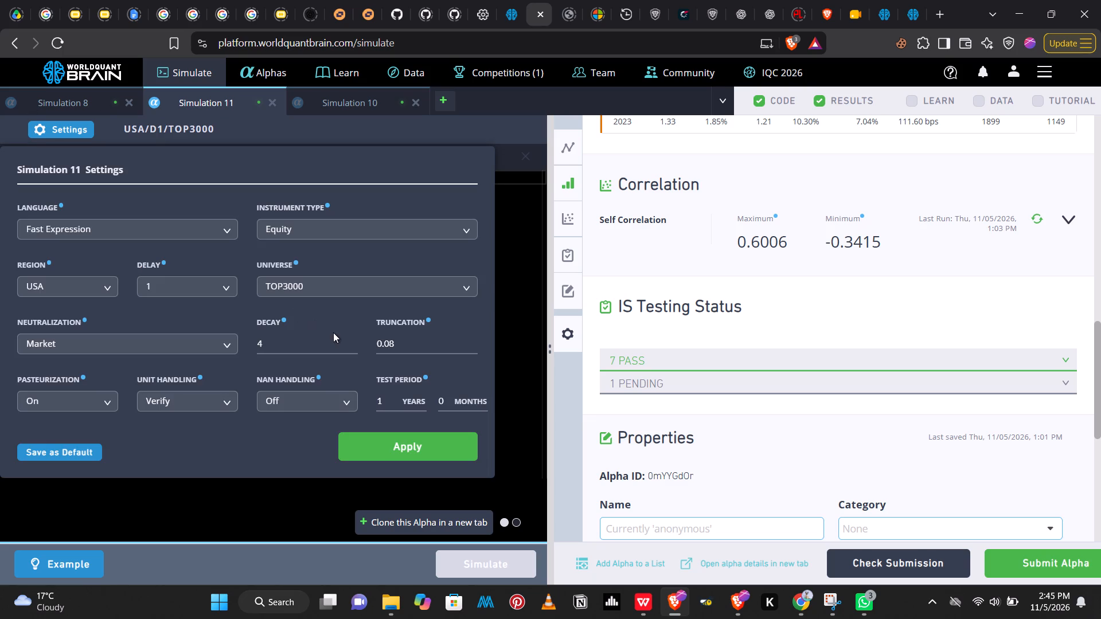
triple_click(353, 347)
left_click(387, 441)
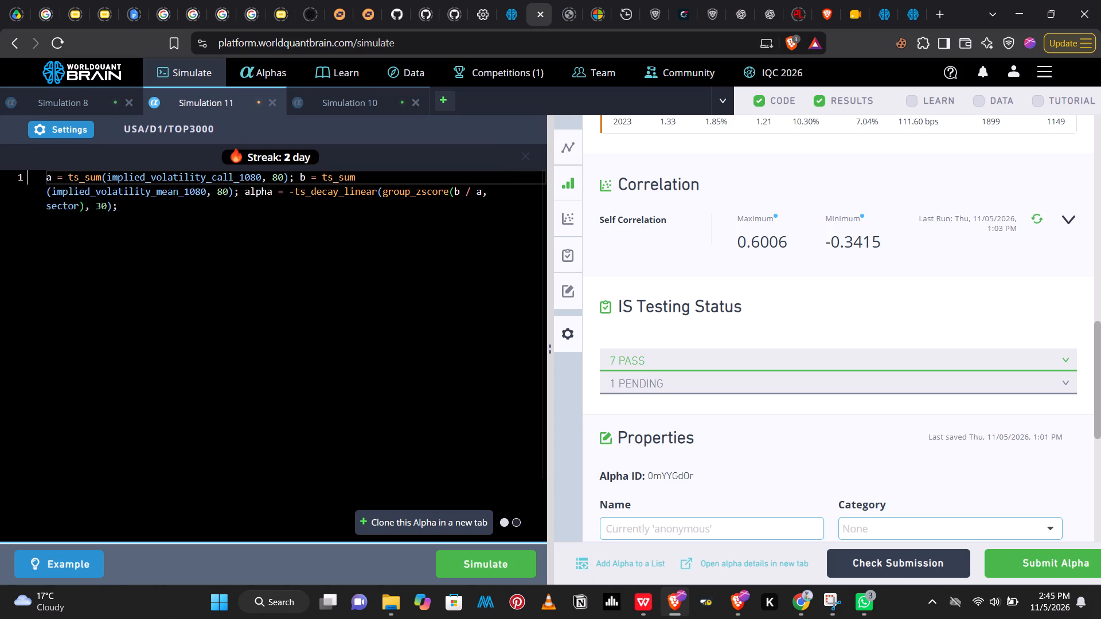
left_click(466, 550)
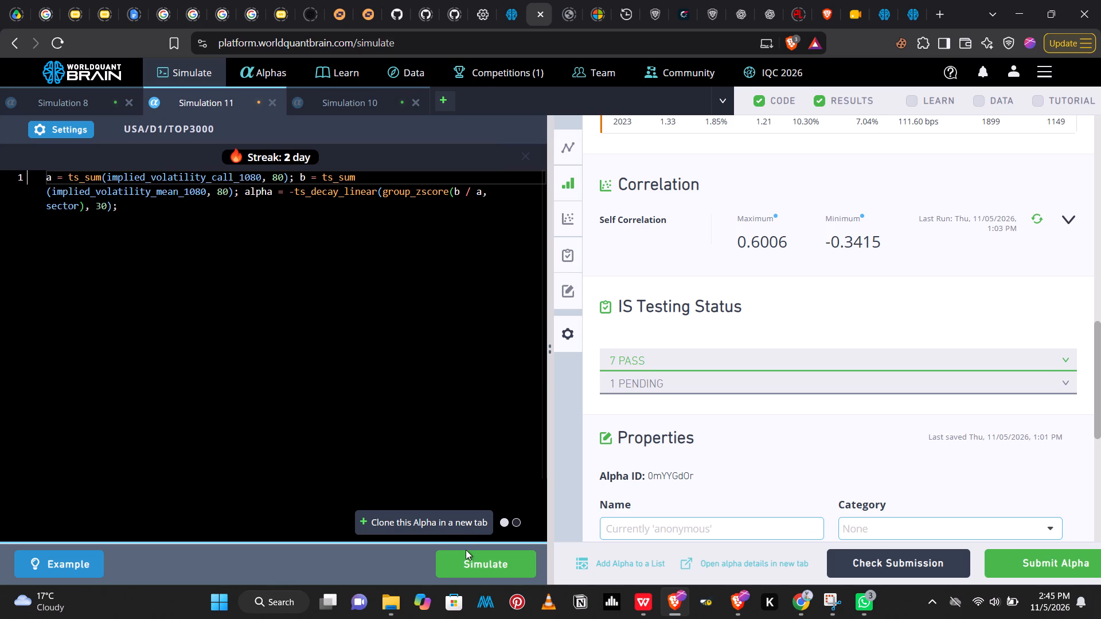
left_click(473, 562)
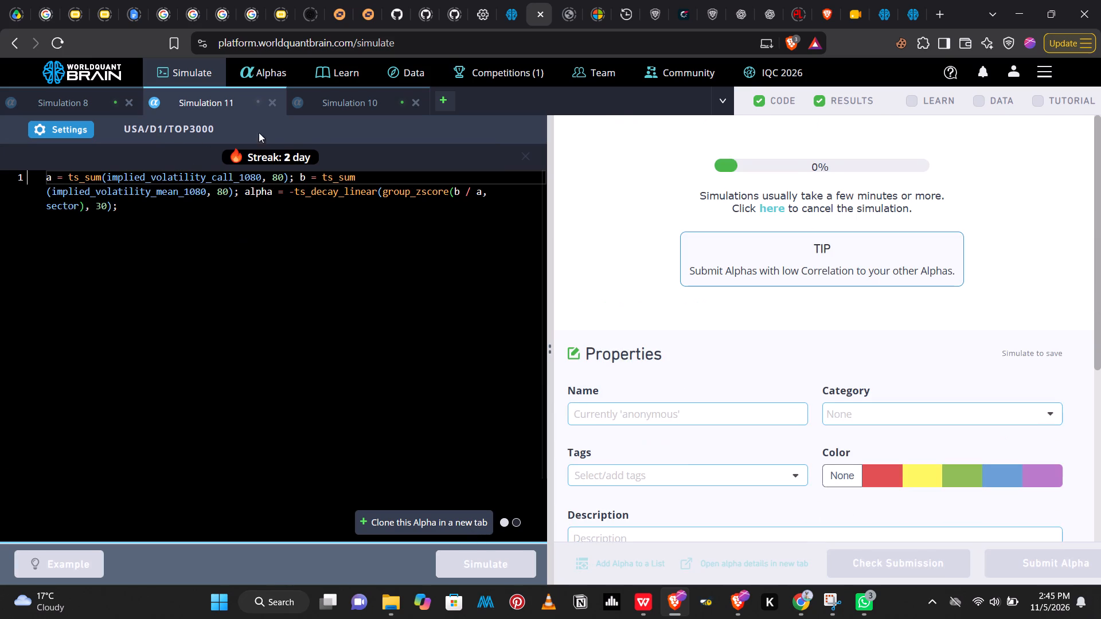
Clone Simulation 11's alpha into a new tab and close Simulation 10.
left_click(425, 518)
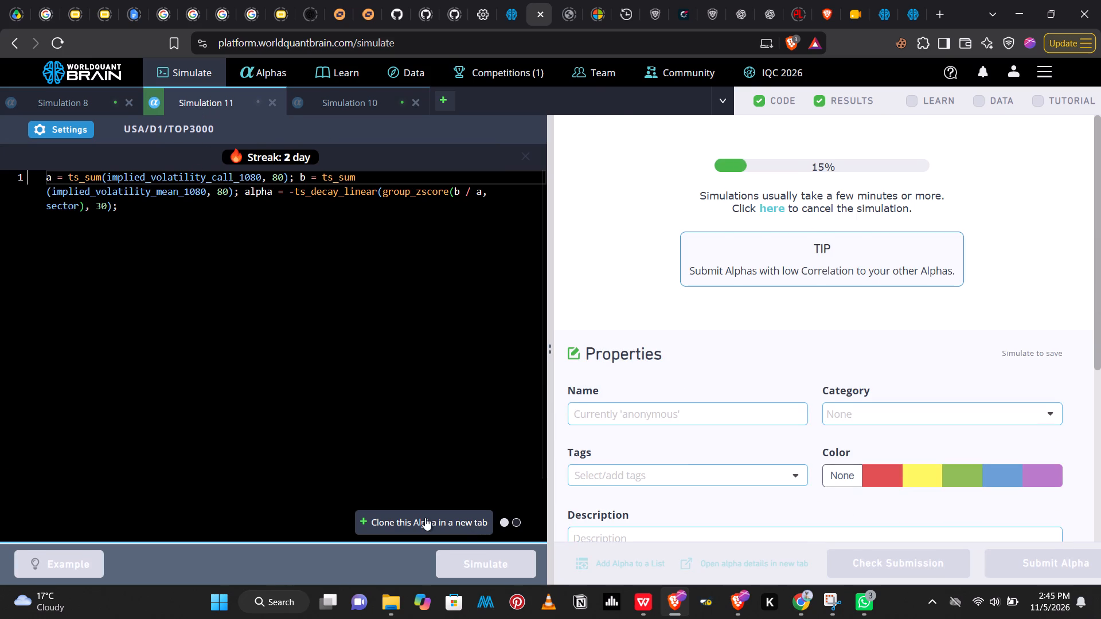
left_click(415, 105)
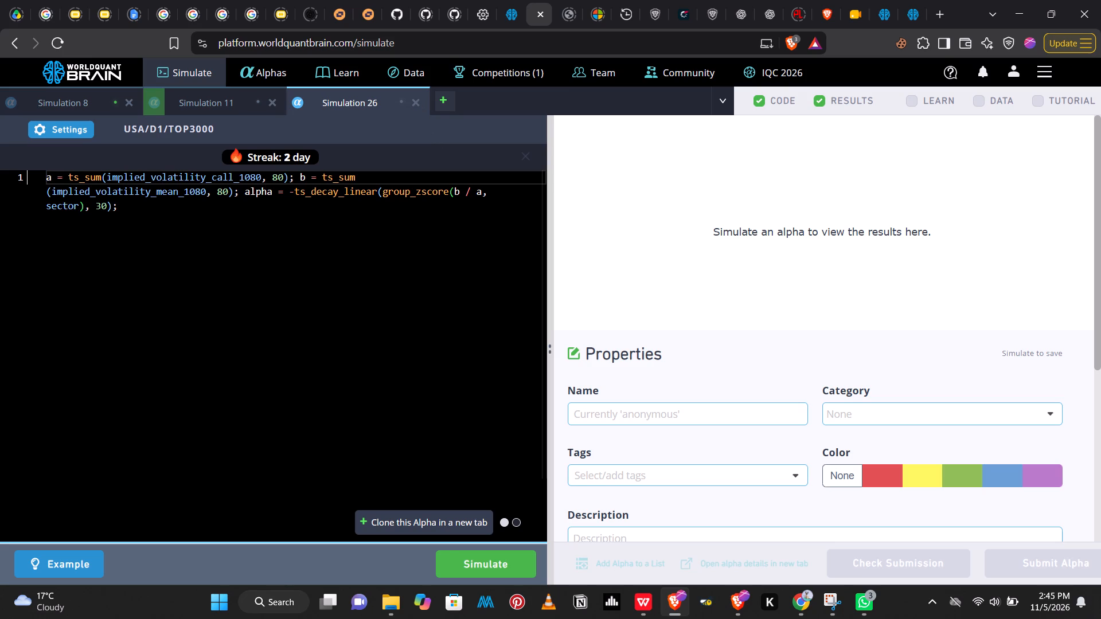
Set the ts_decay_linear window to 20 in the cloned alpha's code in Simulation 26, and simulate it.
left_click(101, 209)
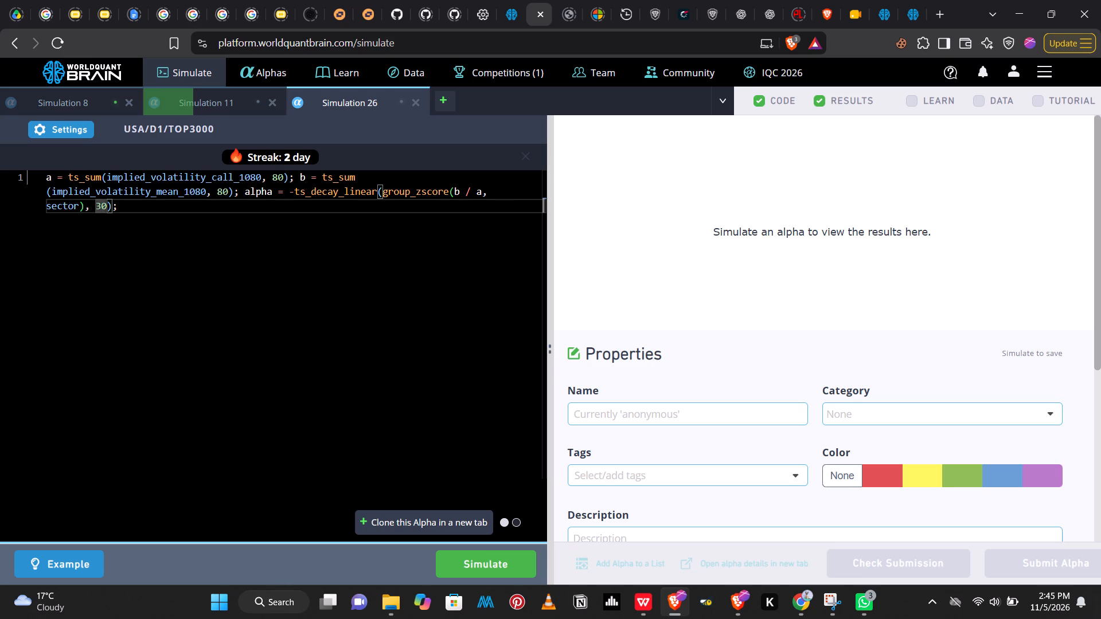
key("BackSpace")
key("2")
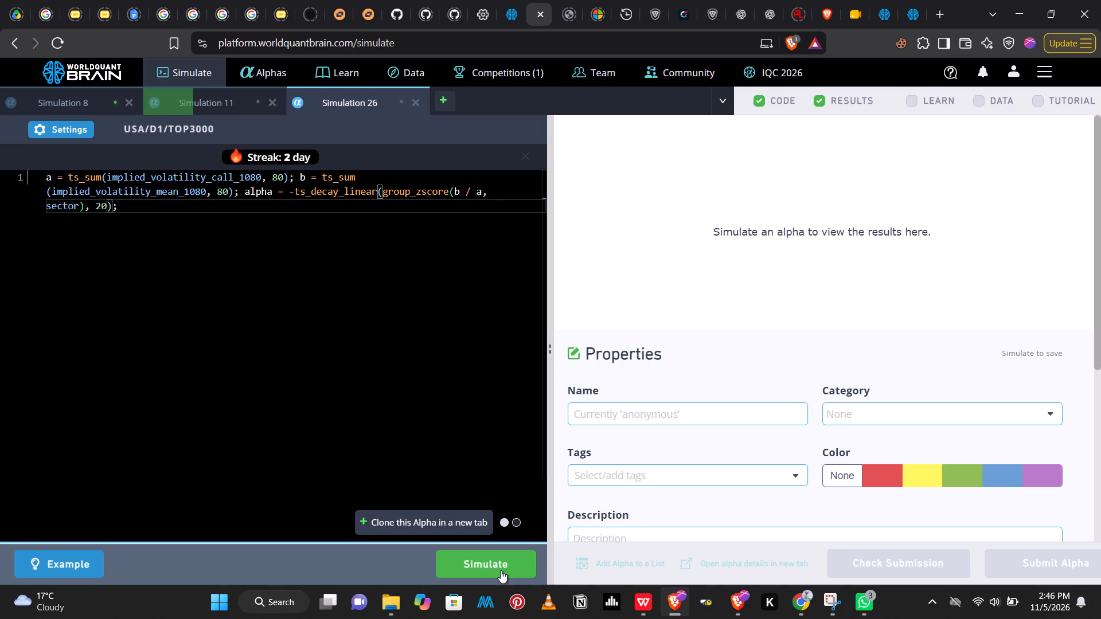
left_click(501, 570)
Open Simulation 8 and examine its IS Summary, self-correlation, IS testing status and PnL chart.
left_click(65, 101)
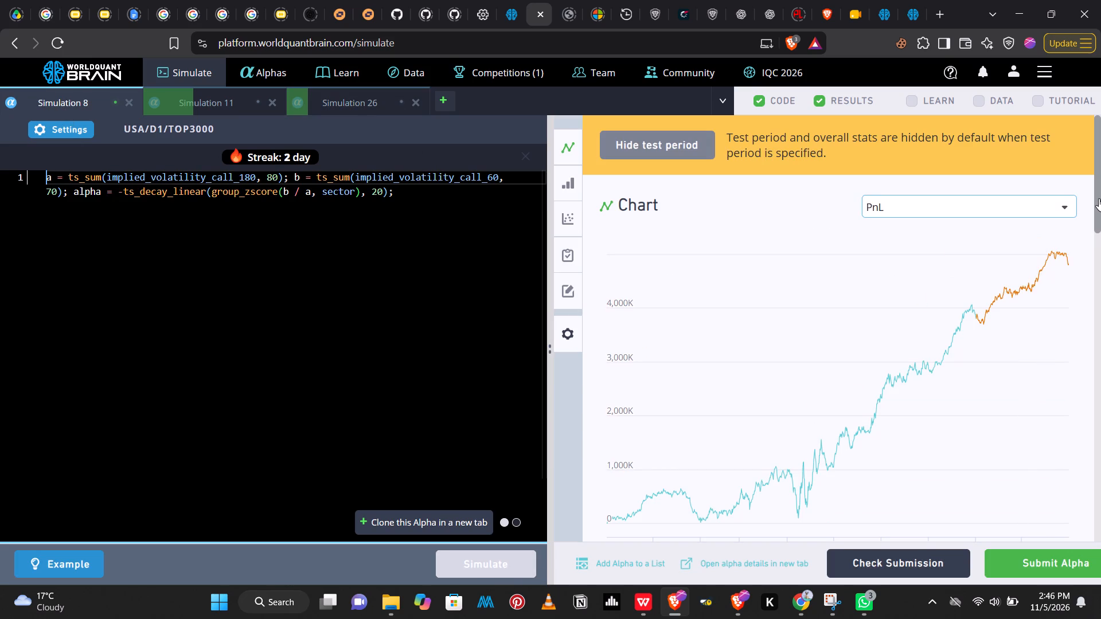
left_click_drag(1099, 198, 1100, 299)
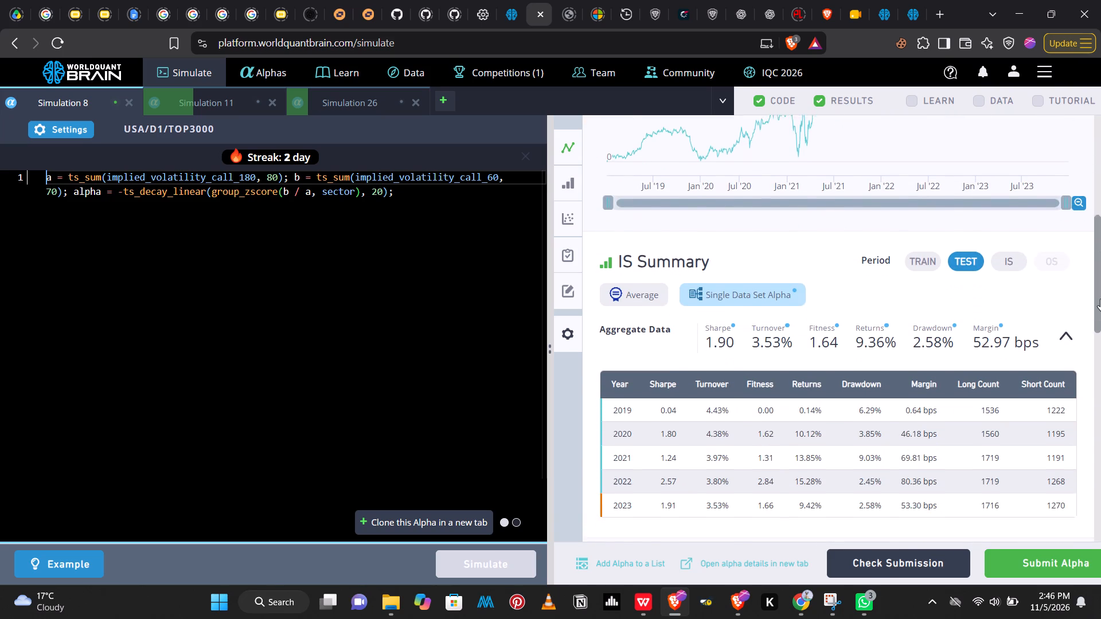
left_click_drag(1100, 299, 1100, 390)
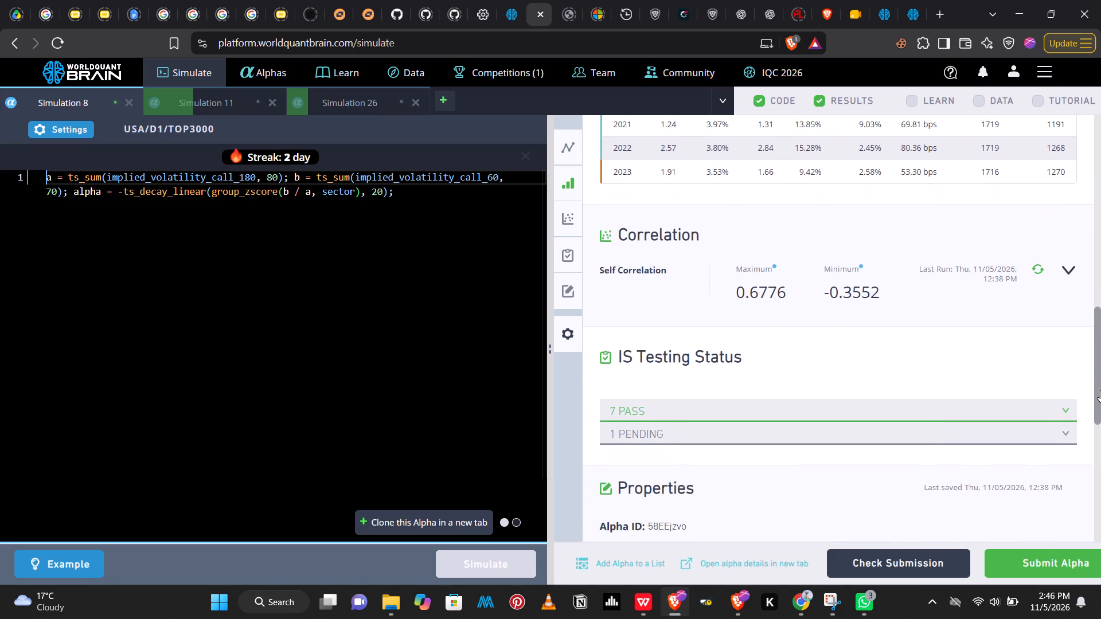
left_click_drag(1100, 390, 1091, 309)
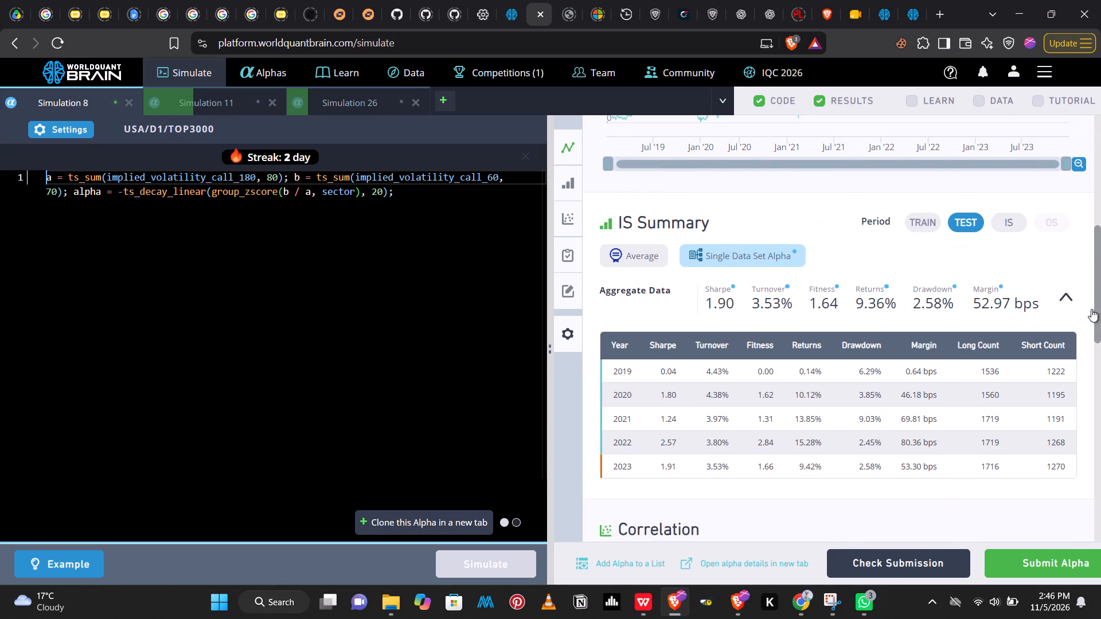
left_click_drag(1091, 309, 1086, 273)
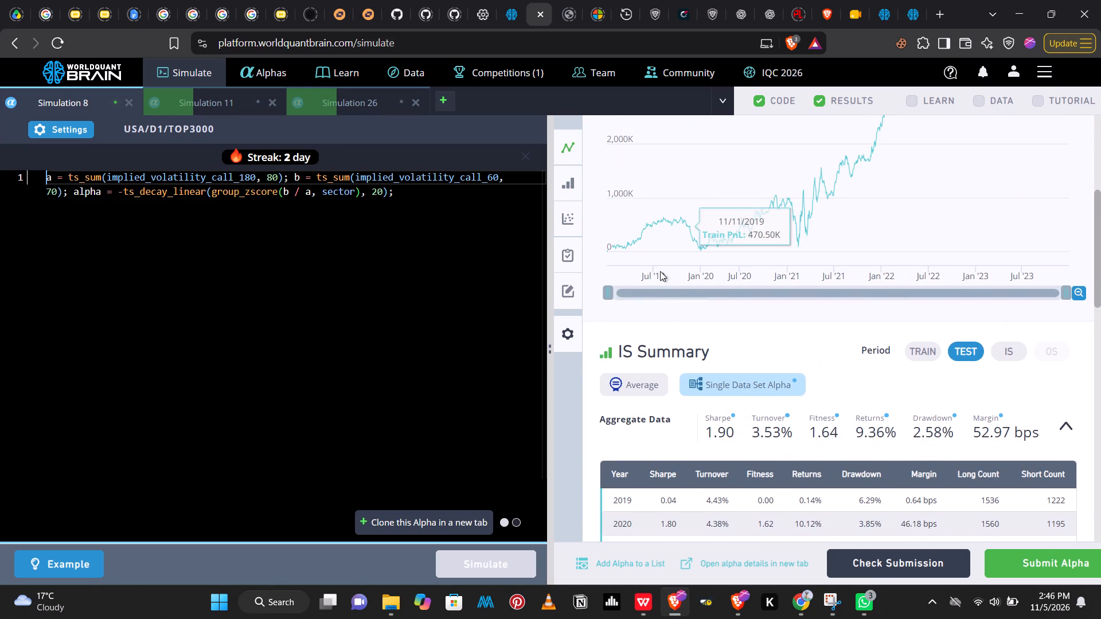
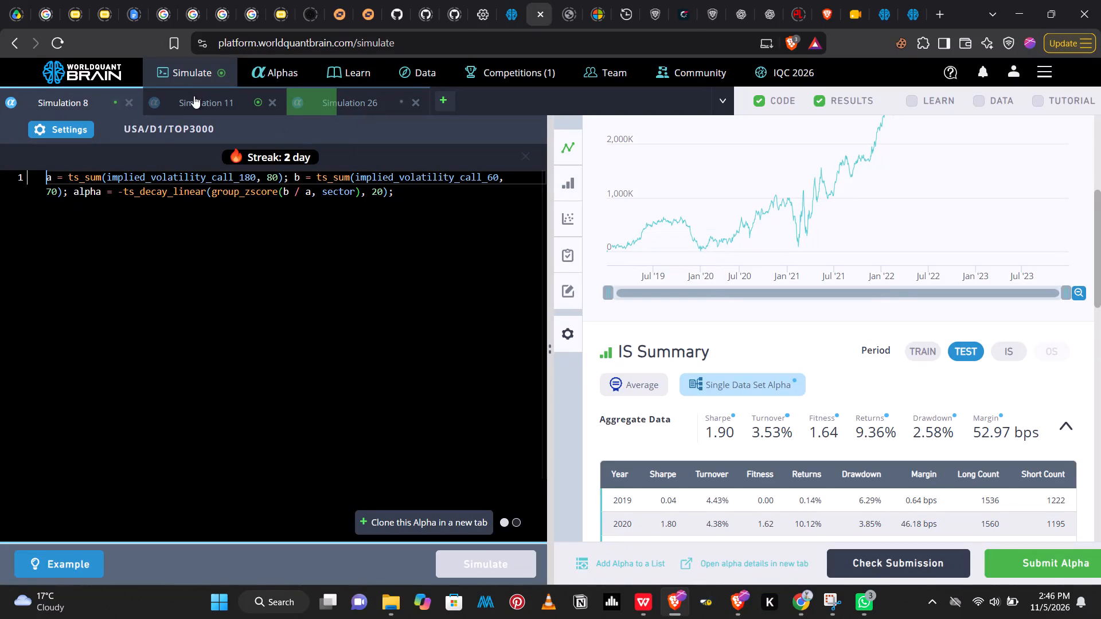
Open Simulation 11, reveal its test period and examine the IS Summary, correlation and IS testing status.
left_click(196, 101)
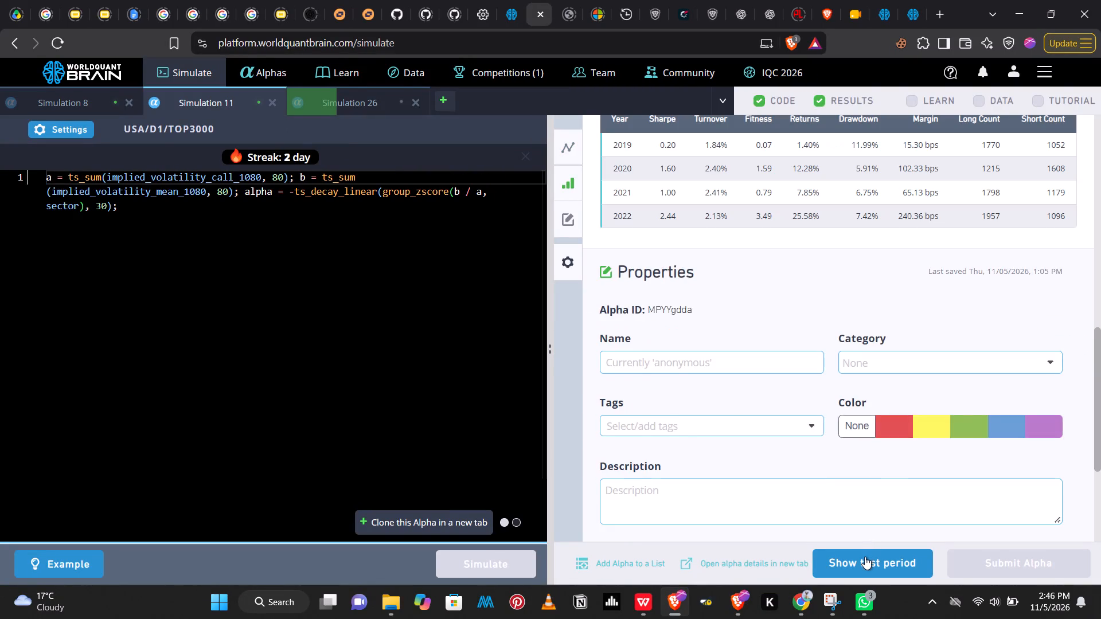
left_click(865, 557)
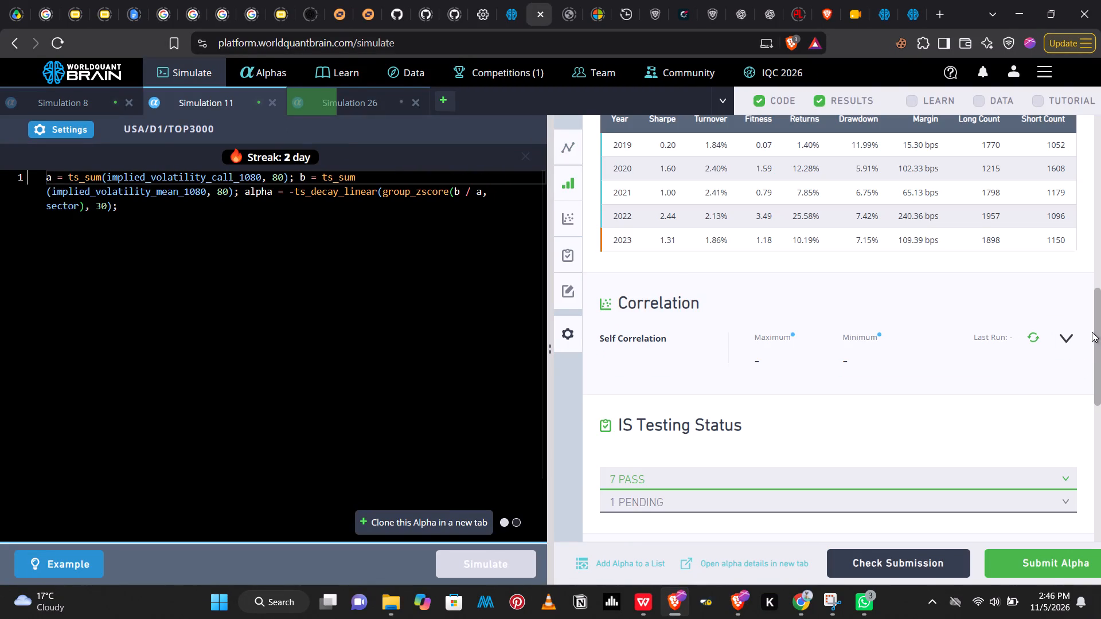
left_click(1100, 332)
left_click_drag(1100, 332, 1096, 269)
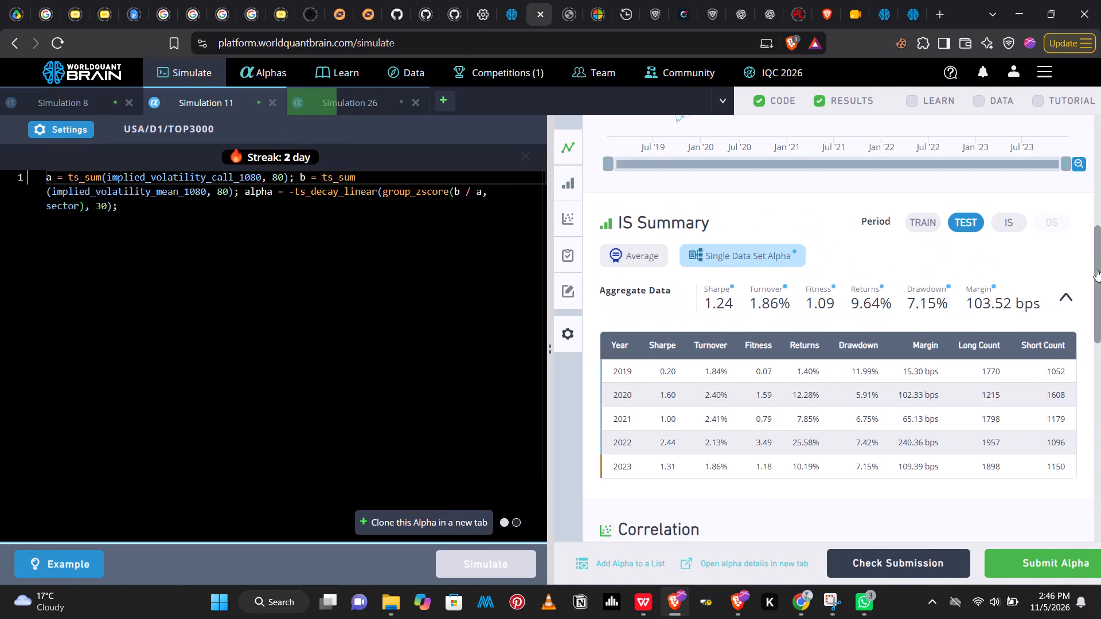
left_click_drag(1096, 269, 1097, 308)
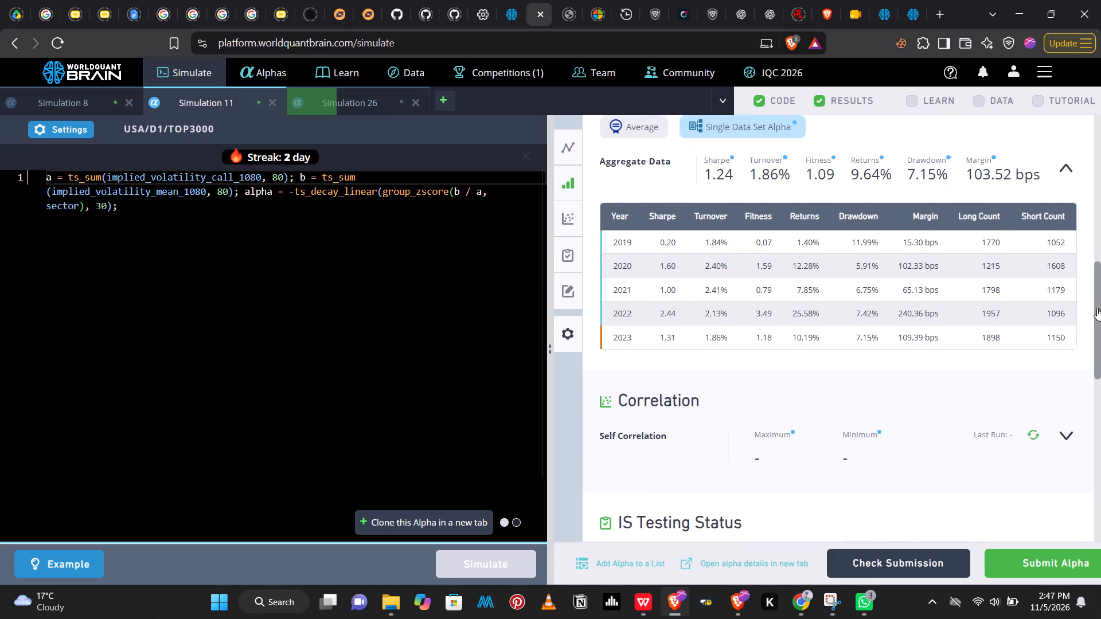
left_click_drag(1097, 308, 1100, 347)
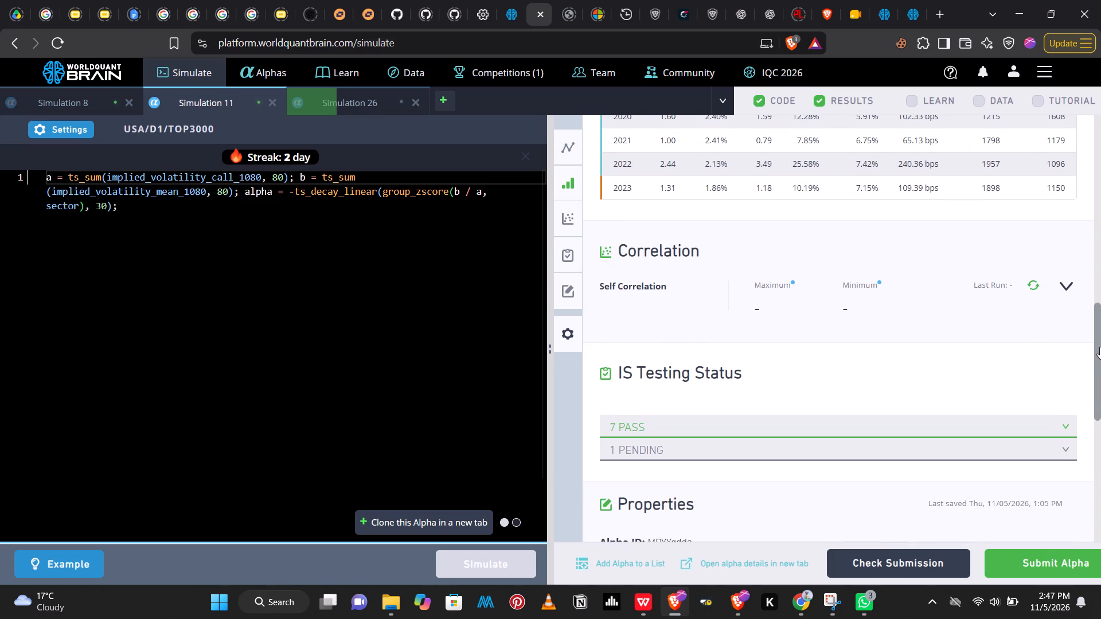
In Simulation 11's settings, set the decay to 0, apply it and simulate the alpha again.
left_click(62, 132)
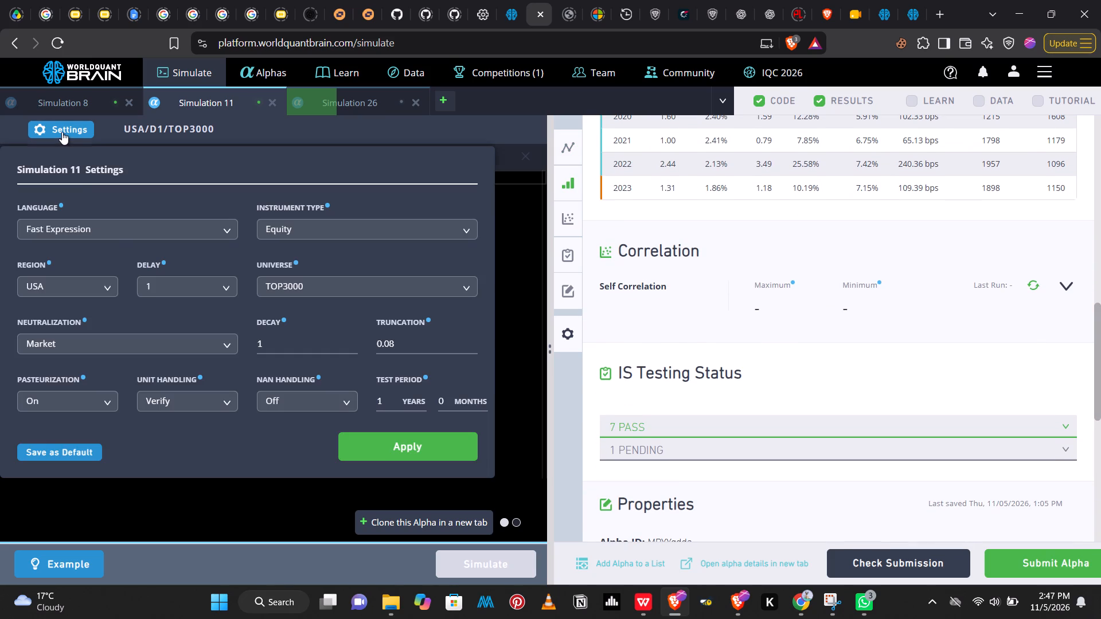
left_click(353, 347)
left_click(397, 442)
left_click(480, 566)
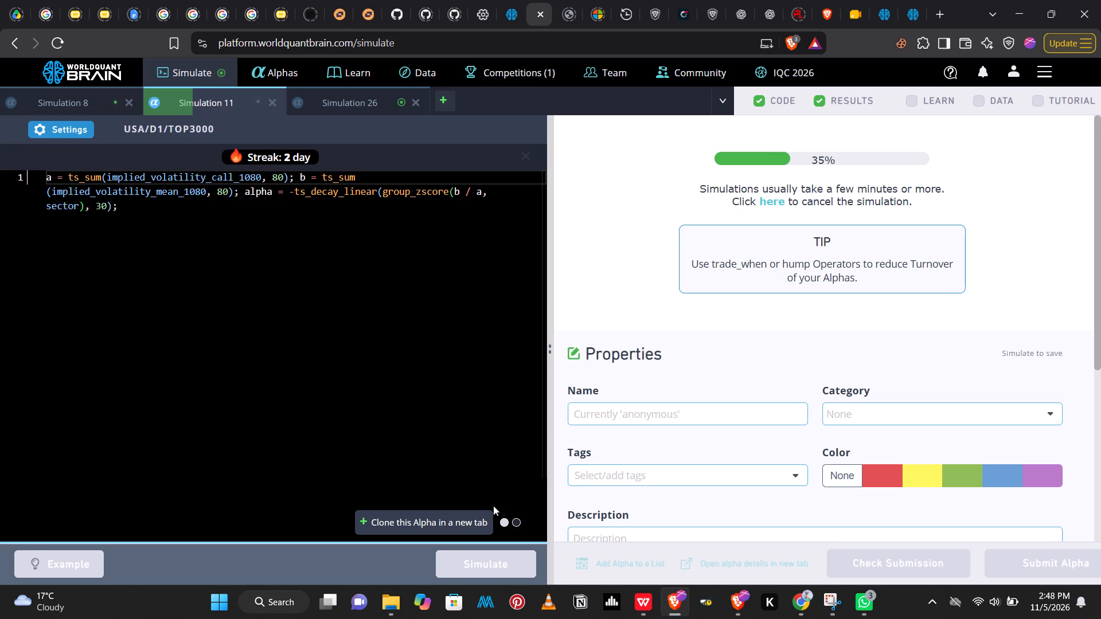
Open Simulation 26, reveal its test period and examine the PnL chart, yearly IS Summary and IS testing status.
left_click(340, 108)
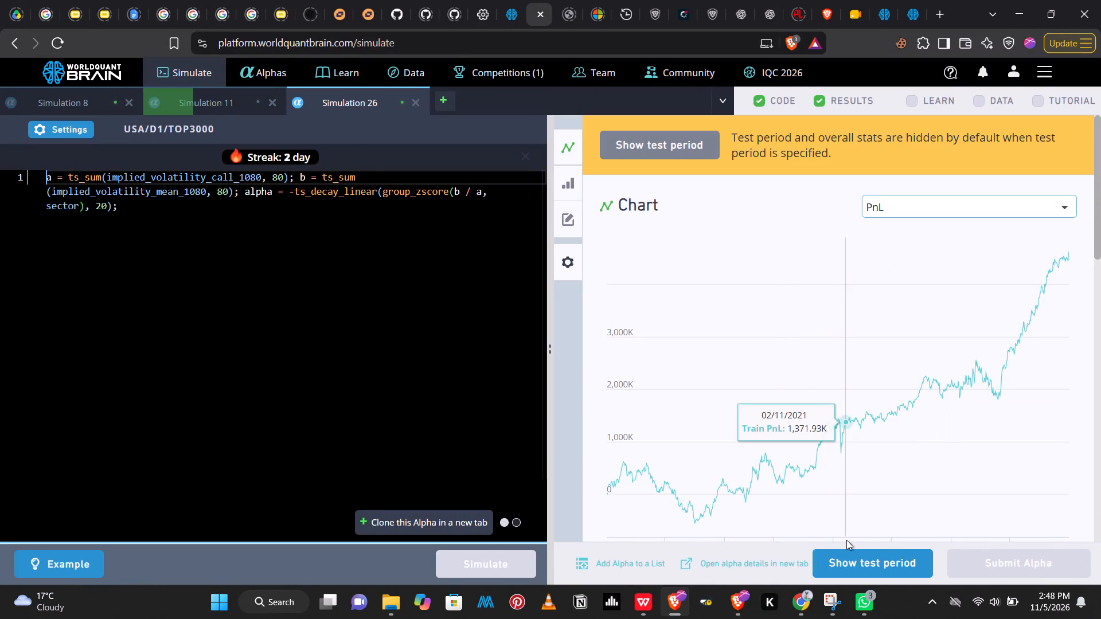
left_click(842, 559)
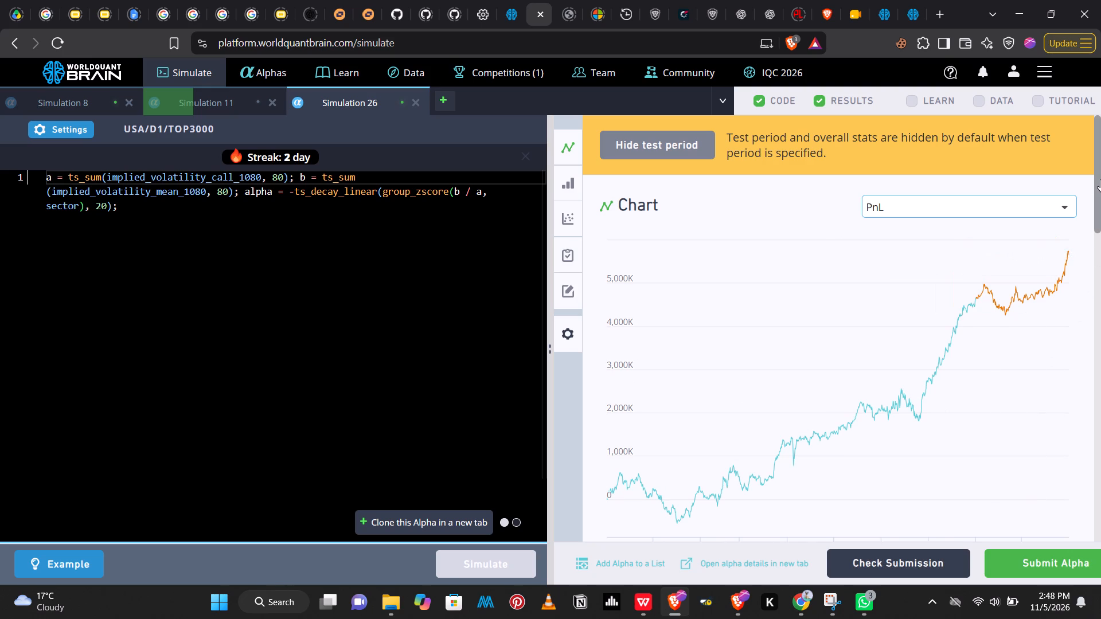
left_click_drag(1100, 179, 1099, 311)
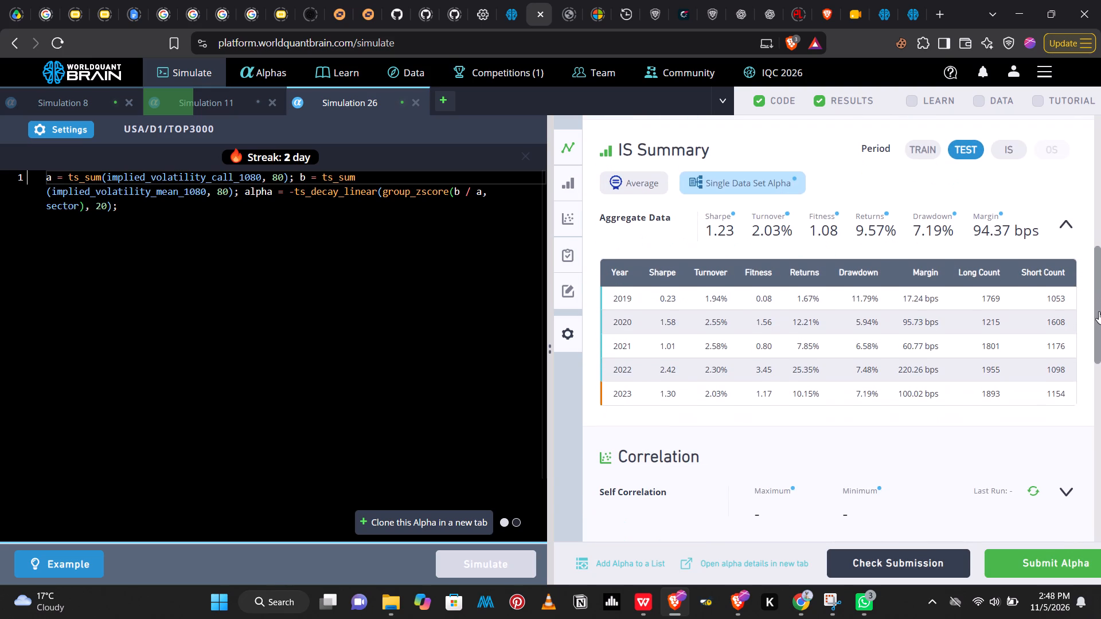
left_click_drag(1099, 311, 1094, 334)
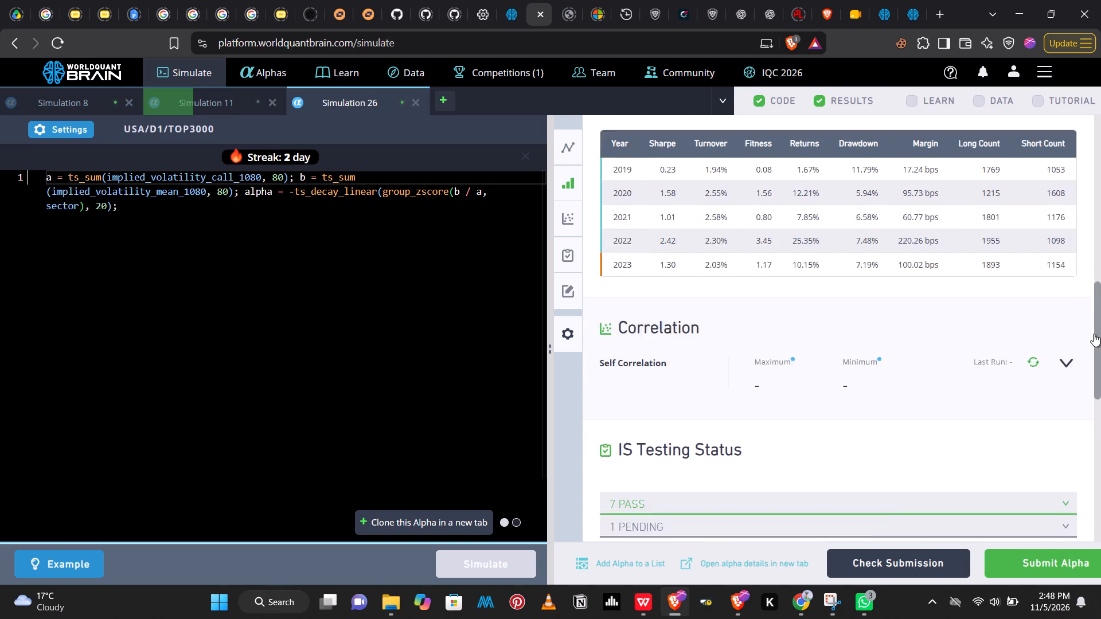
left_click_drag(1094, 334, 1089, 317)
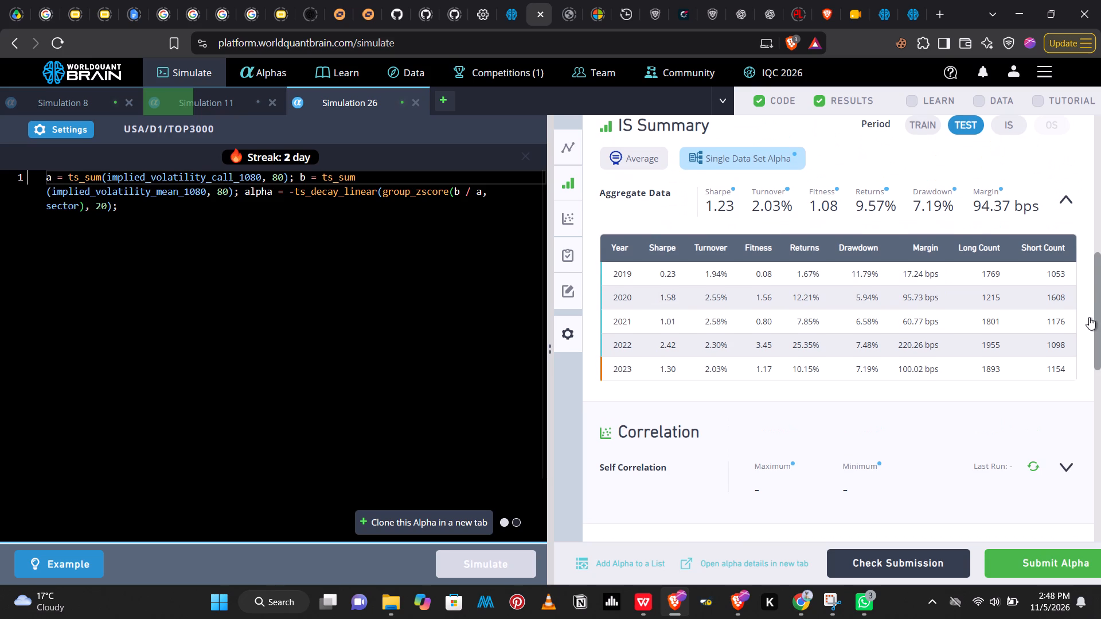
left_click_drag(1089, 317, 1088, 318)
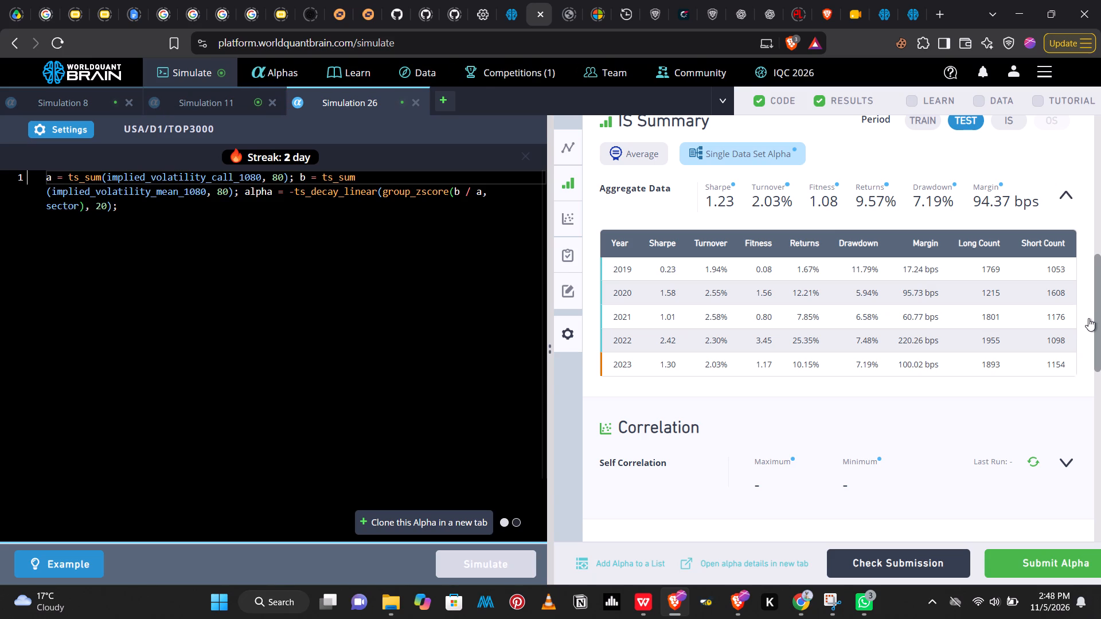
left_click_drag(1088, 318, 1090, 308)
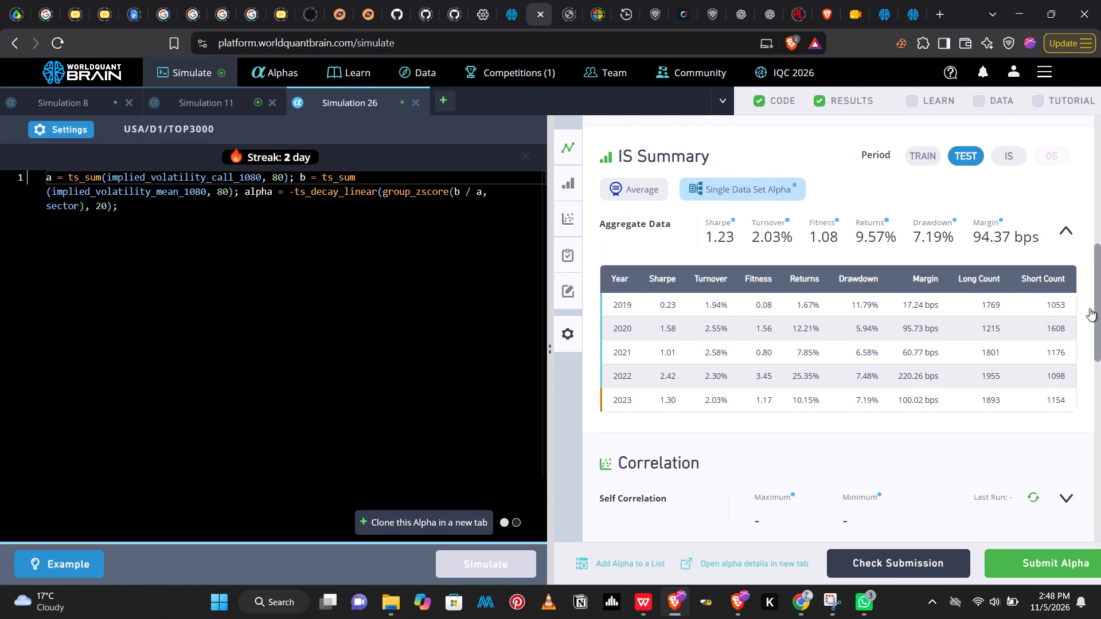
left_click_drag(1090, 308, 1100, 255)
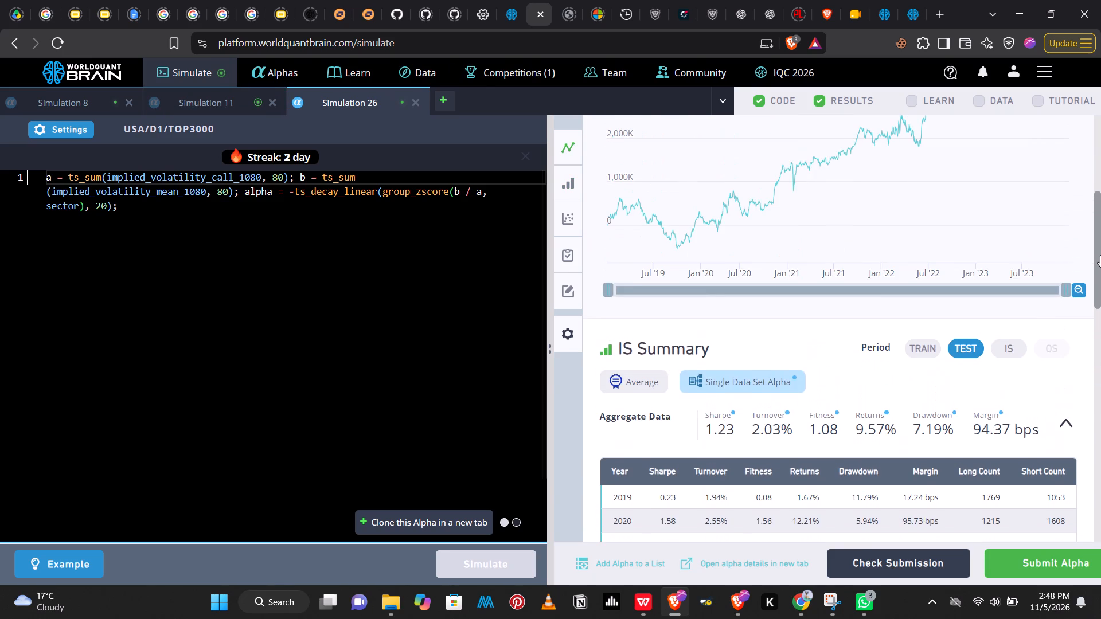
Return to Simulation 11, reveal the test period of the new run and examine its yearly results, testing status and PnL chart.
left_click(192, 103)
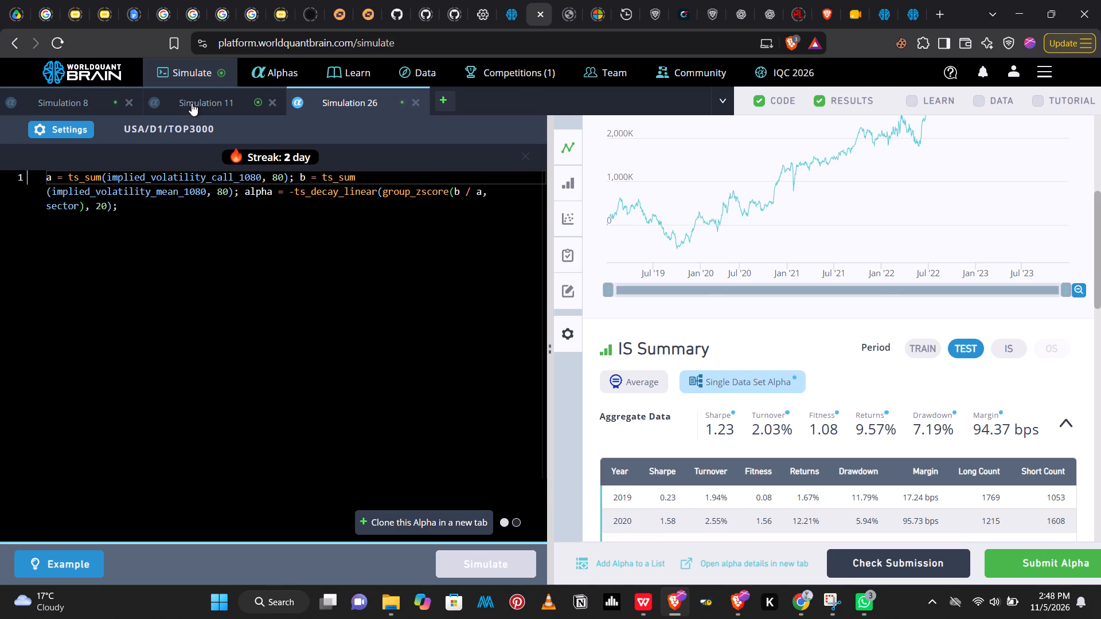
left_click(887, 569)
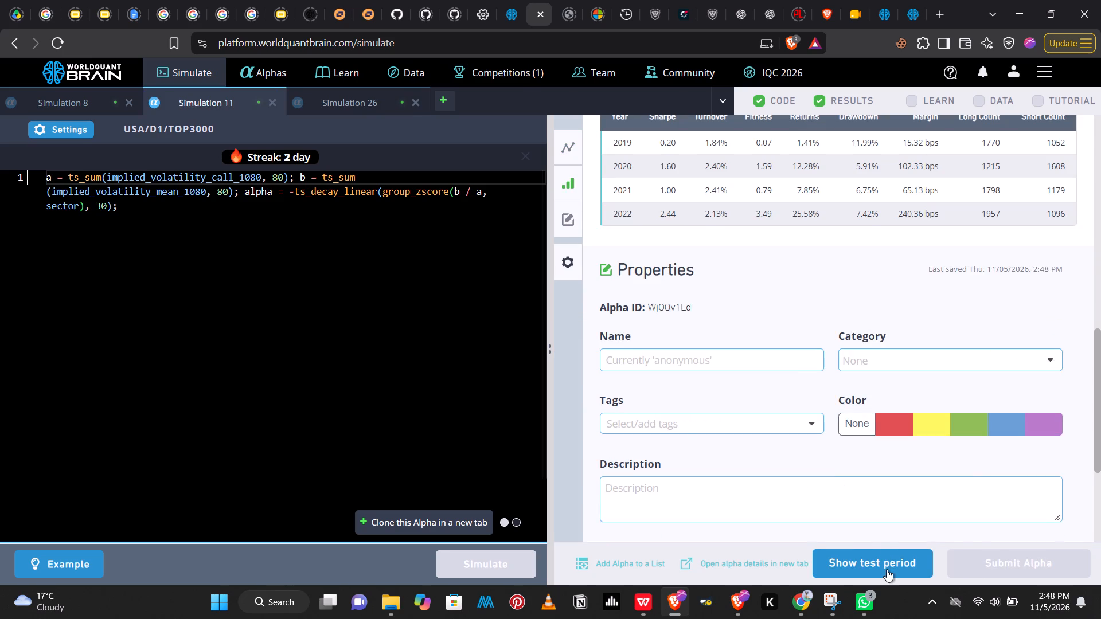
left_click_drag(1100, 336, 1100, 286)
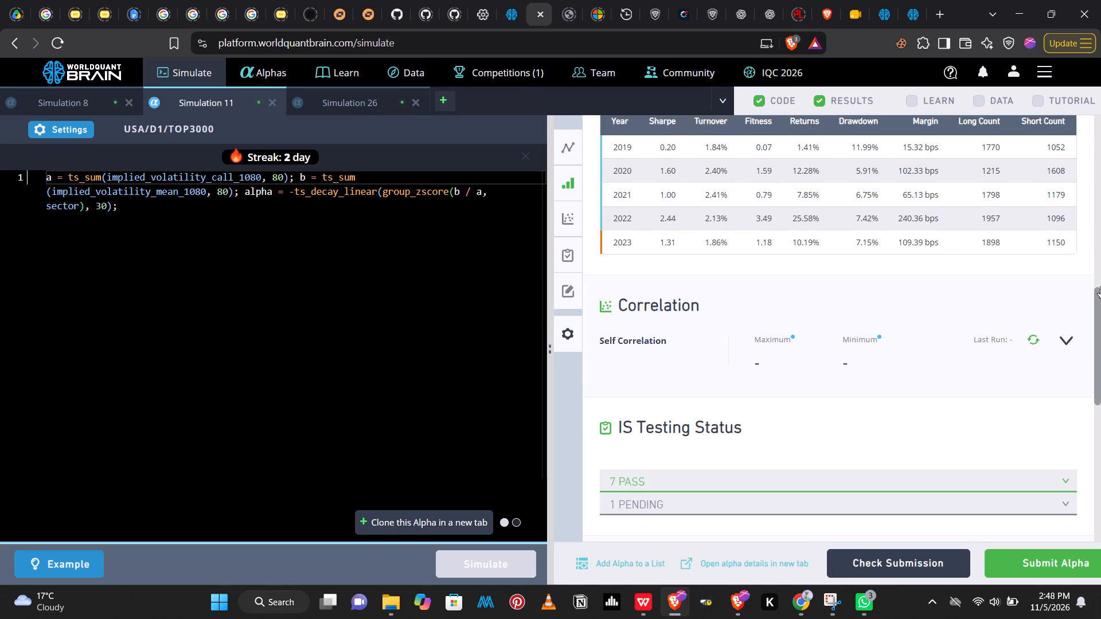
left_click_drag(1100, 286, 1090, 158)
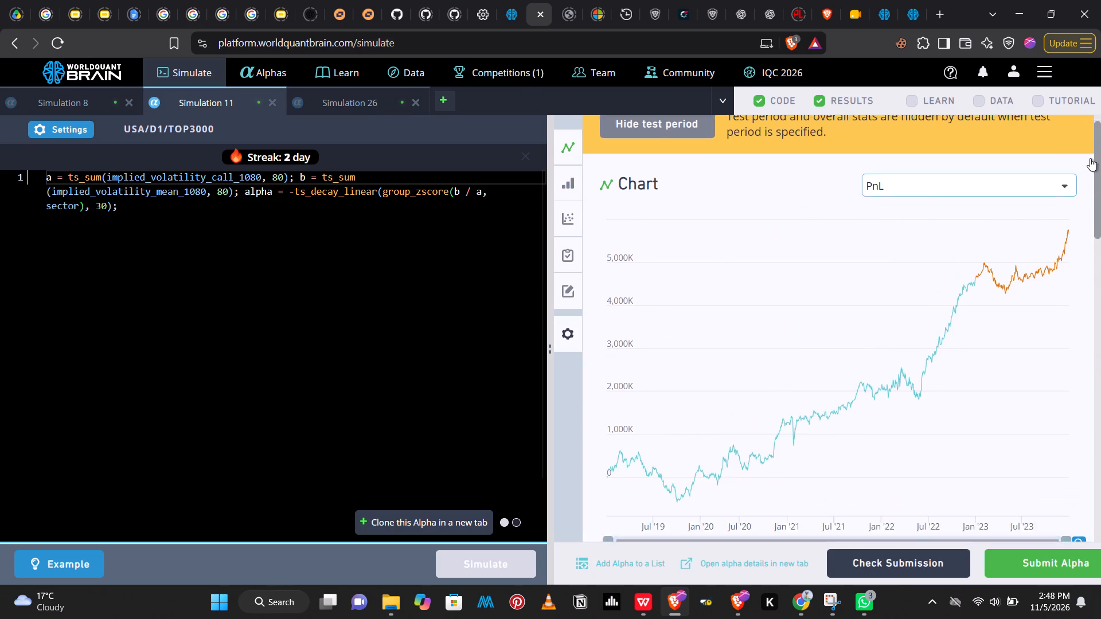
left_click_drag(1090, 158, 1095, 147)
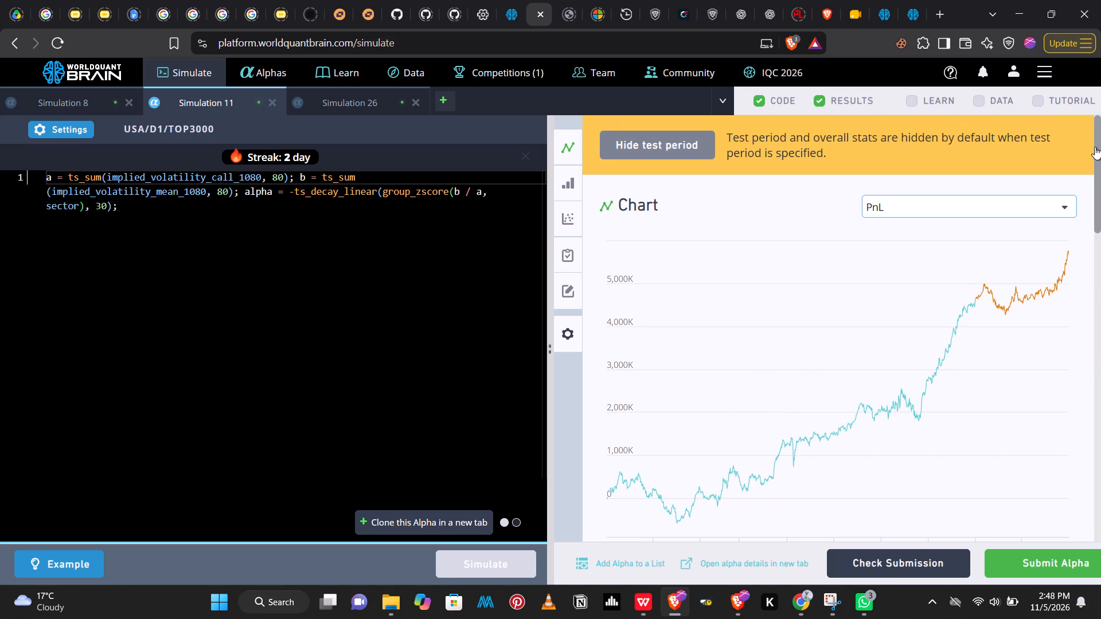
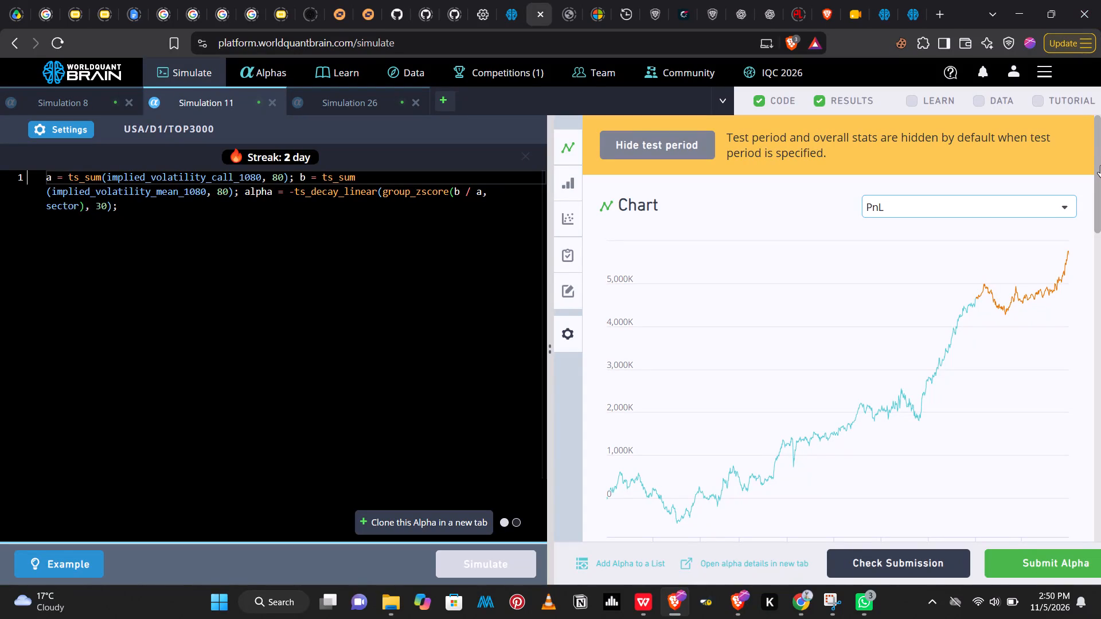
Compare the test-period IS Summary and IS Testing Status of Simulation 11 with those of Simulation 26.
left_click_drag(1100, 164, 1093, 264)
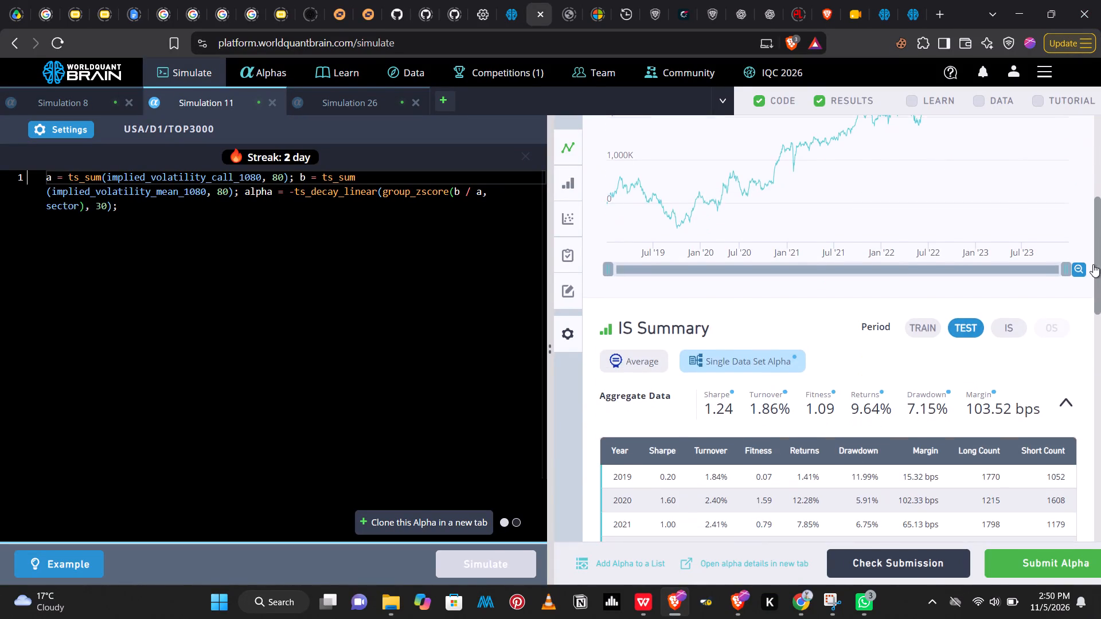
left_click_drag(1093, 264, 1100, 368)
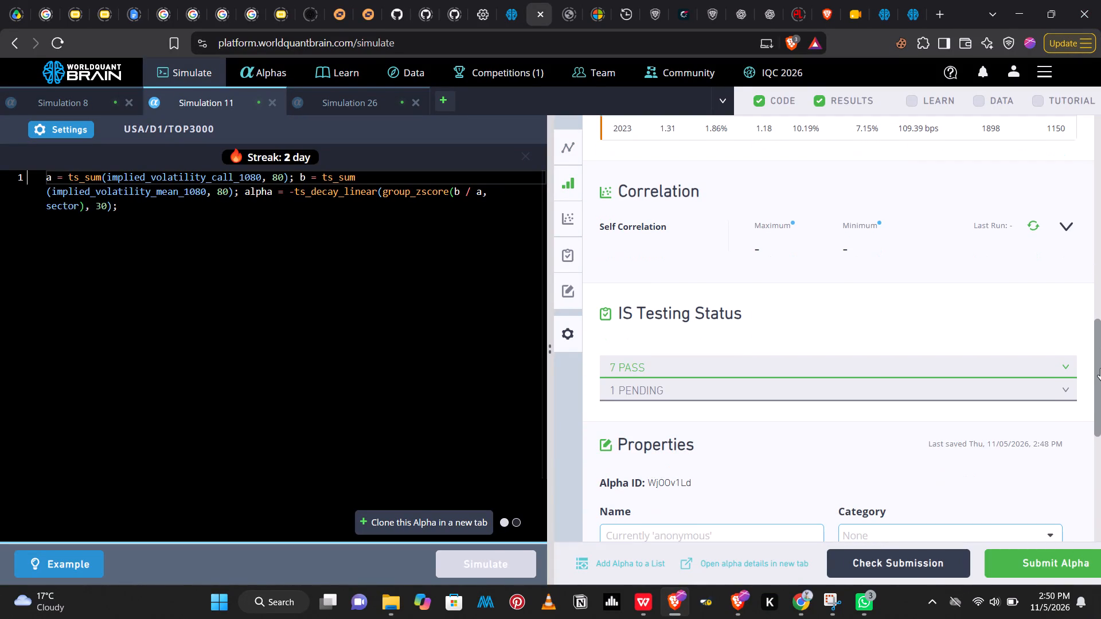
left_click(349, 105)
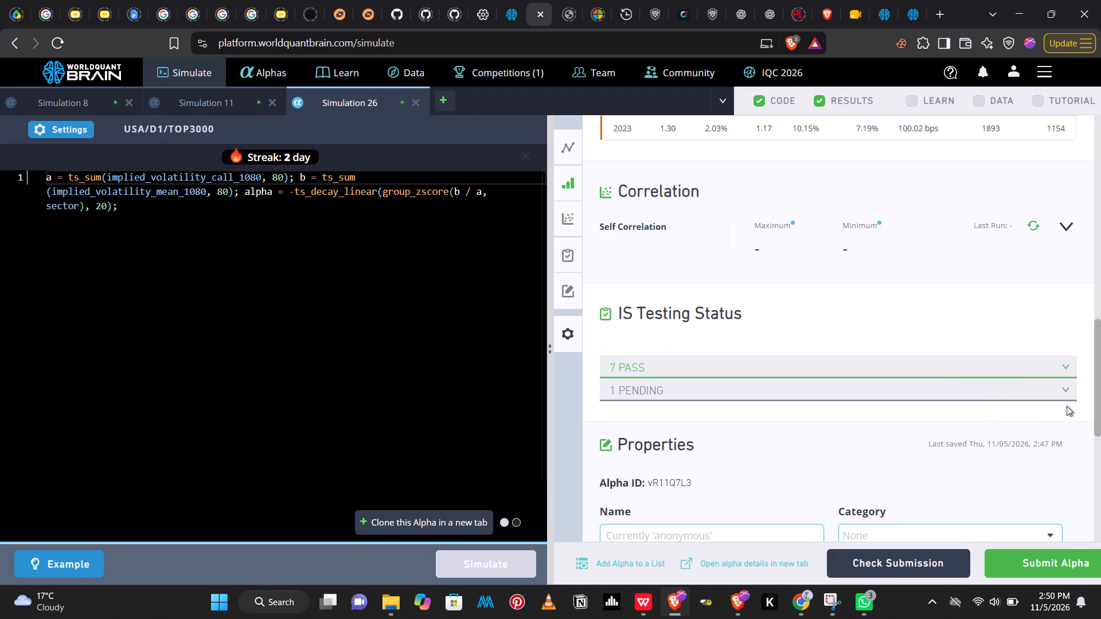
left_click_drag(1098, 393, 1077, 391)
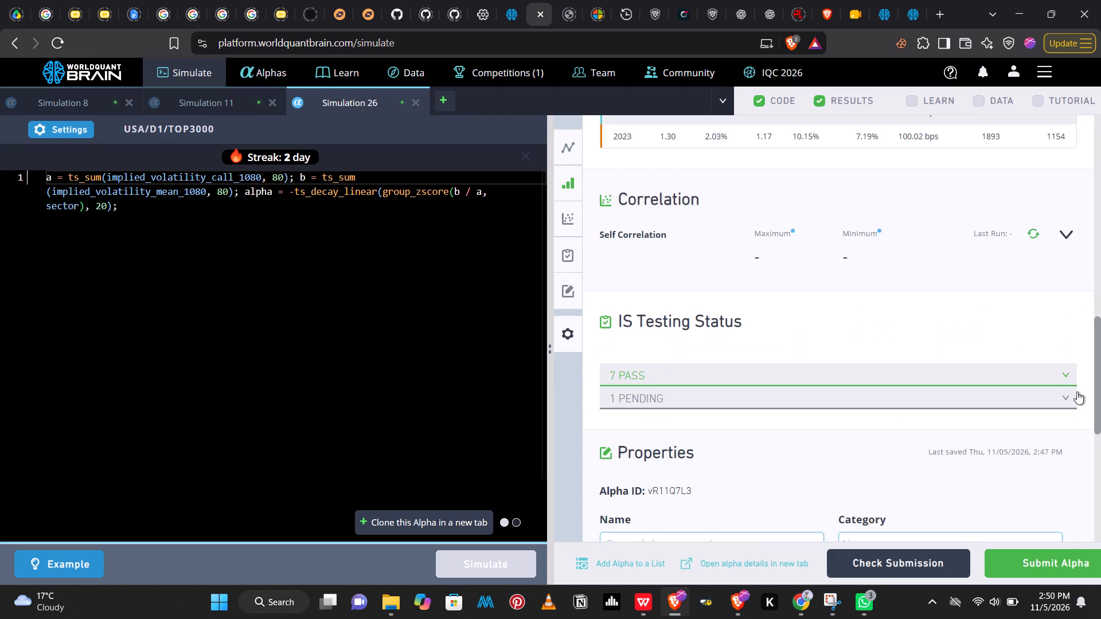
left_click_drag(1077, 391, 1070, 287)
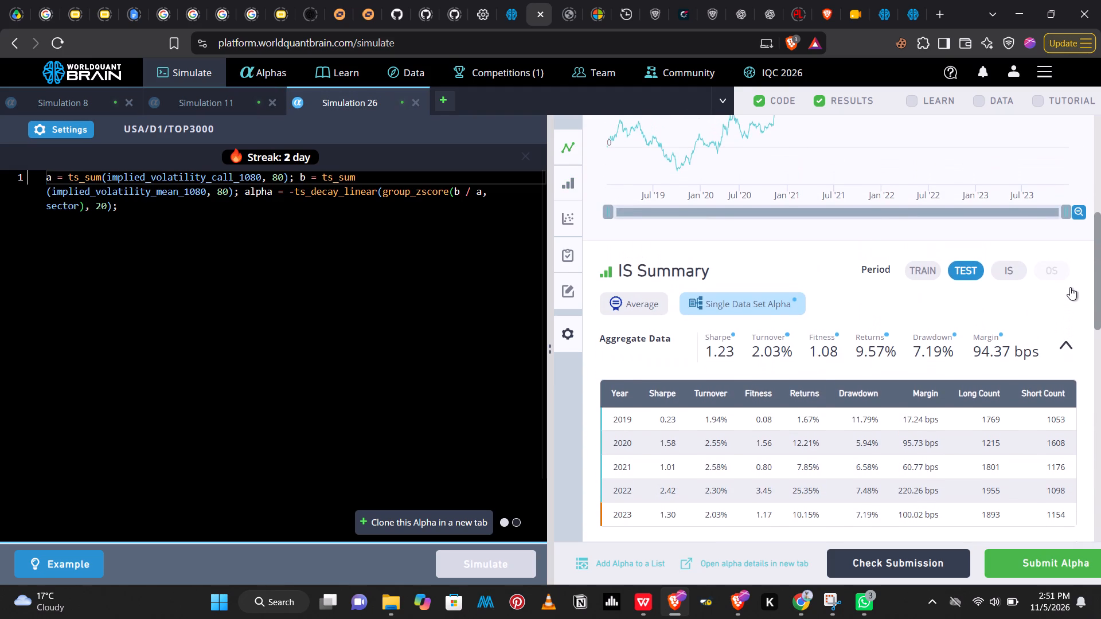
left_click_drag(1070, 287, 1075, 279)
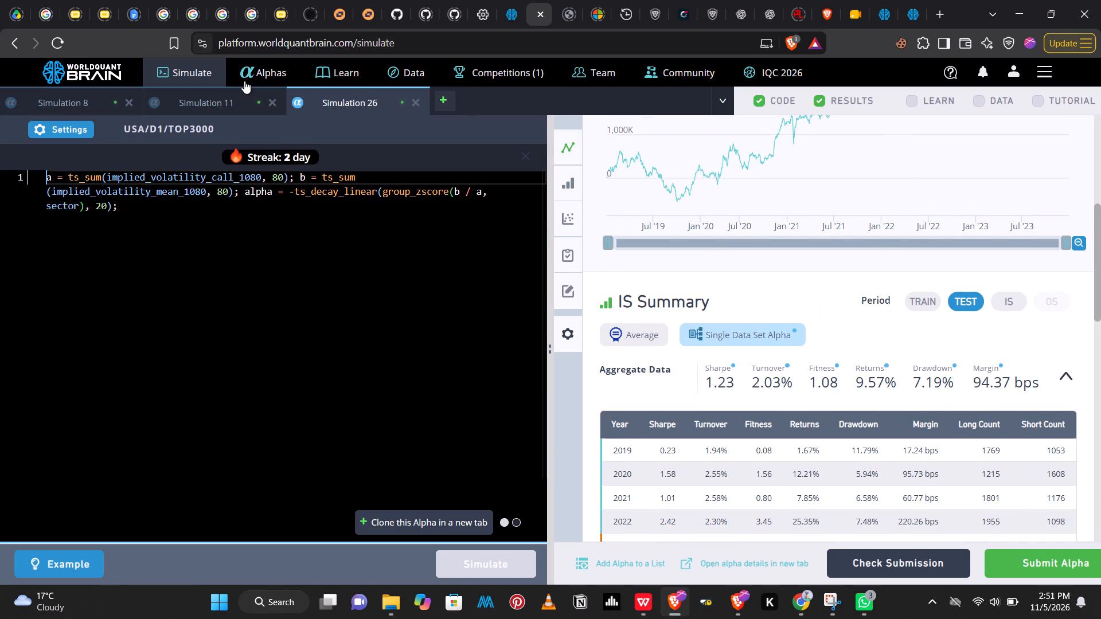
Open the Documentation section of Learn, look over its article list and search it for "fitness".
left_click(335, 68)
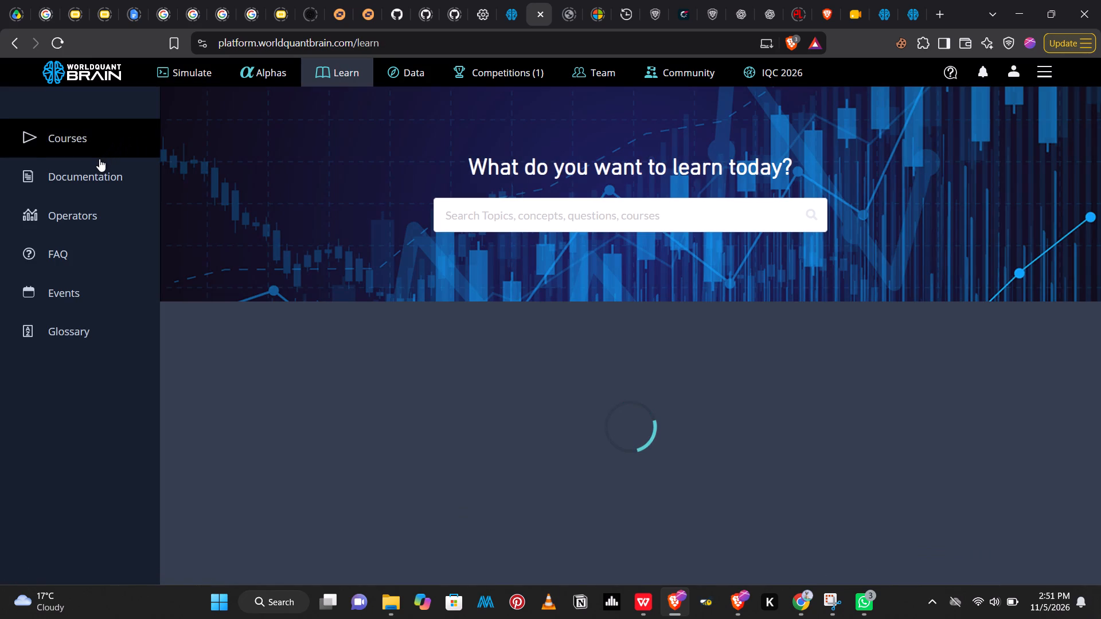
left_click(70, 187)
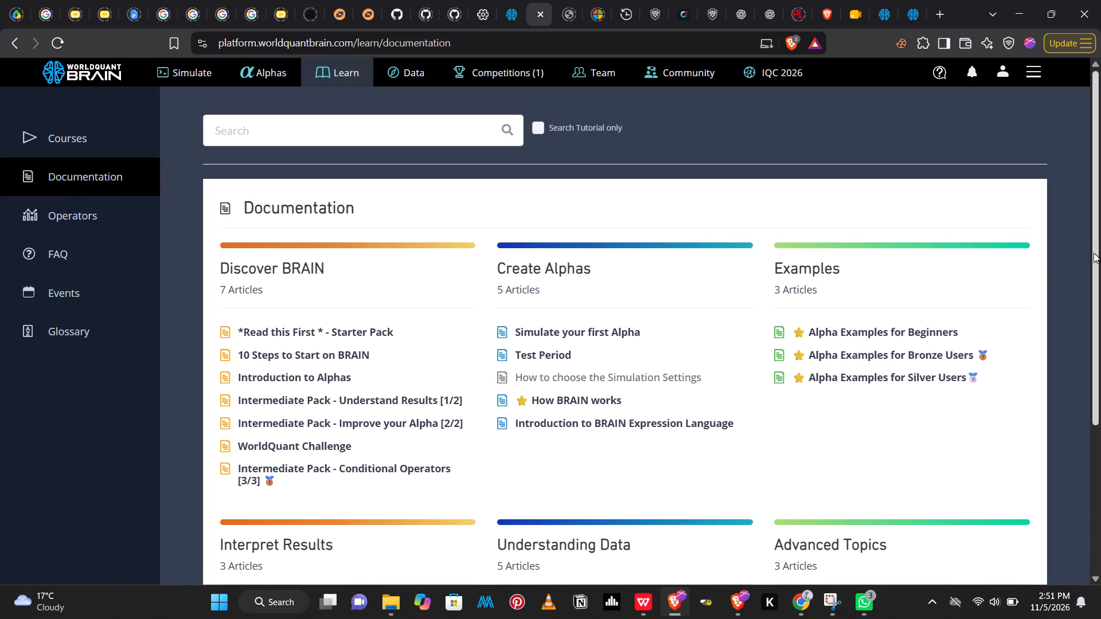
left_click_drag(1094, 253, 1091, 319)
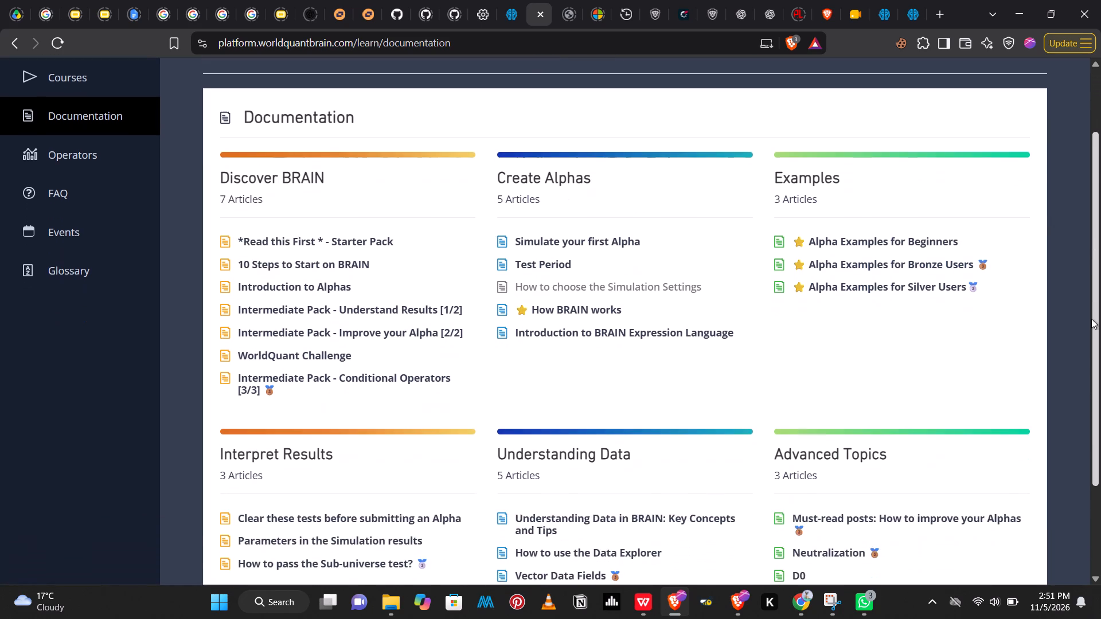
left_click_drag(1091, 319, 1070, 405)
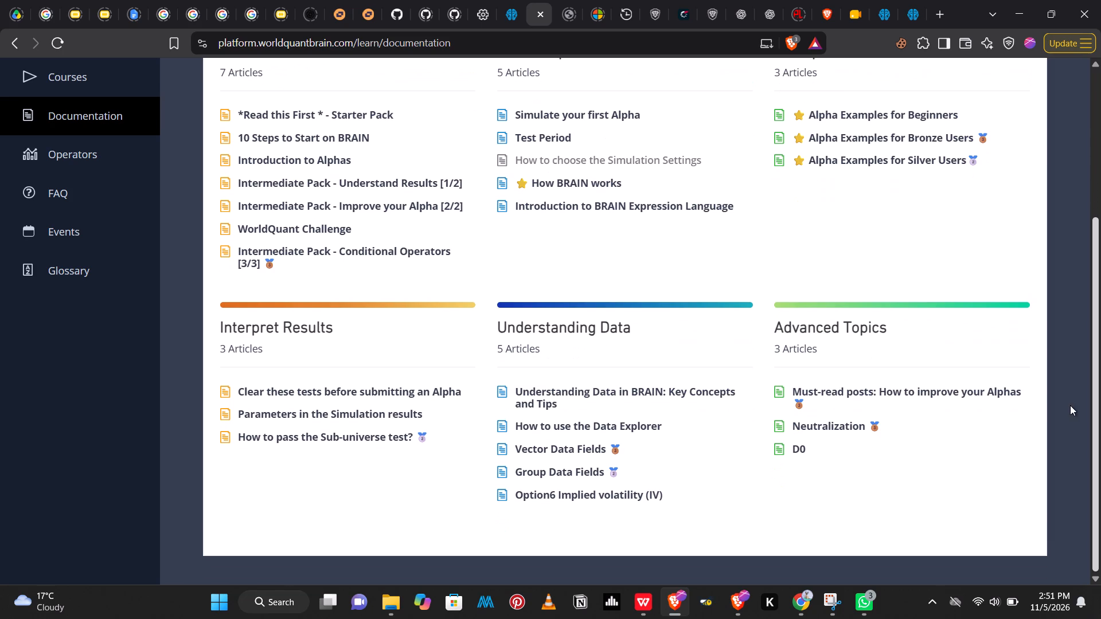
left_click_drag(1070, 405, 1059, 391)
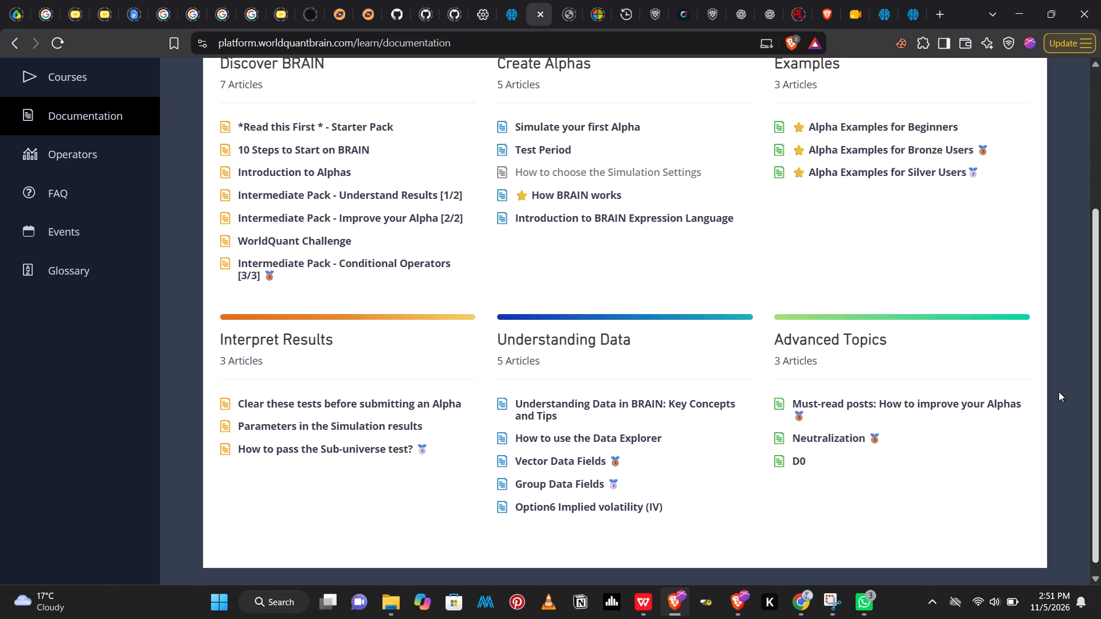
left_click_drag(1059, 391, 1042, 267)
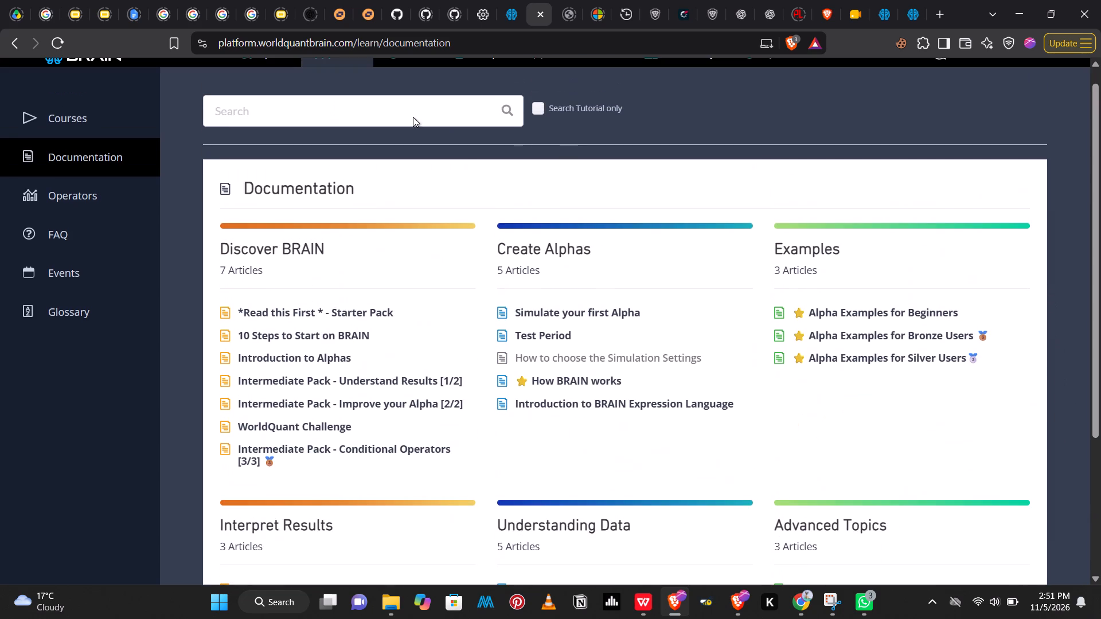
left_click(353, 101)
type("fitness")
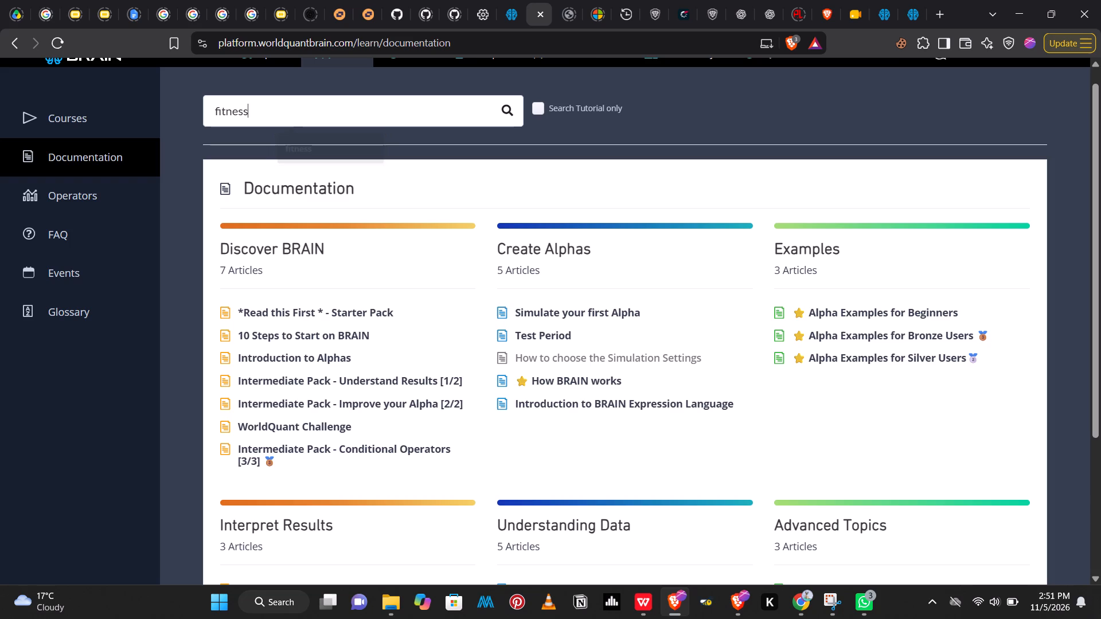
key("Return")
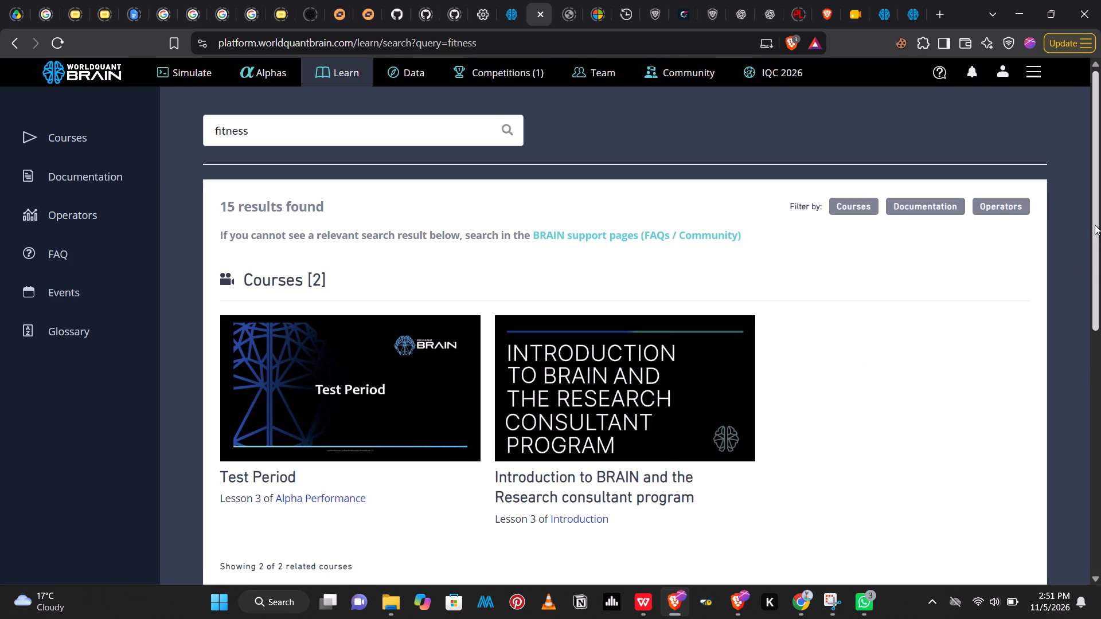
Review the documentation matches for the fitness search and open the article "Finding Consultant Alphas".
left_click_drag(1095, 225, 1074, 366)
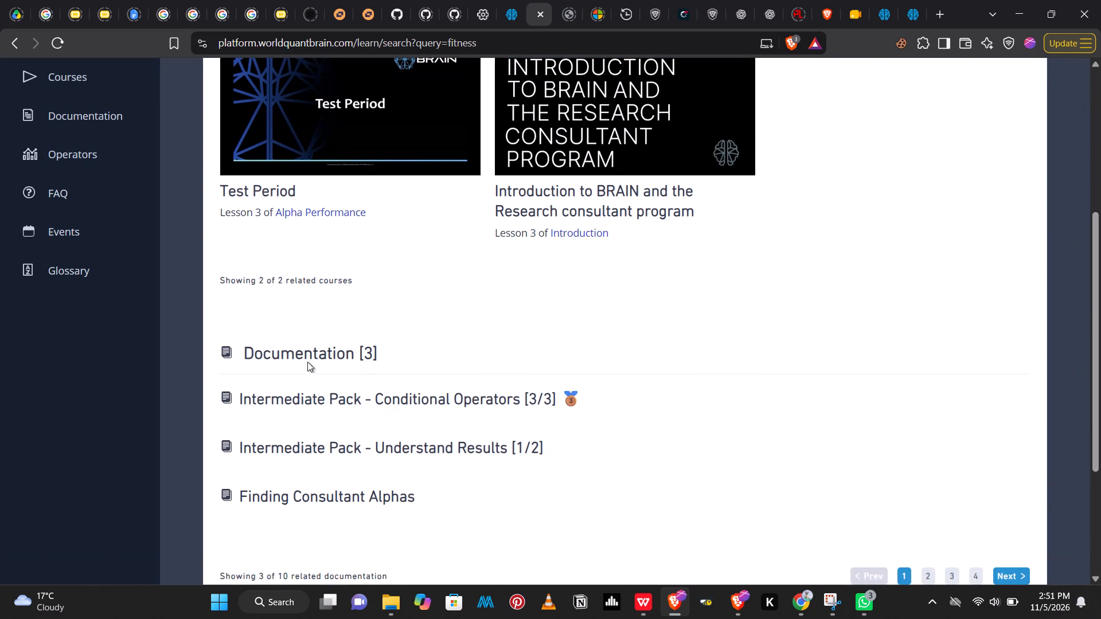
left_click(305, 356)
left_click(229, 349)
left_click(332, 499)
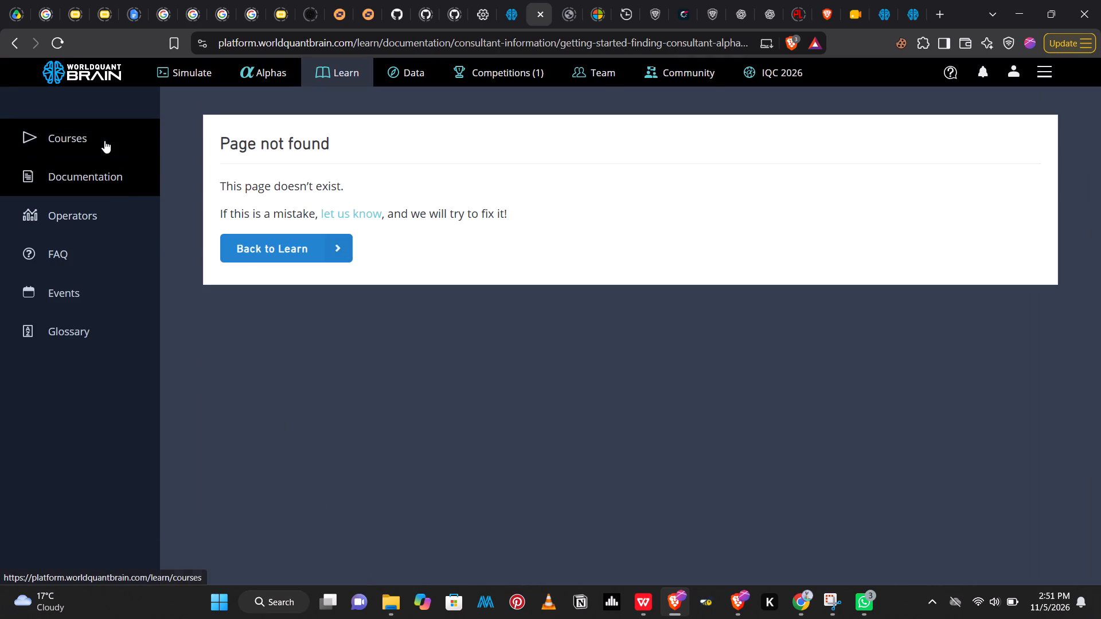
Check the Courses page, return to the Documentation overview and examine its article lists for guidance on improving alphas.
left_click(104, 140)
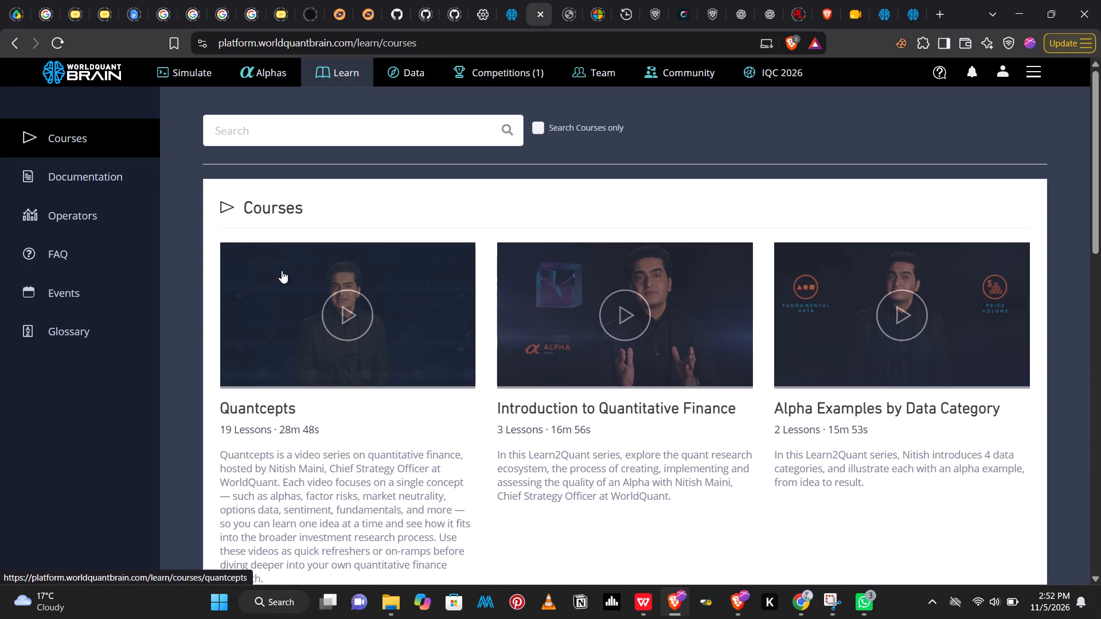
left_click(89, 177)
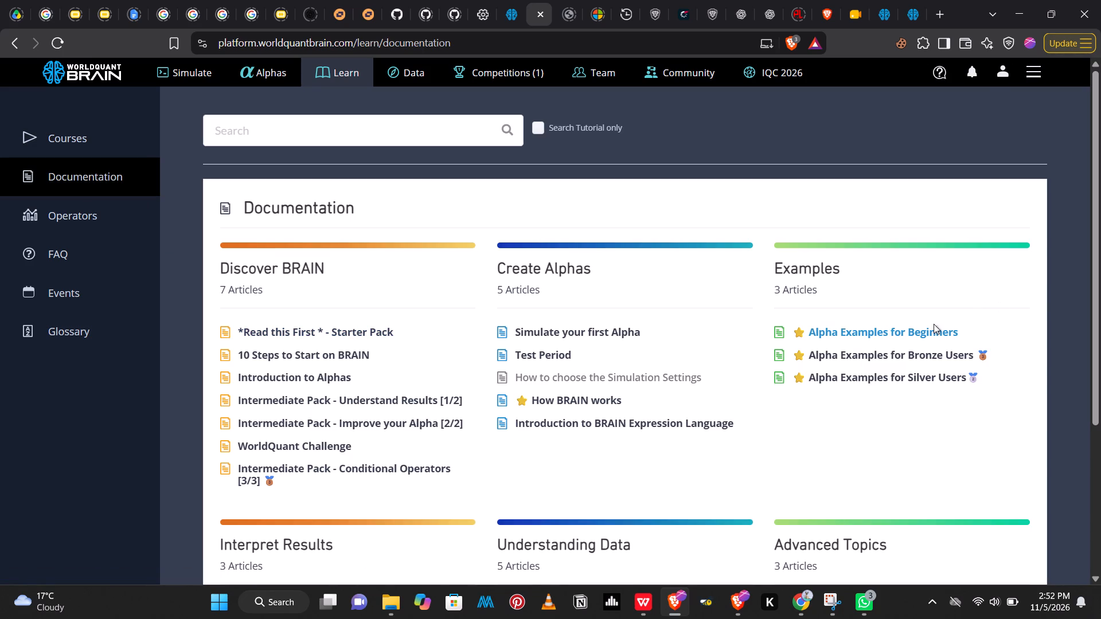
left_click_drag(1099, 277, 1083, 407)
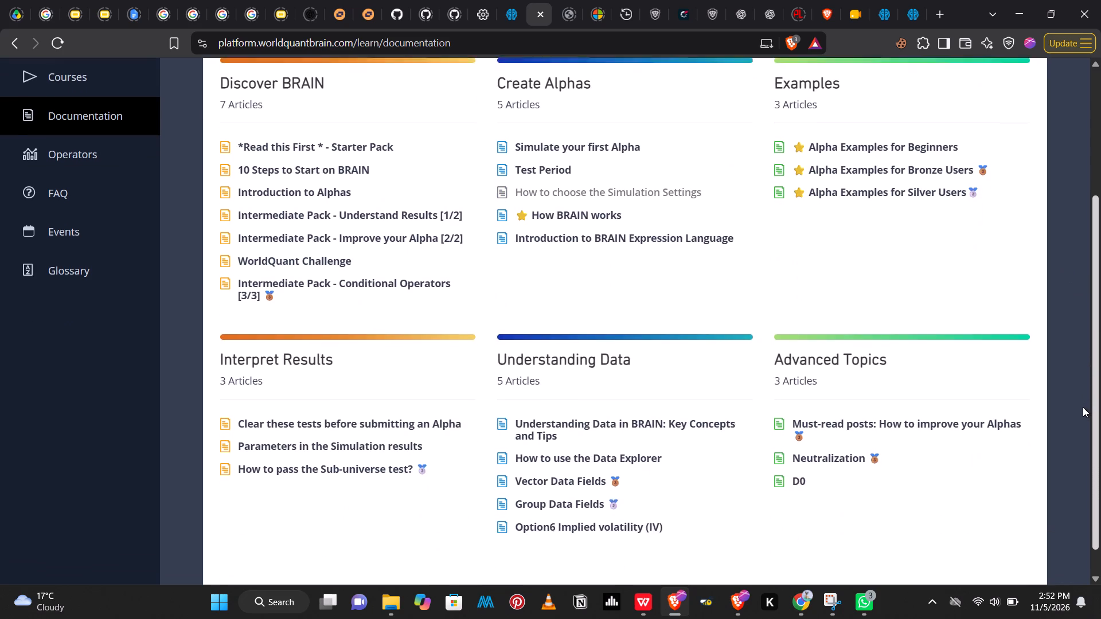
left_click_drag(1083, 407, 1078, 423)
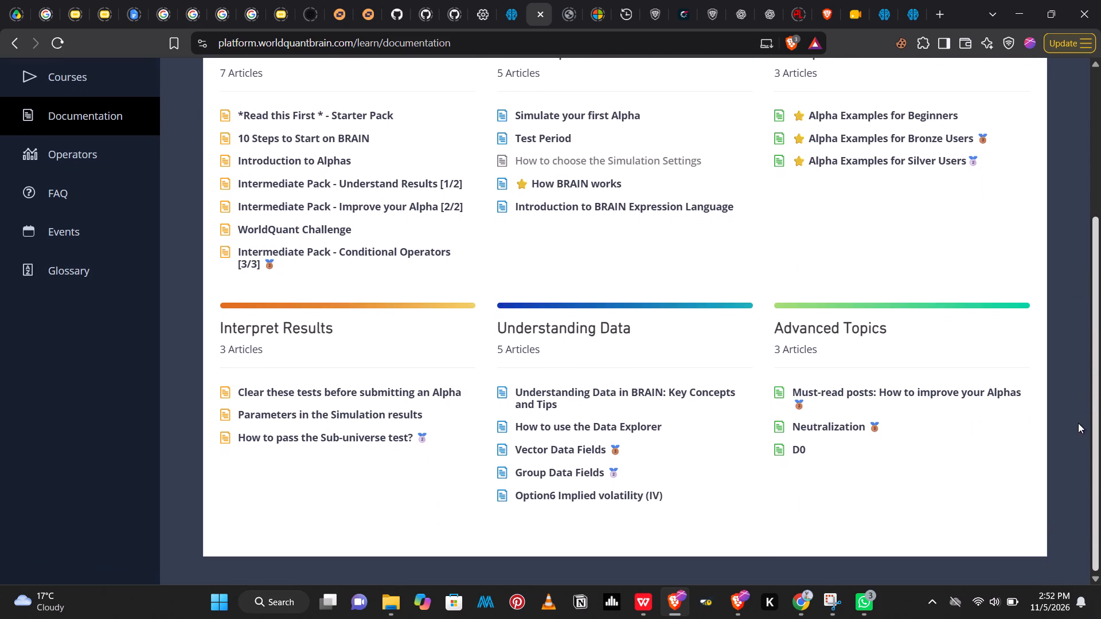
left_click_drag(1078, 423, 1072, 354)
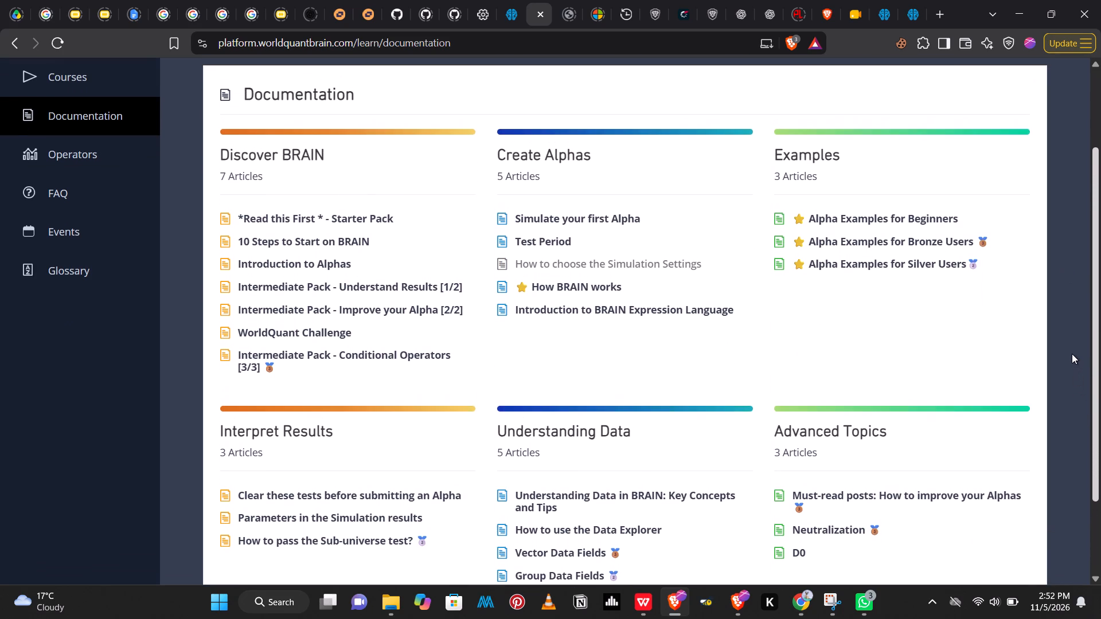
left_click_drag(1072, 354, 1071, 351)
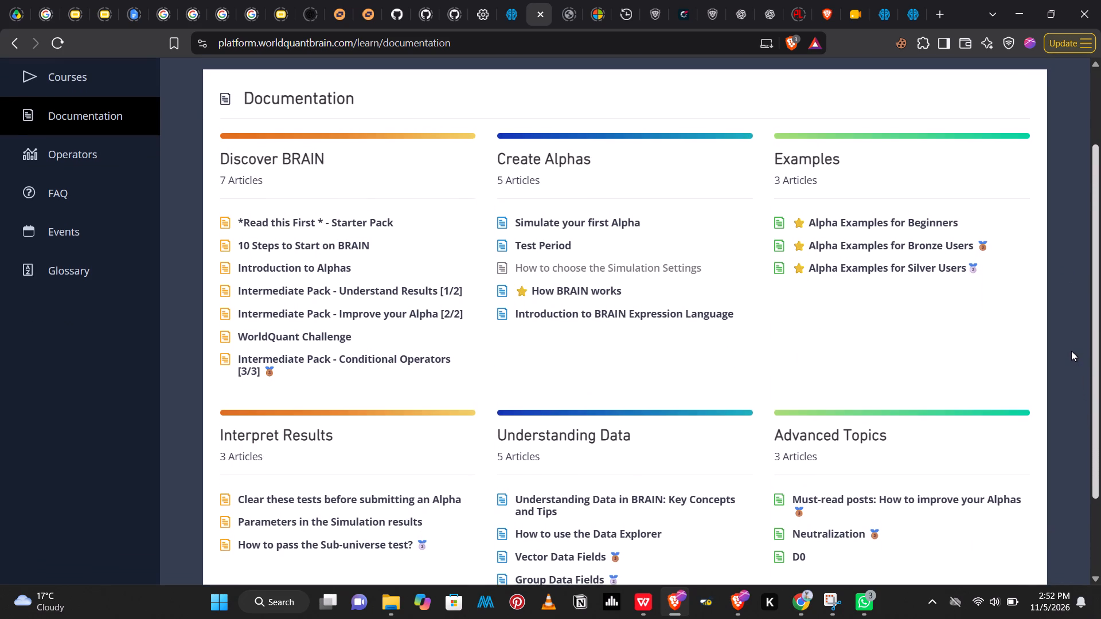
left_click_drag(1071, 351, 1071, 350)
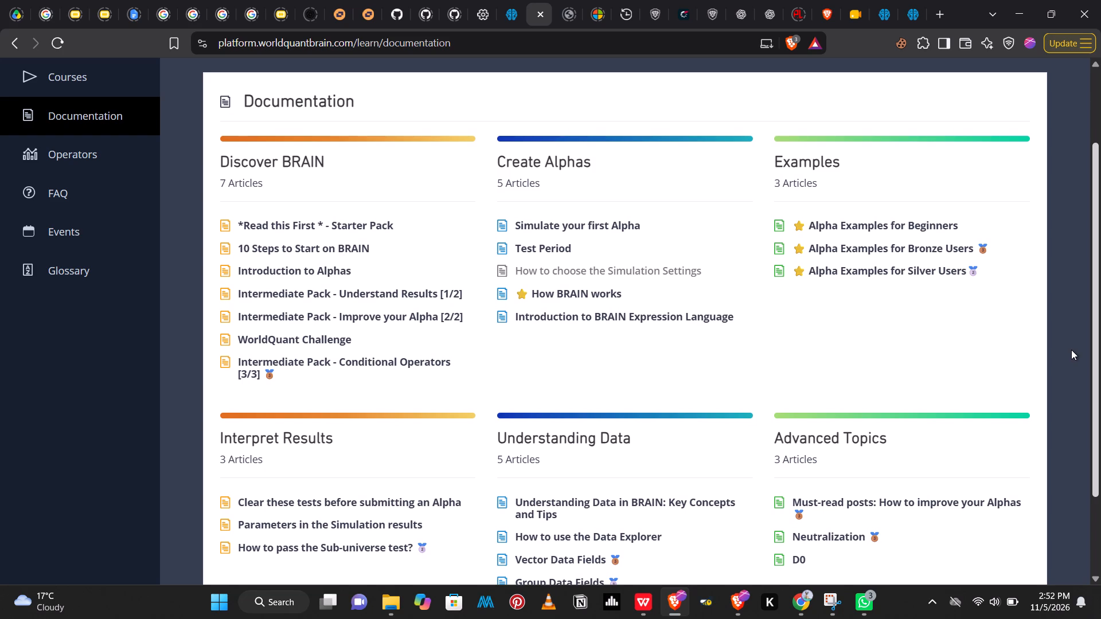
left_click_drag(1071, 350, 1073, 340)
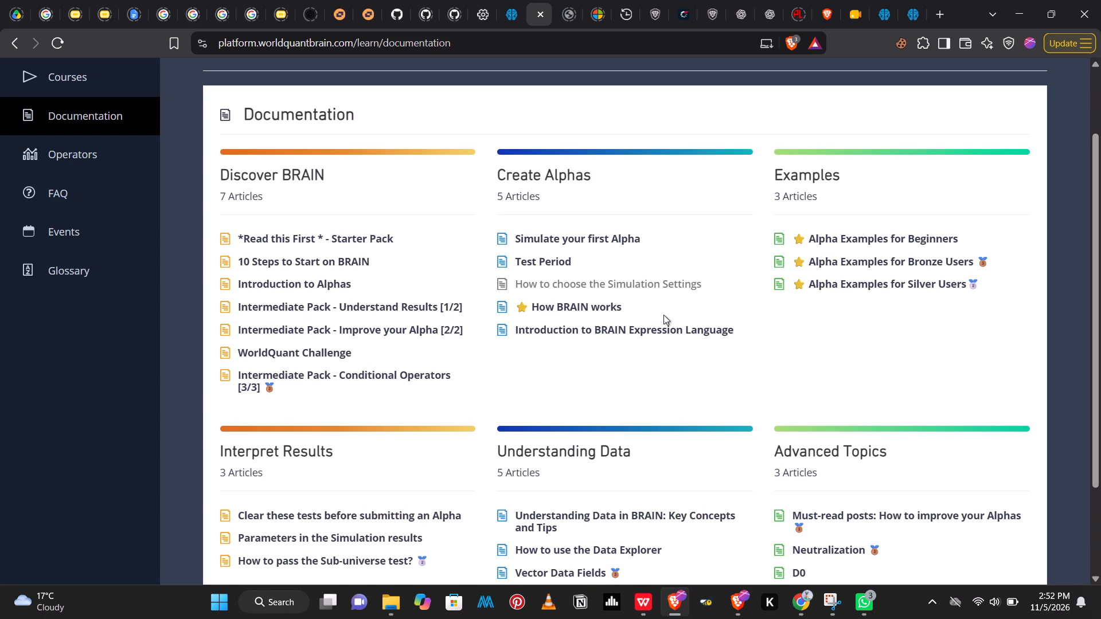
Open the article "How to choose the Simulation Settings" and read its sections on universe, delay, decay, truncation, neutralization, pasteurization, NaN and unit handling.
left_click(617, 280)
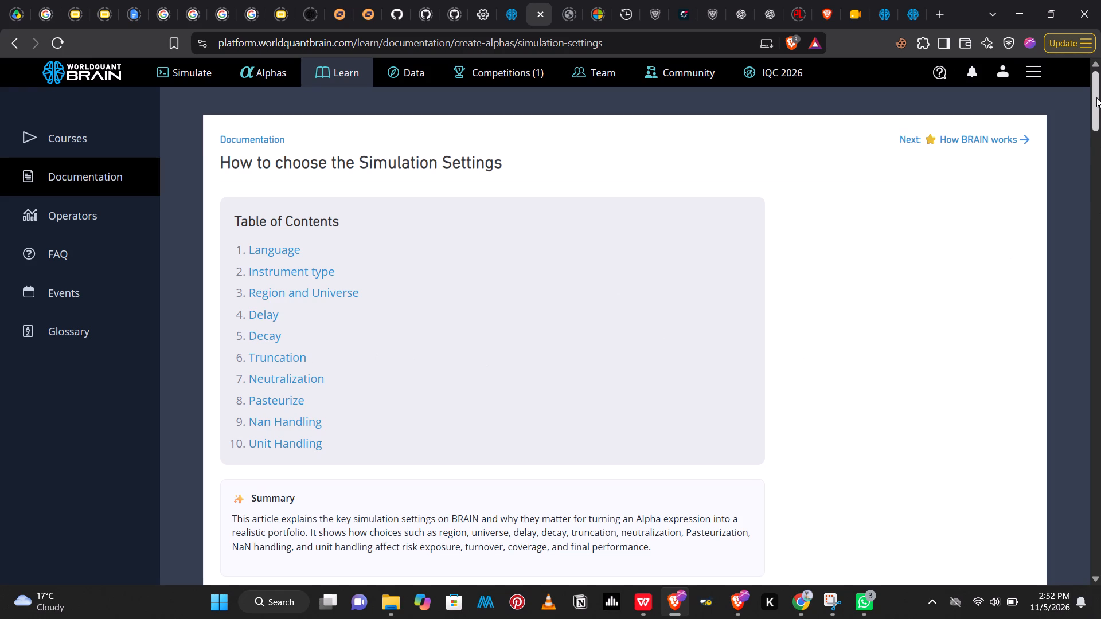
left_click_drag(1094, 98, 1085, 160)
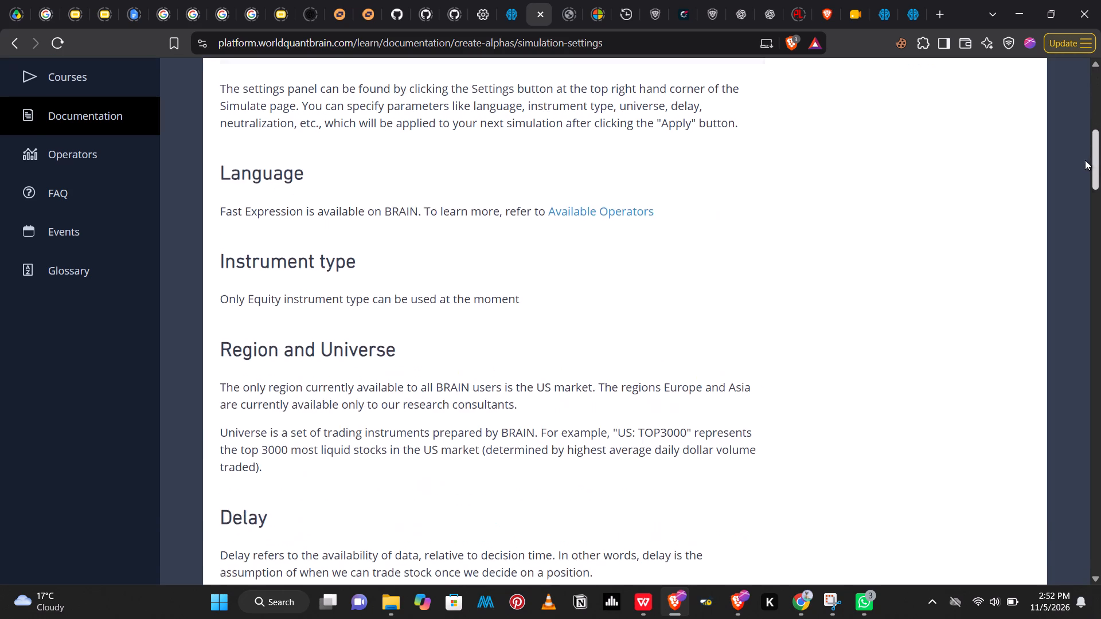
left_click_drag(1085, 160, 1057, 237)
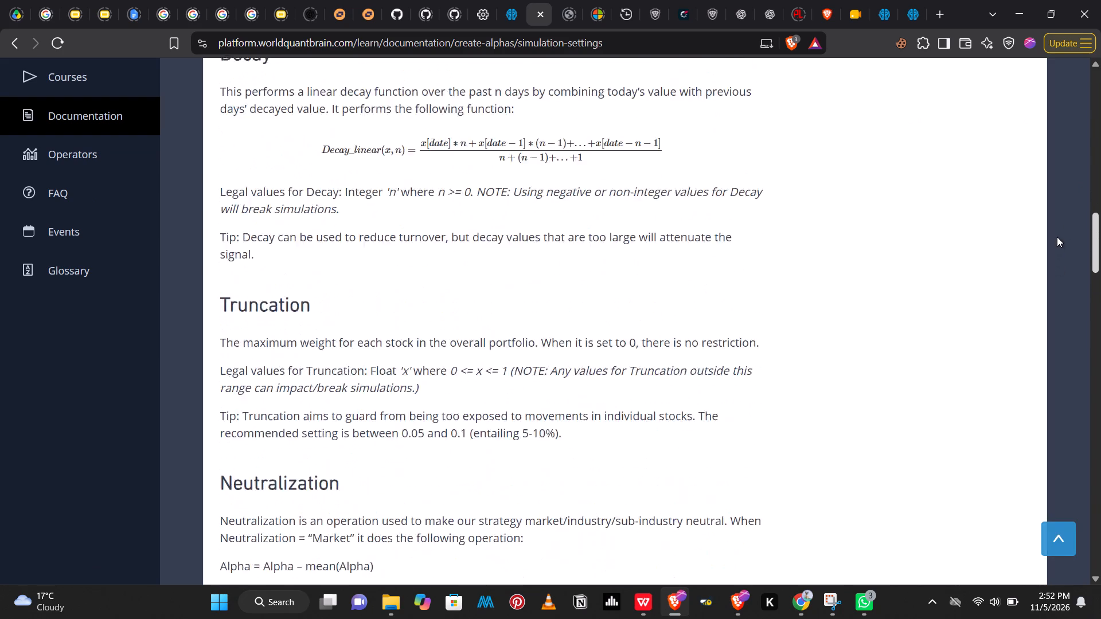
left_click_drag(1057, 237, 1049, 249)
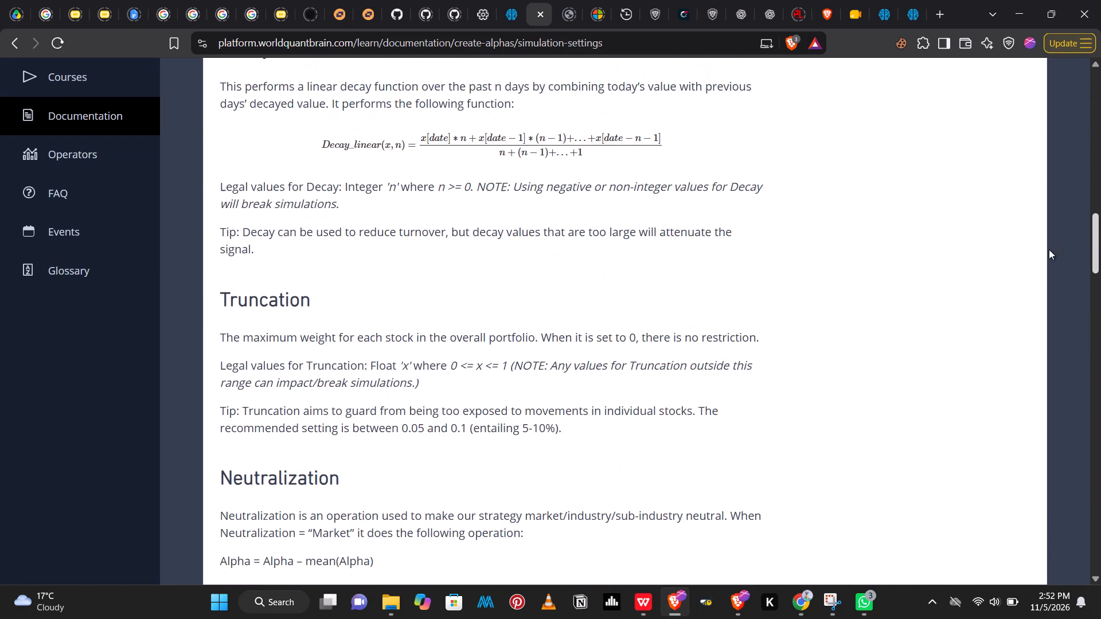
left_click_drag(1049, 249, 1002, 391)
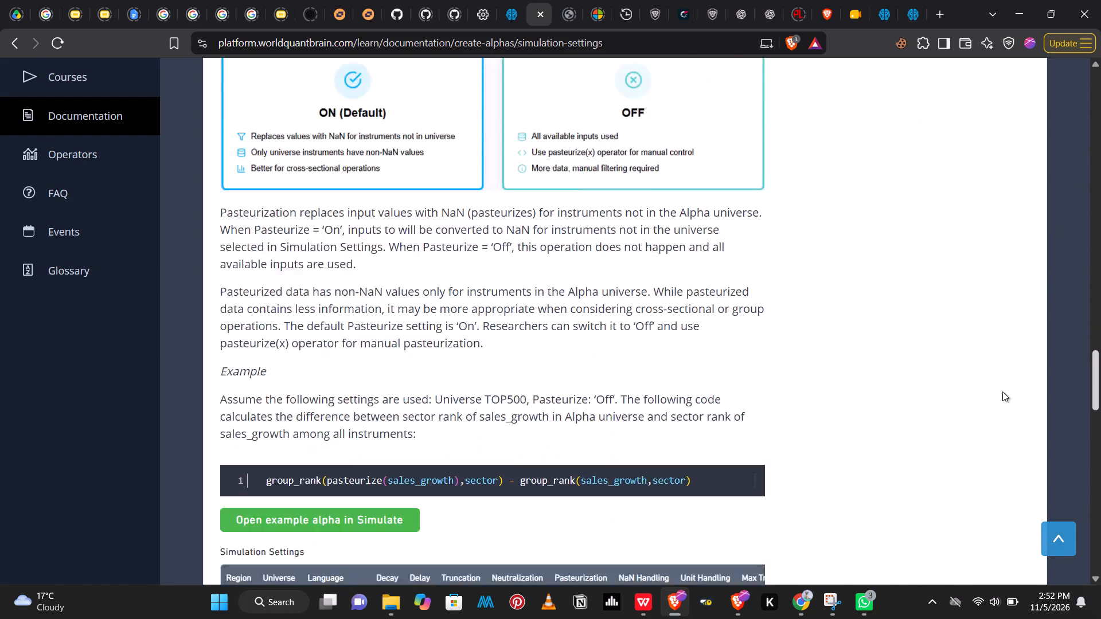
left_click_drag(1002, 391, 993, 427)
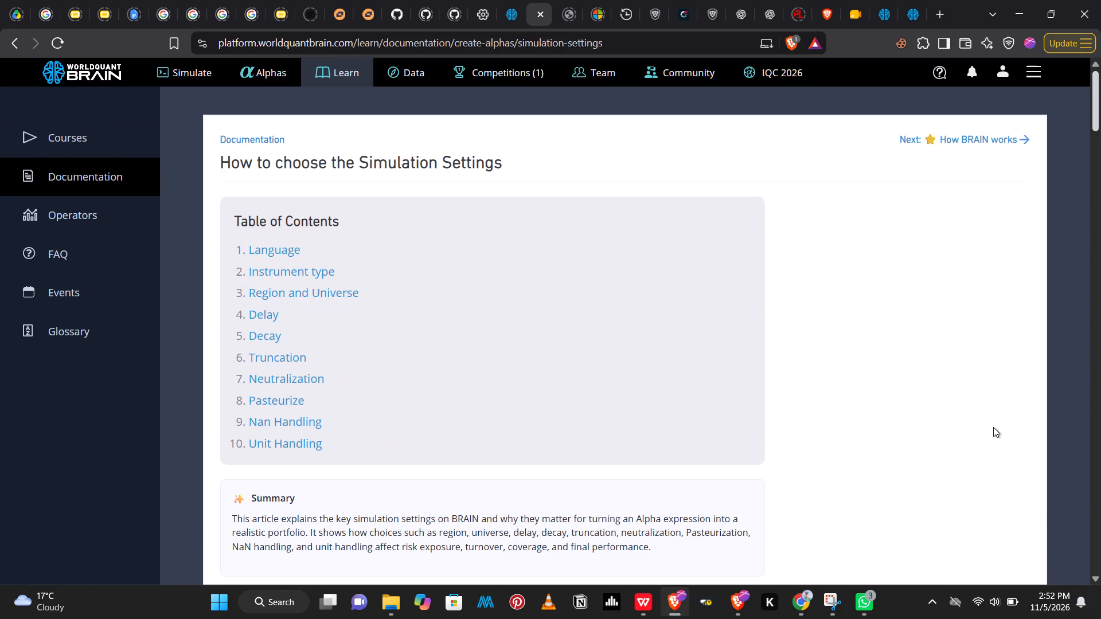
left_click_drag(993, 427, 1033, 359)
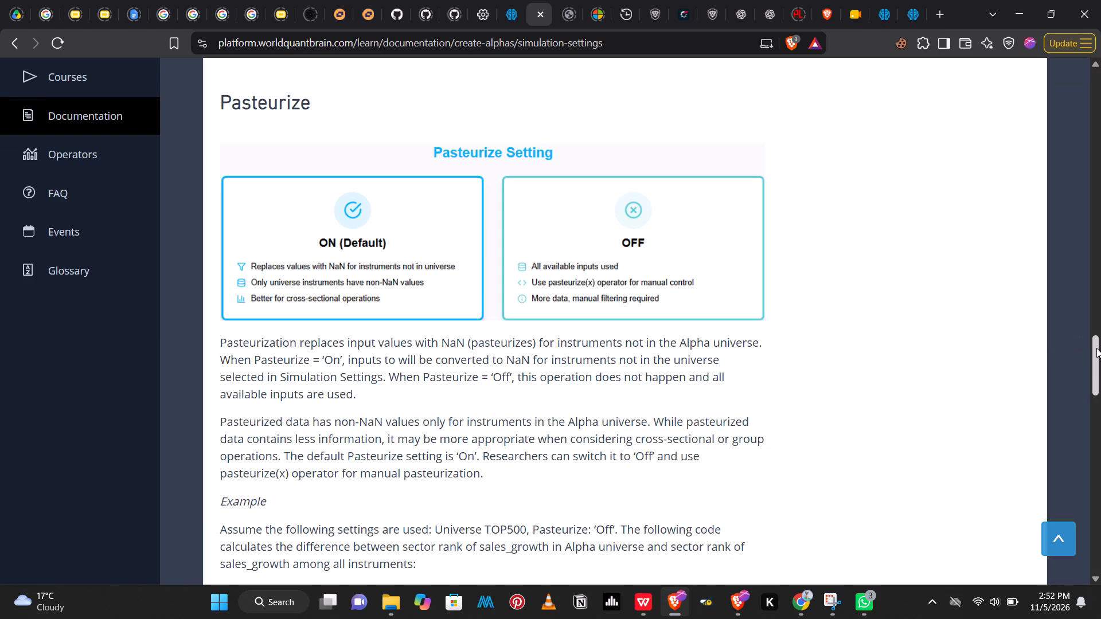
left_click_drag(1096, 348, 1084, 461)
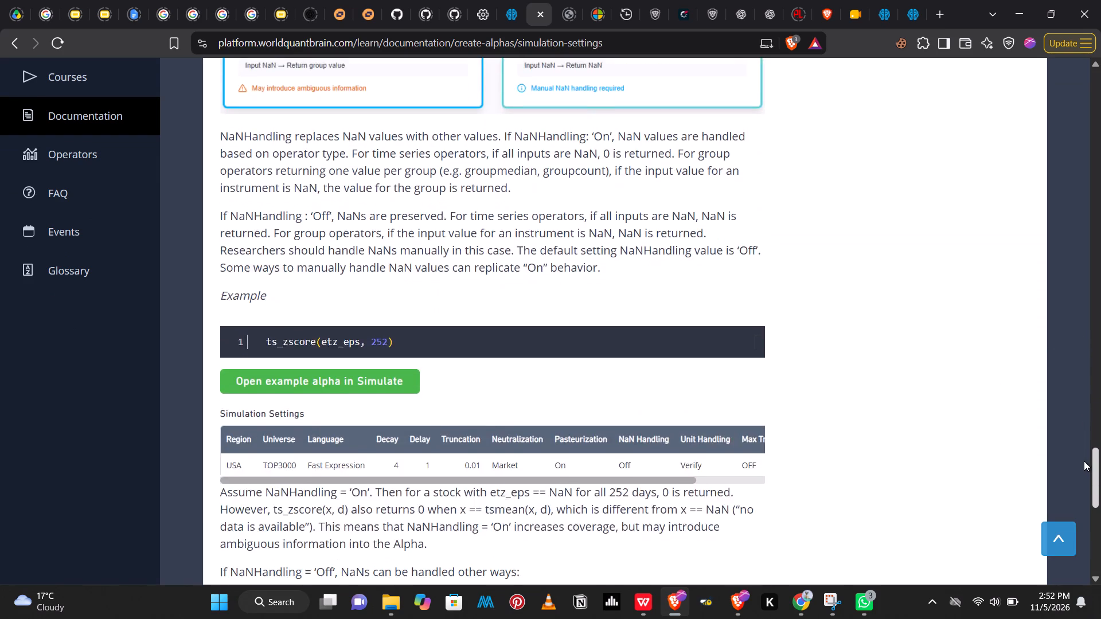
left_click_drag(1084, 461, 1086, 508)
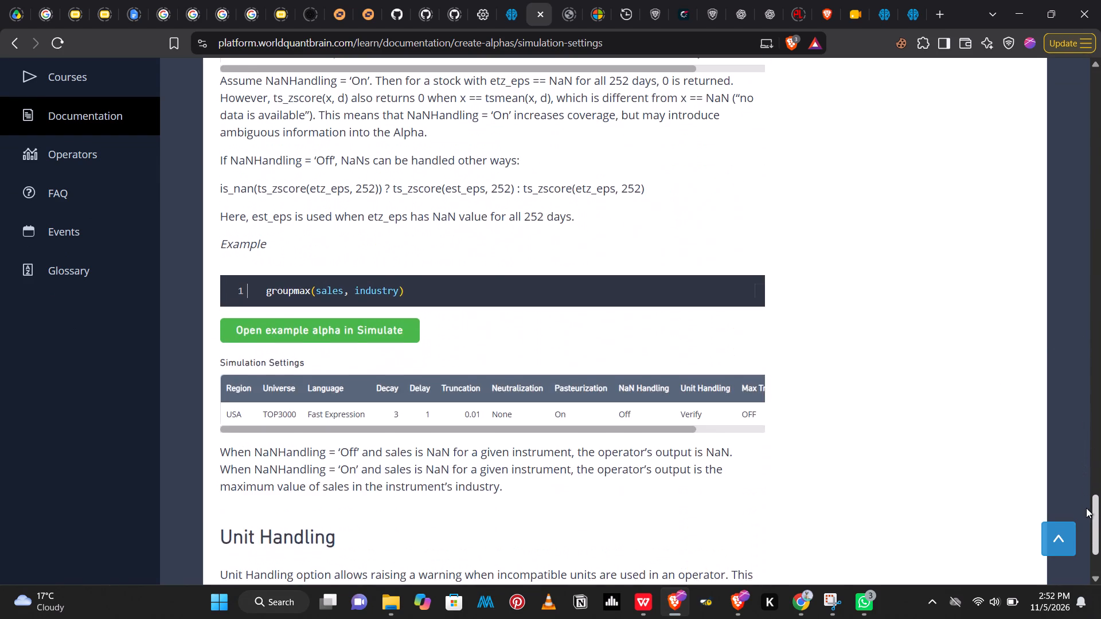
left_click_drag(1086, 508, 1080, 309)
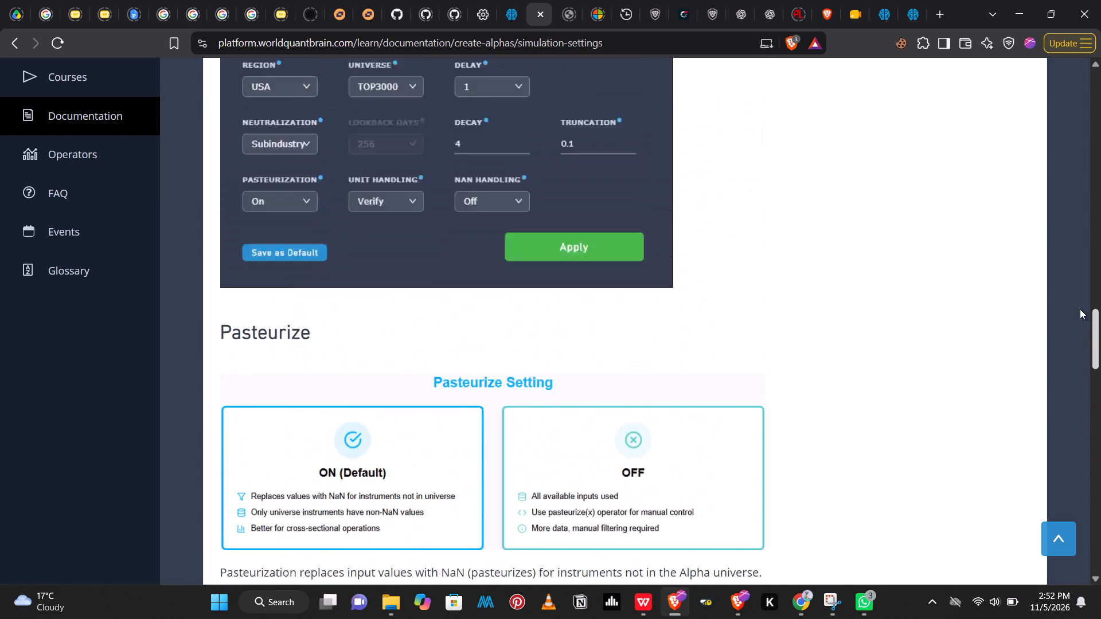
left_click_drag(1080, 309, 1063, 163)
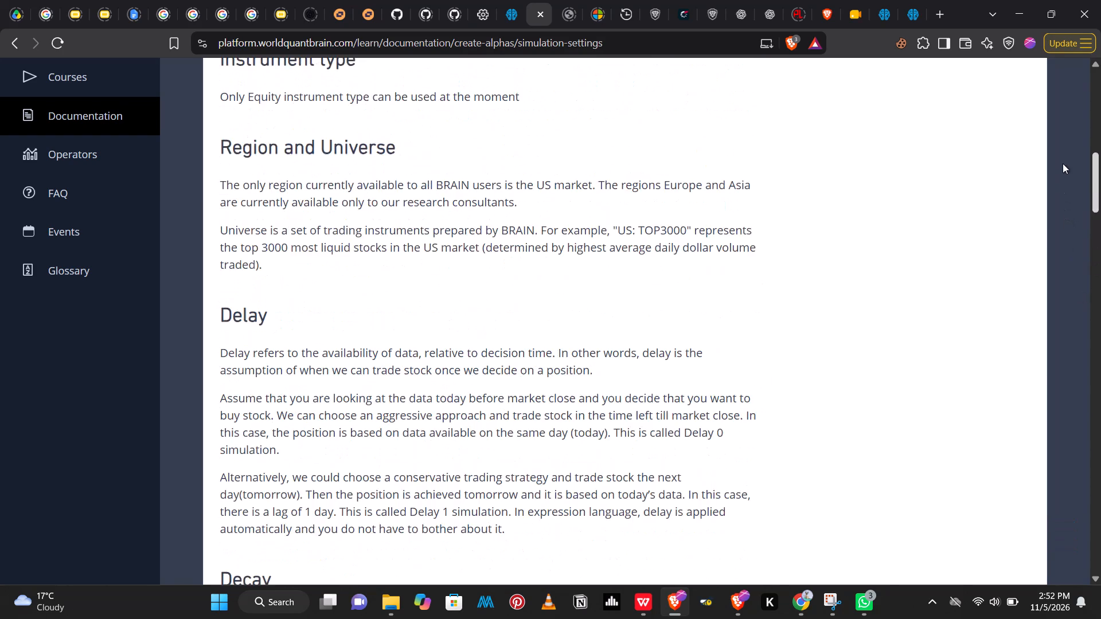
left_click_drag(1063, 163, 1061, 80)
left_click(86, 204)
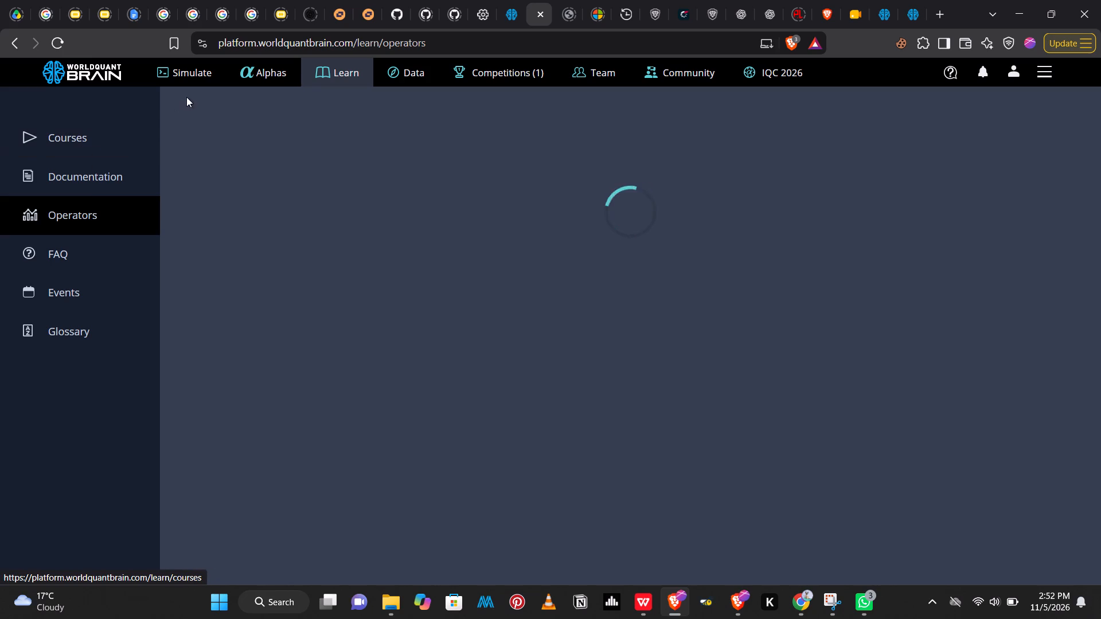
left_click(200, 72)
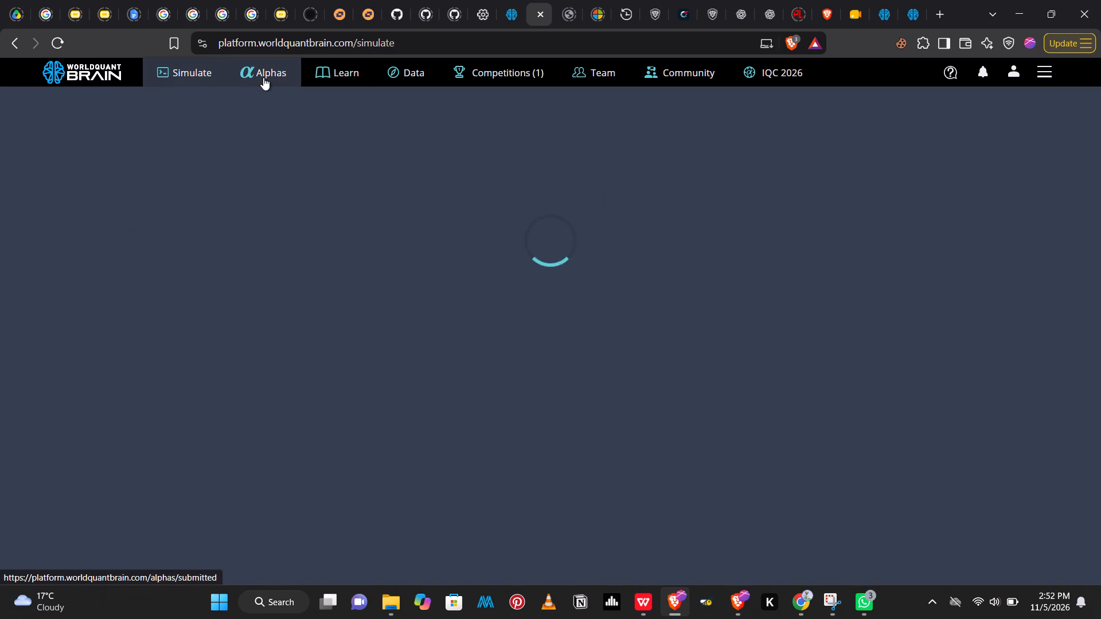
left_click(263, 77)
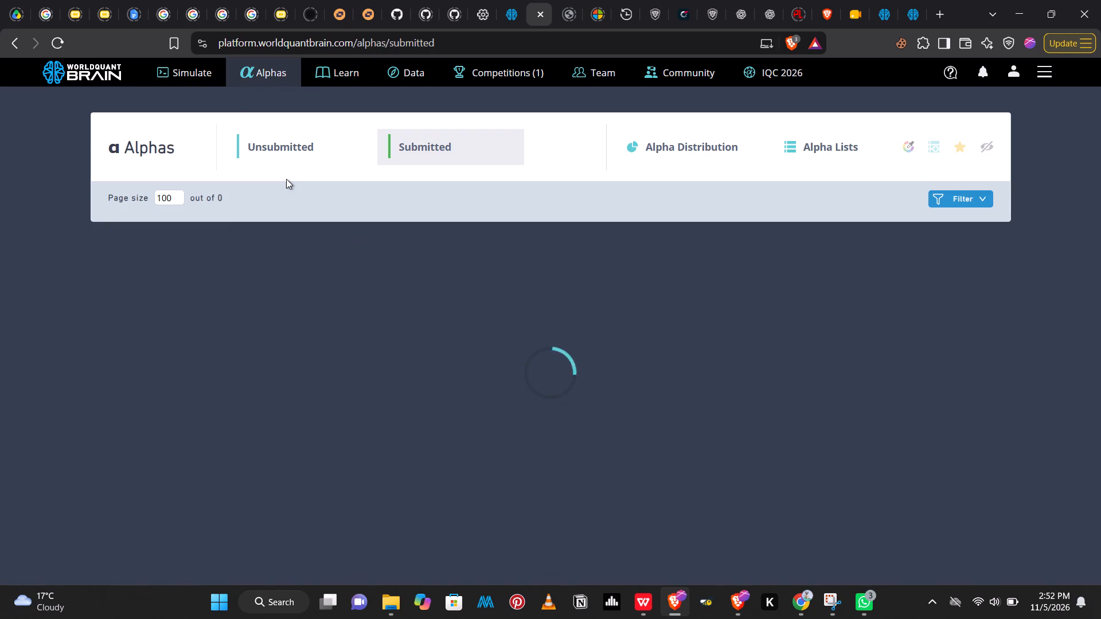
Return to the Simulate page and try to submit the alpha of Simulation 26.
left_click(198, 66)
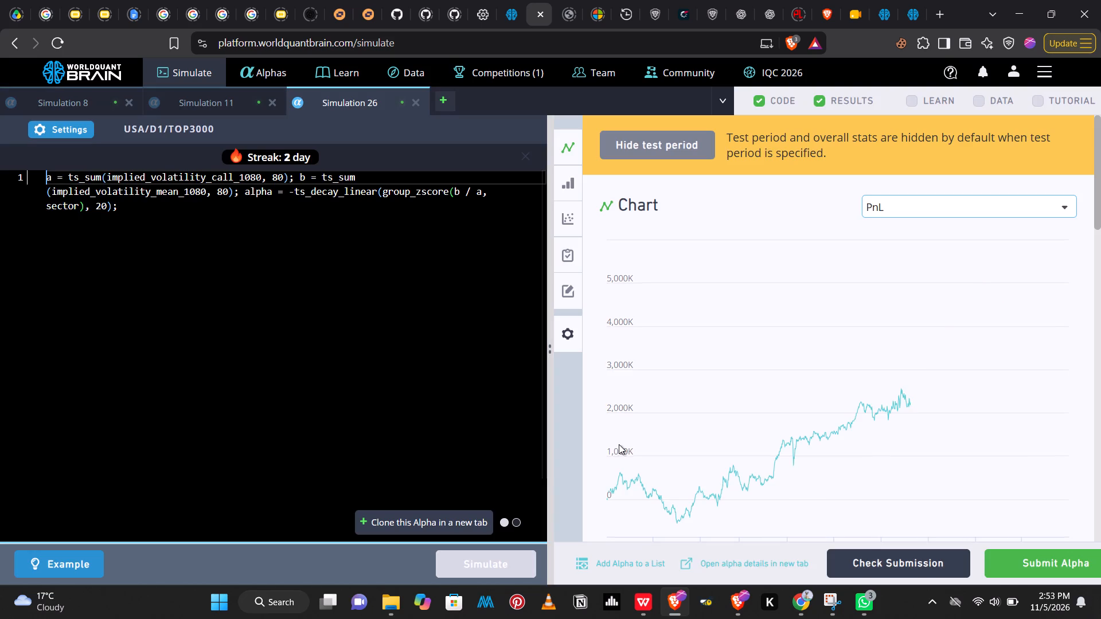
left_click(1052, 559)
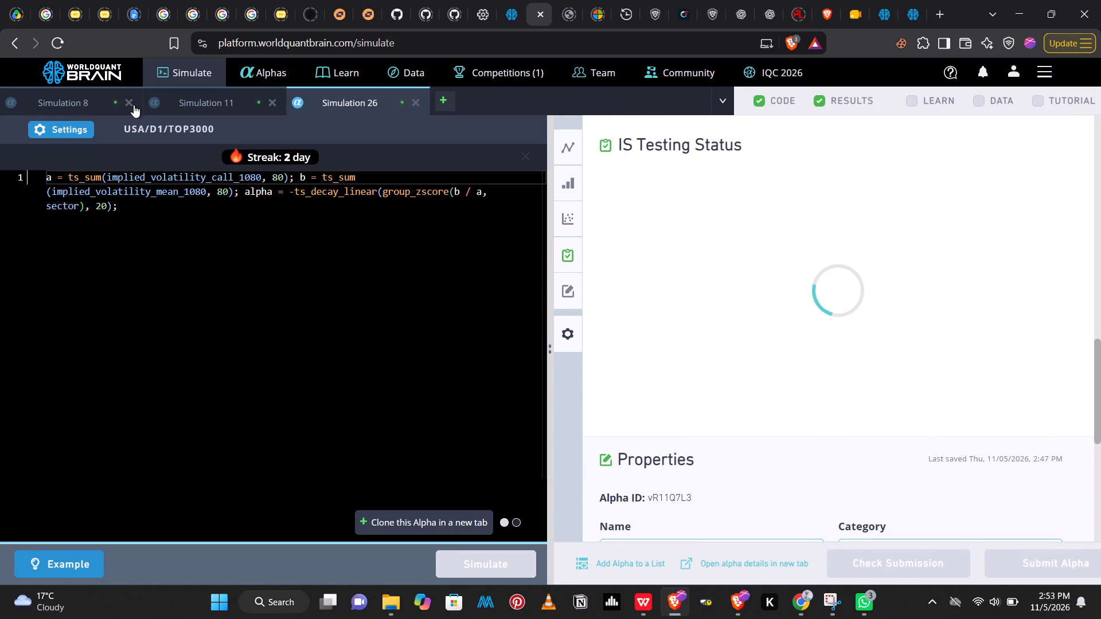
Submit the alpha of Simulation 8, built on implied_volatility_call_180 and implied_volatility_call_60.
left_click(54, 104)
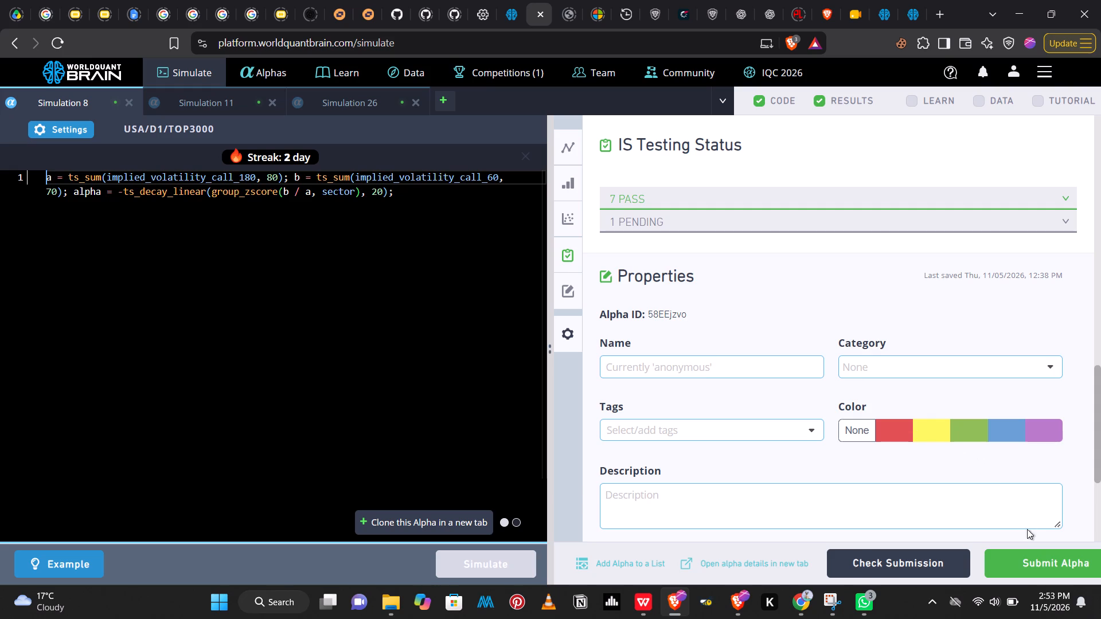
left_click(1024, 573)
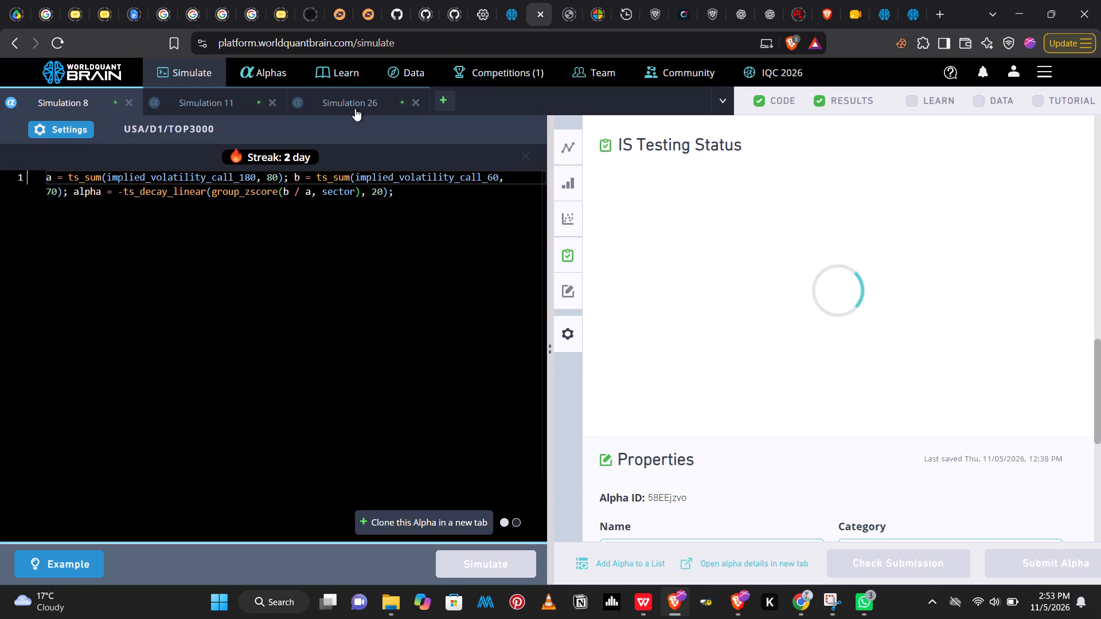
Inspect the IS Testing Status details of Simulation 26, look at Simulation 11 and check the submission outcome of Simulation 8.
left_click(352, 104)
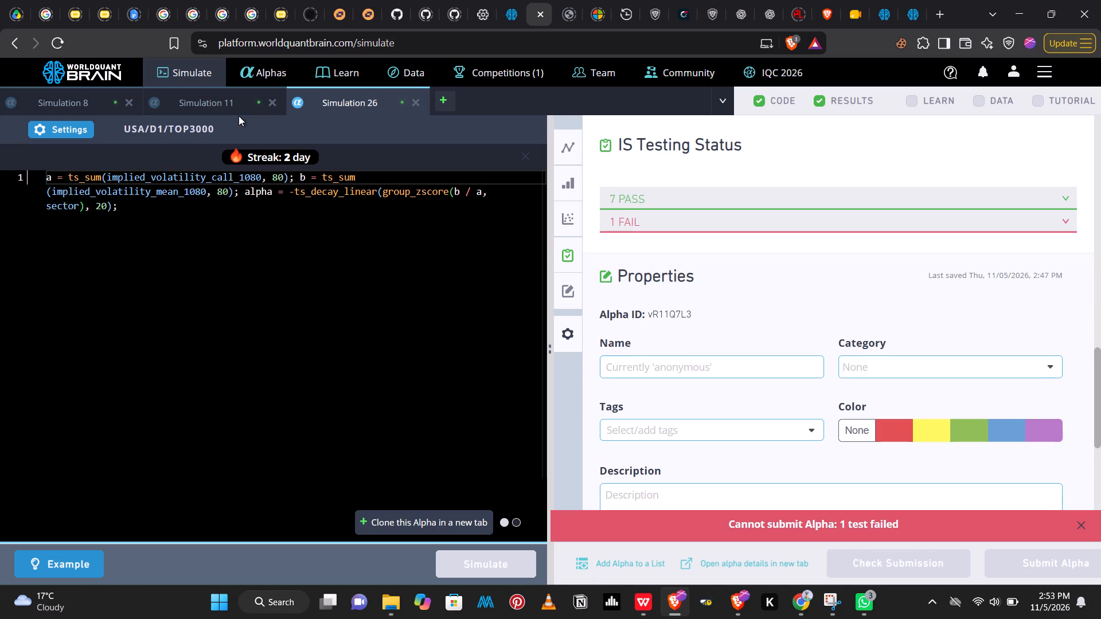
left_click(733, 232)
left_click(227, 99)
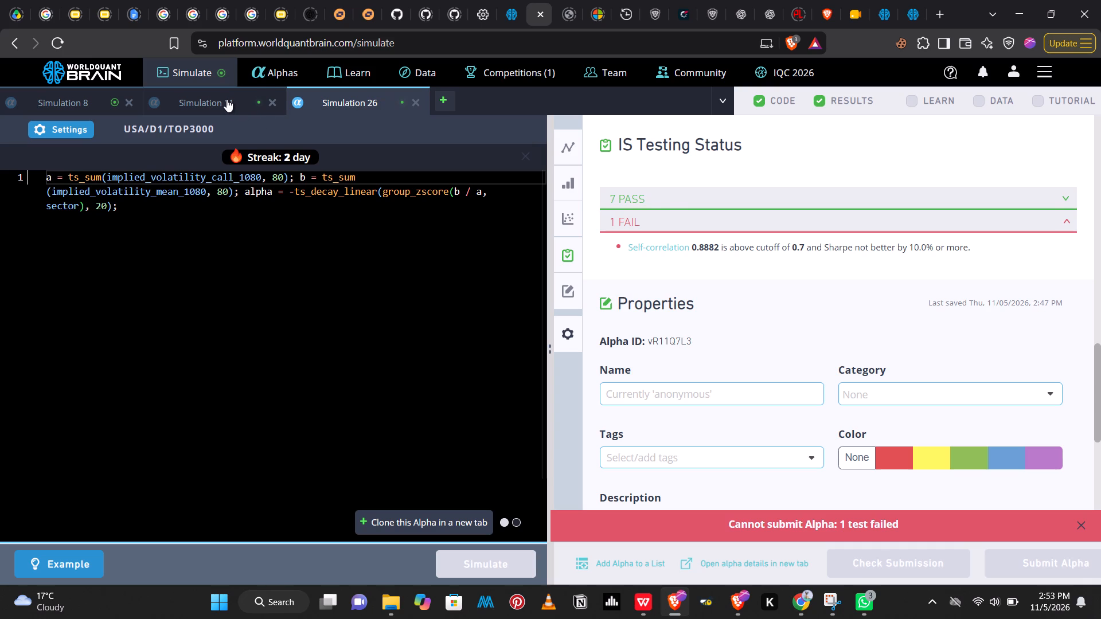
left_click(58, 96)
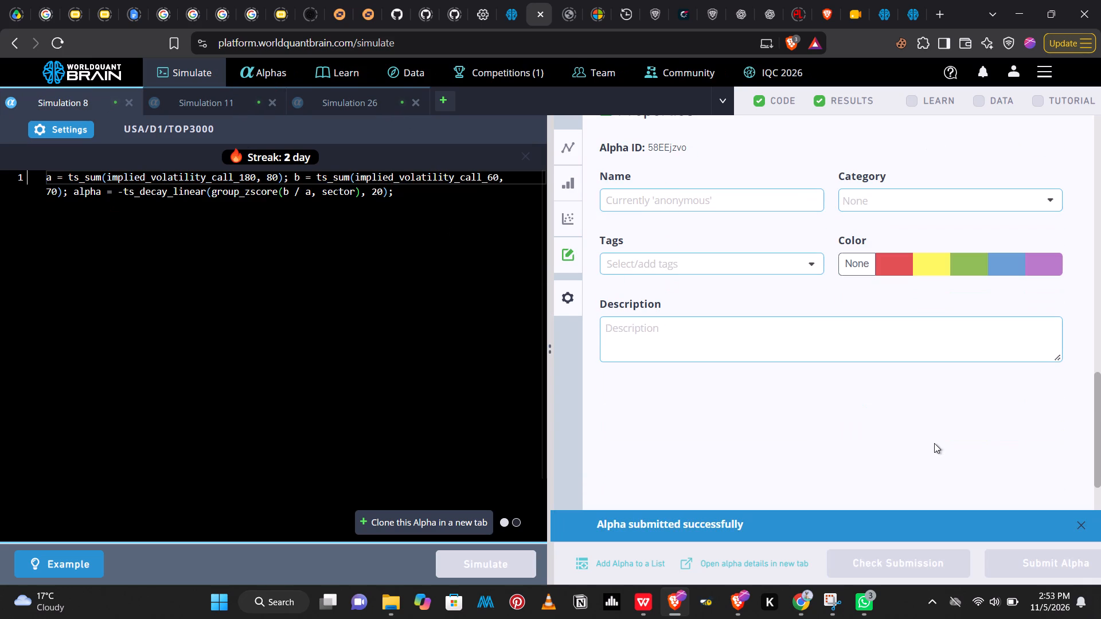
Try to submit the alpha of Simulation 11 and inspect the details of its IS Testing Status.
left_click(213, 107)
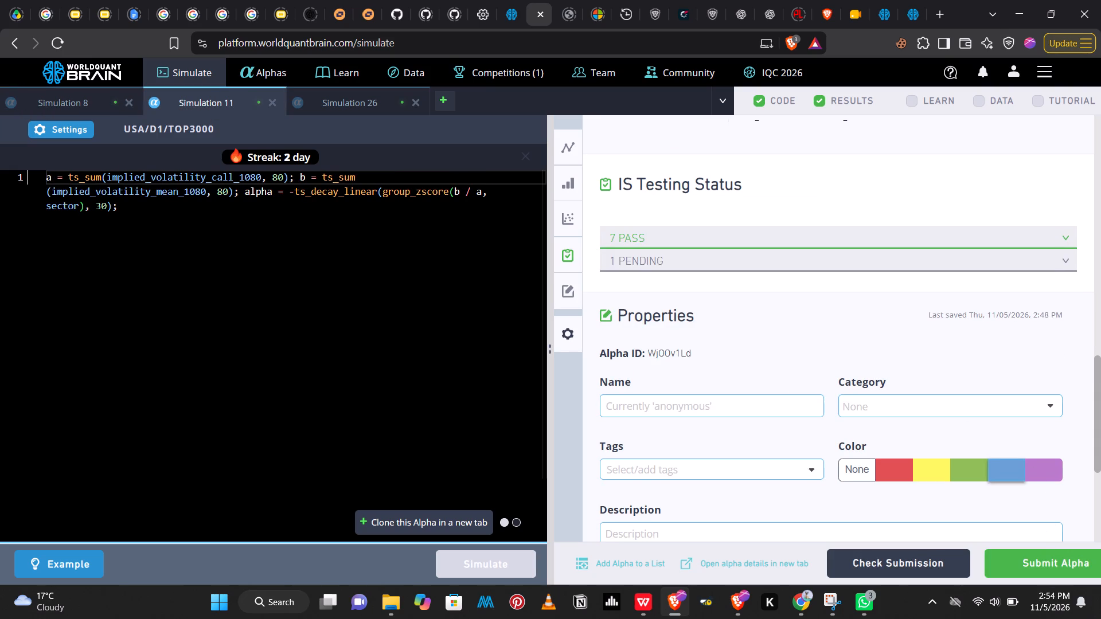
left_click(1036, 569)
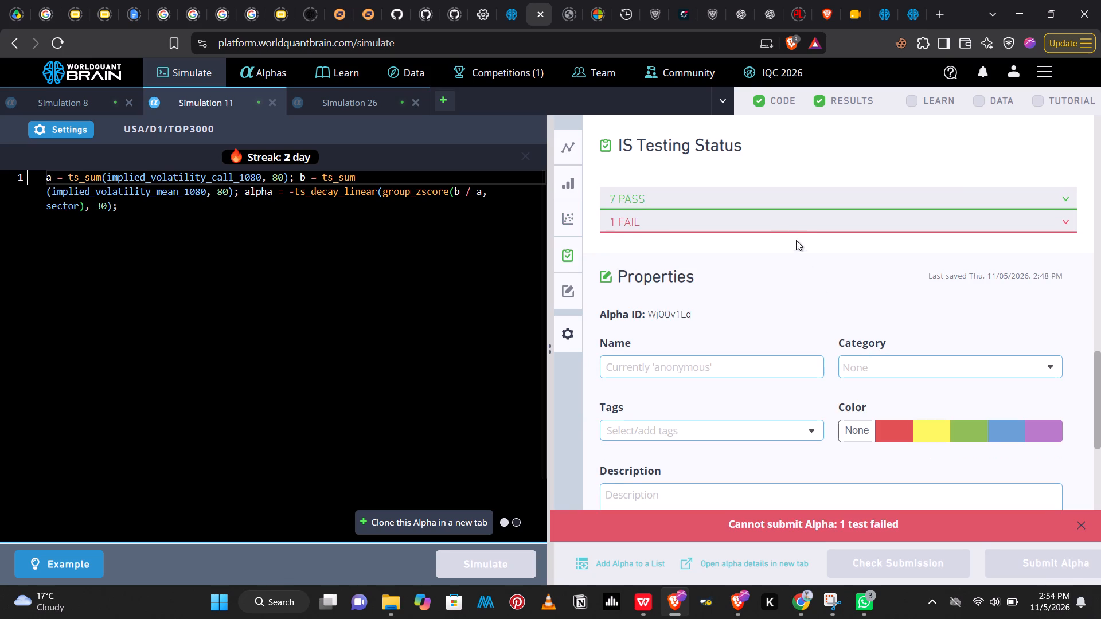
left_click(786, 217)
left_click(379, 266)
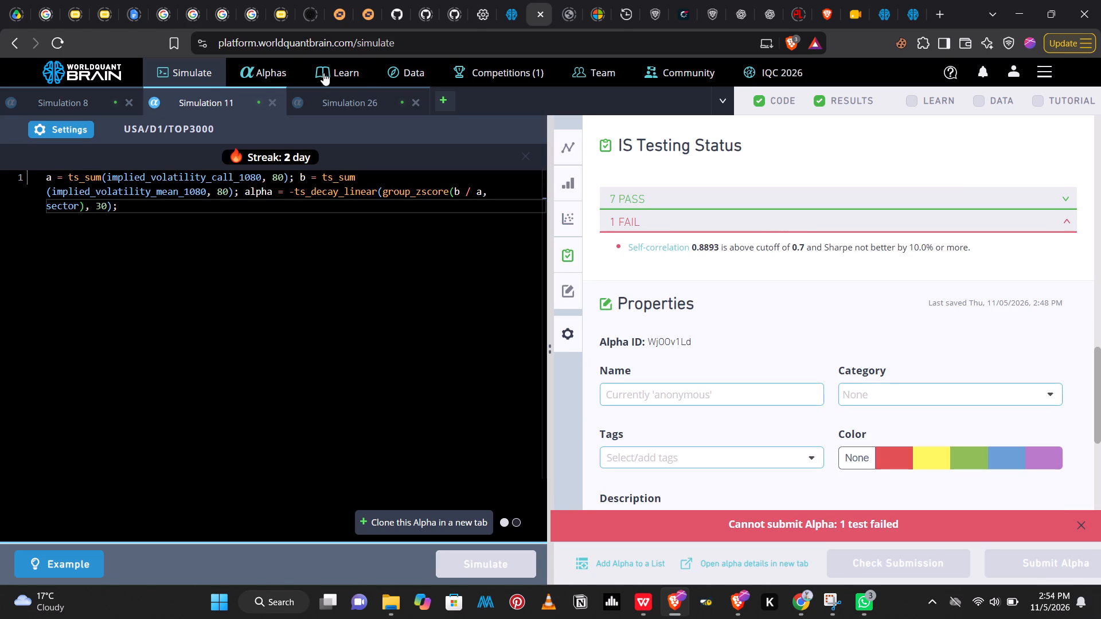
Open the list of submitted alphas and view the code and simulation settings of the newest one, 58EEjzvo.
left_click(278, 73)
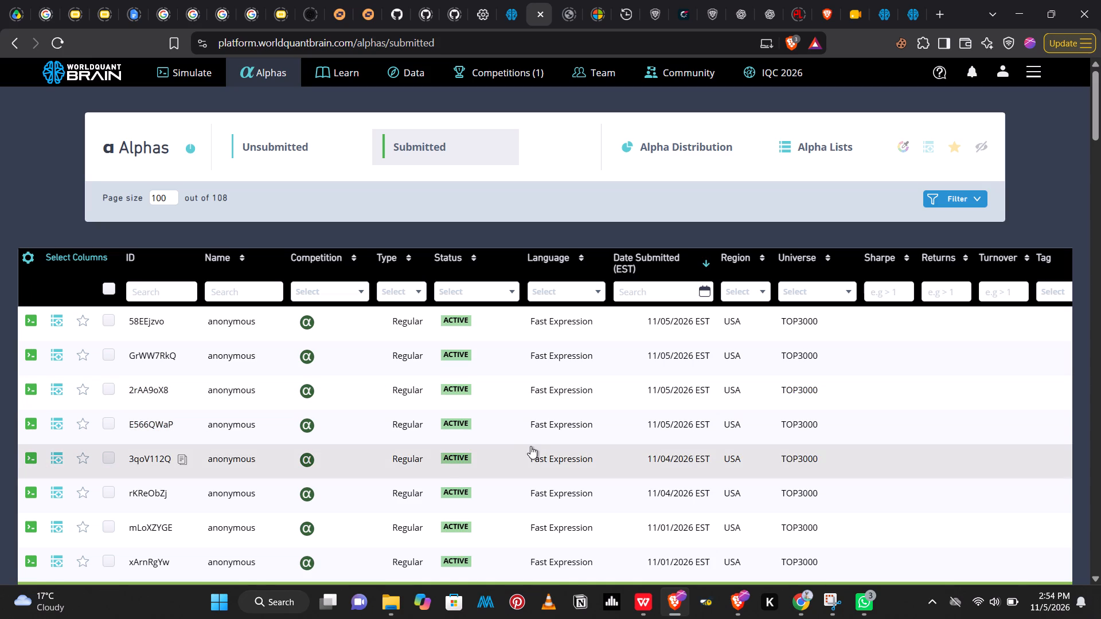
left_click(534, 327)
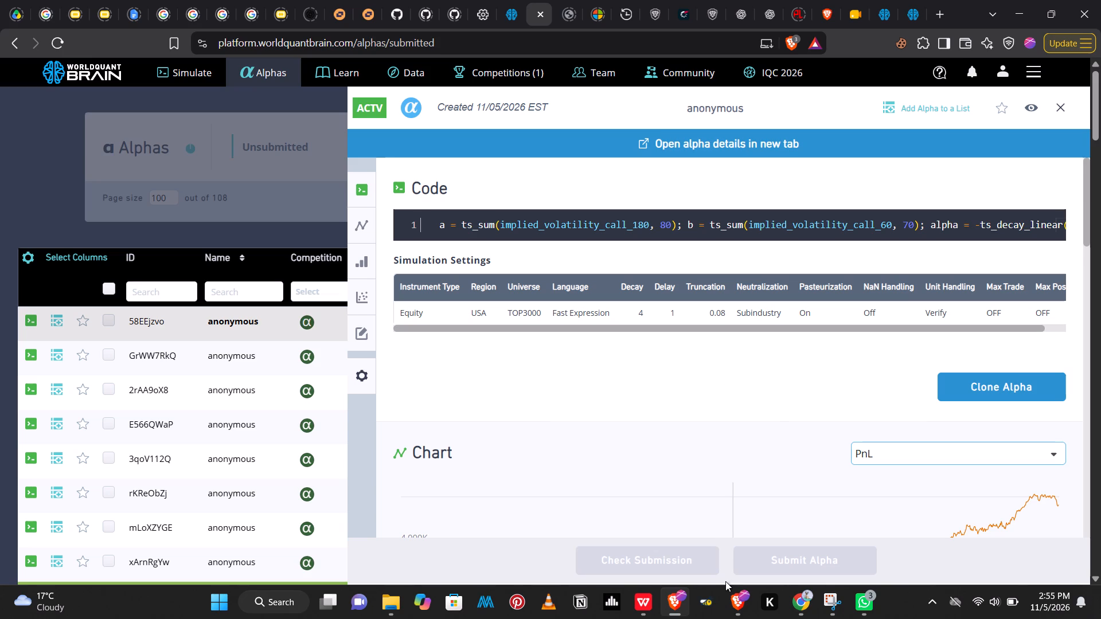
Switch to the K application.
left_click(772, 603)
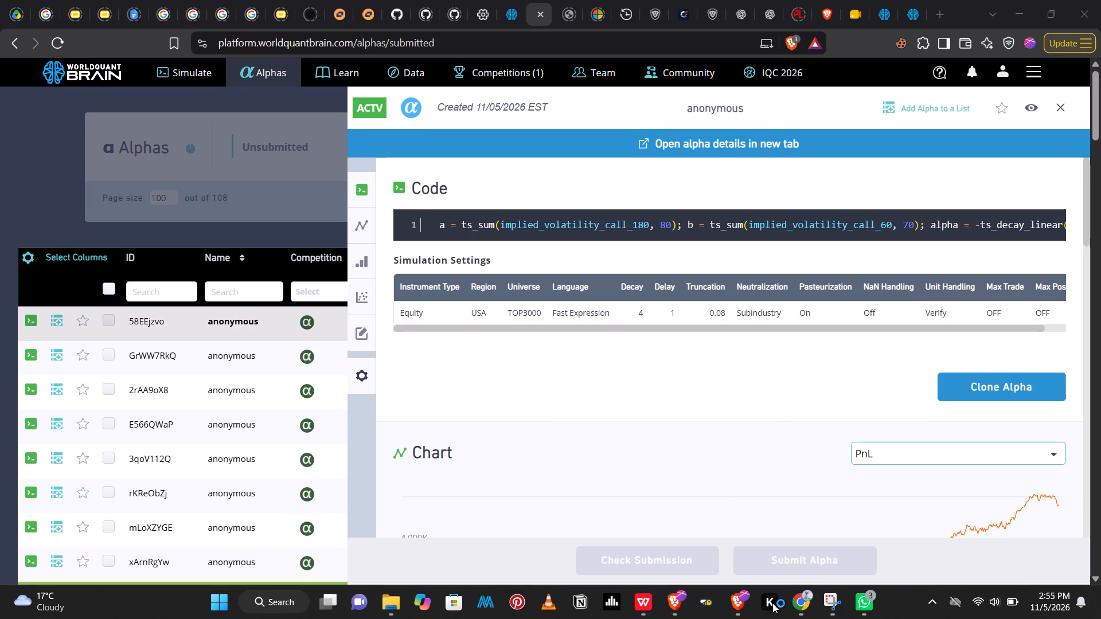
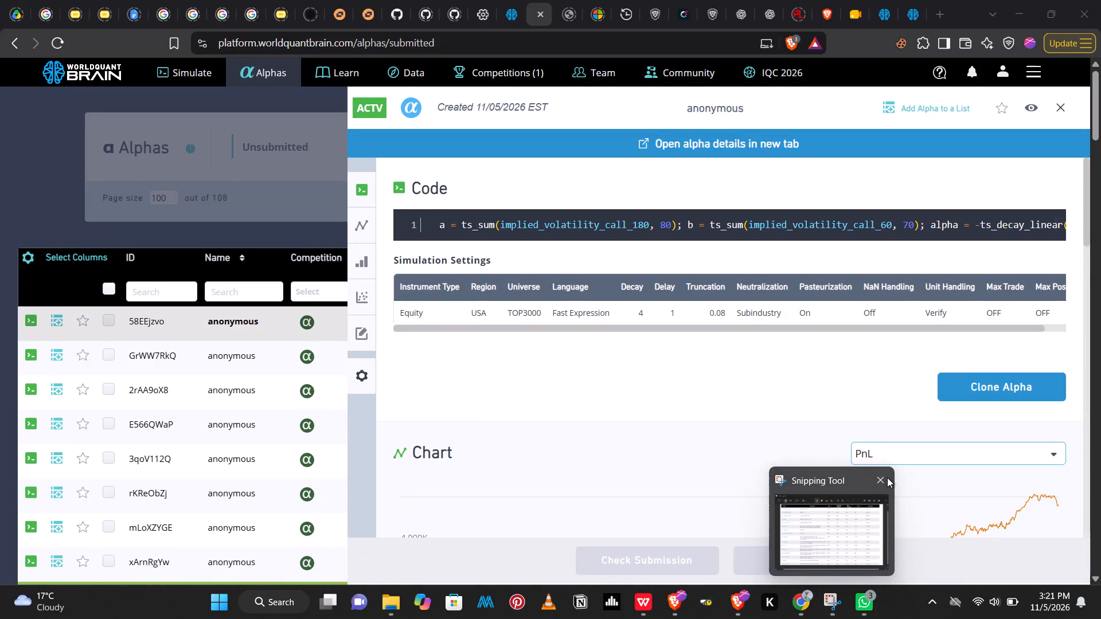
Close the open Snipping Tool windows.
left_click(879, 477)
left_click(879, 477)
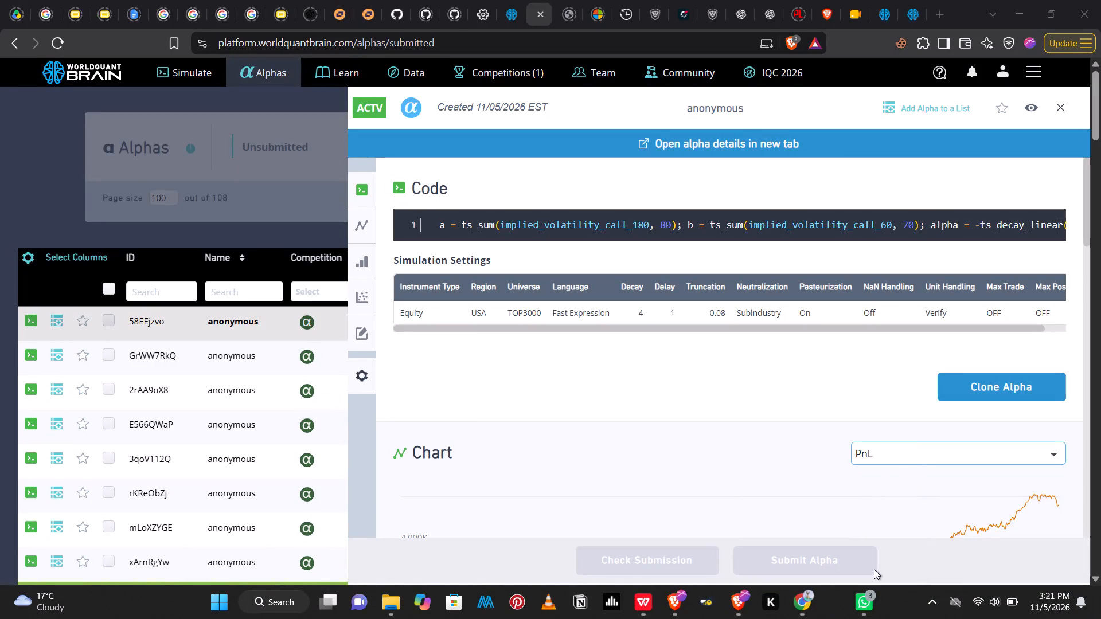
Close the WhatsApp window to get back to the submitted alphas page in the browser.
left_click(879, 479)
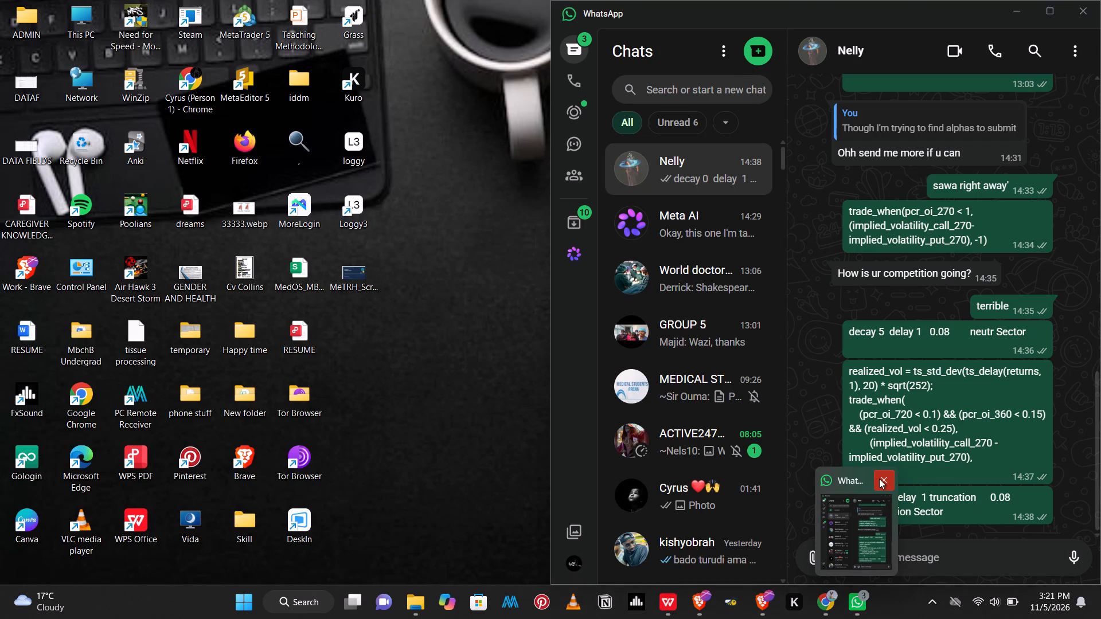
left_click(1081, 11)
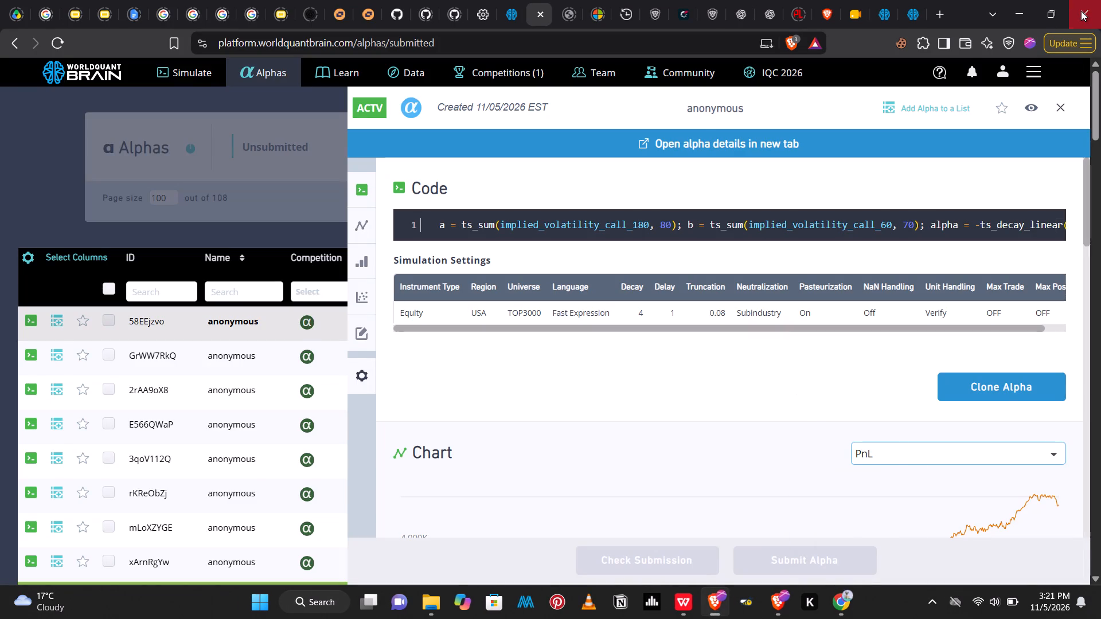
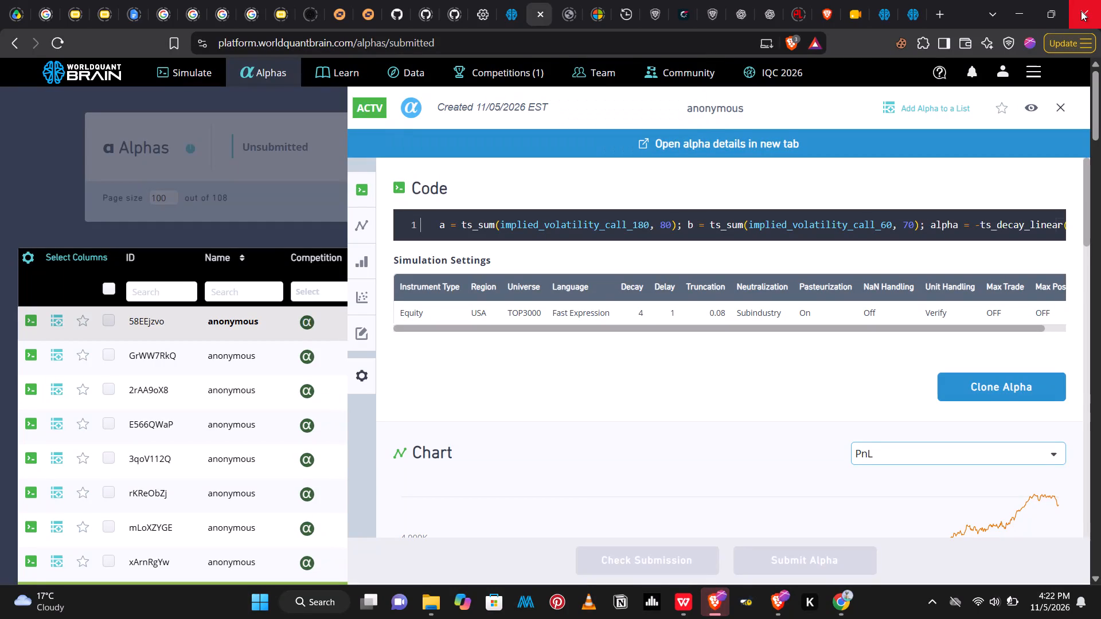
Search the computer for "we" and open the Weather app.
key("q")
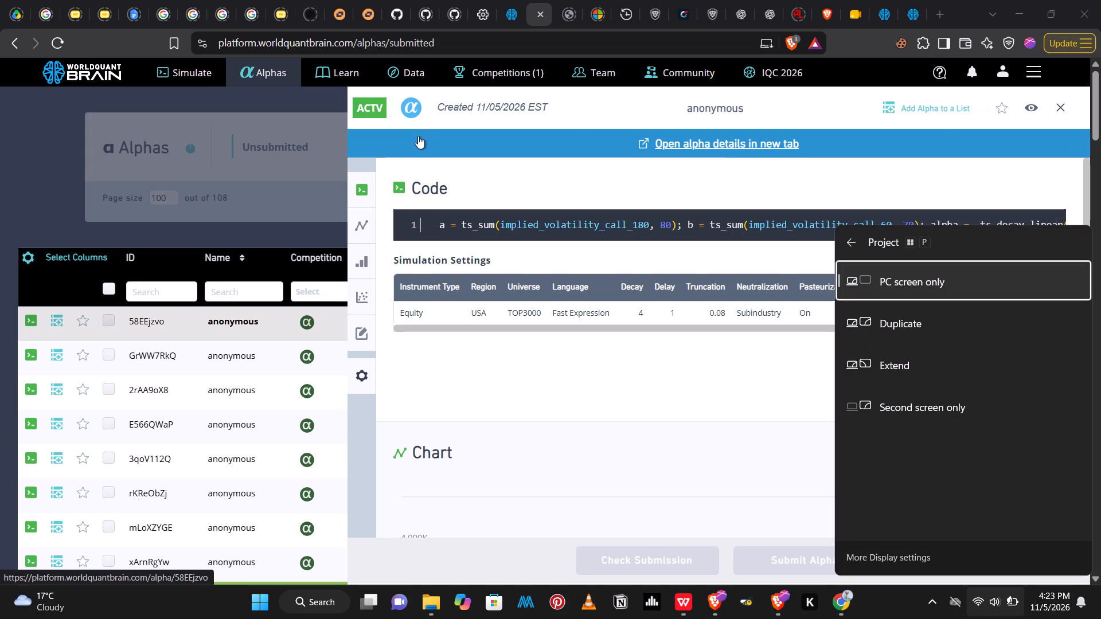
left_click(327, 604)
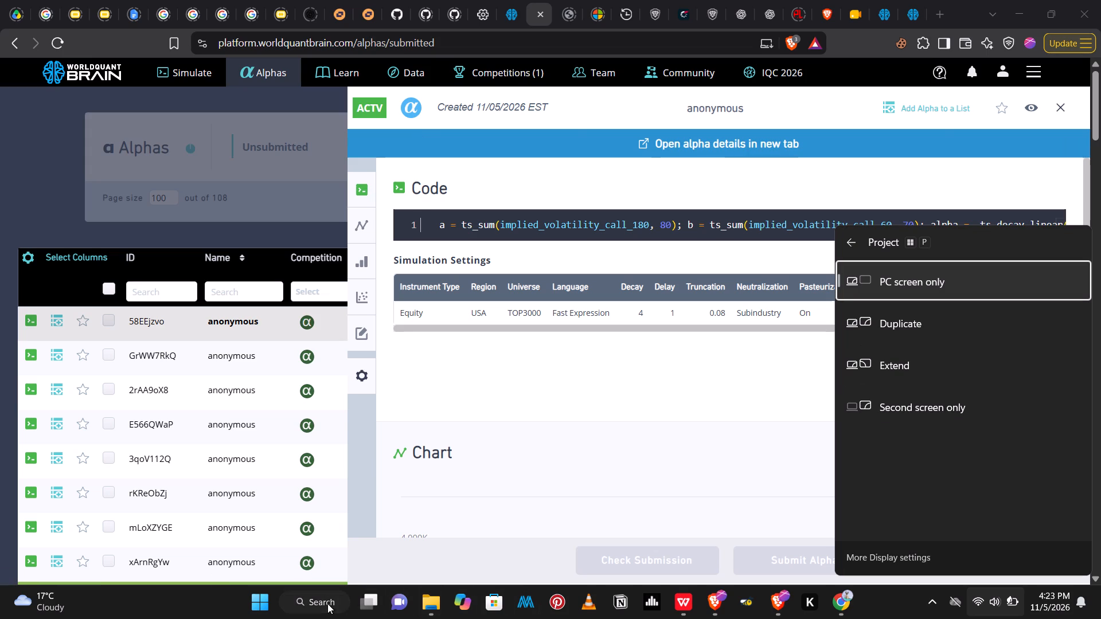
type("we")
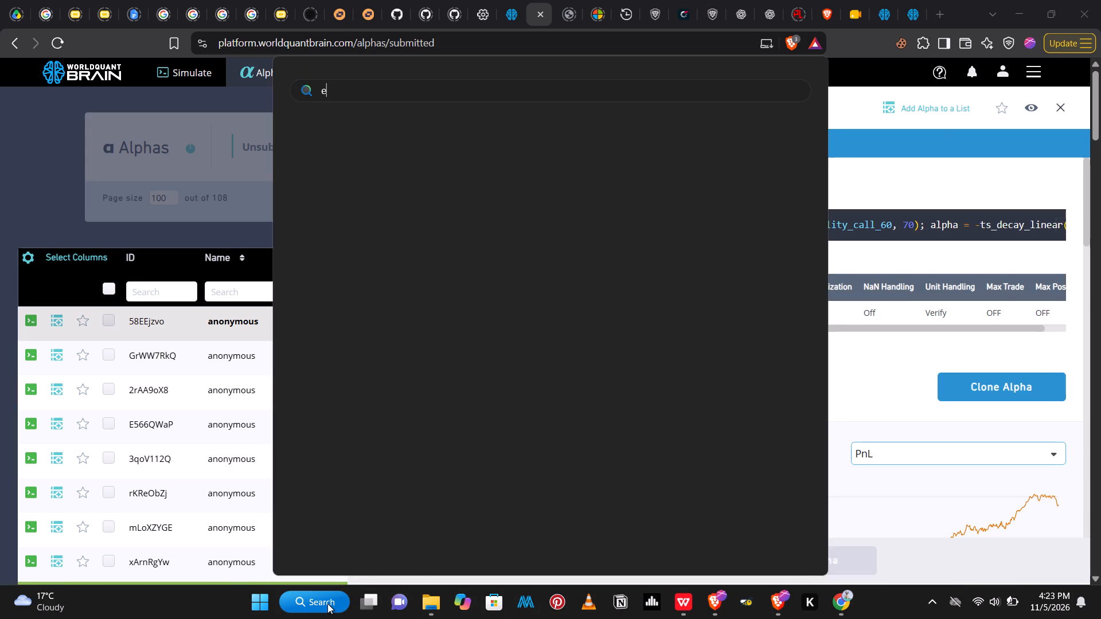
key("BackSpace")
type("we")
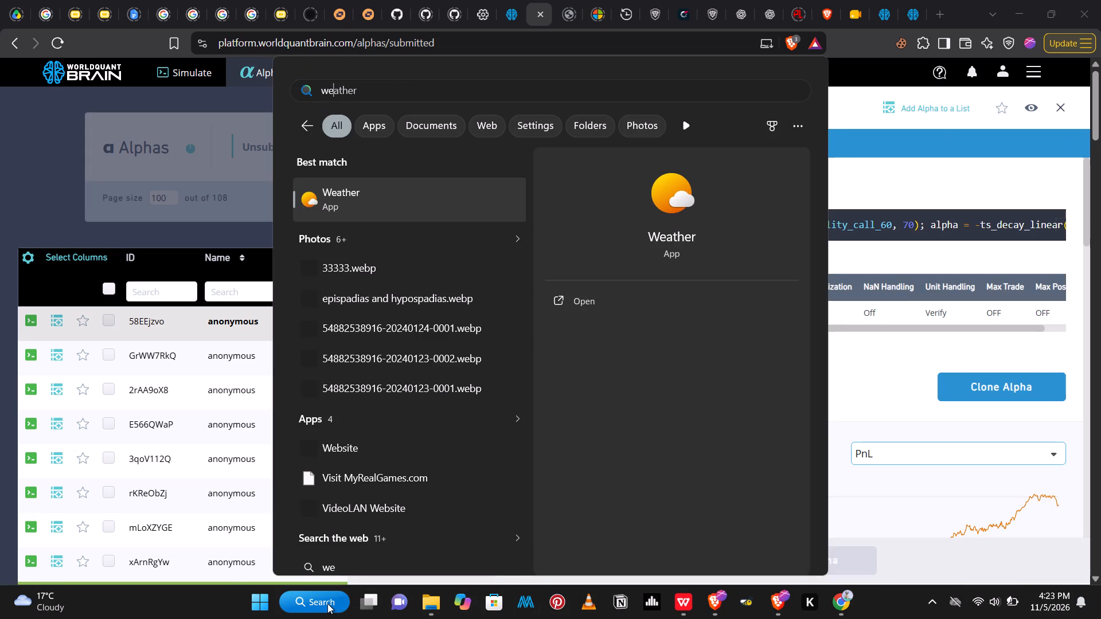
key("Return")
key("BackSpace")
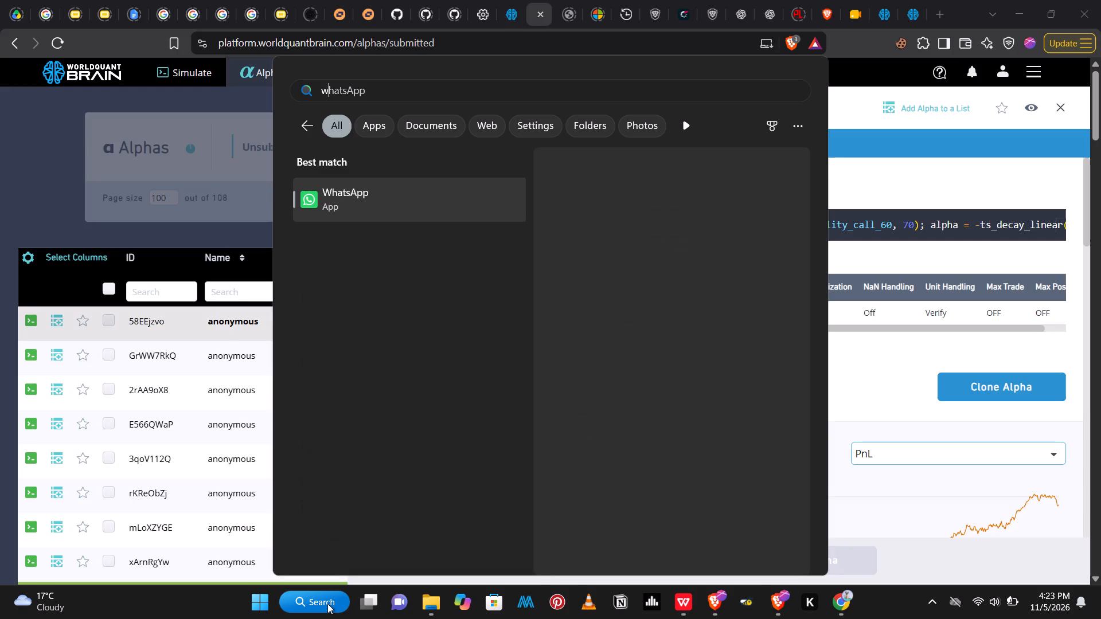
key("Return")
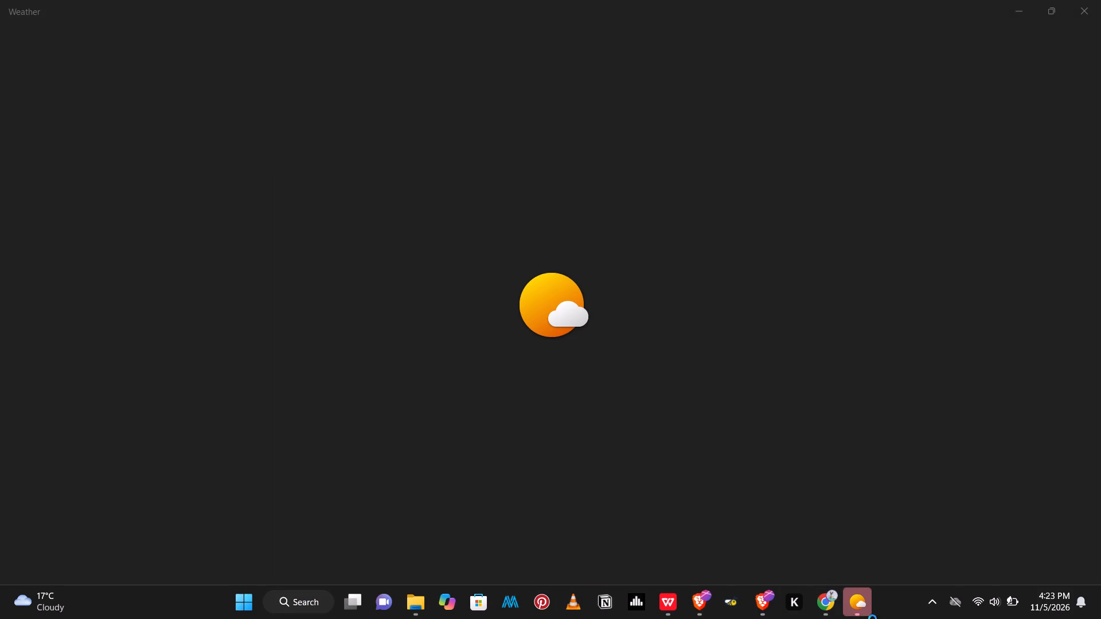
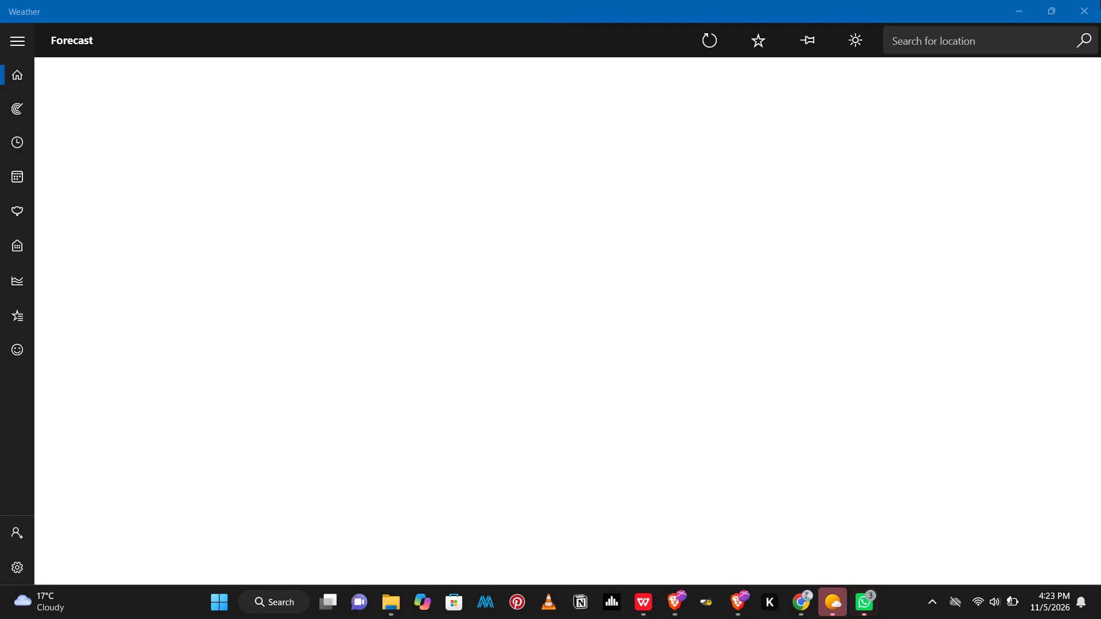
Close the Weather app.
left_click(1082, 15)
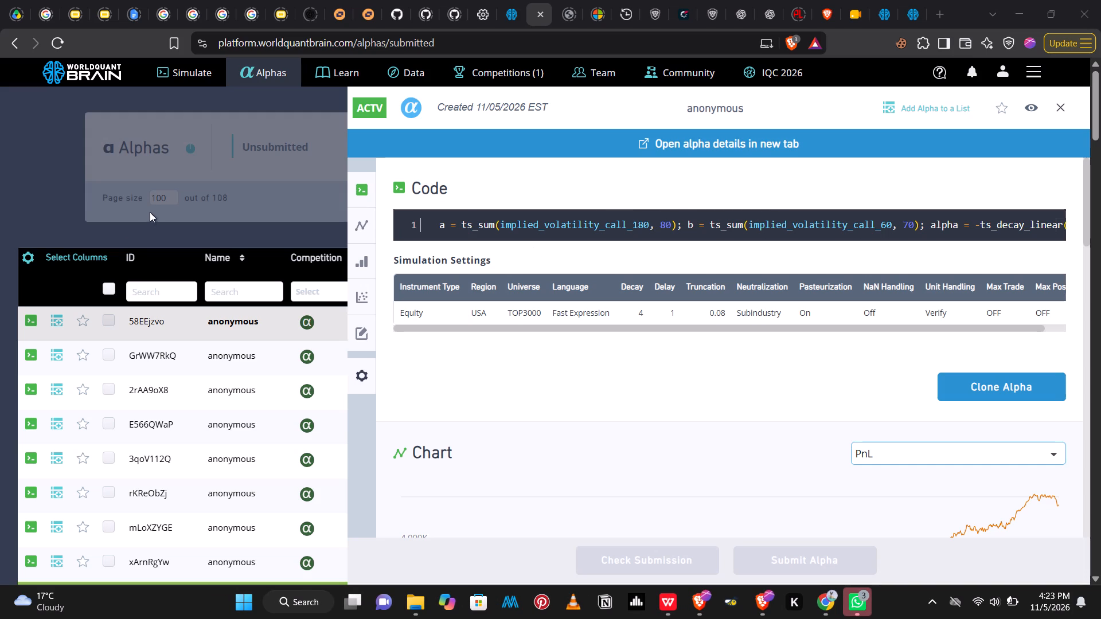
Return to the Brave browser and close the details of submitted alpha 58EEjzvo.
left_click(151, 209)
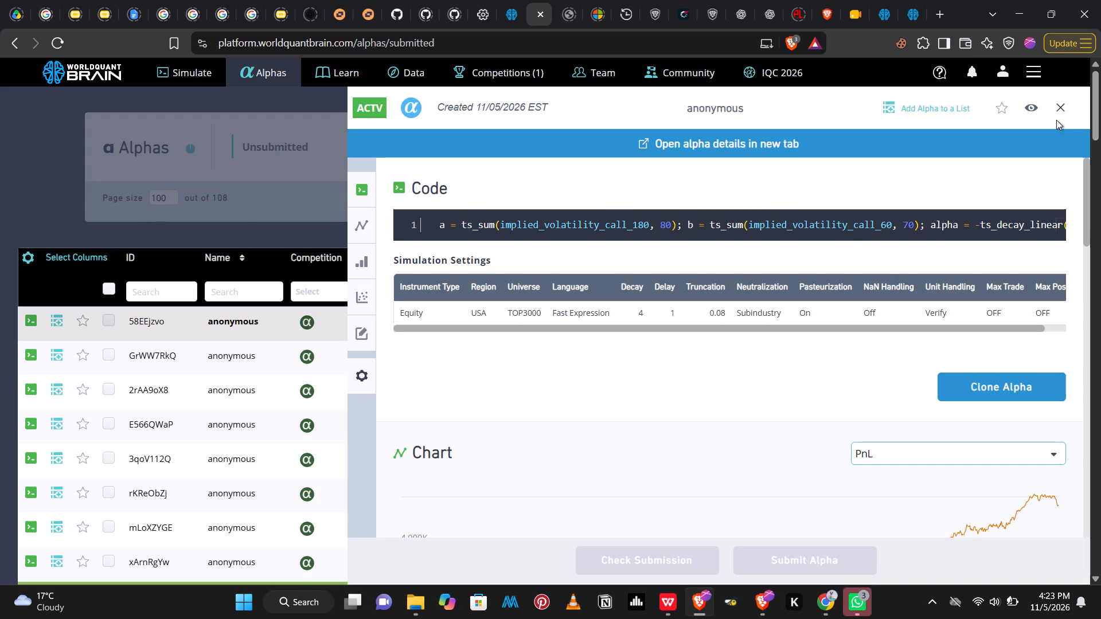
left_click(1061, 110)
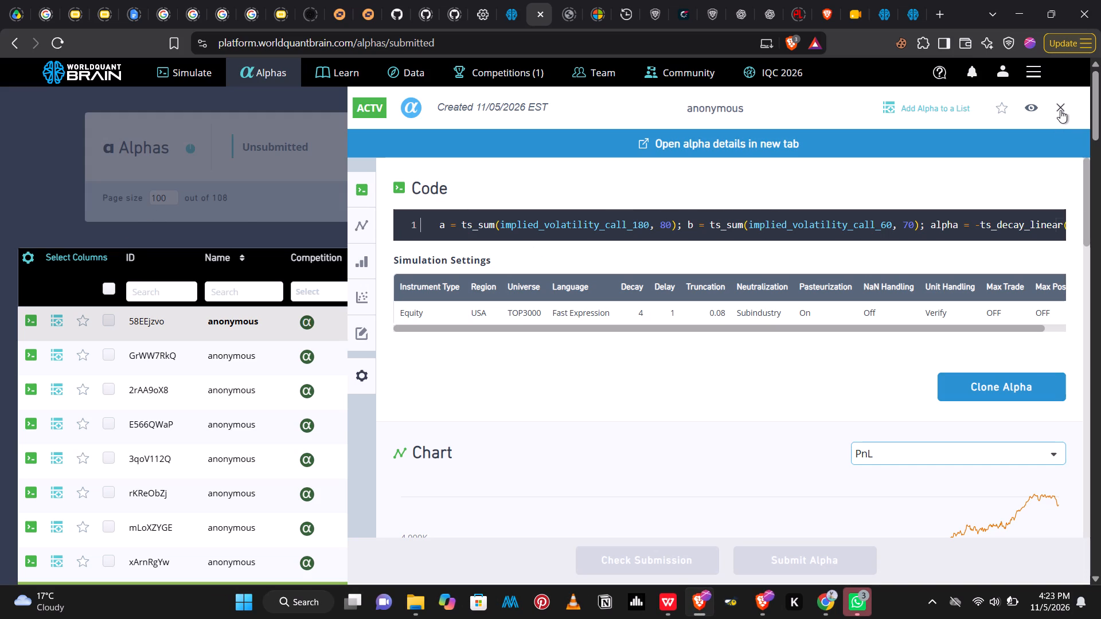
left_click(1059, 109)
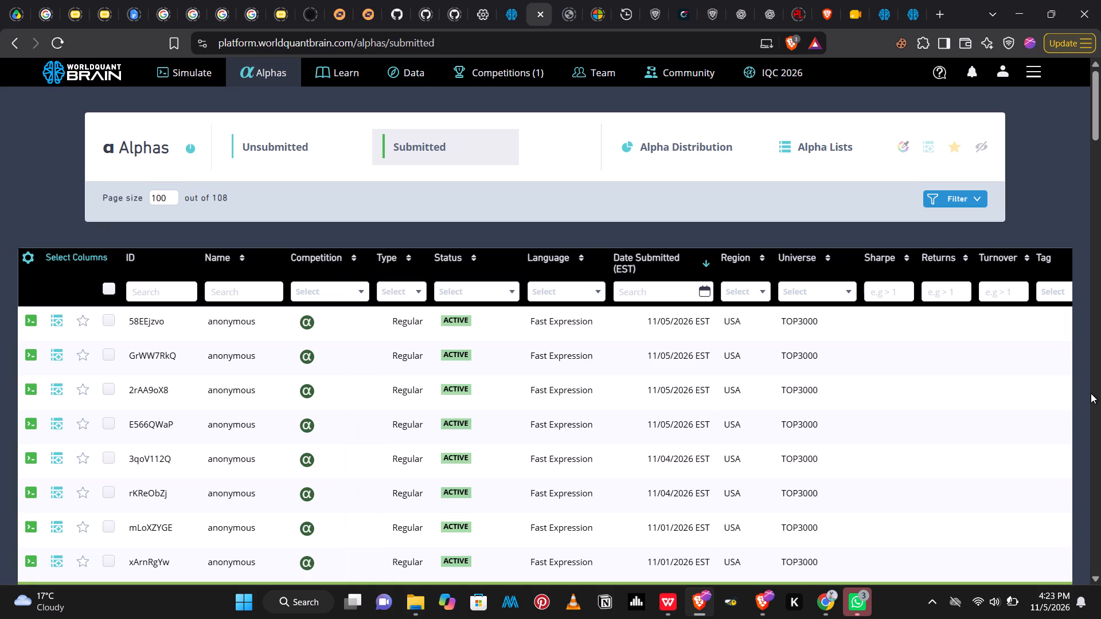
Open the details of submitted alpha GrWW7RkQ.
left_click(706, 355)
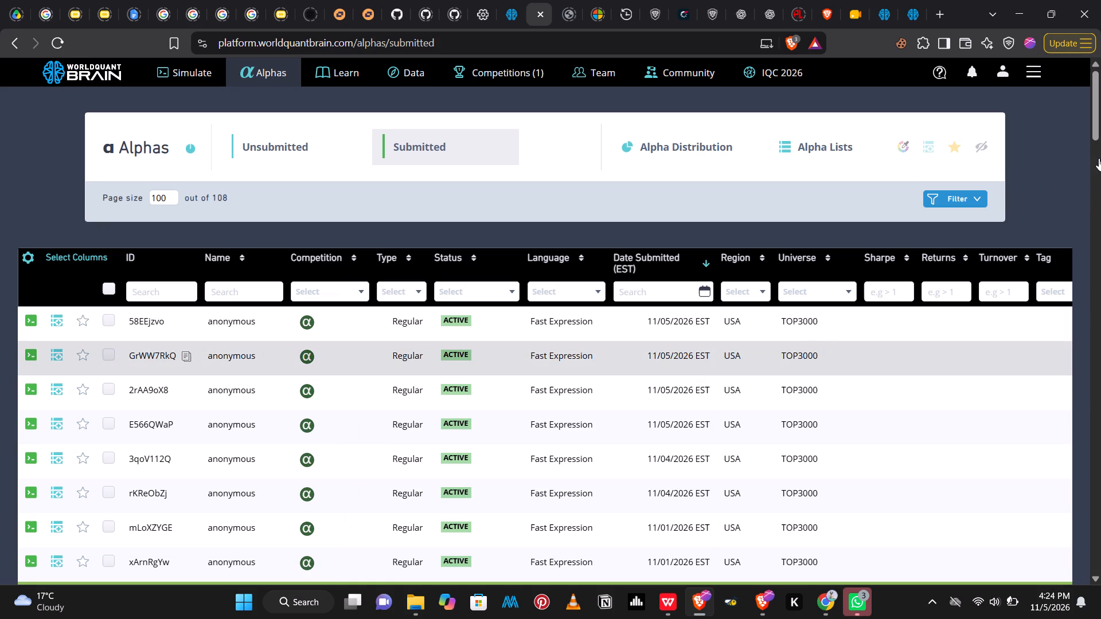
View the code and simulation settings of the older submitted alpha MP0kxQxa, then close its details.
left_click_drag(1099, 124, 1085, 480)
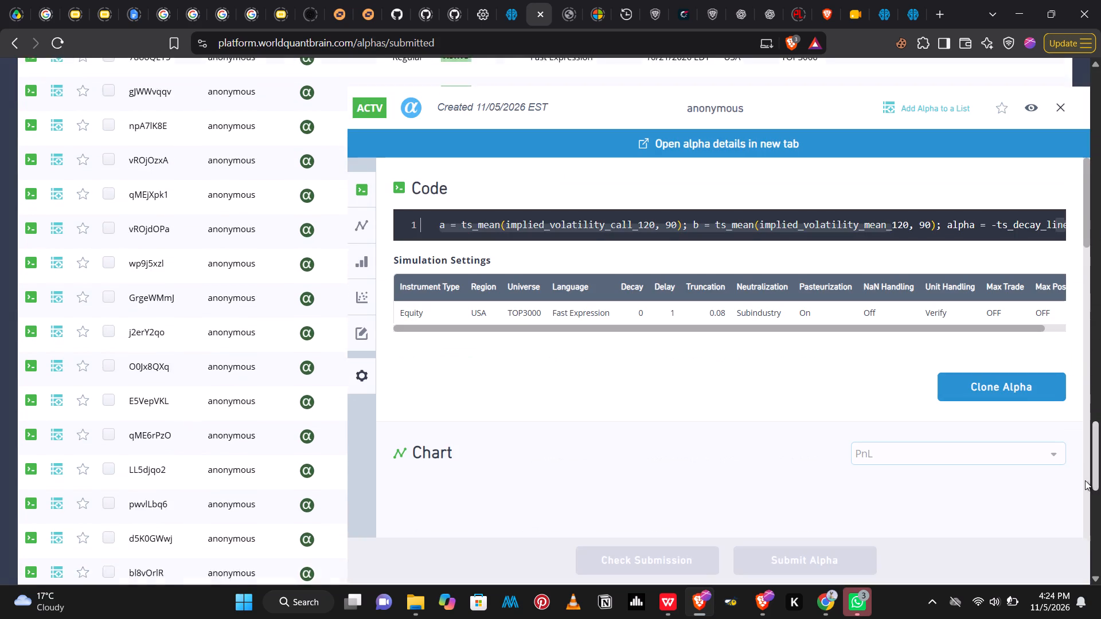
left_click_drag(1085, 480, 1082, 489)
left_click(271, 534)
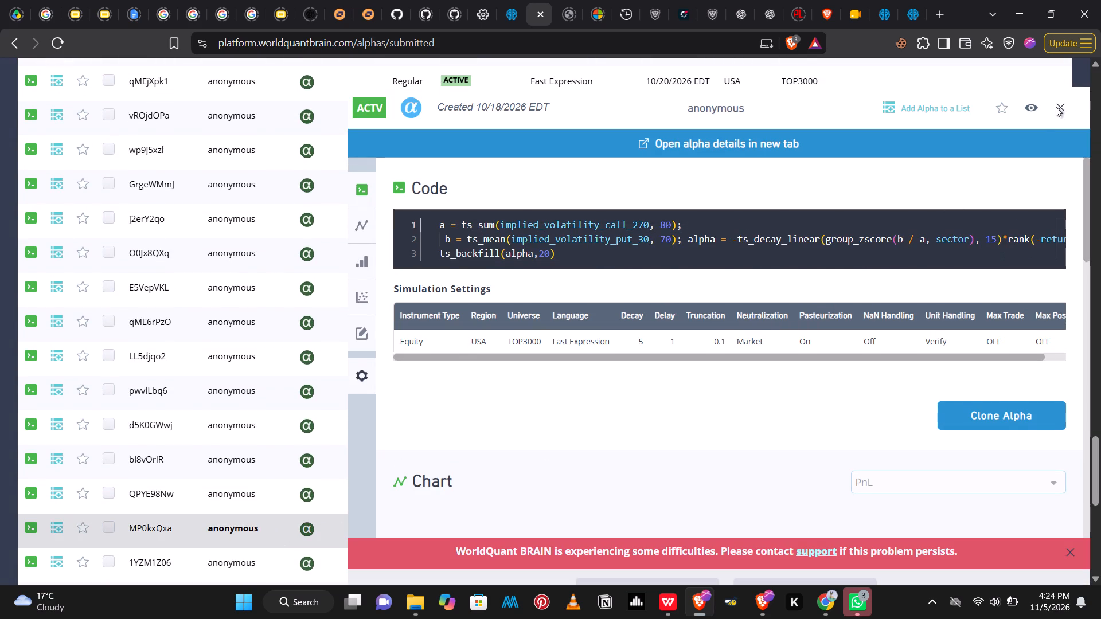
left_click(1056, 107)
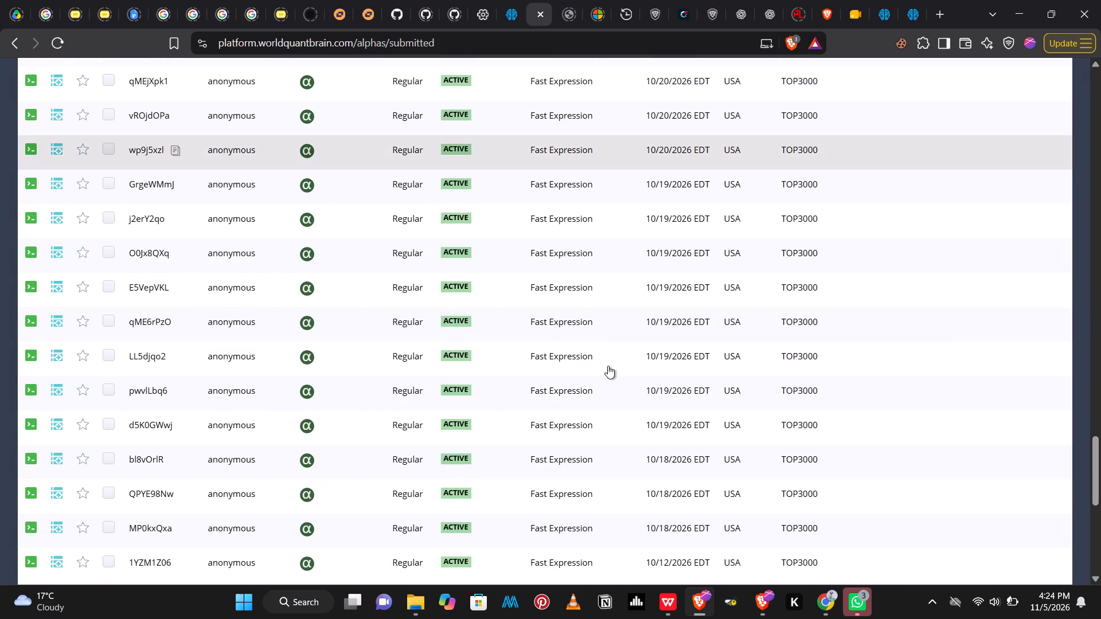
Open the details of submitted alpha 1YZM1Z06 to view its code and simulation settings.
left_click(268, 563)
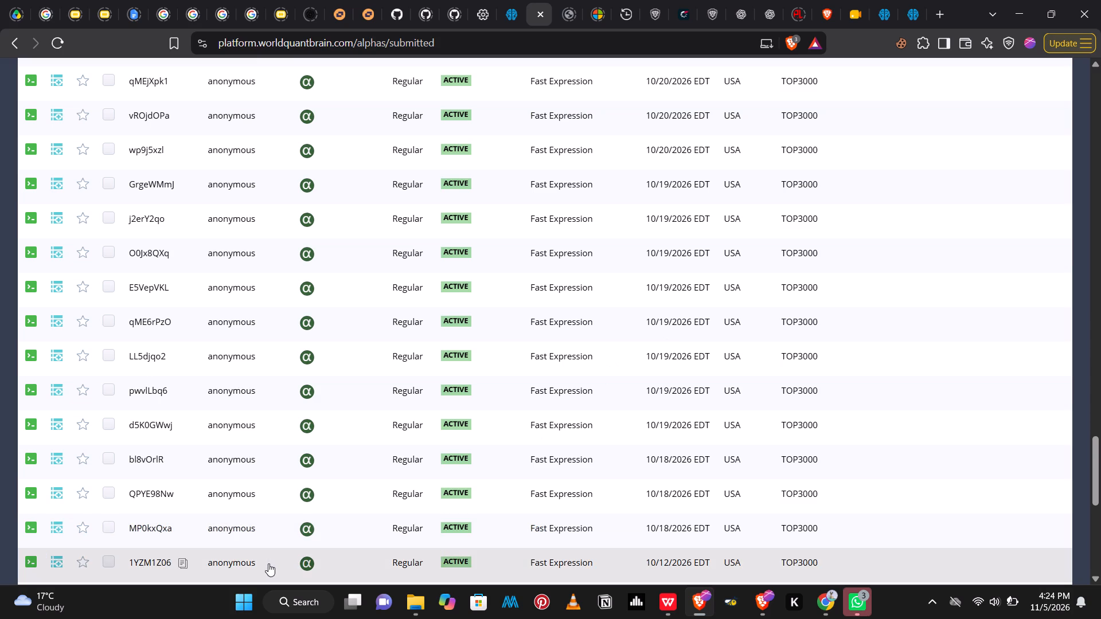
left_click(268, 563)
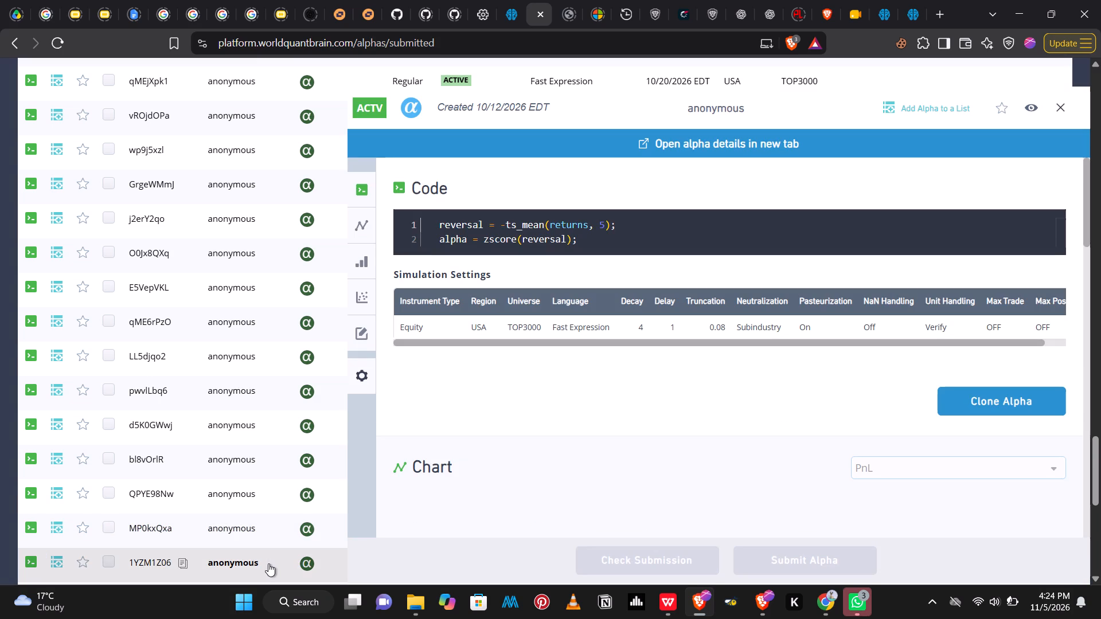
Reselect submitted alpha 1YZM1Z06 and copy its full two-line reversal code from the alpha details.
left_click(245, 571)
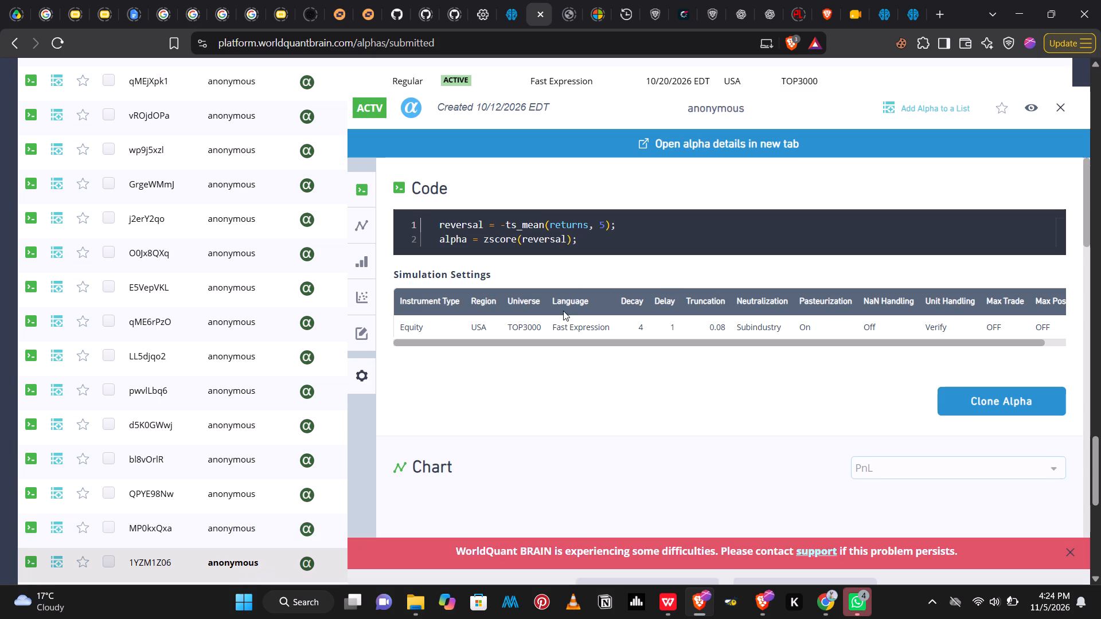
left_click(235, 536)
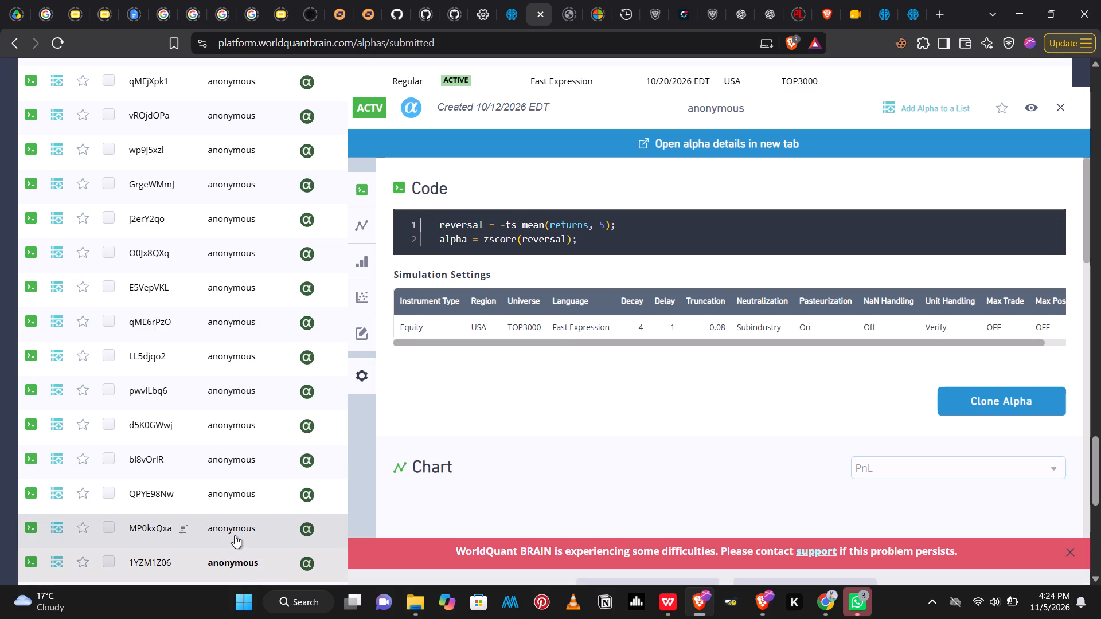
left_click(227, 562)
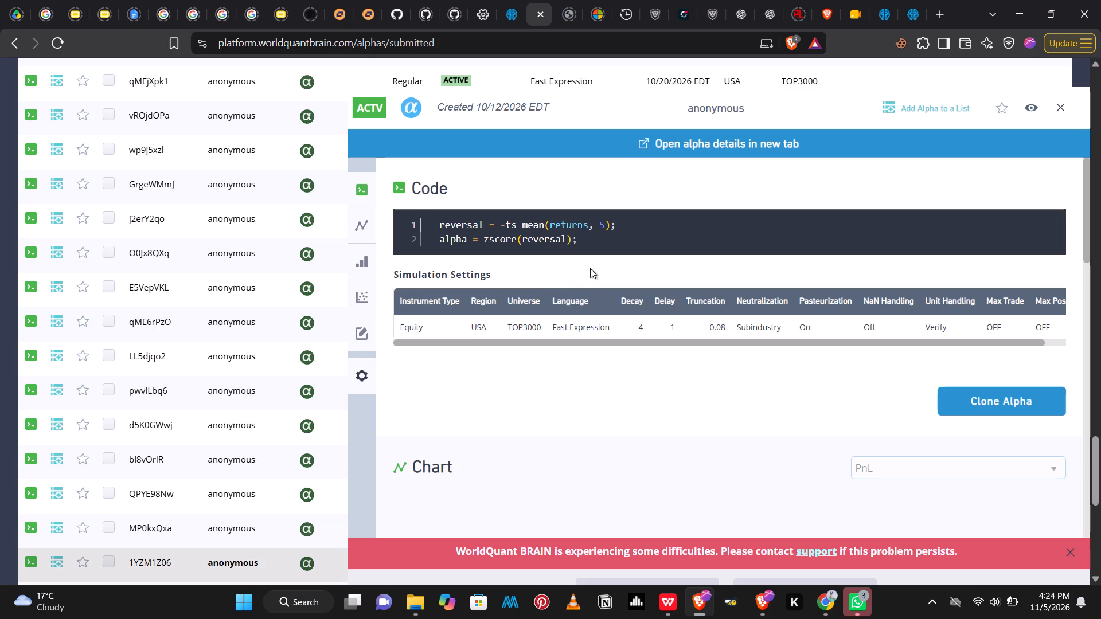
left_click_drag(583, 246, 451, 229)
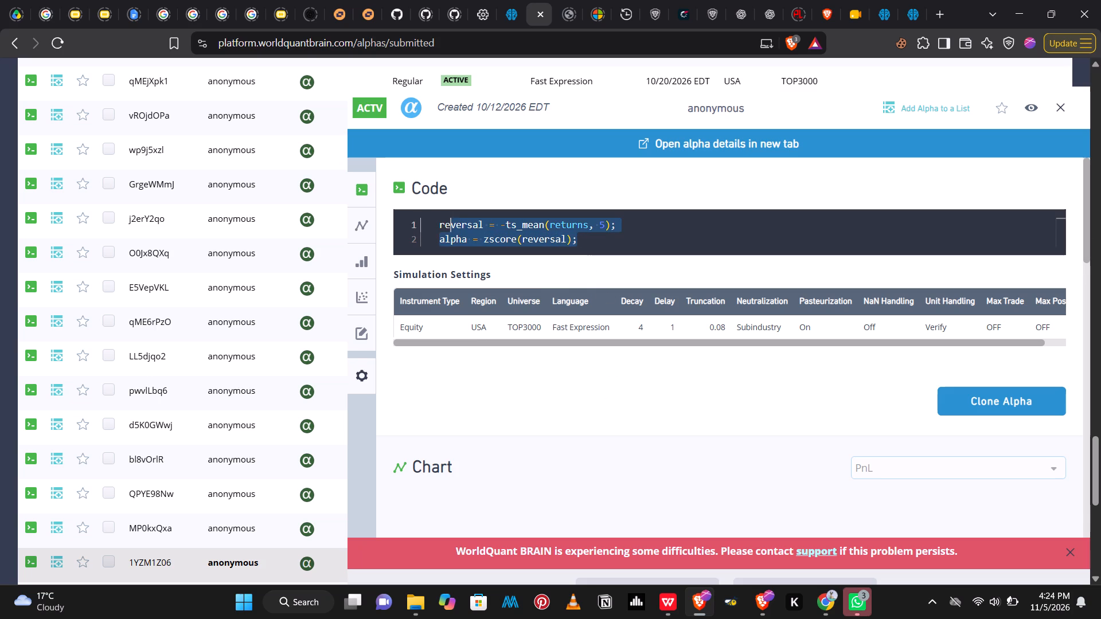
left_click_drag(451, 229, 441, 225)
key("ctrl+c")
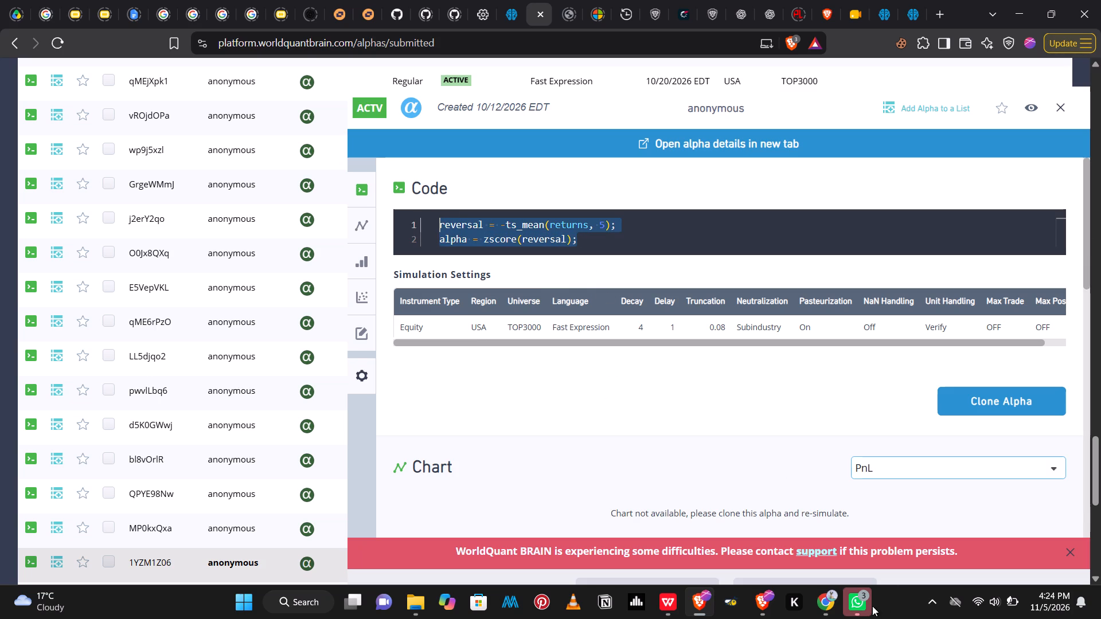
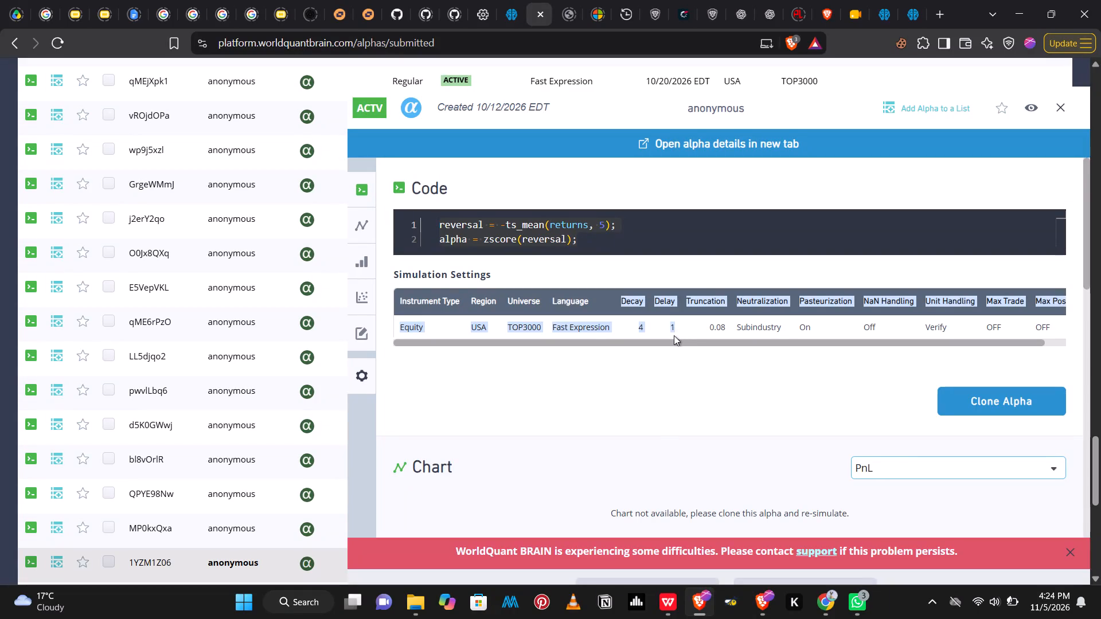
Copy the decay, delay, truncation and neutralization values from alpha 1YZM1Z06's simulation settings: 4, 1, 0.08, Subindustry.
left_click(630, 353)
left_click_drag(634, 326, 787, 328)
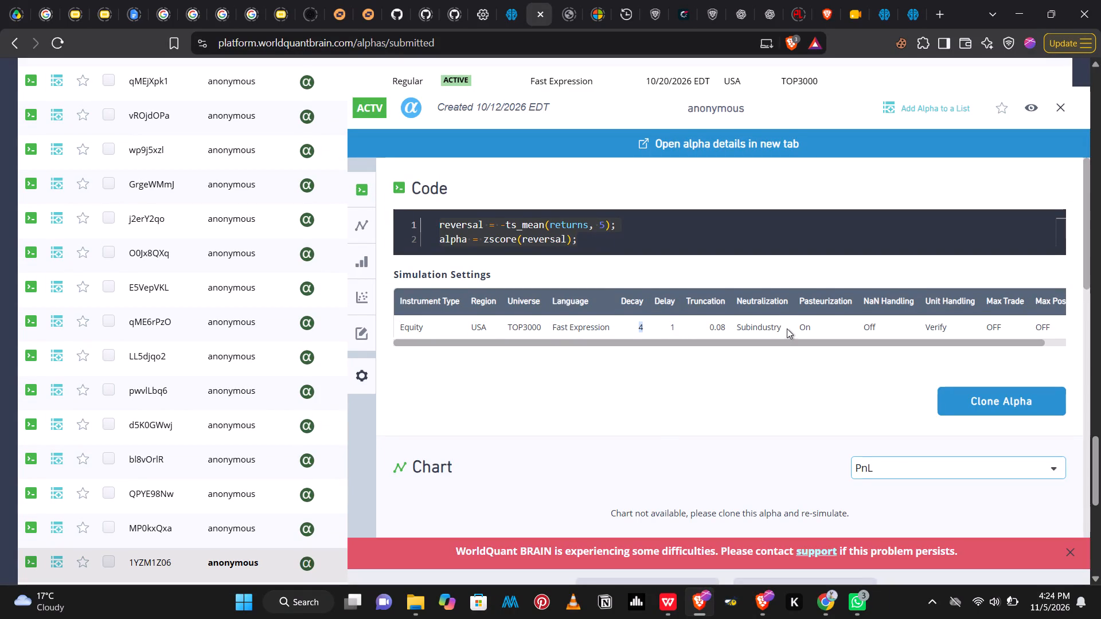
left_click_drag(787, 328, 789, 328)
key("ctrl+c")
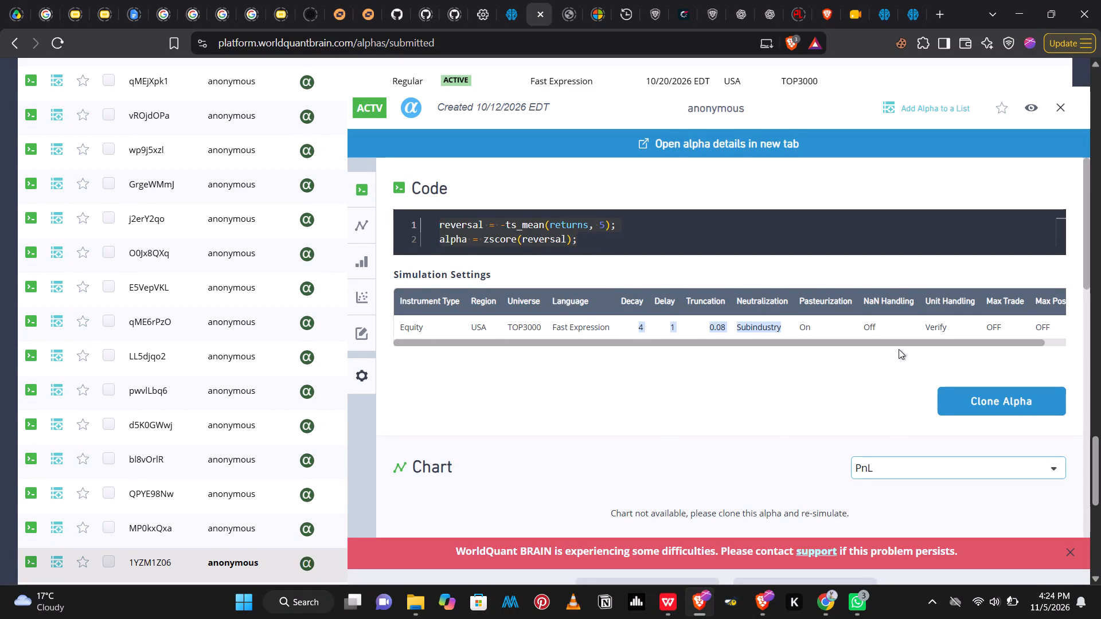
left_click_drag(899, 339, 1079, 337)
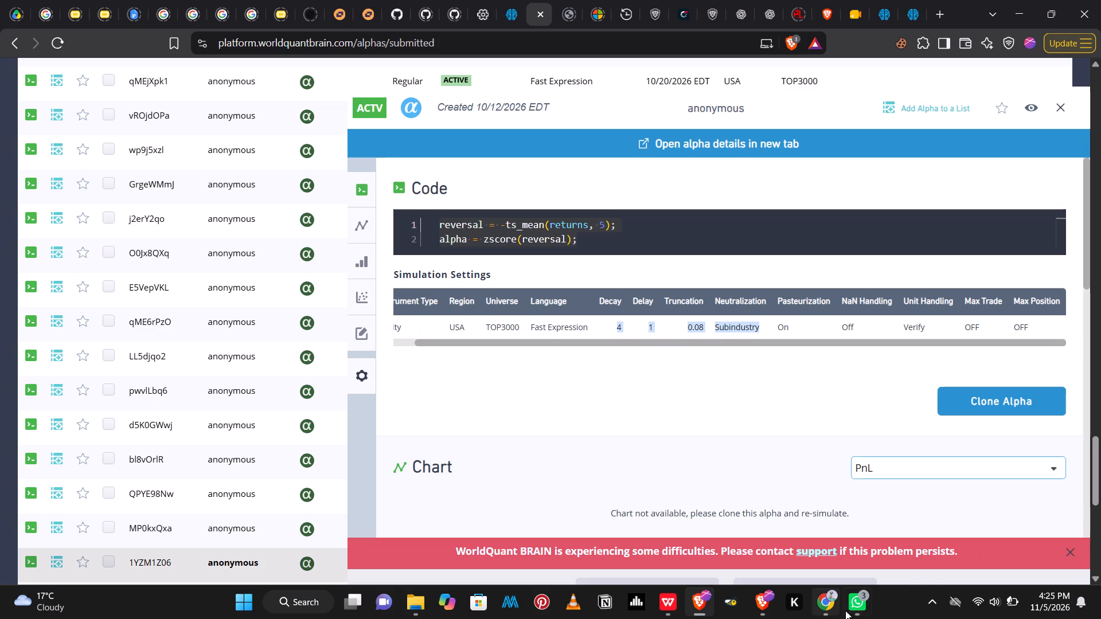
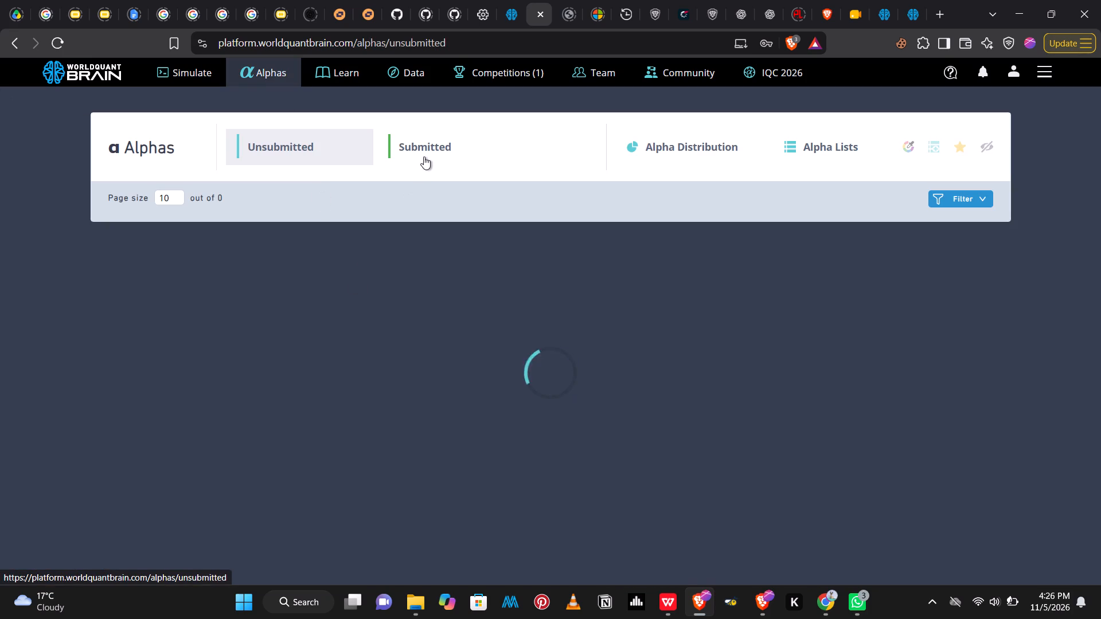
Show the submitted alphas and open the details of the older alpha npP26onl near the end of the list.
left_click(424, 156)
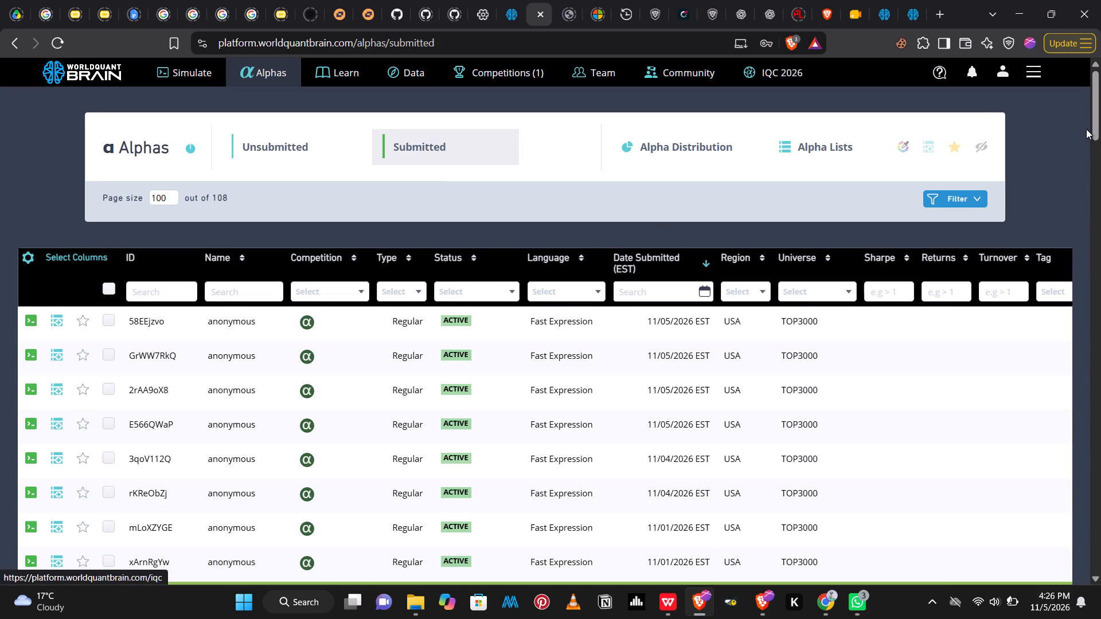
left_click_drag(1098, 113, 1100, 532)
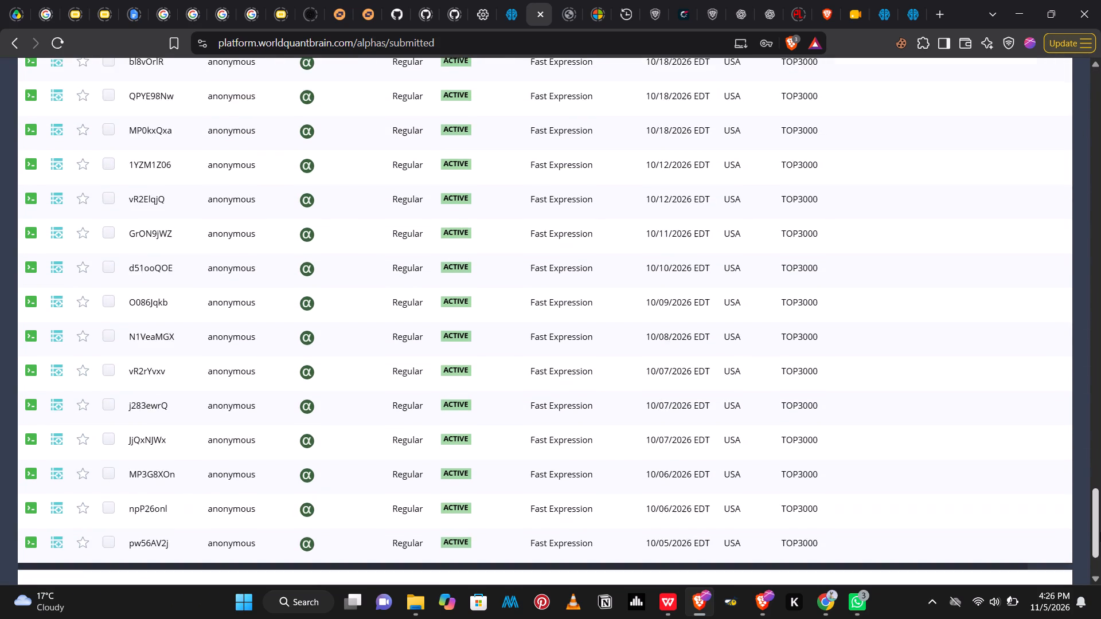
left_click_drag(1100, 532, 1100, 562)
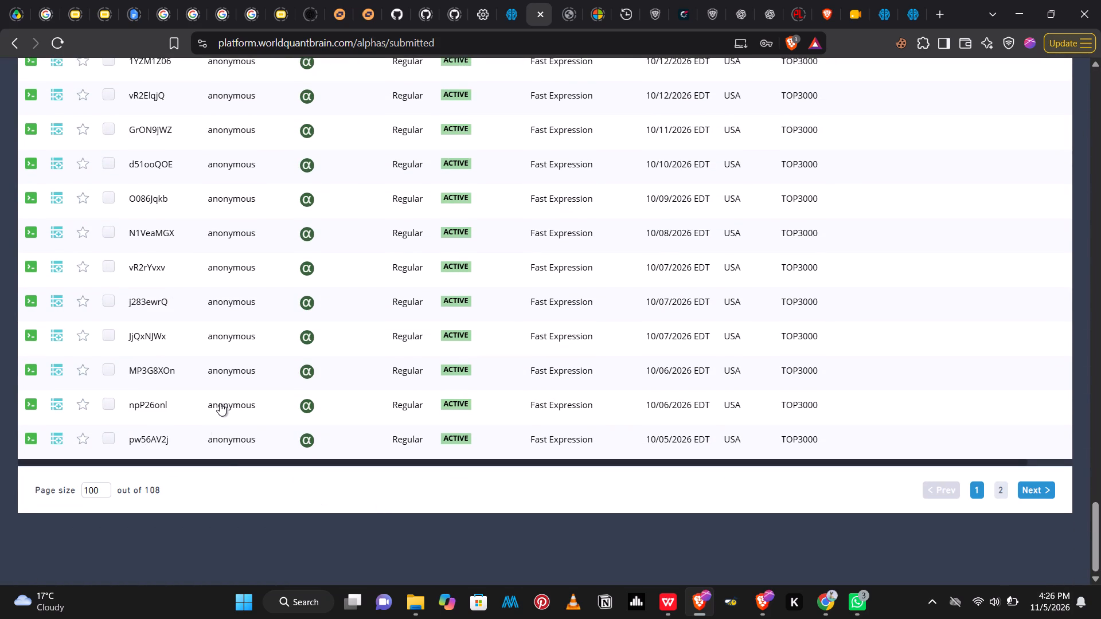
left_click(220, 403)
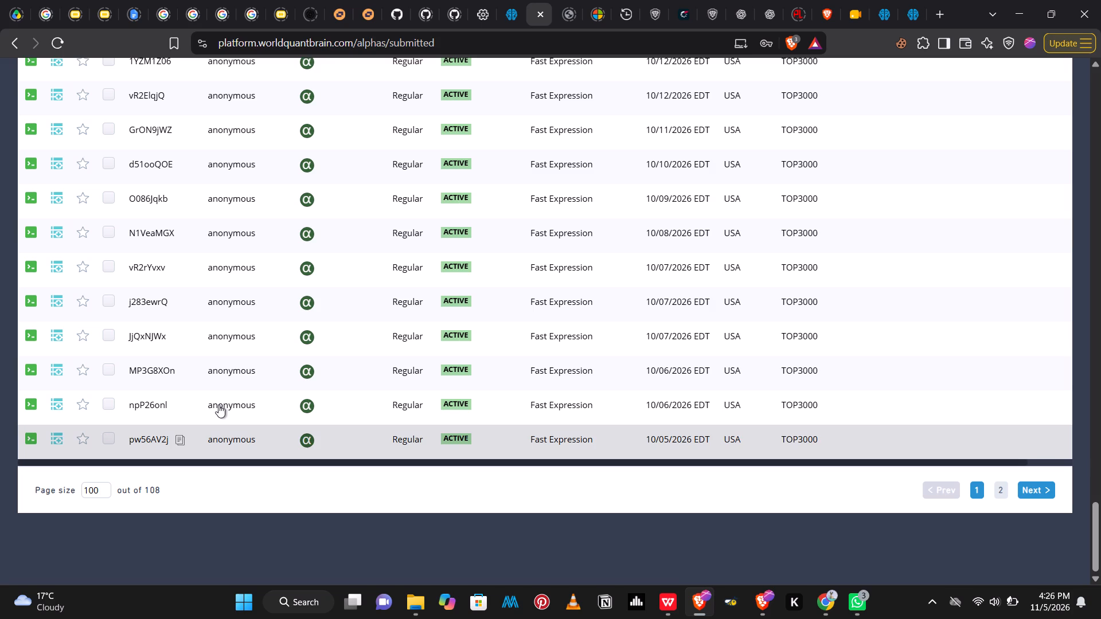
left_click(218, 405)
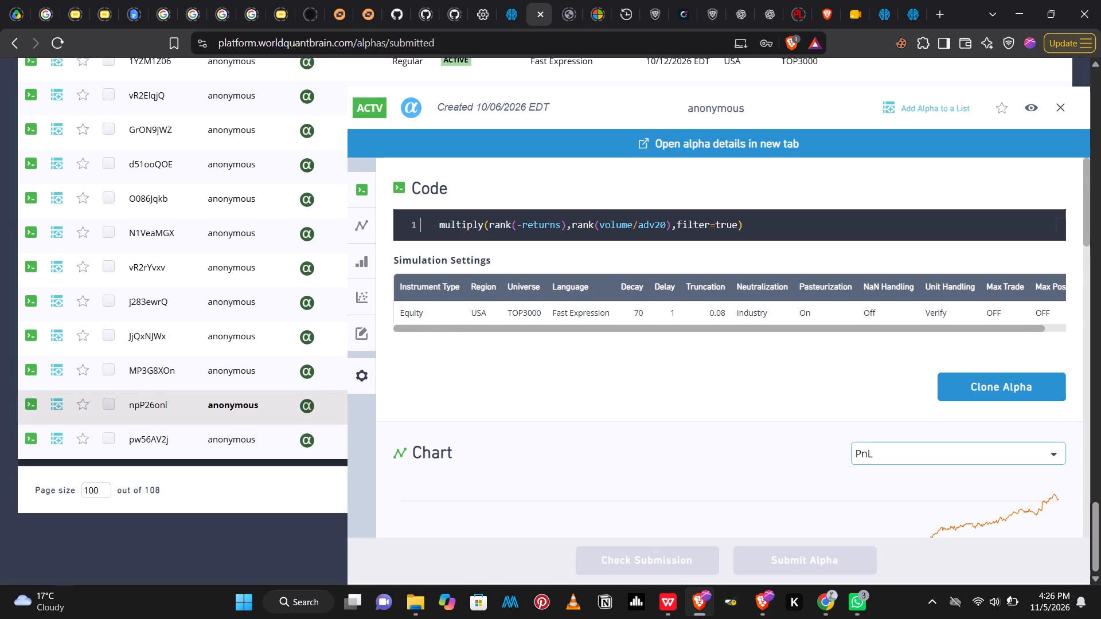
Copy the alpha's code expression, multiply(rank(-returns),rank(volume/adv20),filter=true), from its details.
left_click_drag(740, 224, 488, 213)
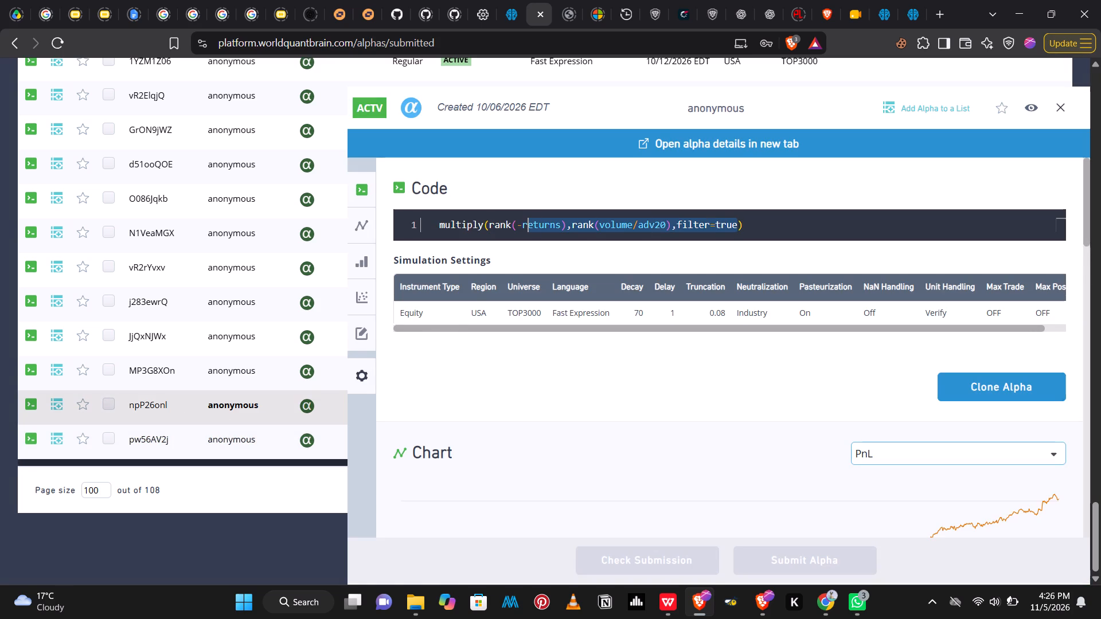
left_click_drag(488, 213, 440, 222)
key("ctrl+c")
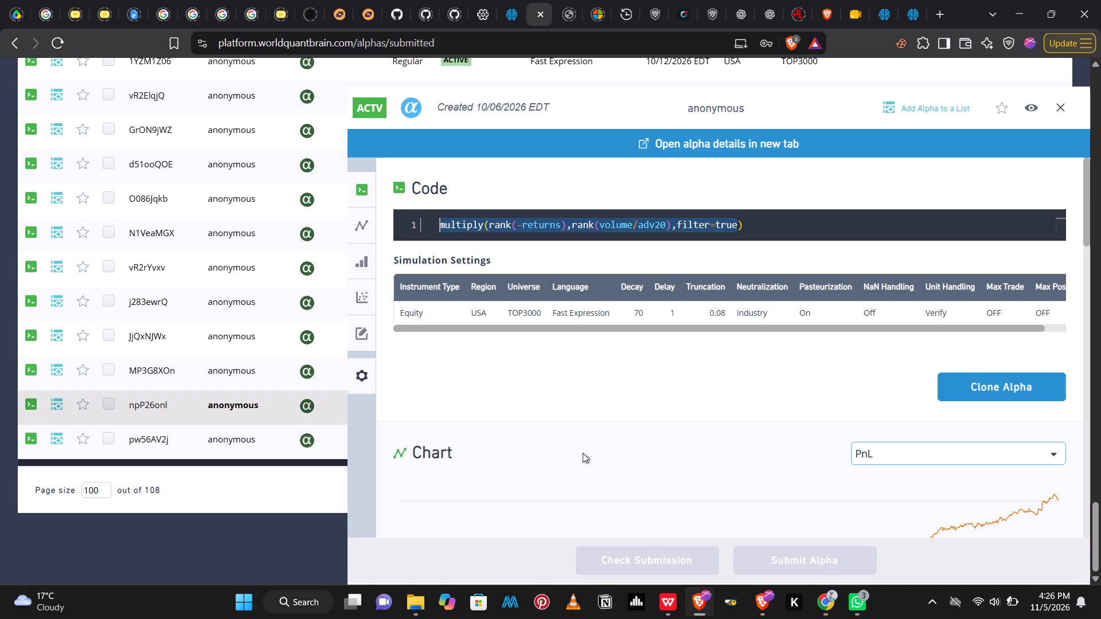
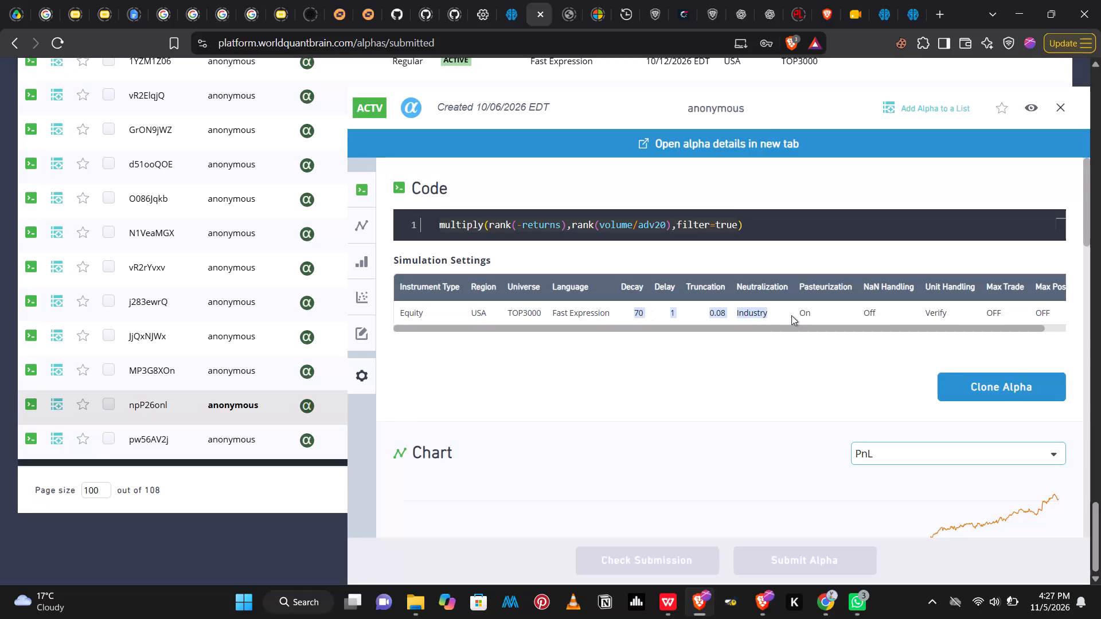
Copy the alpha's decay, delay, truncation and neutralization values (70, 1, 0.08, Industry) from its simulation settings.
key("ctrl+c")
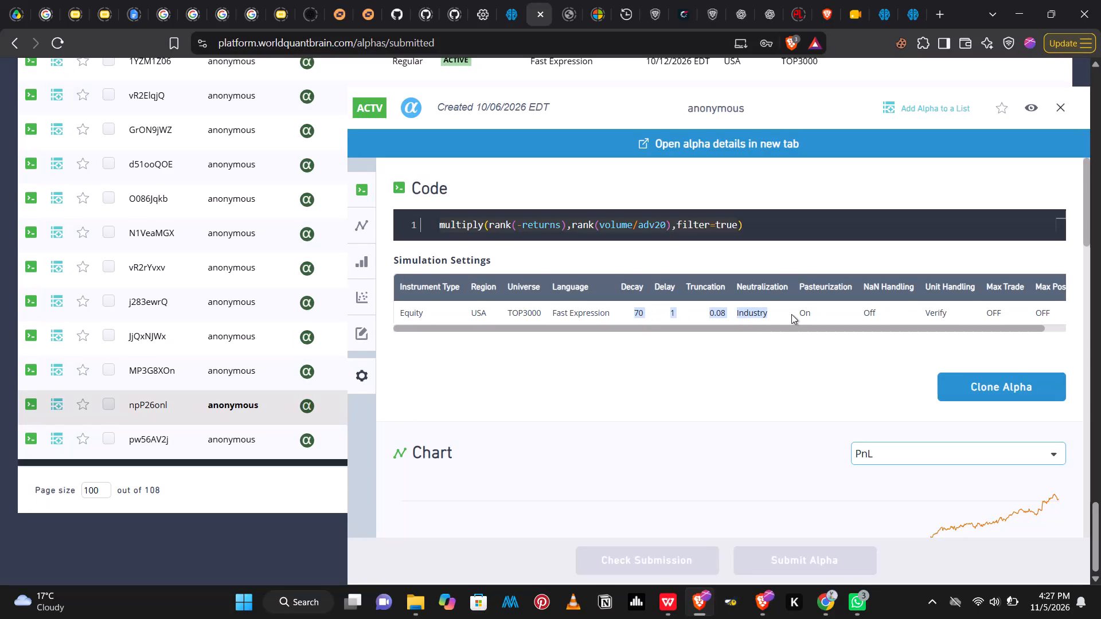
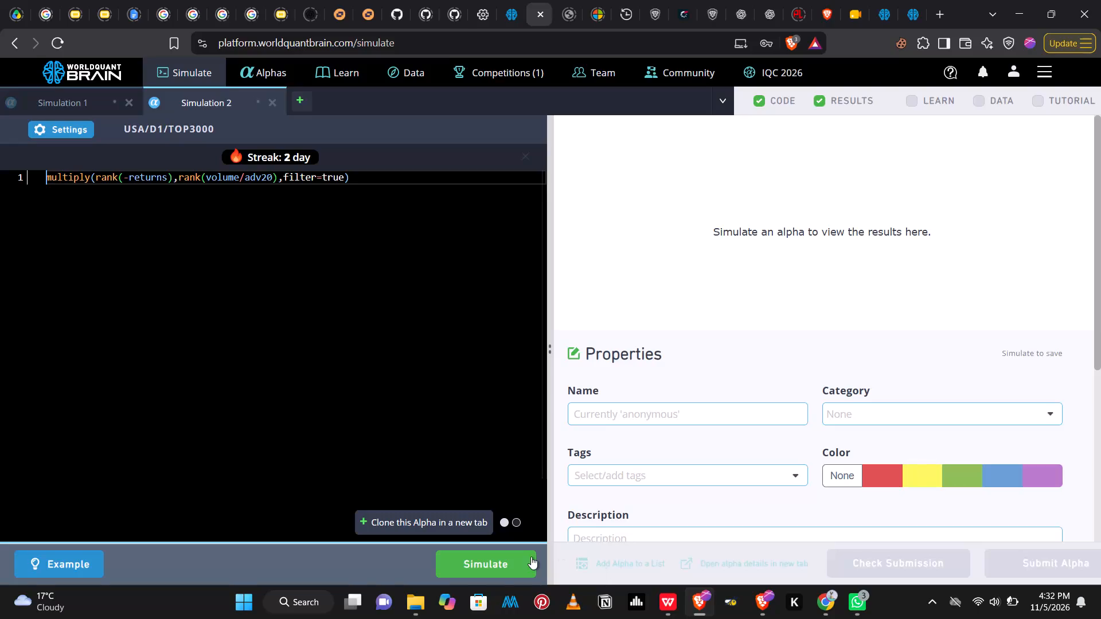
Run the simulation of the alpha multiply(rank(-returns),rank(volume/adv20),filter=true) with the USA/D1/TOP3000 settings.
left_click(498, 569)
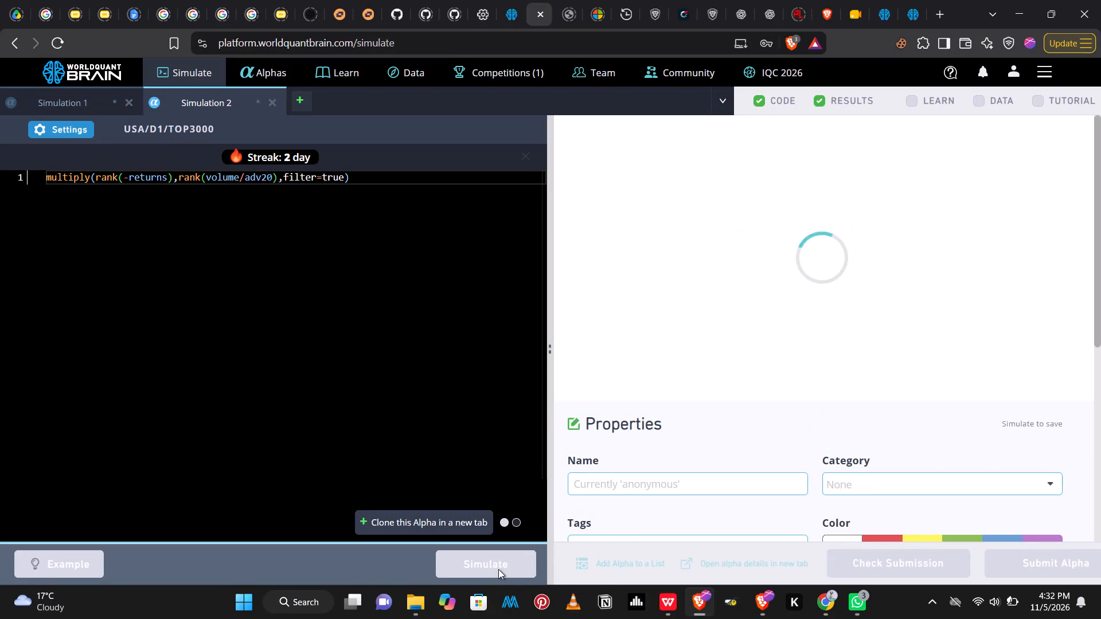
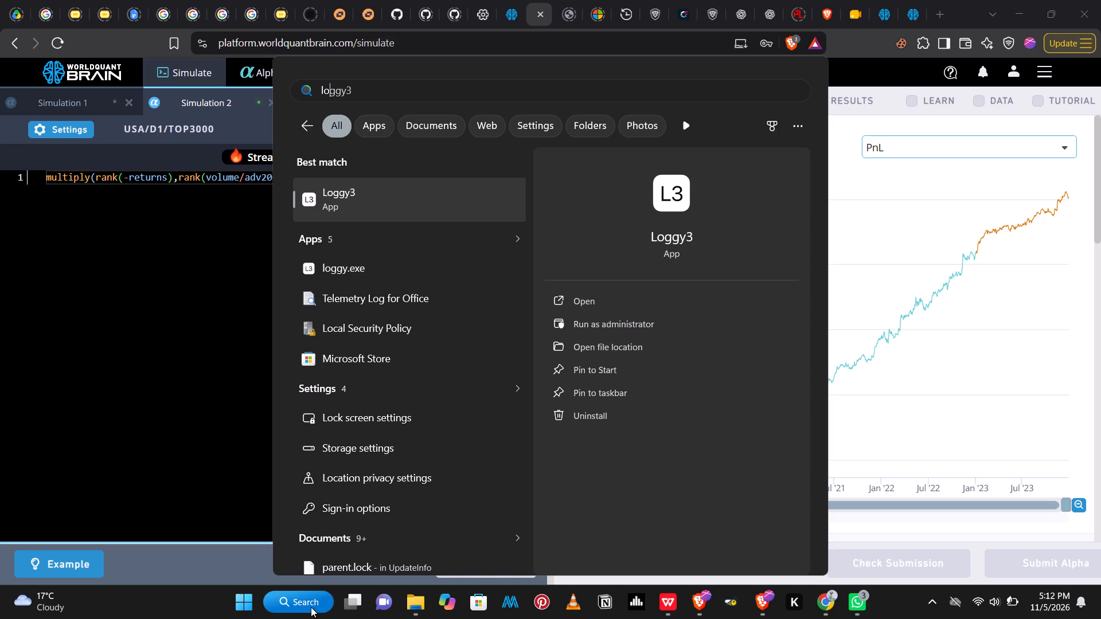
Launch the Loggy3 app from the system search results.
key("Return")
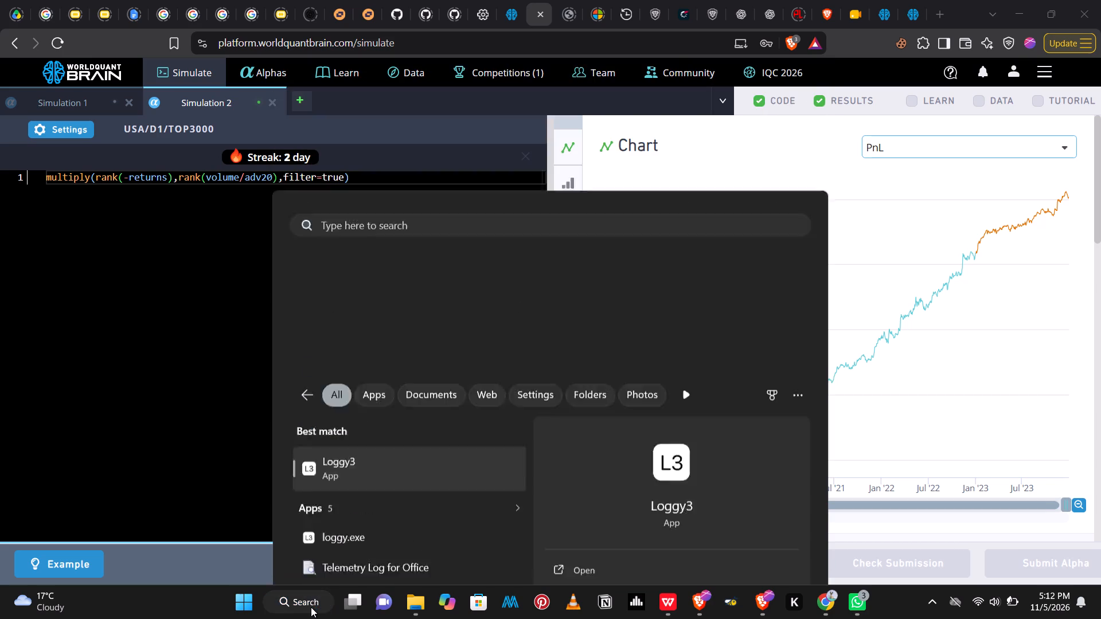